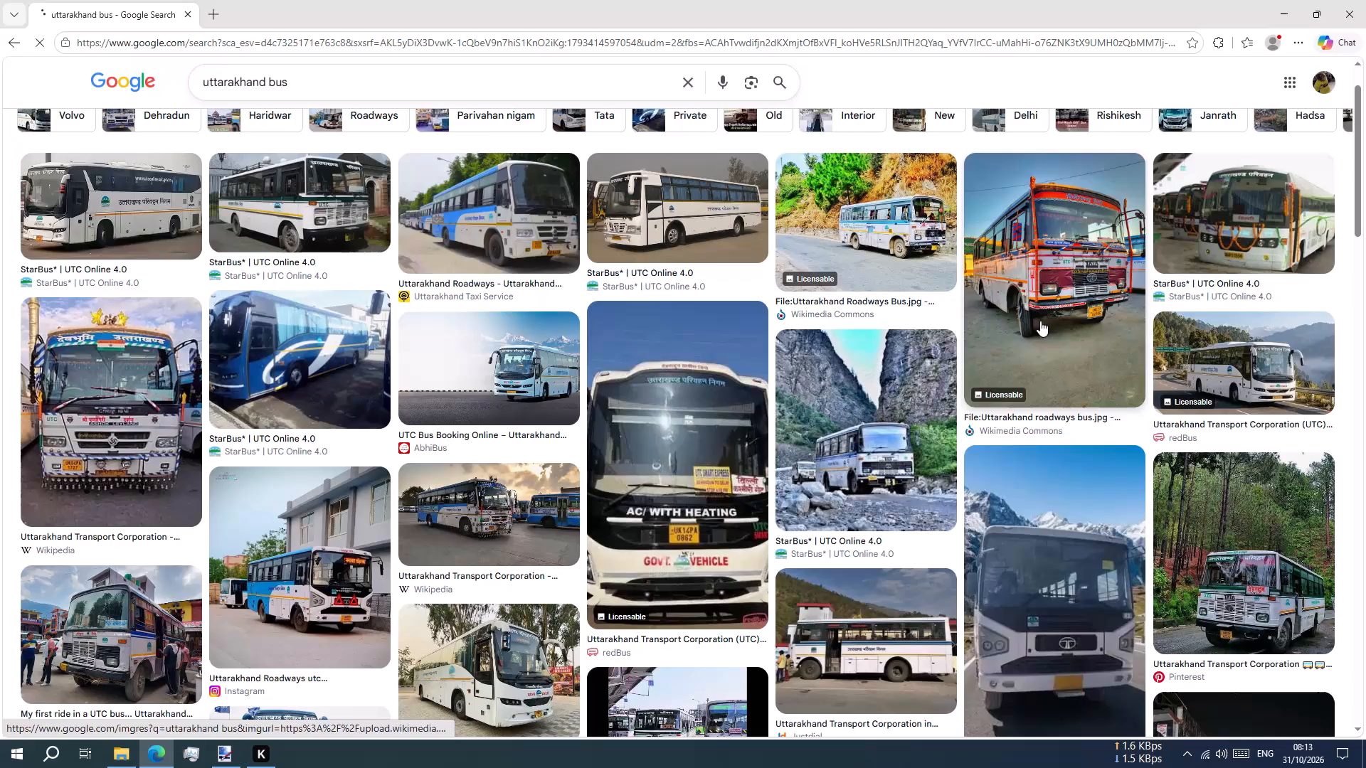
Open the preview of the blue-and-white Uttarakhand Roadways bus photo from Uttarakhand Taxi Service in the image results.
scroll(621, 406, up, 1)
click(524, 297)
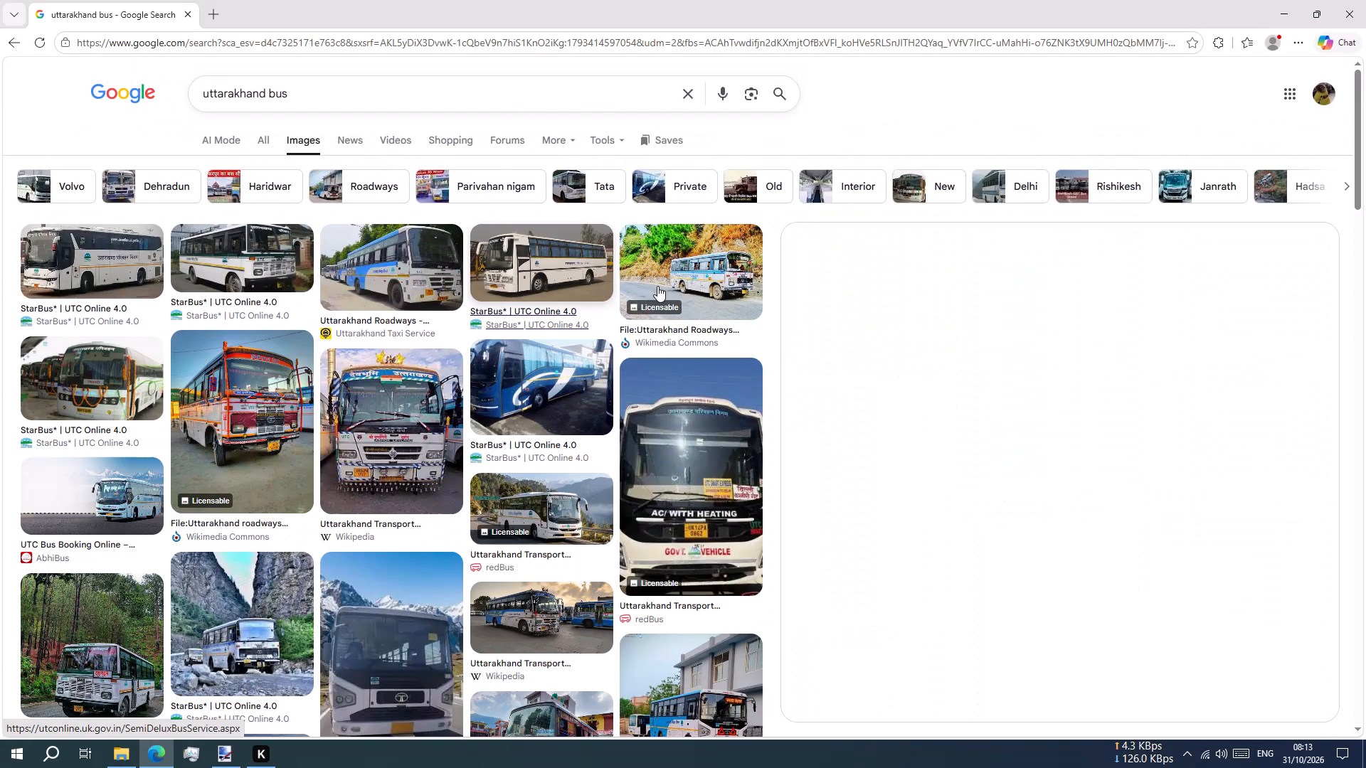
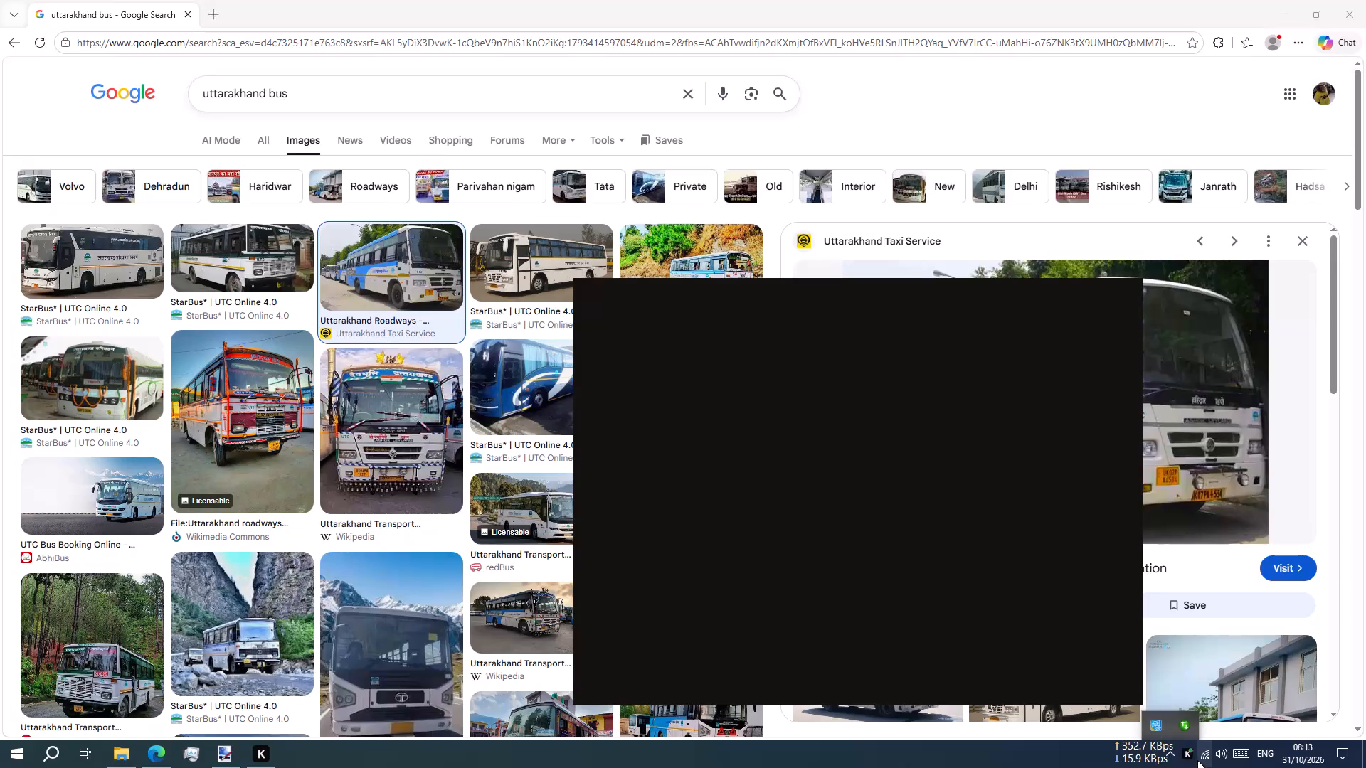
Arrange Paint.NET with the skin_51.dds bus template side by side with the browser's Uttarakhand bus image results, each filling half the screen.
click(1037, 767)
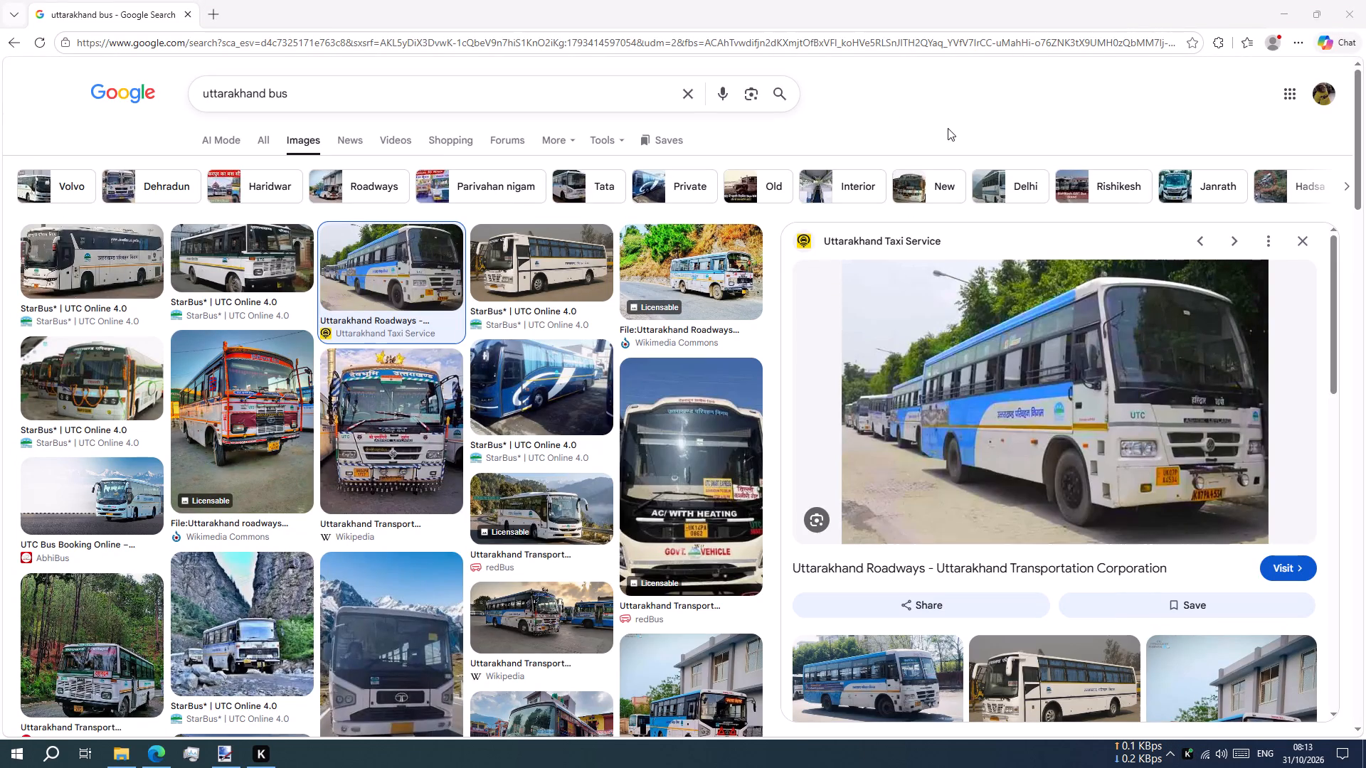
click(948, 128)
click(217, 767)
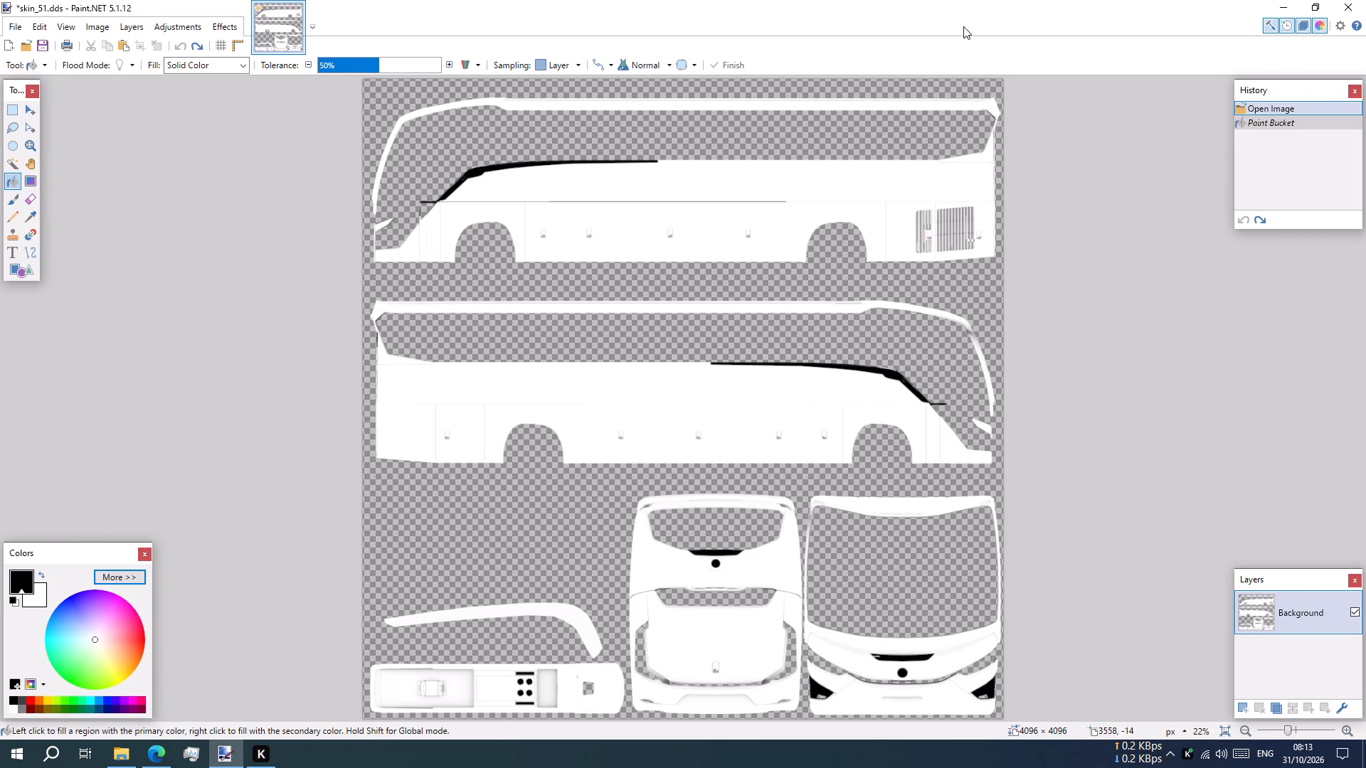
drag(963, 0, 0, 174)
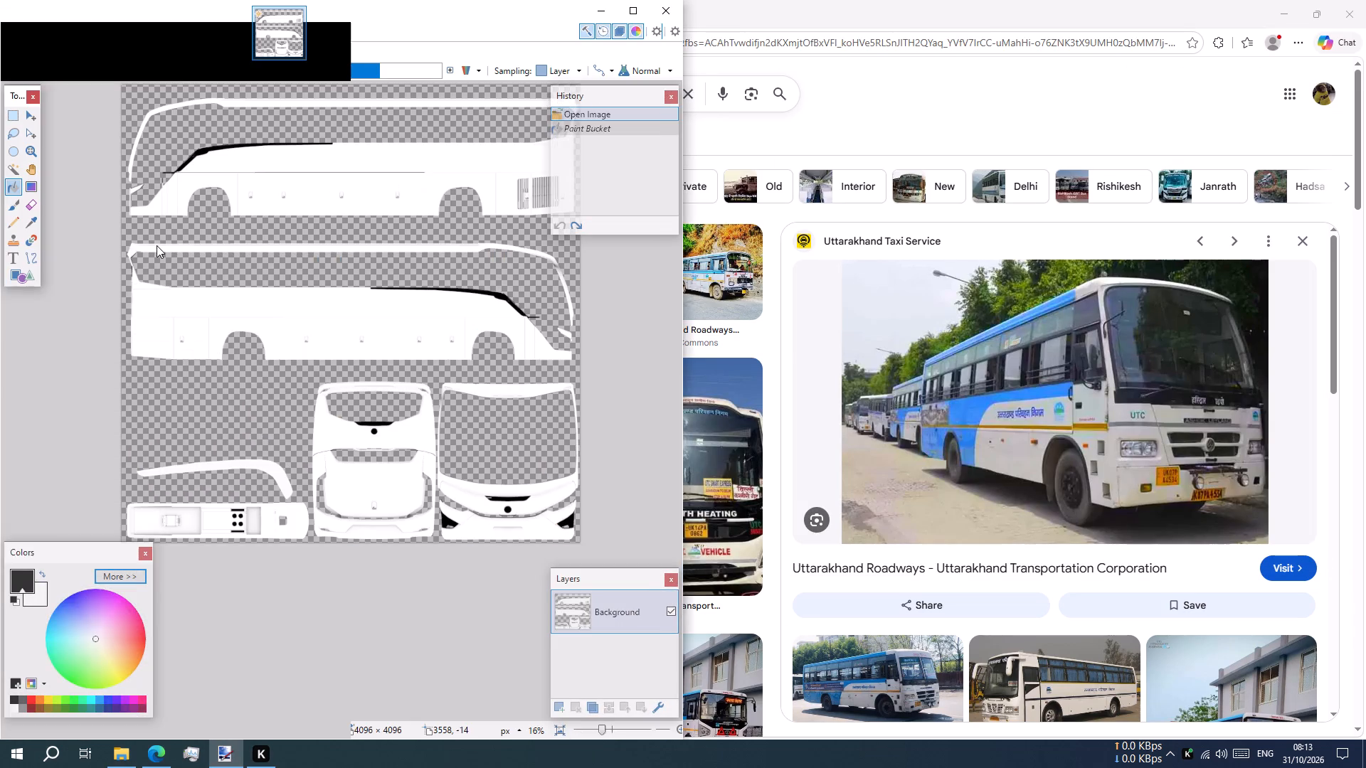
click(1158, 180)
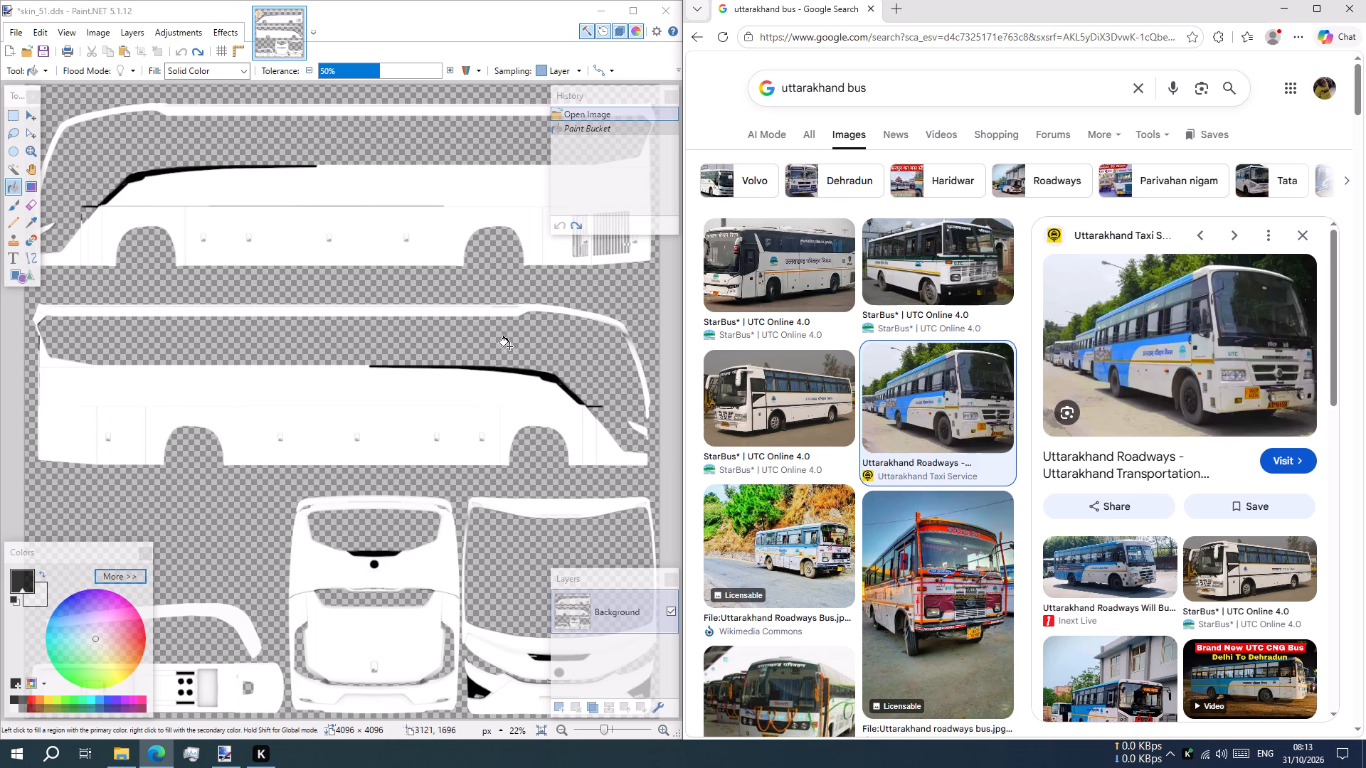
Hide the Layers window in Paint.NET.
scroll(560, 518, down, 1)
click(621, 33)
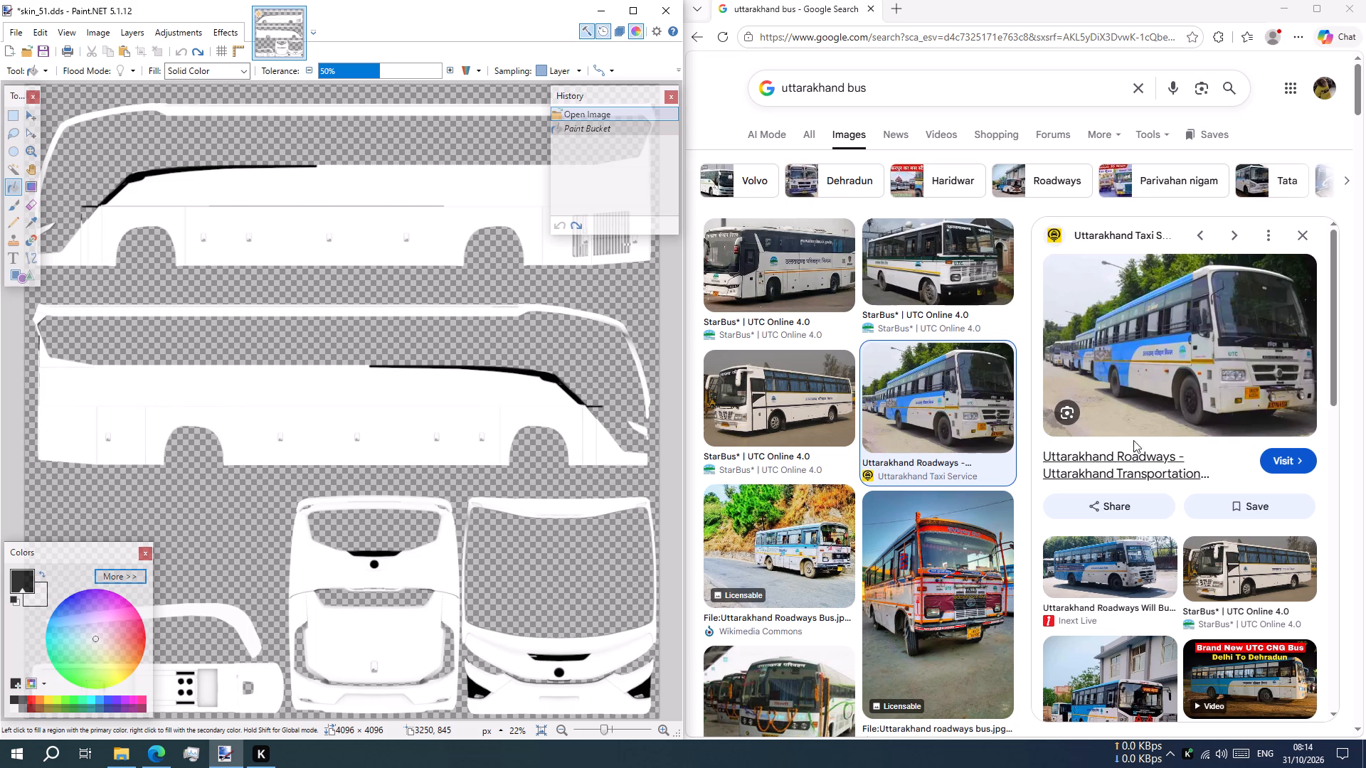
Open the related Inext Live photo of the blue-and-white Uttarakhand Roadways bus as the reference preview.
scroll(1188, 364, down, 2)
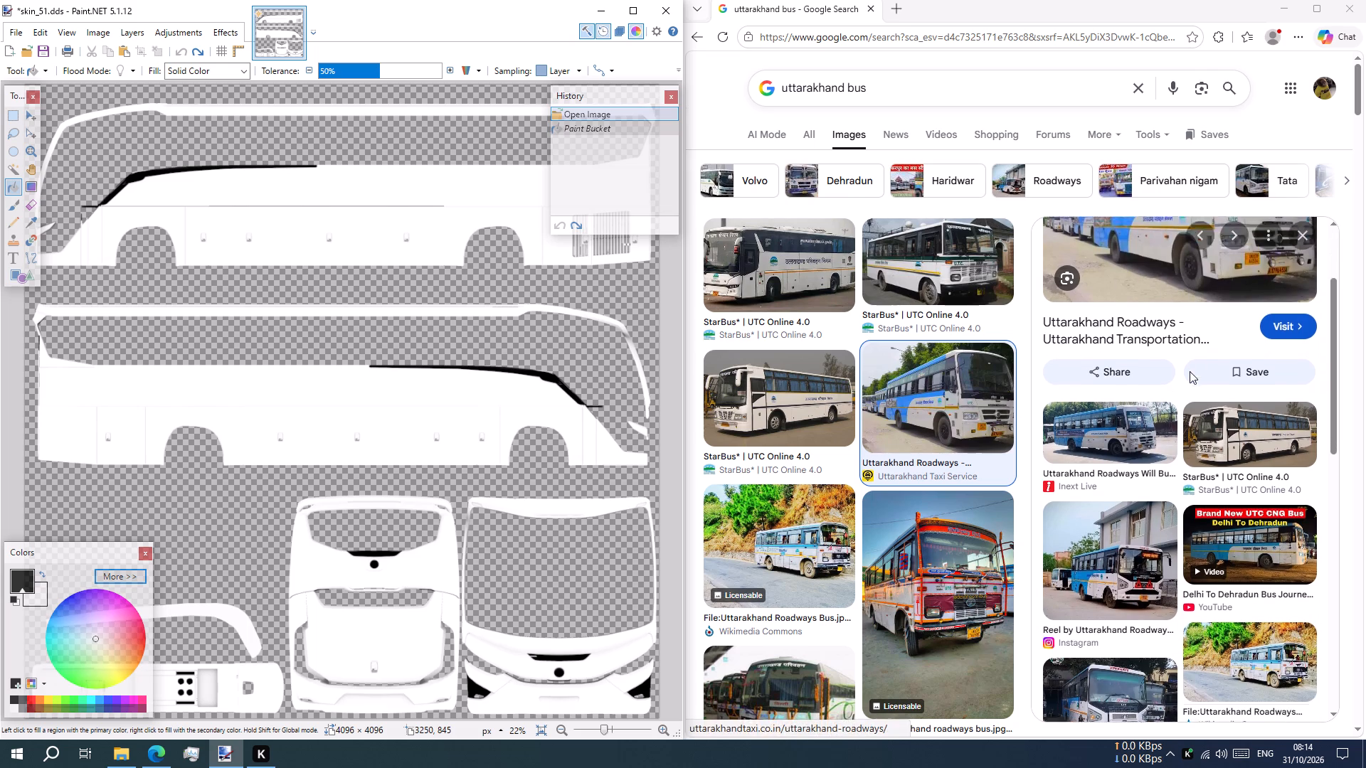
click(1127, 412)
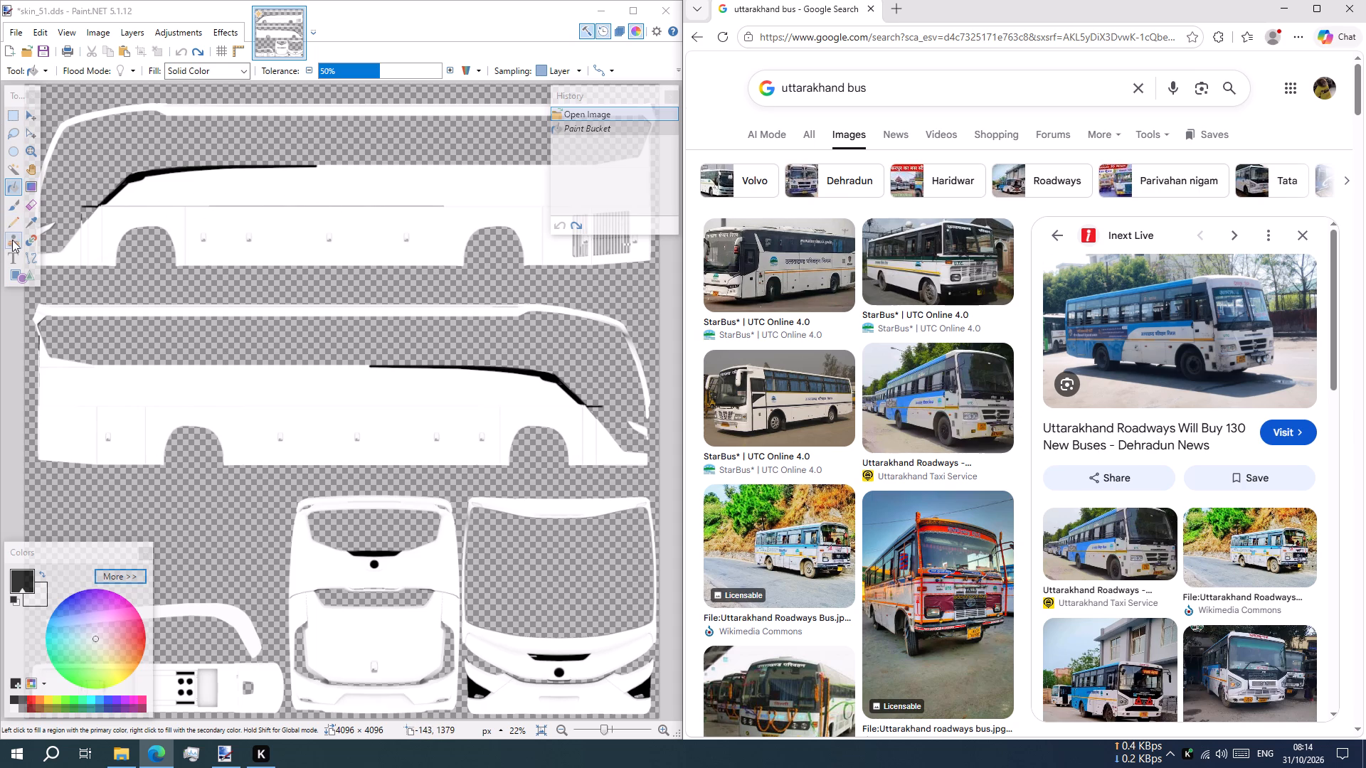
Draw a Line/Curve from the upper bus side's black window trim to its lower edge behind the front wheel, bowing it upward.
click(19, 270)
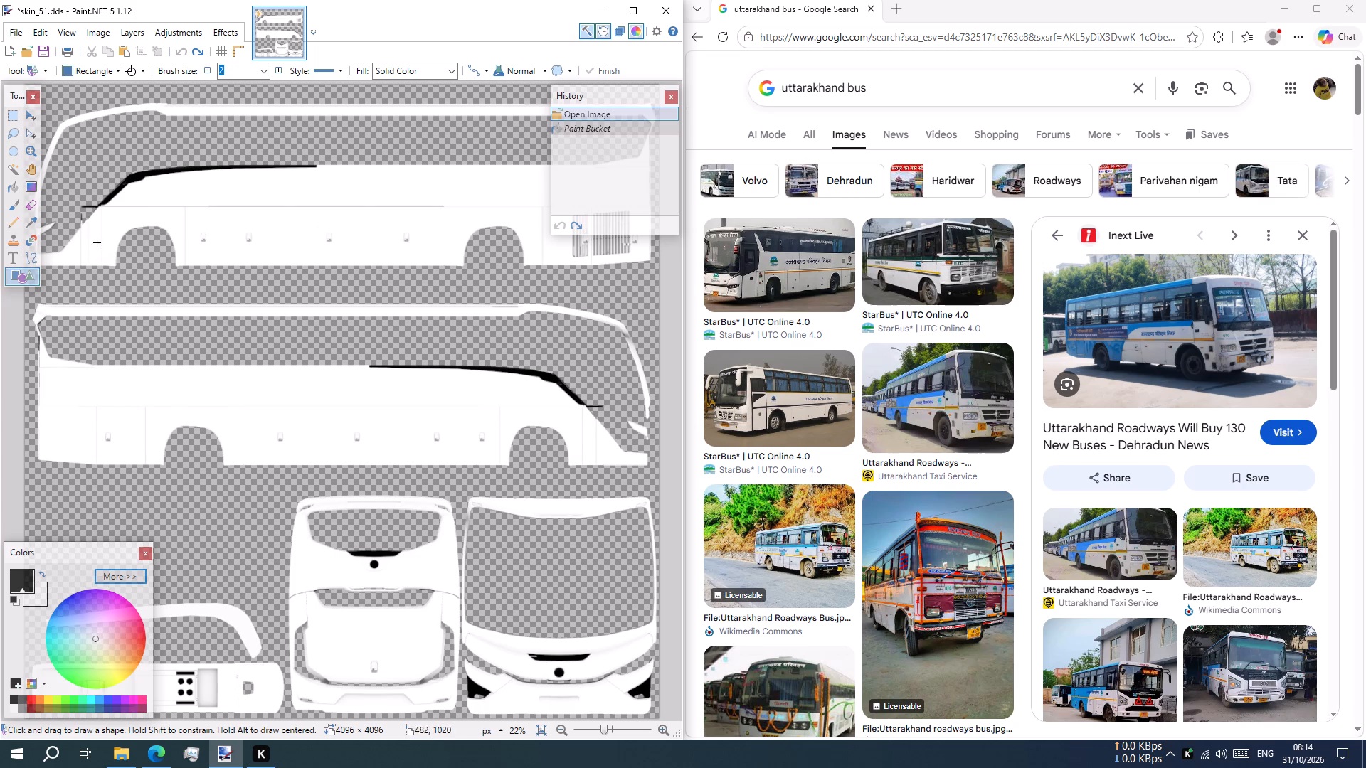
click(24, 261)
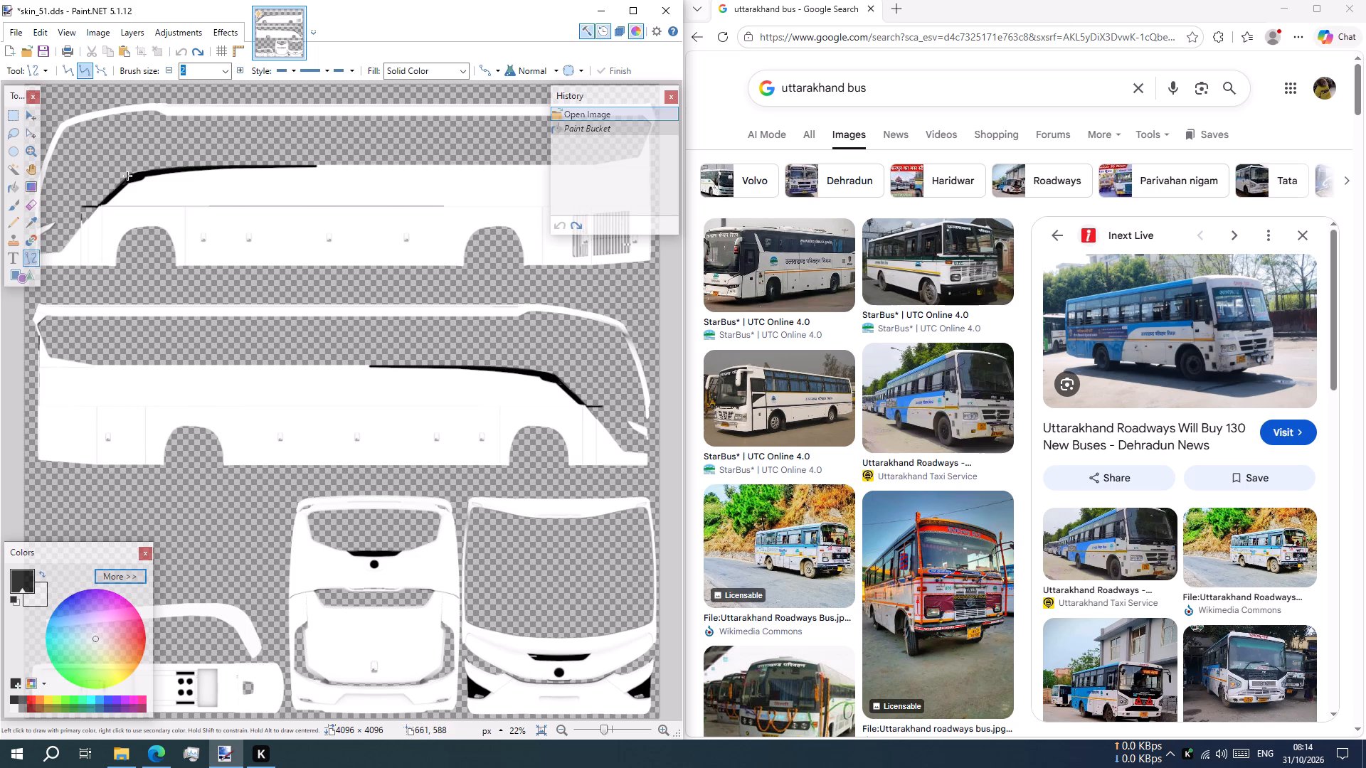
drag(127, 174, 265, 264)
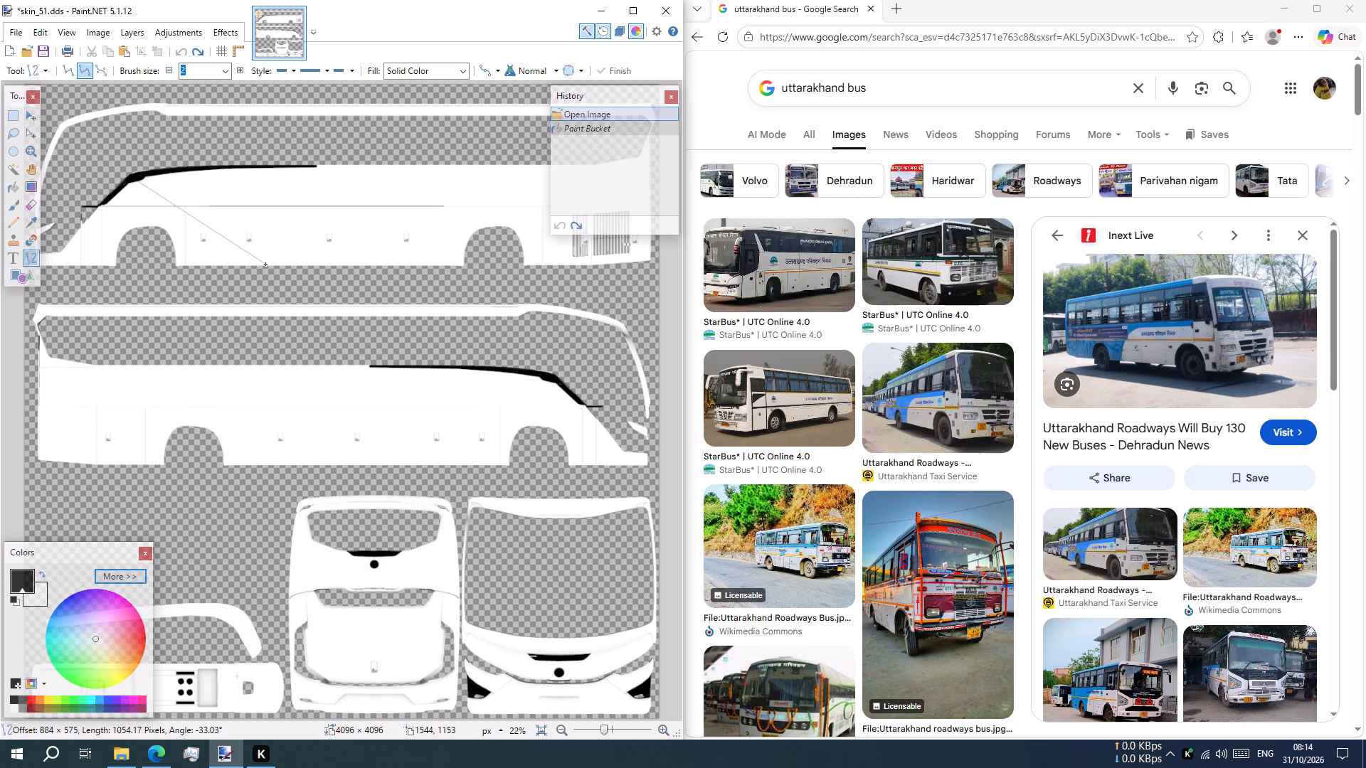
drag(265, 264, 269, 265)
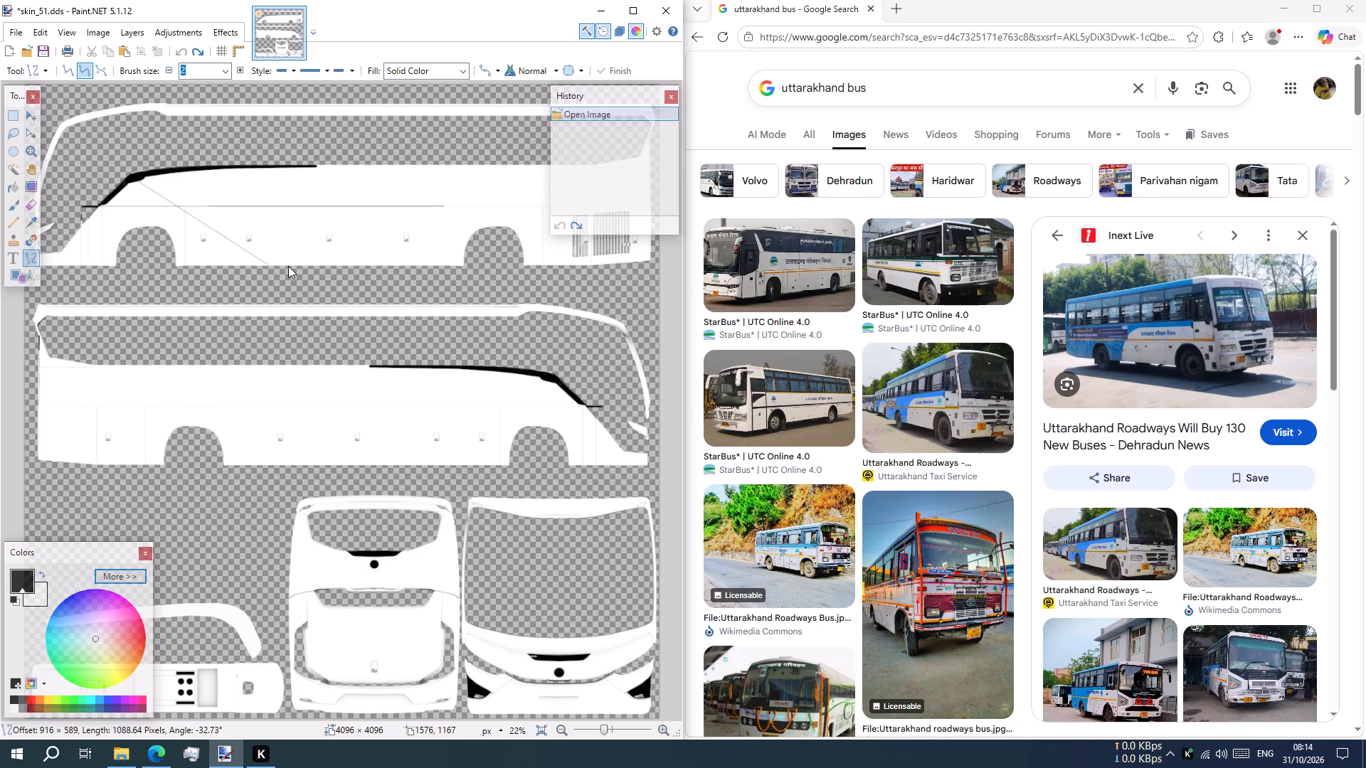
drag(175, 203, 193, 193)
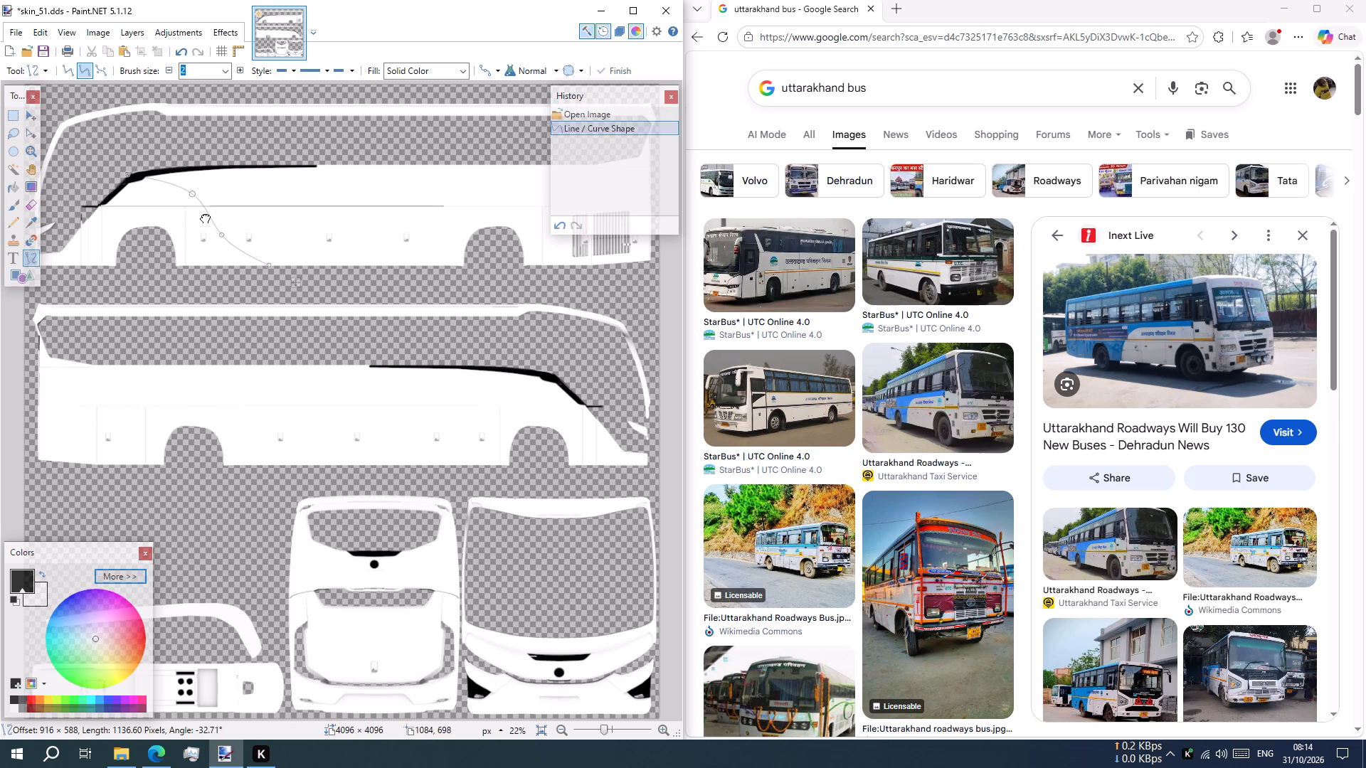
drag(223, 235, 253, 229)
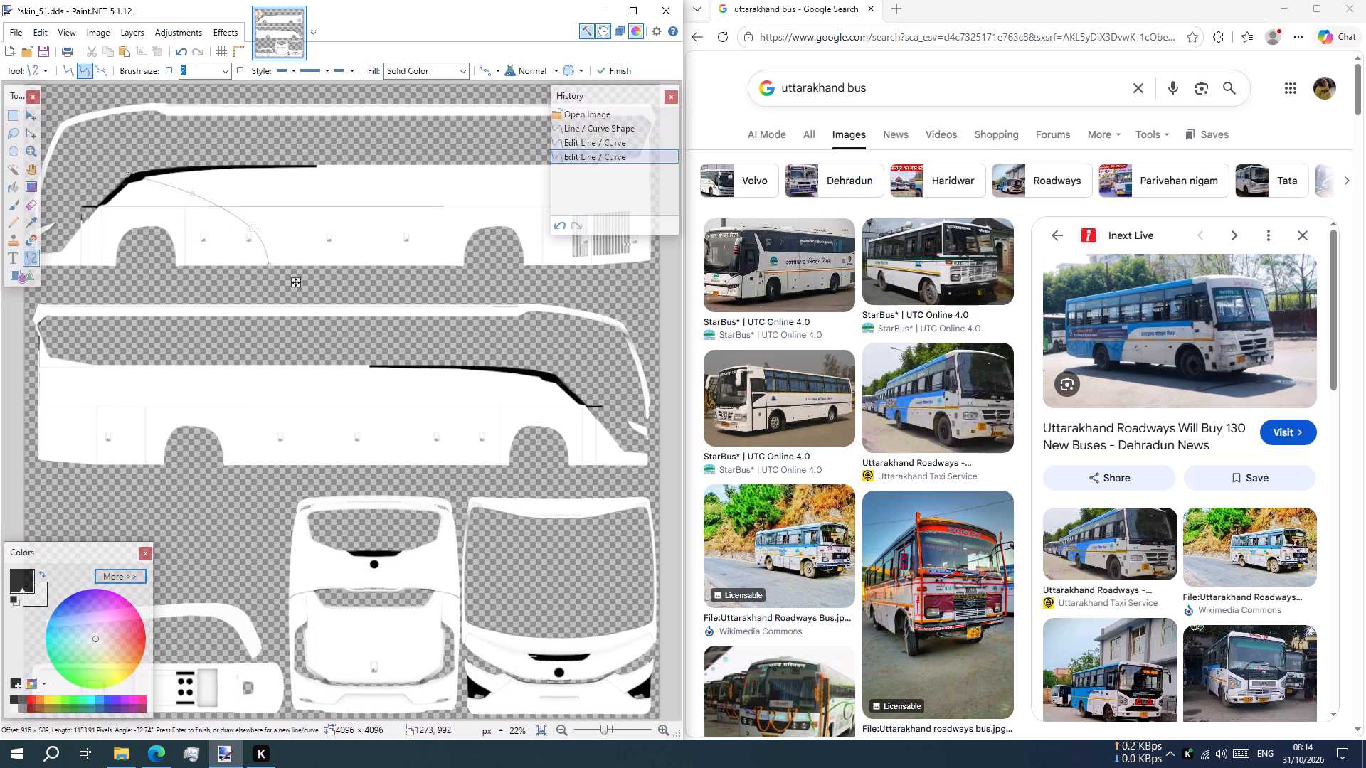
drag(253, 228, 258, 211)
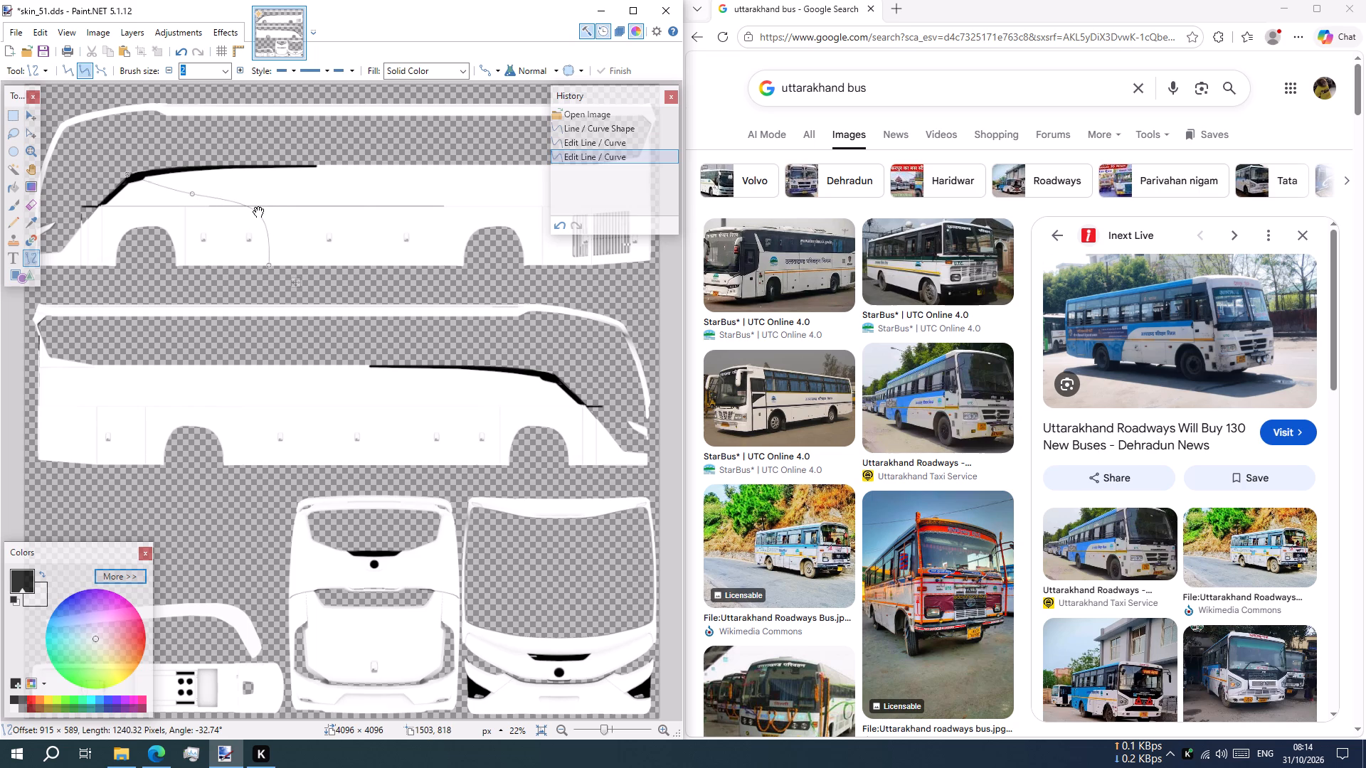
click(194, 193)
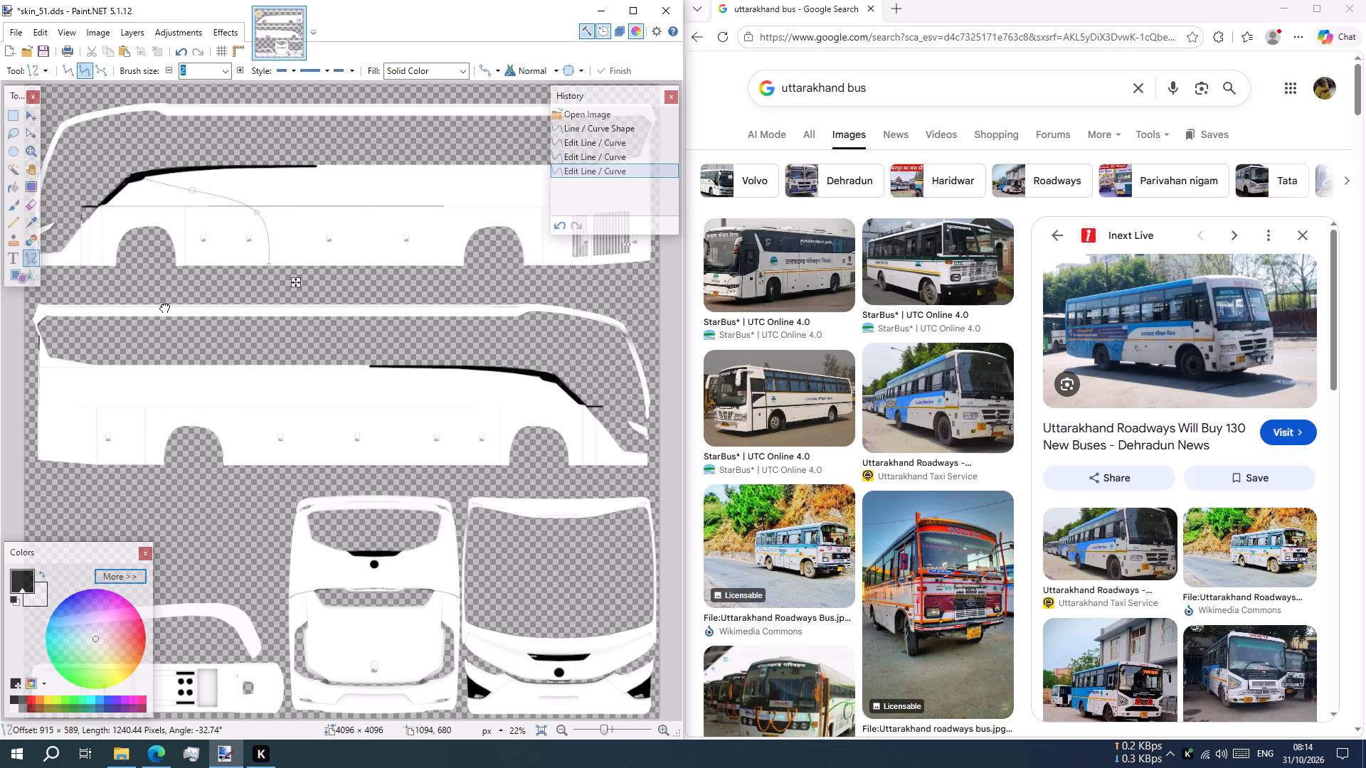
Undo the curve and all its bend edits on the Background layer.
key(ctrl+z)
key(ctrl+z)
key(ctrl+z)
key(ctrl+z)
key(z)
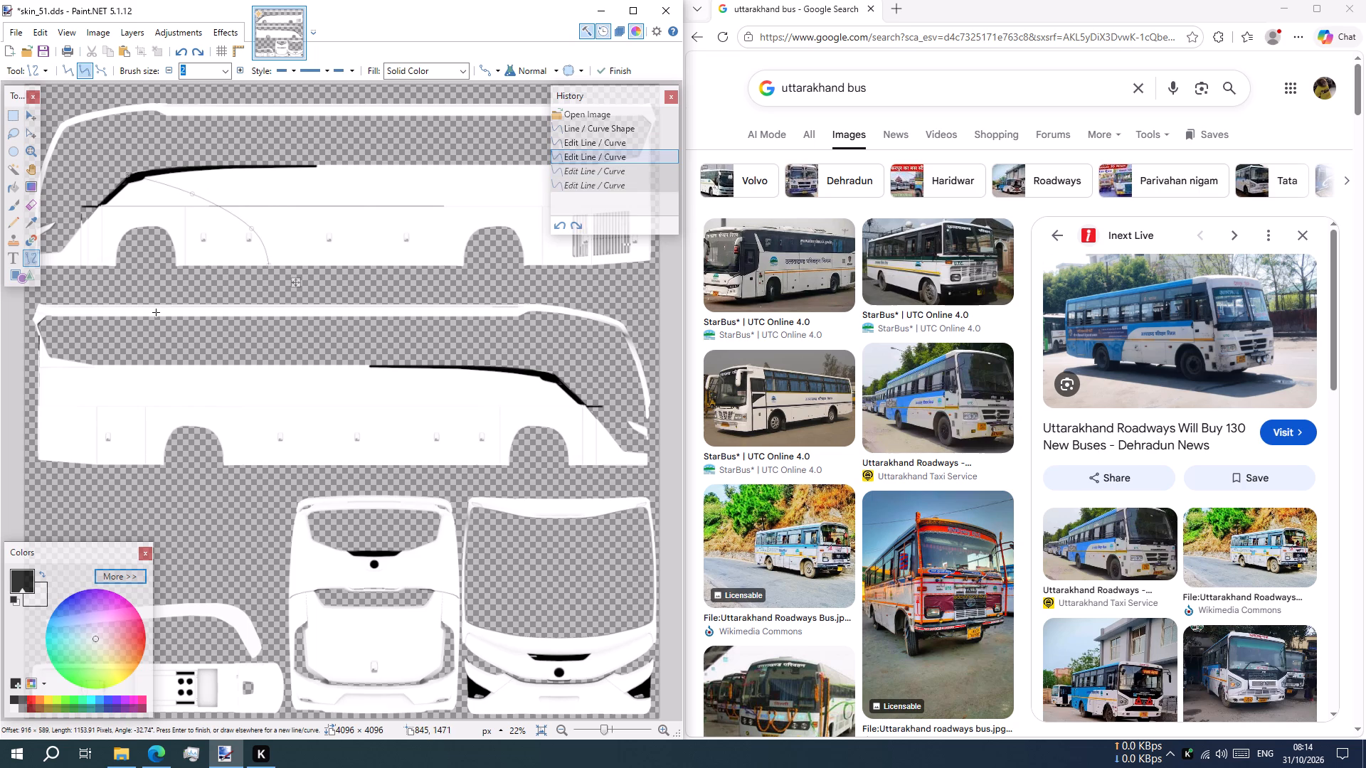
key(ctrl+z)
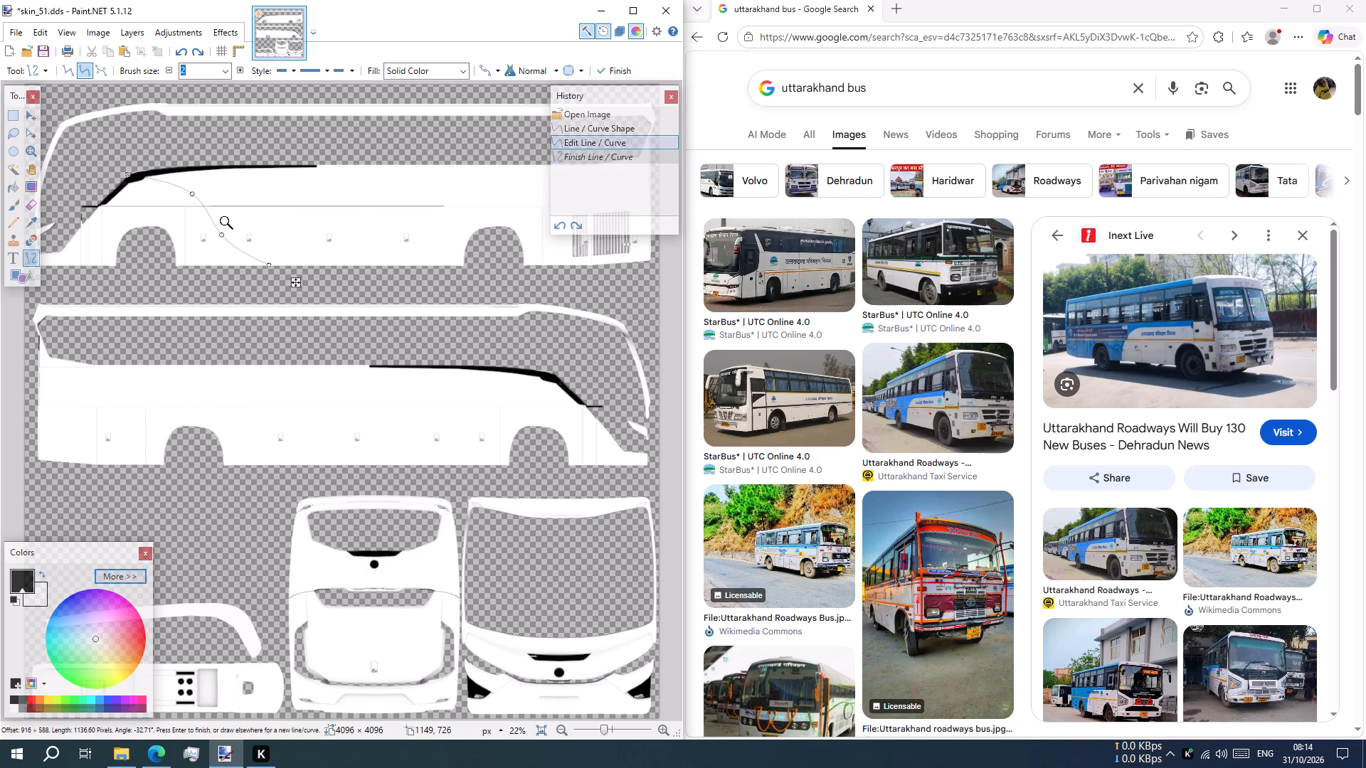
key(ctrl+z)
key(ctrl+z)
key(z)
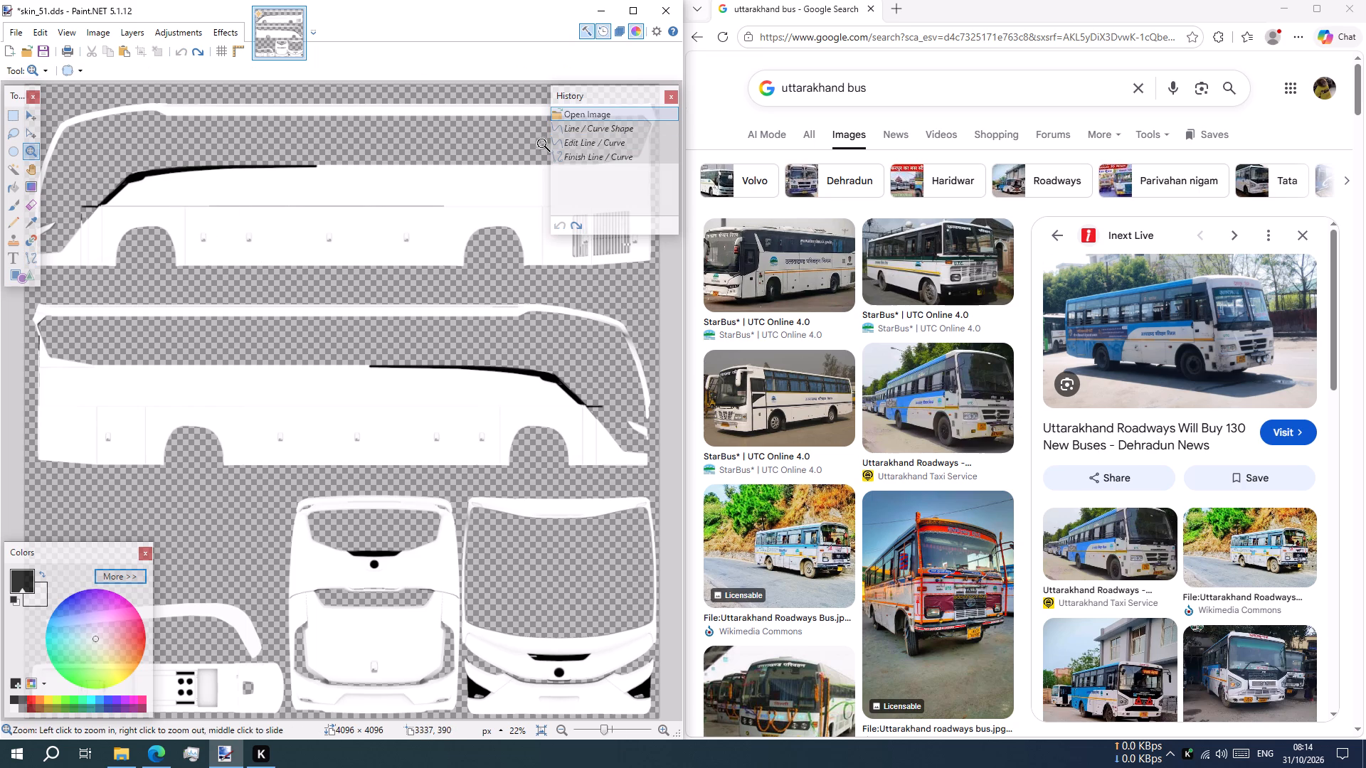
Show the Layers window and add a new layer above the Background.
click(612, 31)
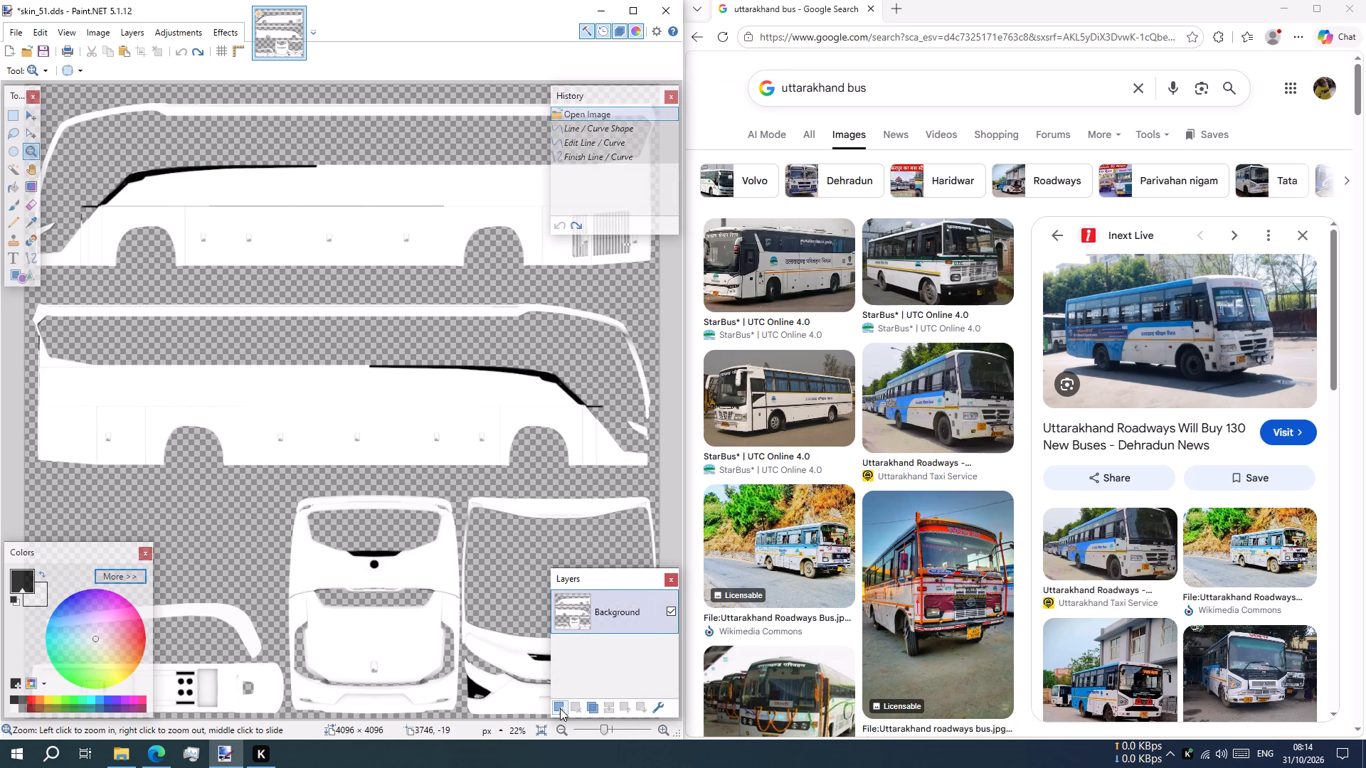
click(560, 708)
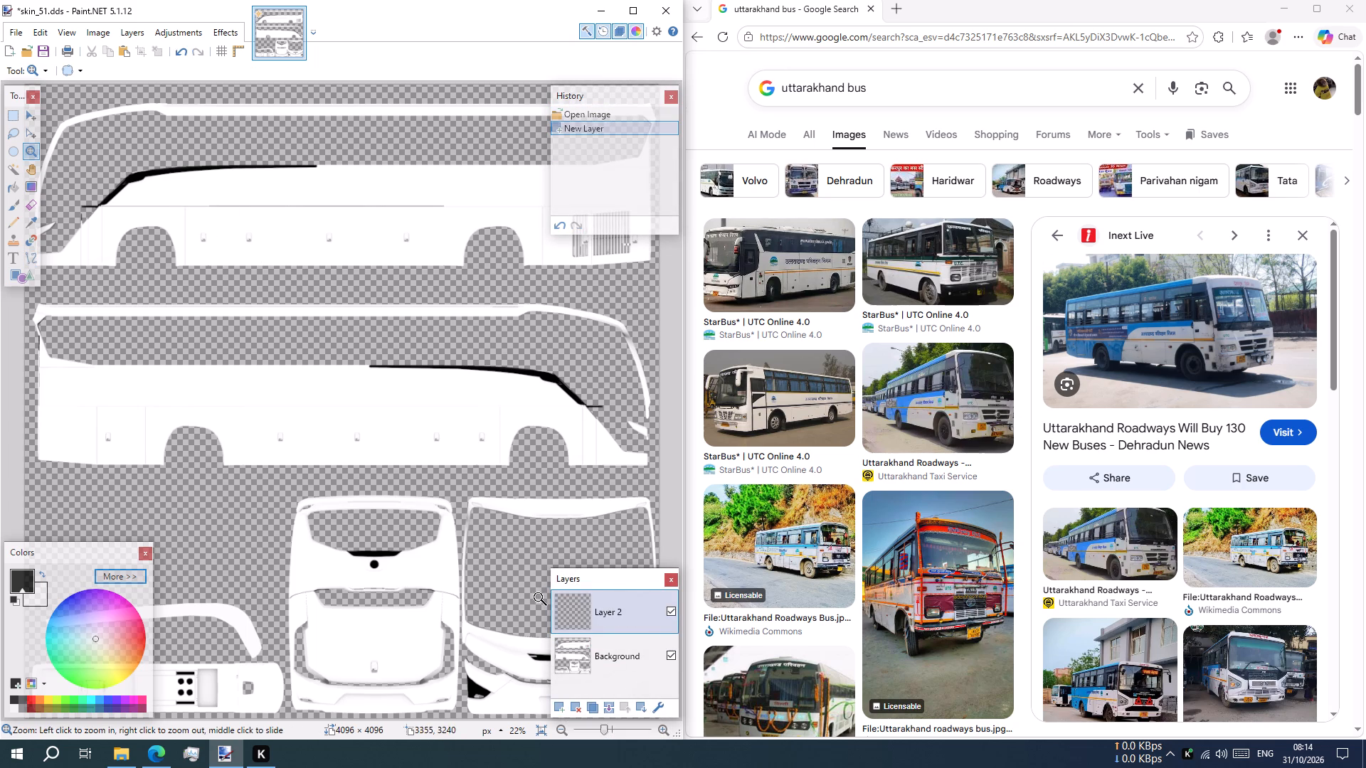
click(528, 33)
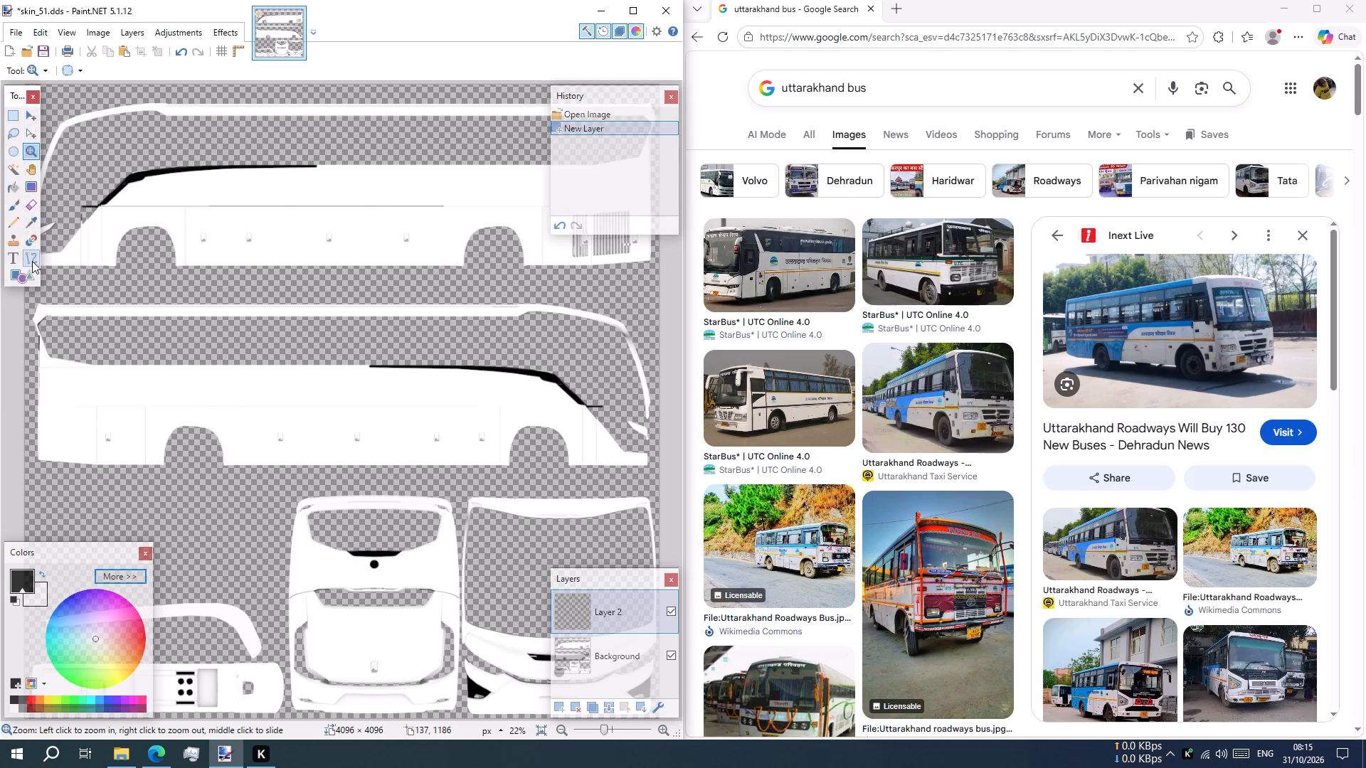
On the new layer, draw a Line/Curve from the upper bus side's black trim to below the body behind the front wheel, bowing it upward.
click(32, 261)
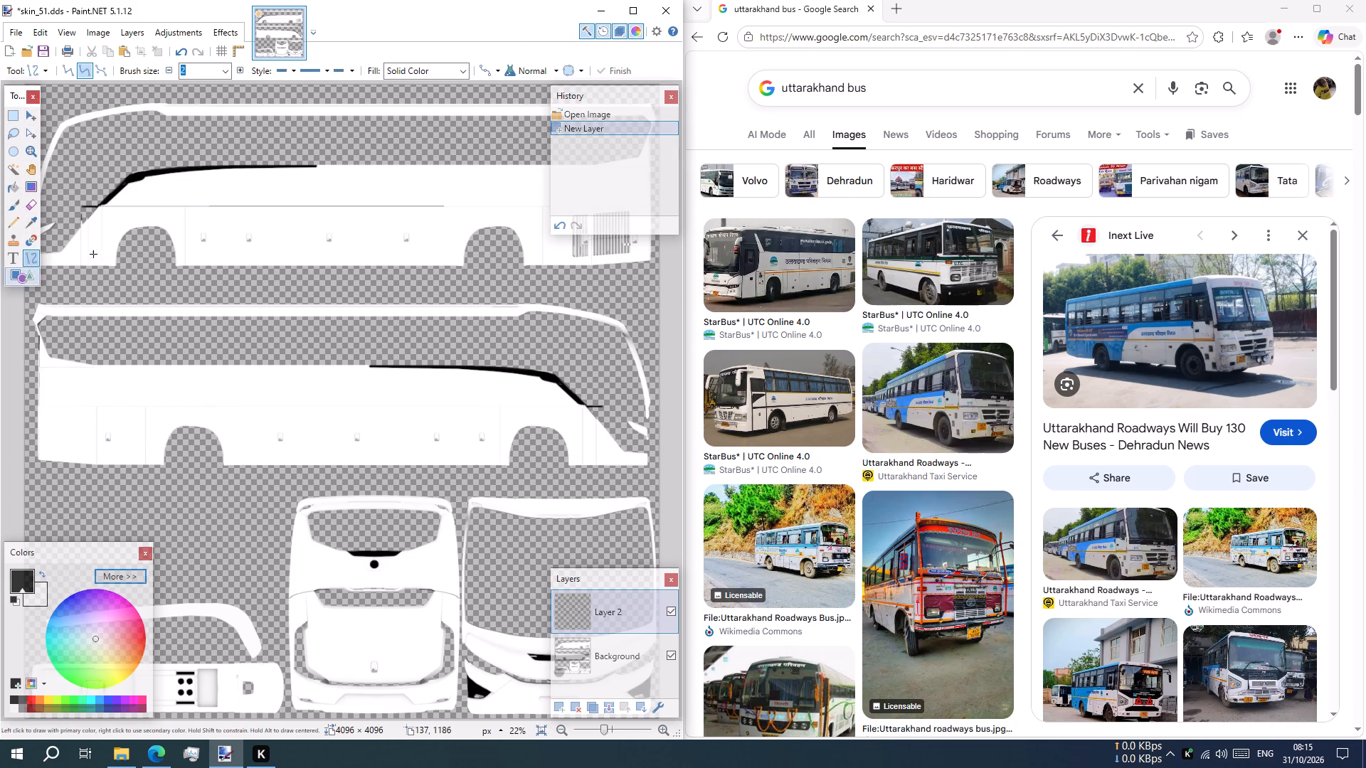
drag(130, 178, 209, 229)
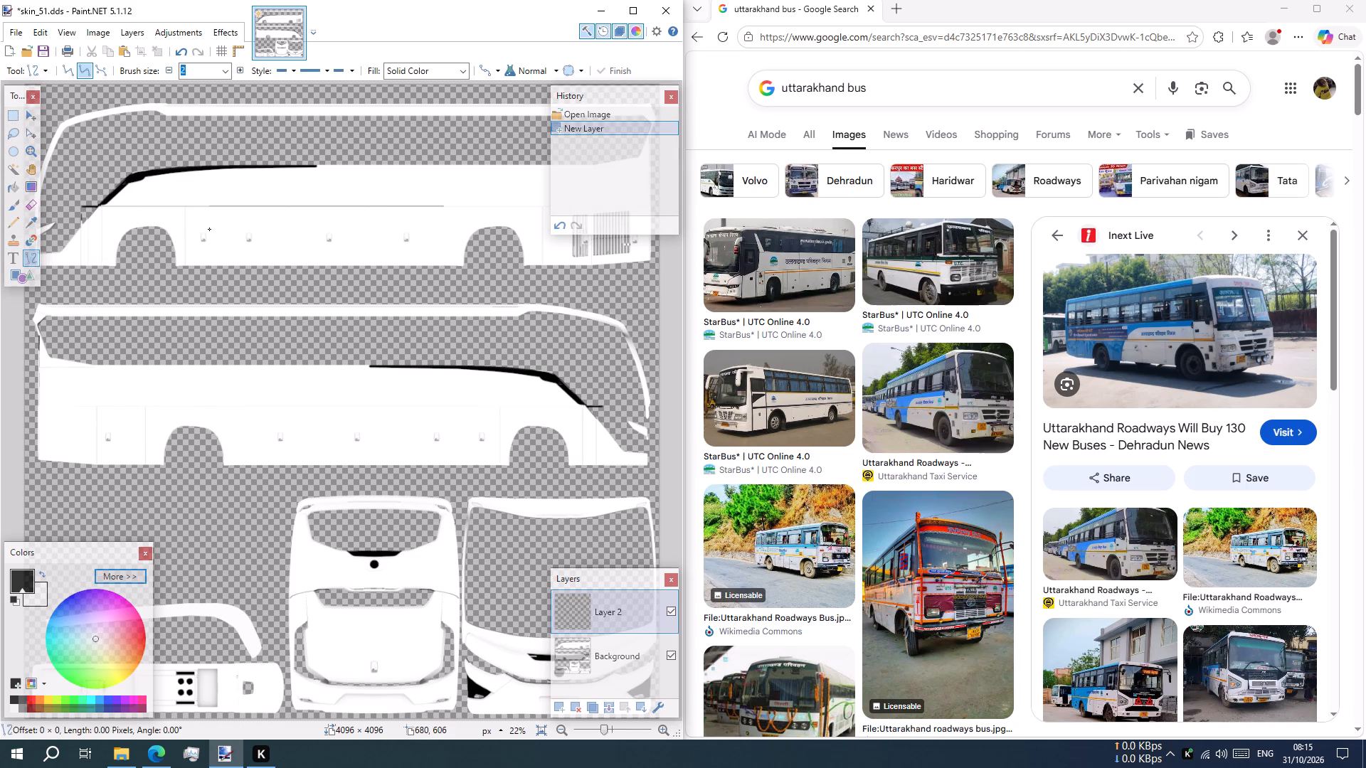
drag(209, 229, 241, 267)
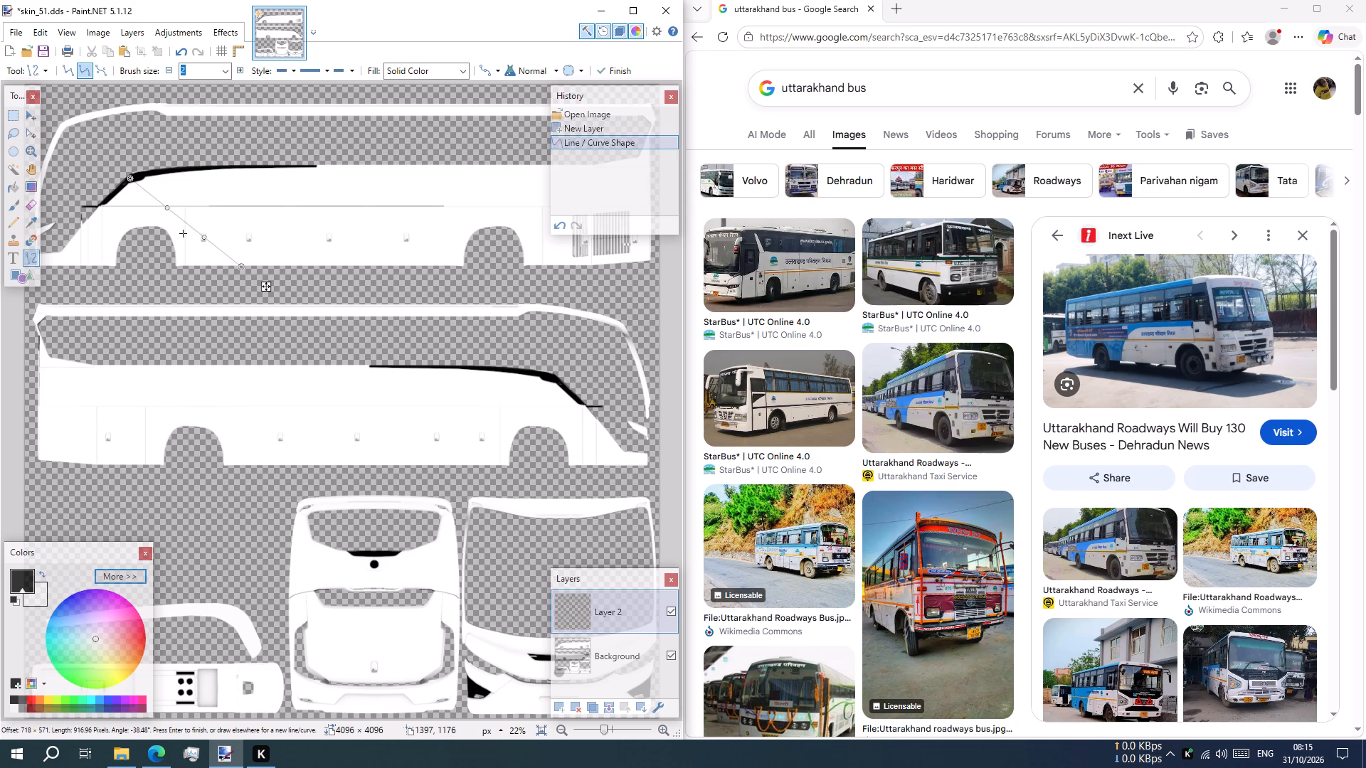
drag(163, 210, 186, 194)
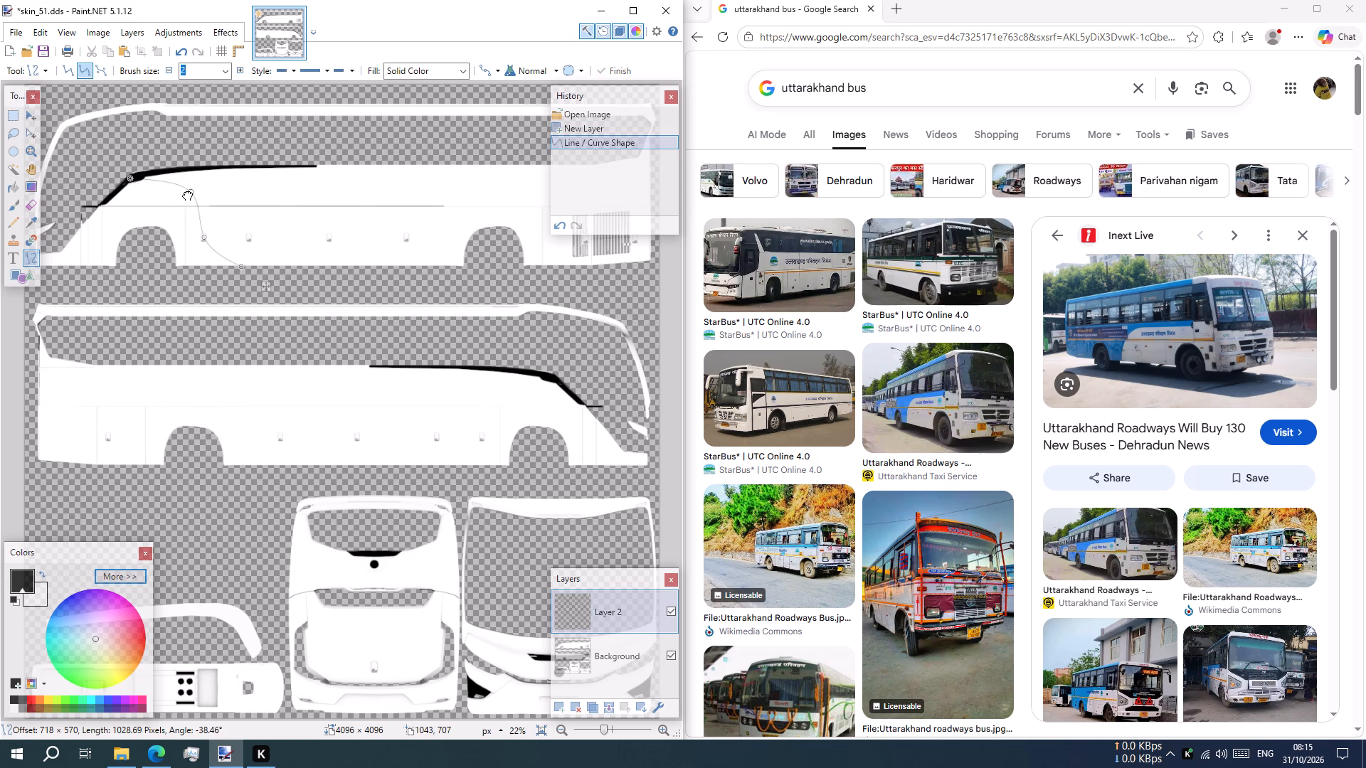
drag(186, 194, 184, 207)
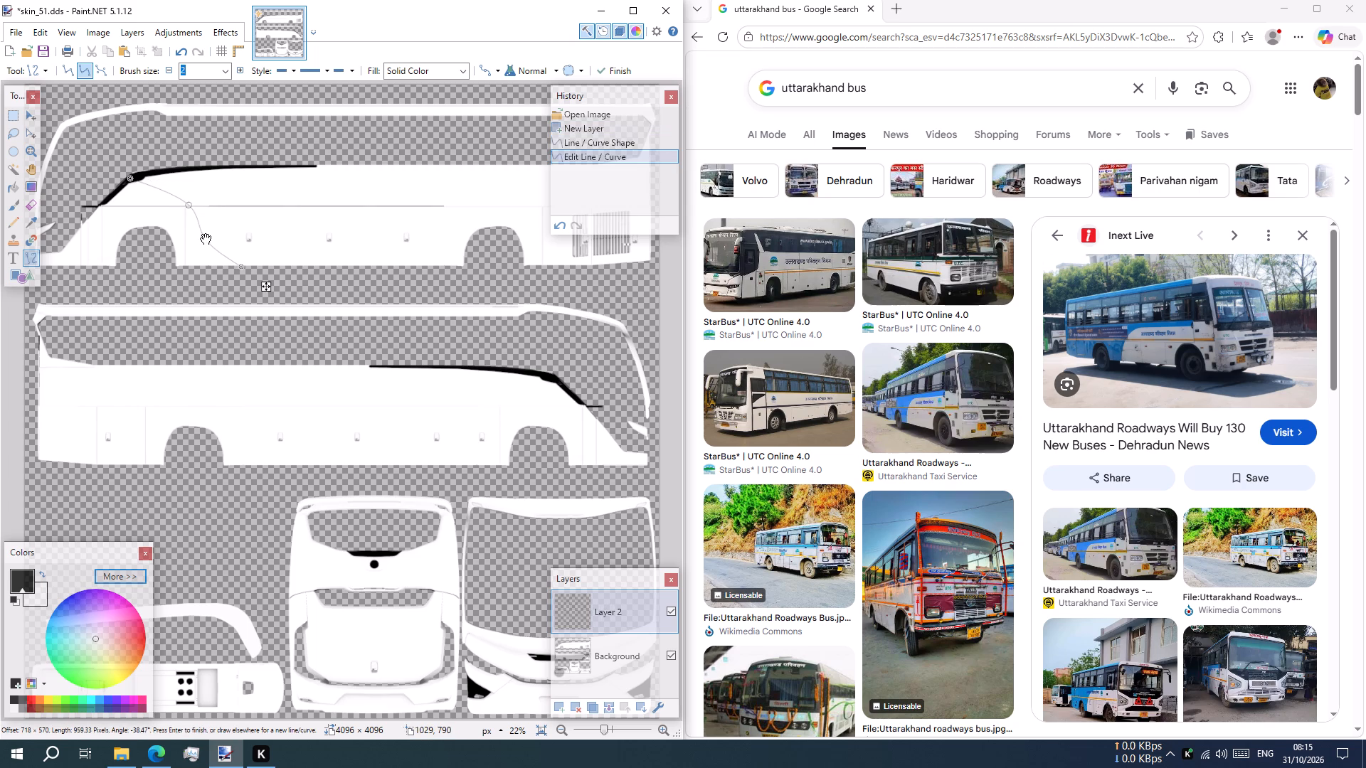
drag(205, 238, 257, 220)
drag(191, 203, 196, 195)
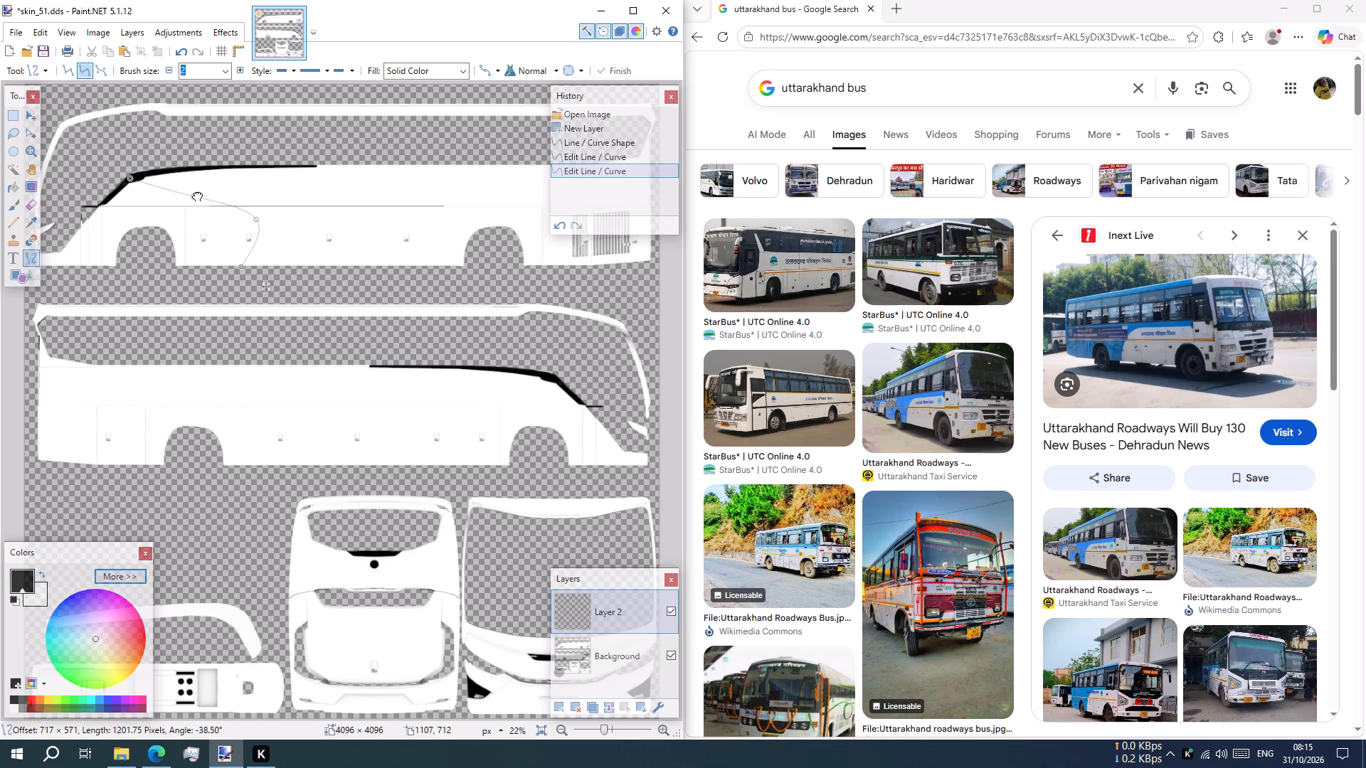
drag(196, 195, 208, 177)
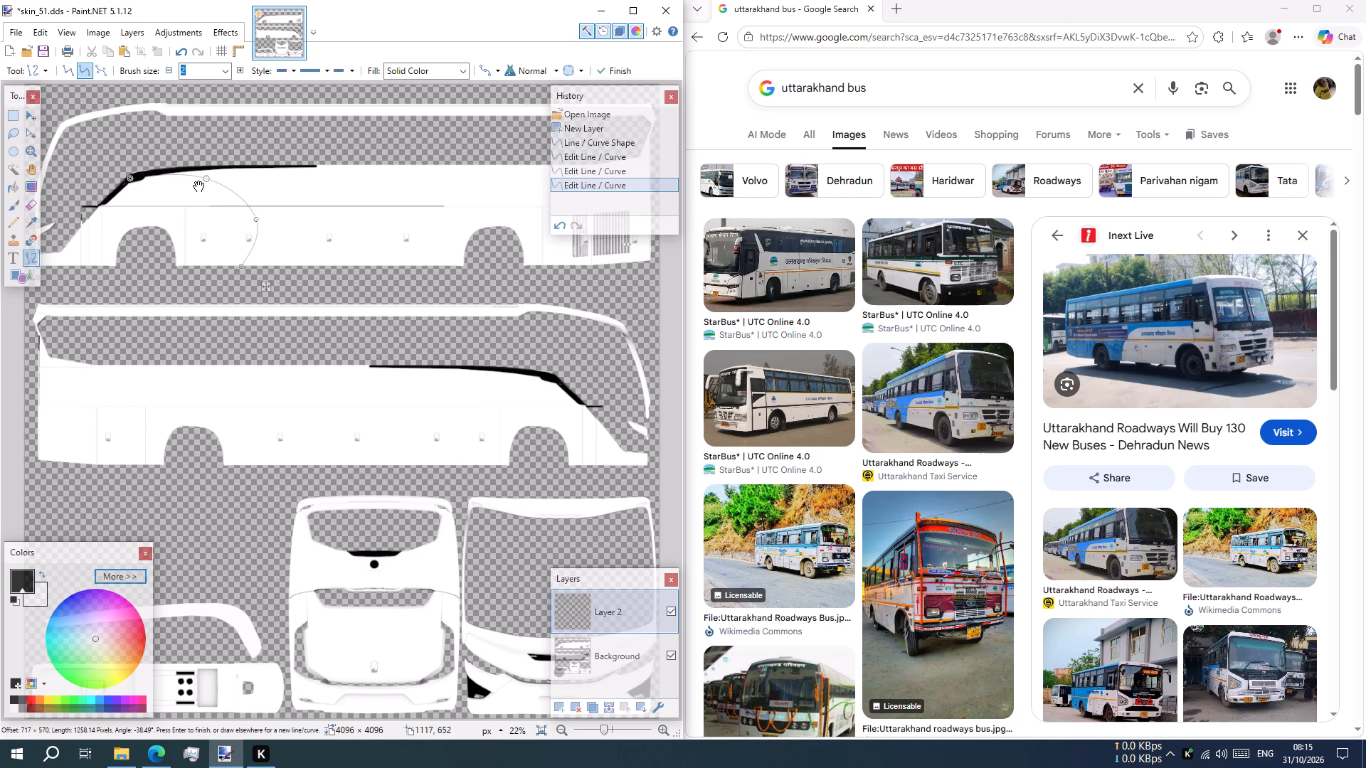
Move the curve rearward so its lower end sits ahead of the rear wheel, and extend its upper end forward to the black trim above the front wheel.
drag(267, 286, 268, 287)
drag(268, 287, 420, 280)
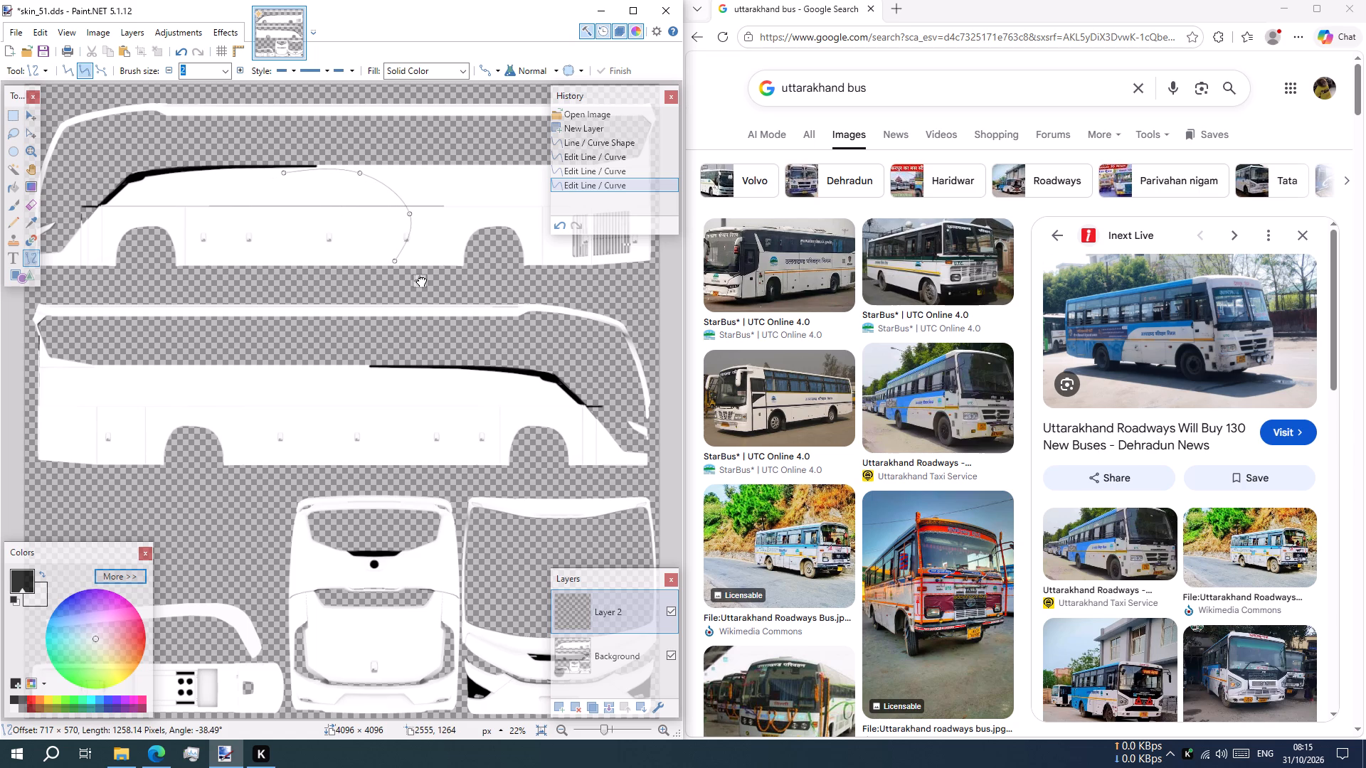
drag(420, 280, 426, 284)
drag(426, 284, 424, 284)
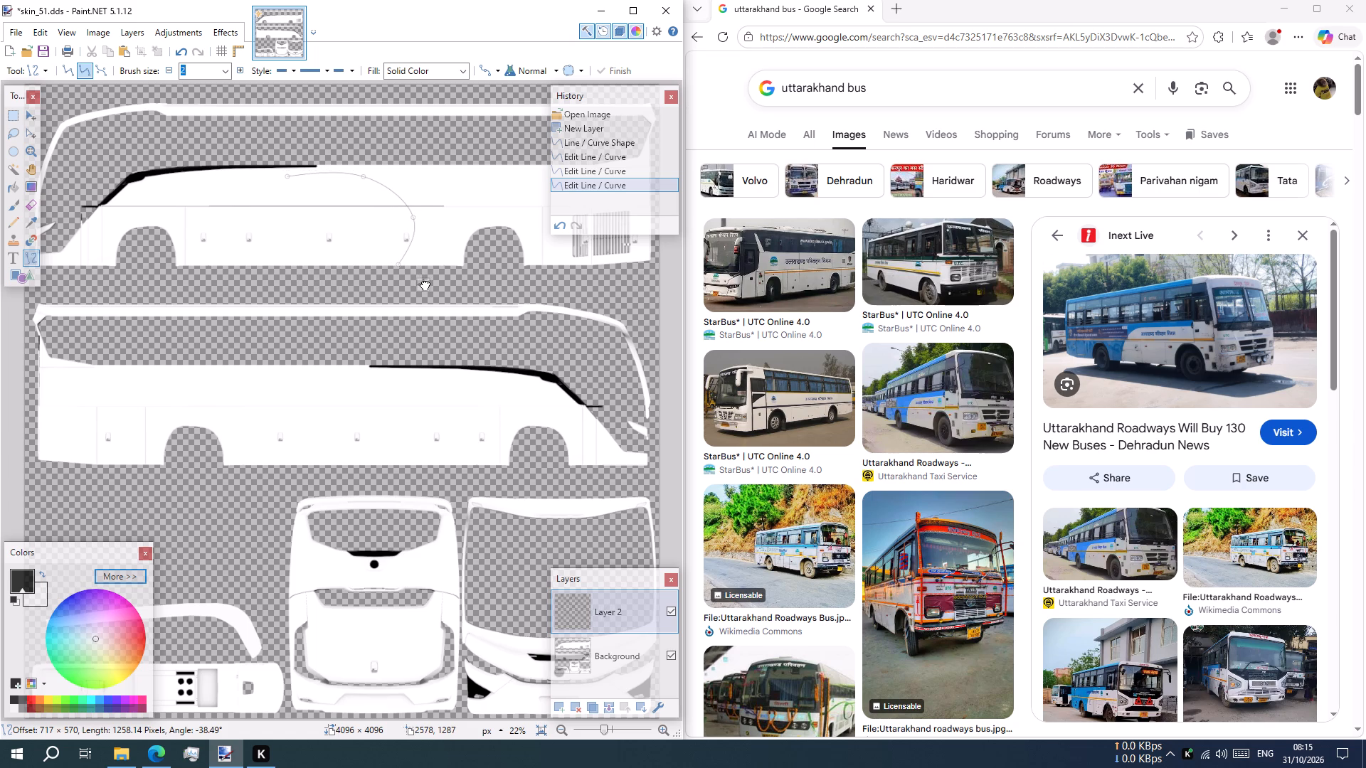
drag(290, 179, 210, 186)
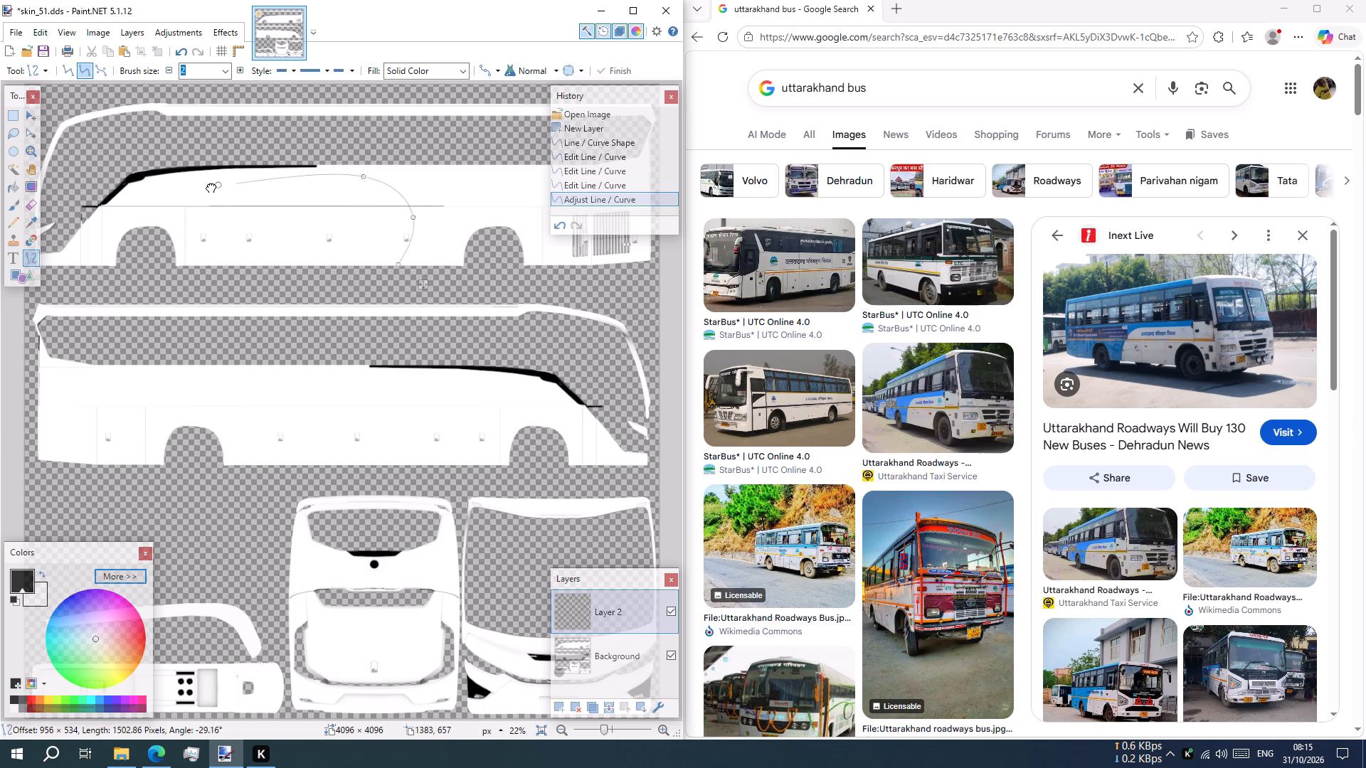
drag(210, 186, 150, 186)
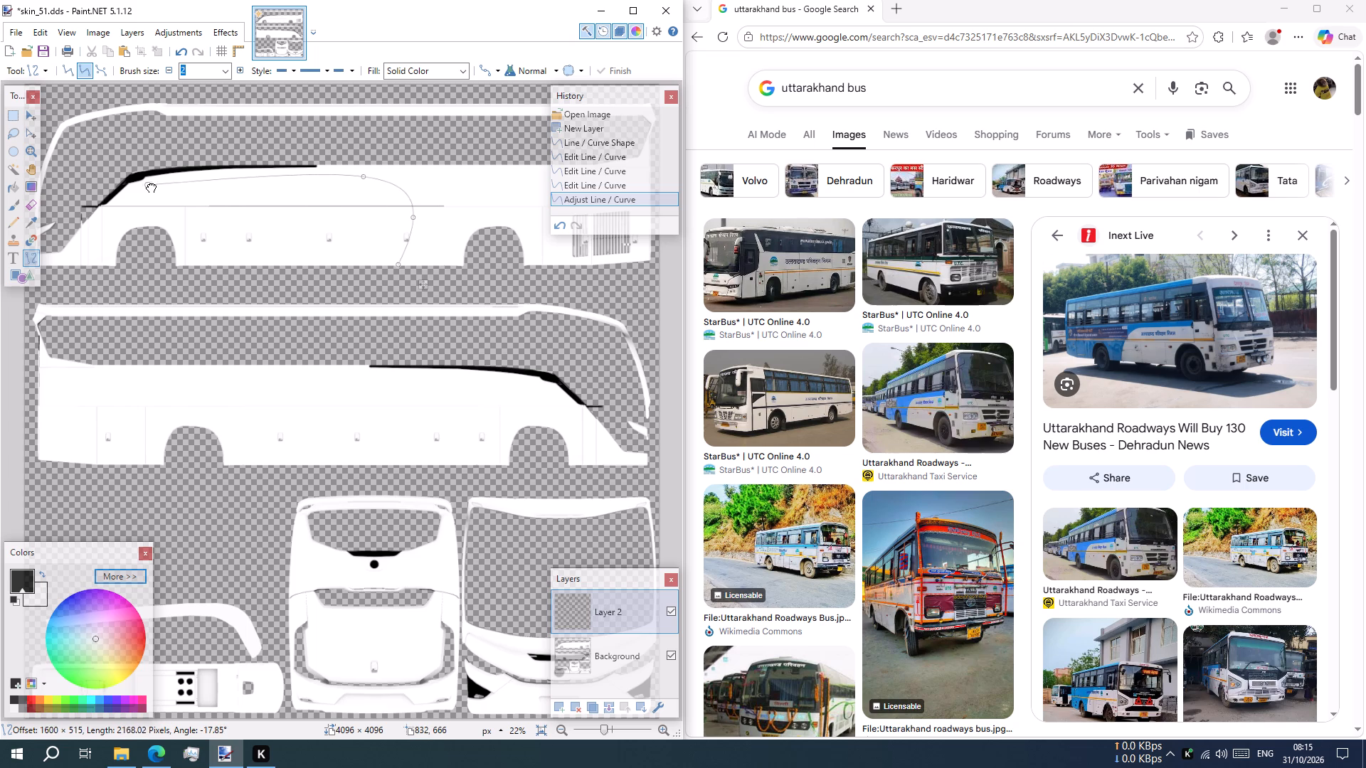
drag(150, 186, 147, 186)
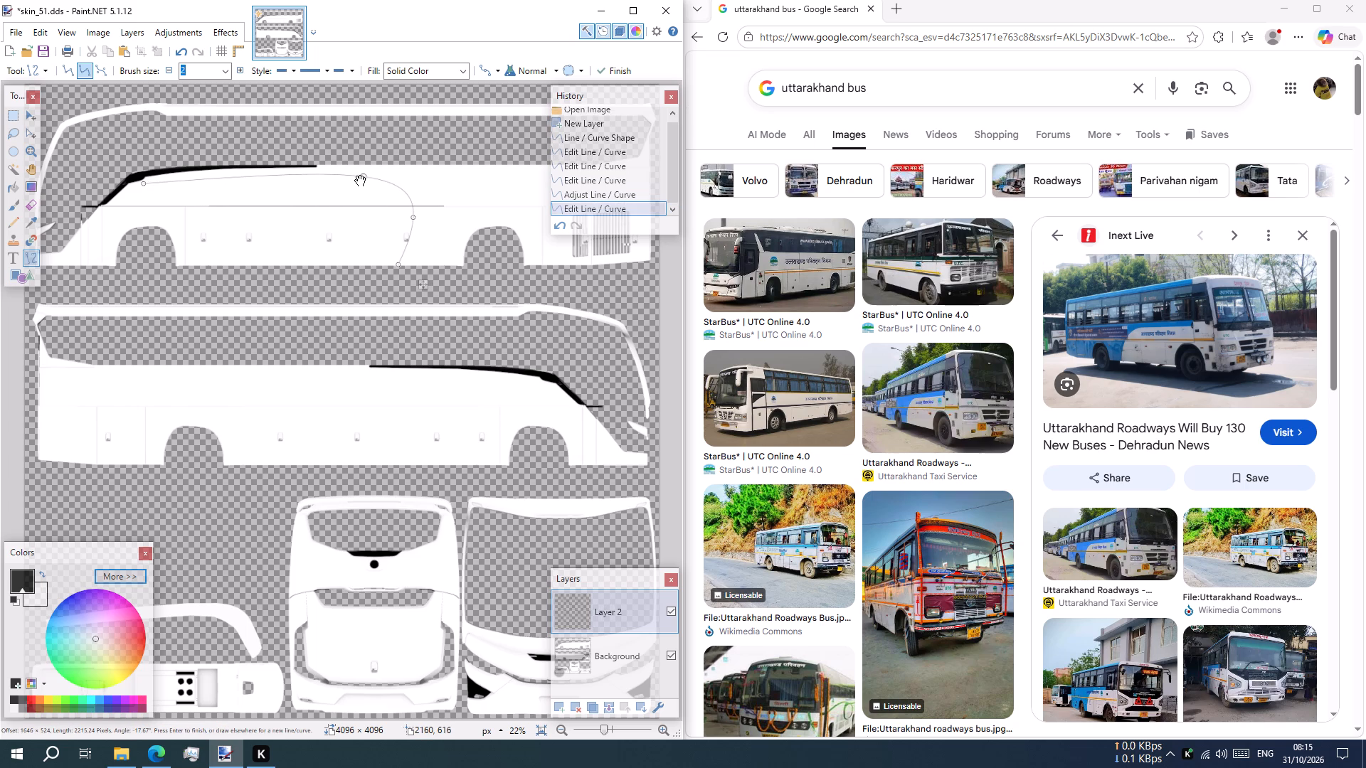
Reshape the curve to run nearly flat below the window trim and round down to the lower edge ahead of the rear wheel, then finish it.
drag(362, 180, 365, 188)
click(411, 221)
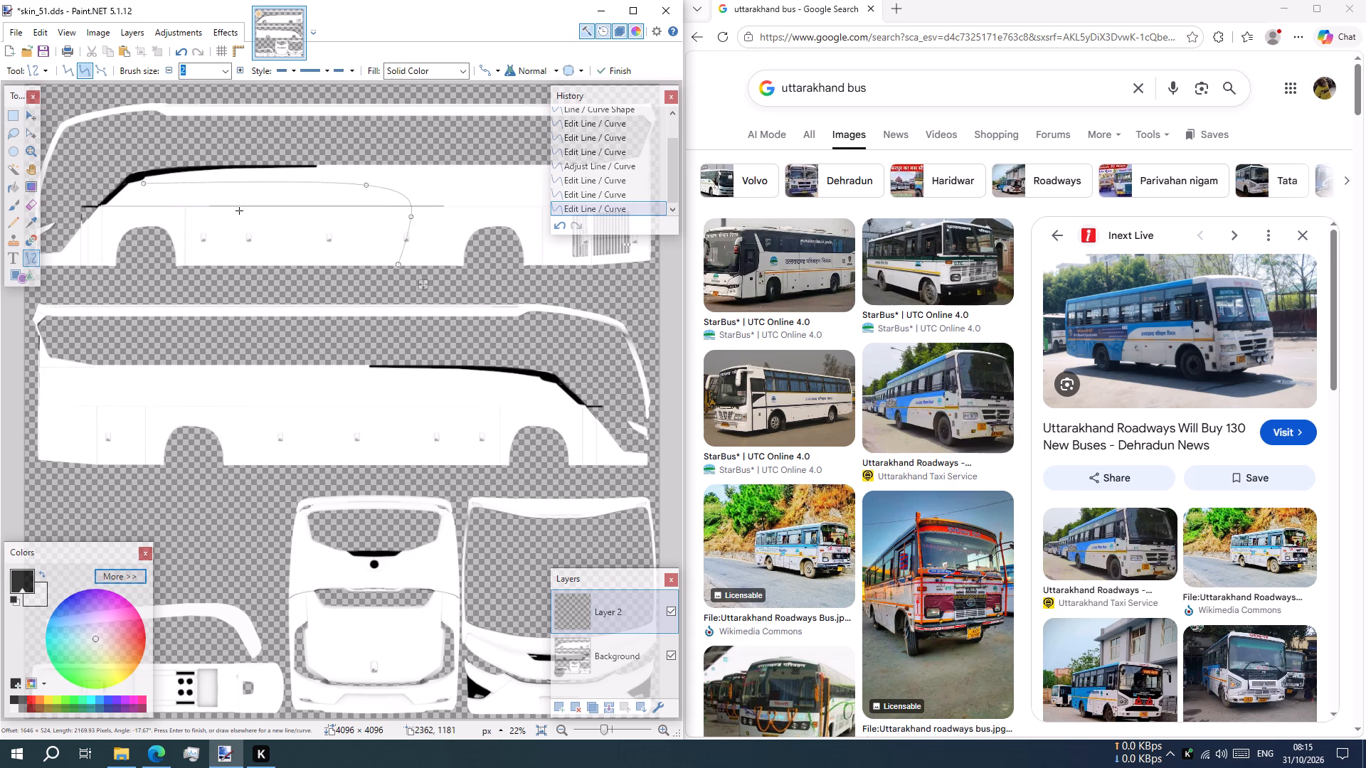
click(146, 186)
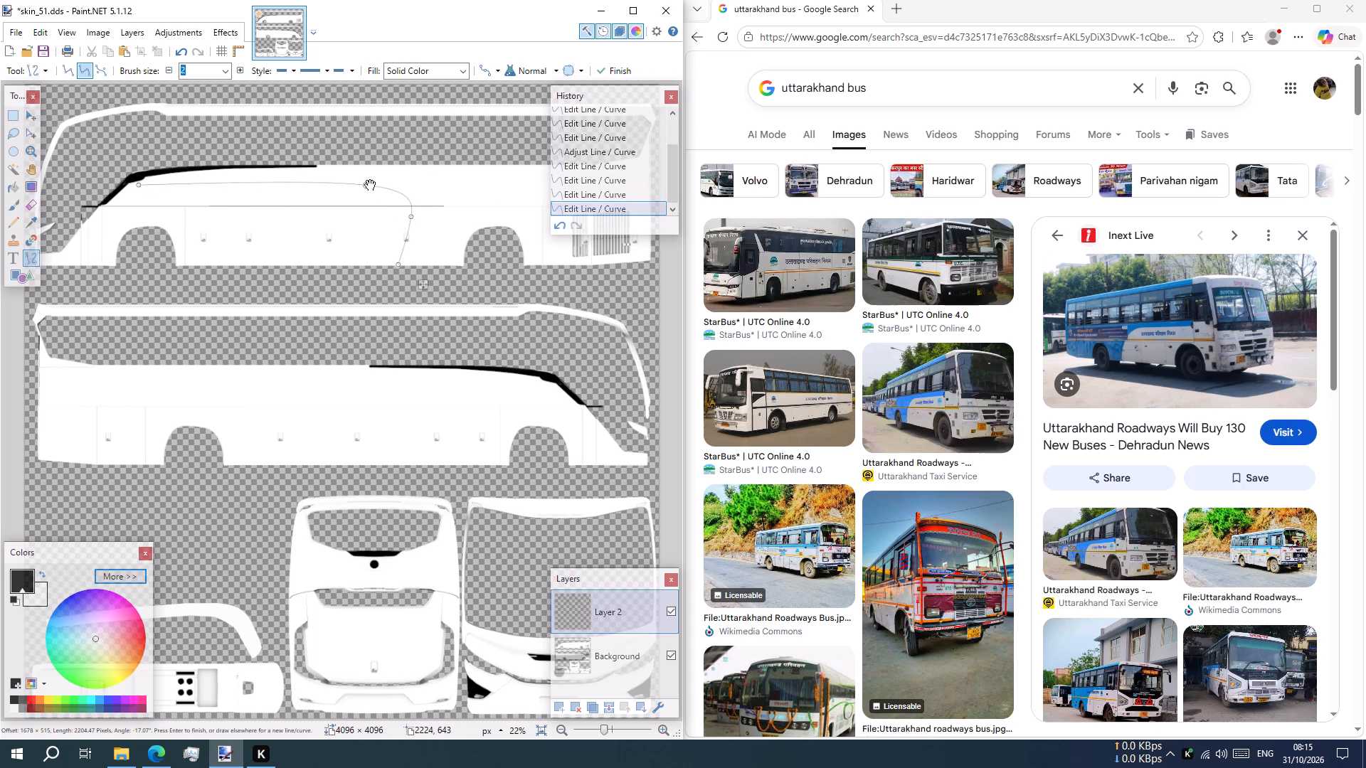
drag(369, 184, 342, 184)
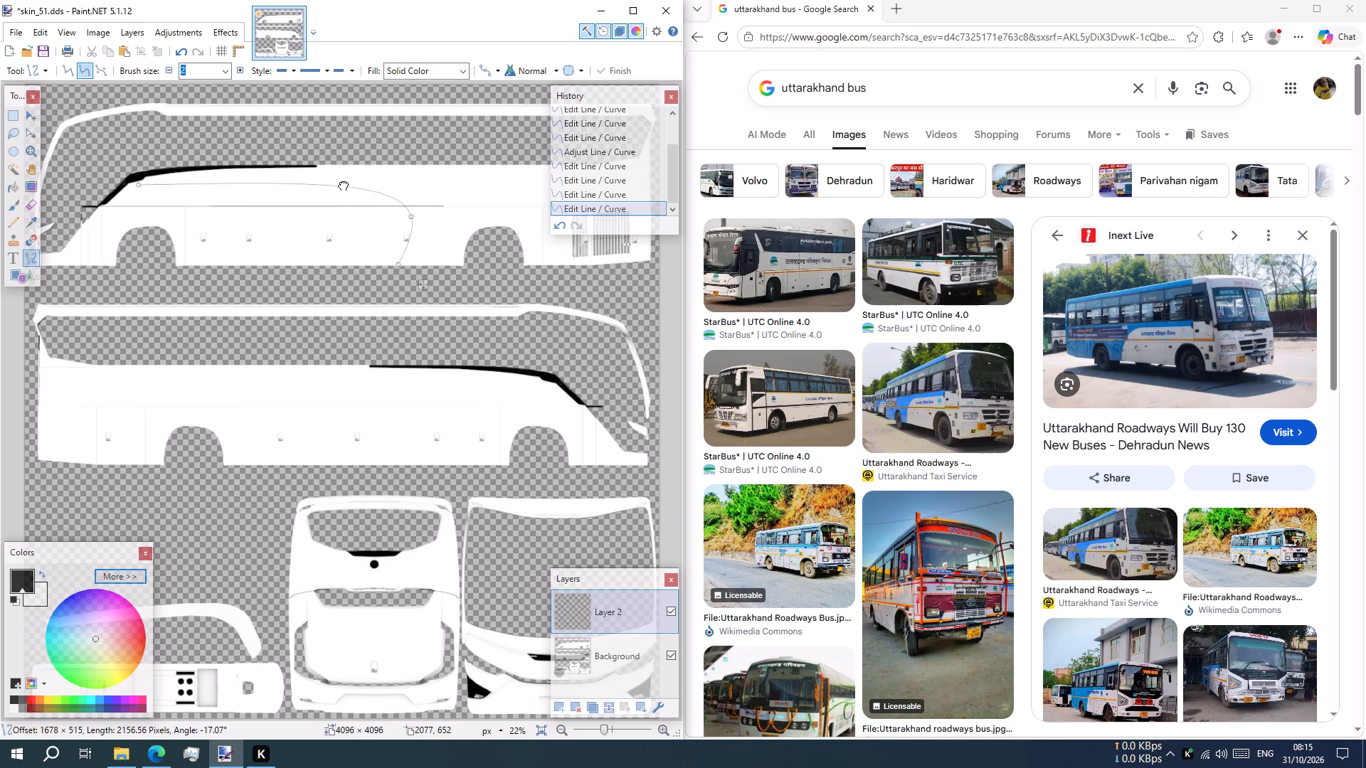
drag(342, 184, 396, 185)
drag(396, 185, 388, 183)
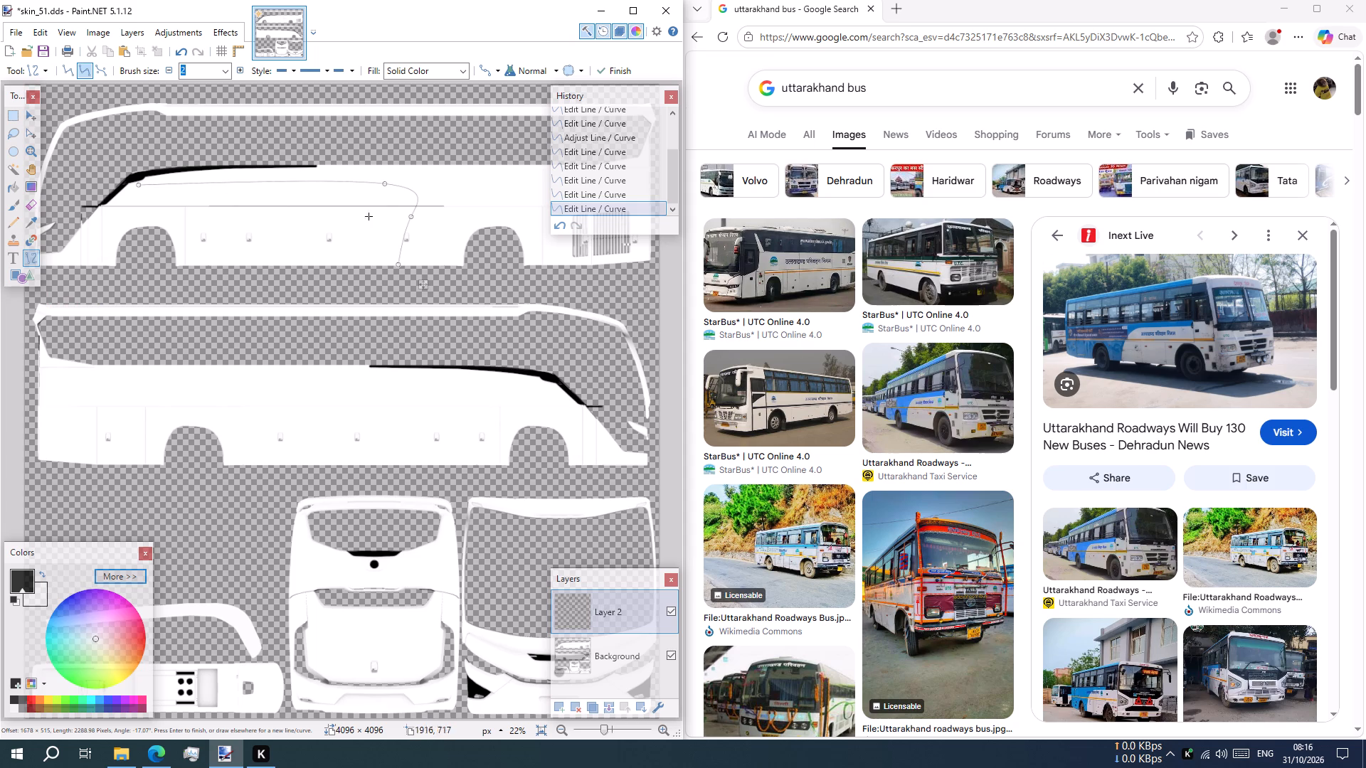
drag(411, 220, 415, 237)
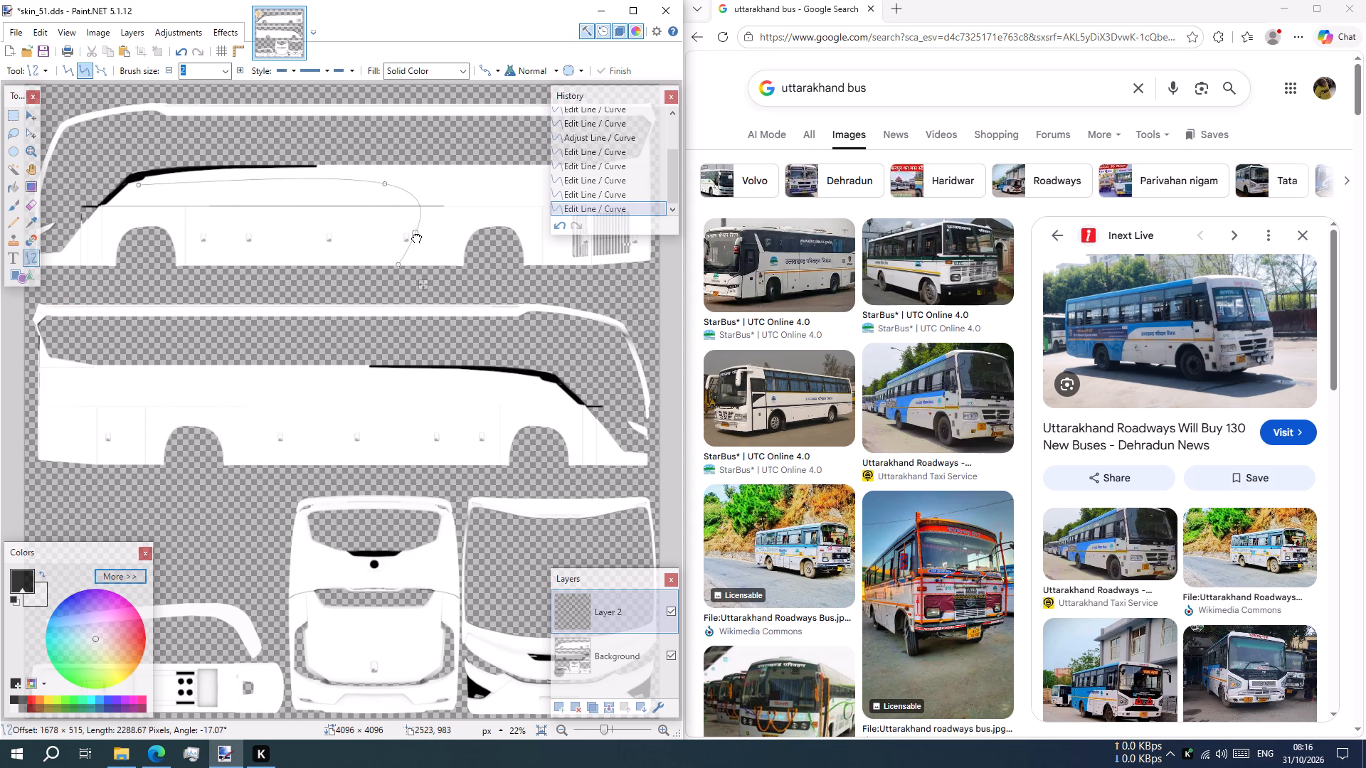
drag(415, 237, 415, 247)
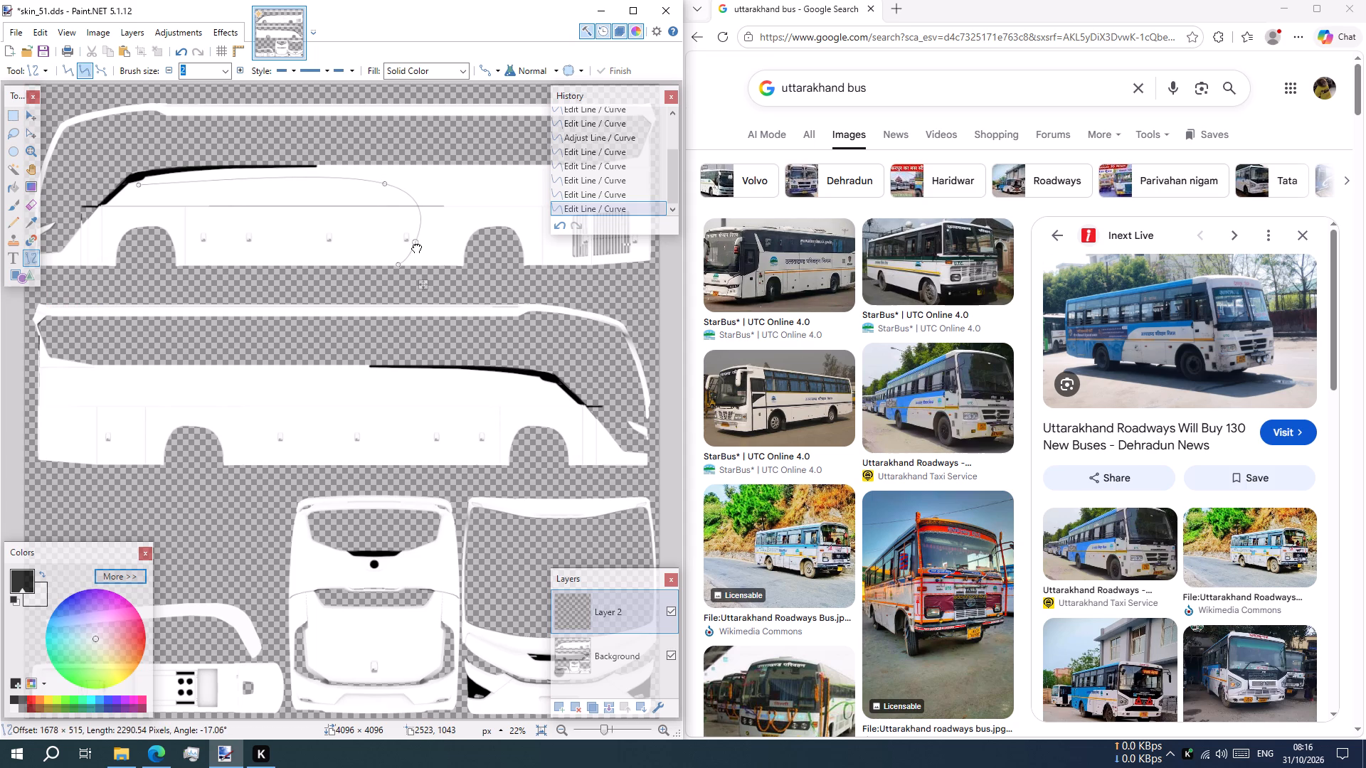
drag(415, 247, 418, 238)
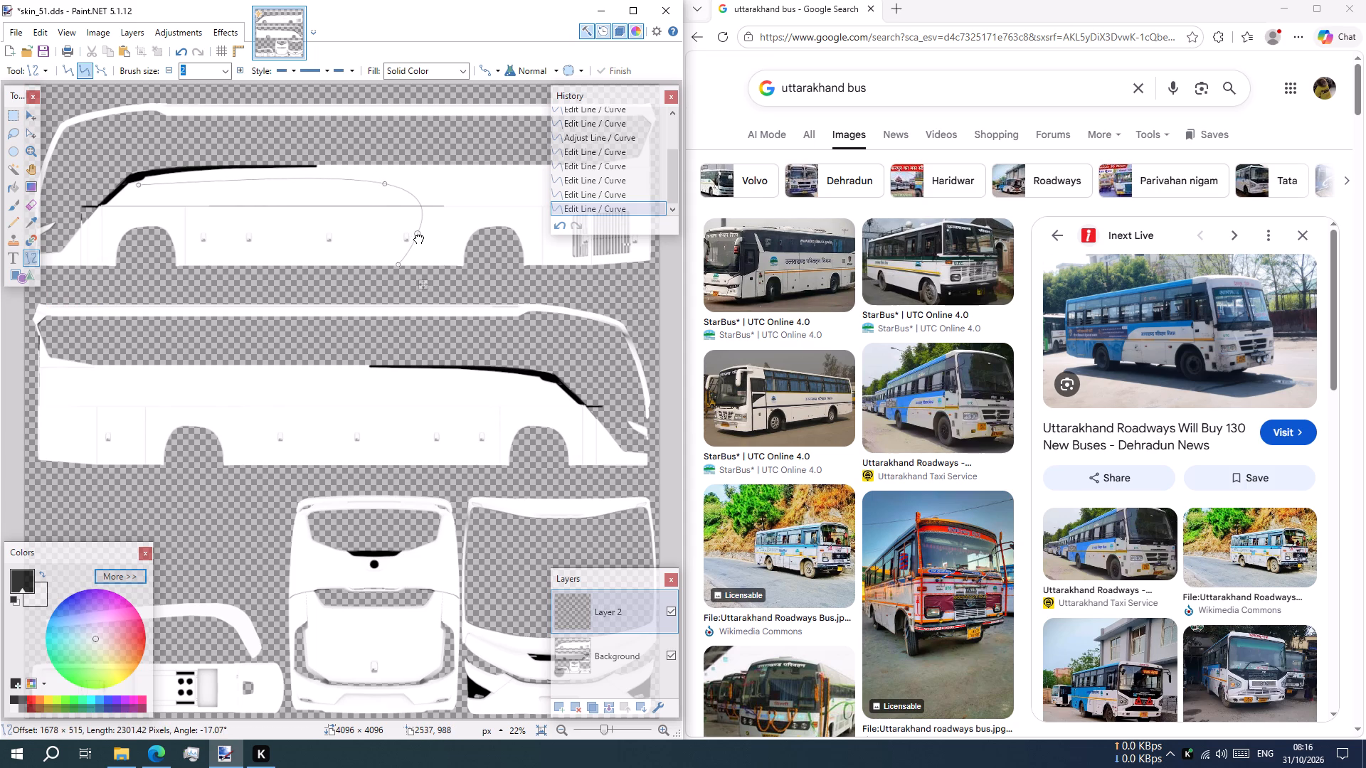
drag(418, 238, 418, 238)
key(Escape)
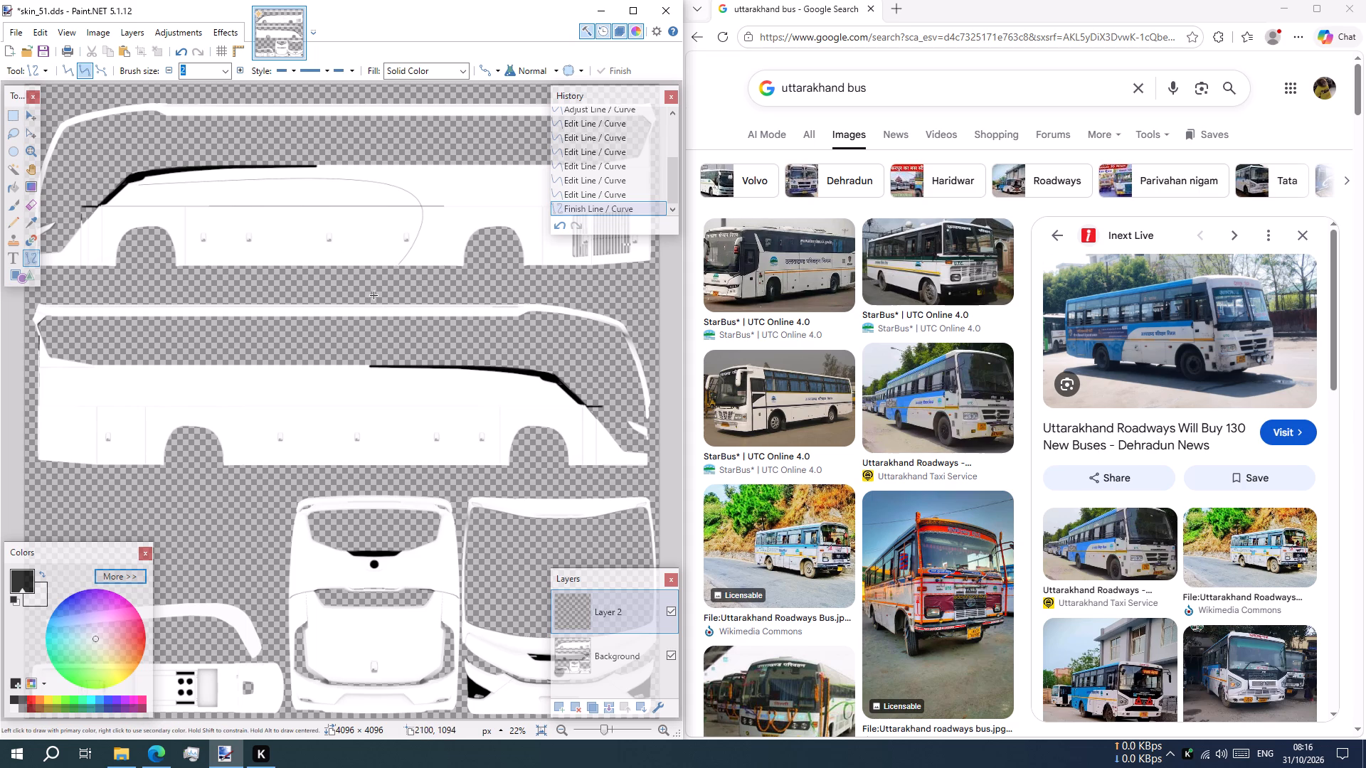
Duplicate the curve layer and move the copied curve about 275 px down from the original.
click(591, 713)
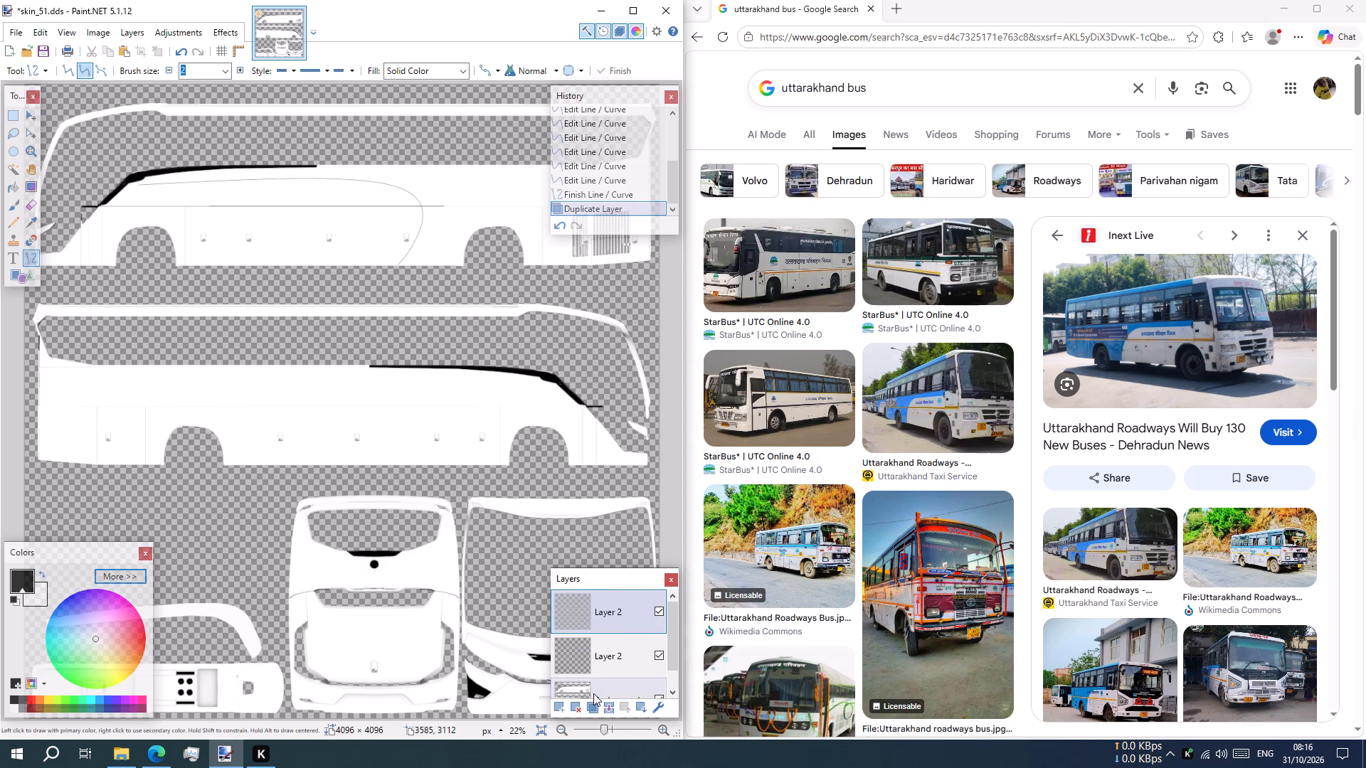
click(29, 115)
click(379, 328)
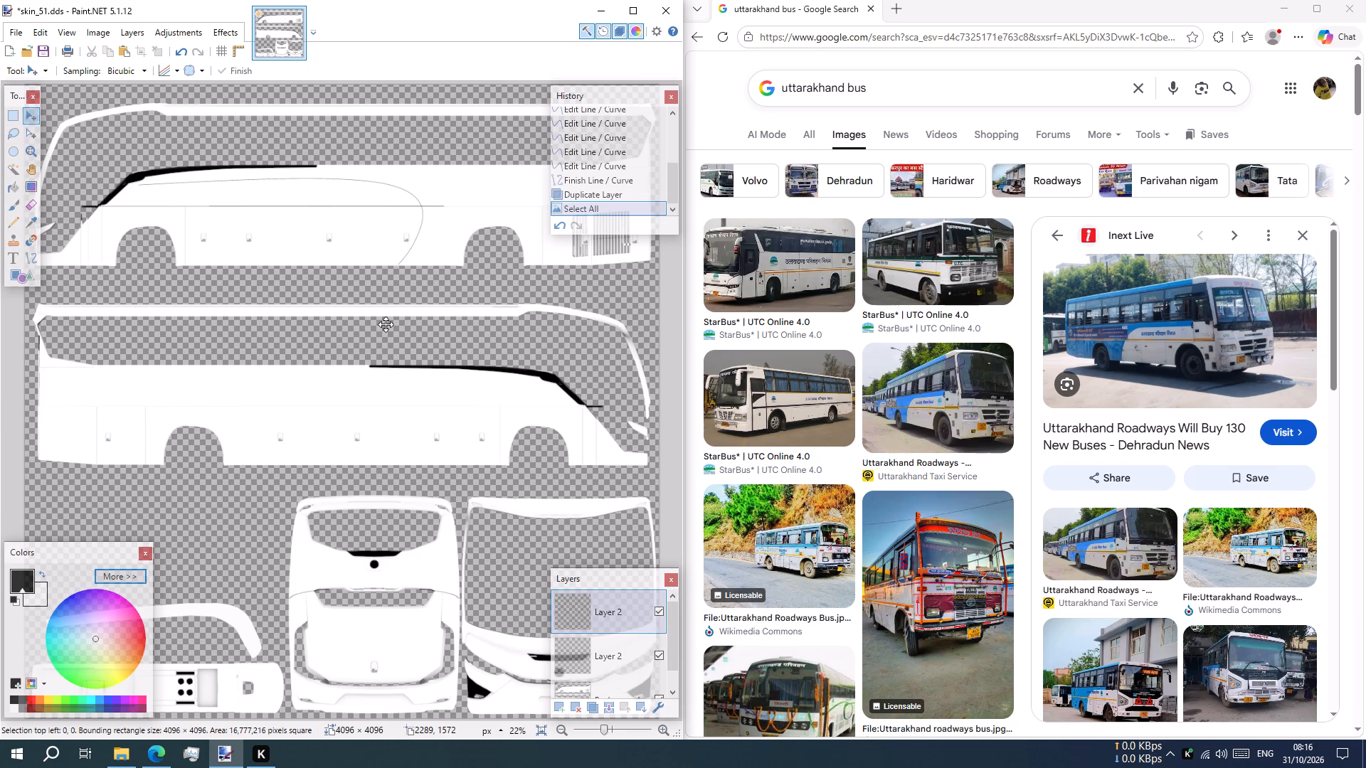
drag(387, 324, 398, 390)
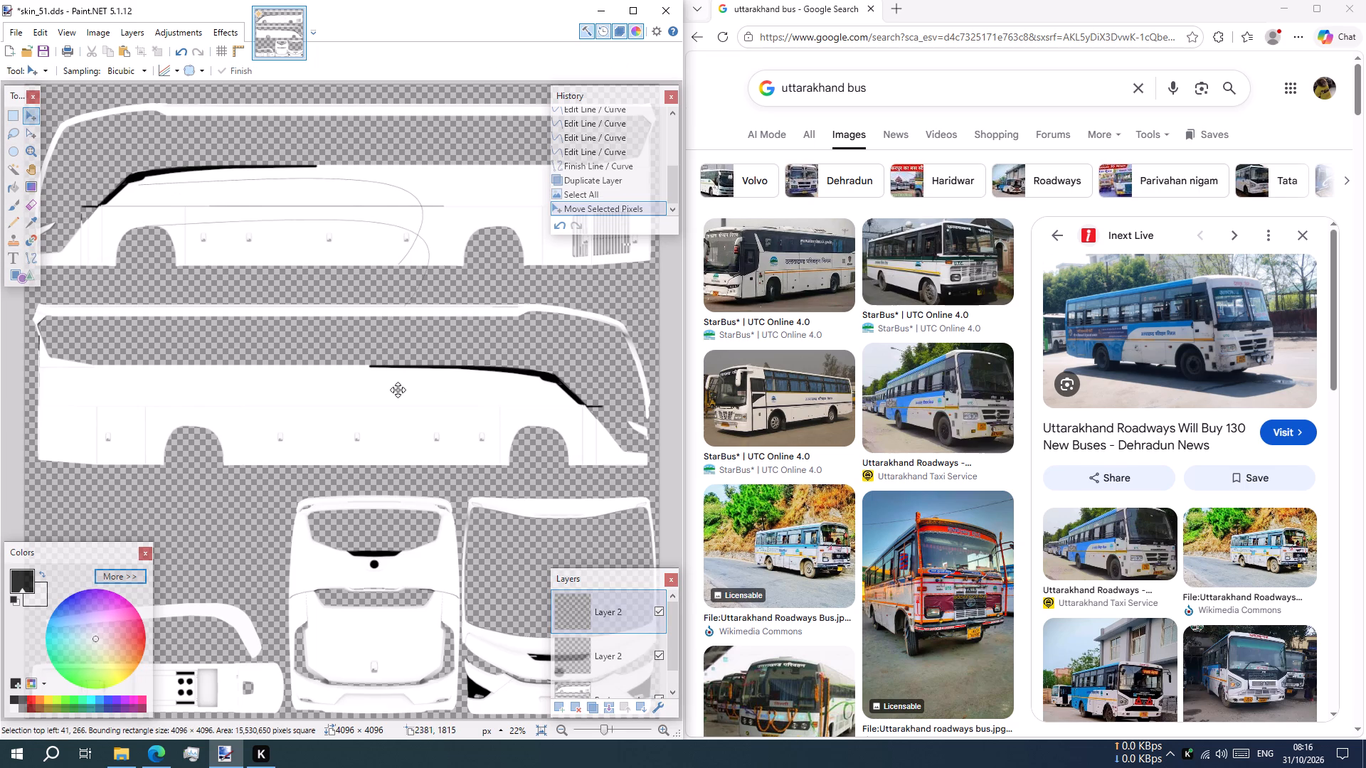
drag(398, 390, 386, 400)
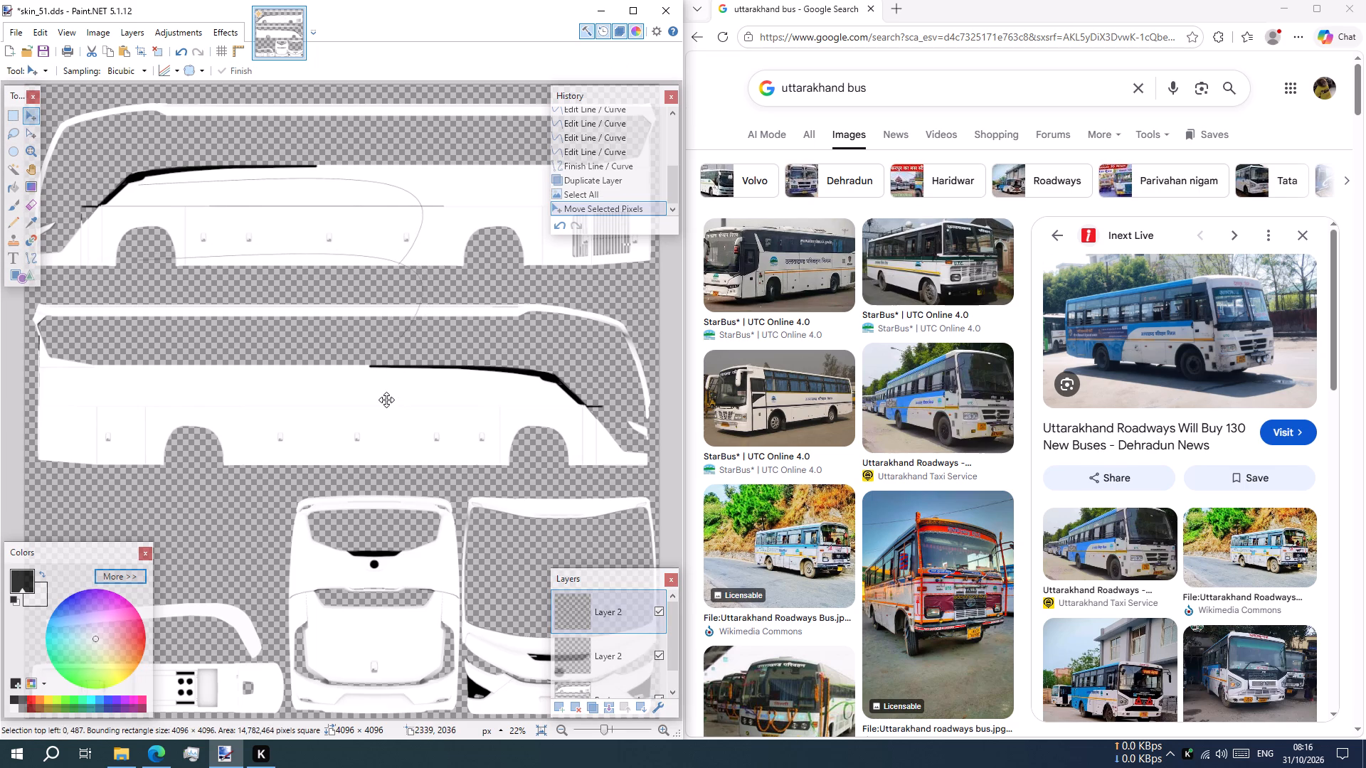
drag(386, 400, 388, 383)
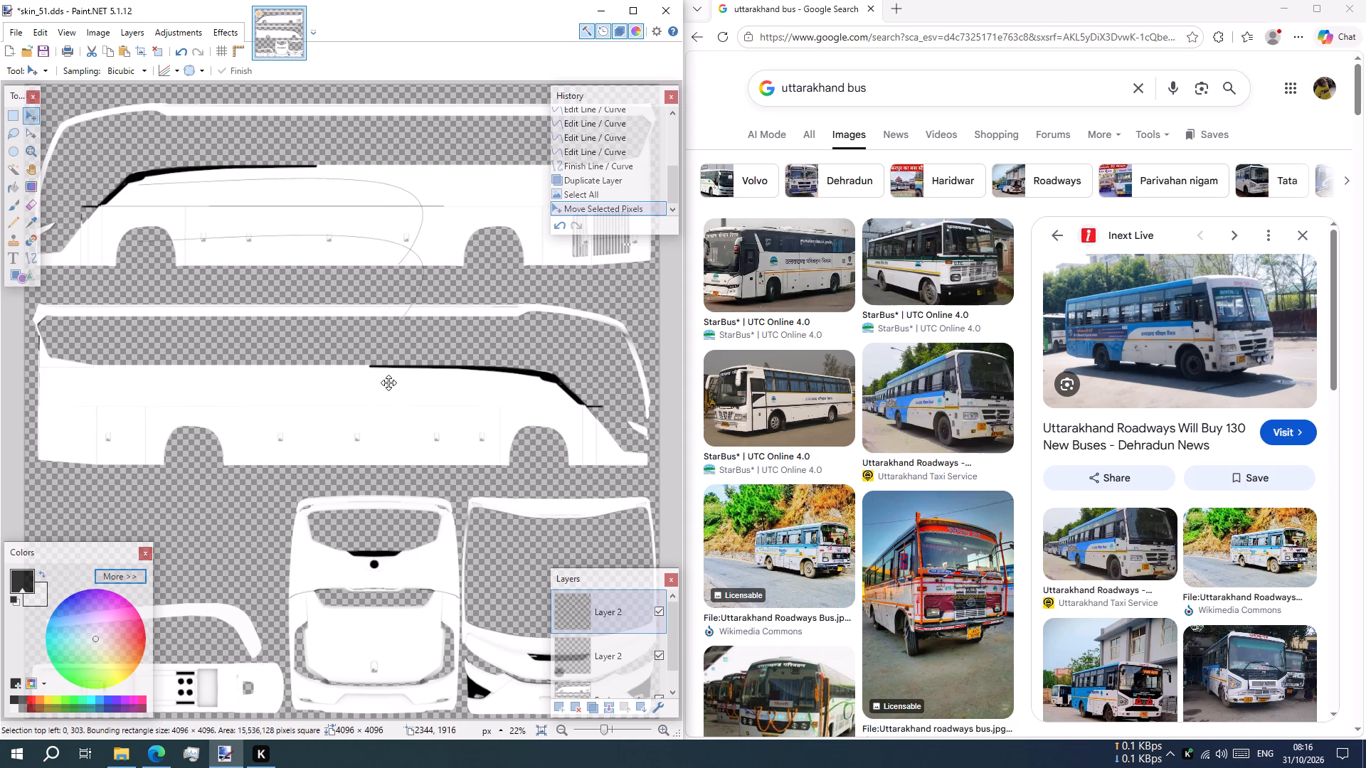
drag(388, 383, 388, 367)
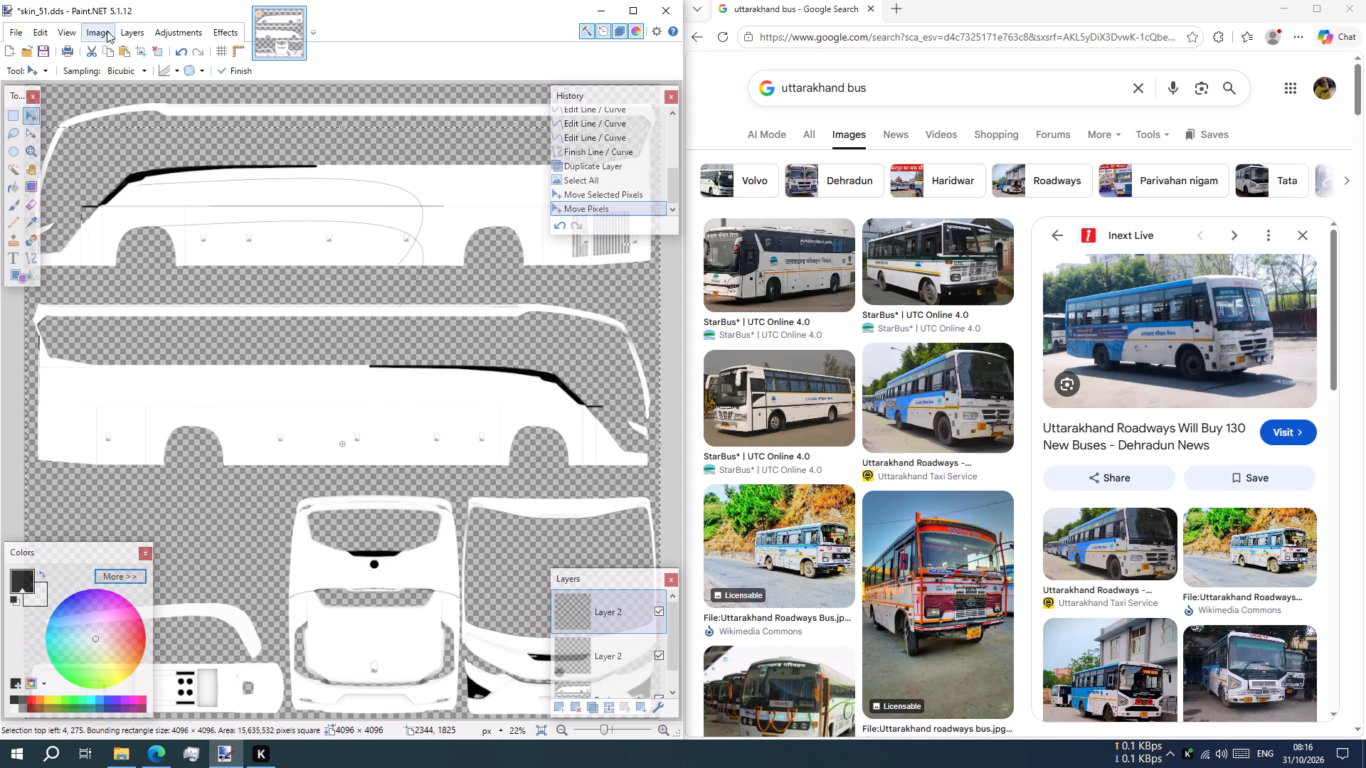
Flip the duplicated curve layer horizontally.
click(168, 34)
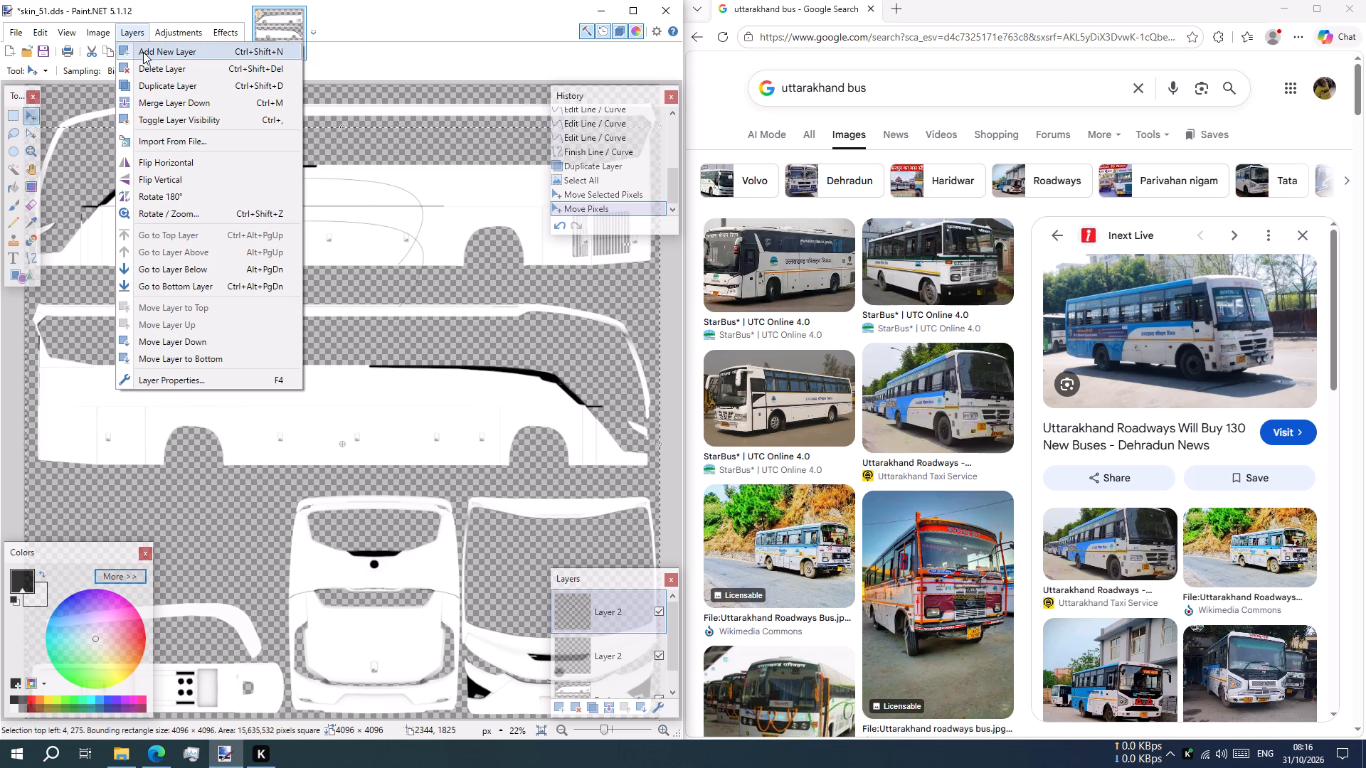
click(180, 166)
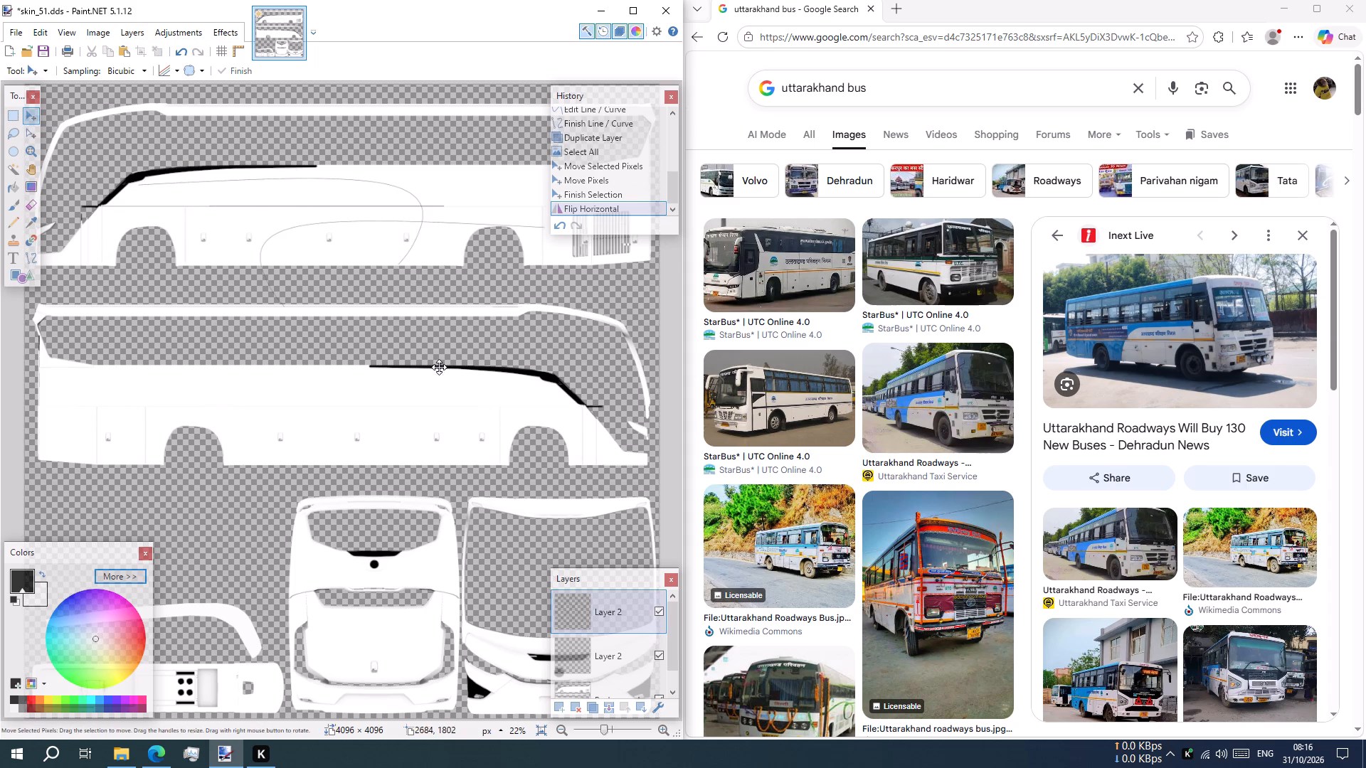
Move the mirrored curve about 1011 px down onto the second bus side, starting below the black trim above its front wheel, and deselect.
drag(450, 374, 412, 434)
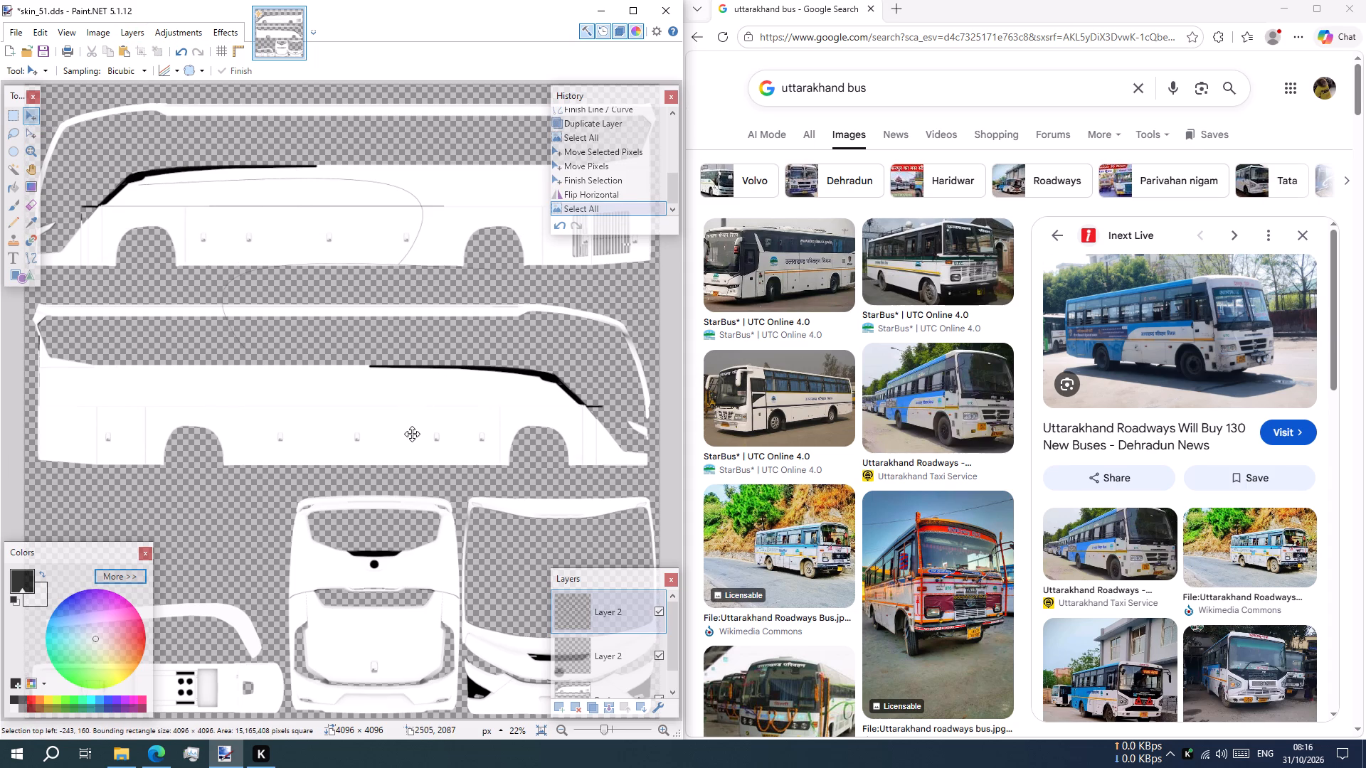
drag(412, 434, 422, 518)
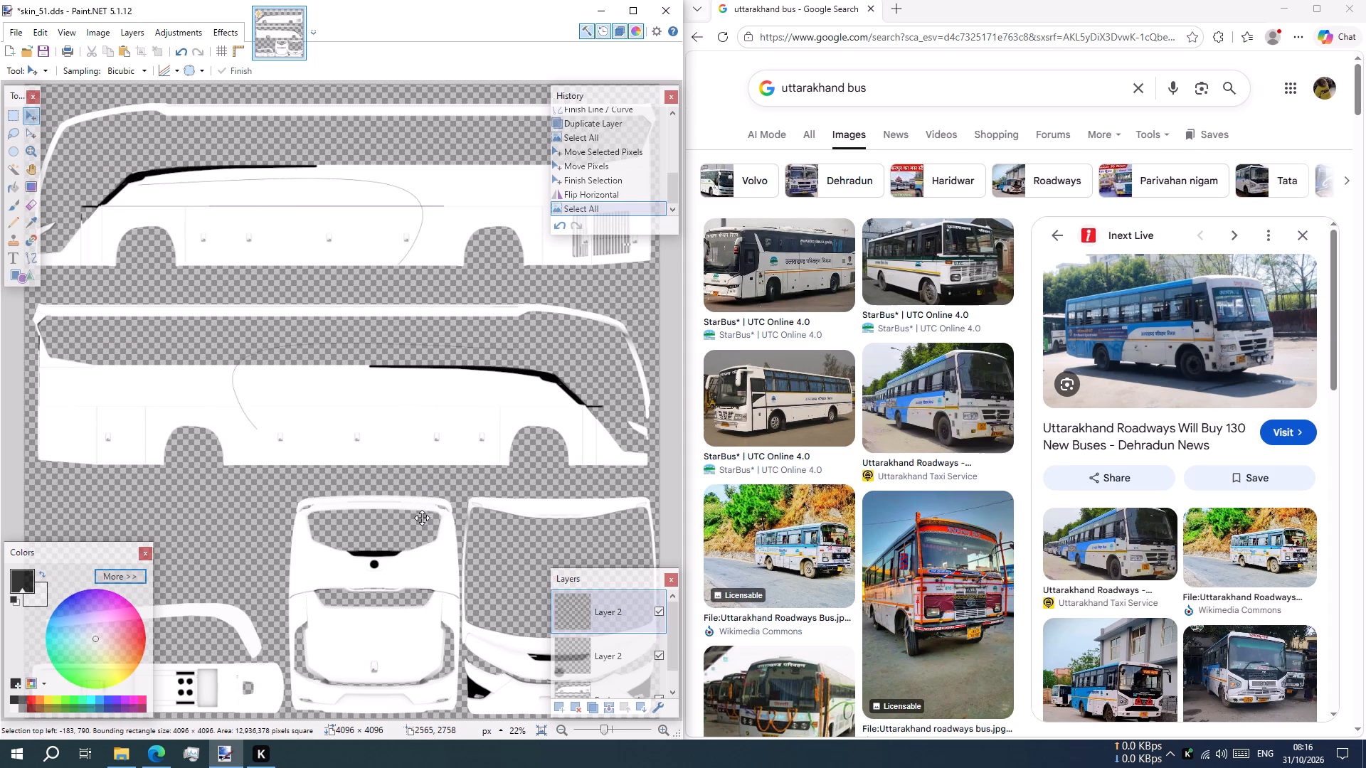
drag(422, 518, 427, 528)
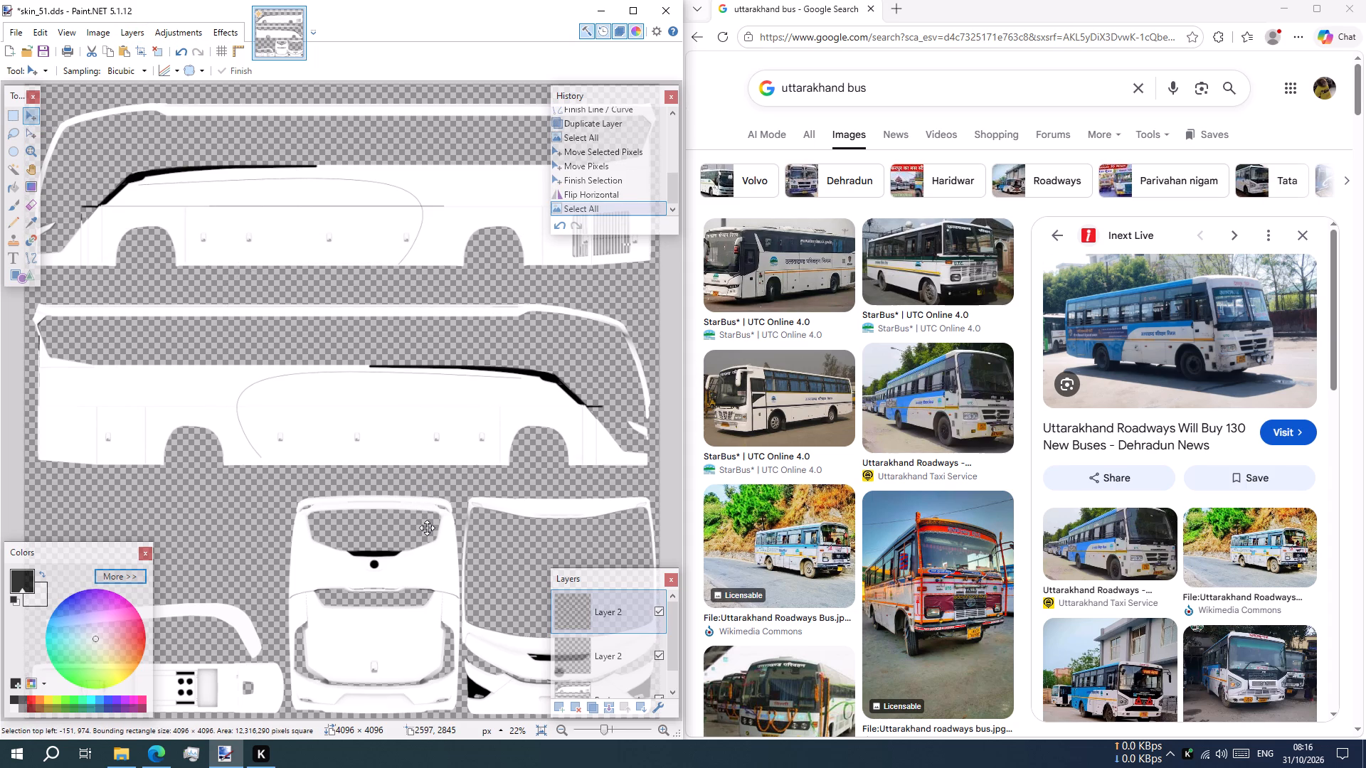
drag(427, 528, 428, 530)
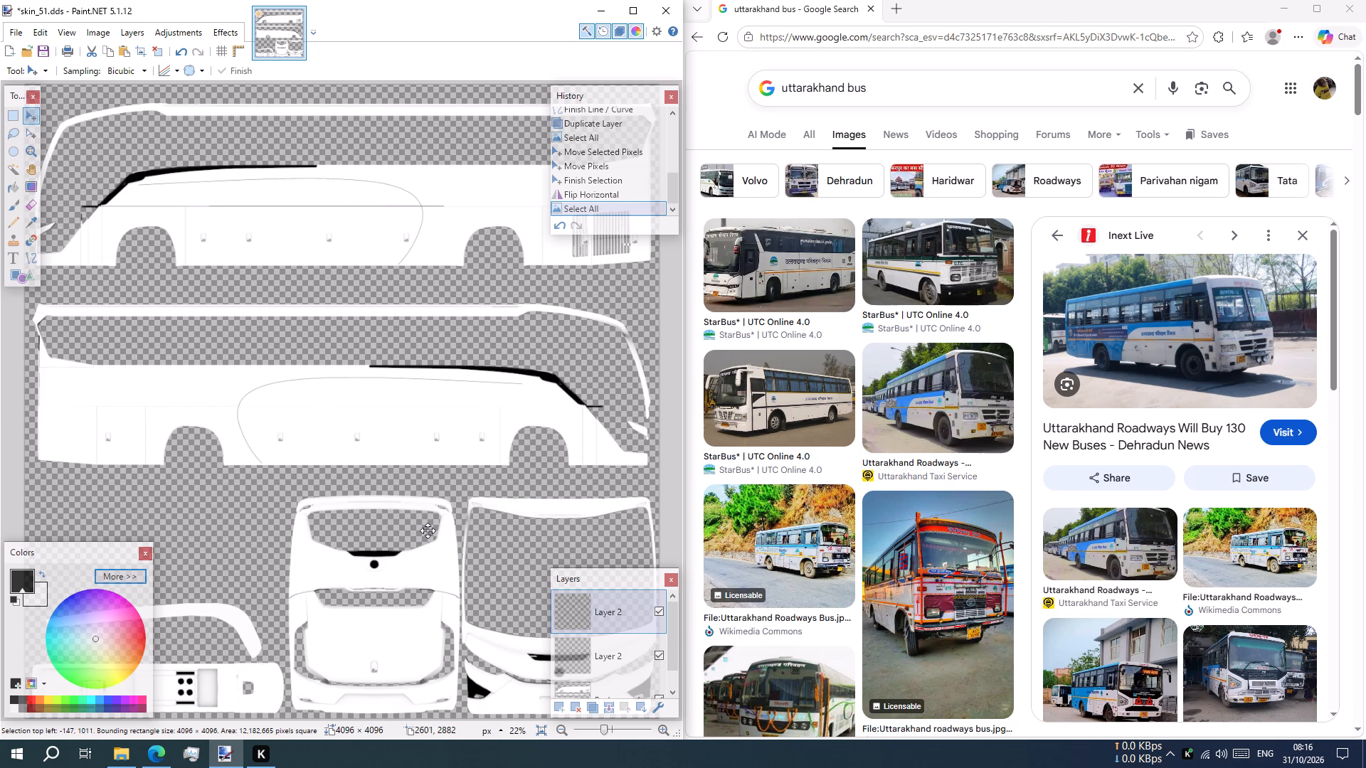
drag(428, 530, 449, 530)
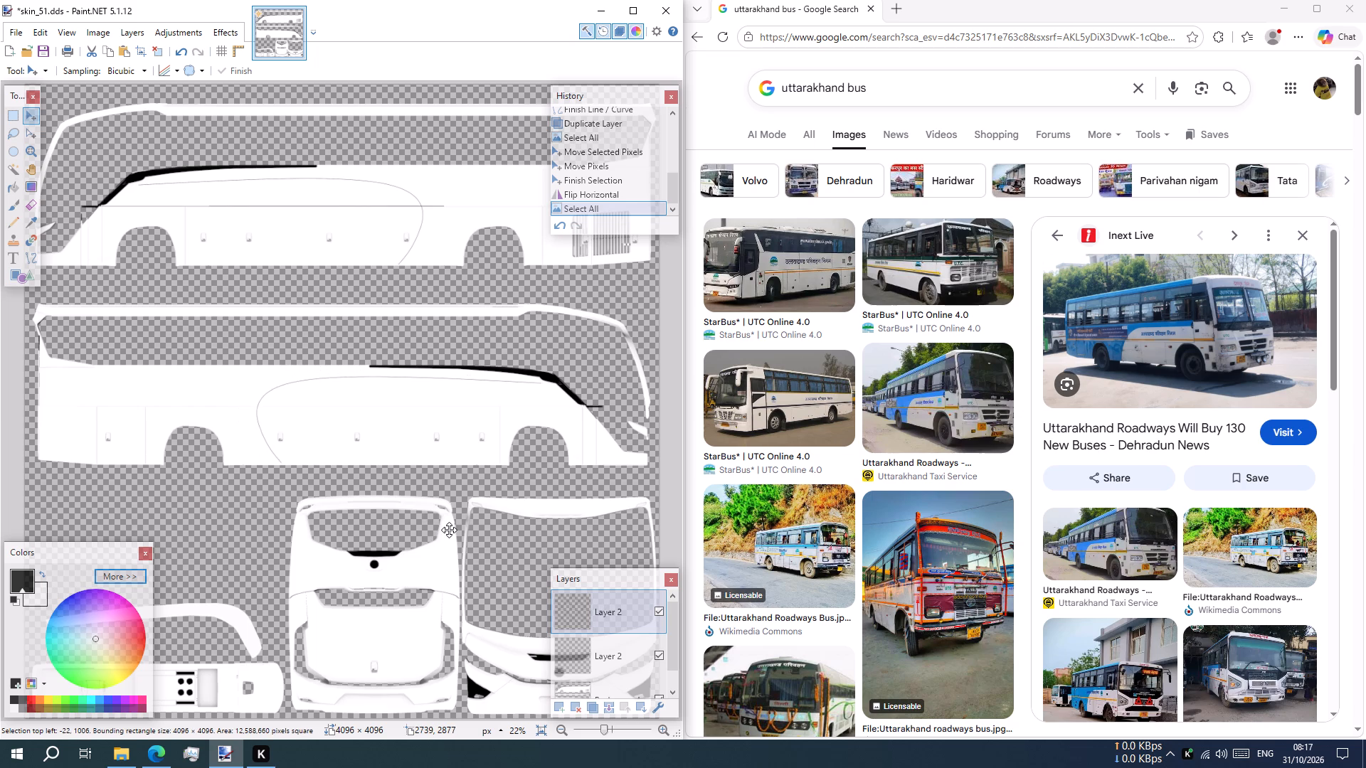
drag(449, 530, 449, 530)
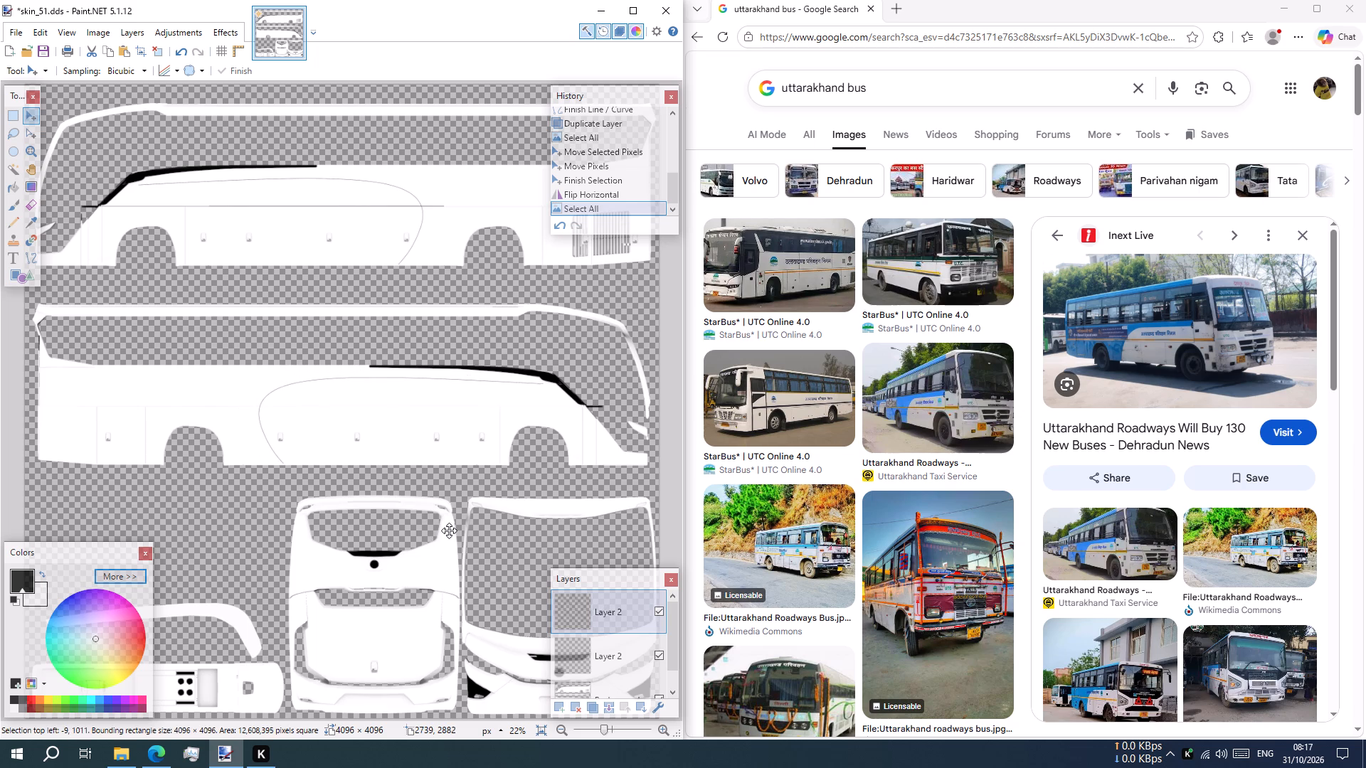
drag(449, 530, 450, 533)
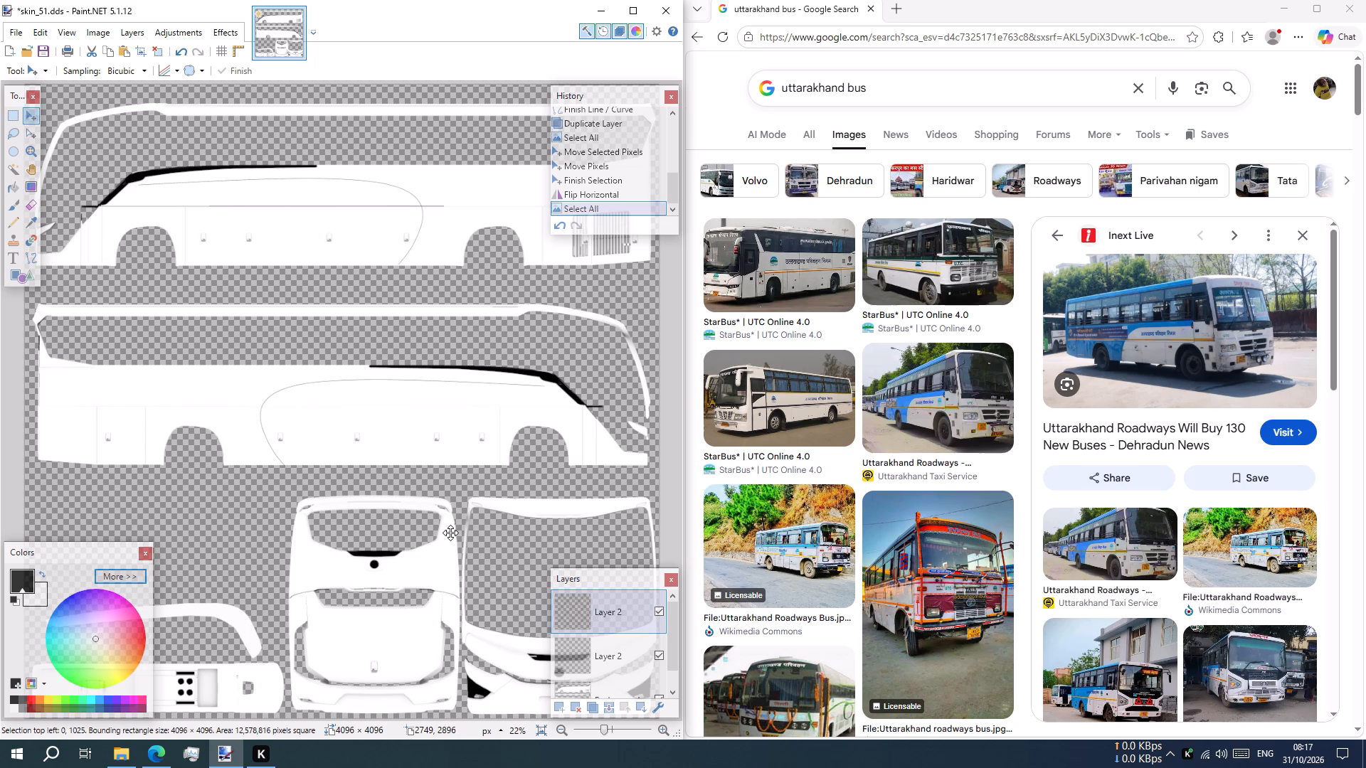
drag(450, 533, 450, 530)
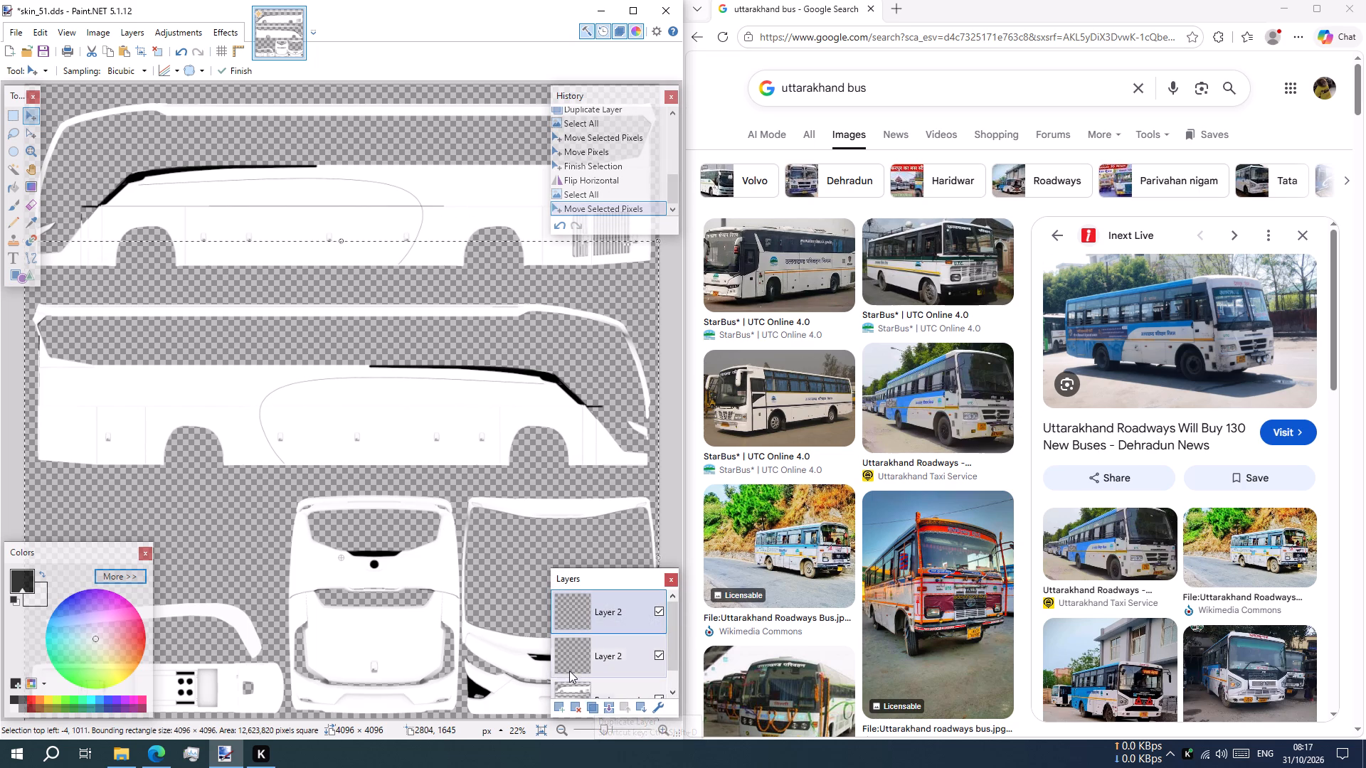
key(Escape)
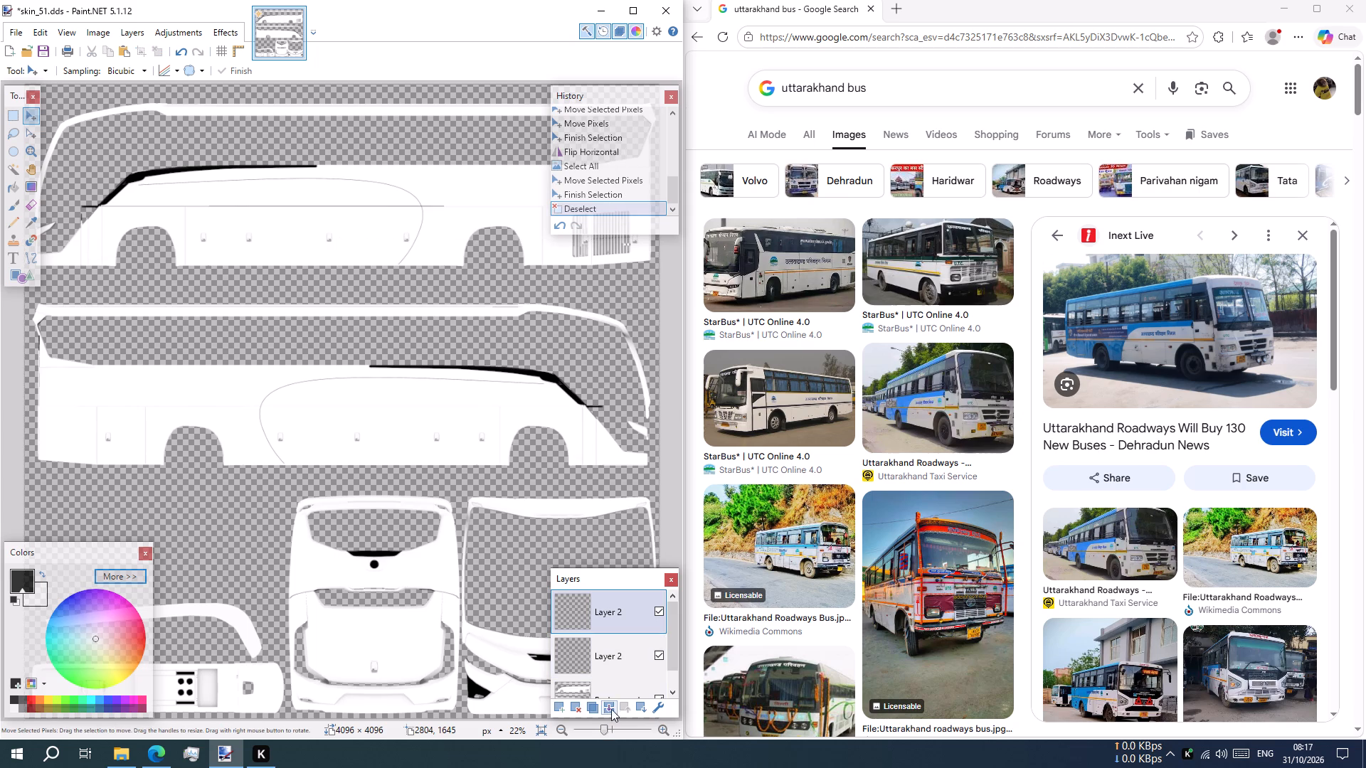
Duplicate the layer holding the mirrored curve on the second bus side.
click(595, 708)
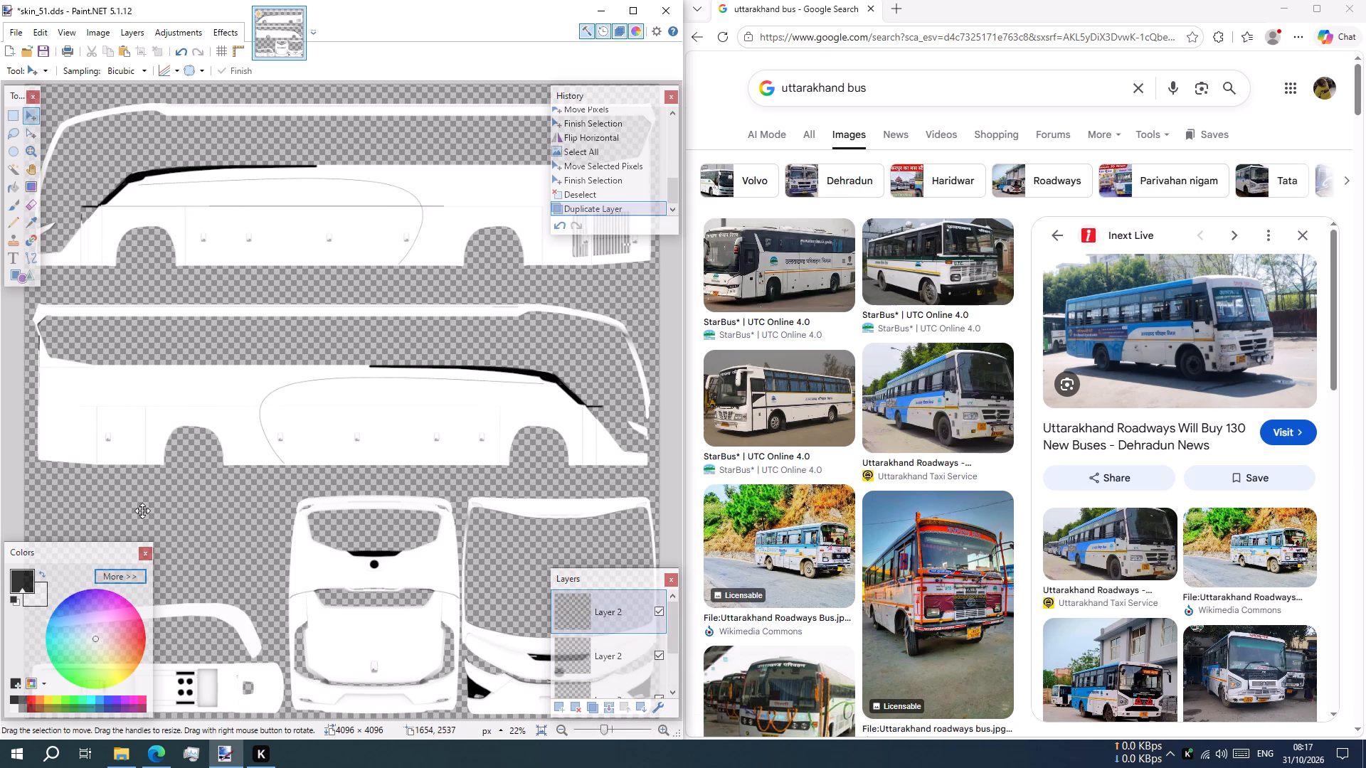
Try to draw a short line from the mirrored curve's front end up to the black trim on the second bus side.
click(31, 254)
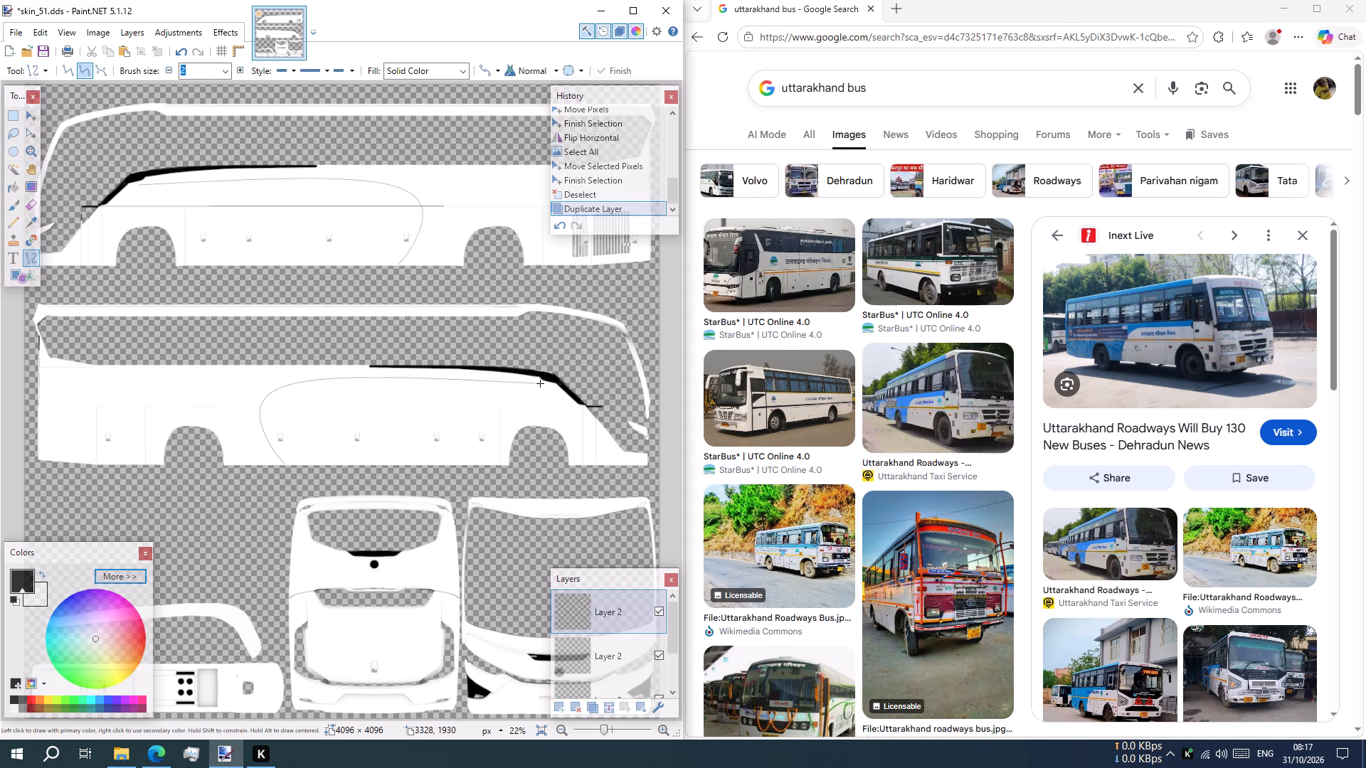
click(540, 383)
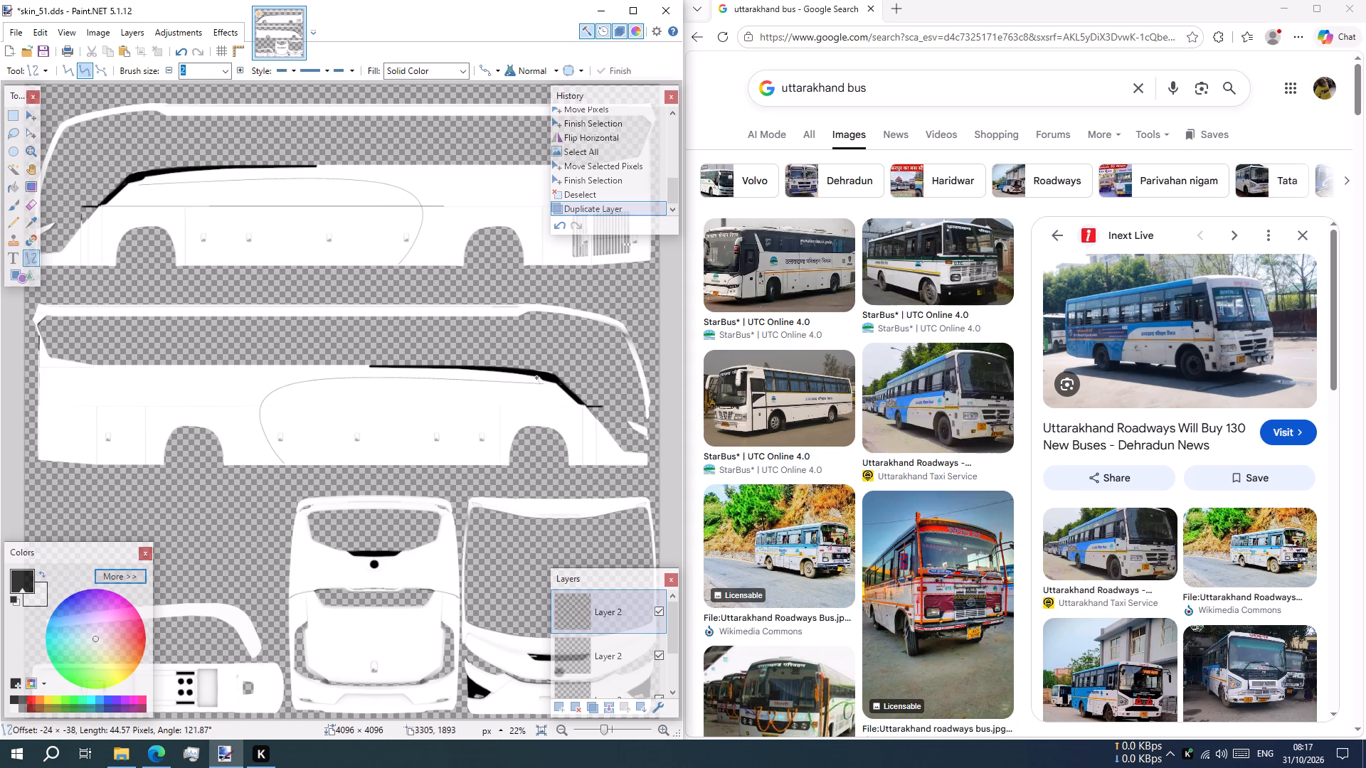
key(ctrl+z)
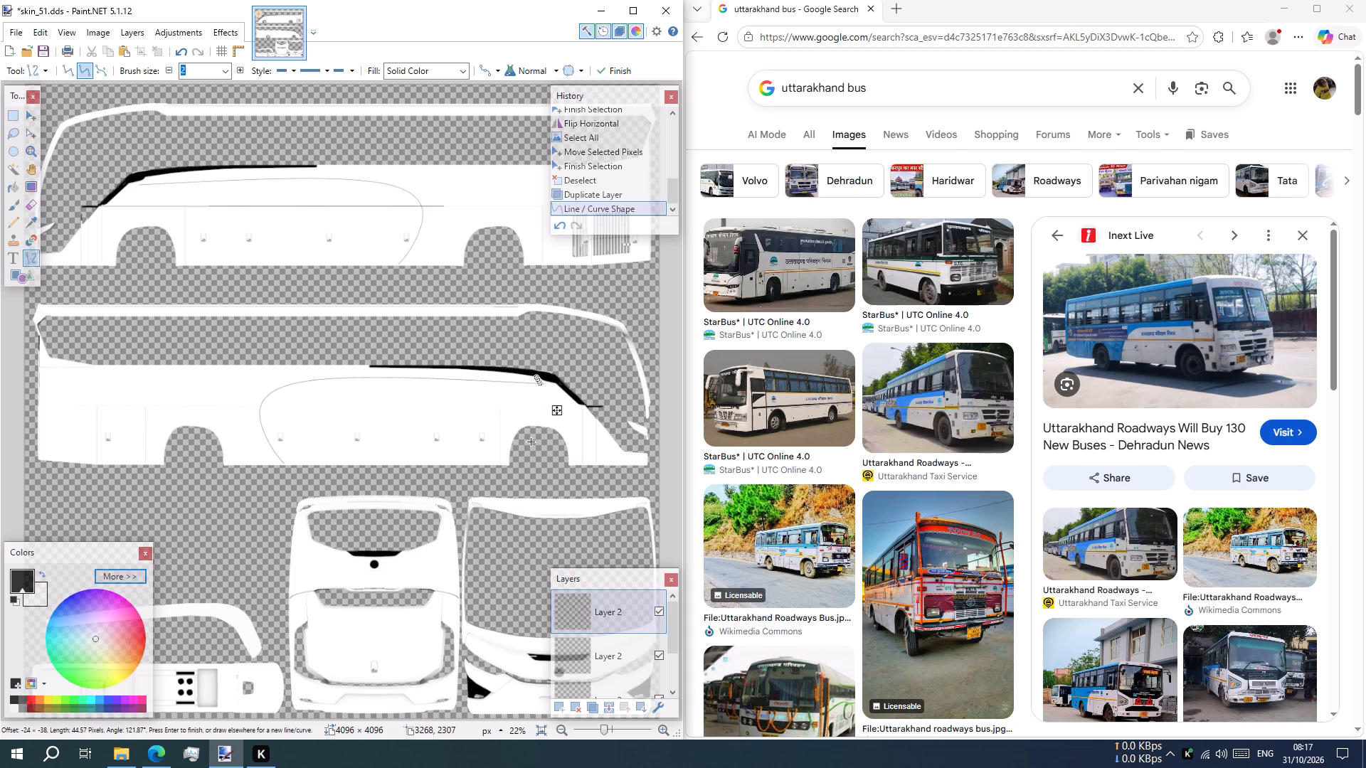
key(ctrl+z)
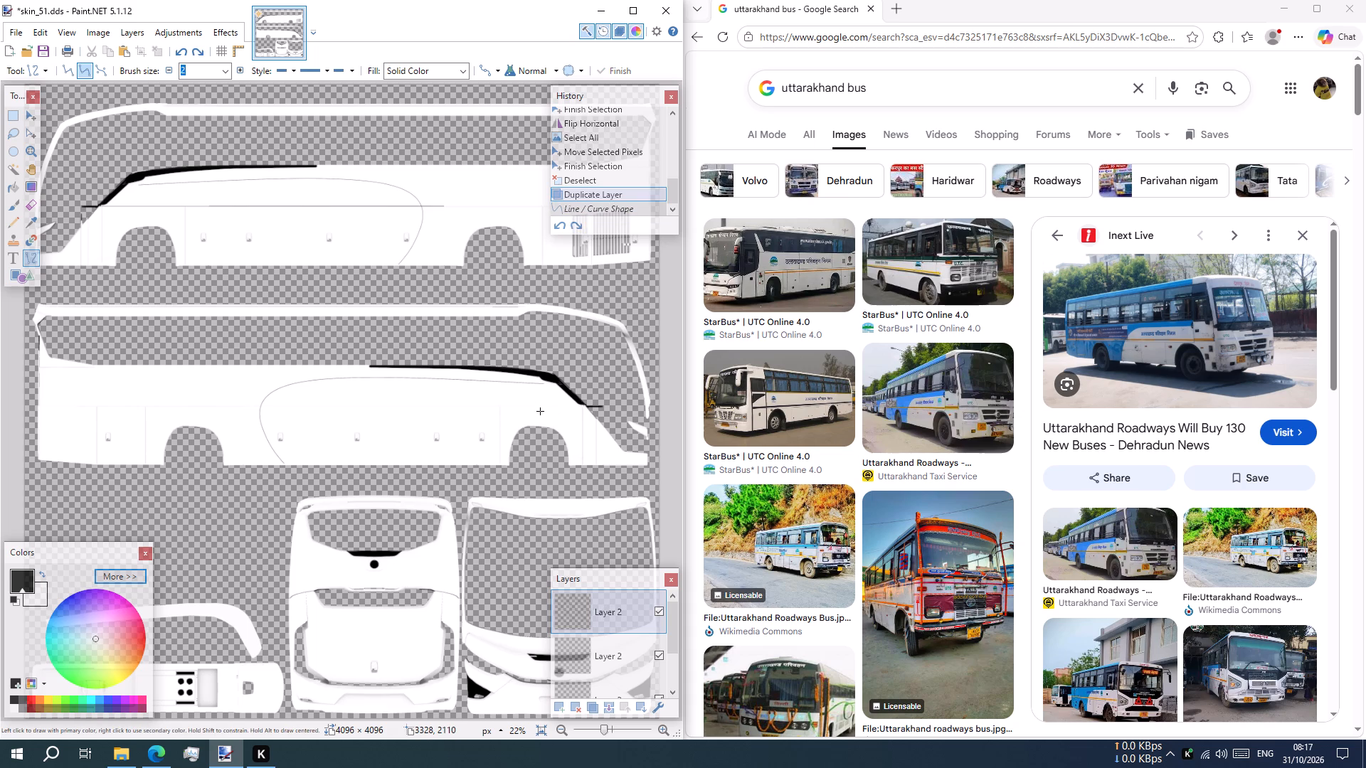
Extend the mirrored curve's front end with a line about 90 px long, reaching the black trim on the second bus side.
ctrl+scroll(539, 407, up, 3)
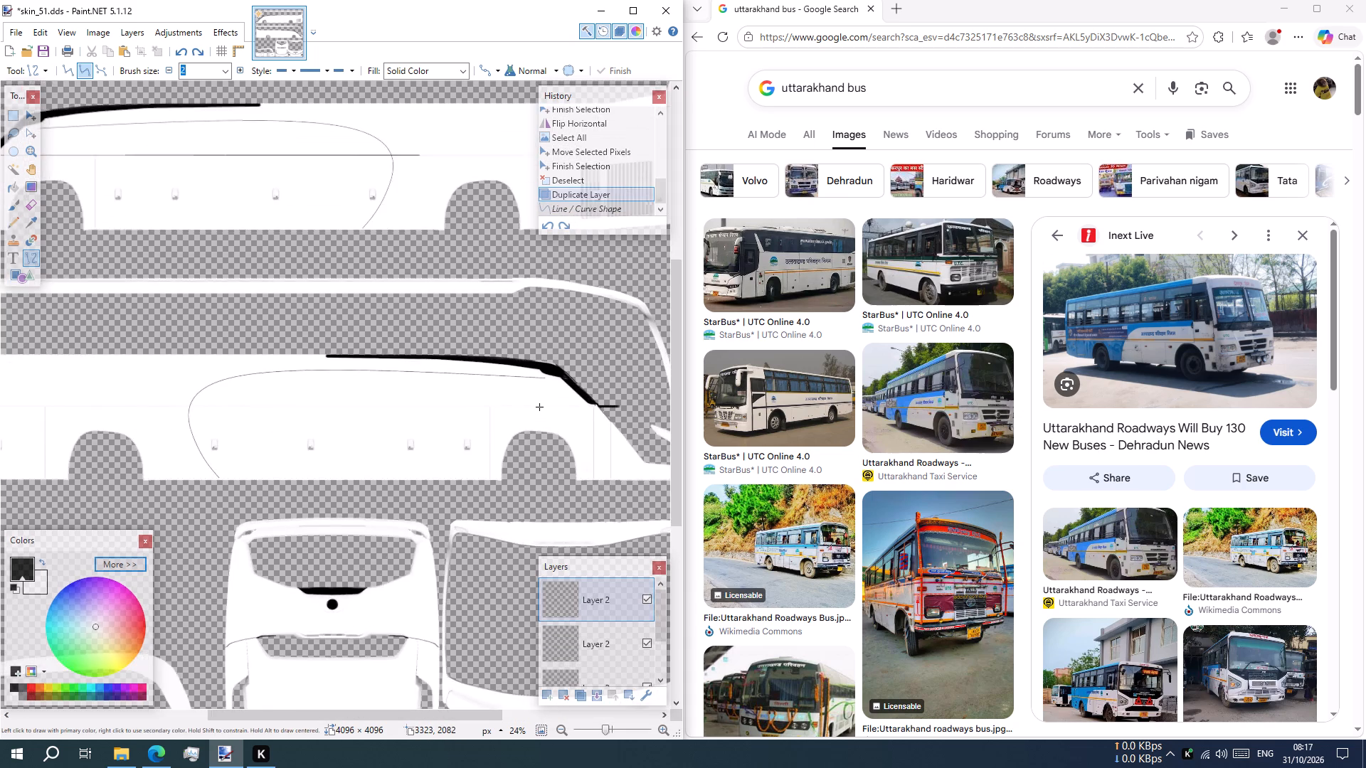
ctrl+scroll(539, 407, up, 9)
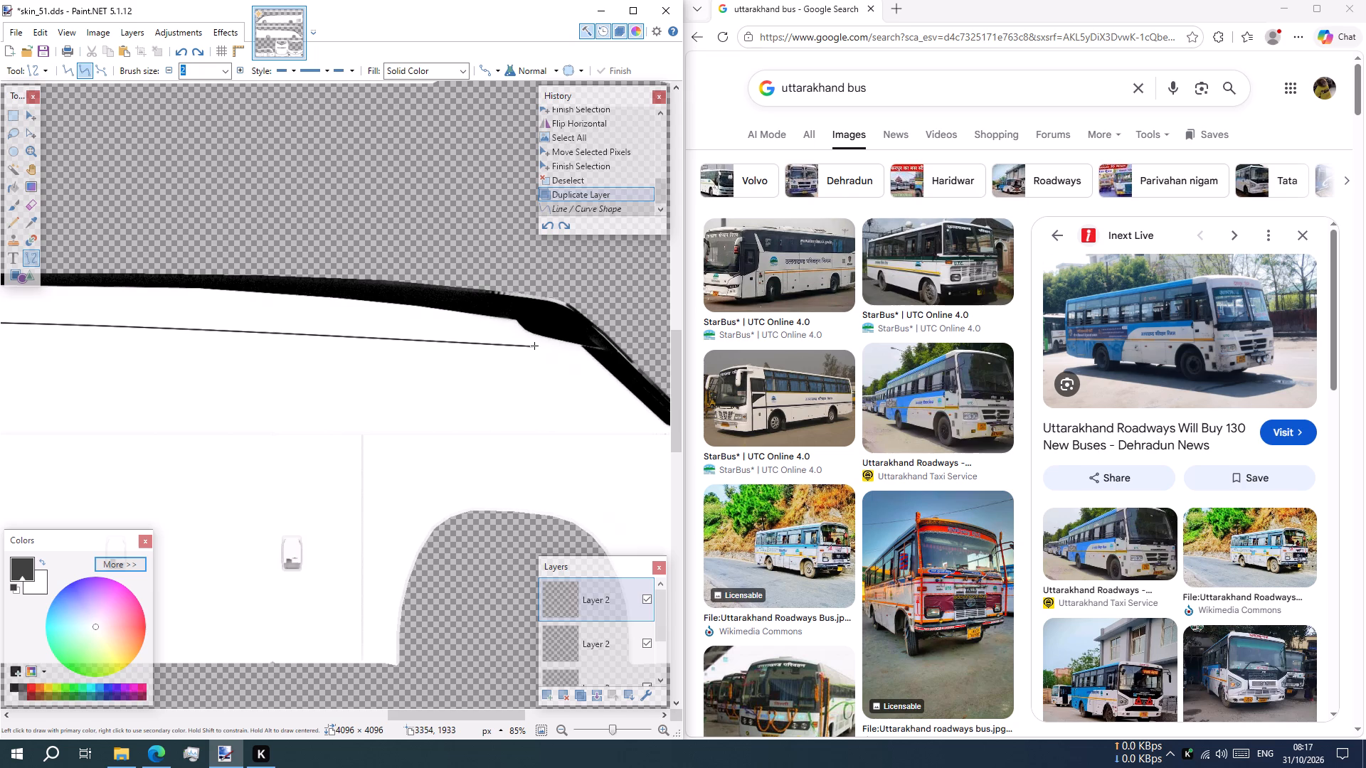
drag(531, 346, 584, 350)
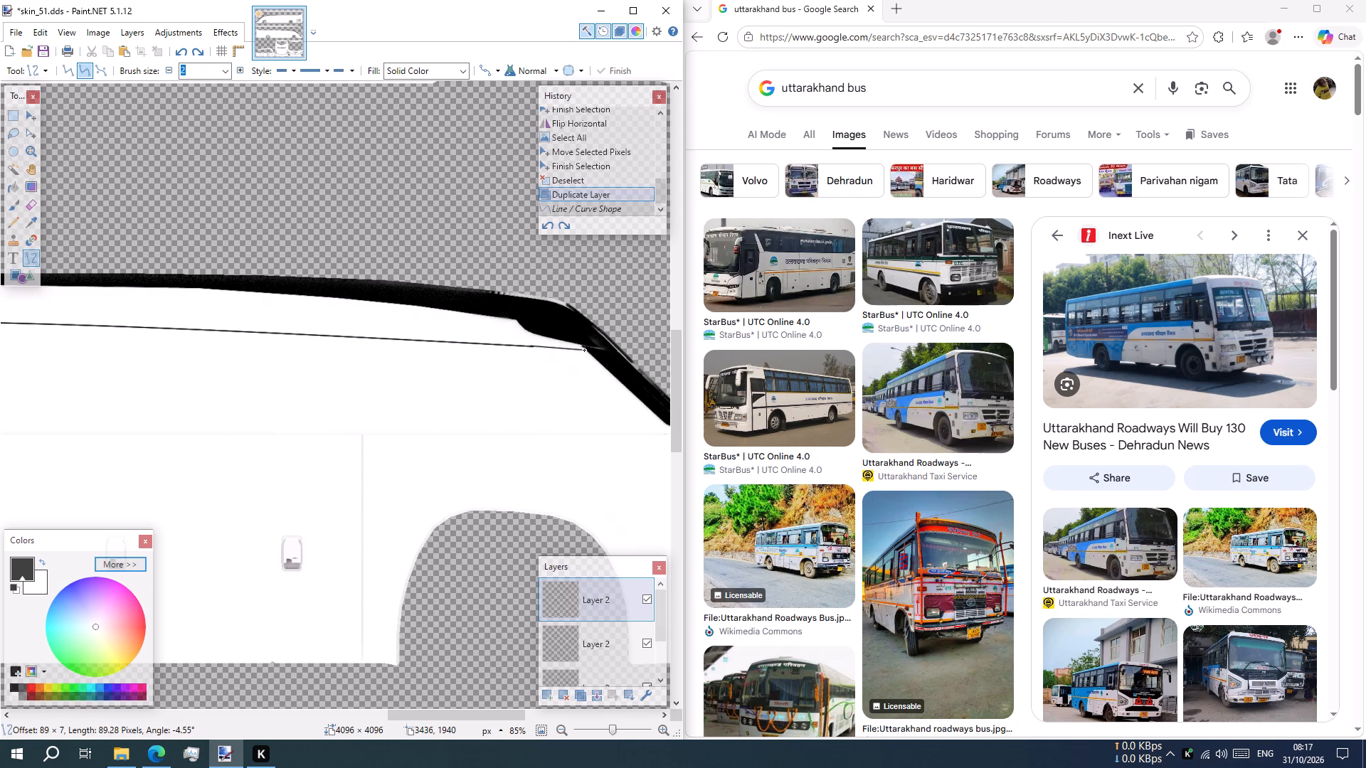
drag(584, 350, 586, 350)
key(Escape)
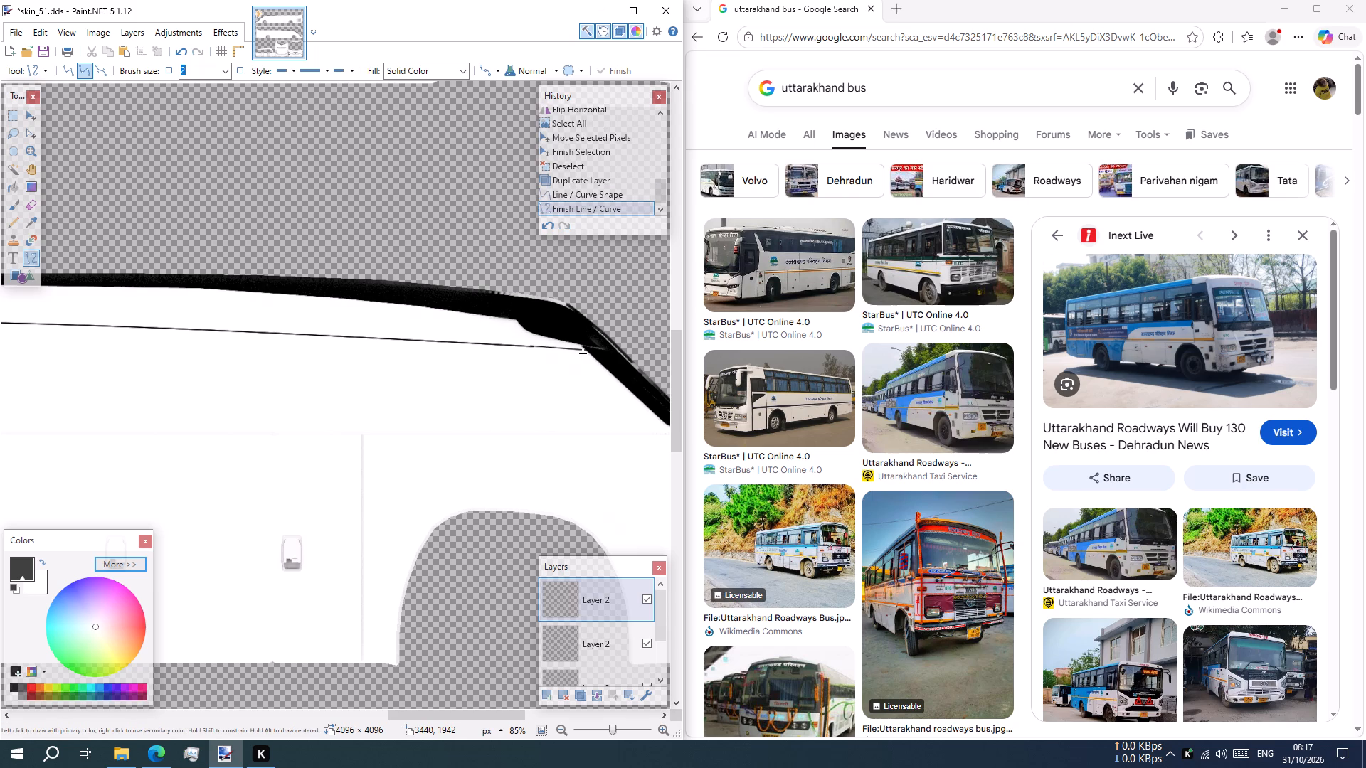
Draw a short line about 15 px long from the extended curve's front end up into the black trim.
drag(585, 352, 560, 338)
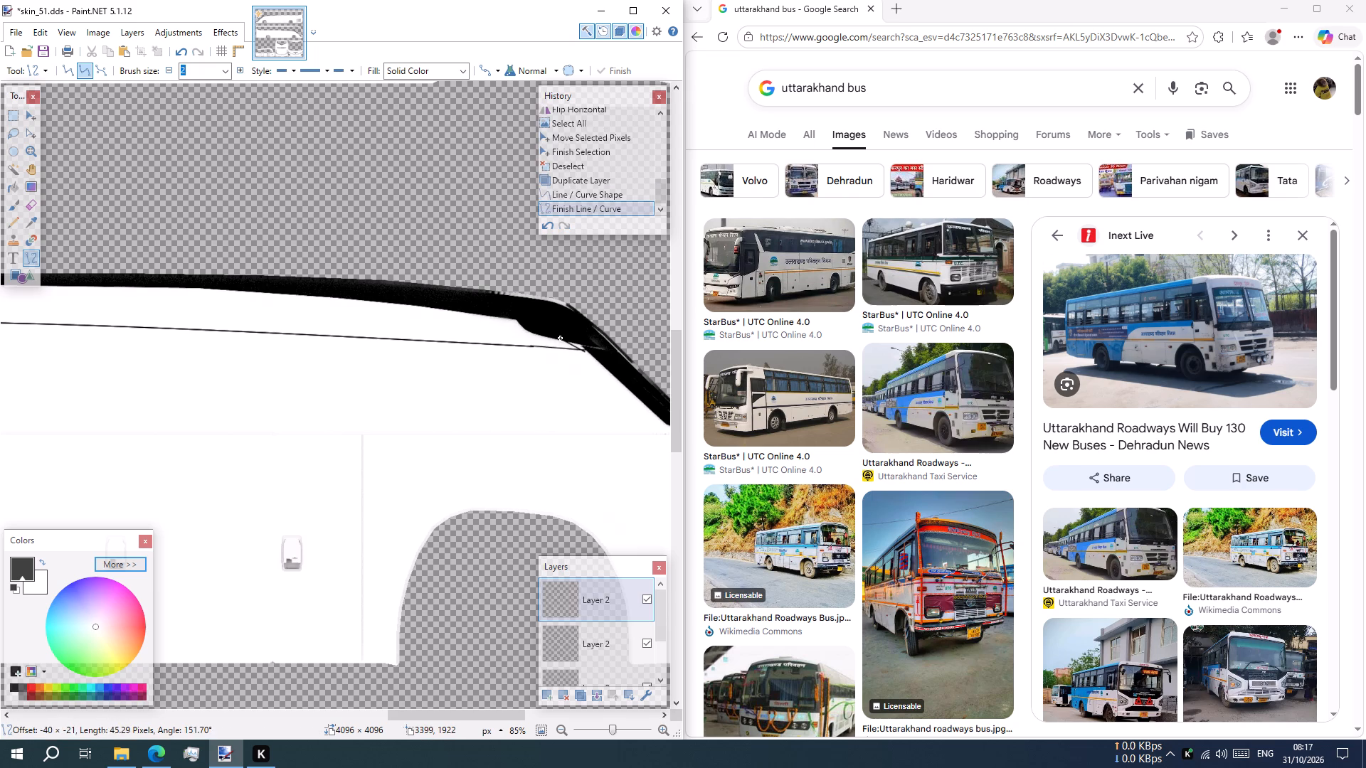
drag(560, 338, 573, 336)
drag(573, 336, 581, 344)
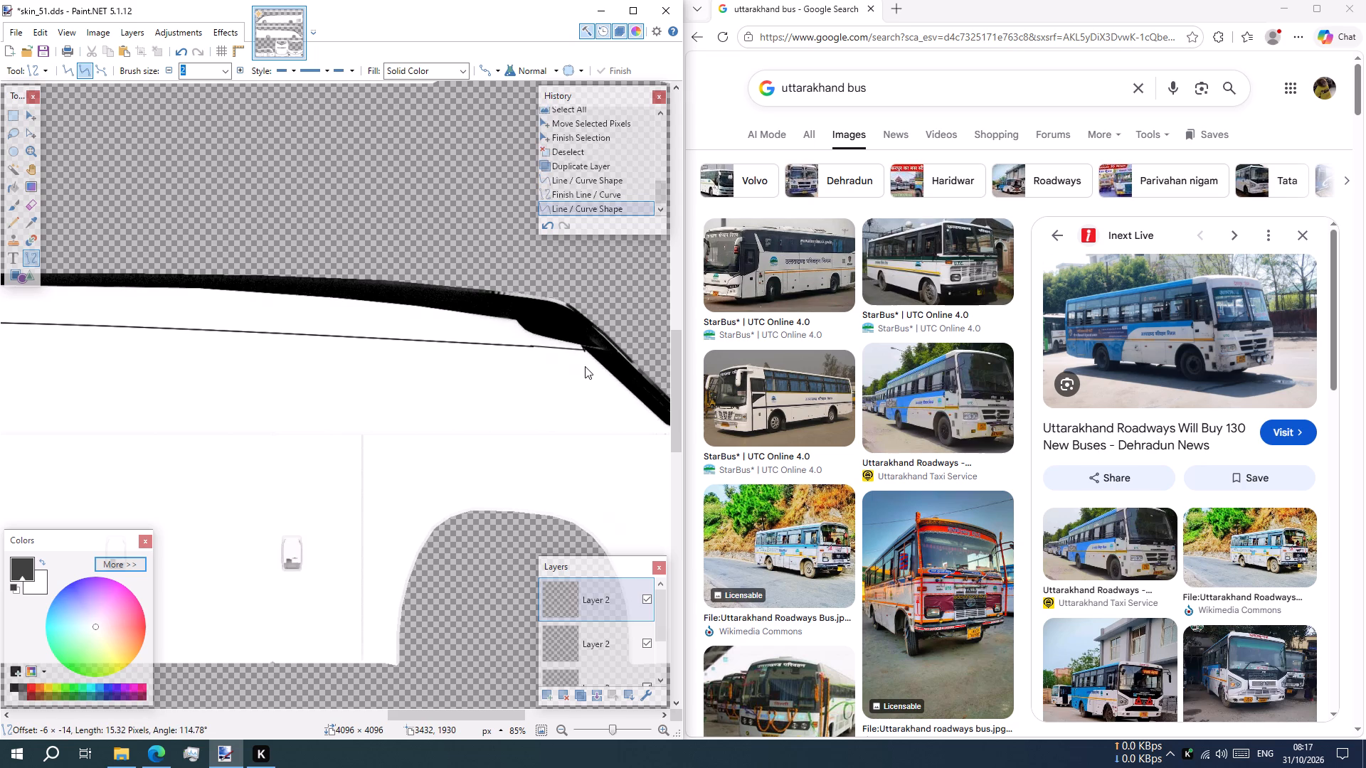
Extend the mirrored curve's lower rear end with a line about 14 px long, reaching the bus body's bottom edge.
ctrl+scroll(460, 392, down, 4)
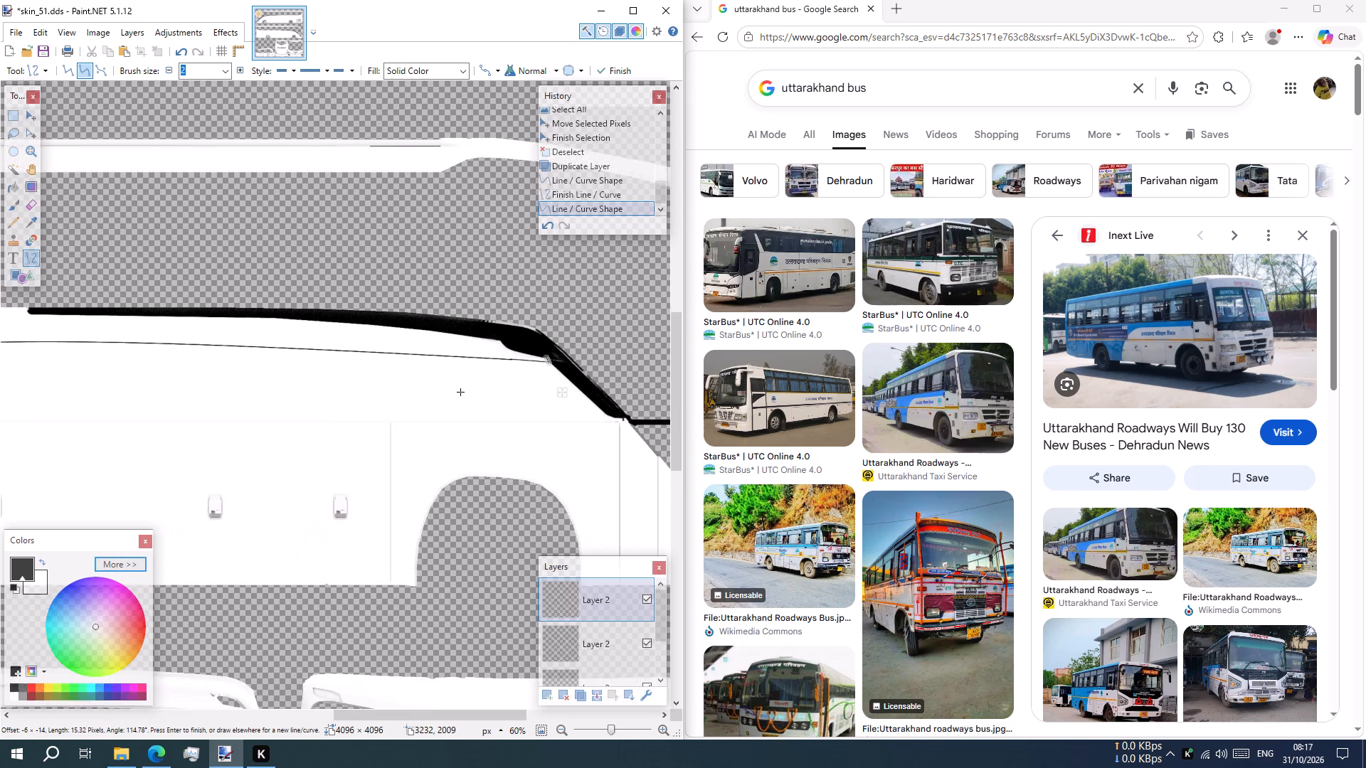
shift+scroll(460, 393, down, 4)
shift+scroll(460, 393, up, 10)
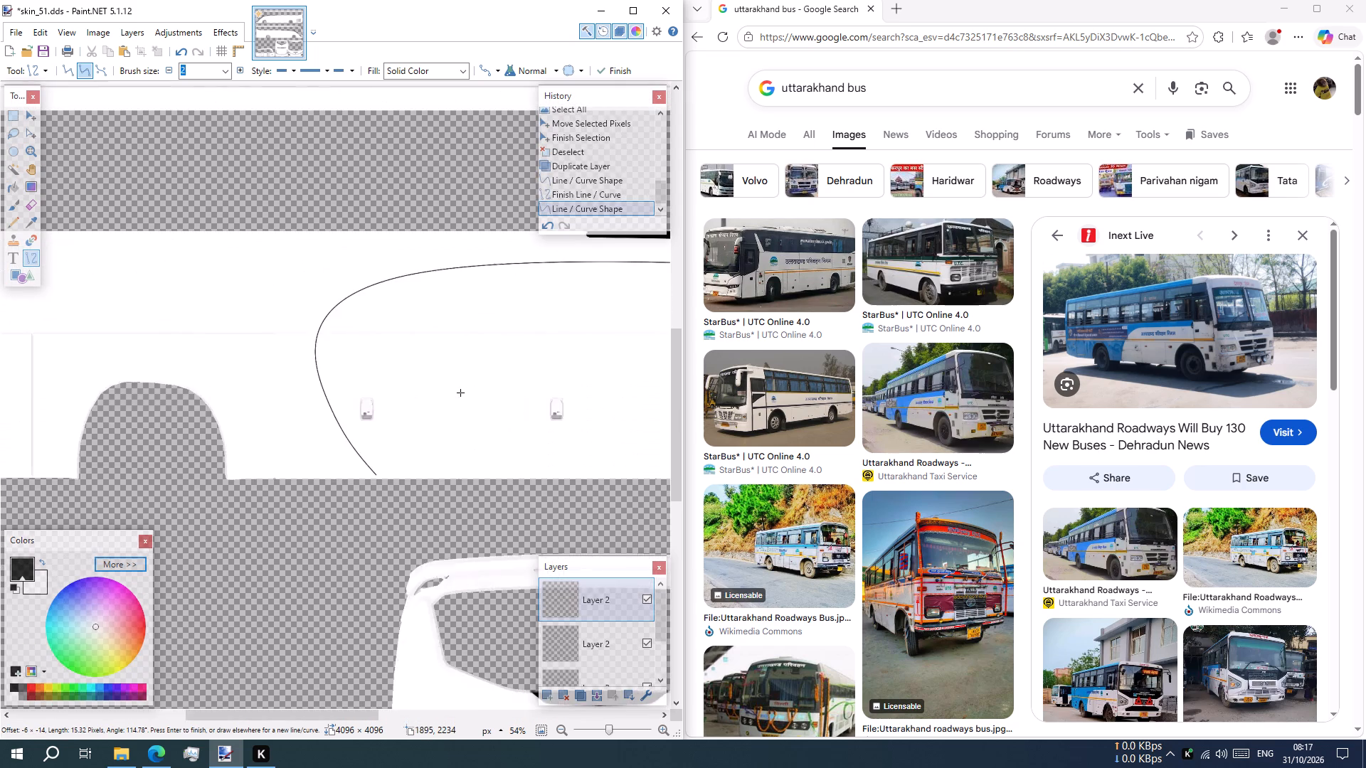
shift+scroll(460, 393, up, 3)
shift+scroll(460, 393, down, 1)
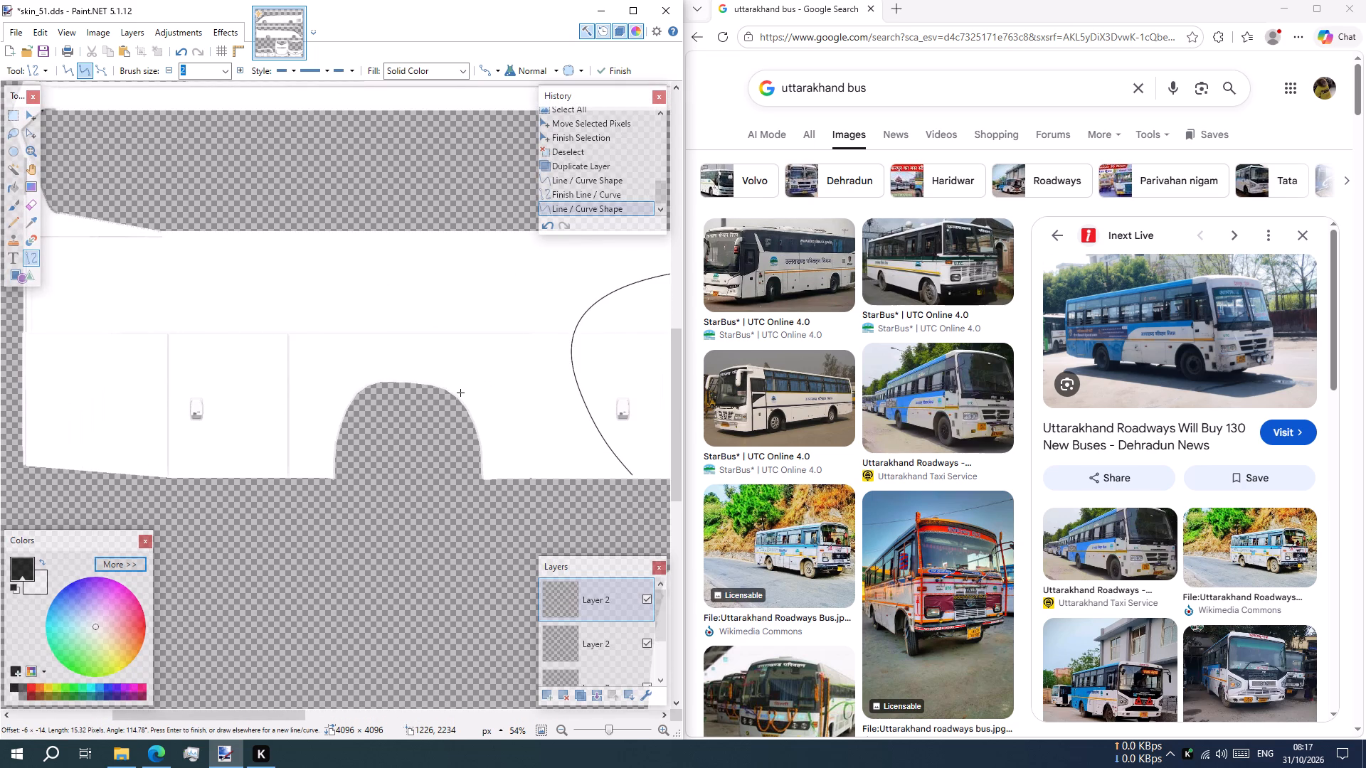
shift+scroll(460, 393, up, 1)
shift+scroll(463, 393, down, 4)
ctrl+scroll(447, 436, up, 7)
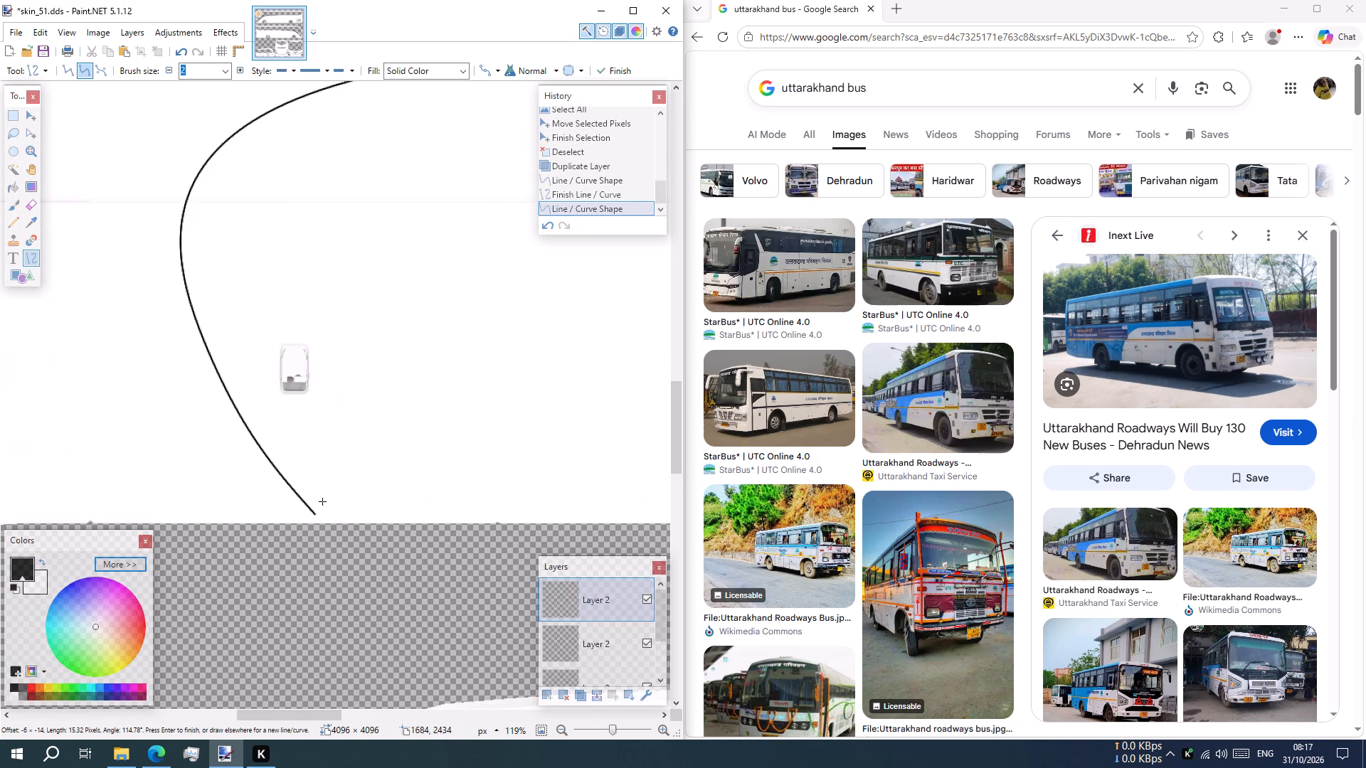
ctrl+scroll(313, 510, up, 5)
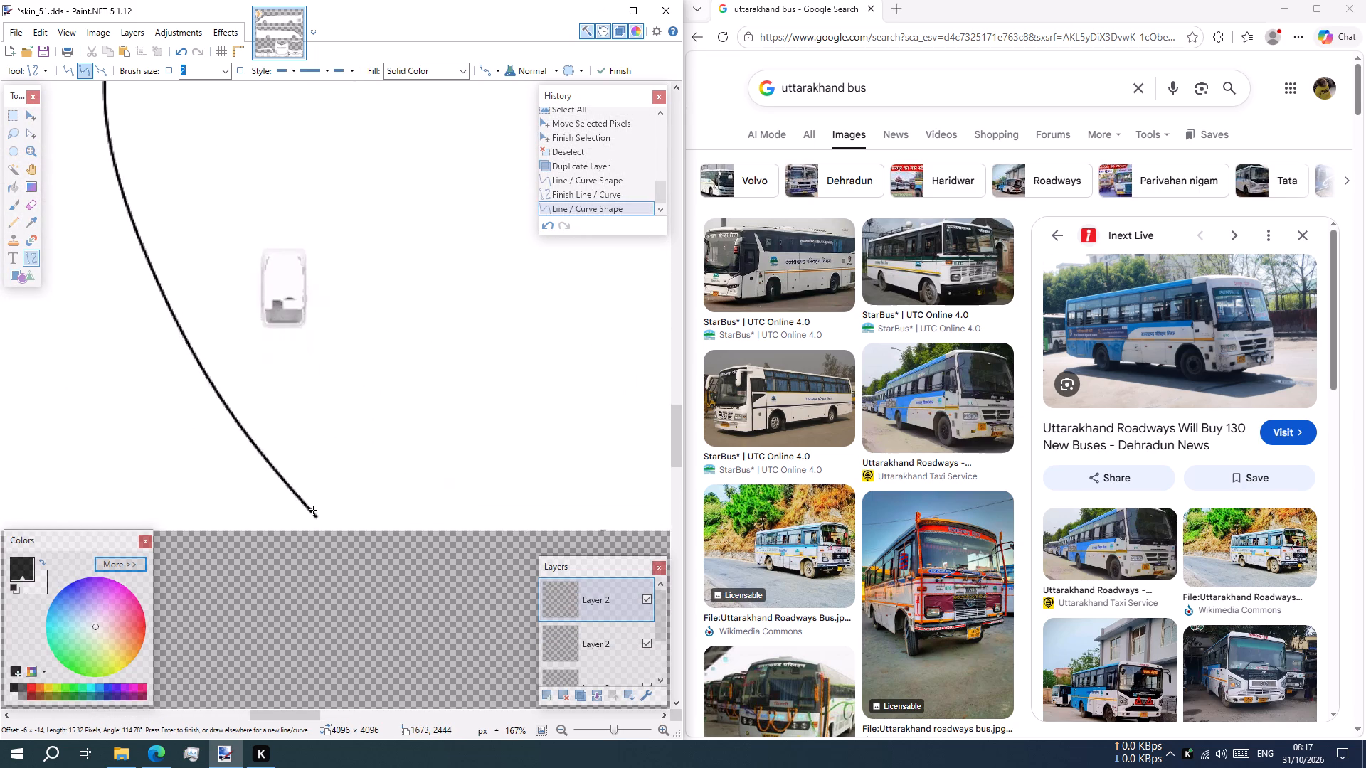
ctrl+scroll(313, 510, up, 3)
drag(318, 521, 334, 541)
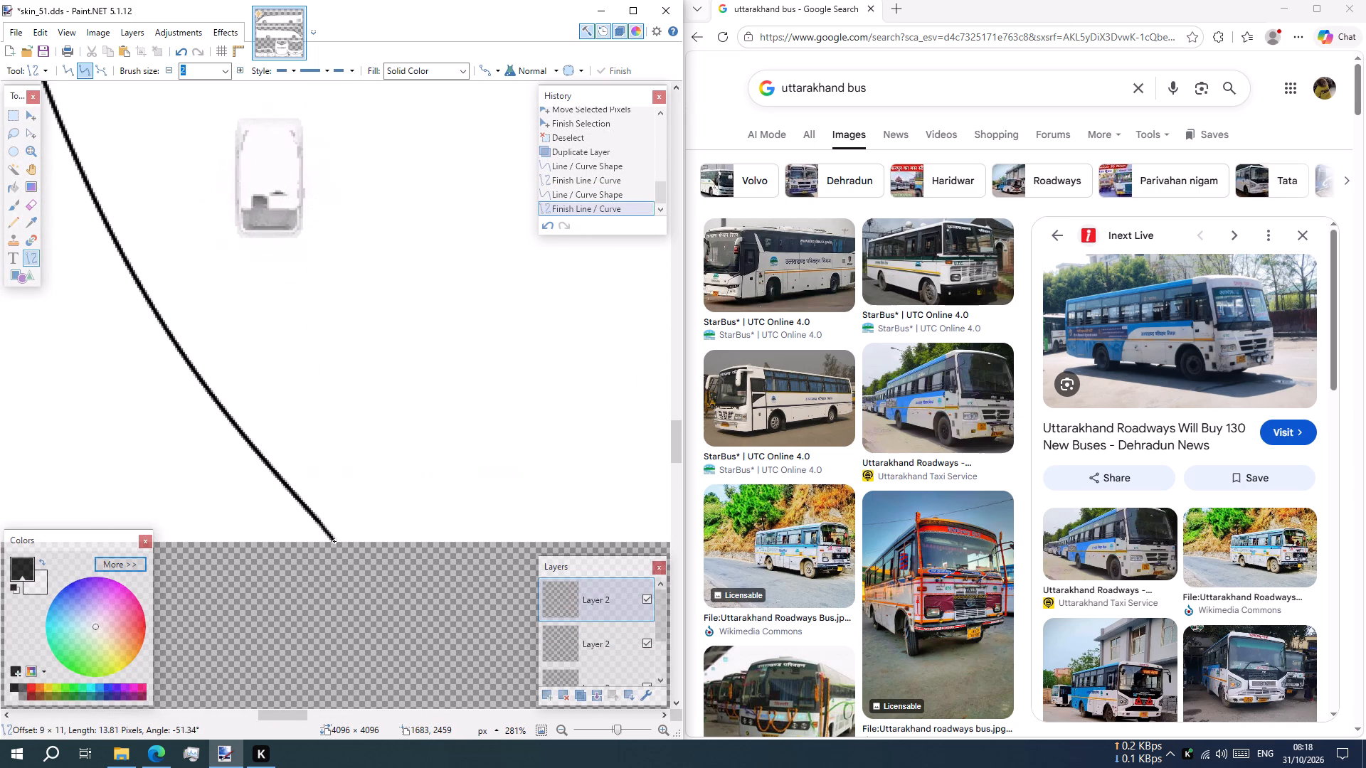
drag(334, 541, 337, 541)
key(Escape)
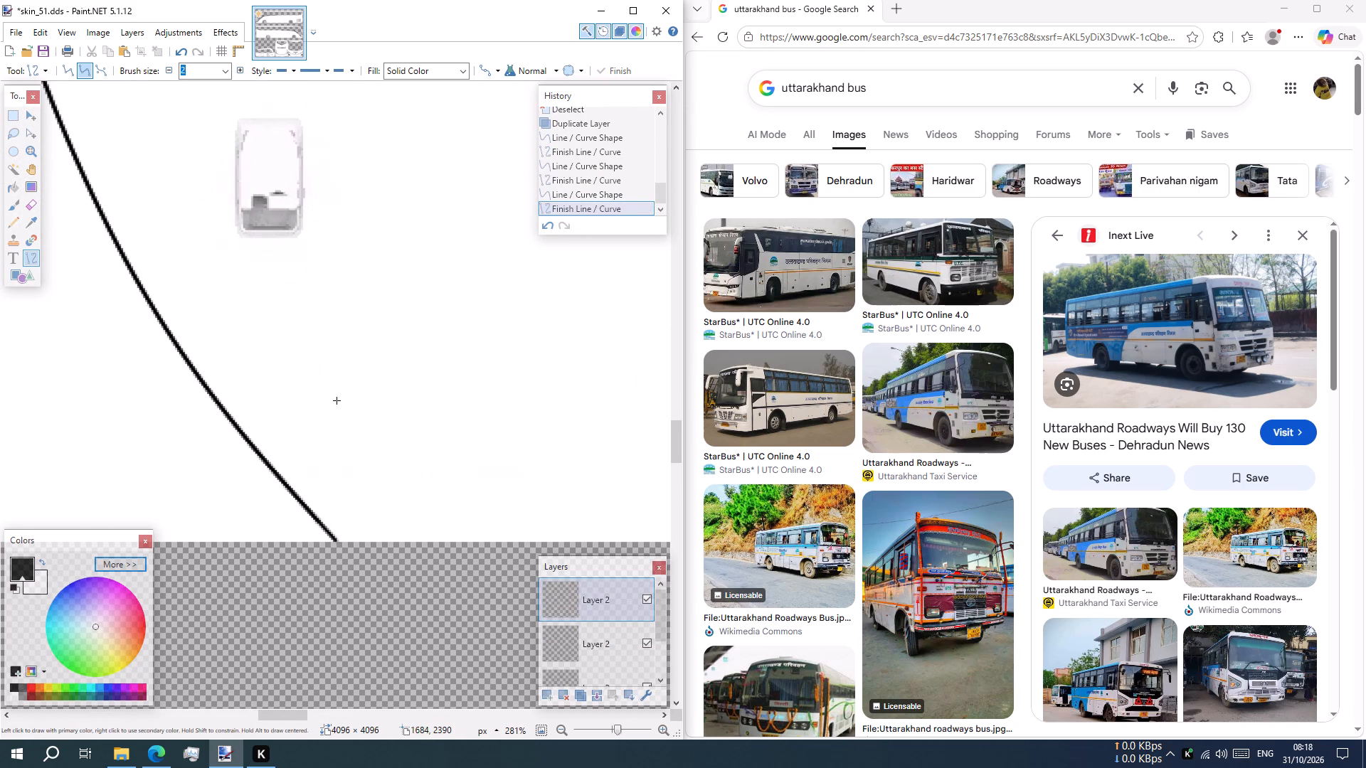
Draw a vertical line about 78 px long across the second bus side's roof strip, just behind where its front section curves.
ctrl+scroll(337, 400, down, 10)
ctrl+scroll(426, 309, down, 4)
scroll(401, 356, up, 4)
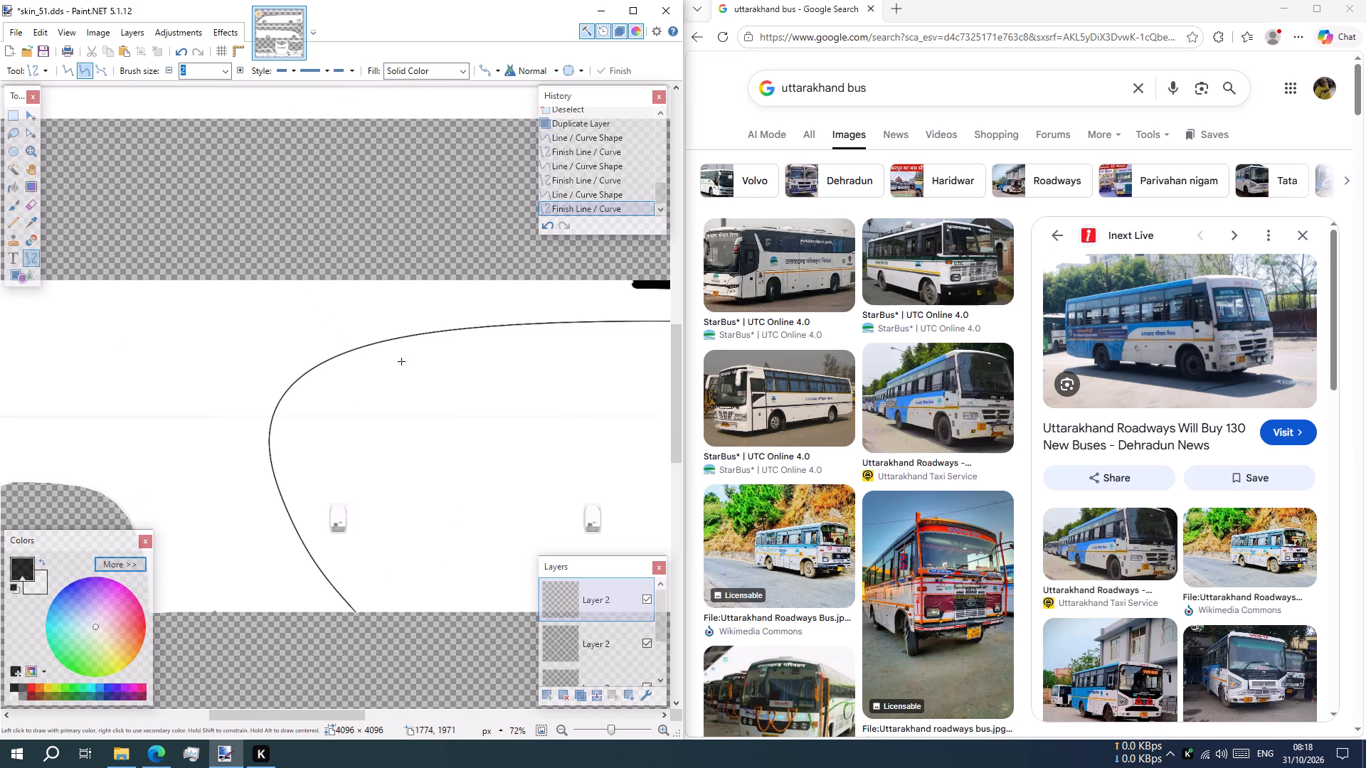
shift+scroll(401, 368, down, 2)
scroll(401, 368, down, 1)
shift+scroll(401, 368, up, 5)
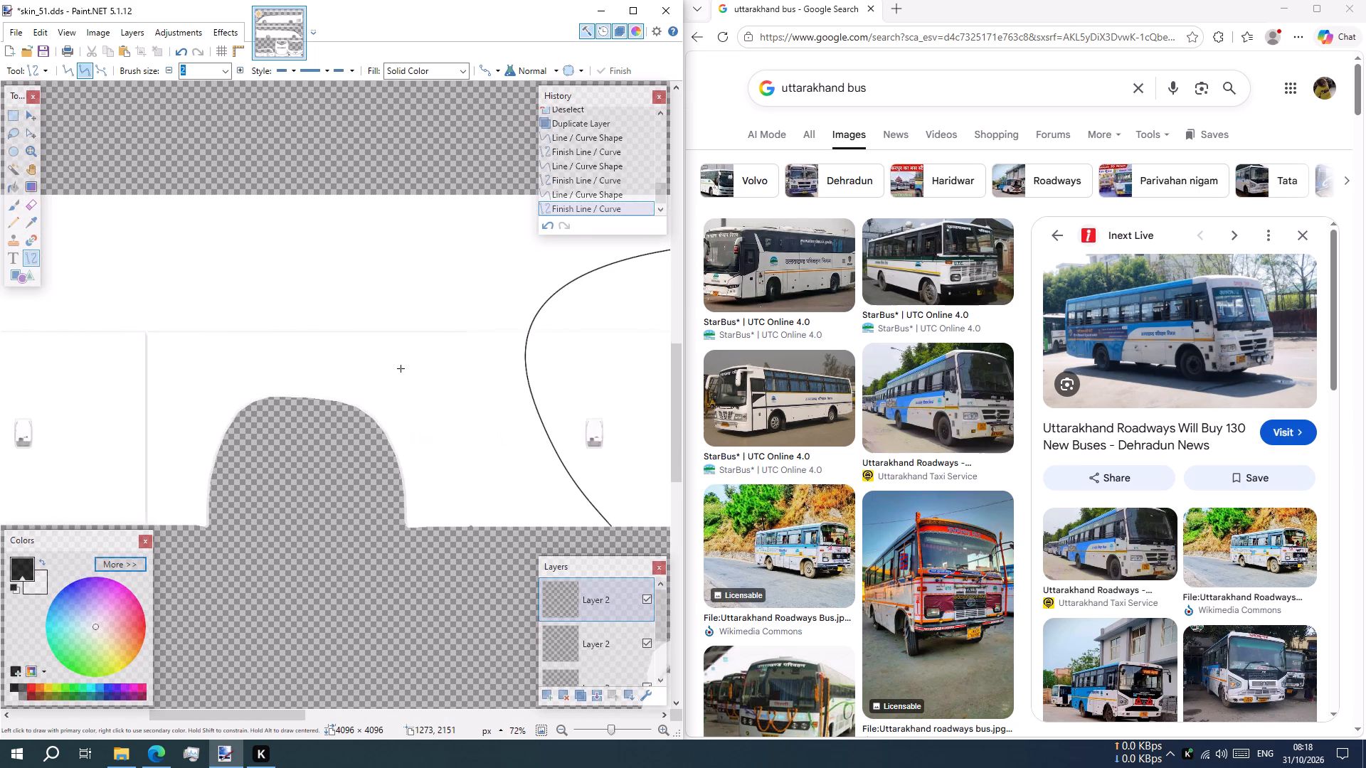
scroll(401, 368, up, 2)
shift+scroll(401, 368, down, 1)
ctrl+scroll(401, 368, down, 7)
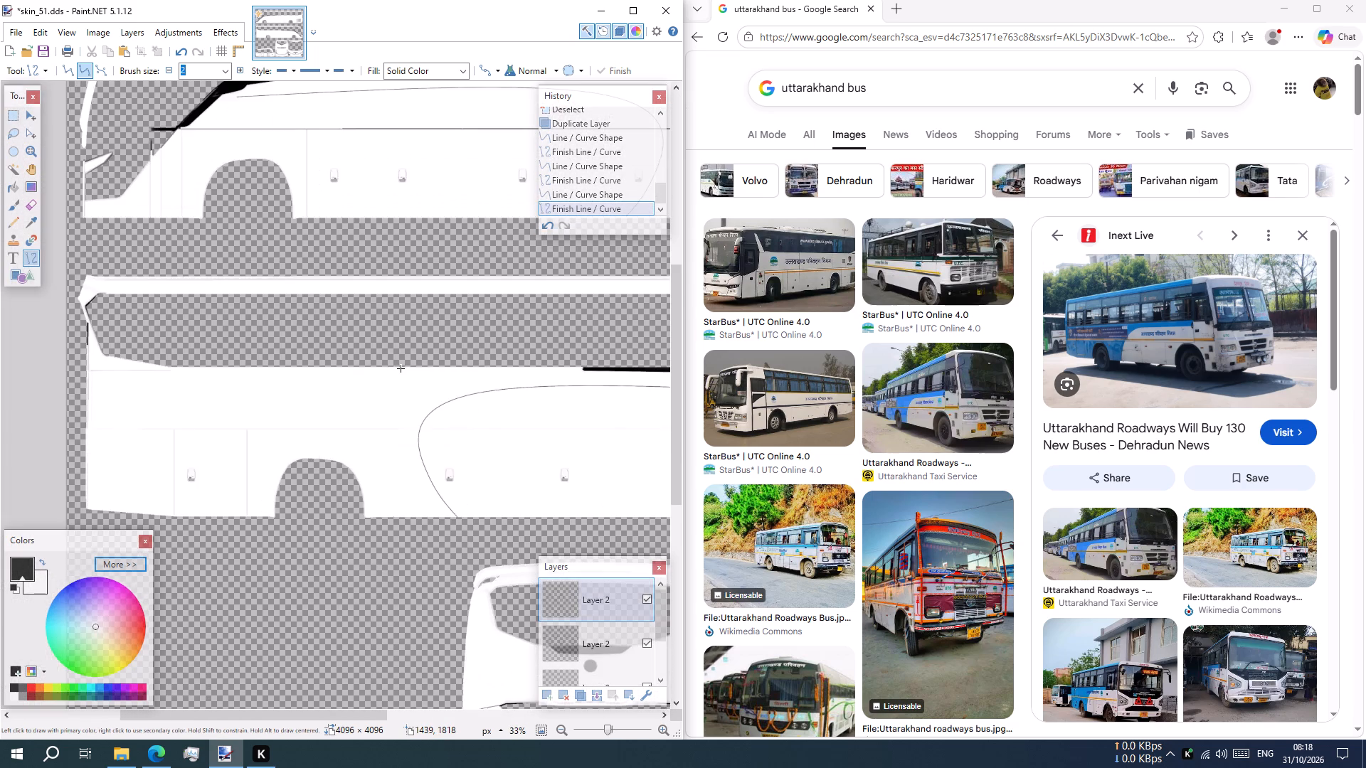
ctrl+scroll(401, 368, down, 2)
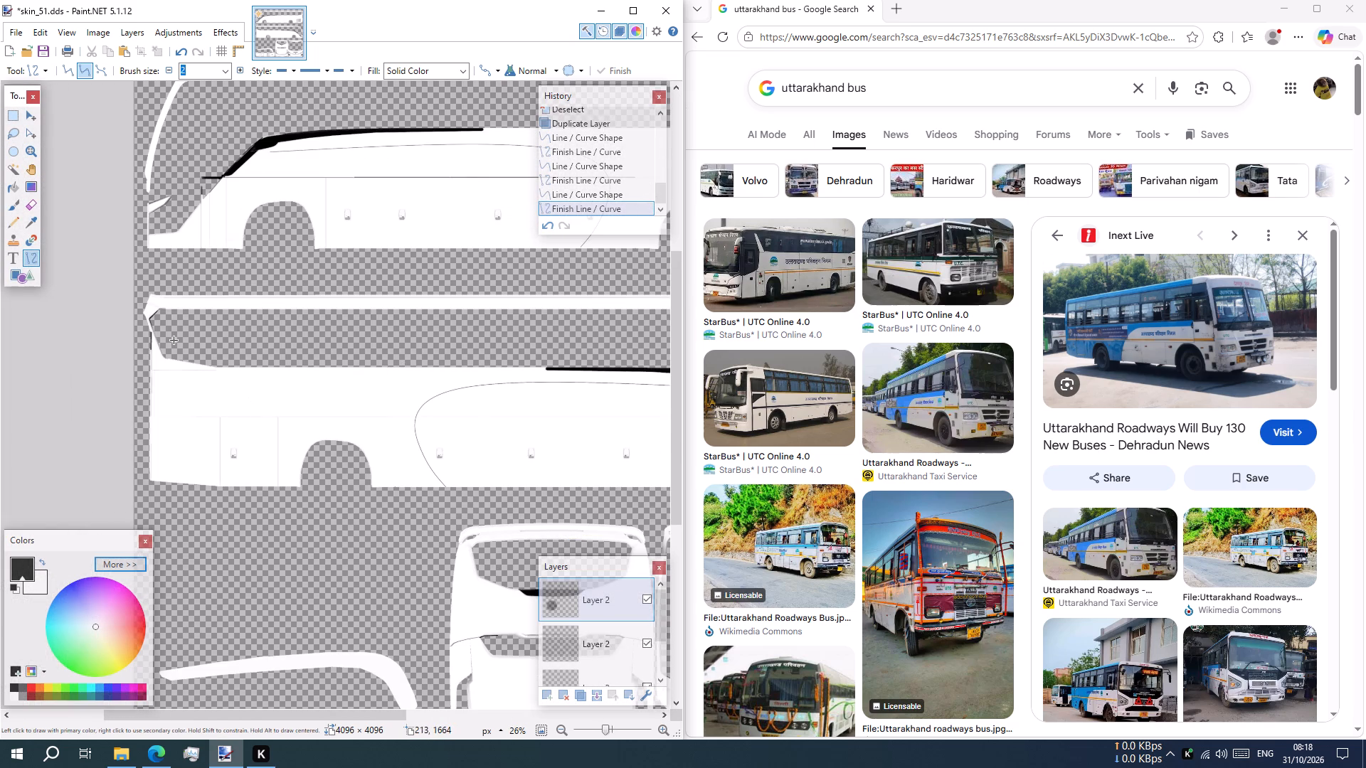
shift+scroll(132, 327, up, 3)
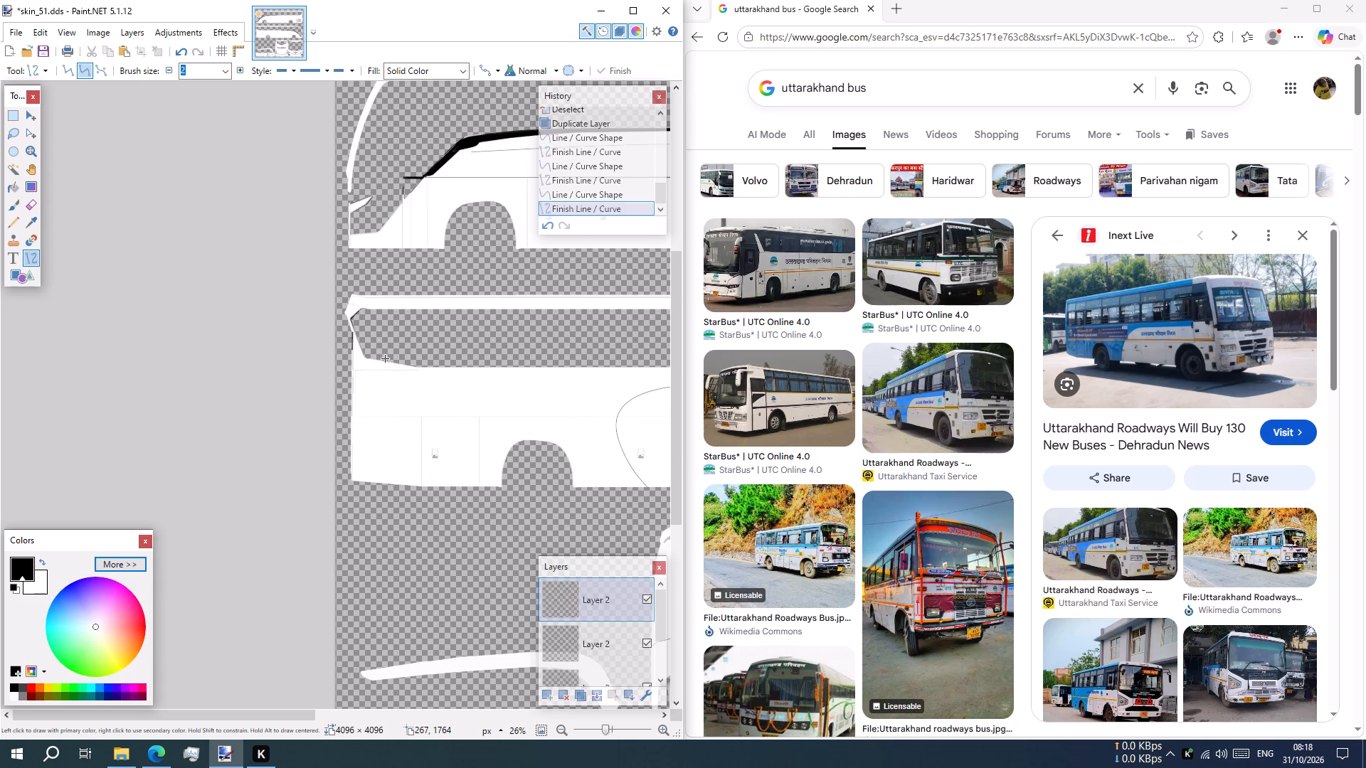
shift+scroll(555, 311, down, 6)
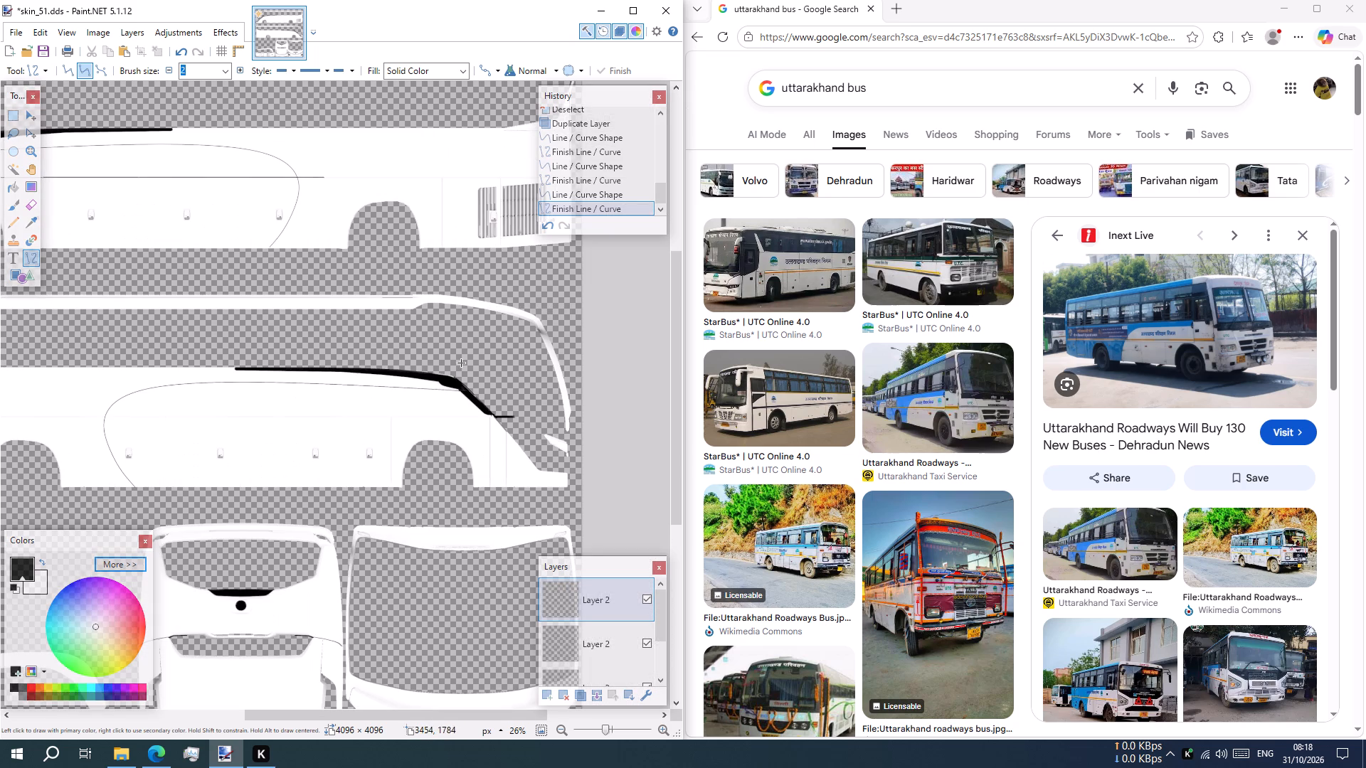
scroll(454, 288, up, 2)
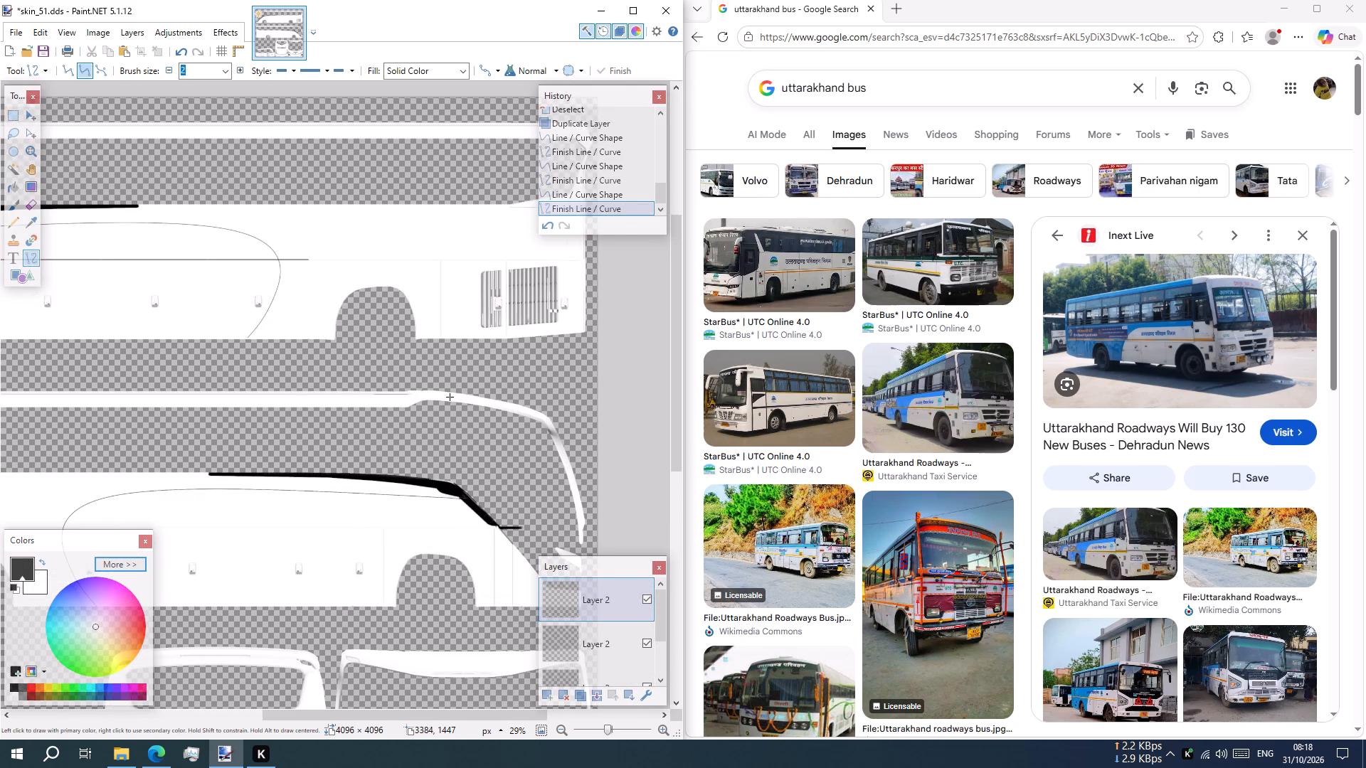
ctrl+scroll(452, 395, up, 5)
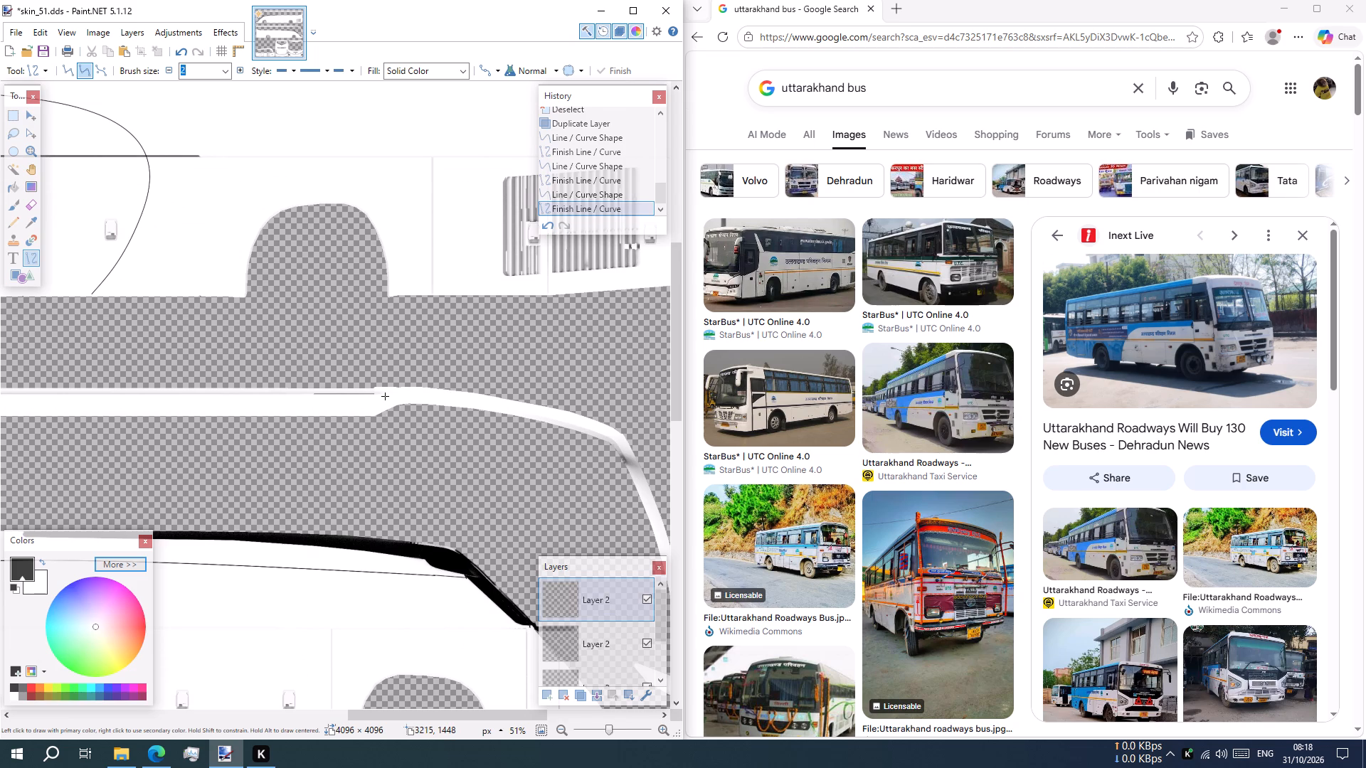
ctrl+scroll(374, 388, up, 8)
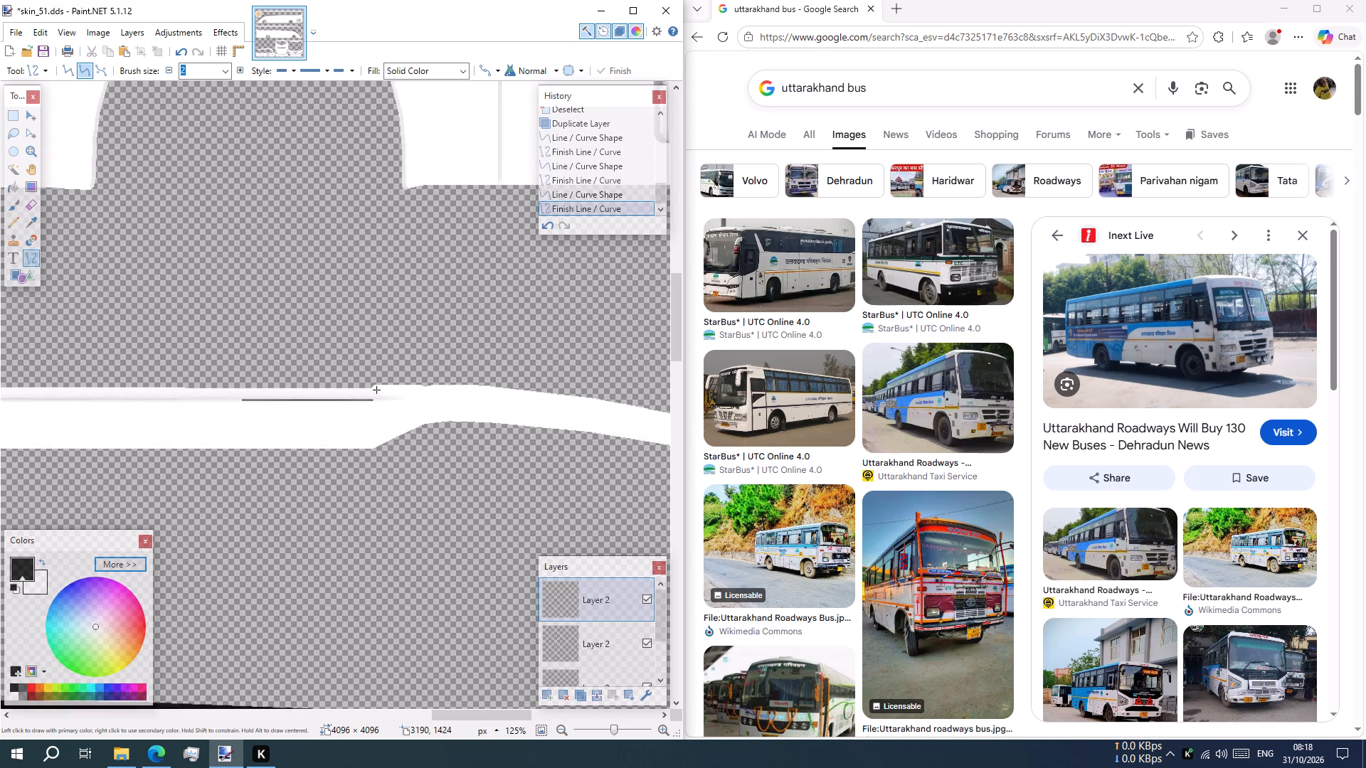
drag(371, 388, 372, 437)
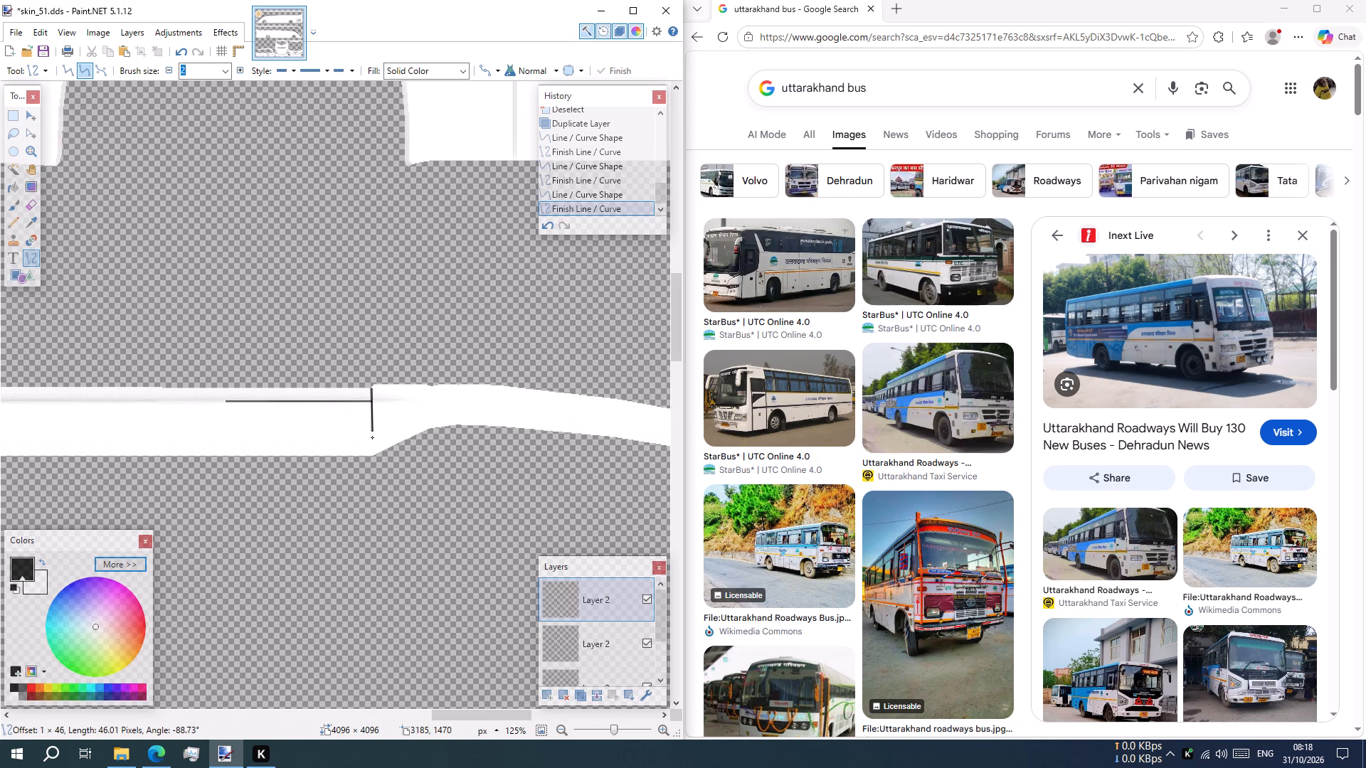
drag(372, 437, 373, 457)
Finish the roof strip's dividing line and activate the Paint Bucket.
ctrl+scroll(387, 439, down, 13)
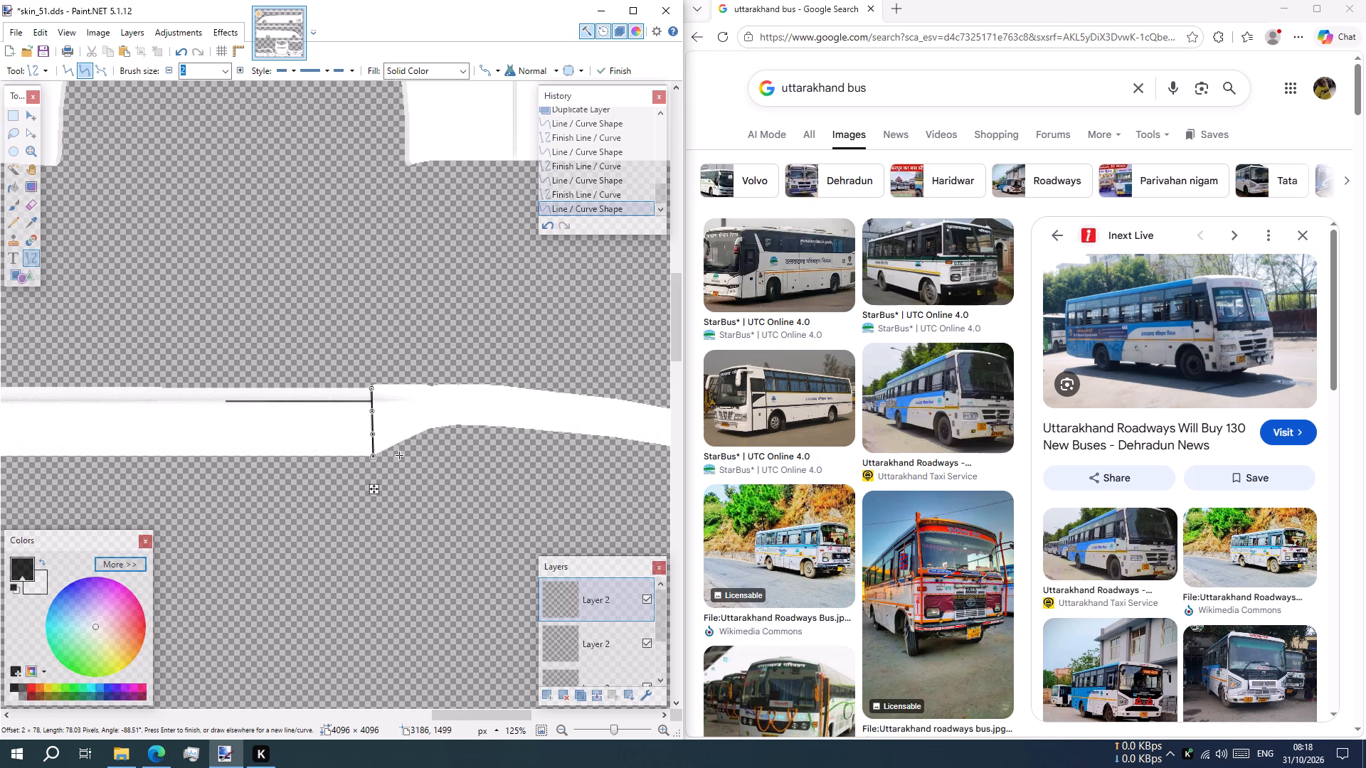
scroll(447, 430, down, 6)
ctrl+scroll(419, 363, down, 4)
scroll(270, 432, up, 4)
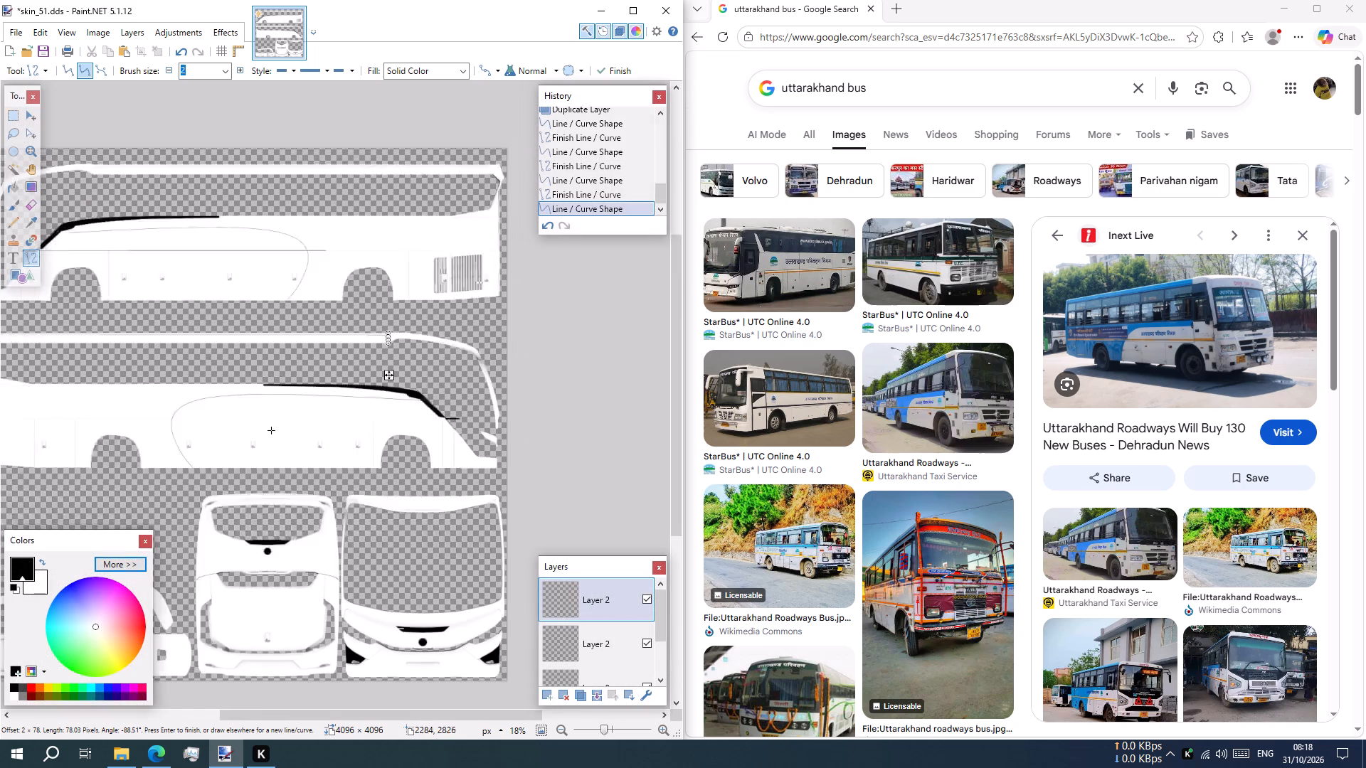
shift+scroll(319, 388, up, 2)
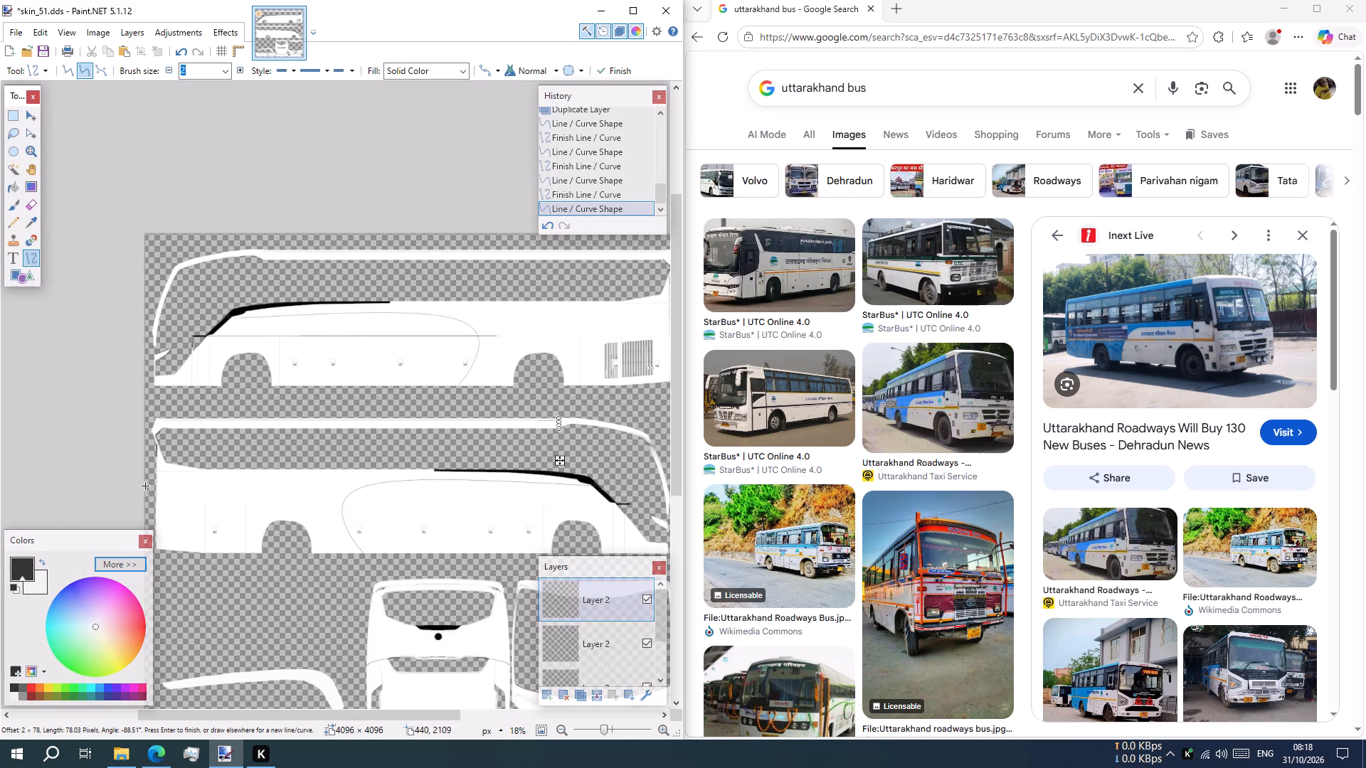
click(16, 186)
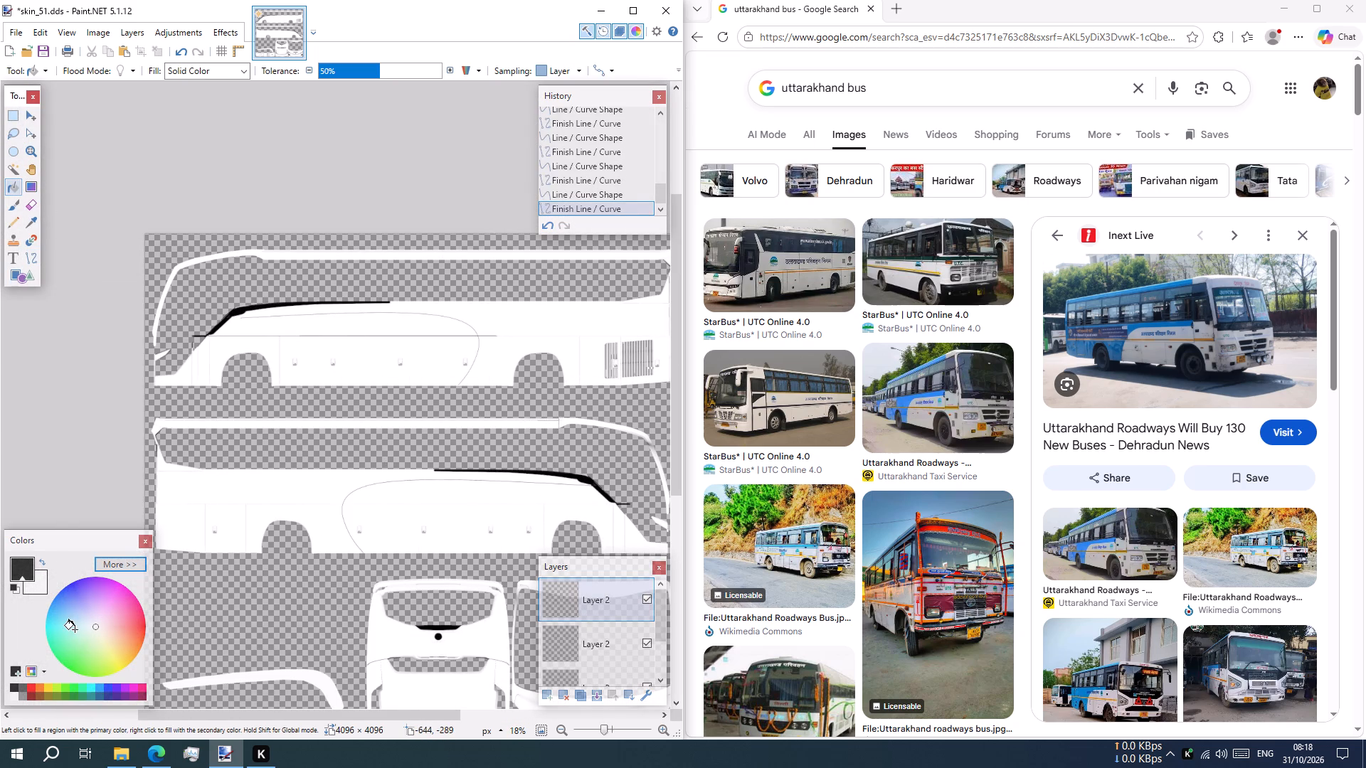
Search the web in a new browser tab for "color picker for edge exten" and open the Color Picker add-on page.
click(1222, 36)
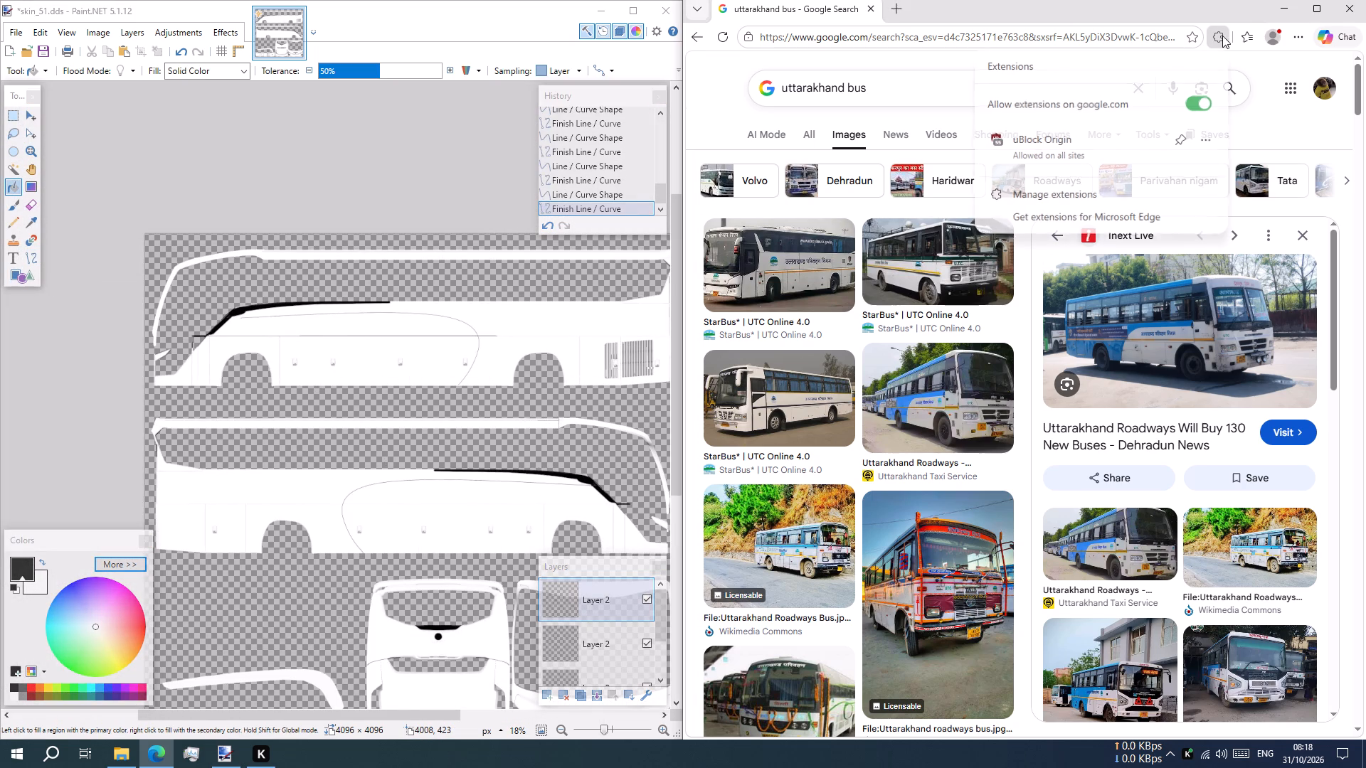
click(899, 9)
click(907, 40)
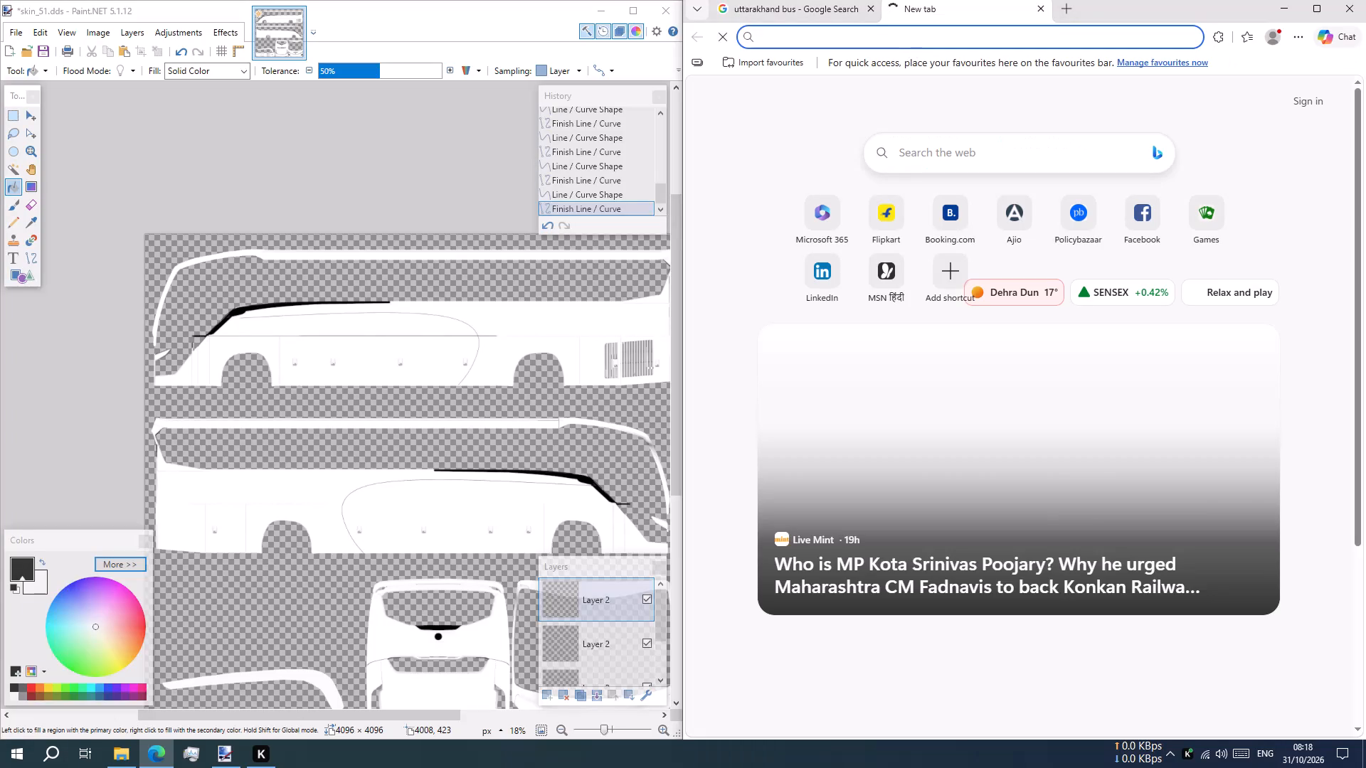
text(colorr)
key(space)
key(space)
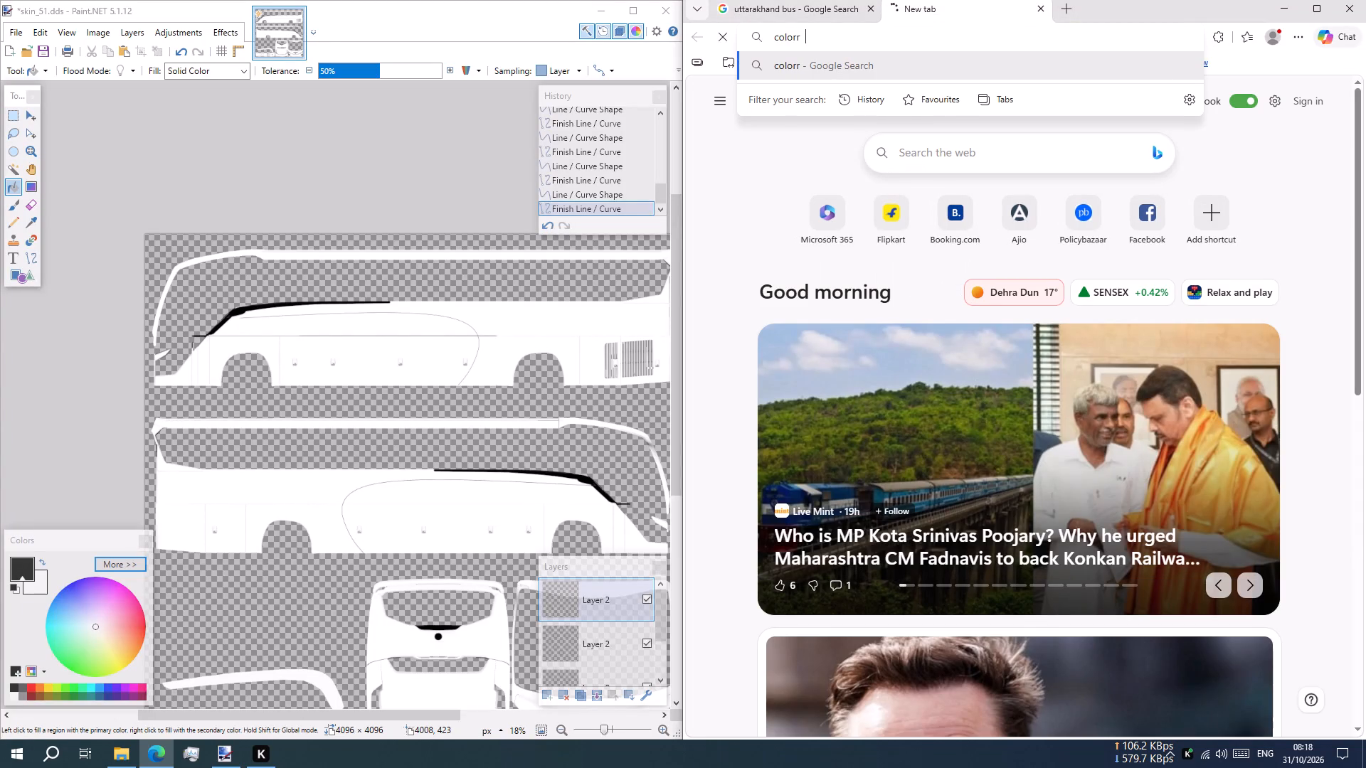
key(BackSpace)
key(BackSpace)
key(BackSpace)
key(space)
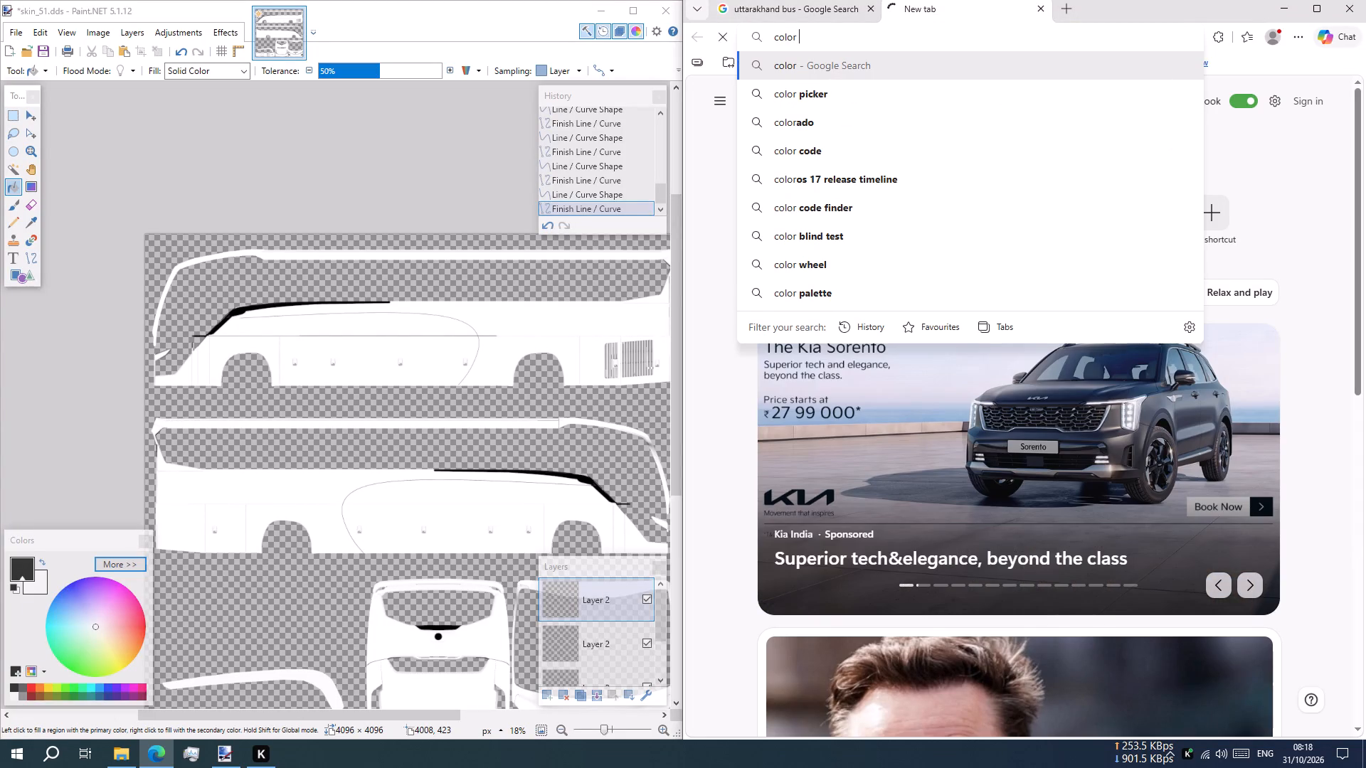
text(piic)
key(BackSpace)
key(BackSpace)
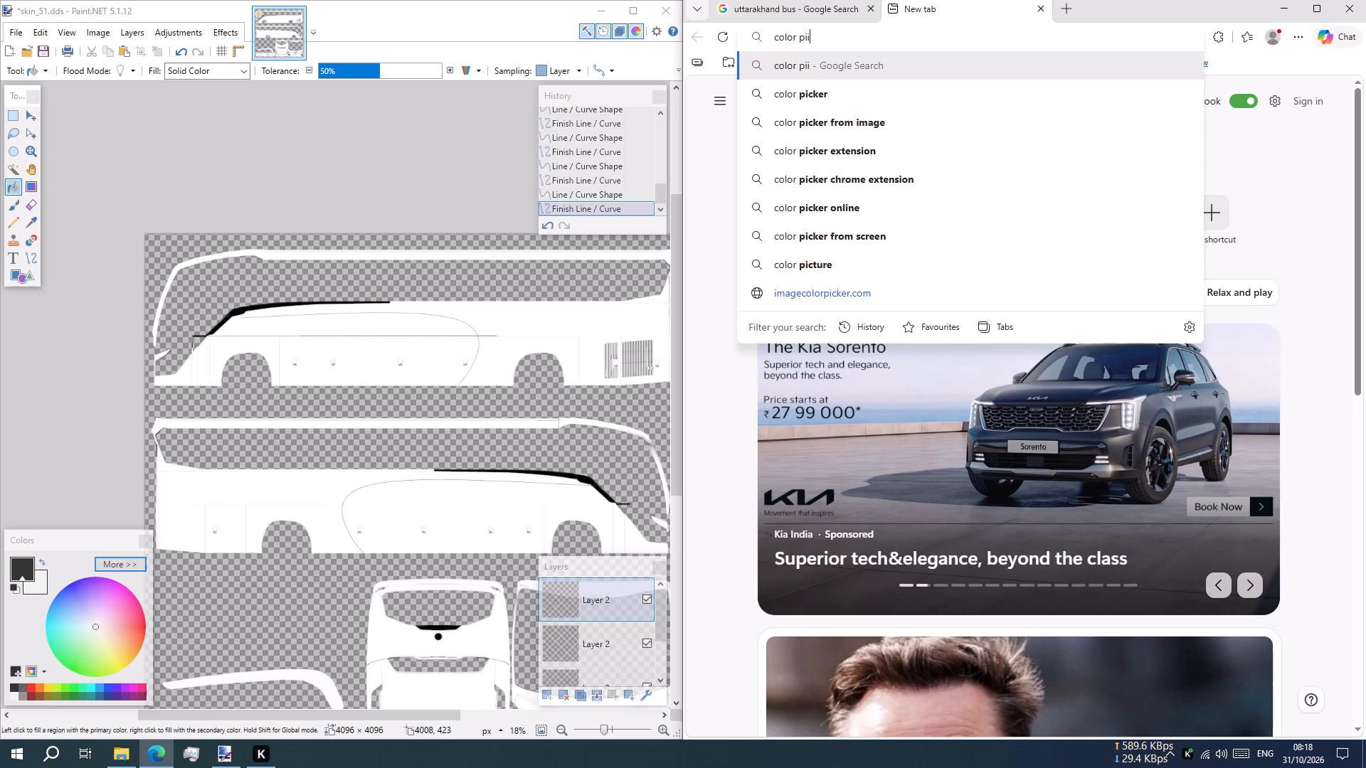
text(cker for wwinndow)
key(BackSpace)
key(BackSpace)
key(BackSpace)
key(BackSpace)
key(BackSpace)
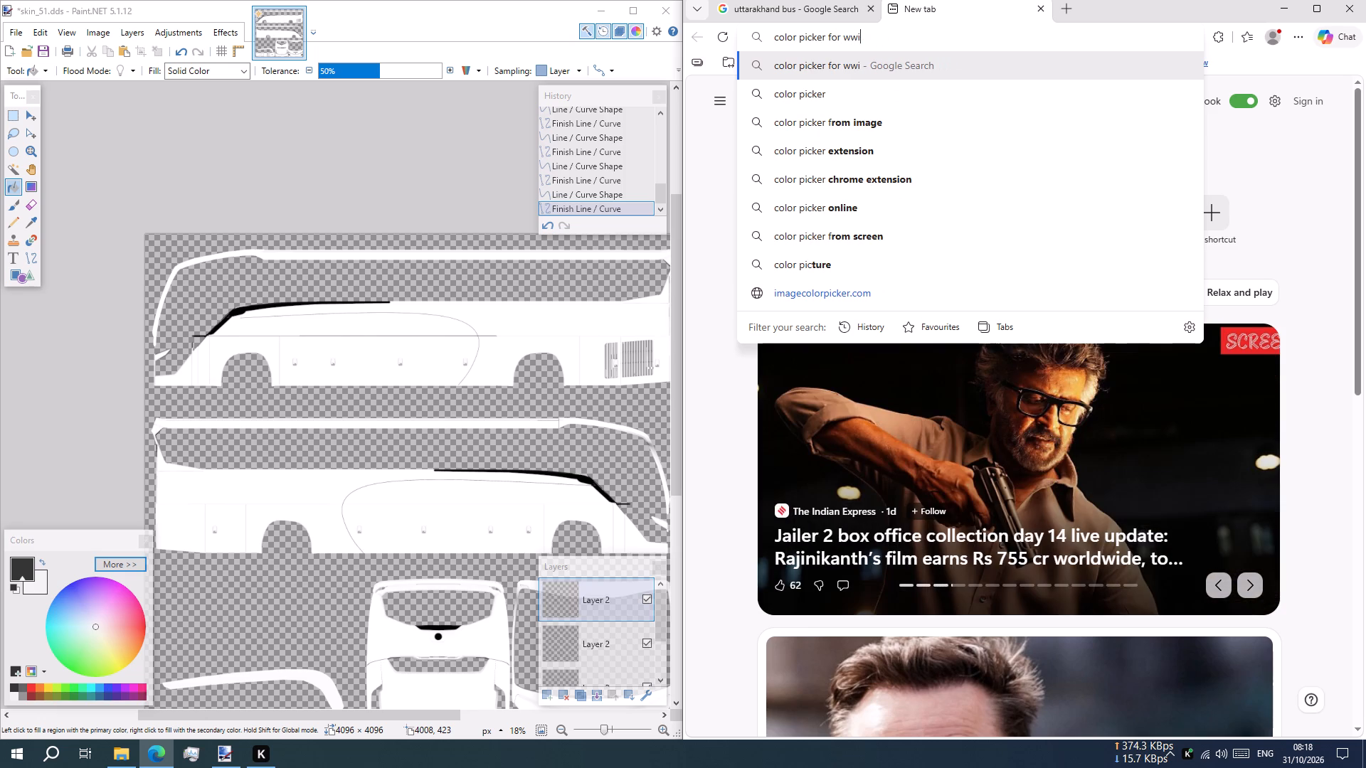
key(BackSpace)
key(BackSpace)
text(indows)
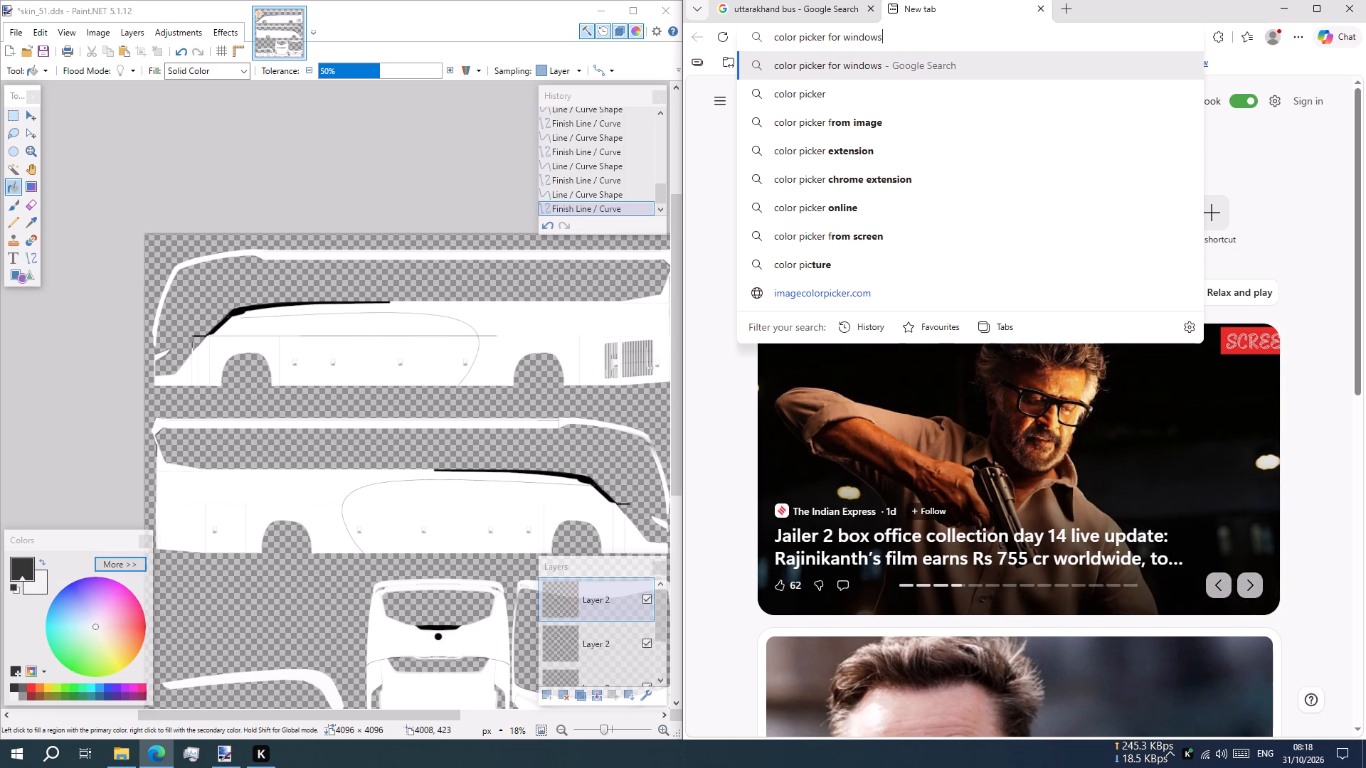
key(BackSpace)
key(BackSpace)
key(BackSpace)
key(BackSpace)
key(BackSpace)
key(BackSpace)
key(BackSpace)
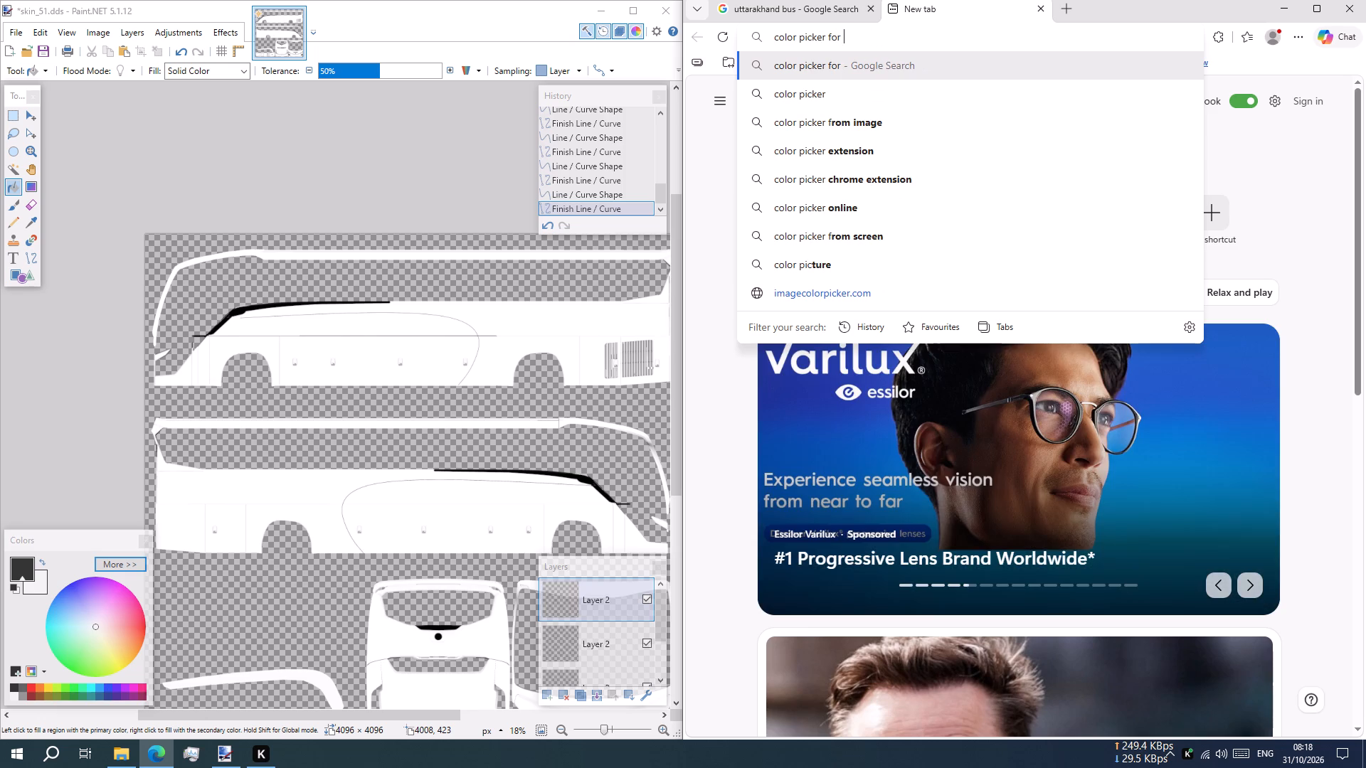
text(edge exten)
key(Return)
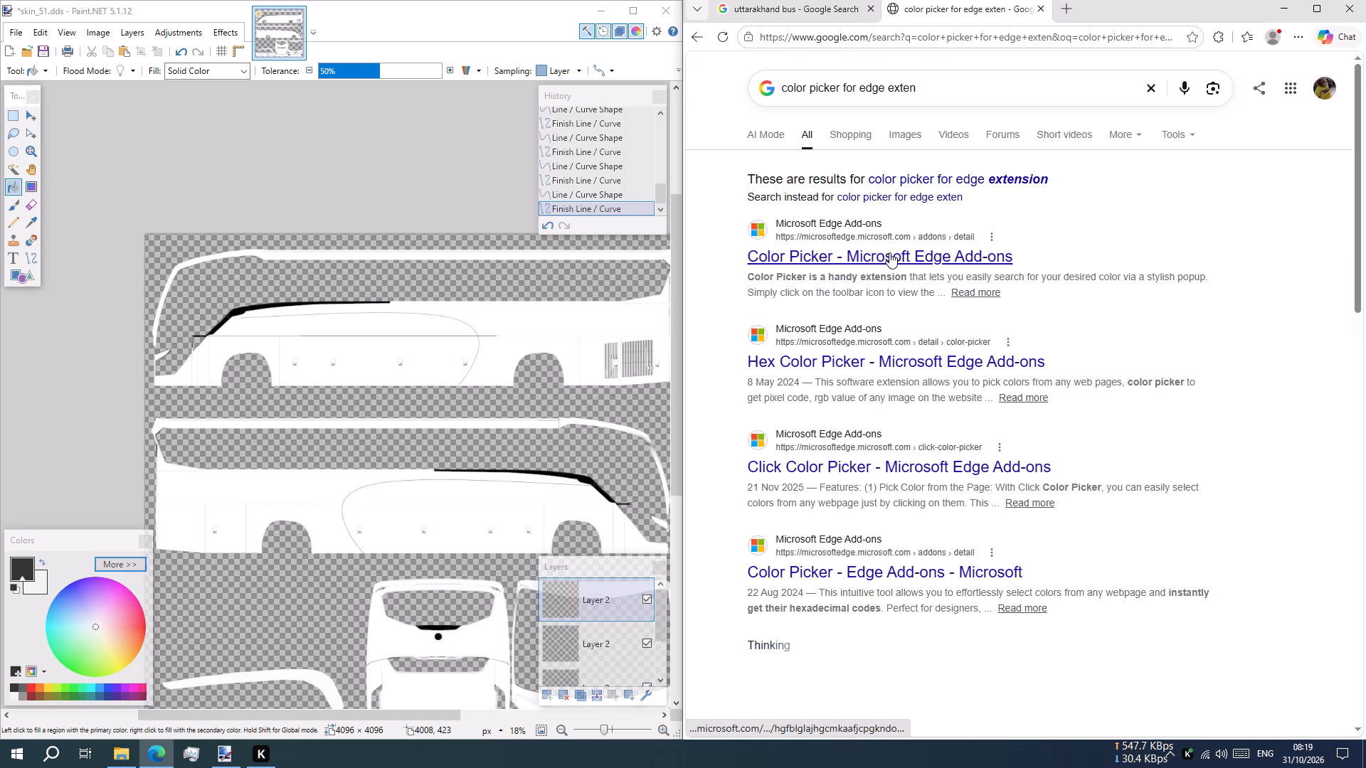
scroll(852, 405, down, 2)
scroll(852, 405, up, 2)
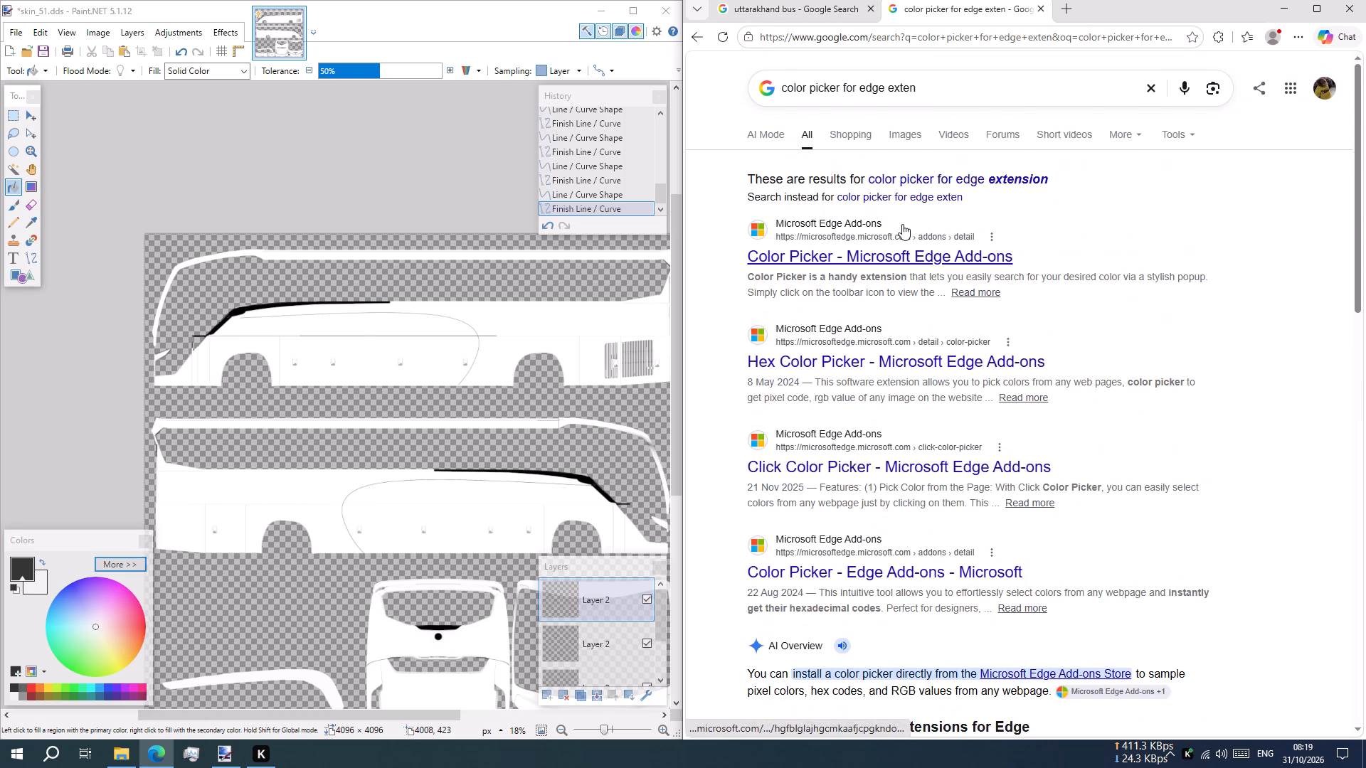
click(900, 249)
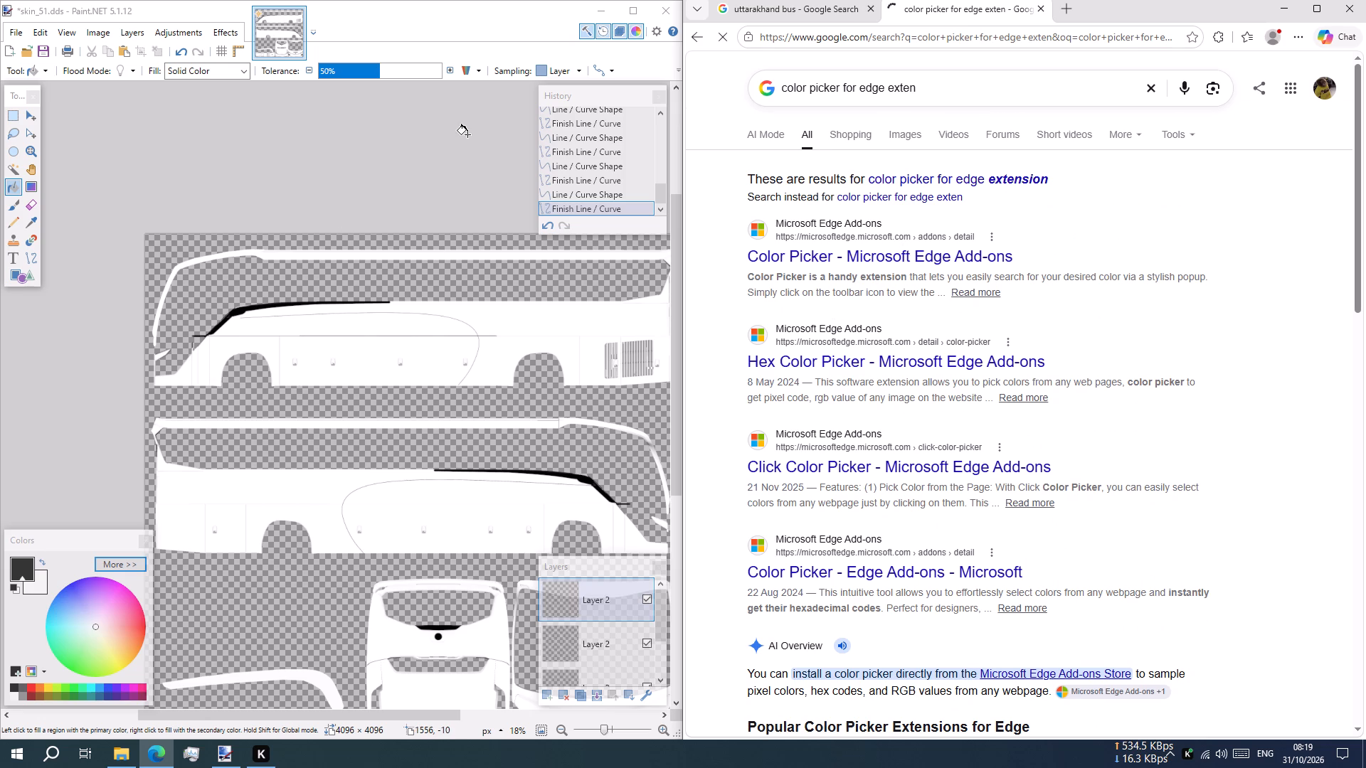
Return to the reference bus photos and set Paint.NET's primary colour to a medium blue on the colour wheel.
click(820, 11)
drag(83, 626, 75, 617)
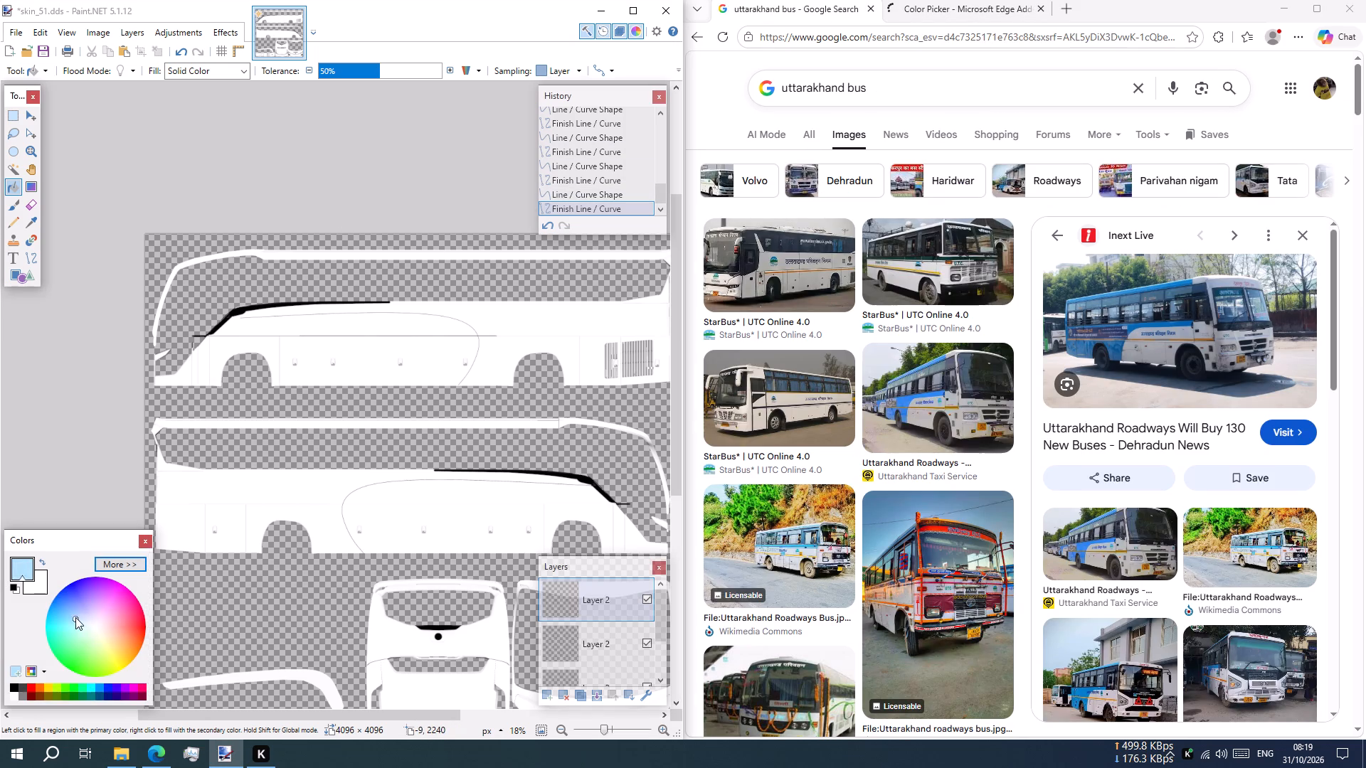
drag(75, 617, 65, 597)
Install the Color Picker extension in Microsoft Edge, then close its welcome page and the add-on page.
click(980, 2)
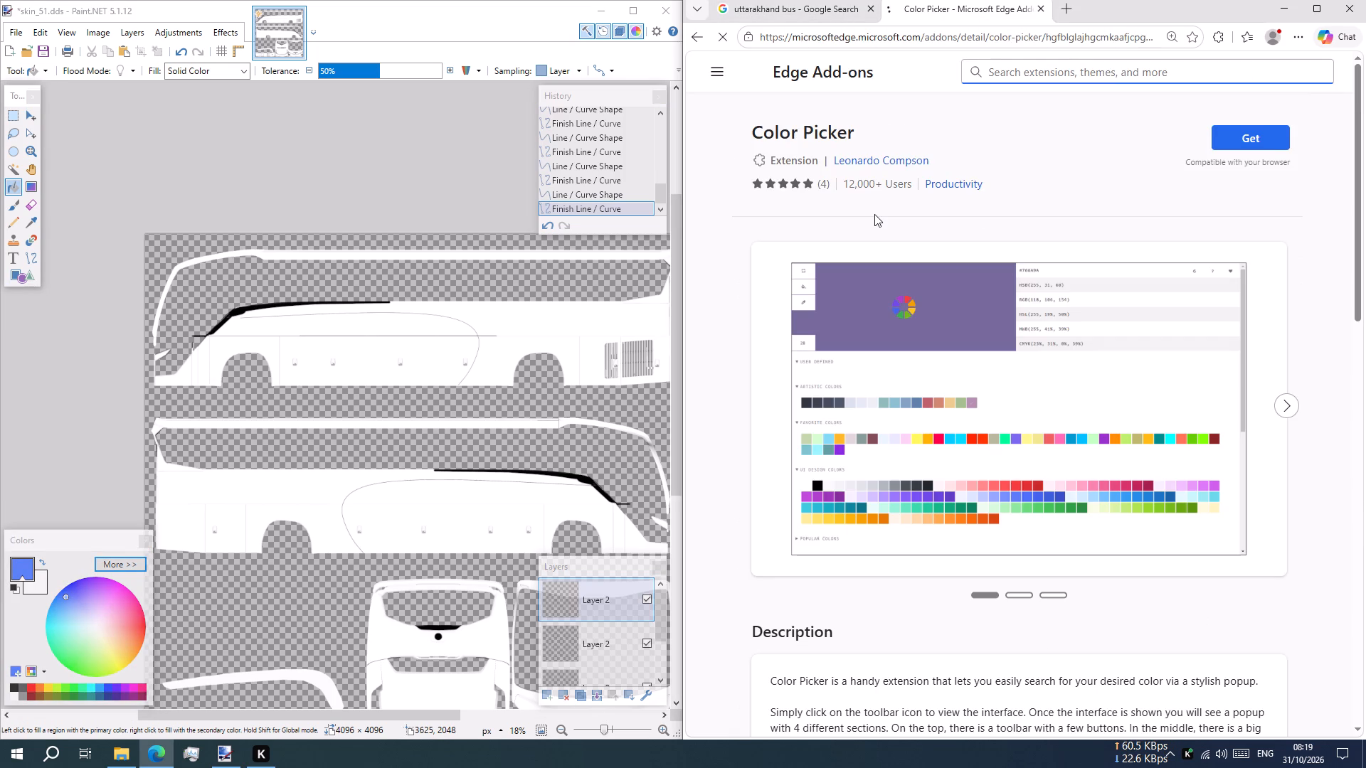
click(1234, 135)
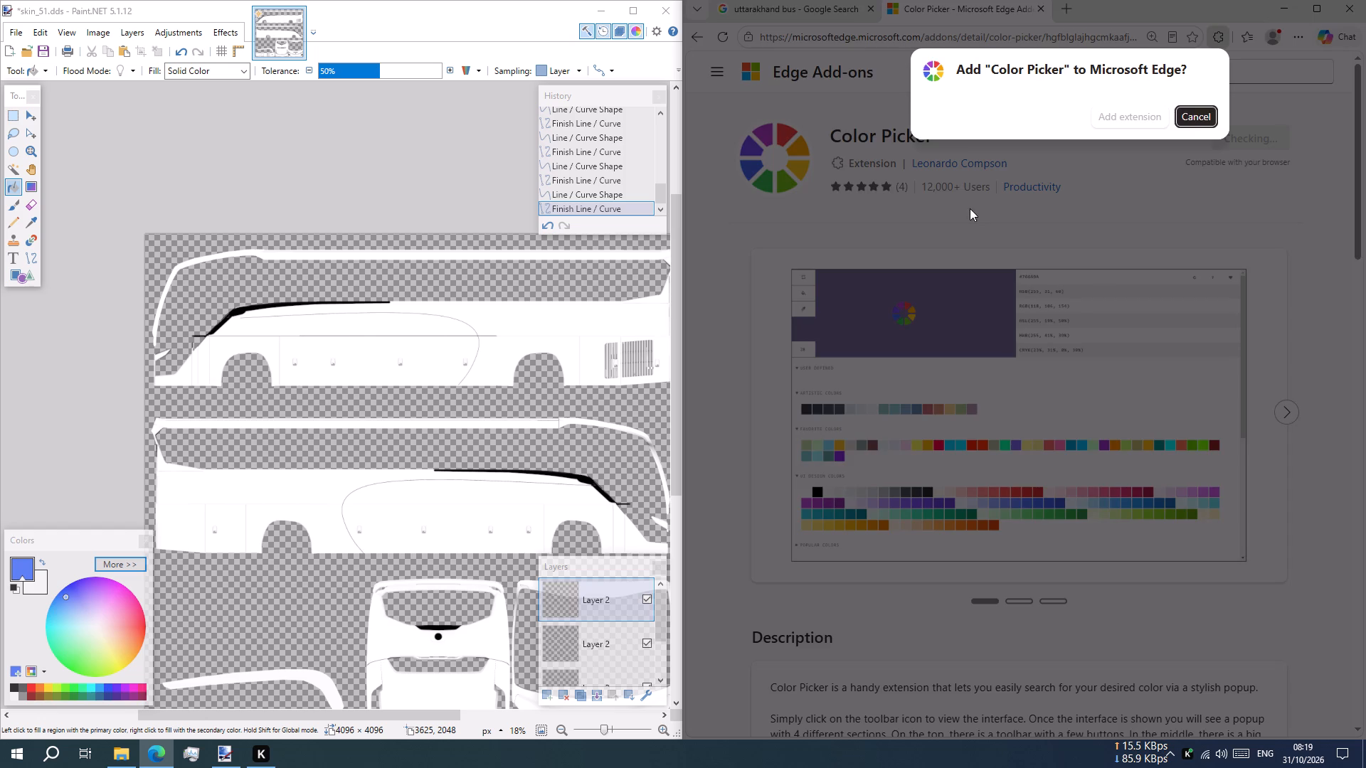
click(1138, 118)
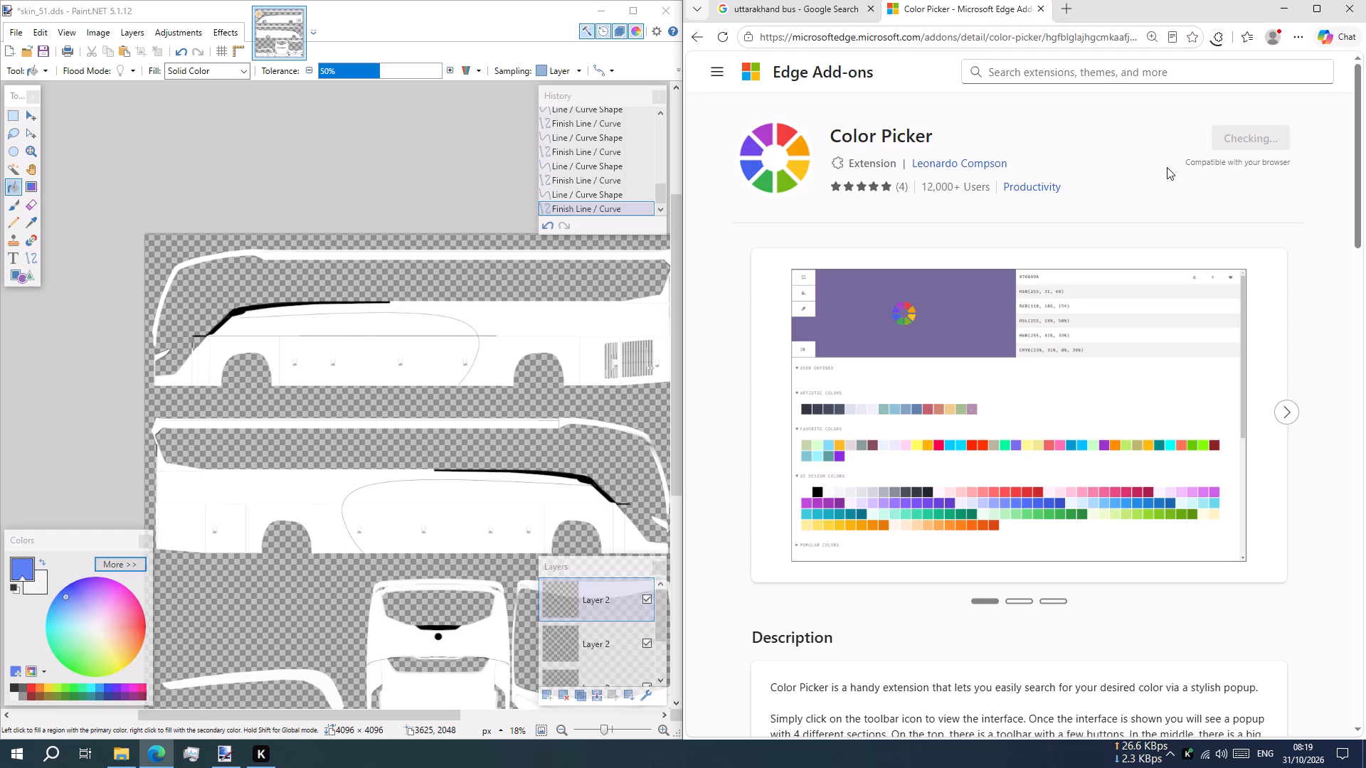
click(1220, 32)
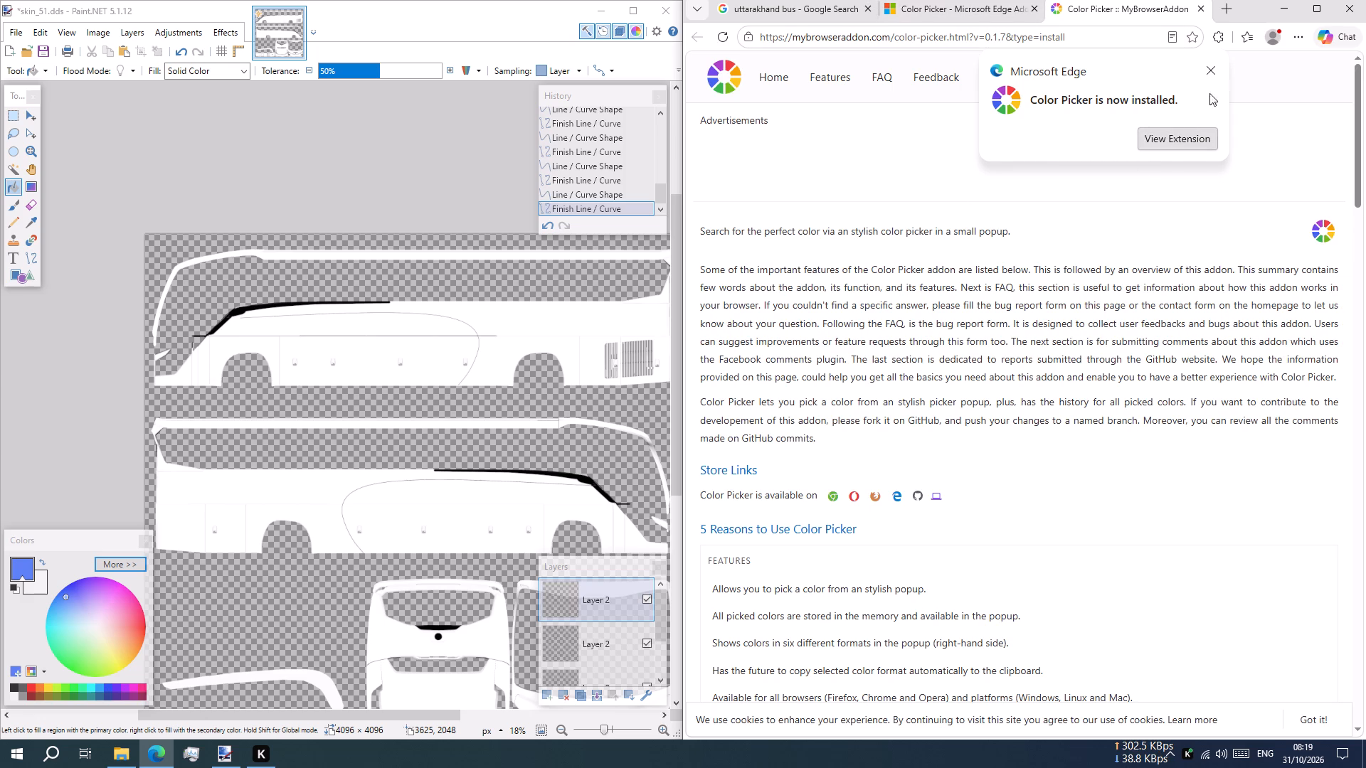
click(1214, 73)
click(1205, 6)
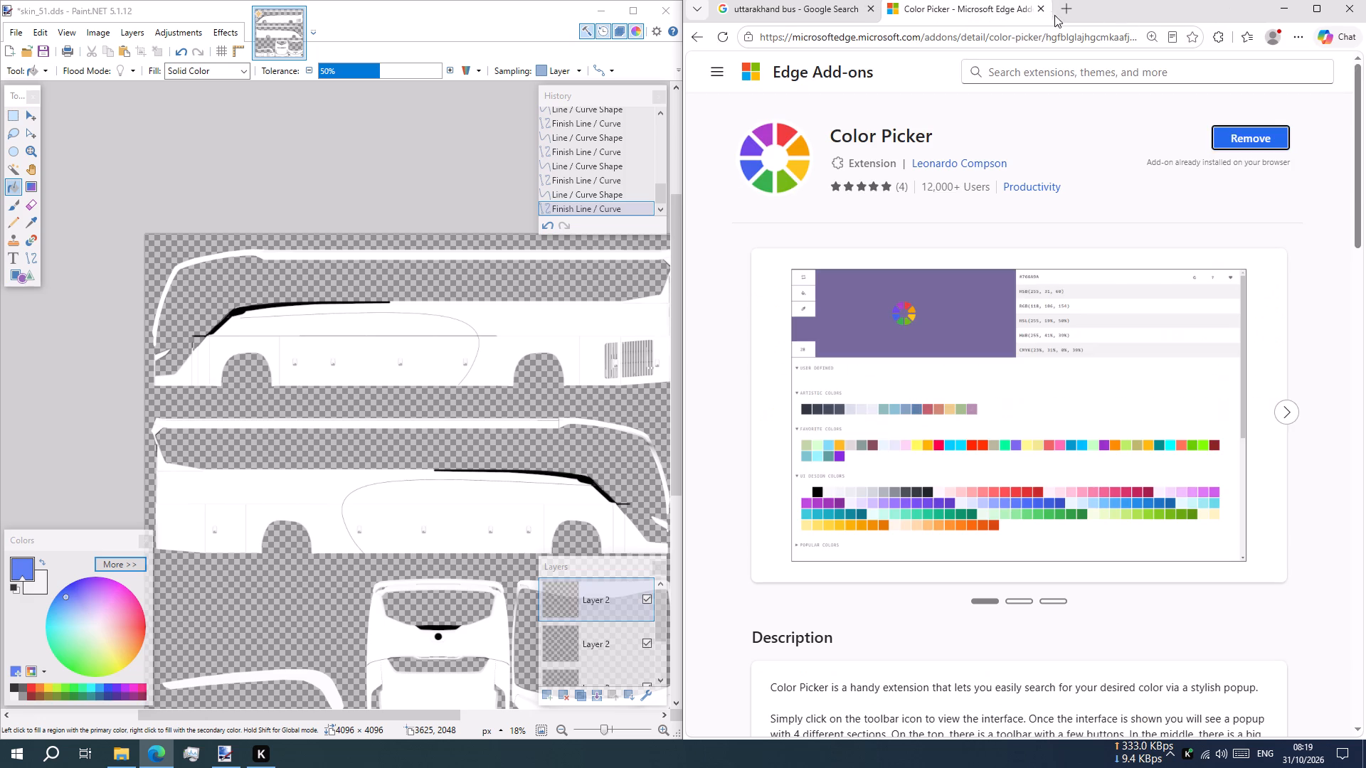
double_click(1033, 10)
Open the Color Picker extension and move its window clear of the enlarged reference bus photo.
click(1216, 33)
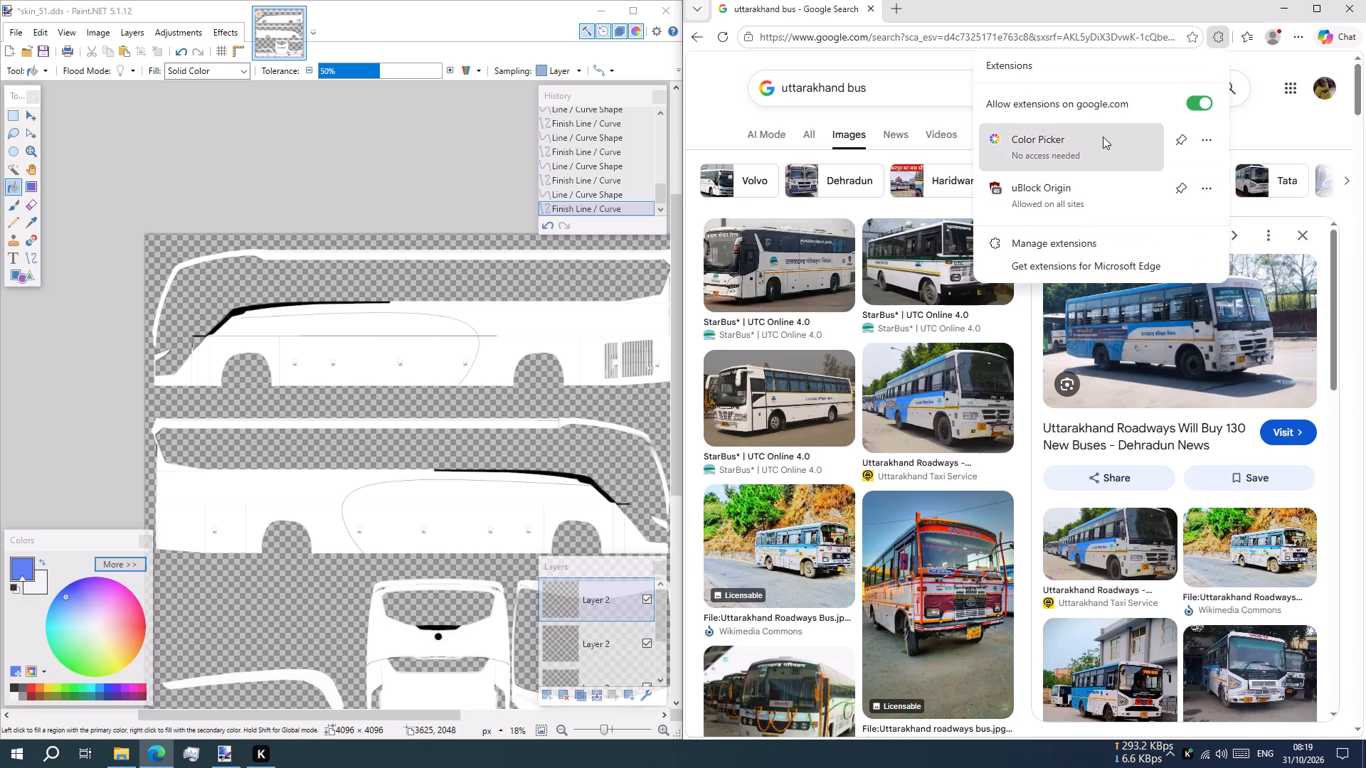
click(1083, 154)
drag(936, 110, 937, 111)
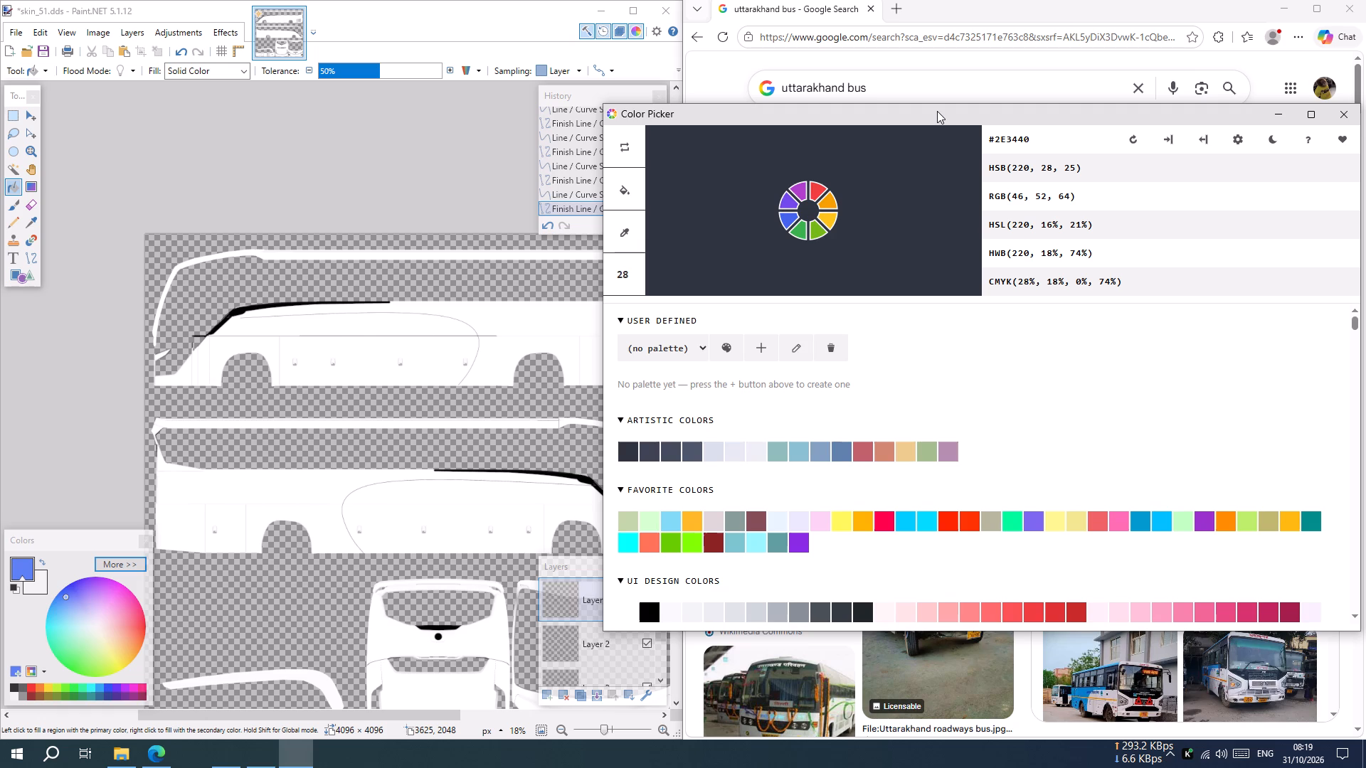
drag(937, 111, 942, 129)
click(630, 252)
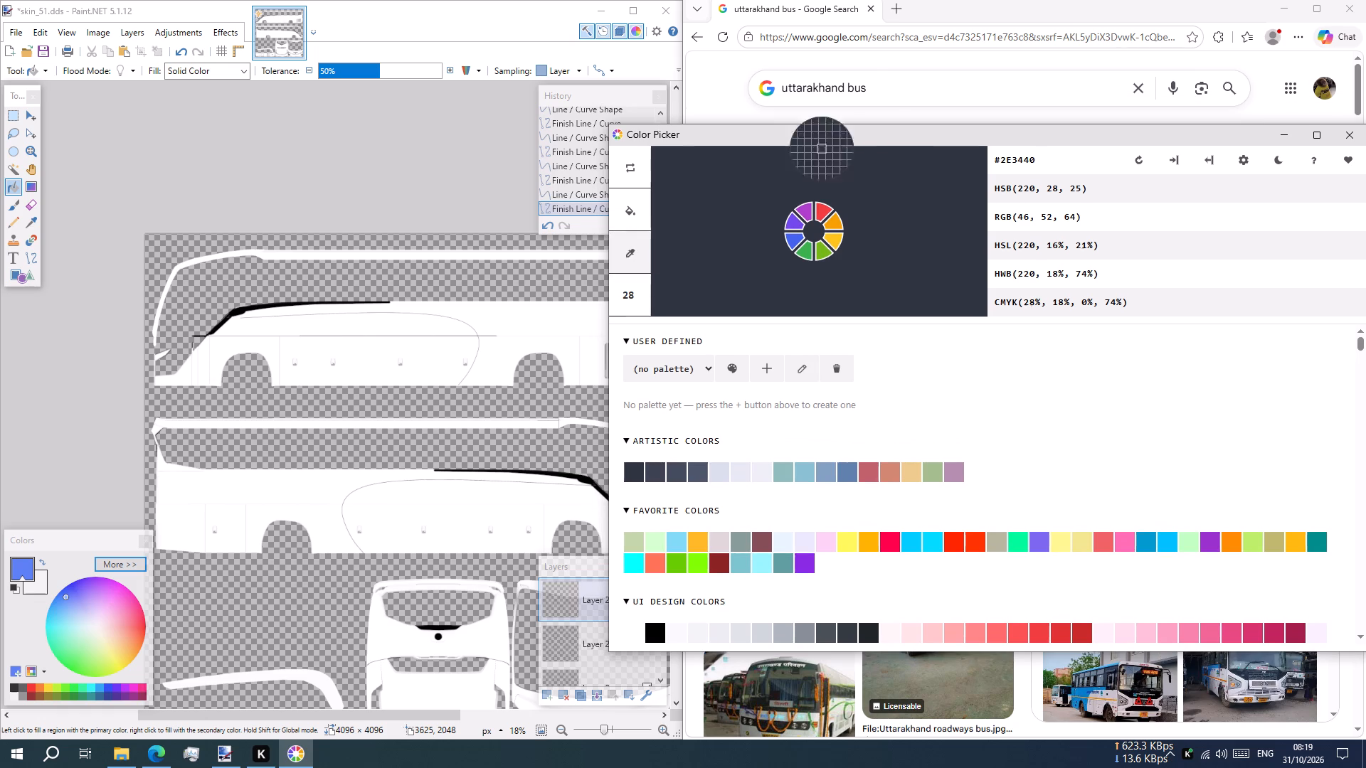
click(628, 250)
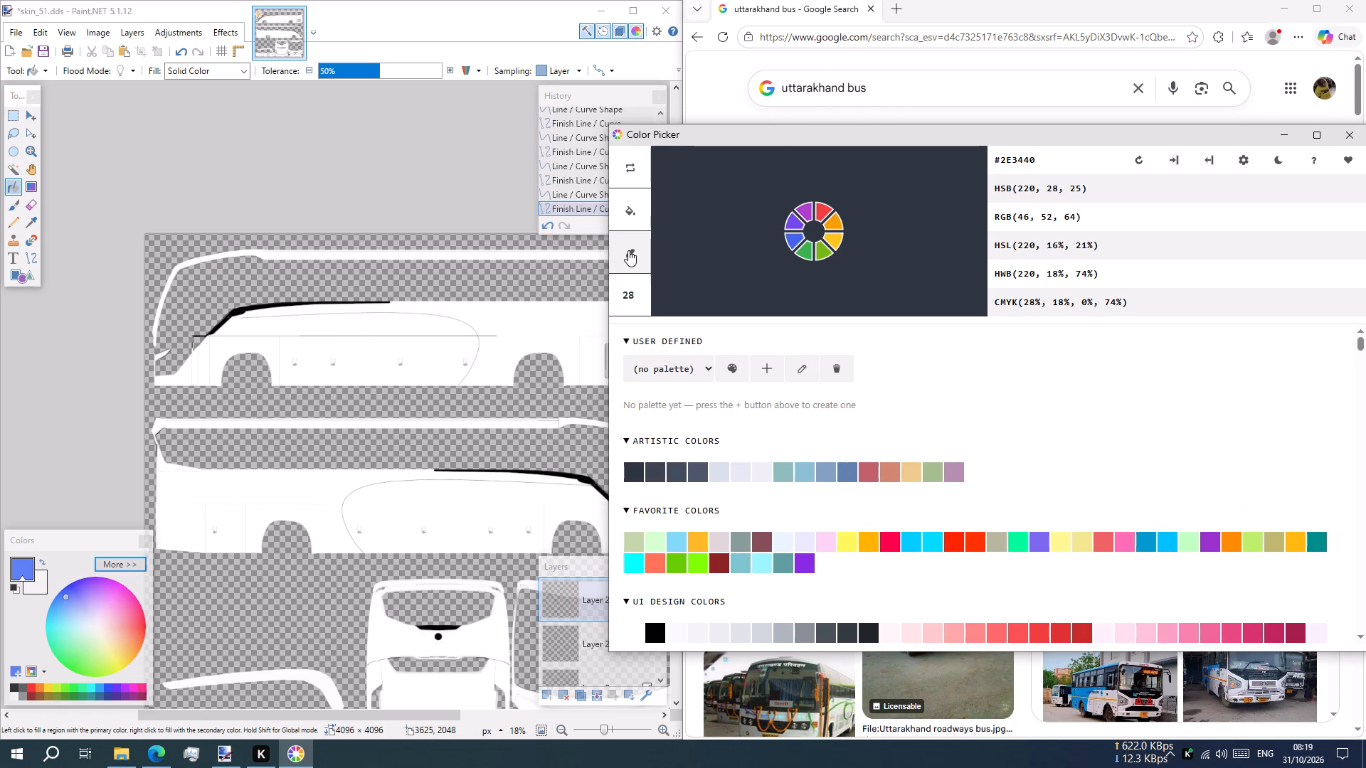
drag(773, 134, 668, 253)
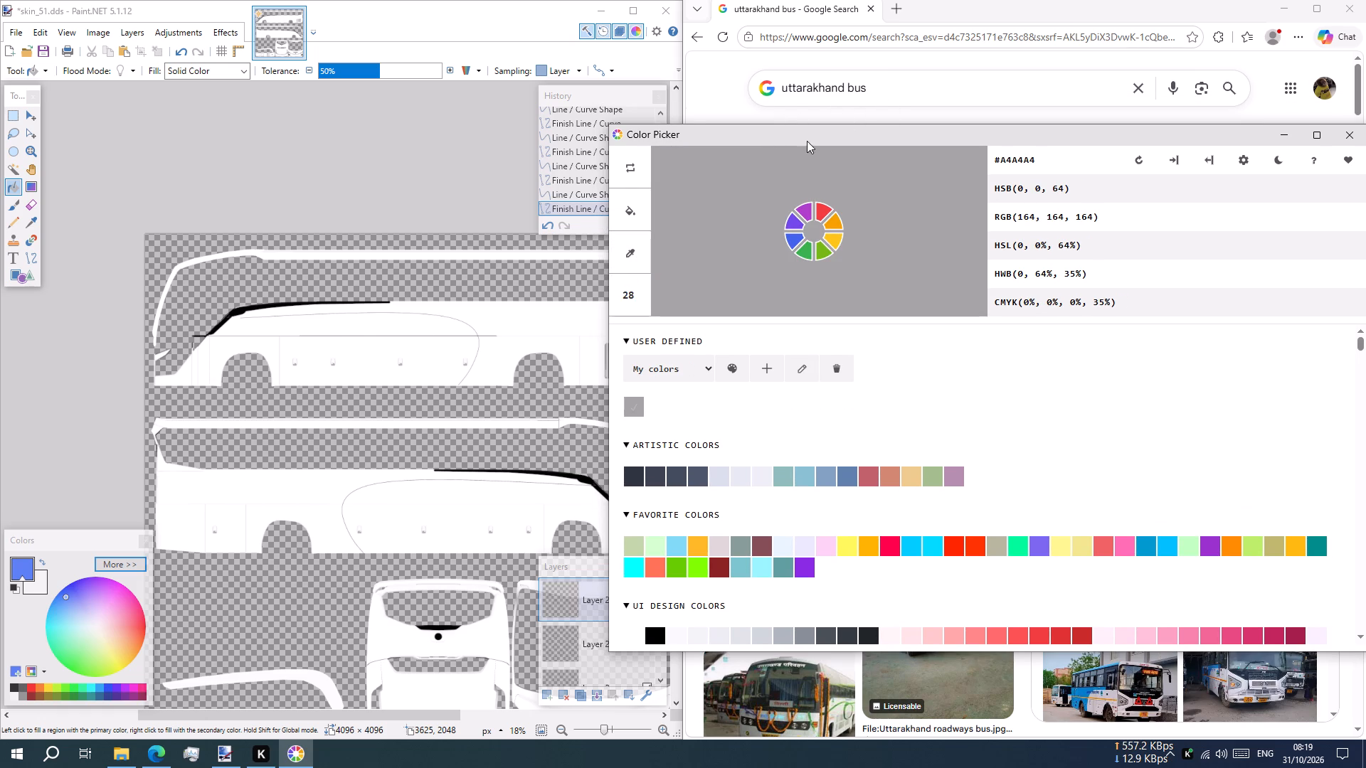
drag(807, 141, 275, 166)
click(275, 166)
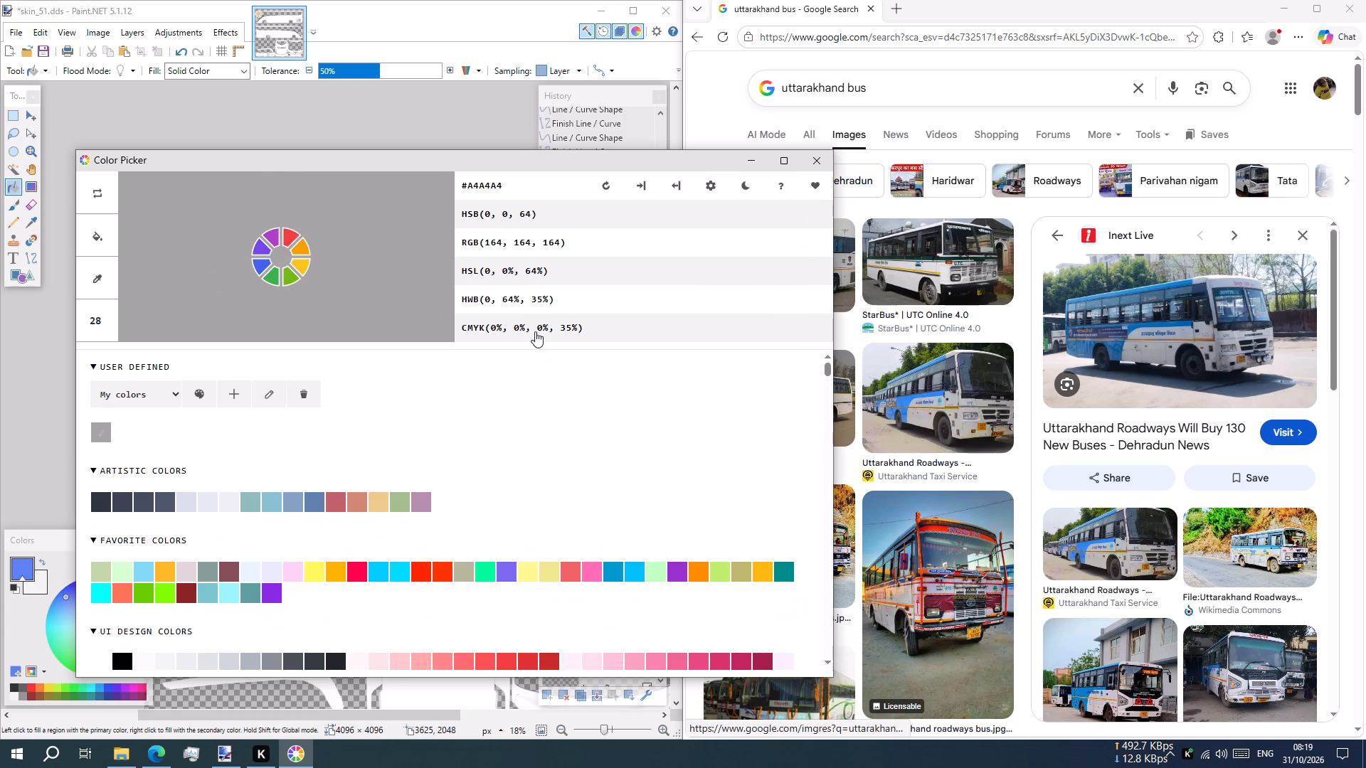
Sample the blue at the top of the bus in the enlarged reference photo and copy its hex code #268ED6.
click(95, 284)
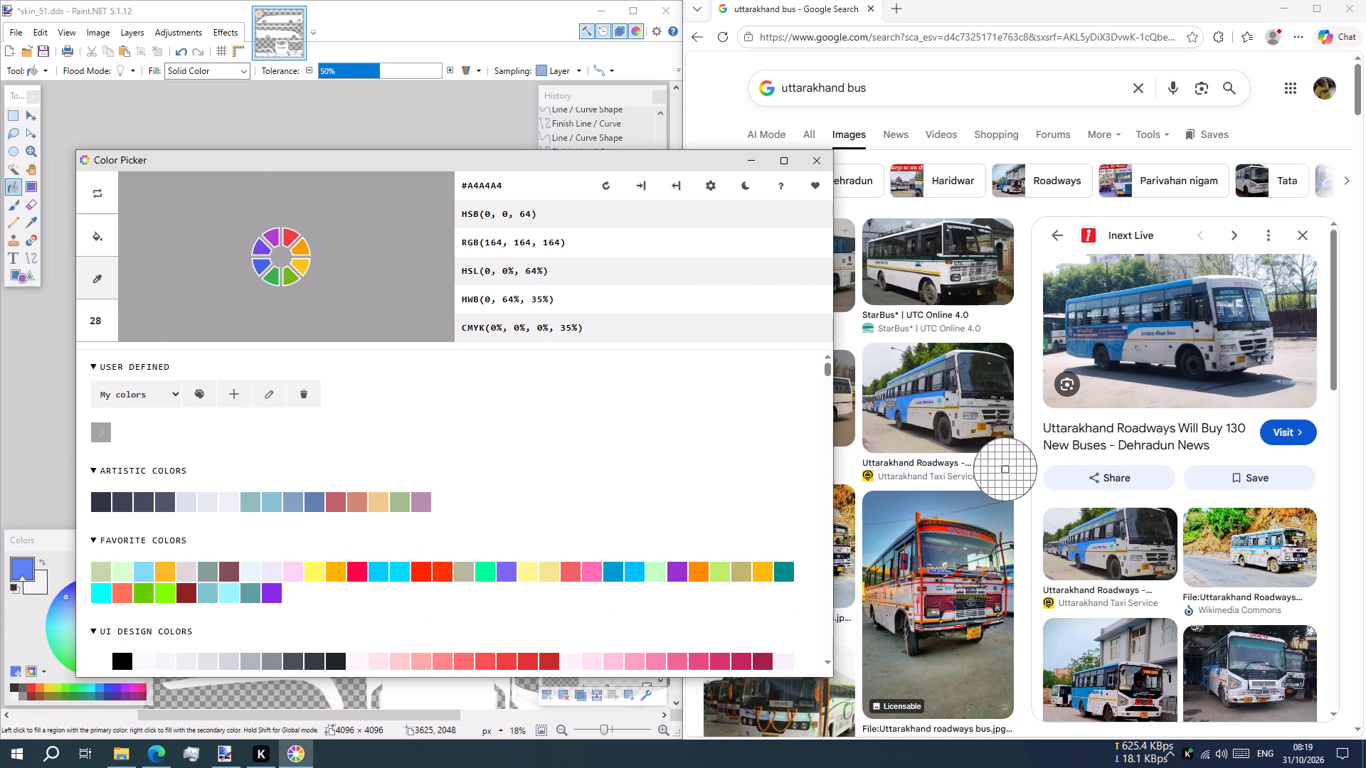
click(1181, 282)
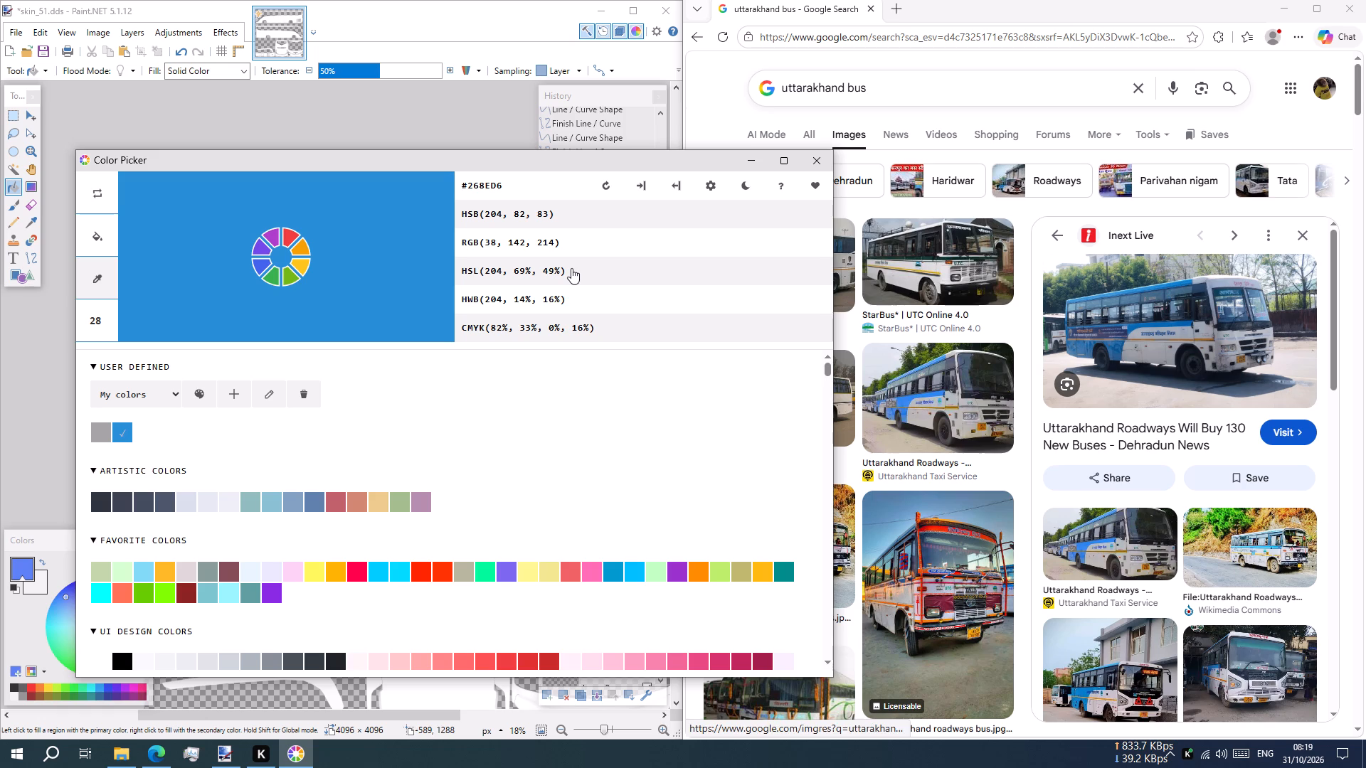
click(502, 186)
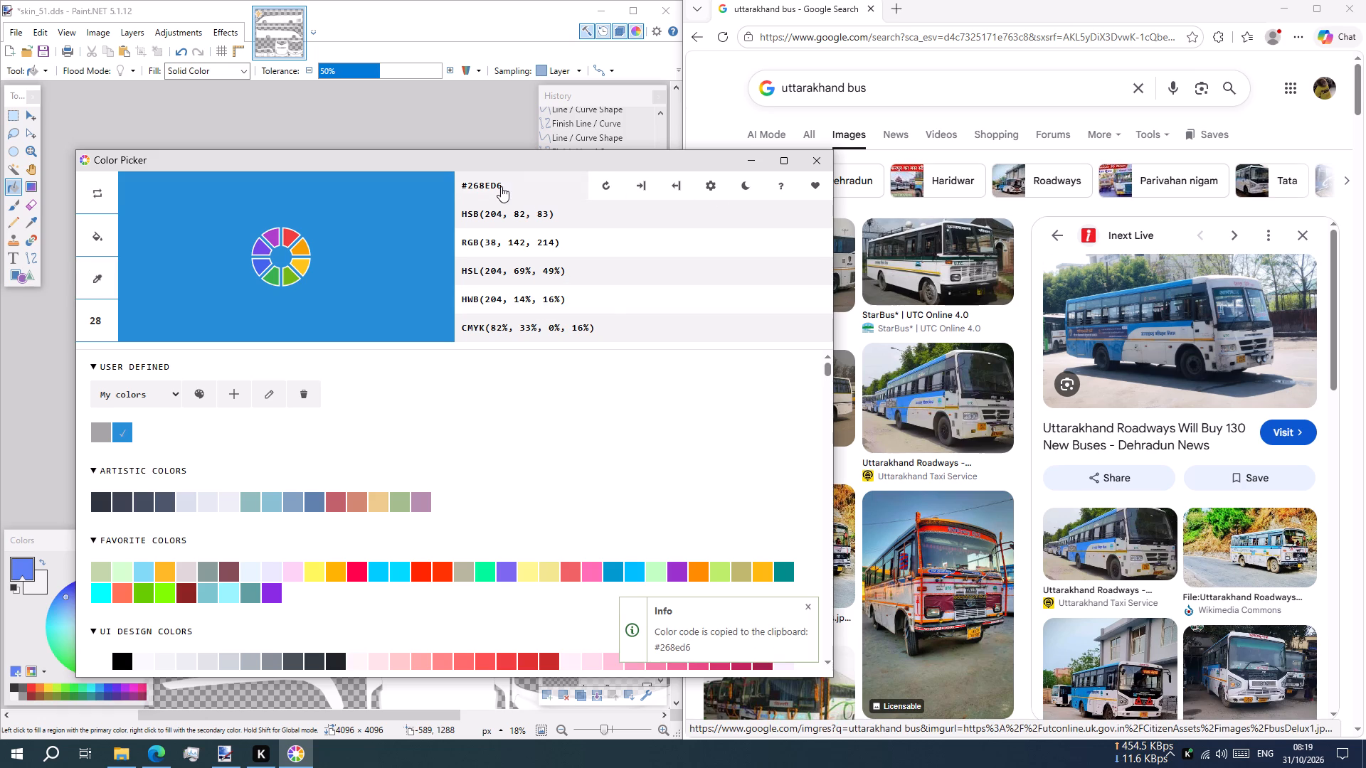
click(751, 161)
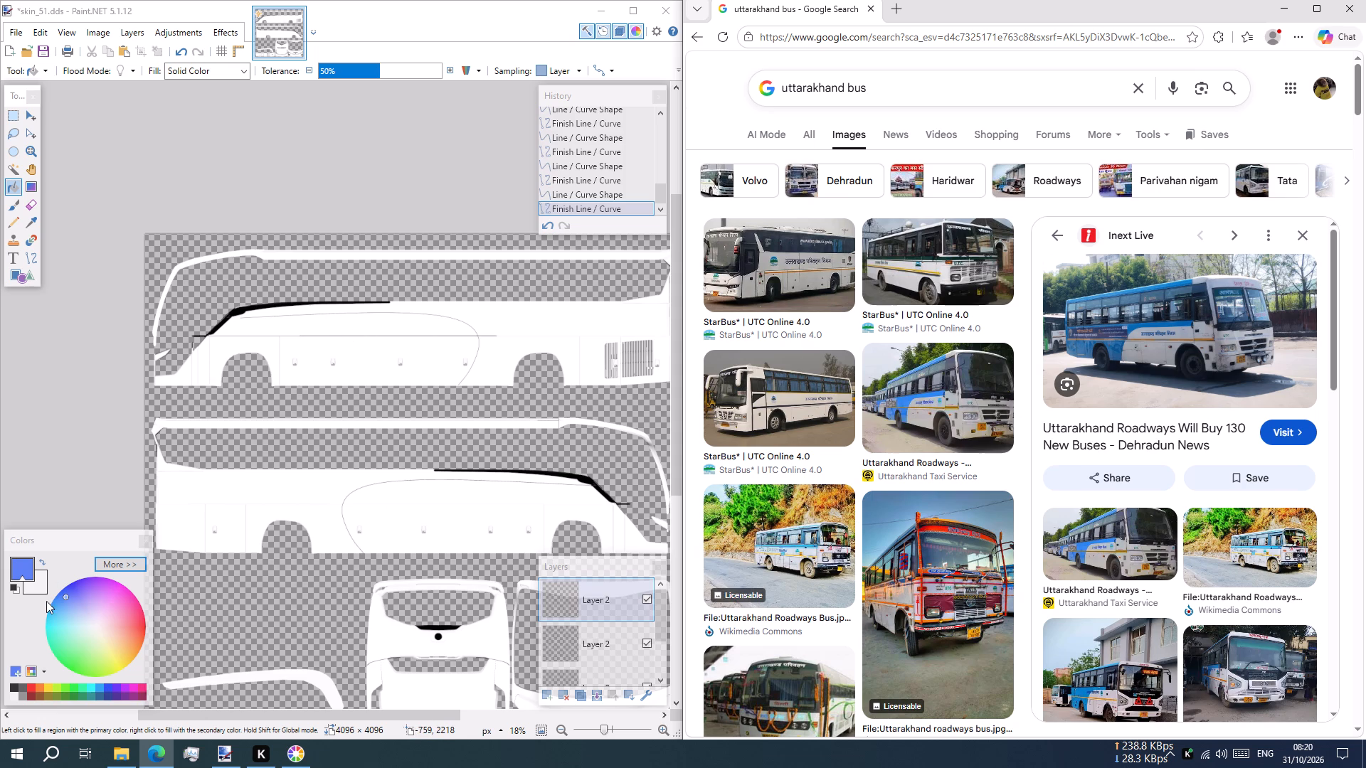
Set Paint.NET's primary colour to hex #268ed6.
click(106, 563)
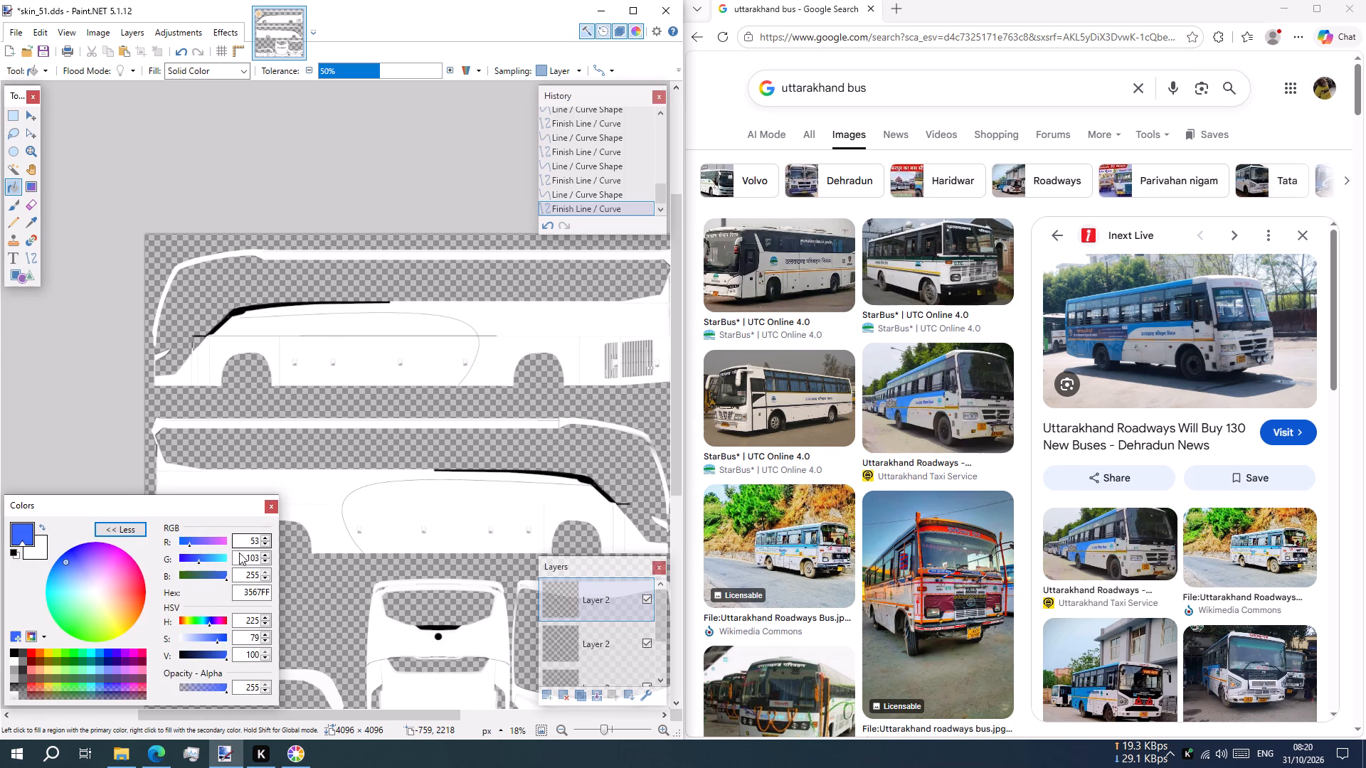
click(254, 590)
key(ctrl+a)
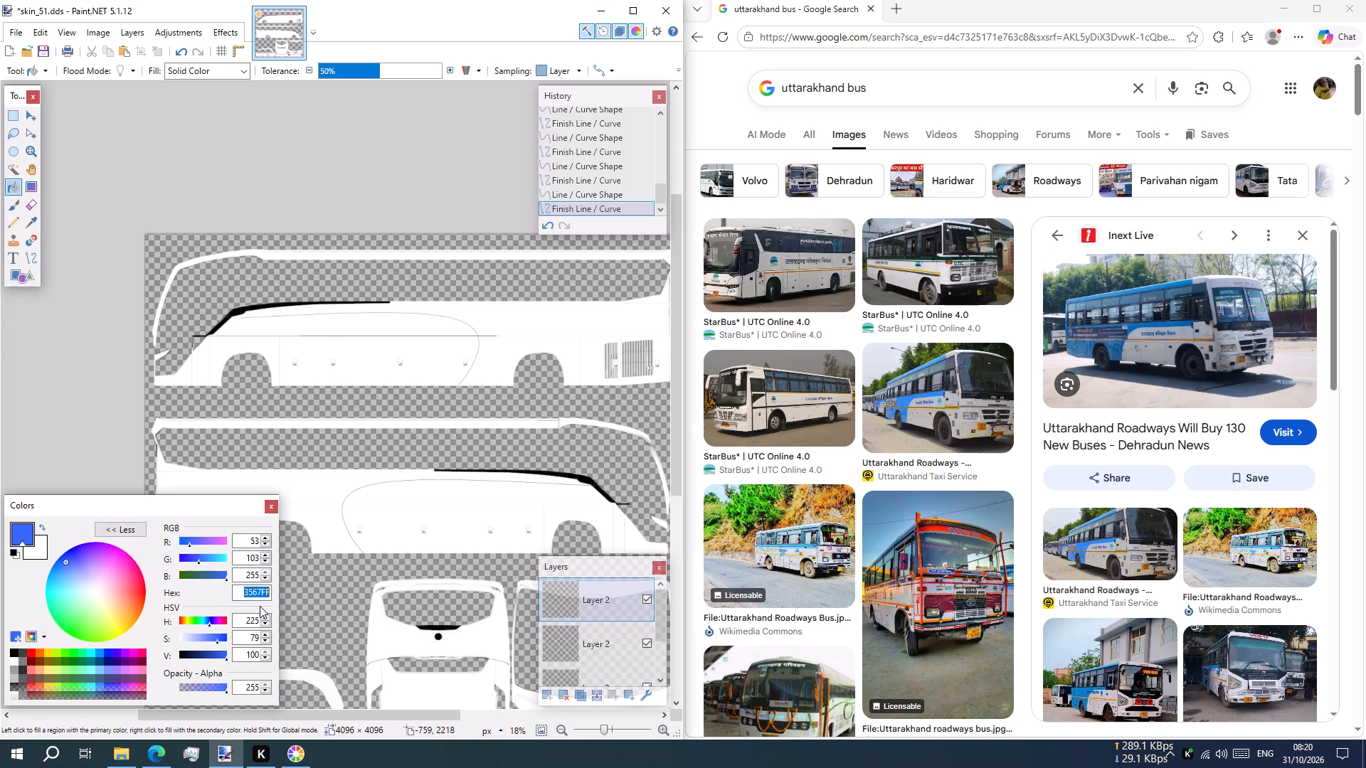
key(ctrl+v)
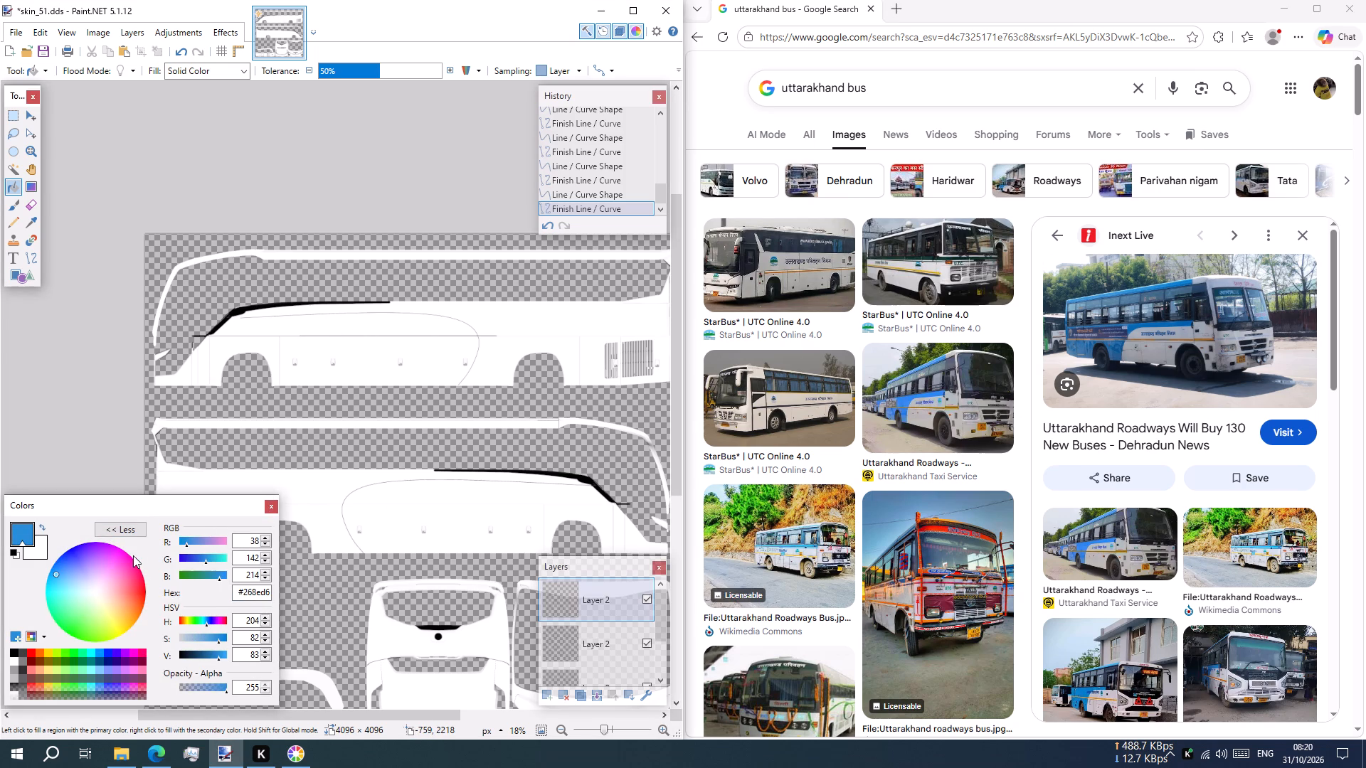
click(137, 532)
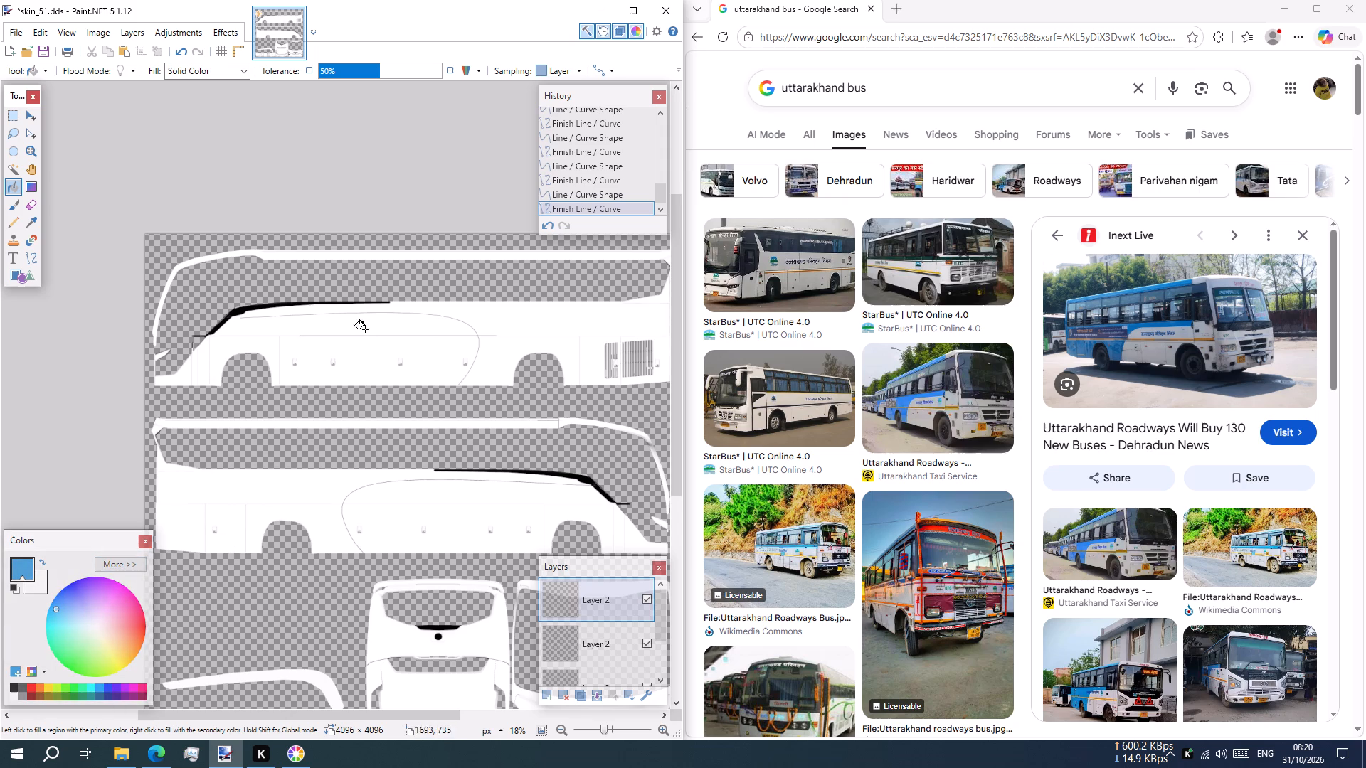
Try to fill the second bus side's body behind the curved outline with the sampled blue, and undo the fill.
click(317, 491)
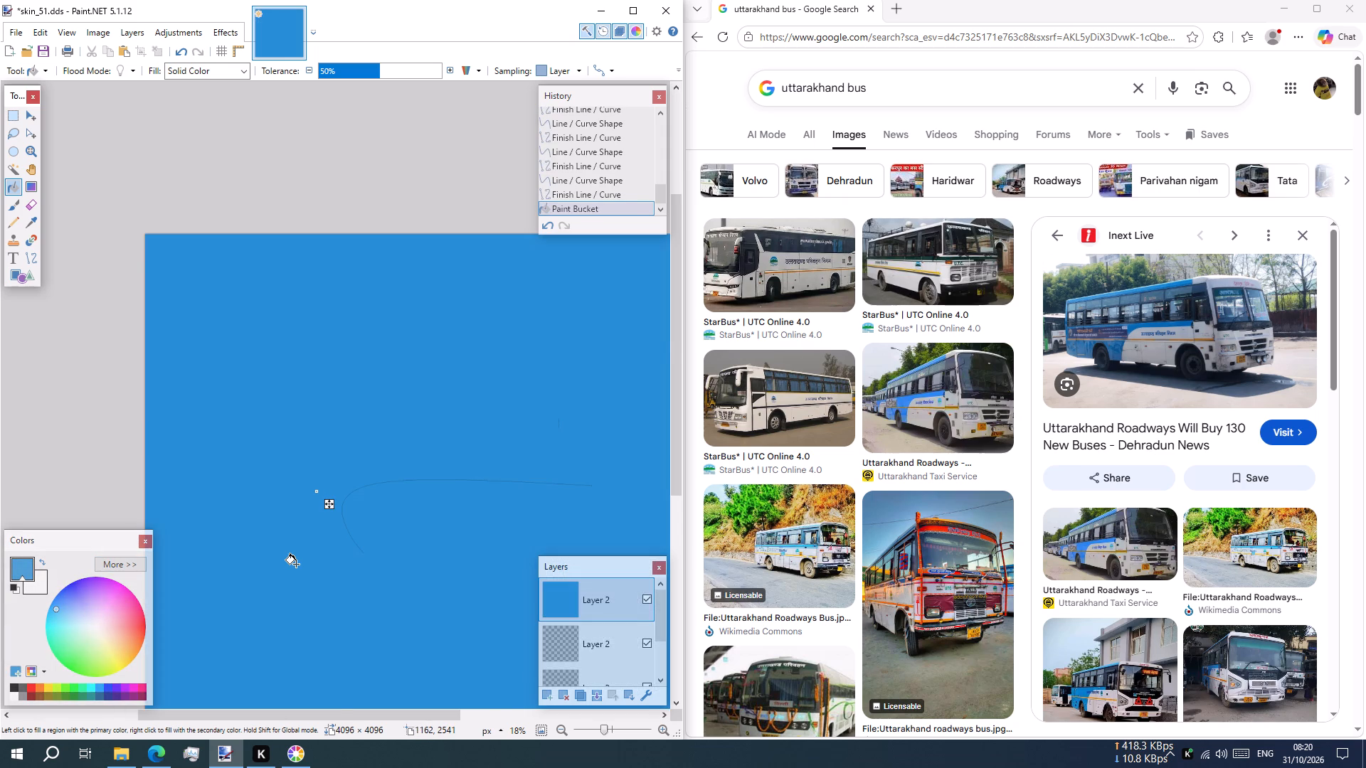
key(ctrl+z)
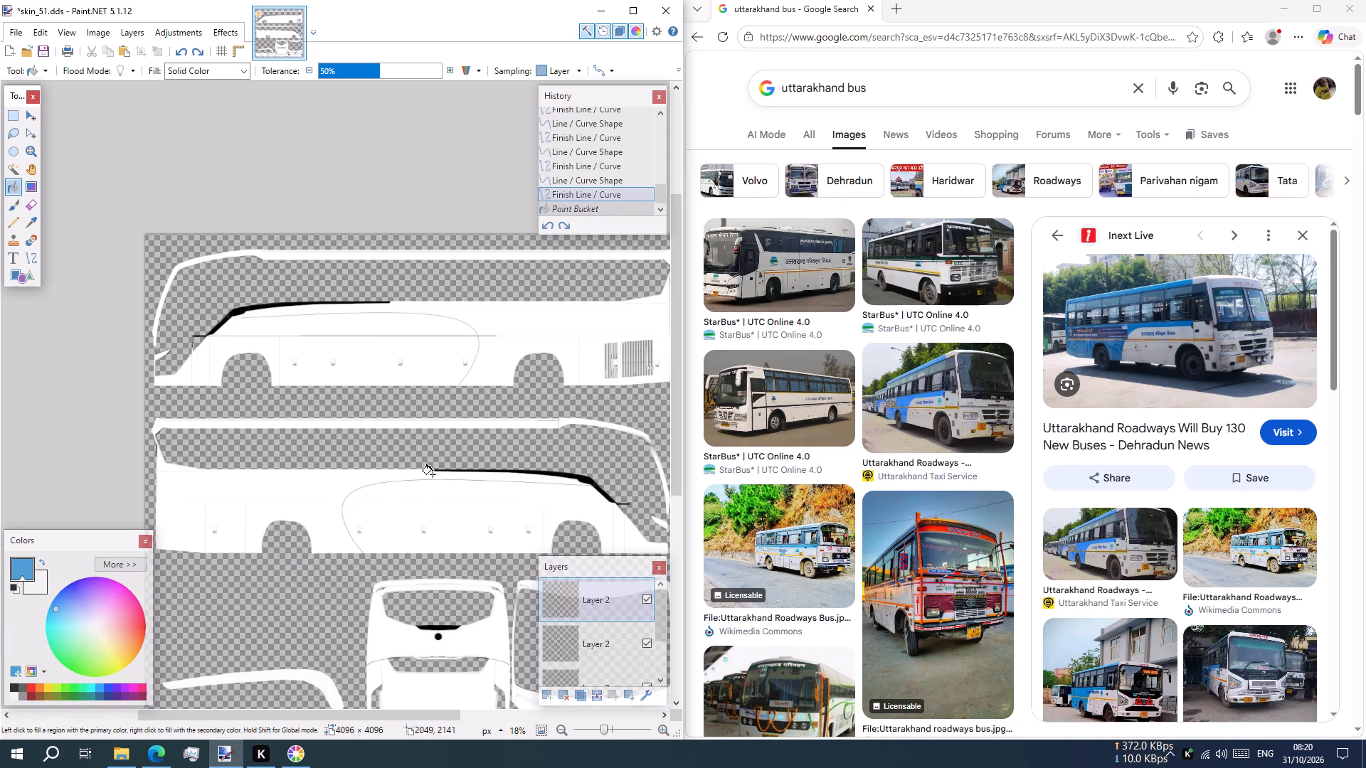
Reopen the last line drawn across the second bus side's roof strip and recolour it with the copied blue #268ed6.
click(31, 257)
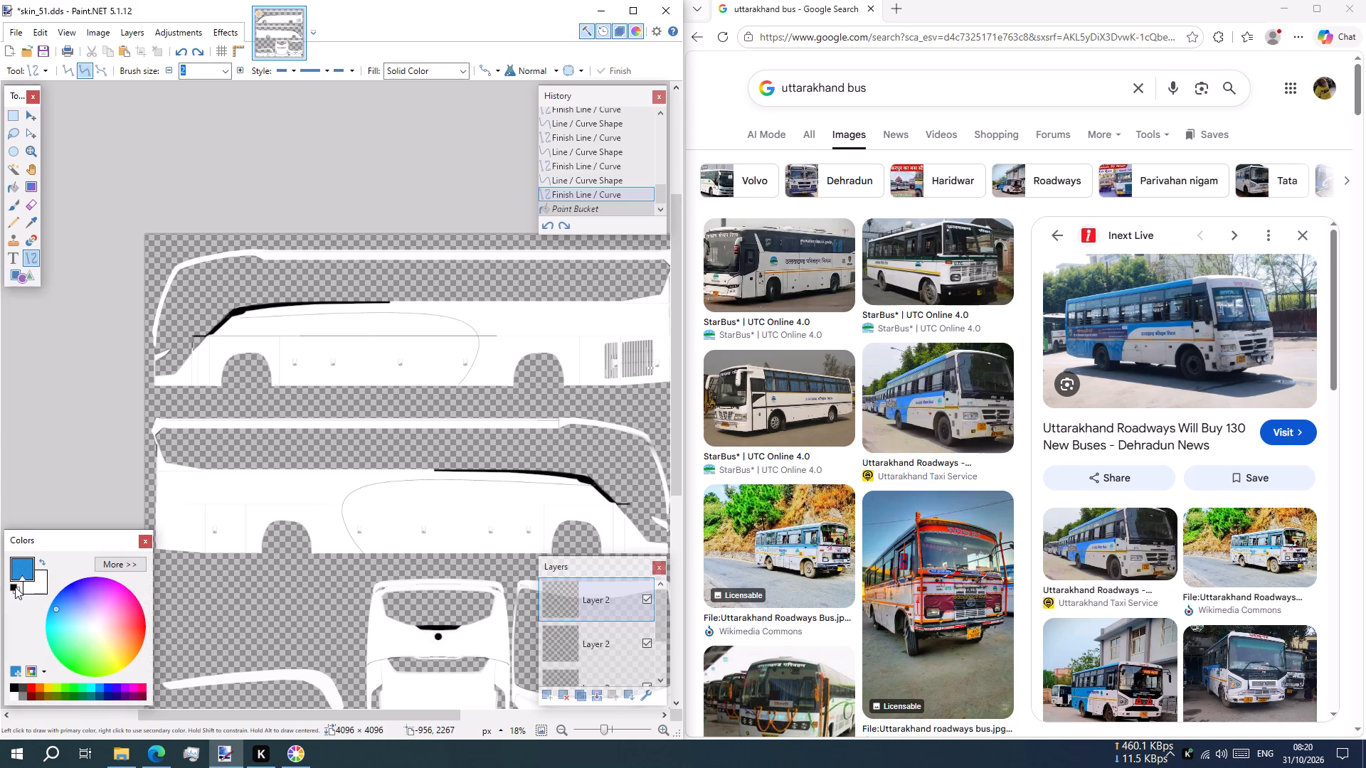
click(14, 585)
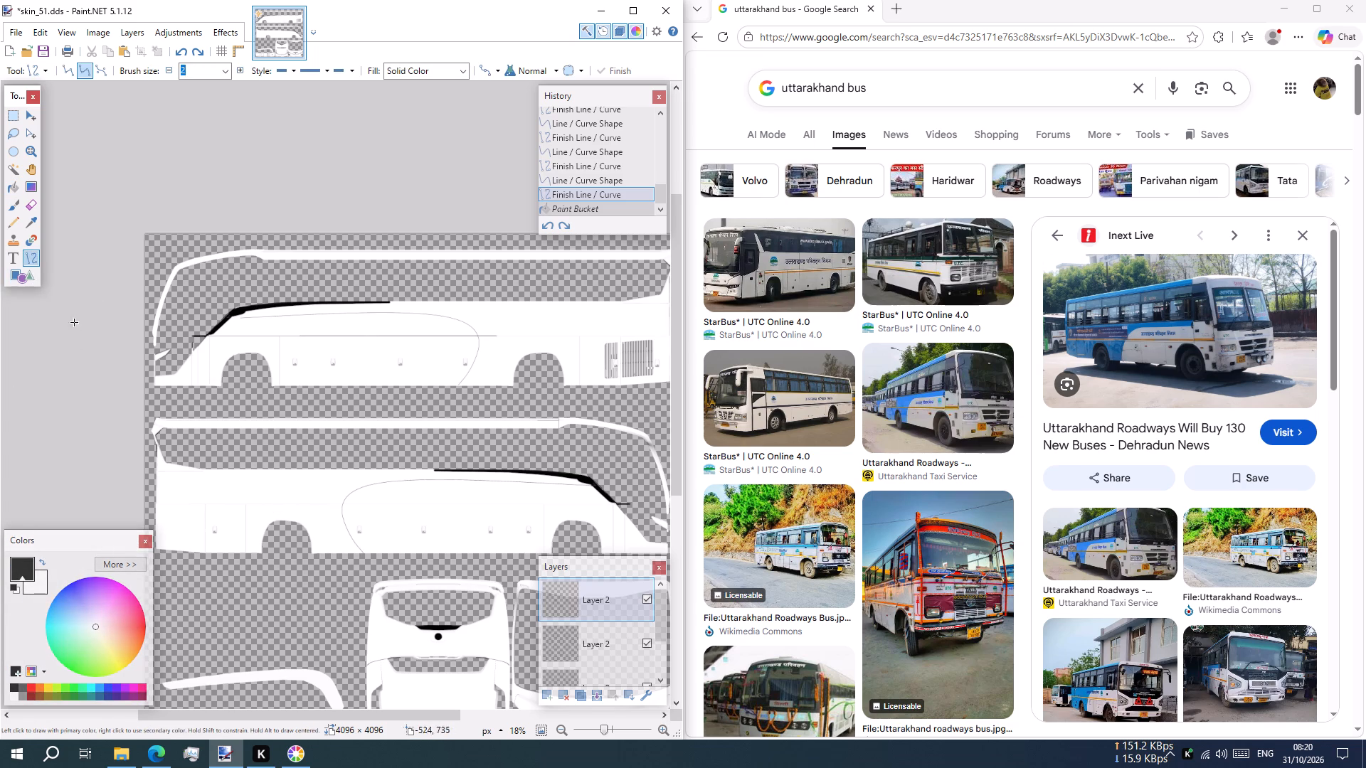
key(z)
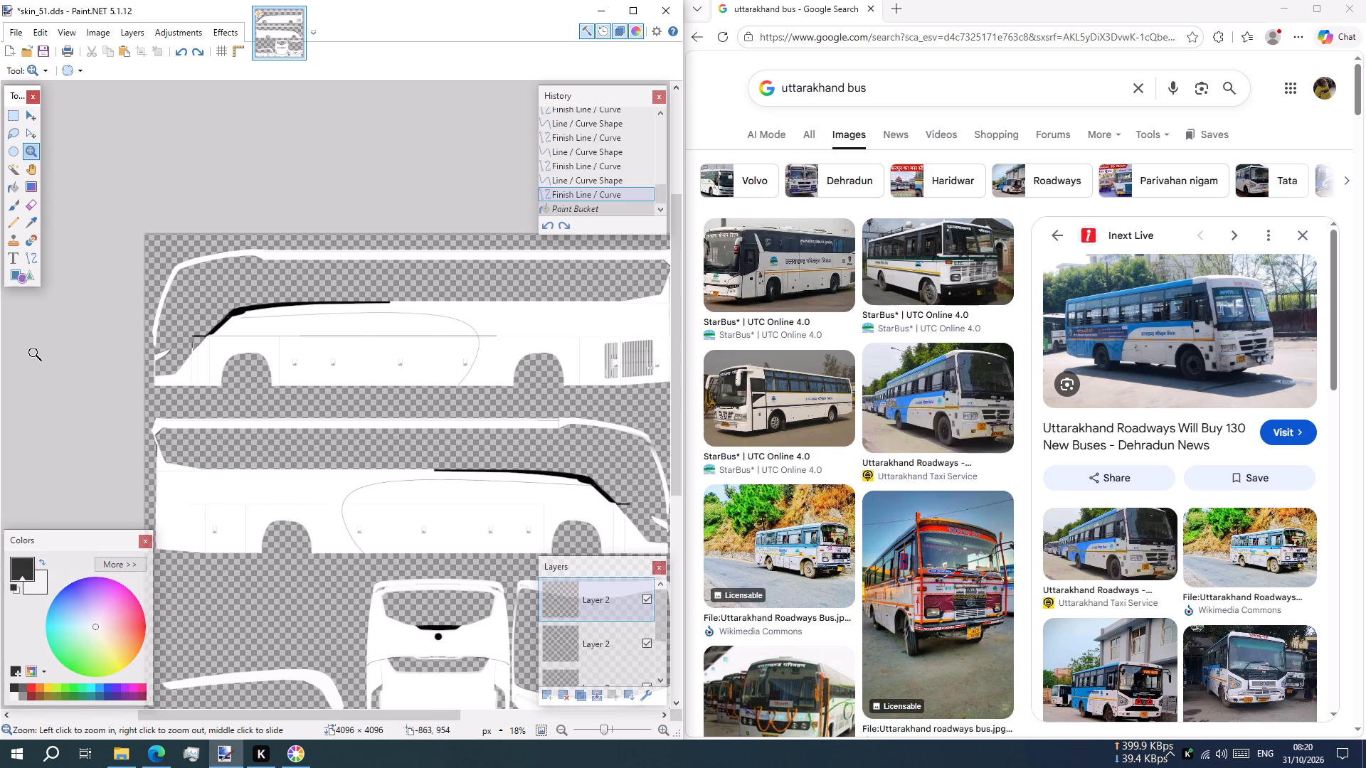
key(ctrl+z)
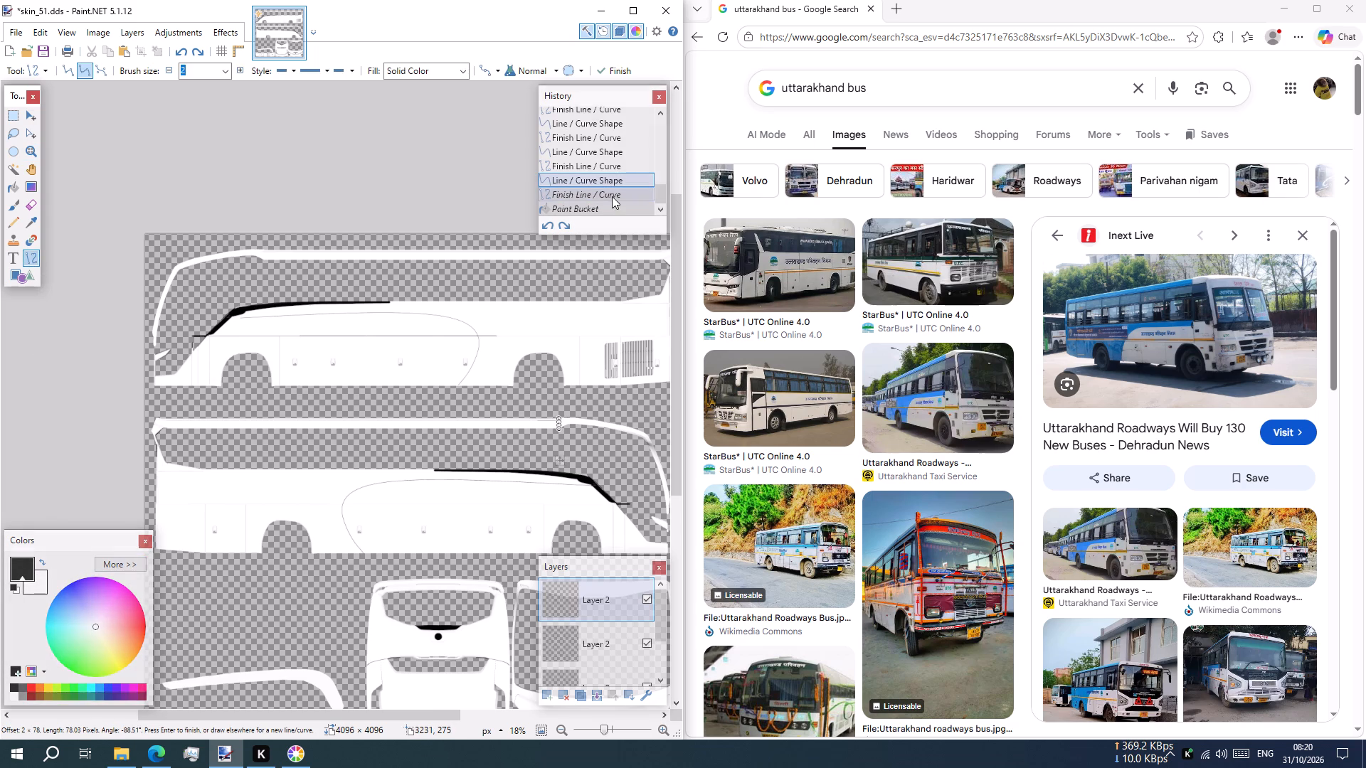
click(131, 559)
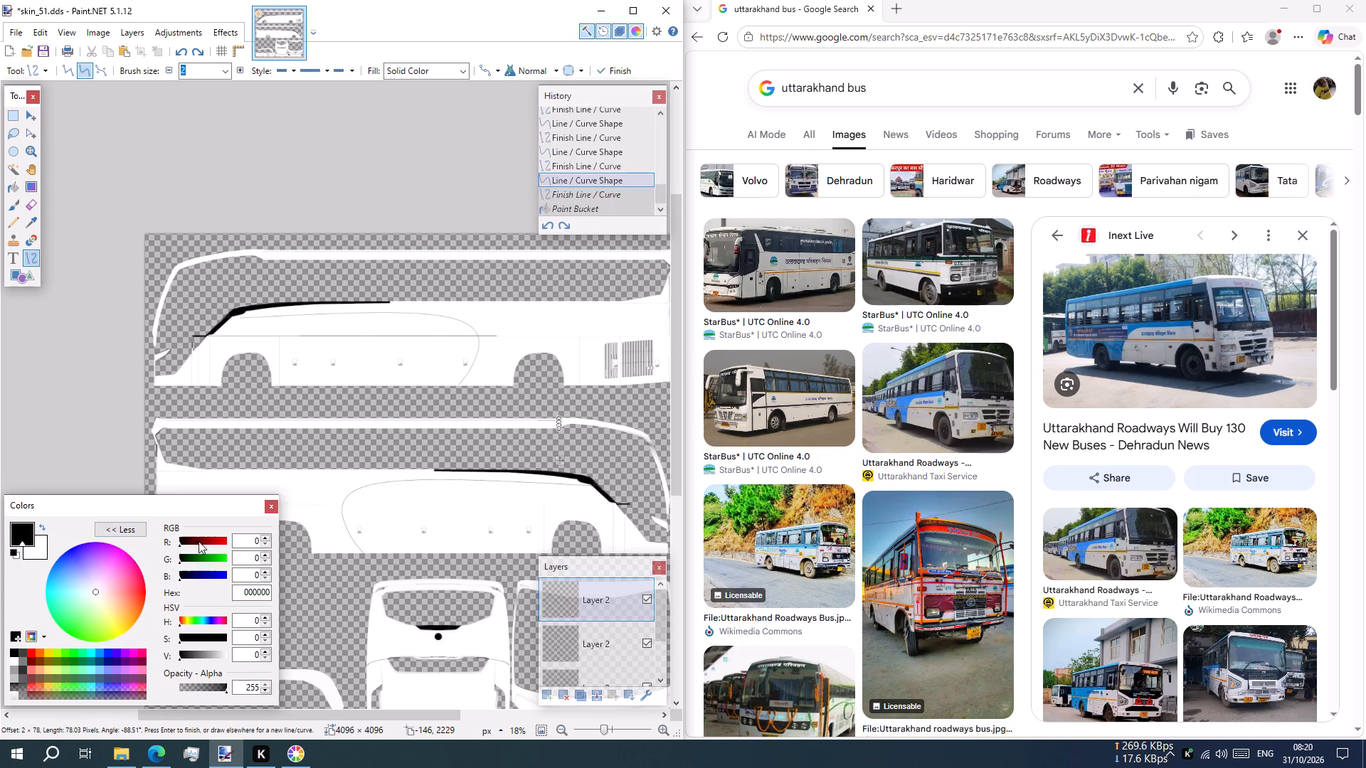
click(251, 594)
key(ctrl+a)
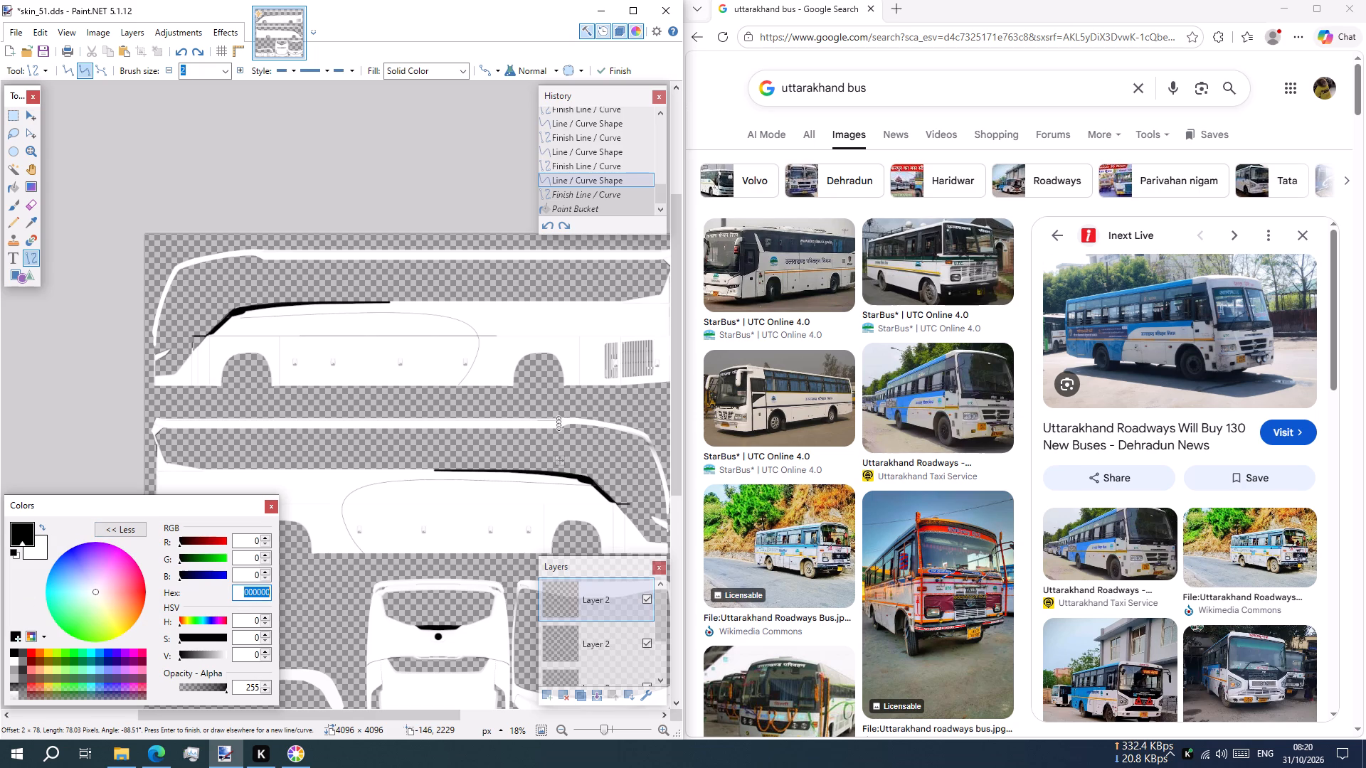
key(ctrl+v)
click(107, 526)
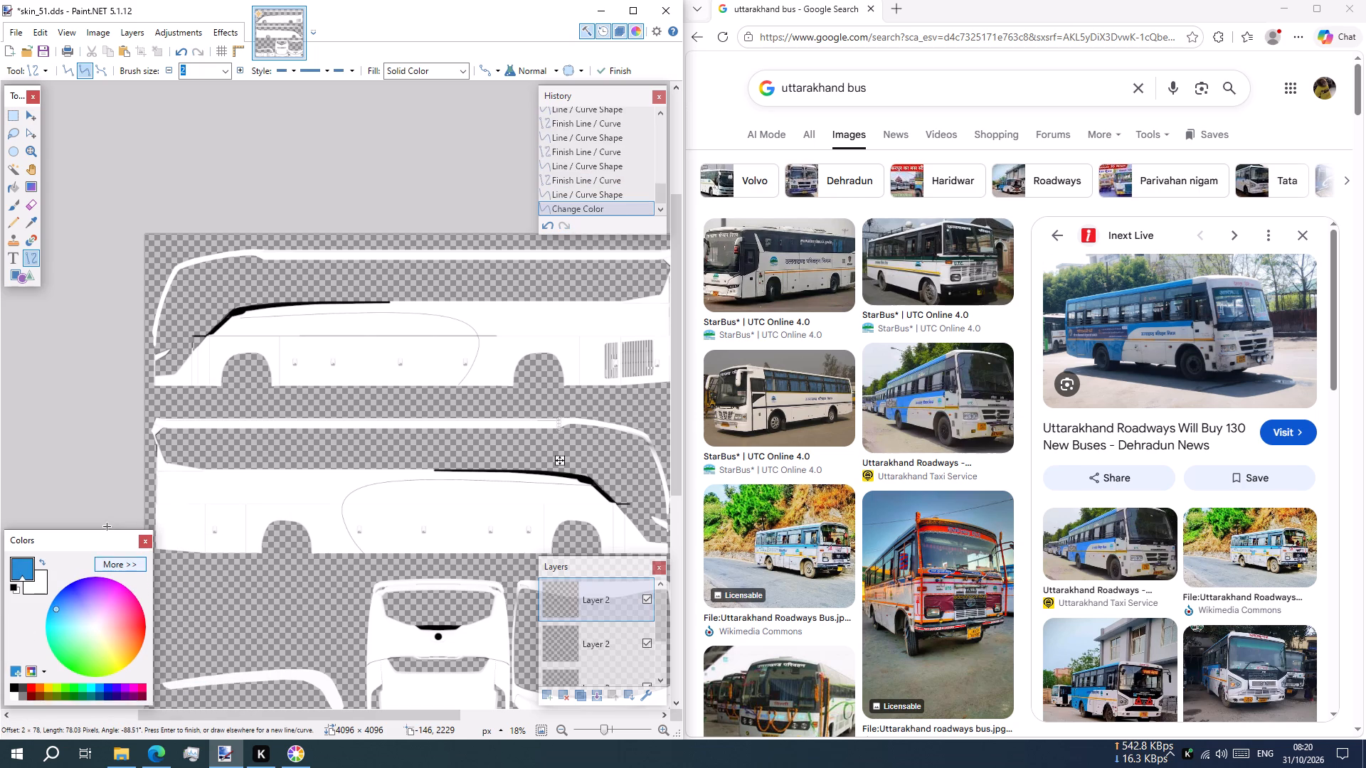
Draw a blue line about 398 px long on the second bus side's bottom edge, from the curved outline to the rear wheel arch.
ctrl+scroll(314, 533, up, 10)
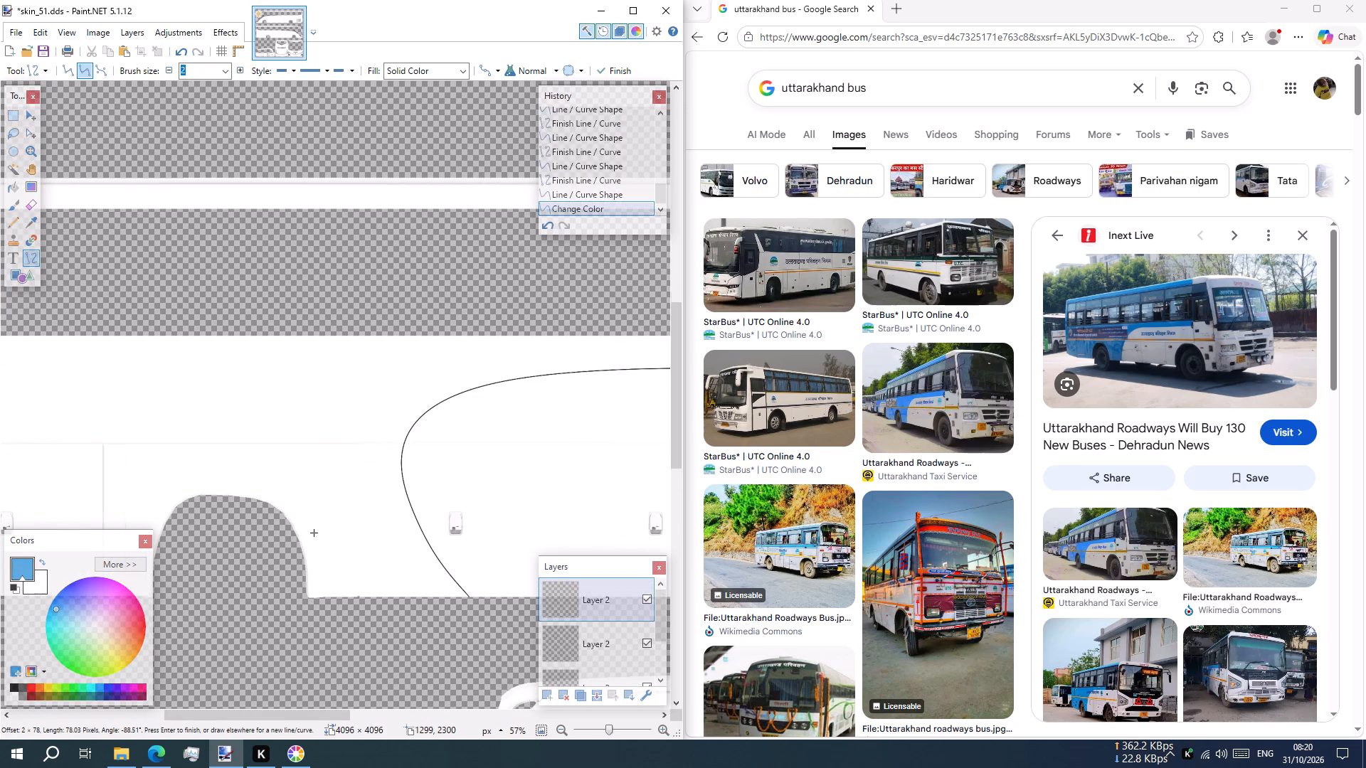
ctrl+scroll(317, 532, up, 1)
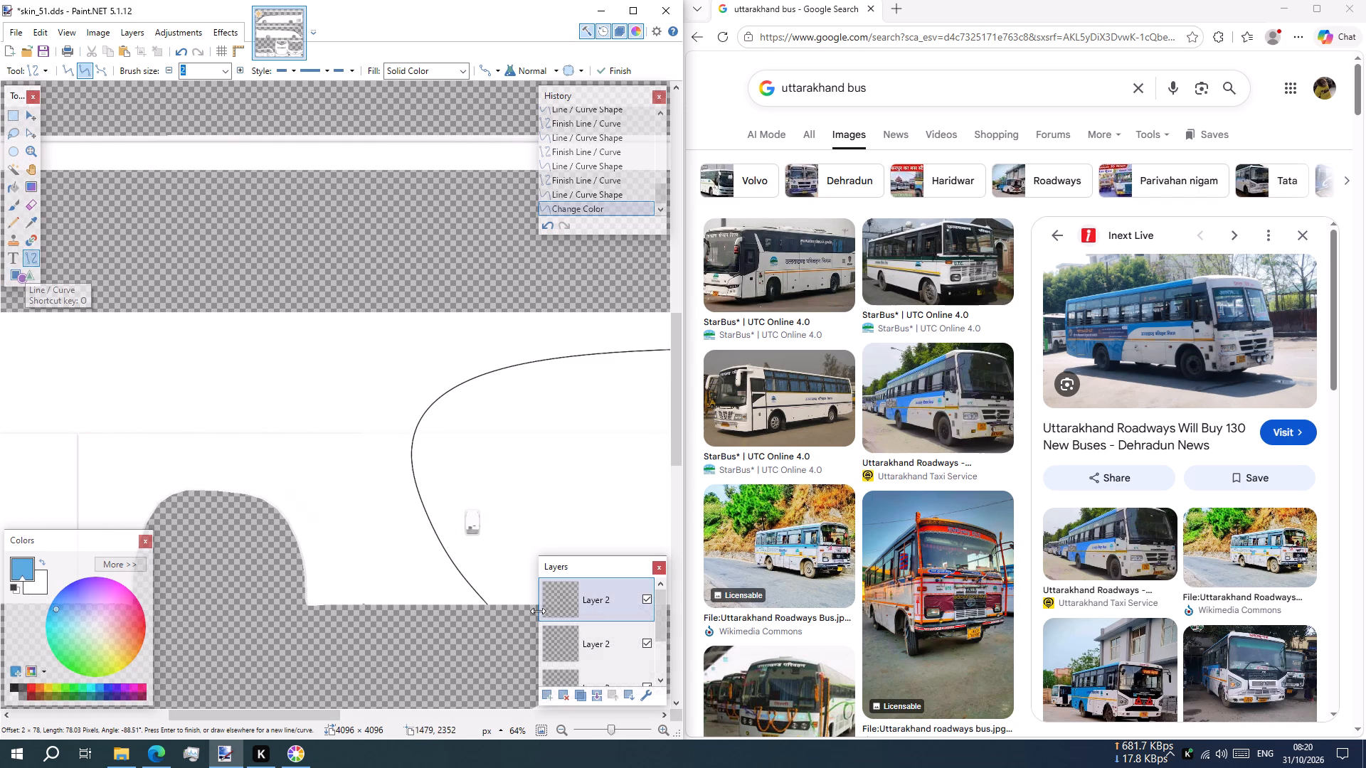
ctrl+scroll(459, 558, up, 2)
ctrl+scroll(489, 617, up, 3)
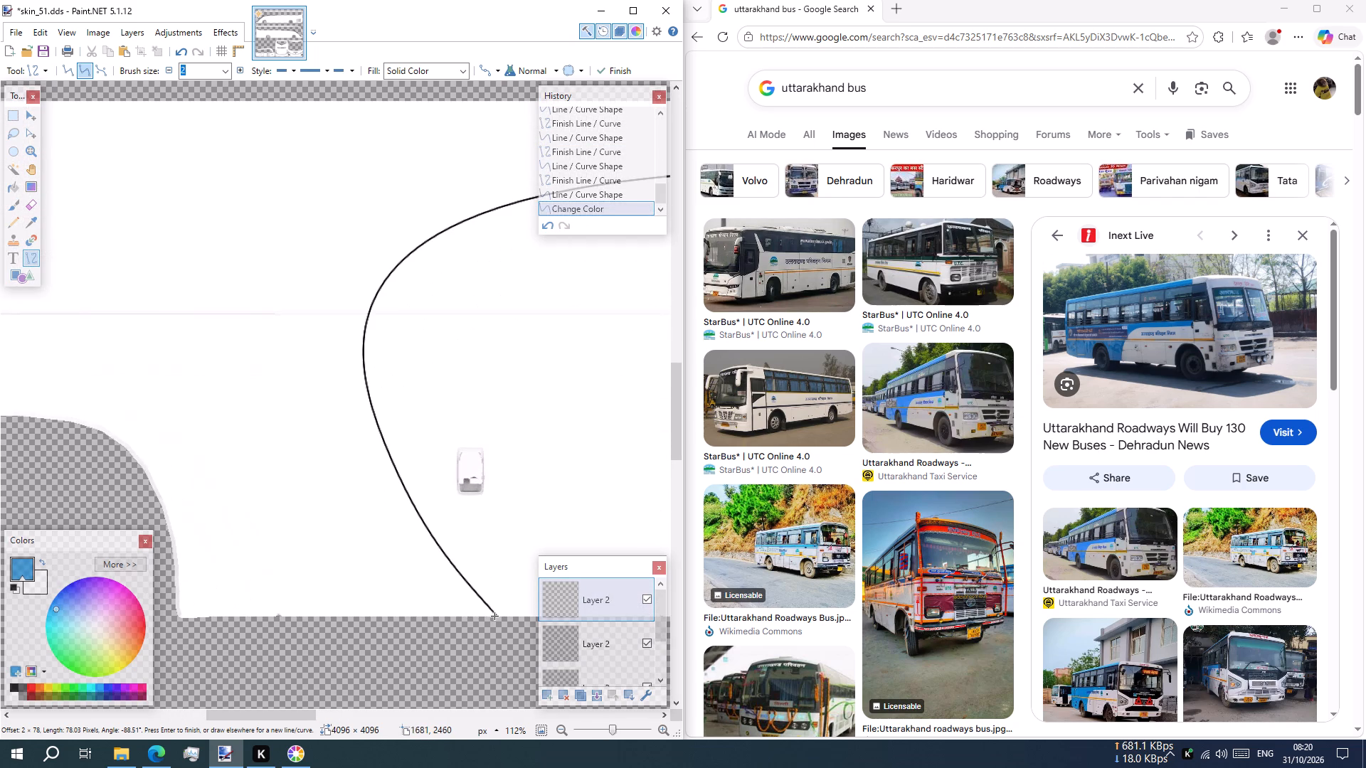
drag(497, 616, 390, 619)
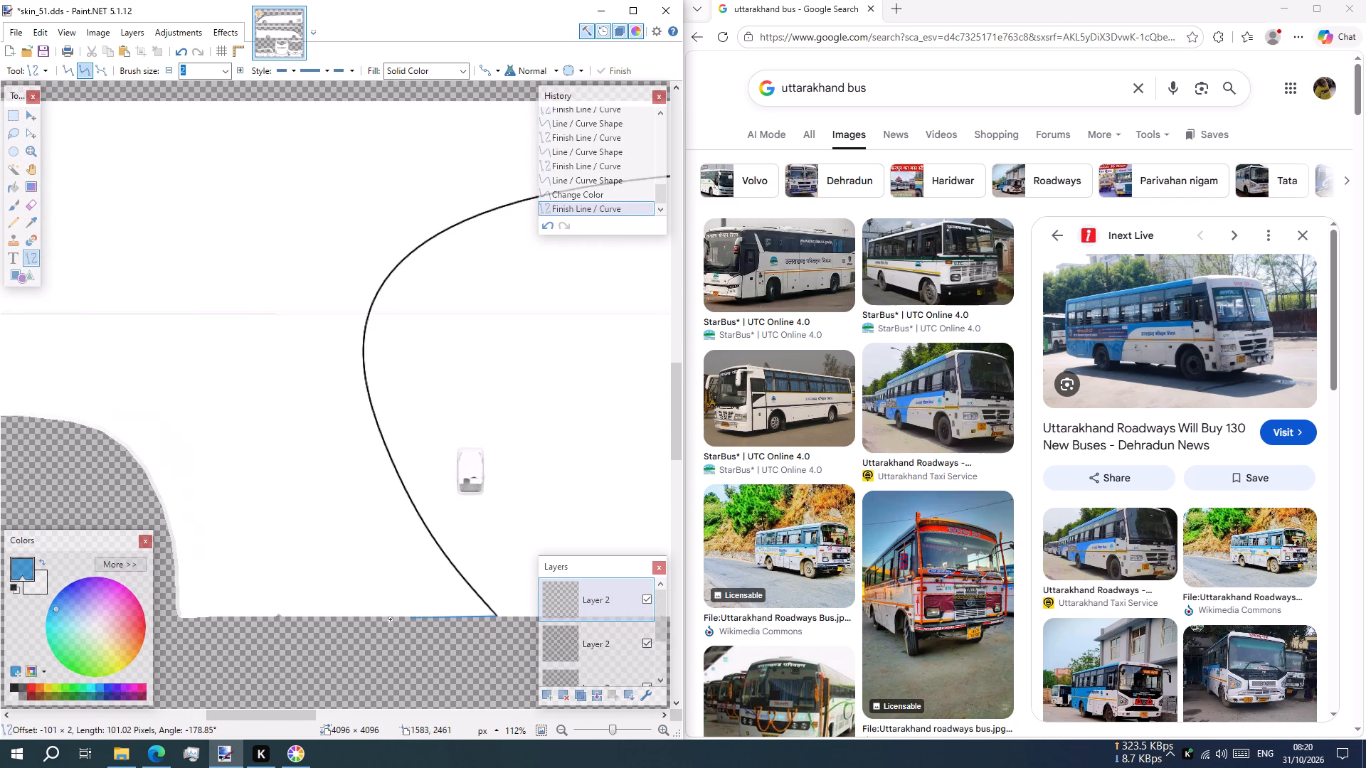
drag(390, 619, 180, 624)
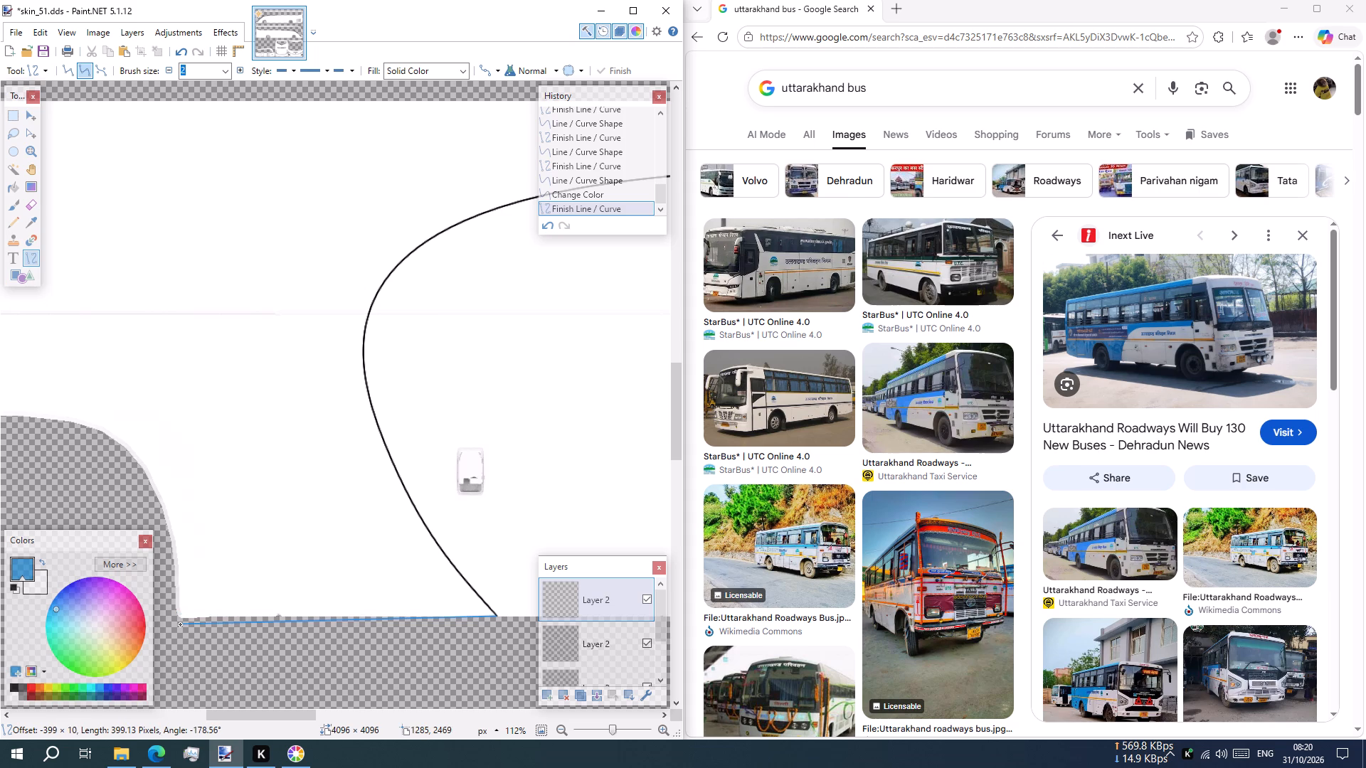
drag(180, 624, 180, 617)
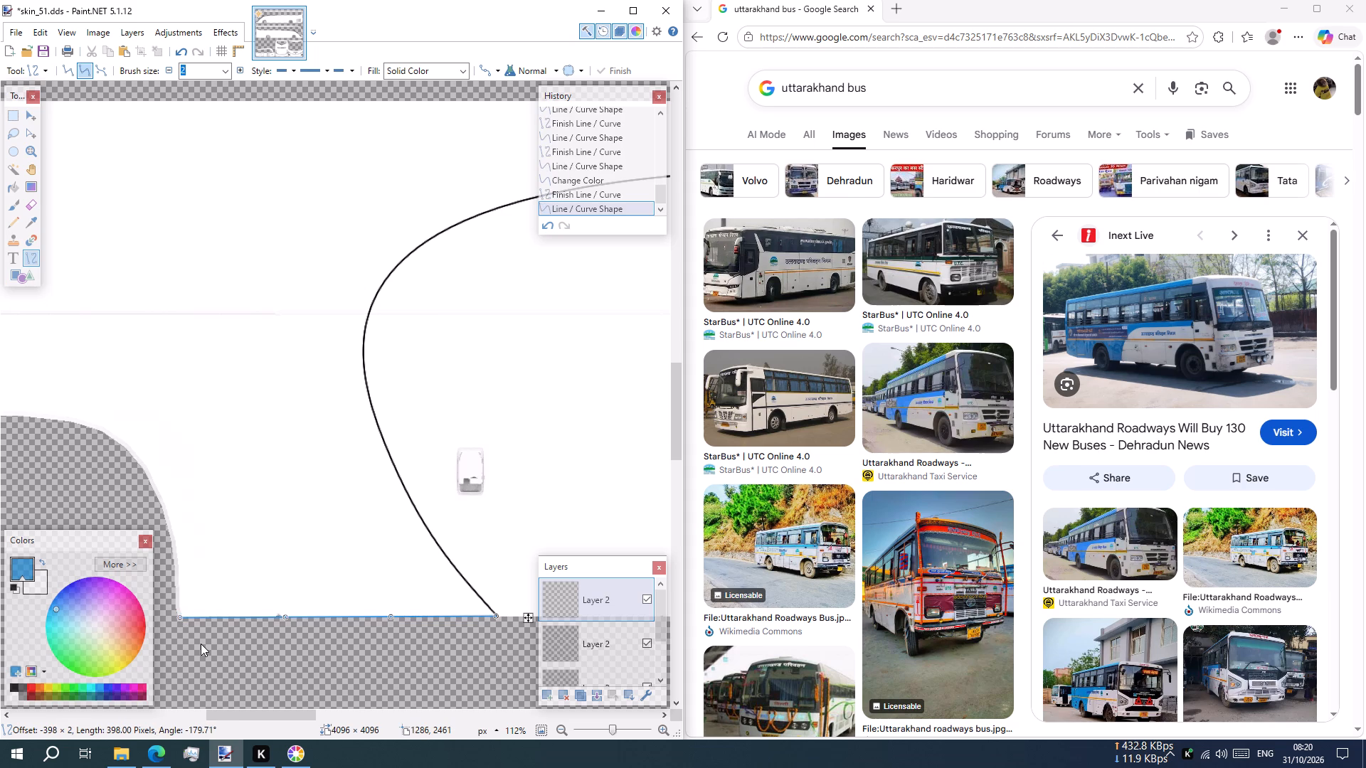
Draw a blue line about 811 px long on the second bus side's bottom edge, from behind the rear wheel arch to the rear corner.
ctrl+scroll(152, 617, down, 3)
ctrl+scroll(264, 513, down, 2)
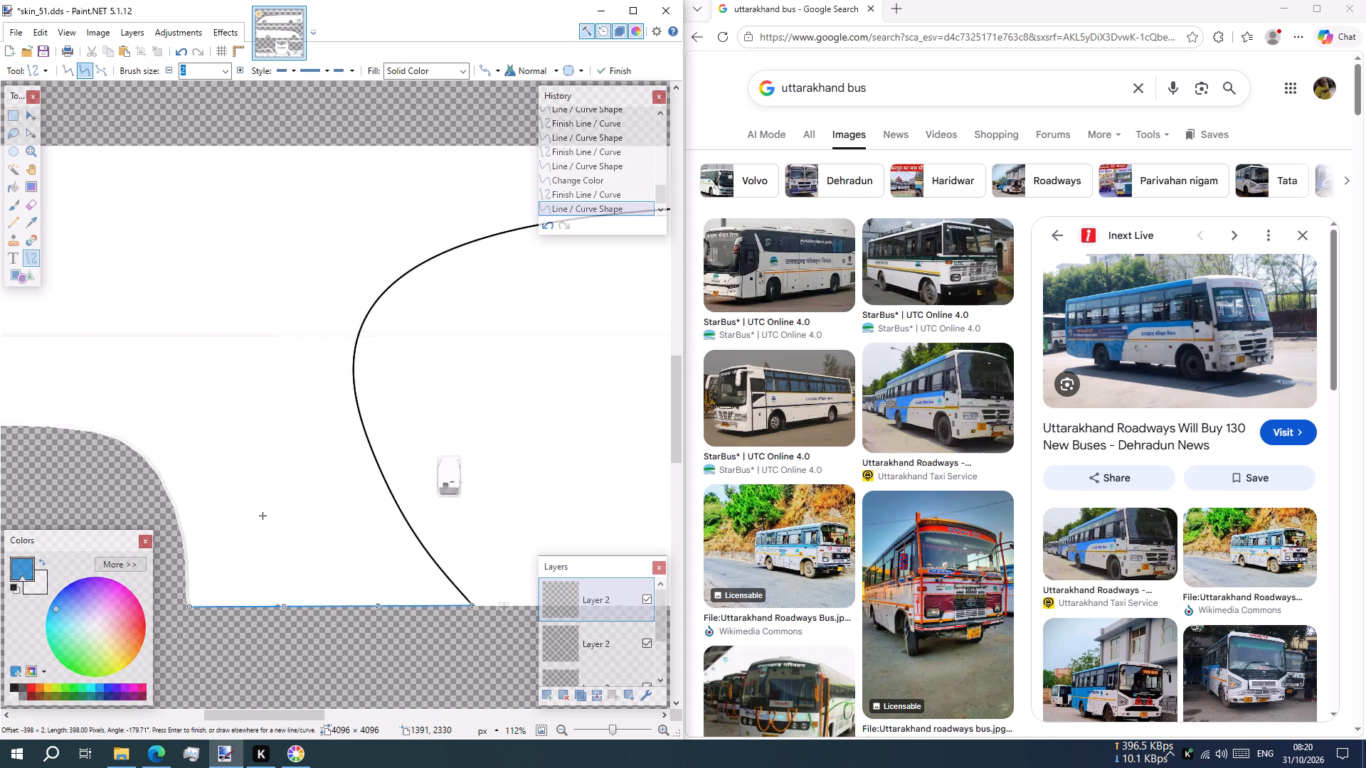
ctrl+scroll(263, 516, down, 5)
shift+scroll(235, 531, up, 3)
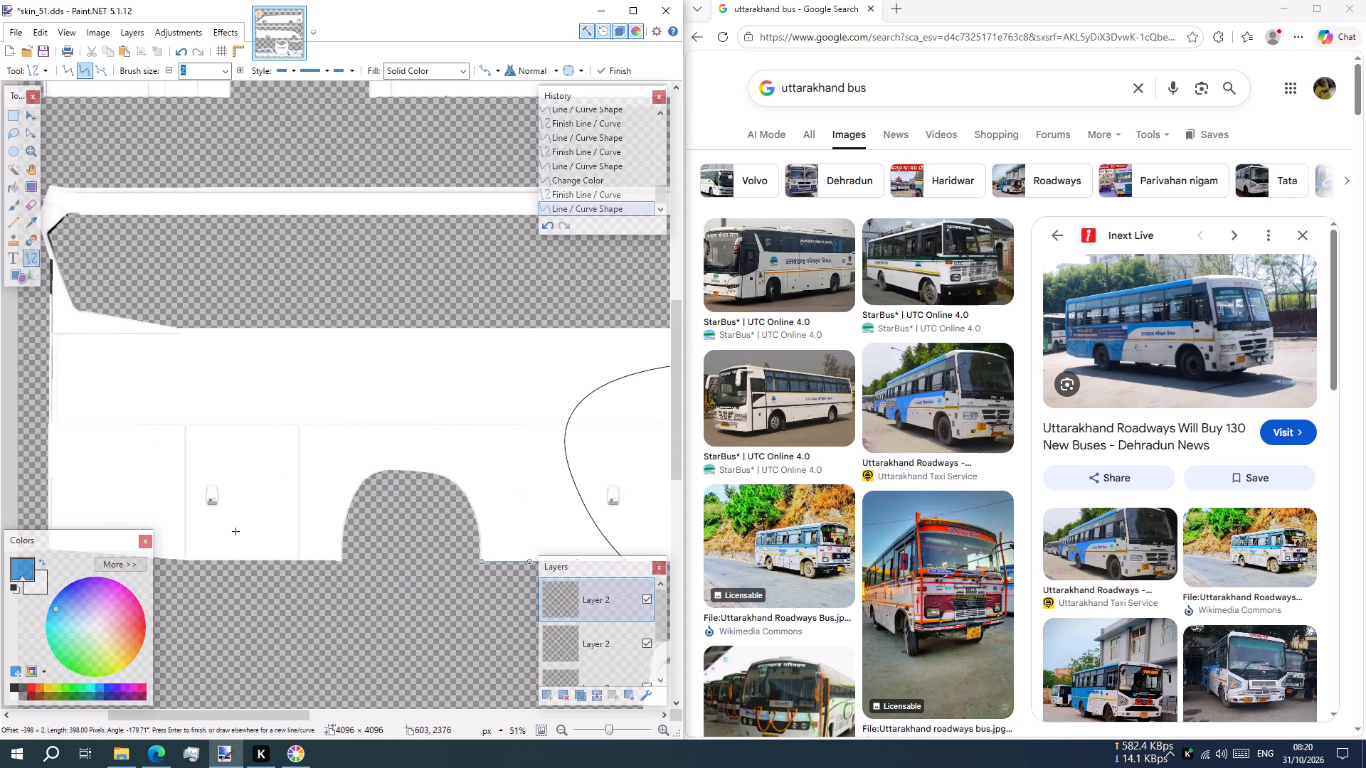
shift+scroll(235, 531, up, 1)
shift+scroll(225, 366, down, 1)
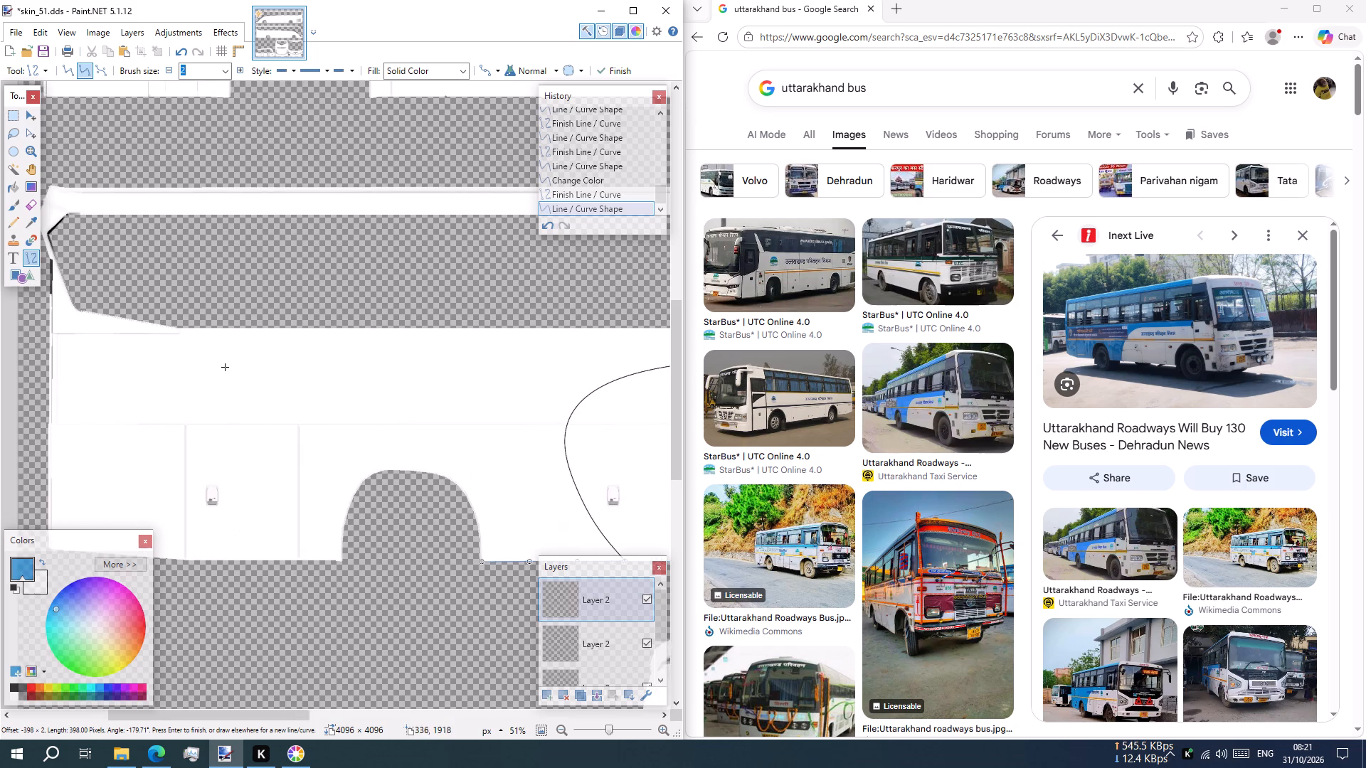
shift+scroll(225, 367, down, 1)
shift+scroll(225, 367, up, 1)
shift+scroll(279, 471, up, 2)
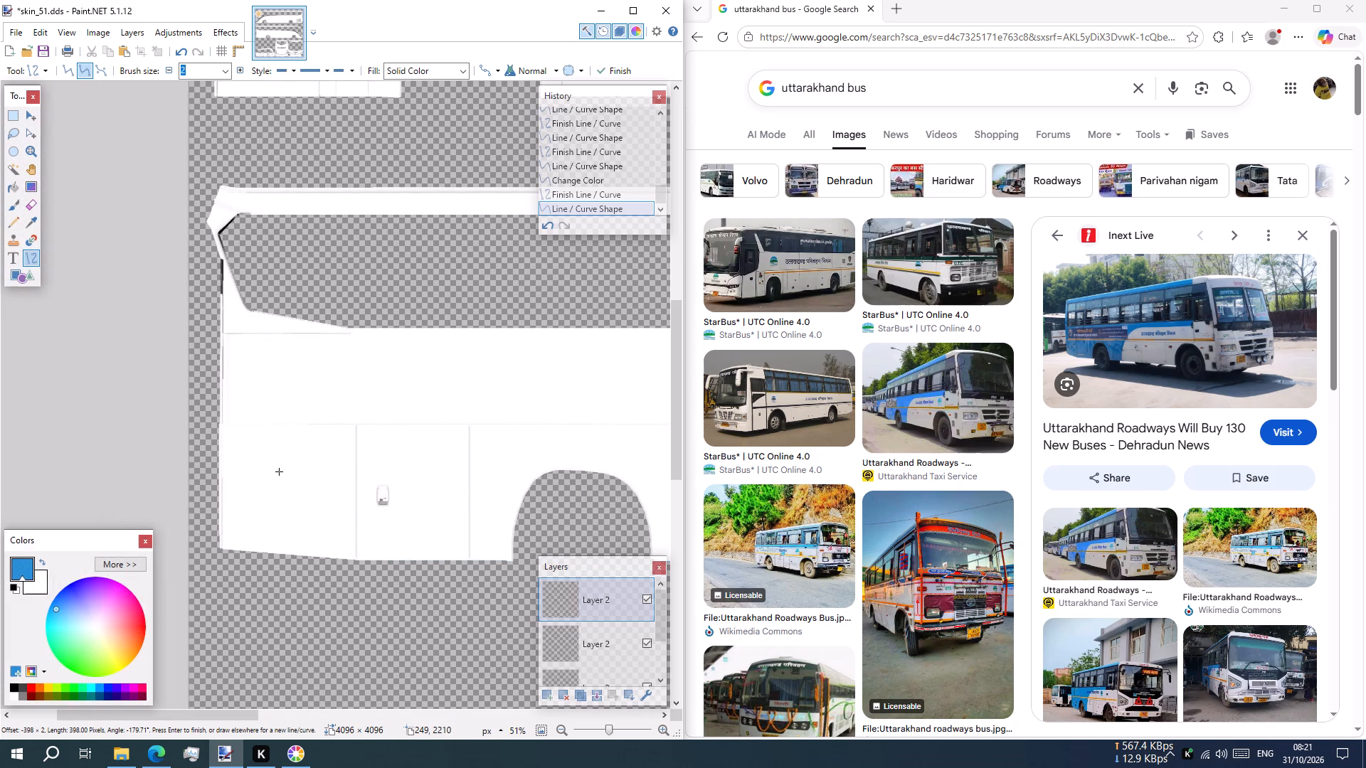
shift+scroll(285, 474, down, 1)
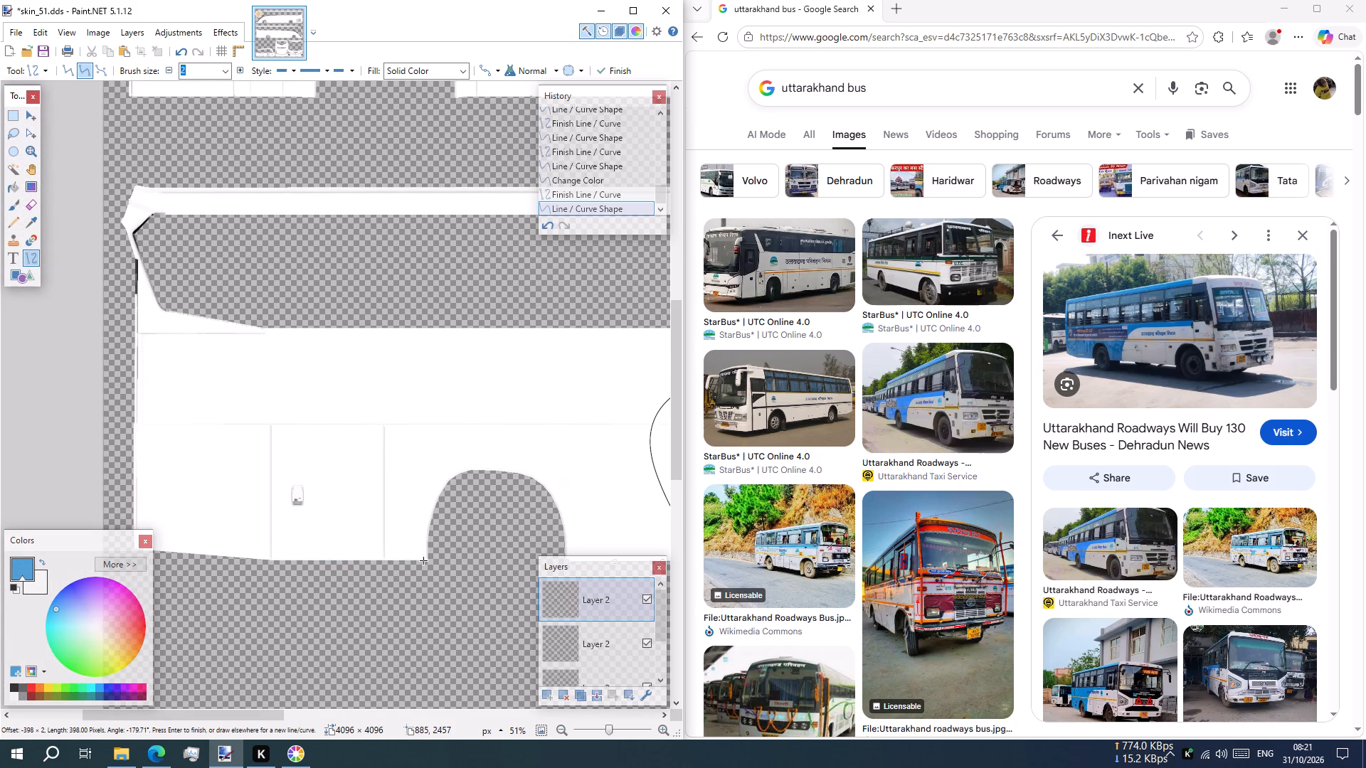
drag(425, 560, 202, 552)
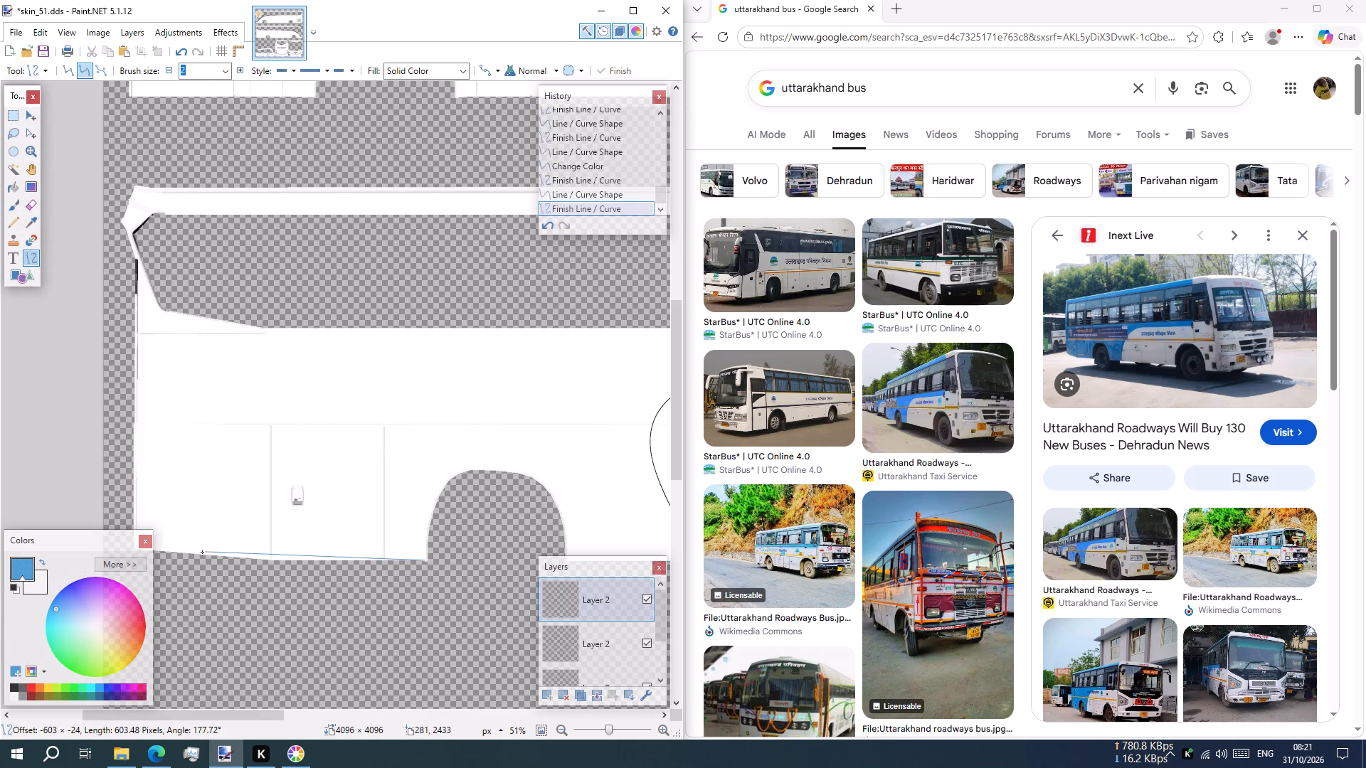
drag(202, 552, 135, 547)
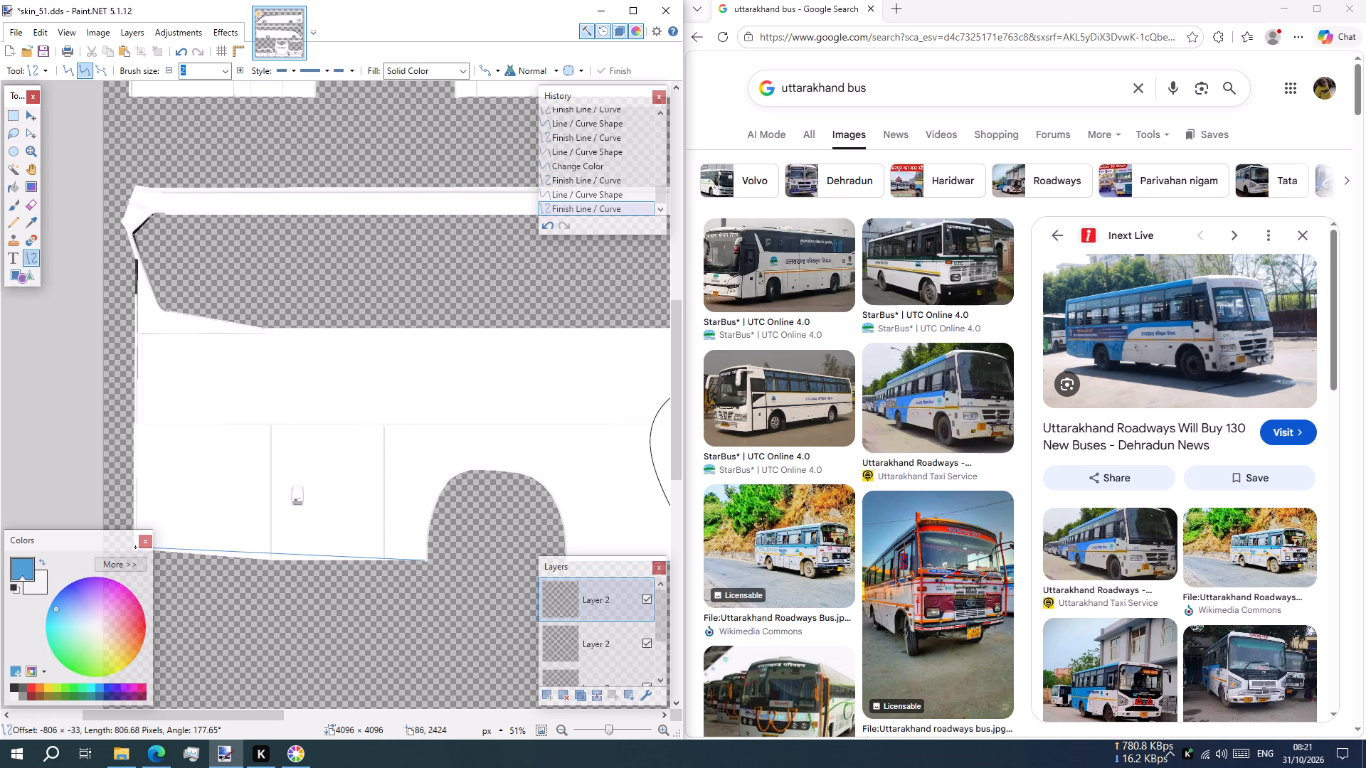
drag(135, 547, 133, 548)
Draw a blue line about 81 px long across the second bus side's black stripe, from the curved outline's front end to the body's upper edge.
ctrl+scroll(361, 472, down, 3)
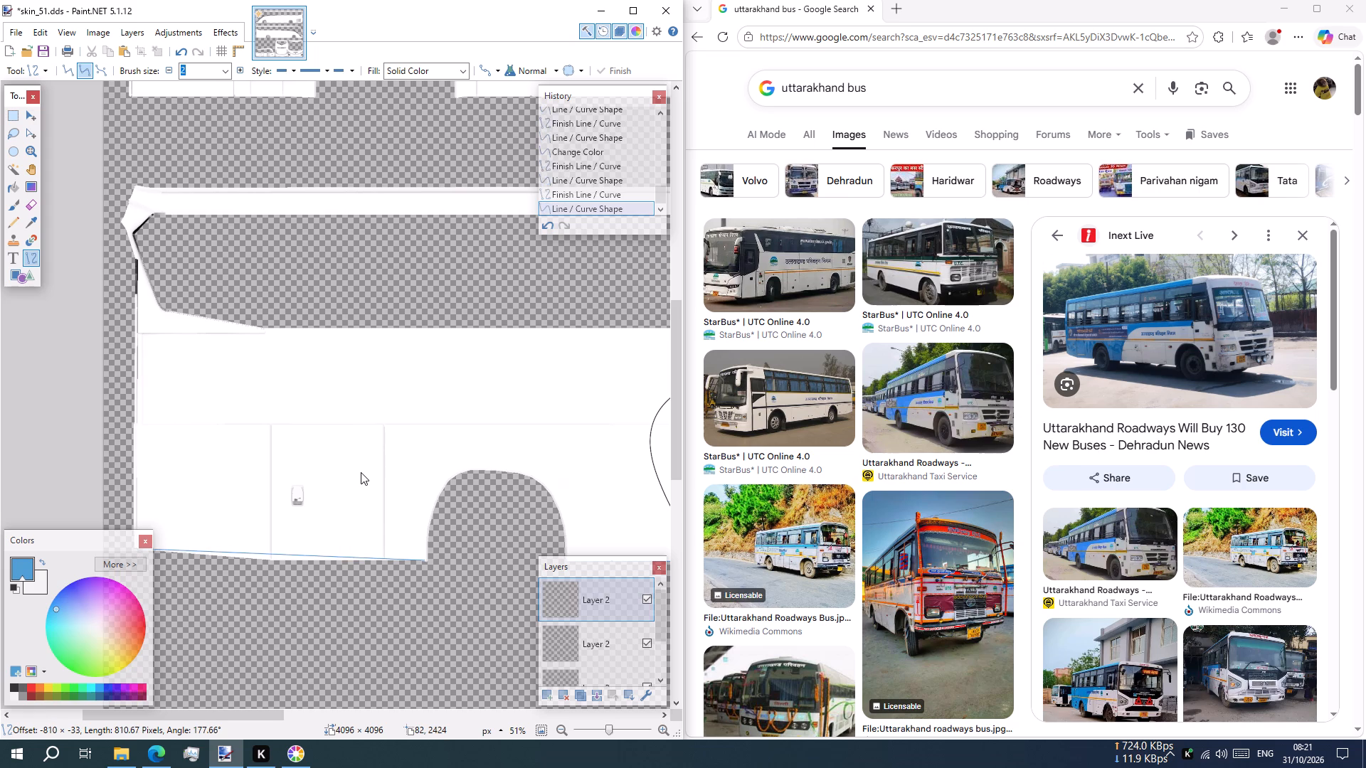
ctrl+scroll(470, 473, down, 2)
shift+scroll(506, 463, down, 1)
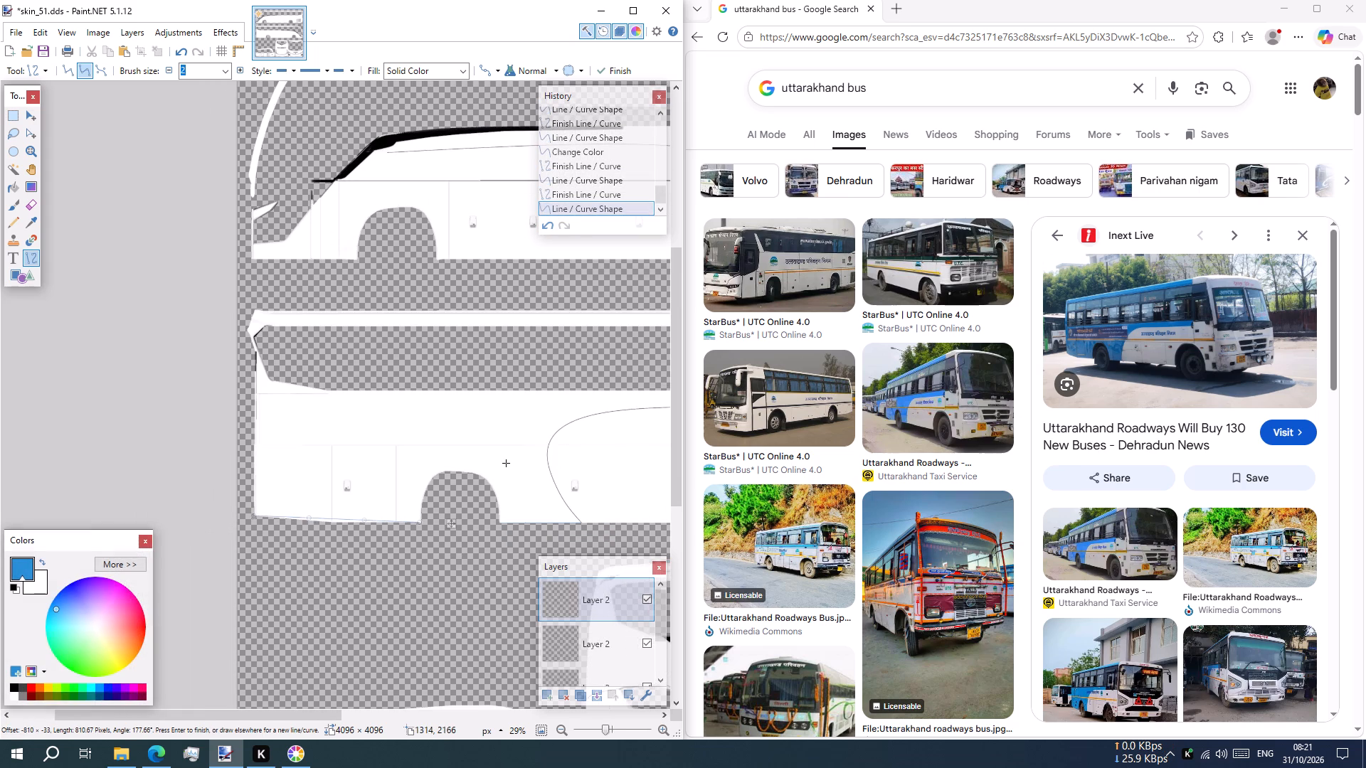
shift+scroll(506, 463, down, 1)
shift+scroll(506, 463, up, 1)
shift+scroll(512, 456, down, 6)
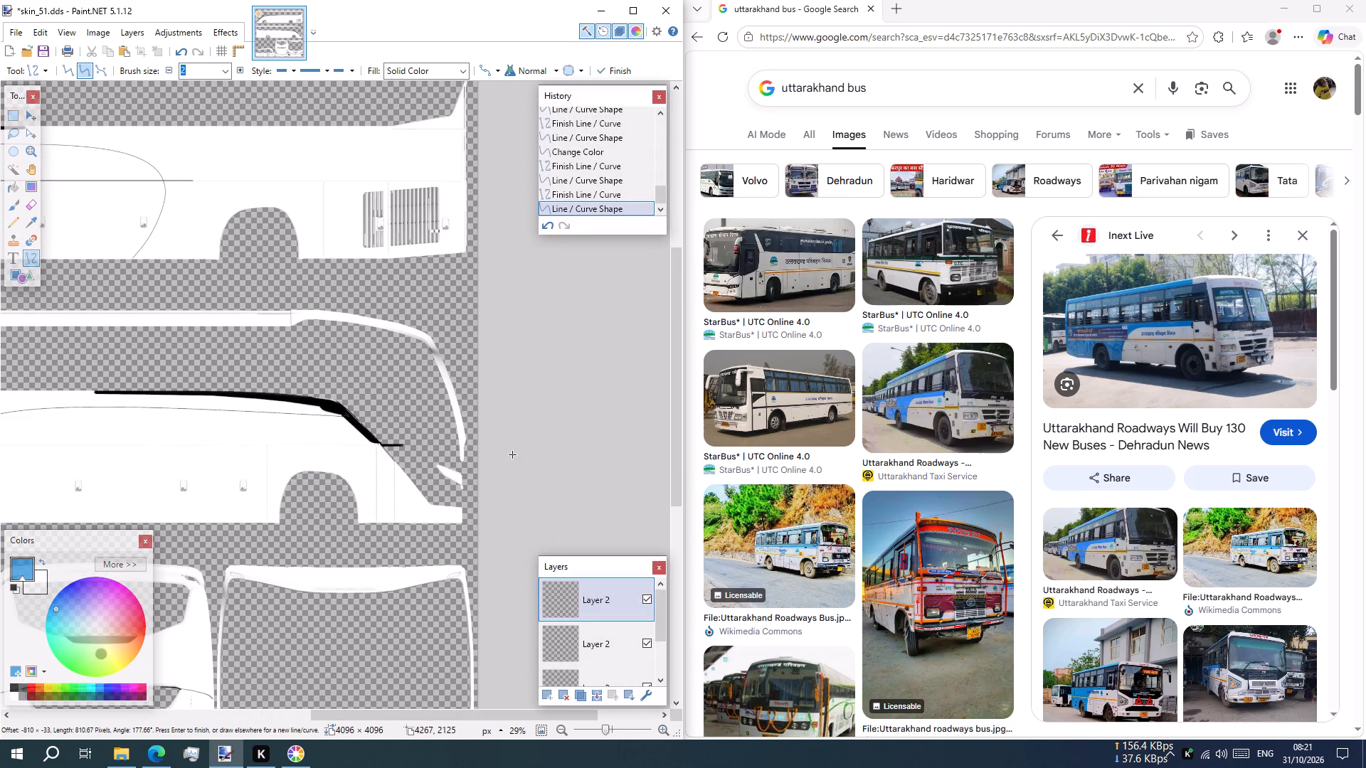
ctrl+scroll(328, 343, up, 6)
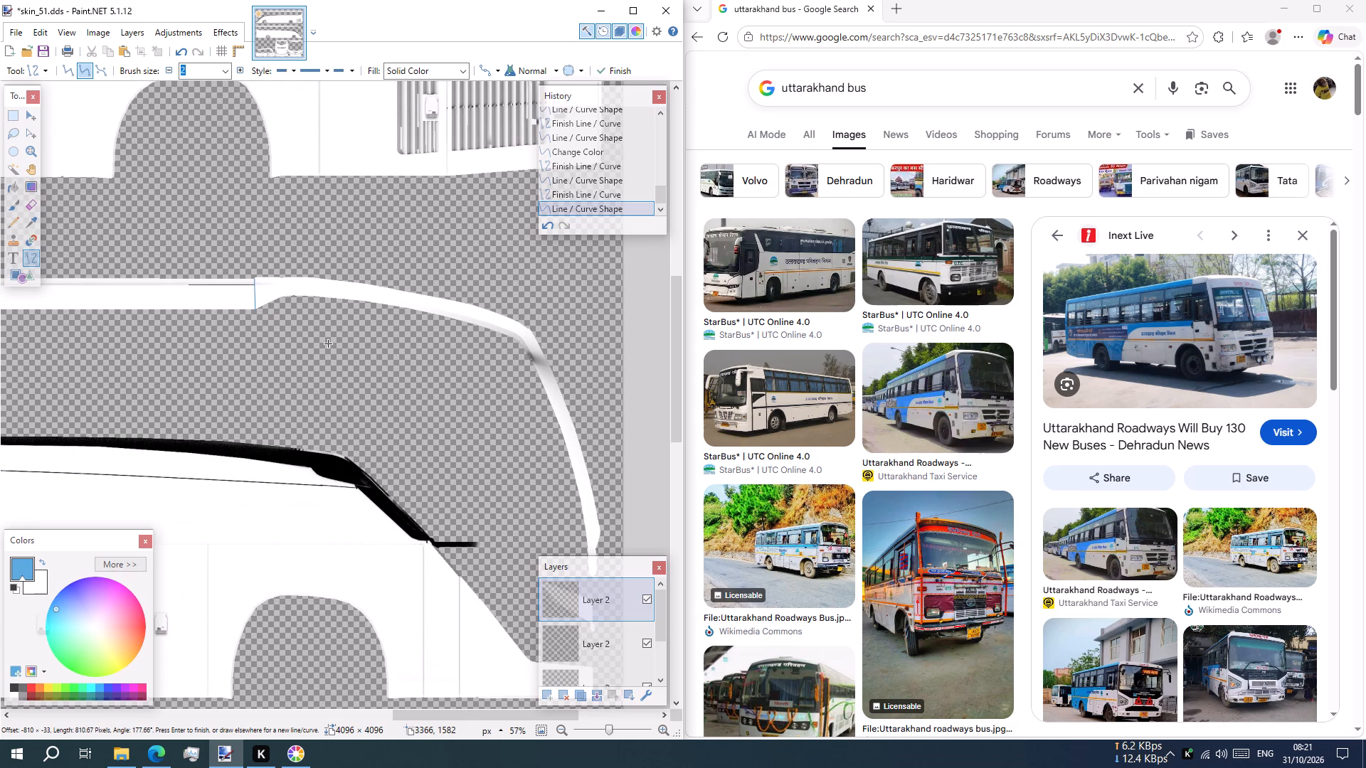
ctrl+scroll(328, 343, up, 1)
drag(360, 503, 358, 478)
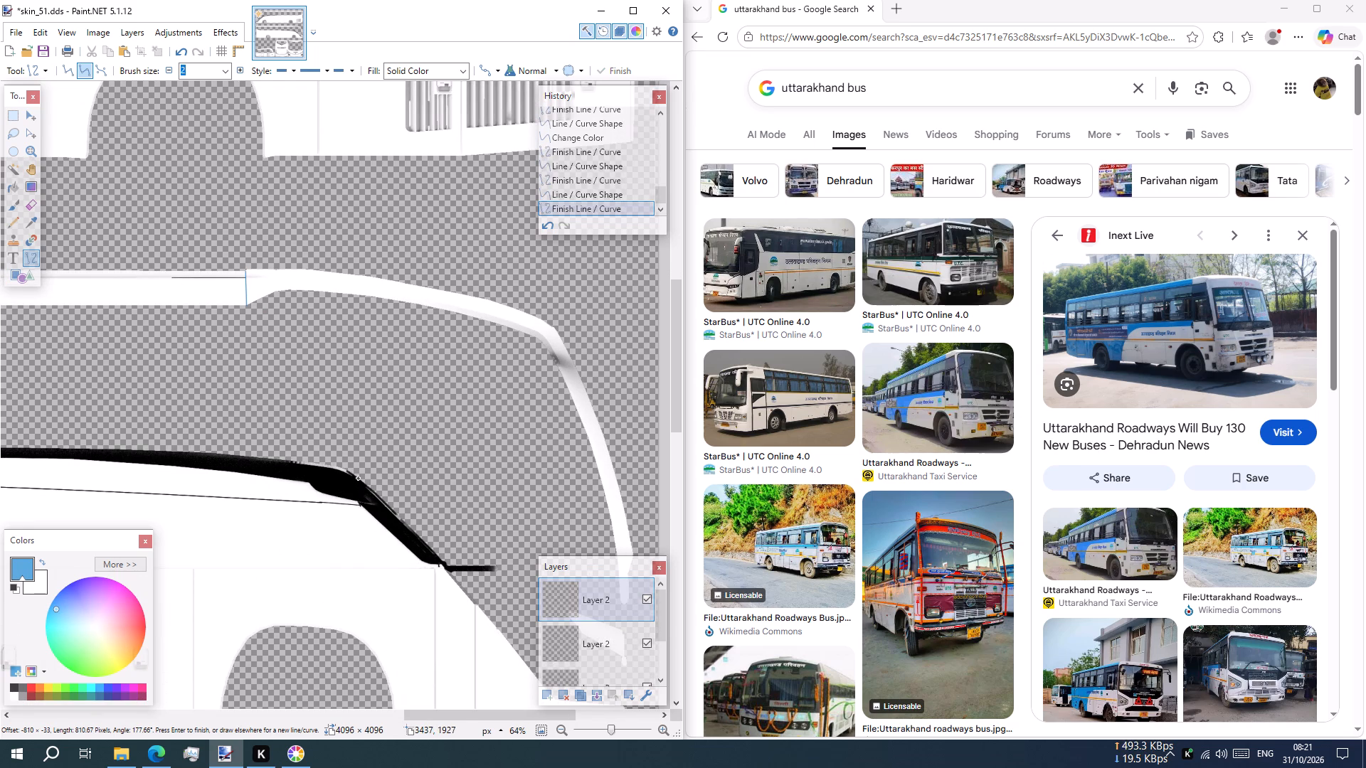
drag(358, 478, 347, 469)
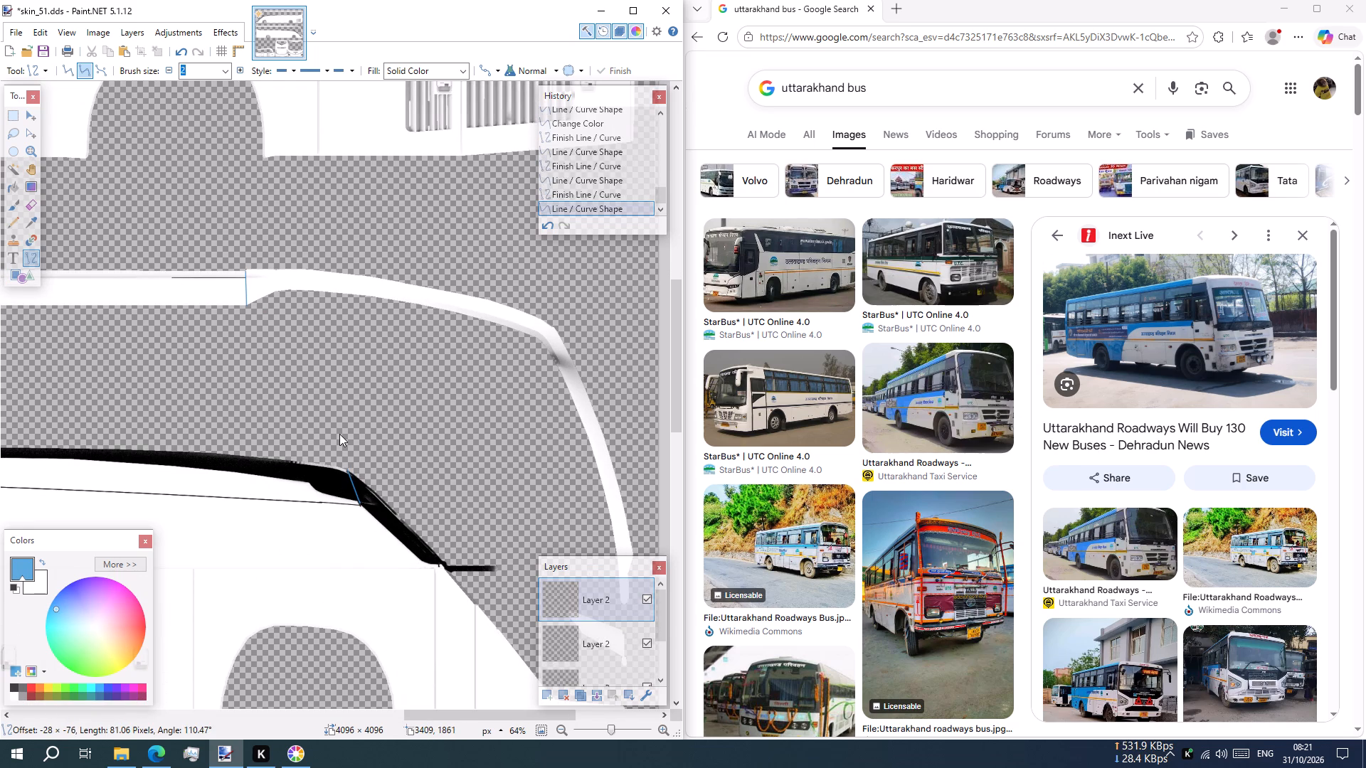
Extend both ends of the short blue line across the black stripe to a length of about 88 px.
shift+scroll(277, 388, down, 2)
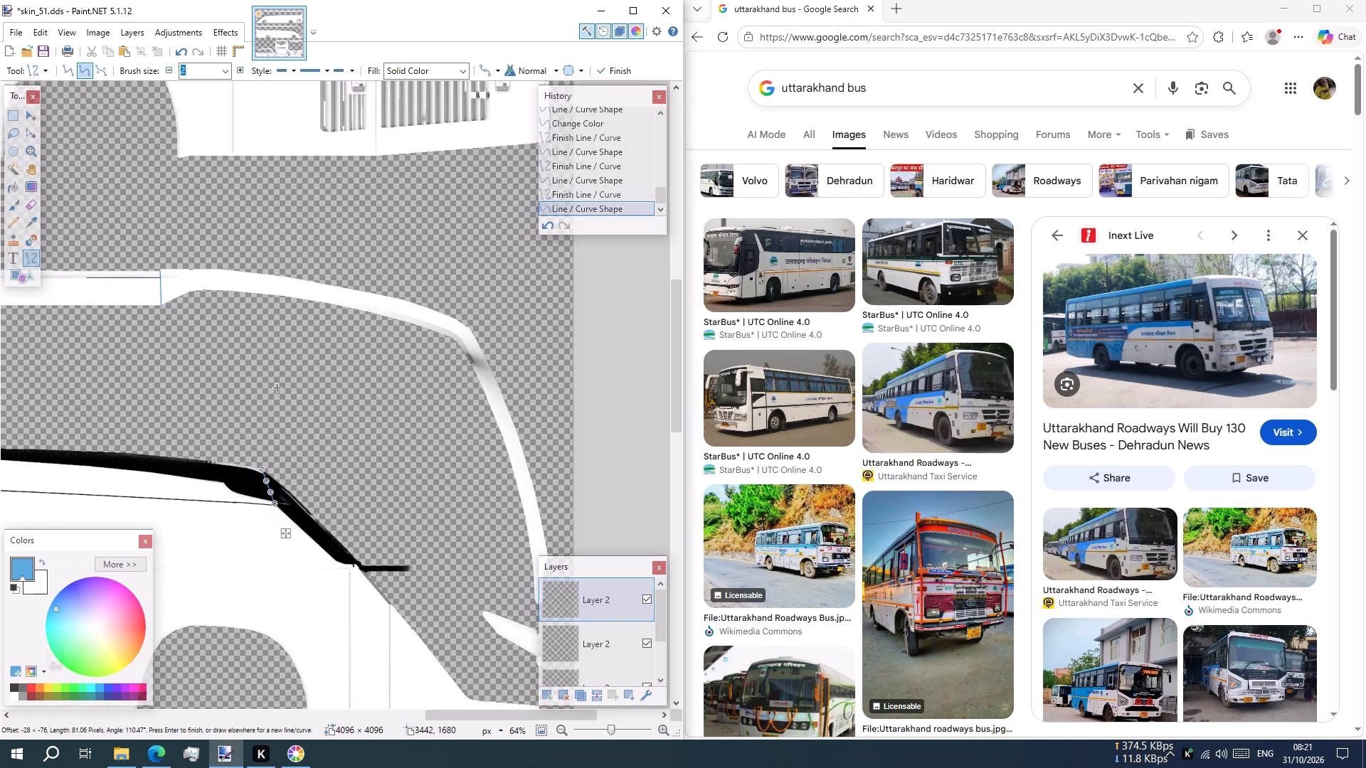
shift+scroll(277, 388, down, 1)
shift+scroll(277, 388, up, 3)
ctrl+scroll(281, 387, up, 2)
ctrl+scroll(319, 440, up, 5)
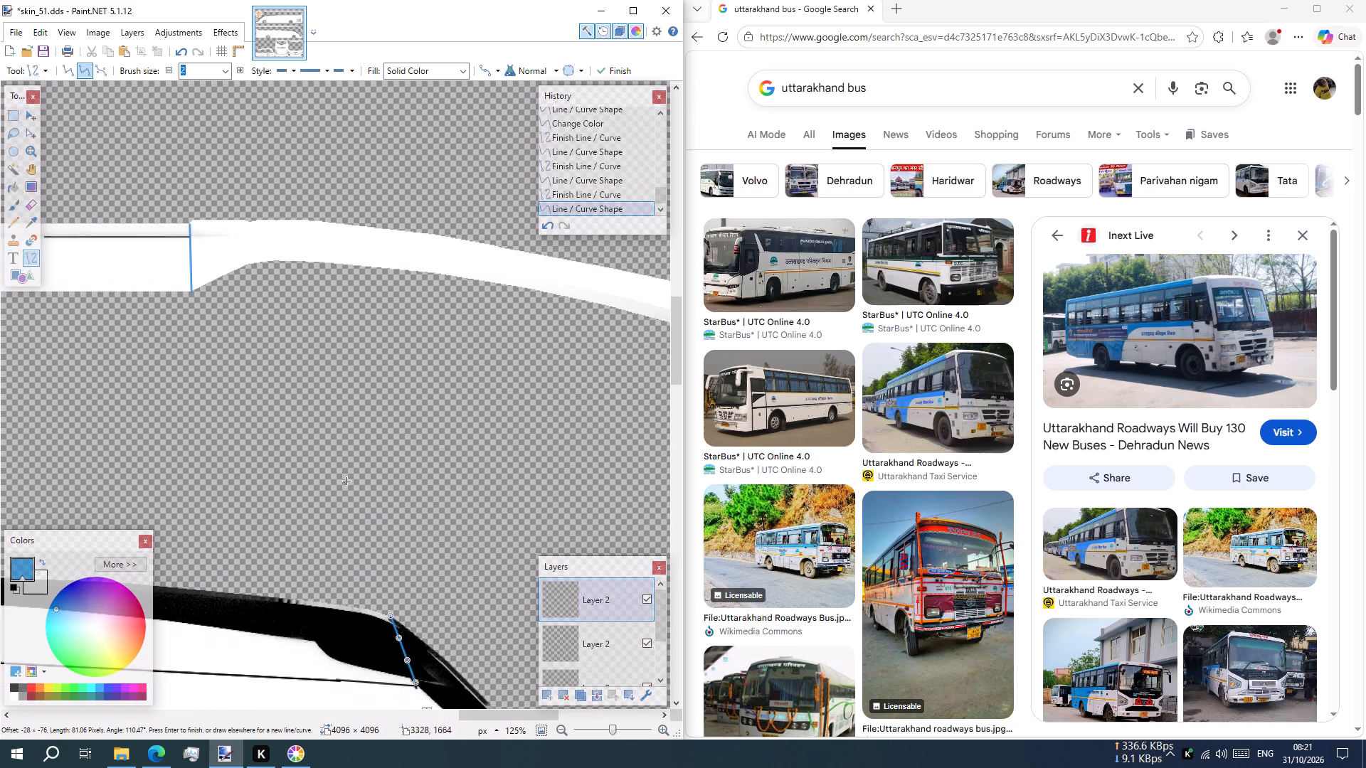
ctrl+scroll(413, 589, up, 3)
scroll(361, 550, down, 3)
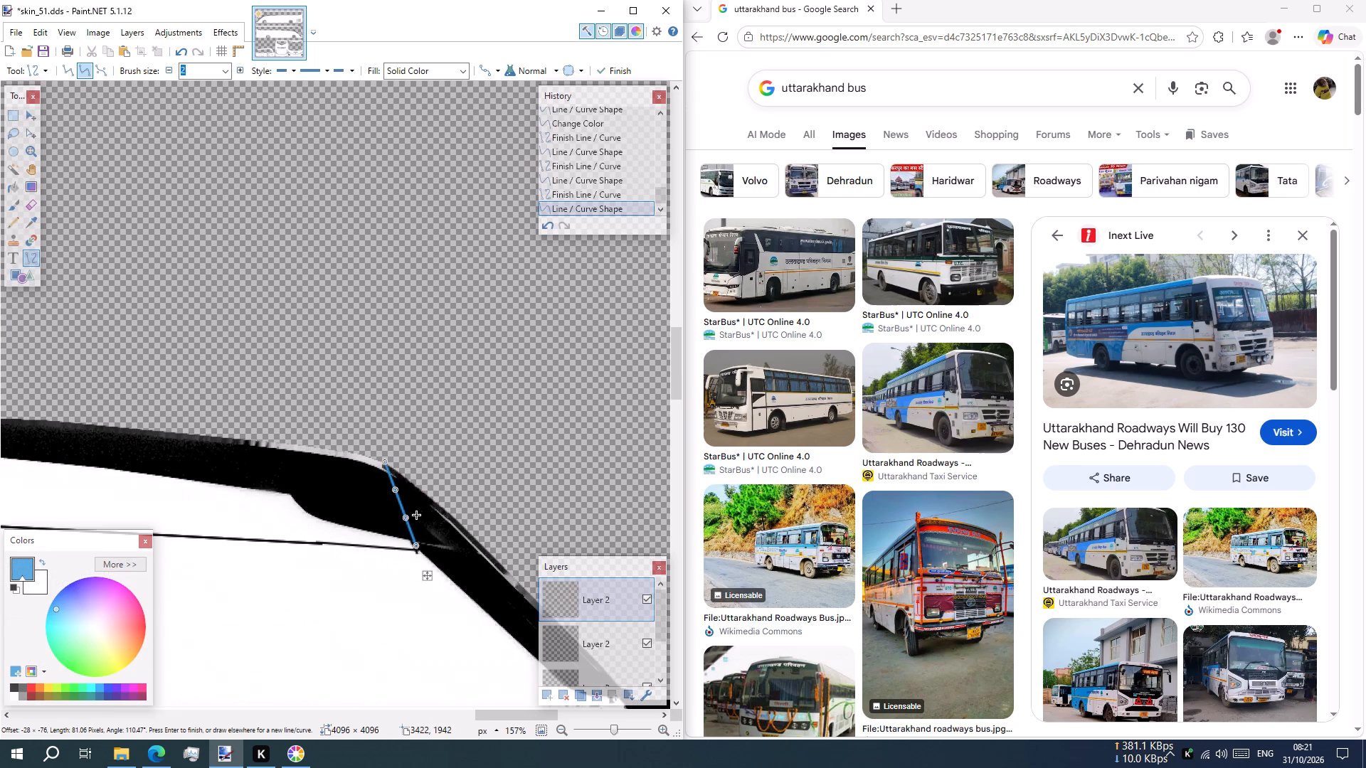
click(386, 464)
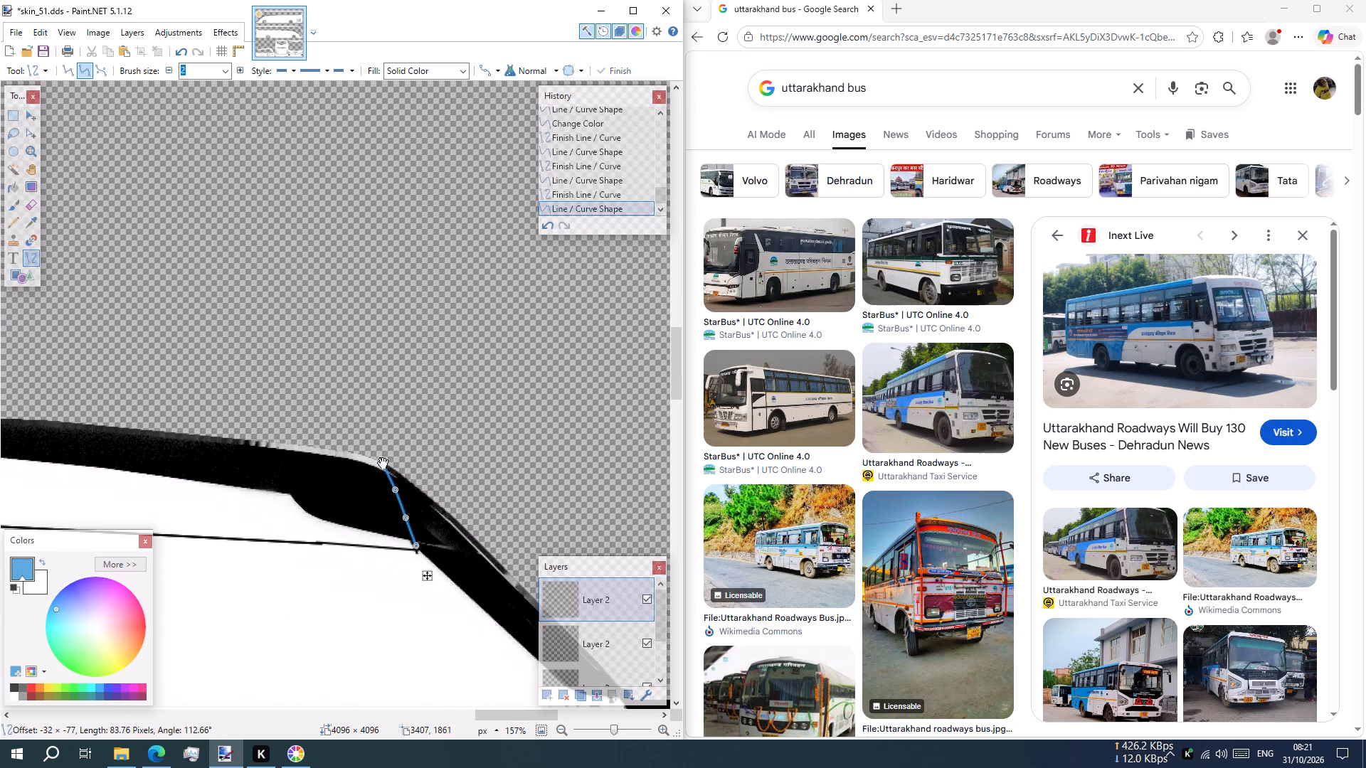
click(418, 549)
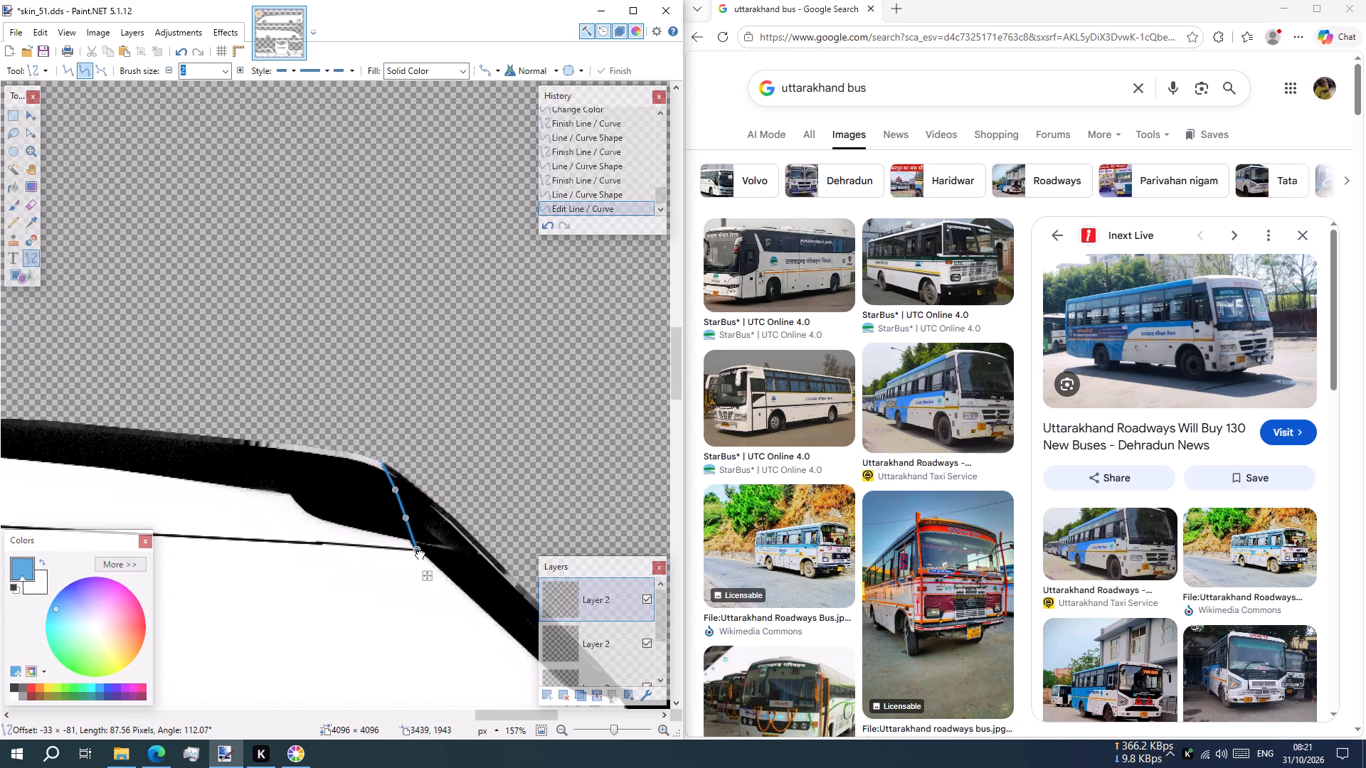
Examine the band outlines along both bus sides for completeness.
ctrl+scroll(416, 480, down, 8)
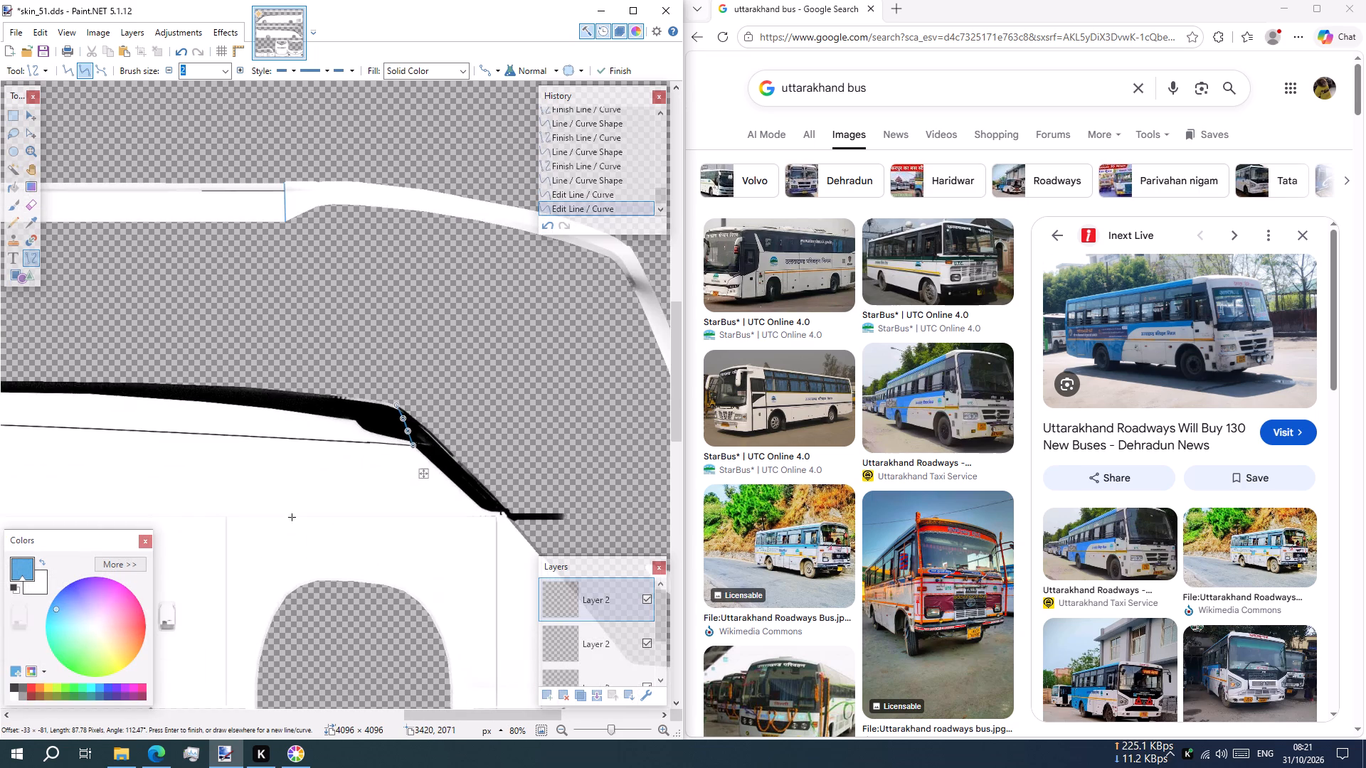
ctrl+scroll(309, 488, down, 8)
shift+scroll(317, 466, down, 3)
shift+scroll(317, 466, up, 4)
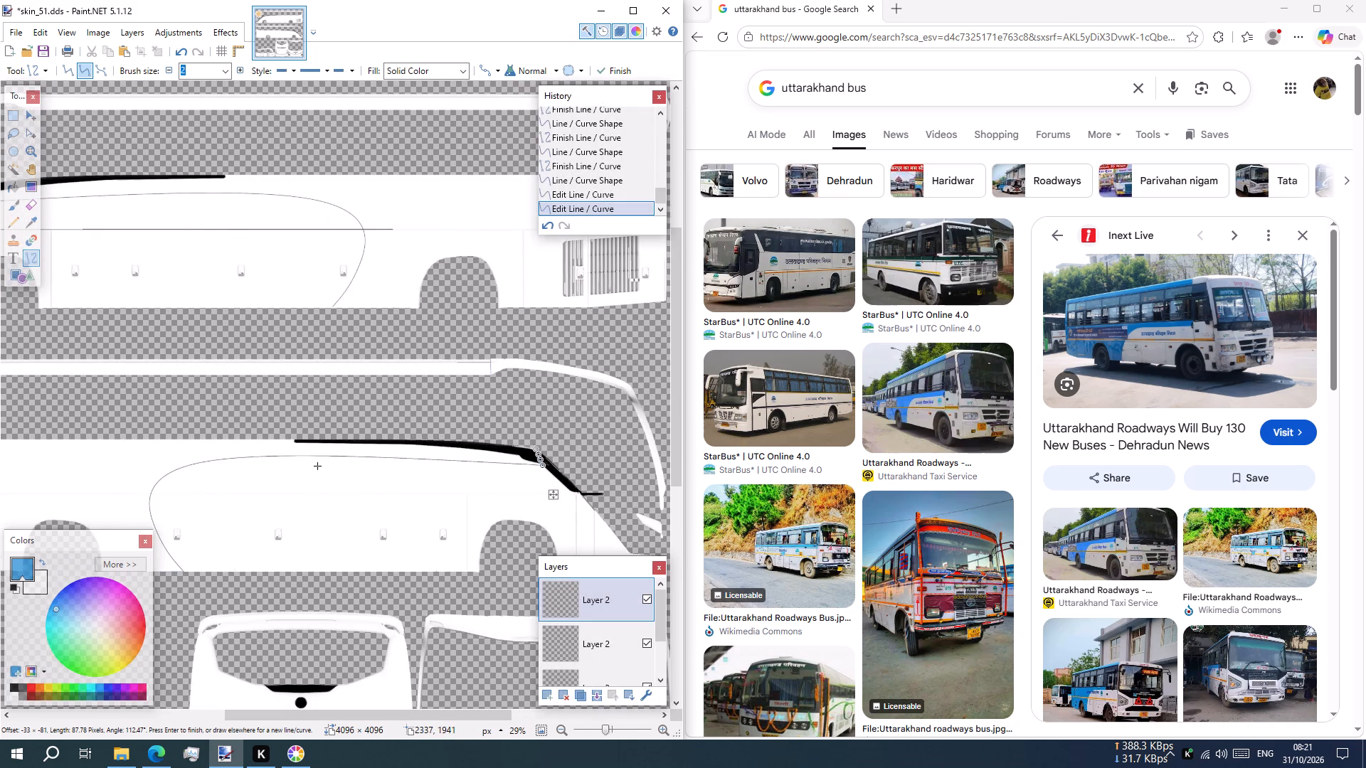
shift+scroll(348, 450, up, 2)
shift+scroll(502, 416, up, 1)
ctrl+scroll(494, 415, down, 3)
scroll(536, 398, up, 2)
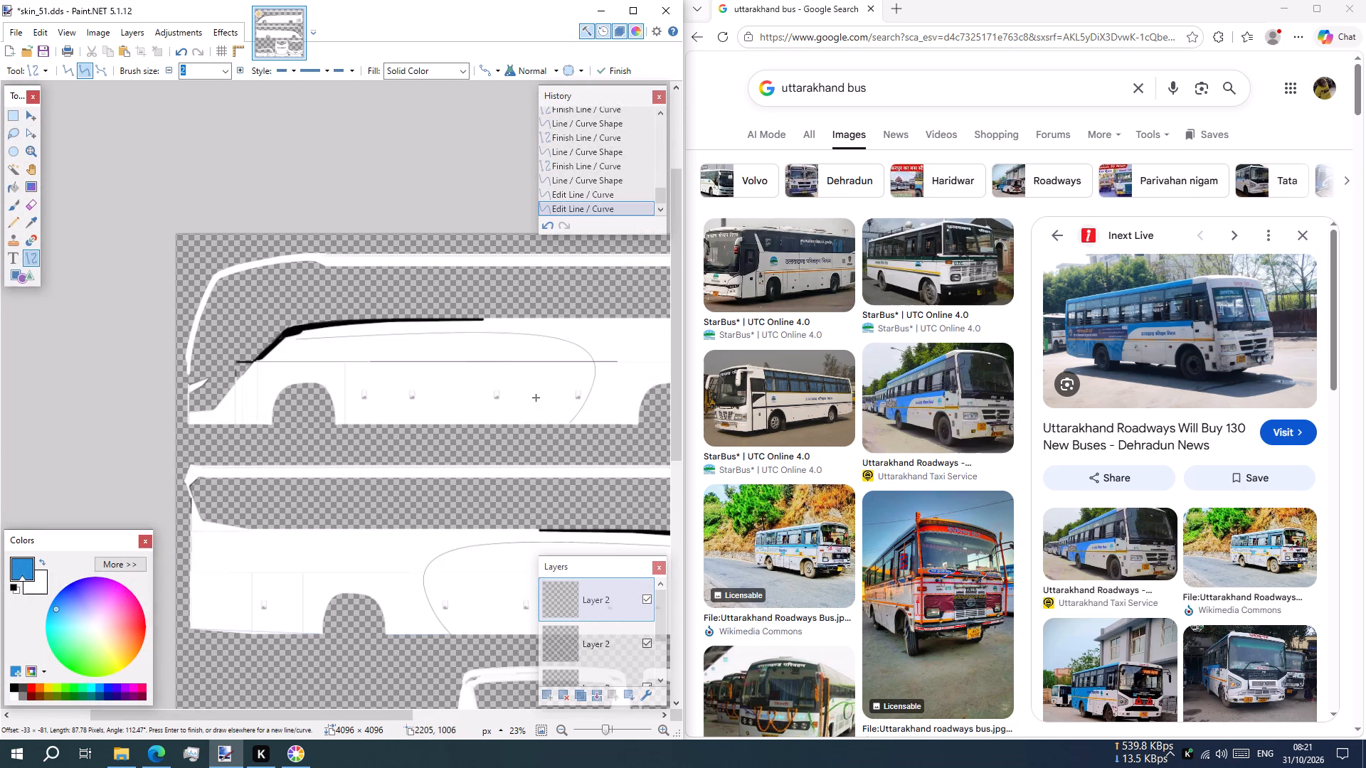
shift+scroll(452, 443, down, 3)
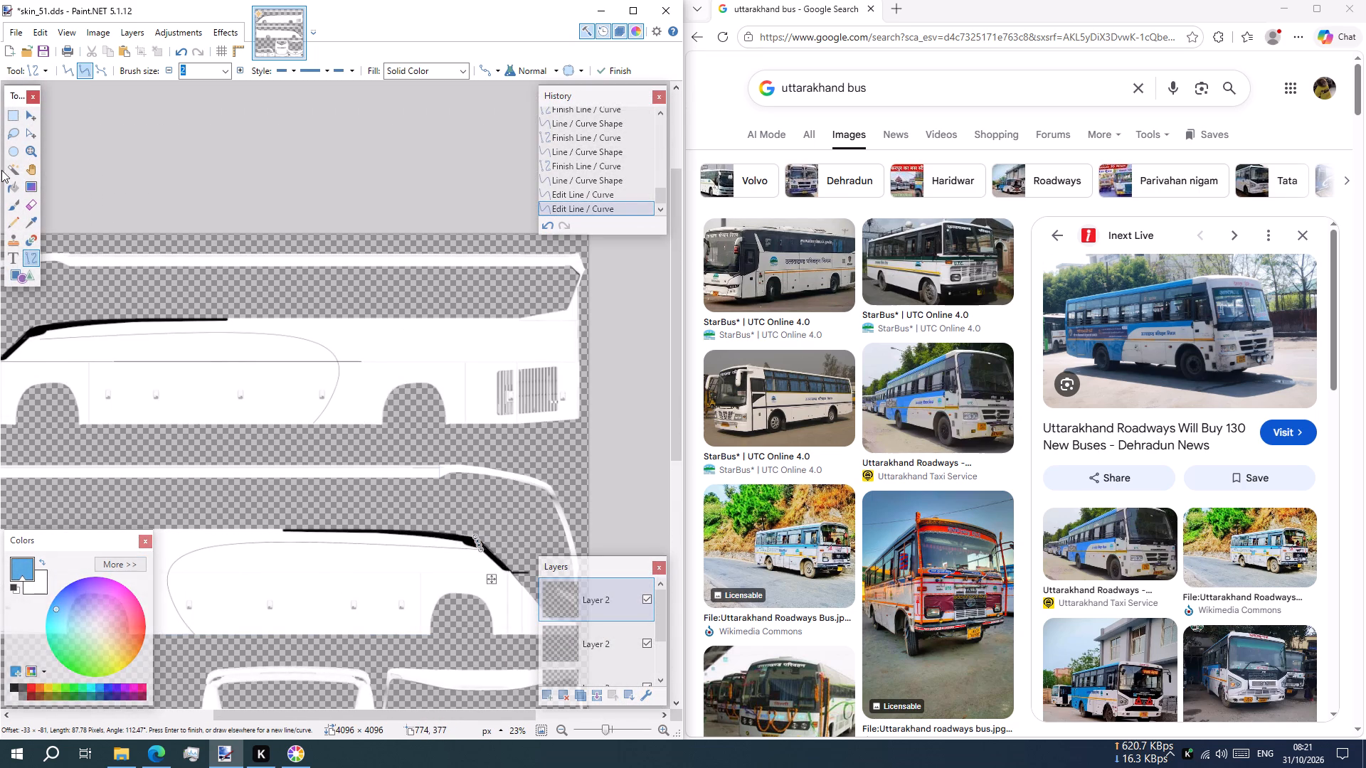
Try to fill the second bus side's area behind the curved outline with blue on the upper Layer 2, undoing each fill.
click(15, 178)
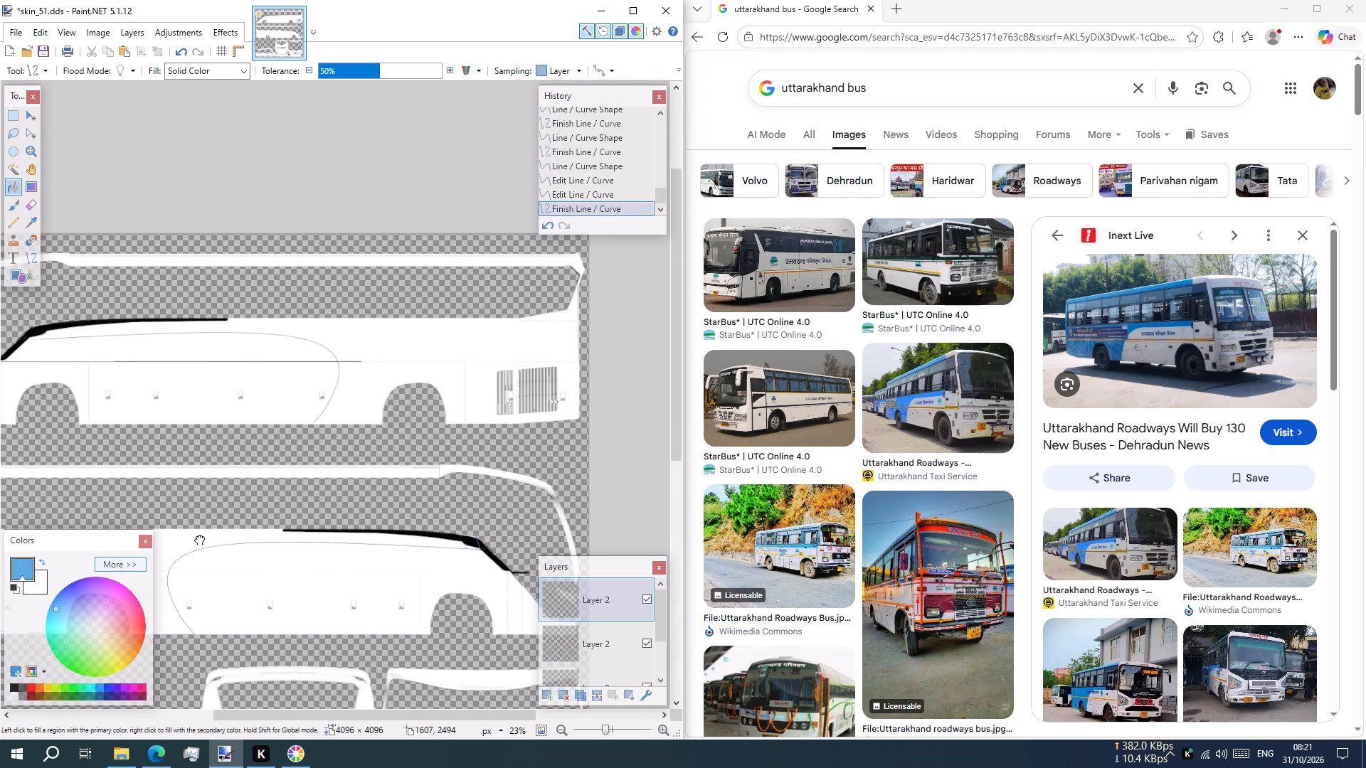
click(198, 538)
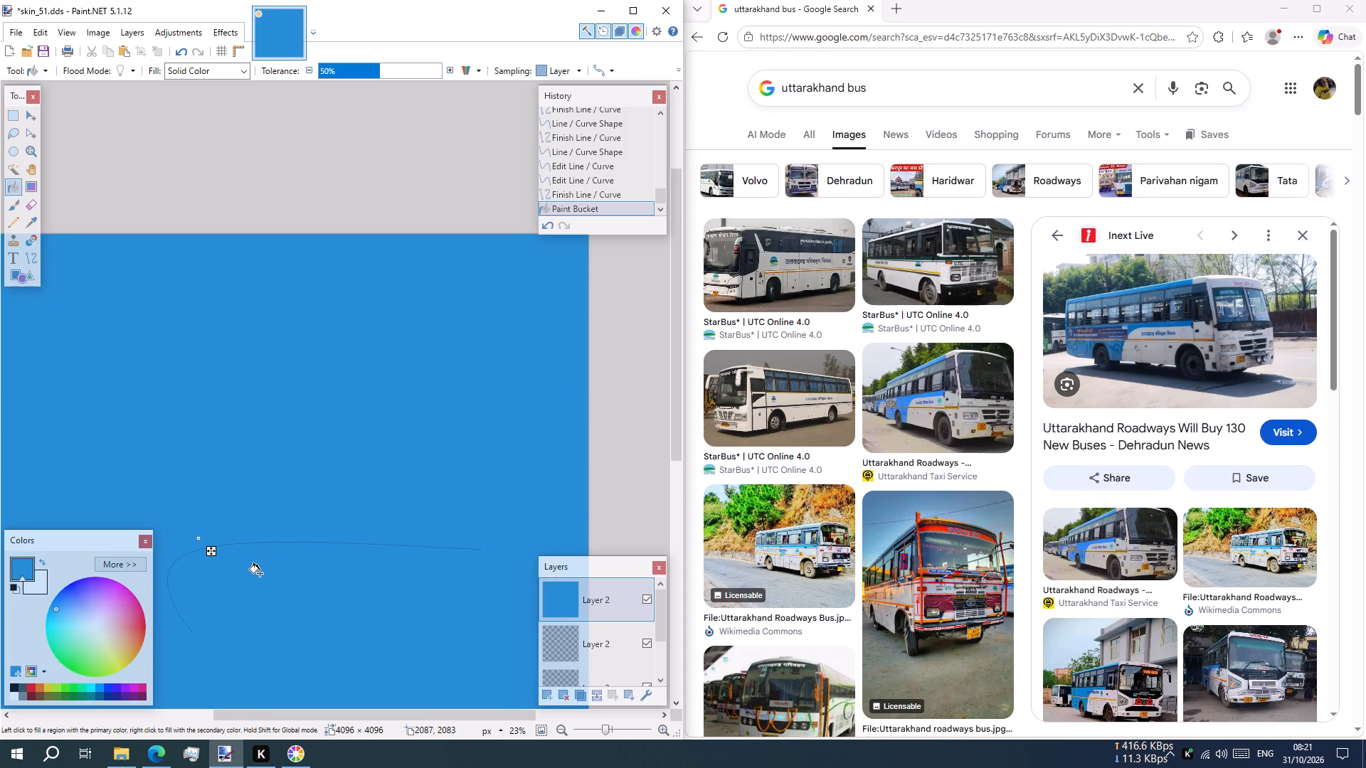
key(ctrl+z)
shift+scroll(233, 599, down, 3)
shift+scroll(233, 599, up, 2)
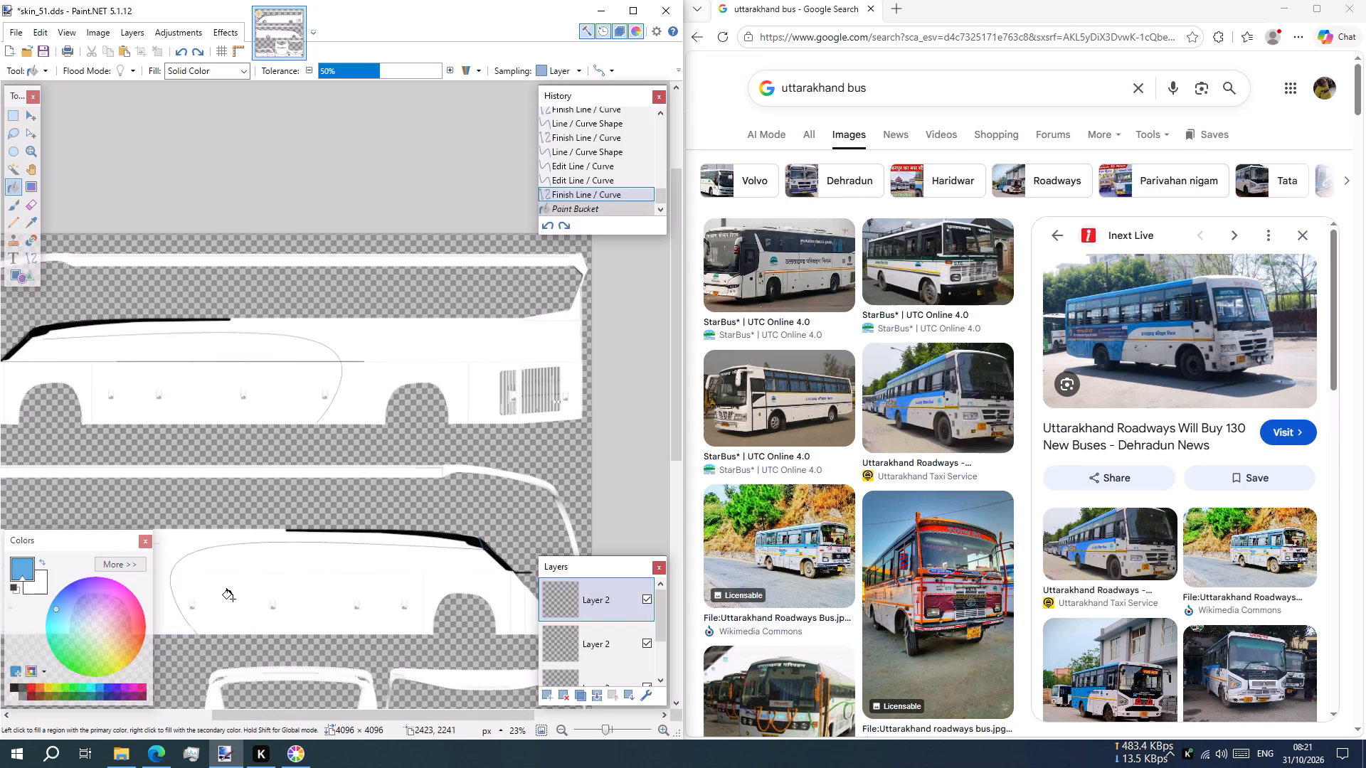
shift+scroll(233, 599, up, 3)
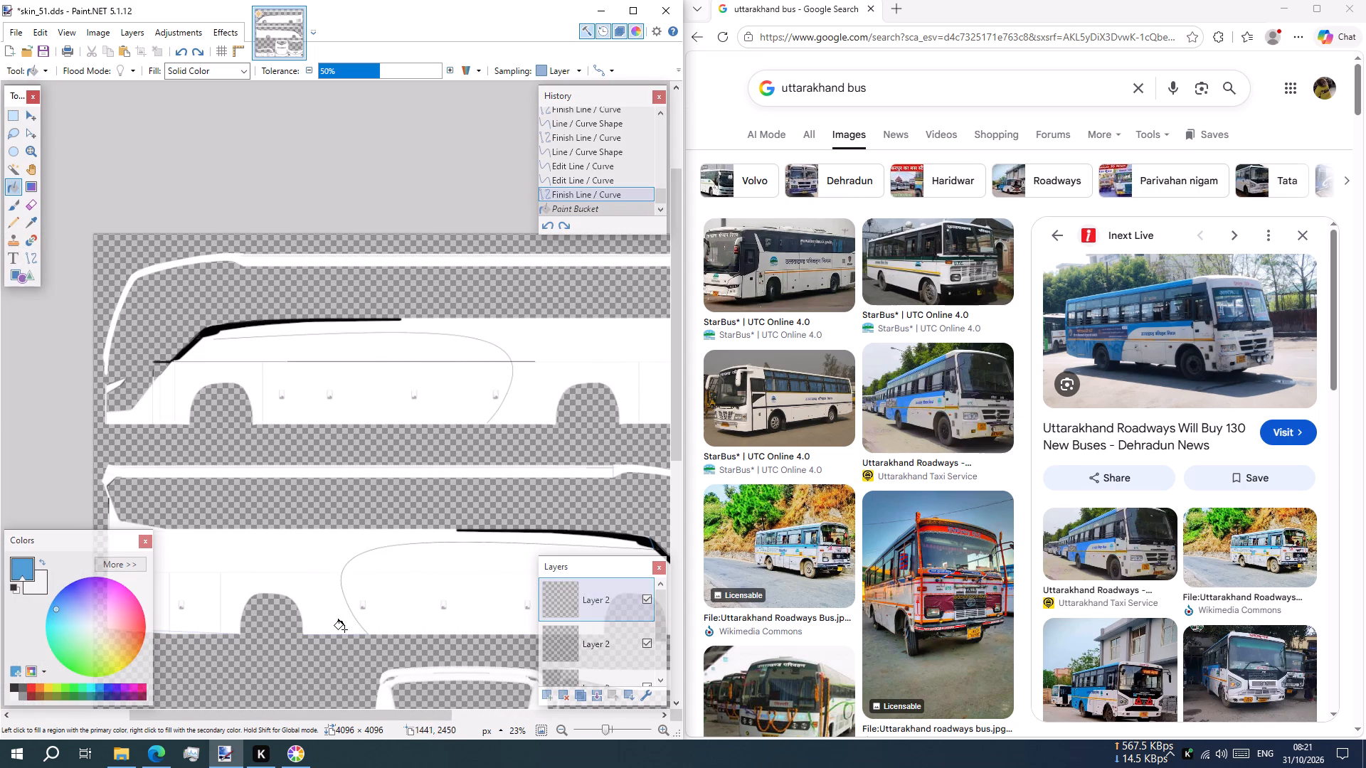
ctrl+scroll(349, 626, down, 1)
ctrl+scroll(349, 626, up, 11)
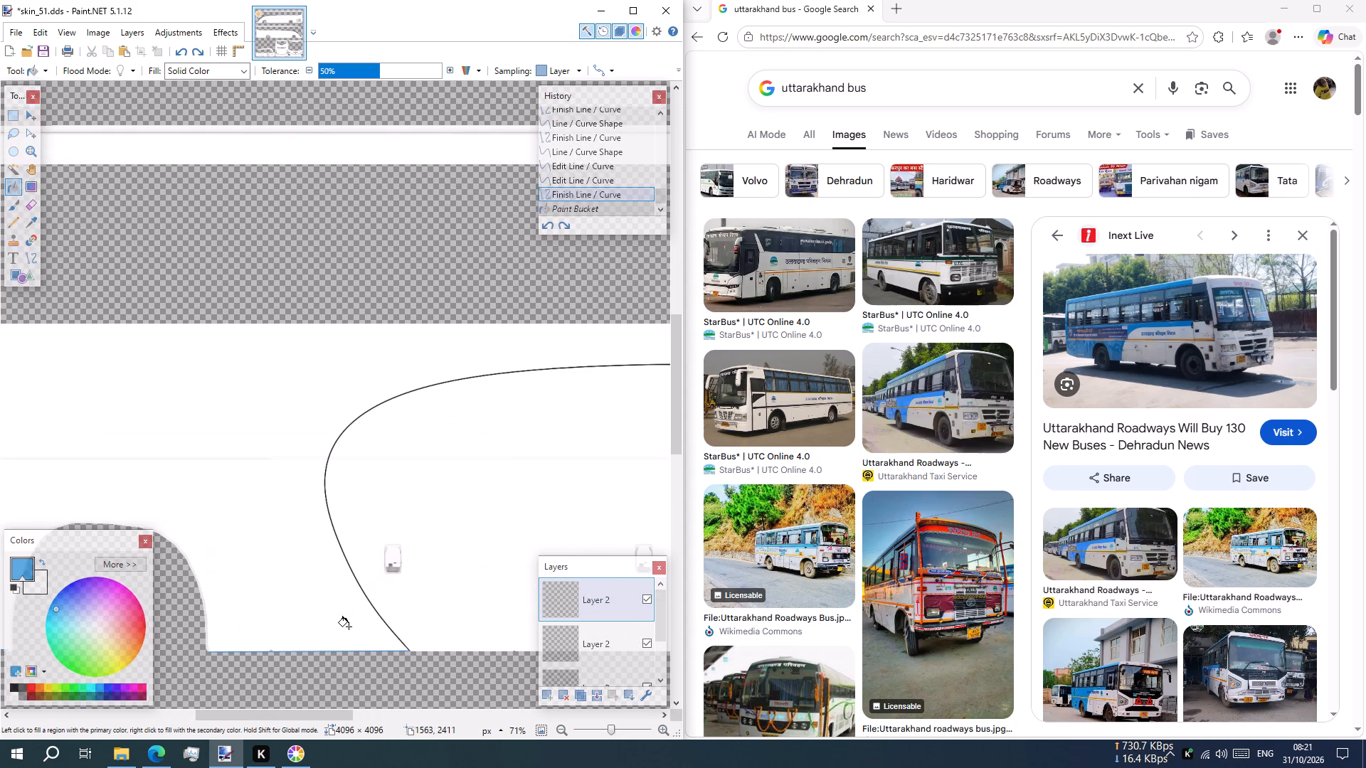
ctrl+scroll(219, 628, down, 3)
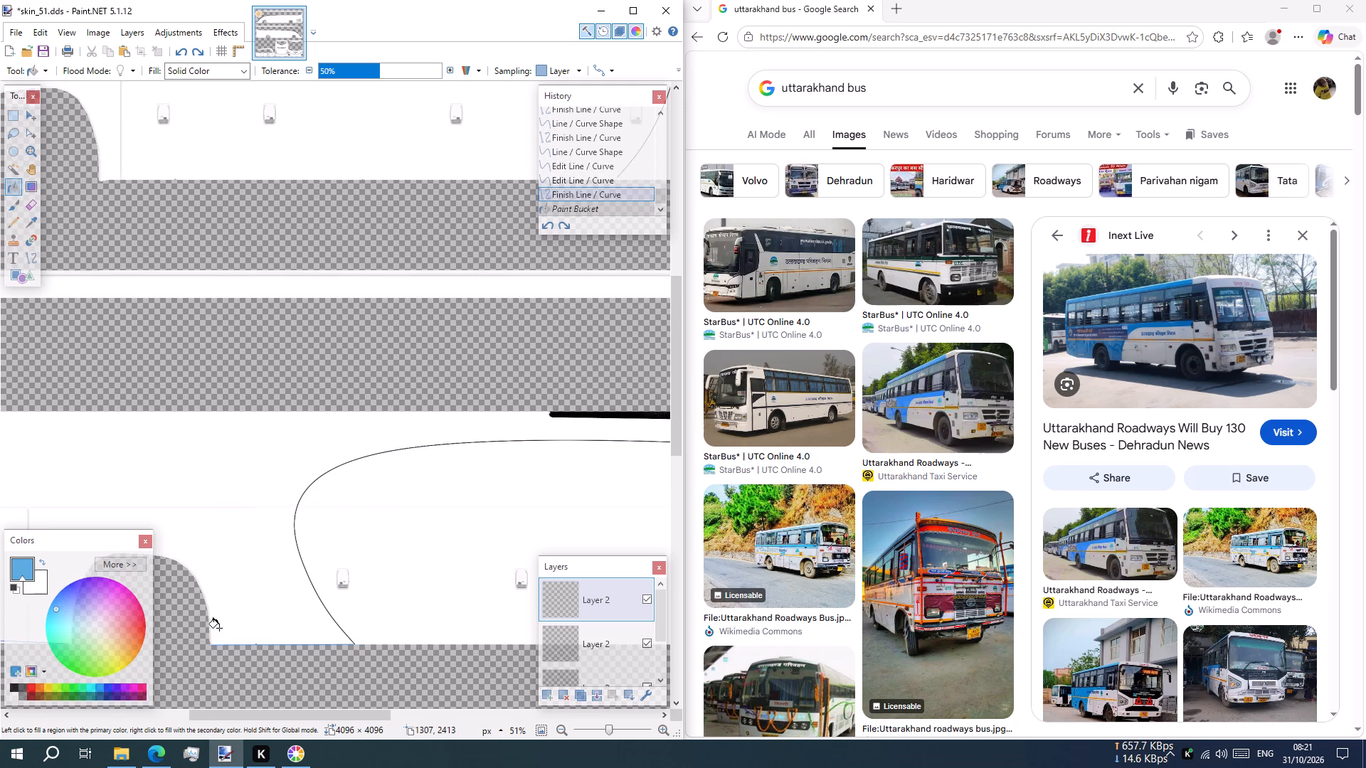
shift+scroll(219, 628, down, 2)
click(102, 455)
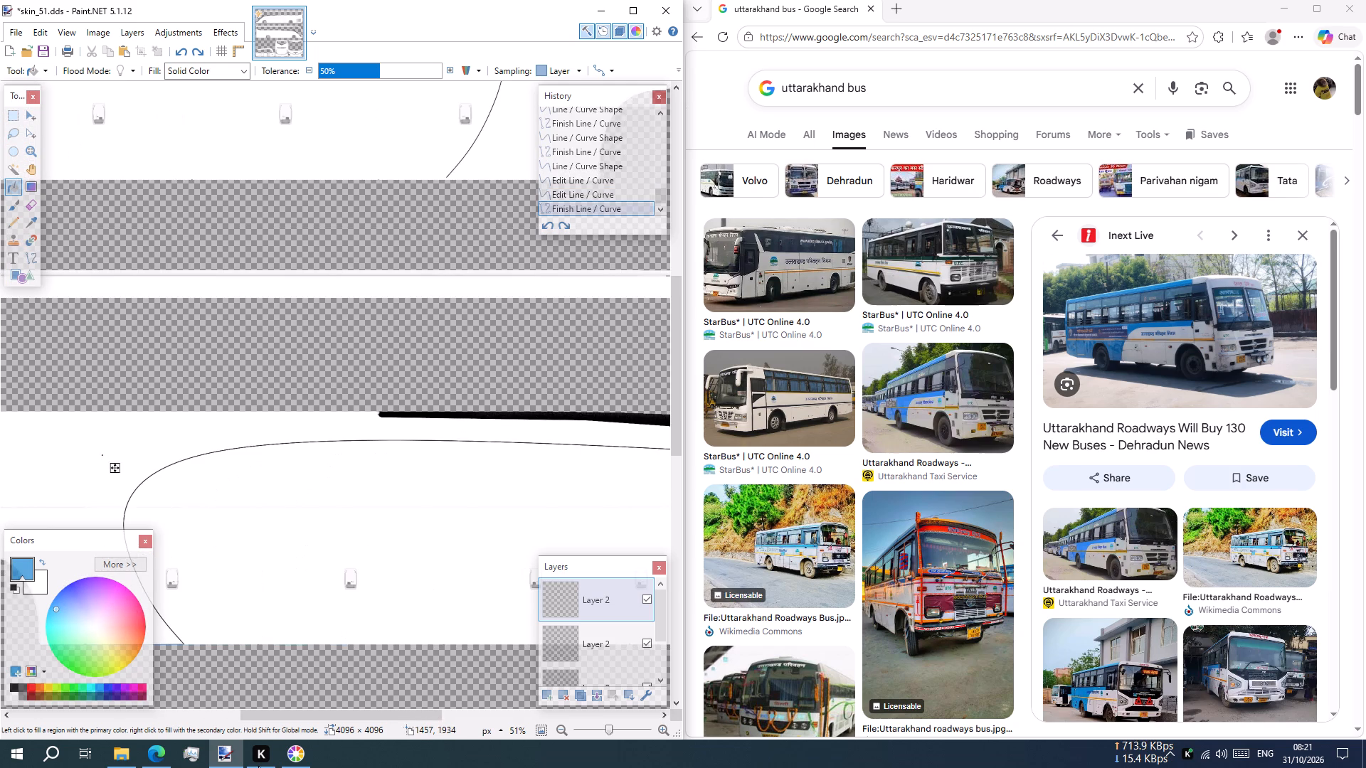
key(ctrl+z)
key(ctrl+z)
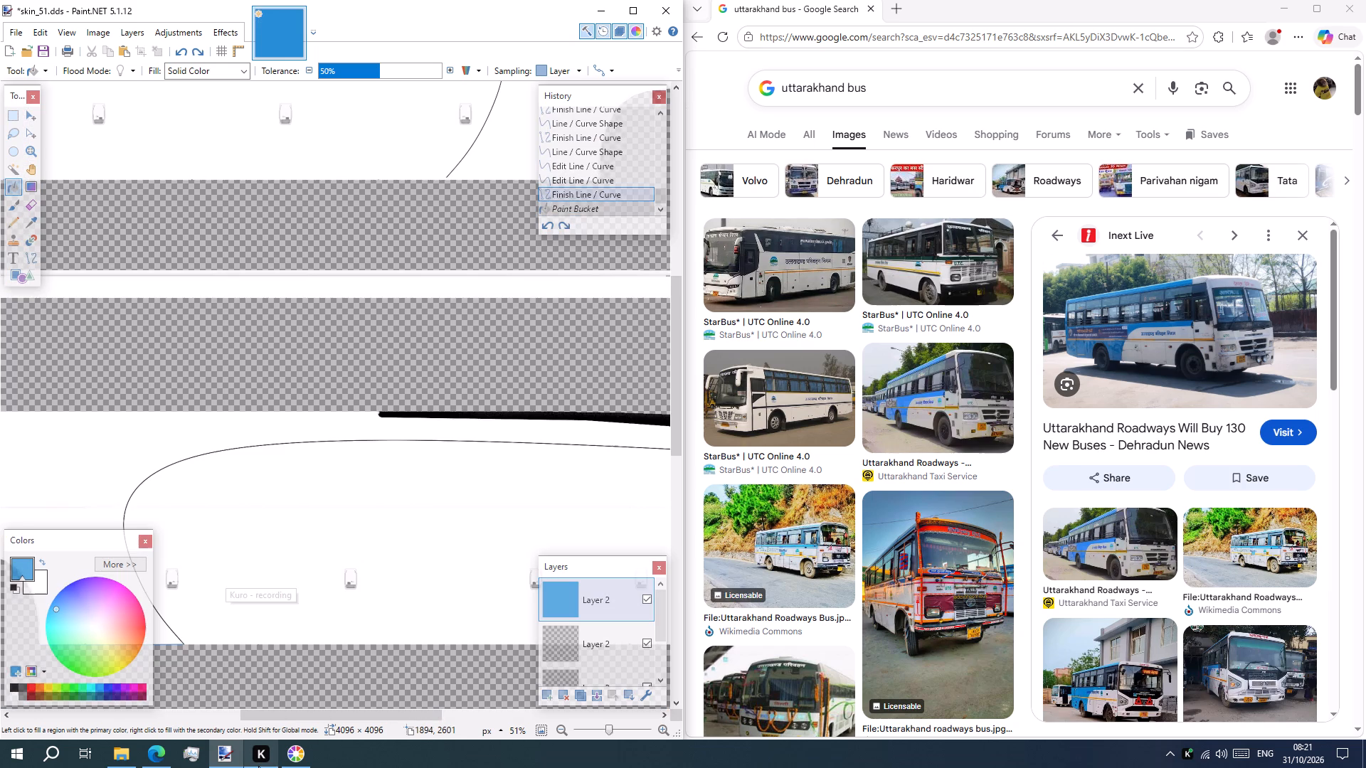
Draw a blue line about 398 px long across the base of the second bus side's rear wheel arch.
shift+scroll(262, 651, down, 4)
shift+scroll(344, 478, down, 2)
shift+scroll(354, 489, up, 2)
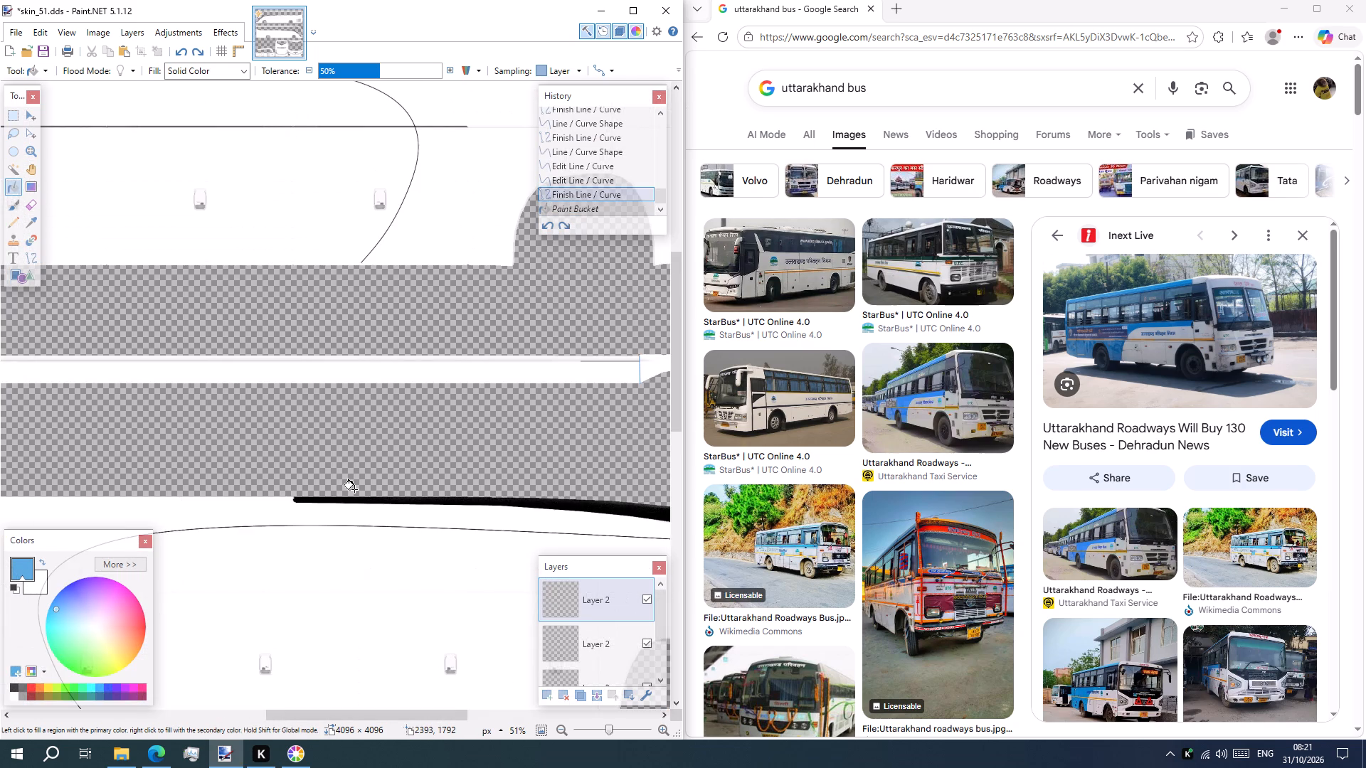
ctrl+scroll(354, 489, down, 7)
click(28, 254)
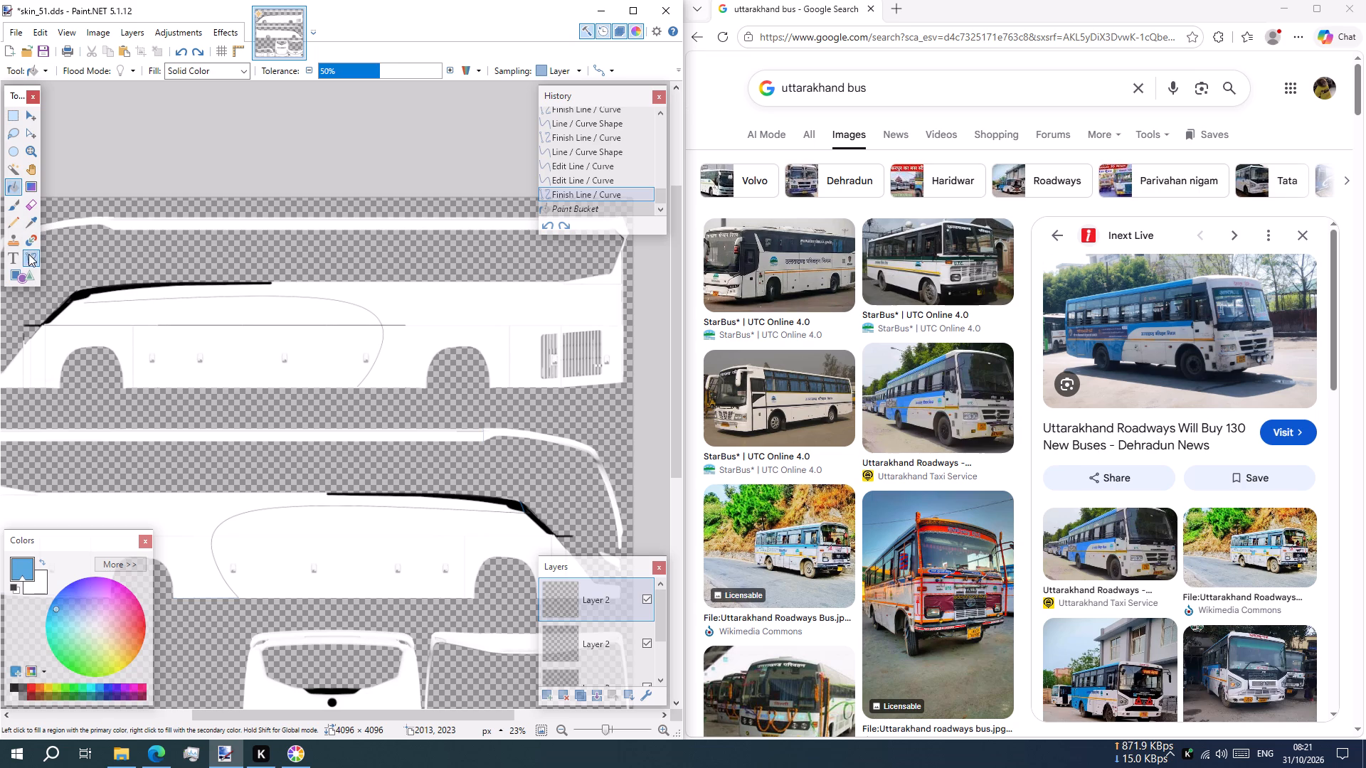
shift+scroll(159, 343, down, 2)
shift+scroll(222, 405, down, 1)
shift+scroll(223, 408, up, 4)
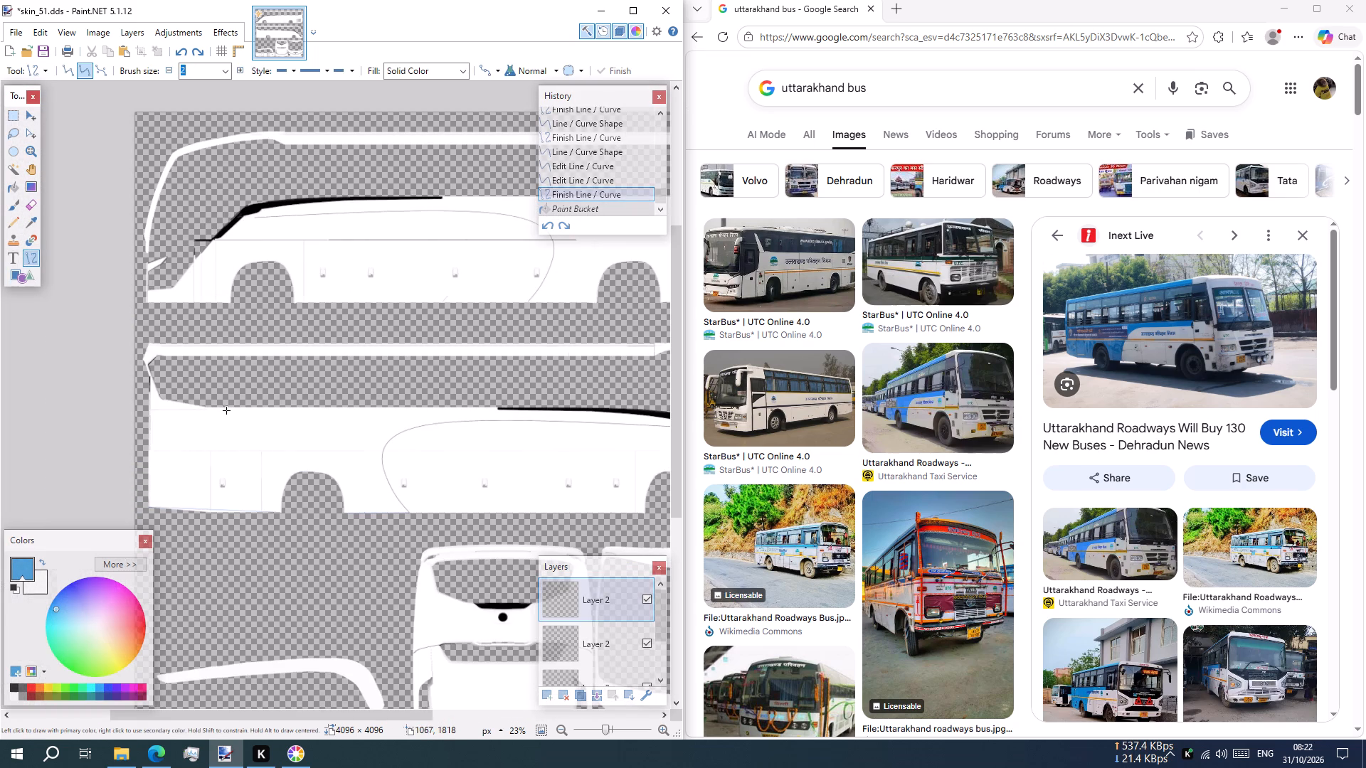
shift+scroll(375, 492, up, 2)
shift+scroll(396, 494, down, 2)
ctrl+scroll(369, 496, up, 1)
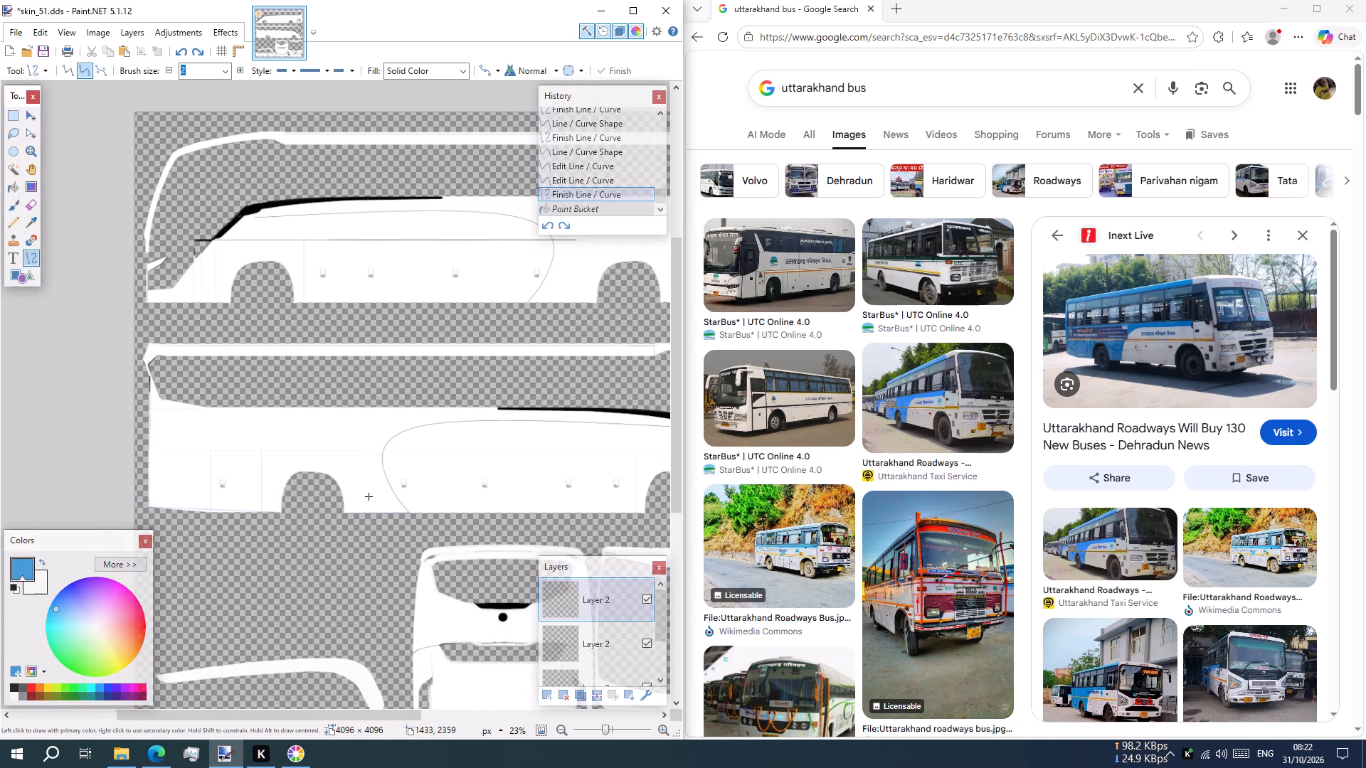
ctrl+scroll(369, 496, up, 6)
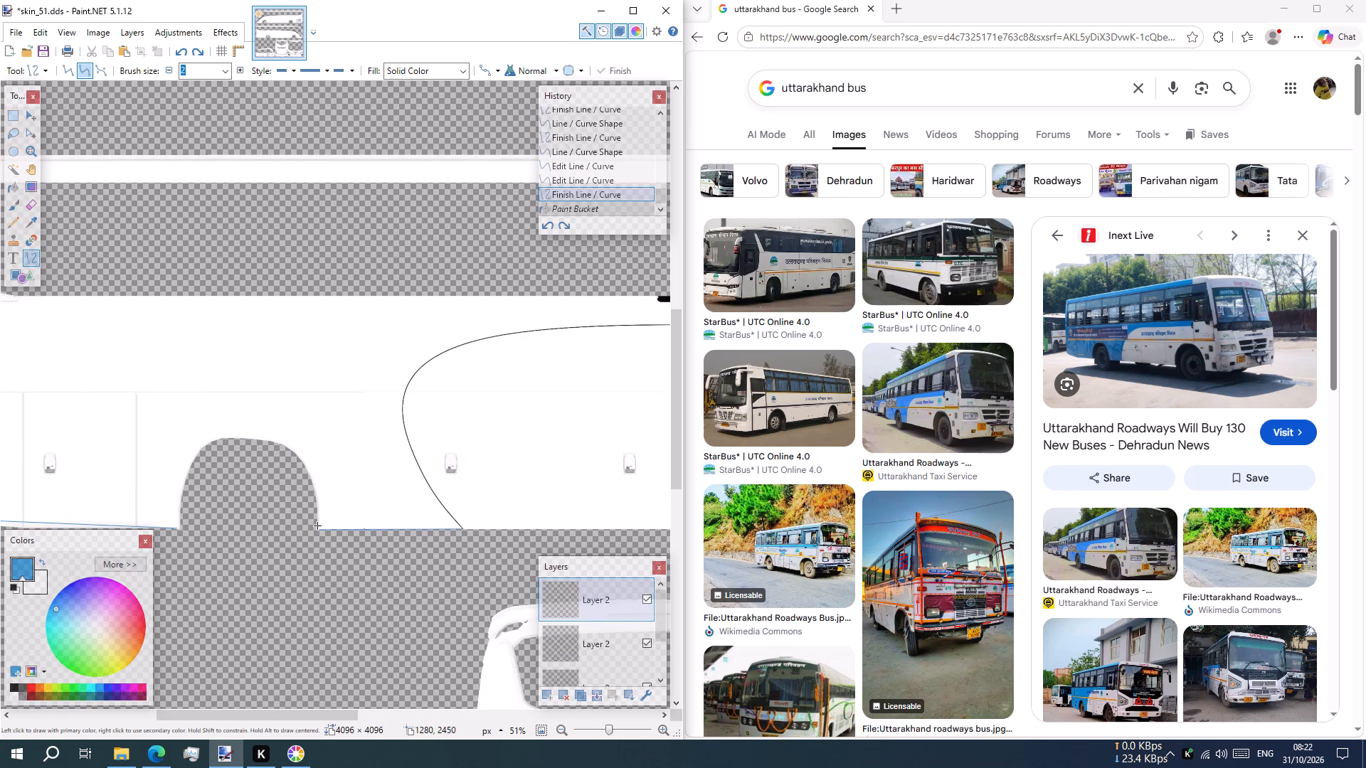
drag(319, 529, 309, 466)
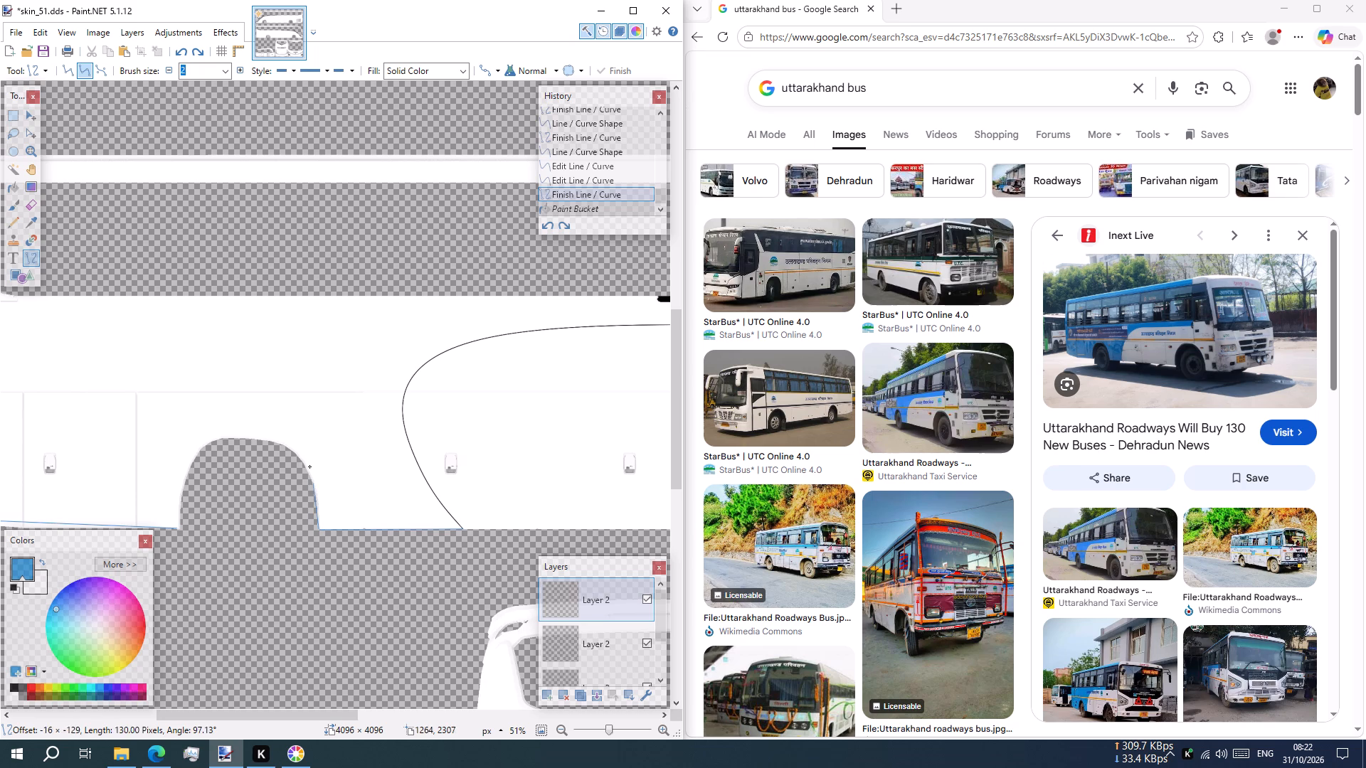
drag(309, 466, 180, 528)
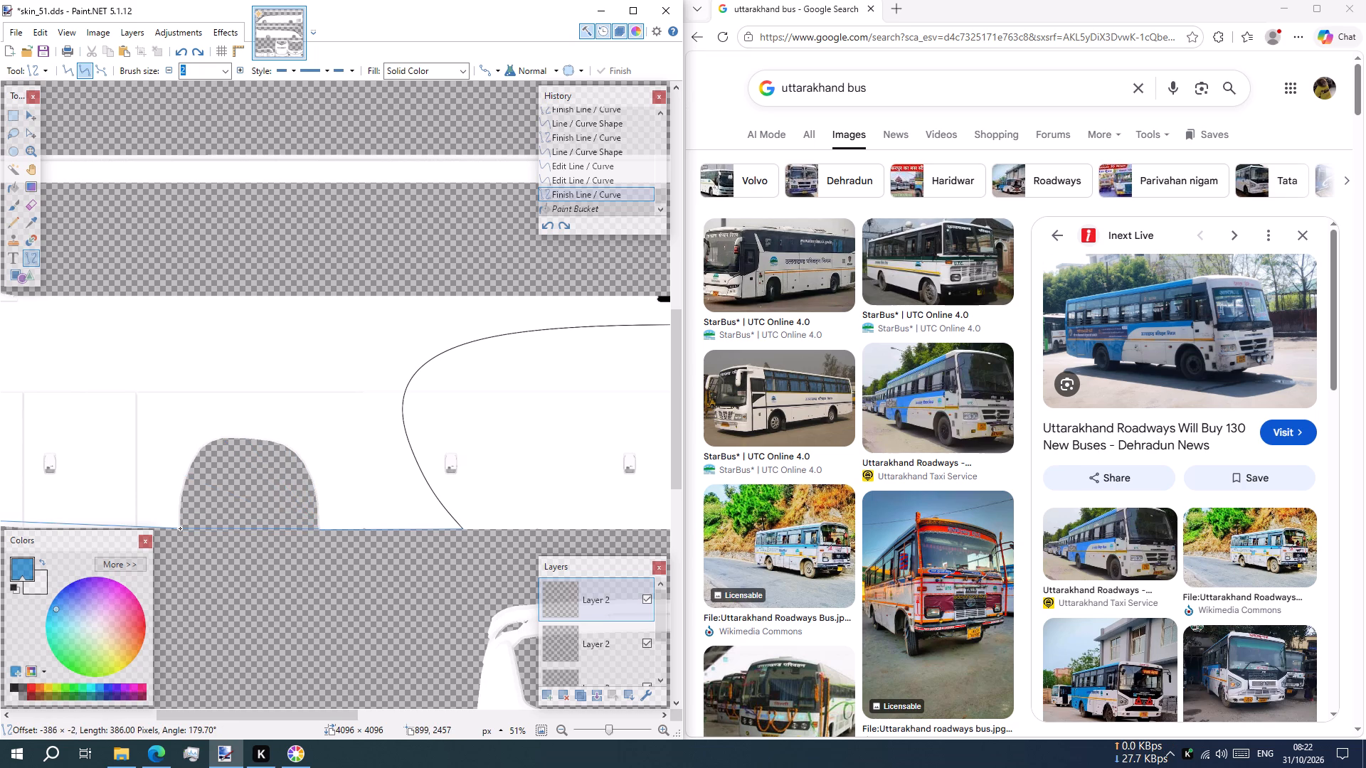
drag(180, 528, 176, 528)
Bend the new line upward to follow the rear wheel arch's curved edge, reaching a length of about 713 px.
ctrl+scroll(228, 522, up, 4)
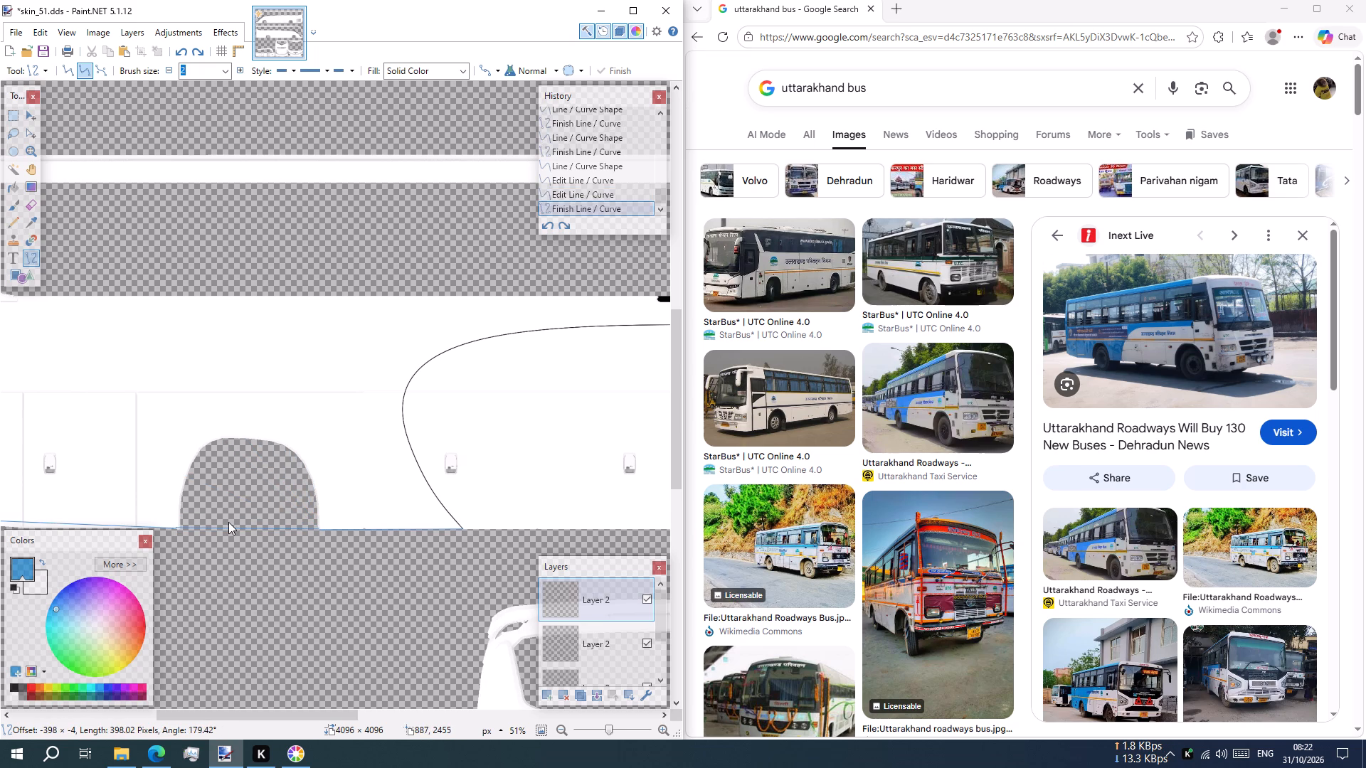
drag(219, 532, 201, 409)
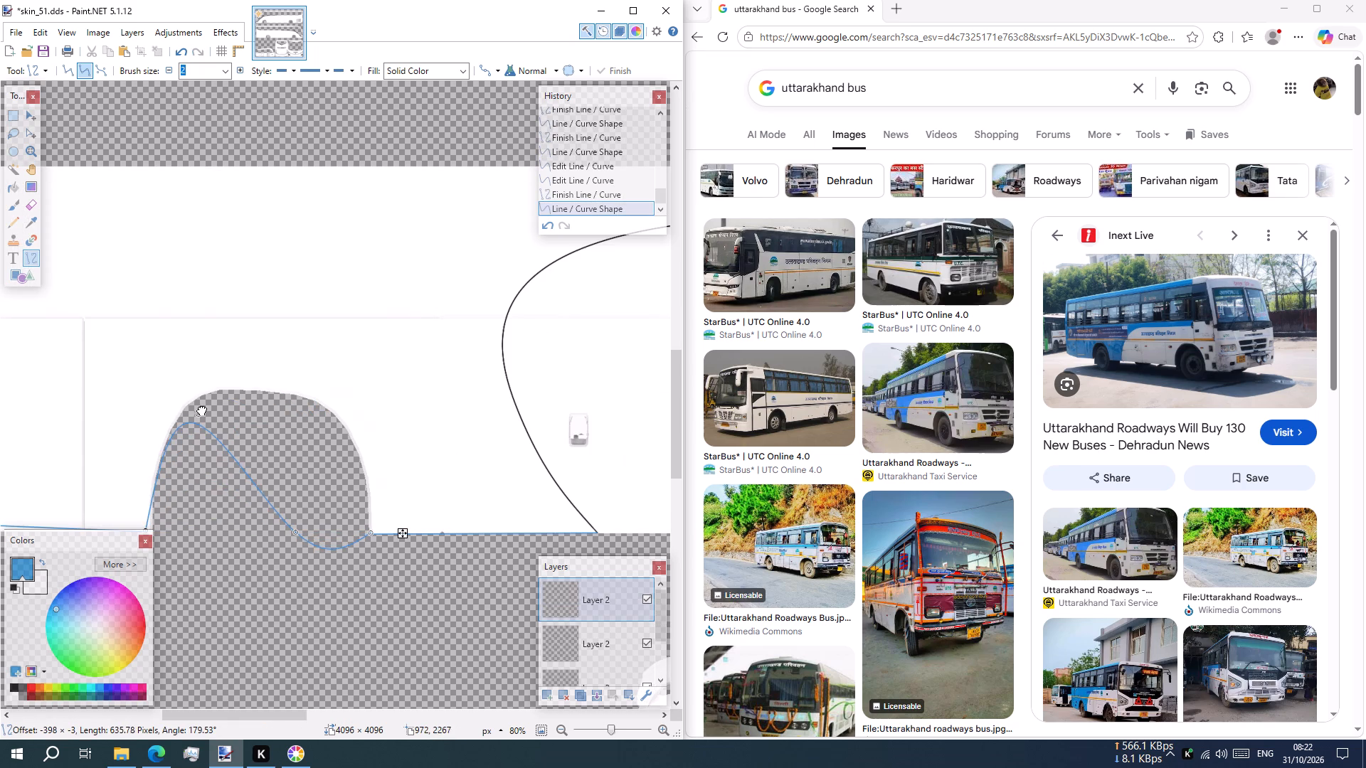
drag(201, 409, 202, 398)
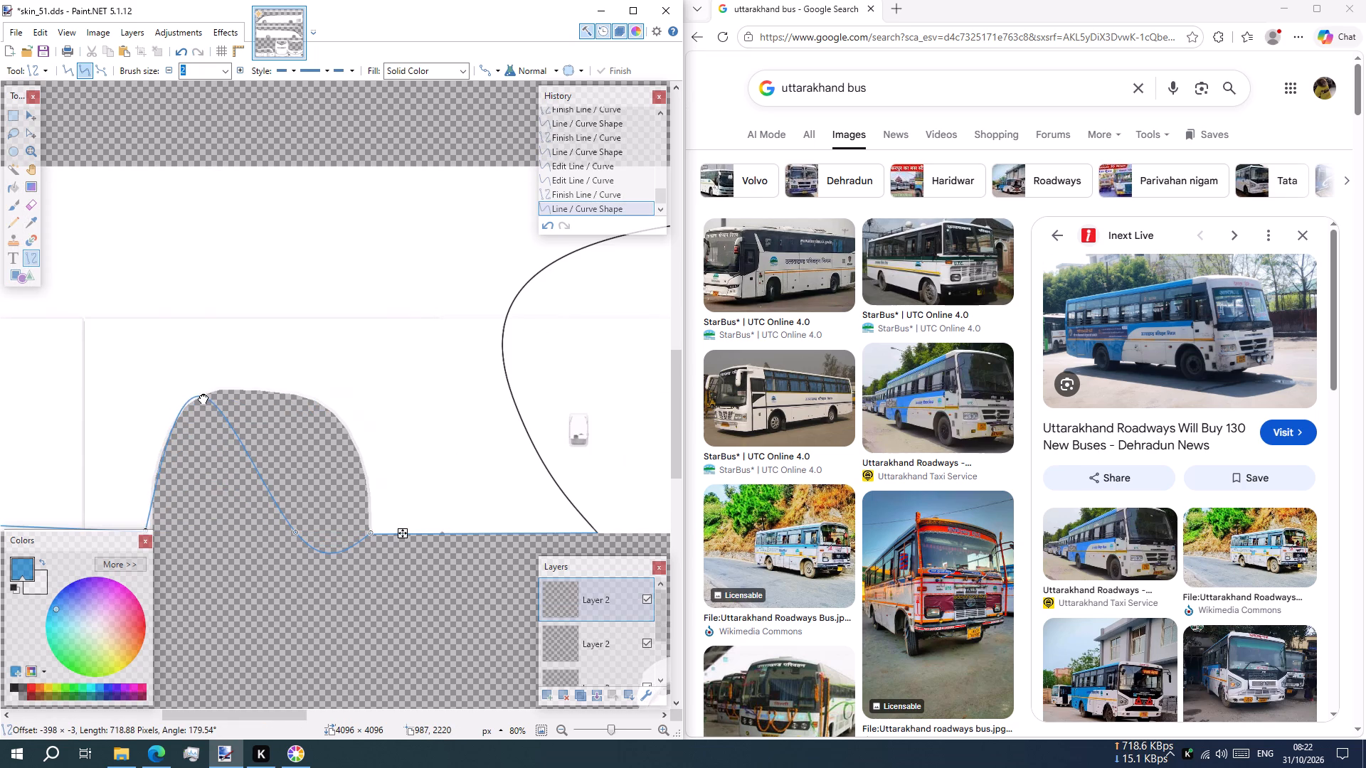
drag(202, 398, 214, 395)
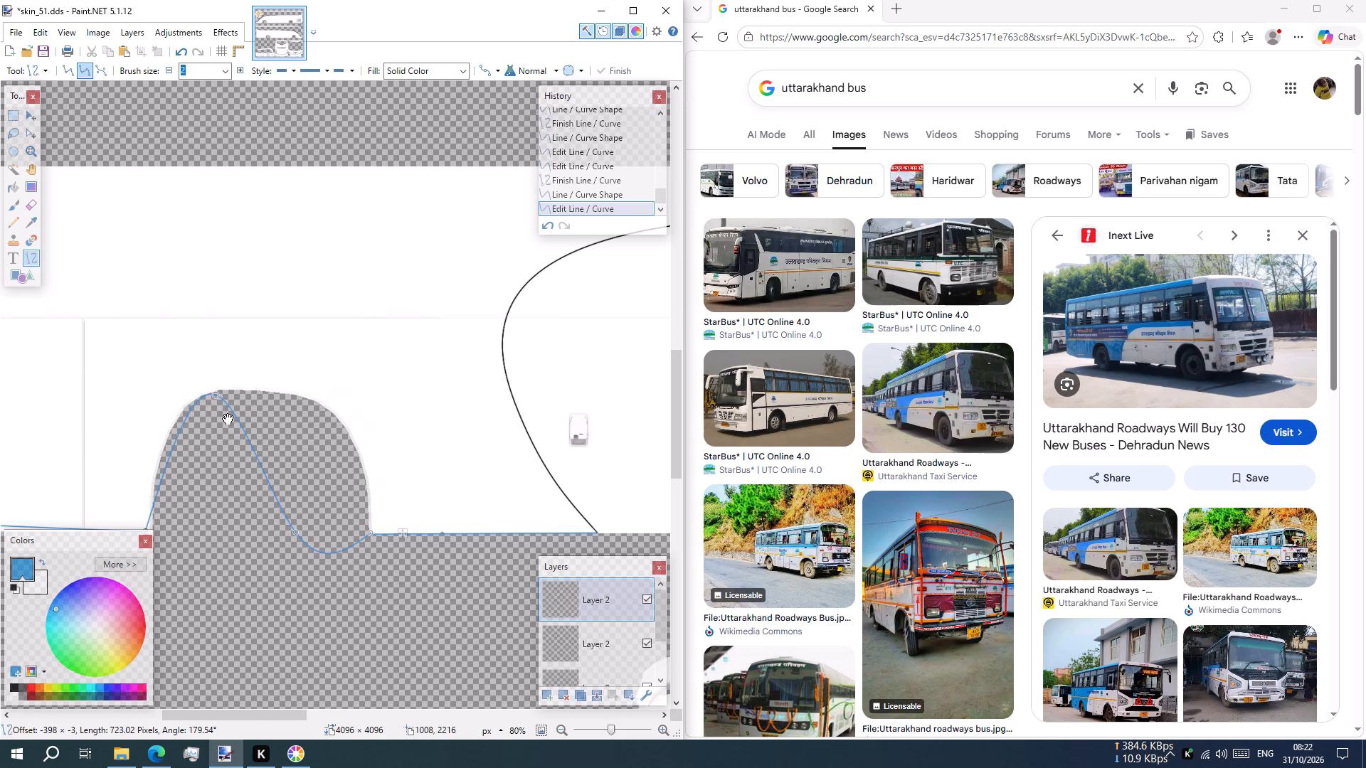
drag(297, 529, 348, 433)
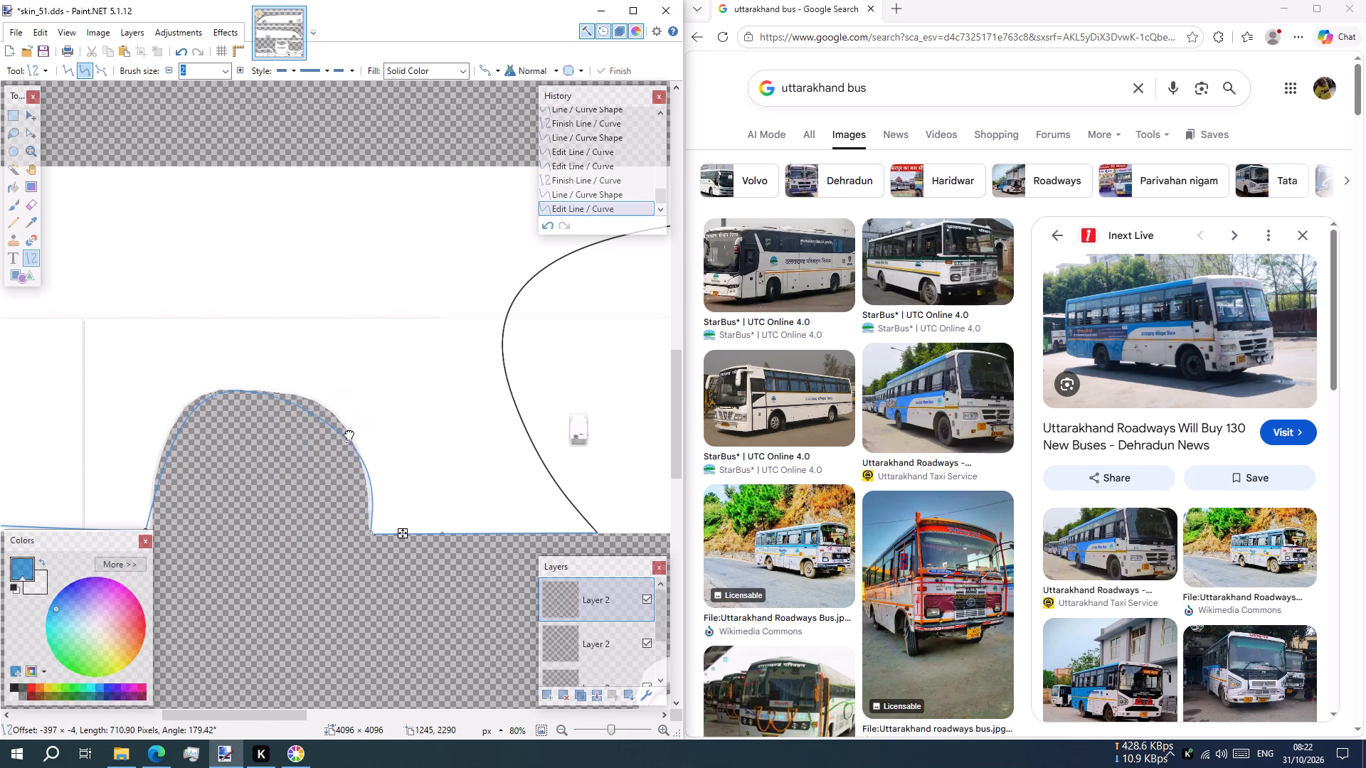
drag(348, 433, 341, 423)
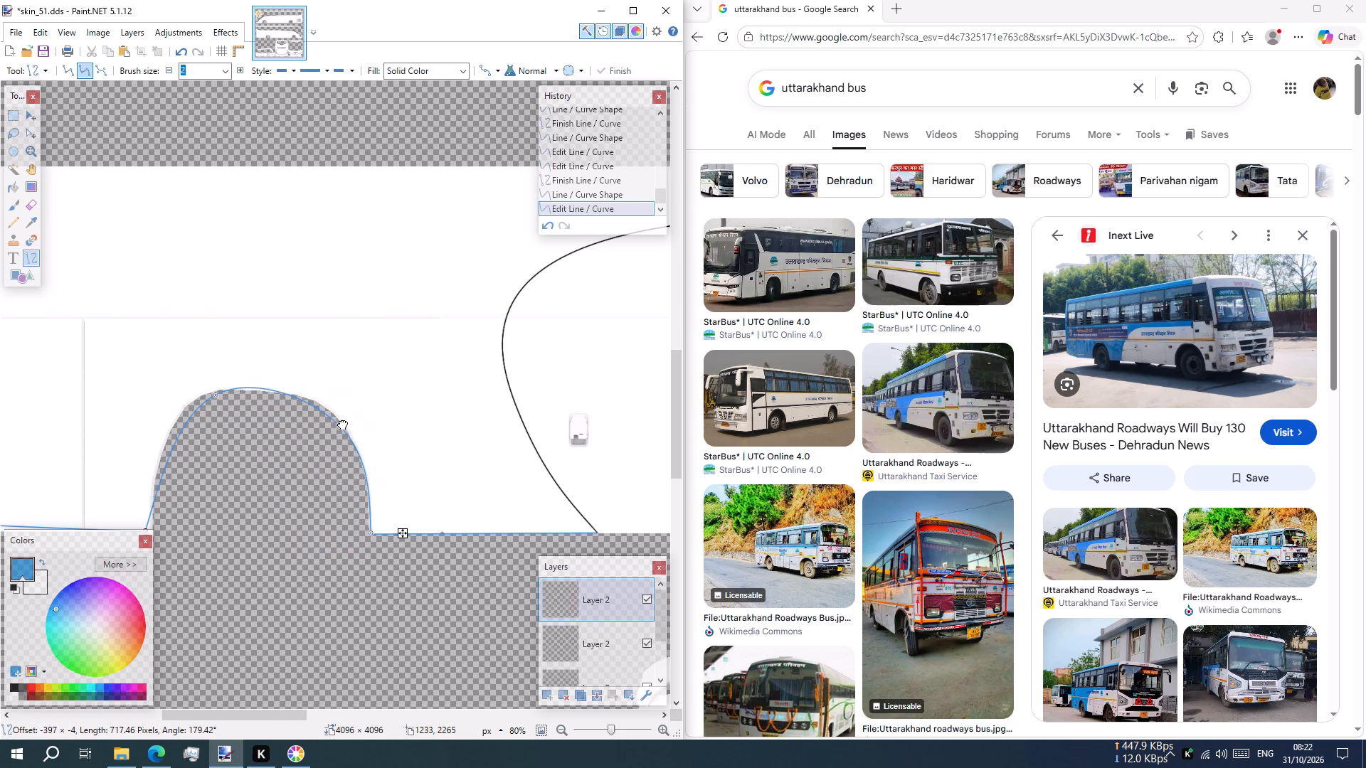
drag(341, 423, 346, 432)
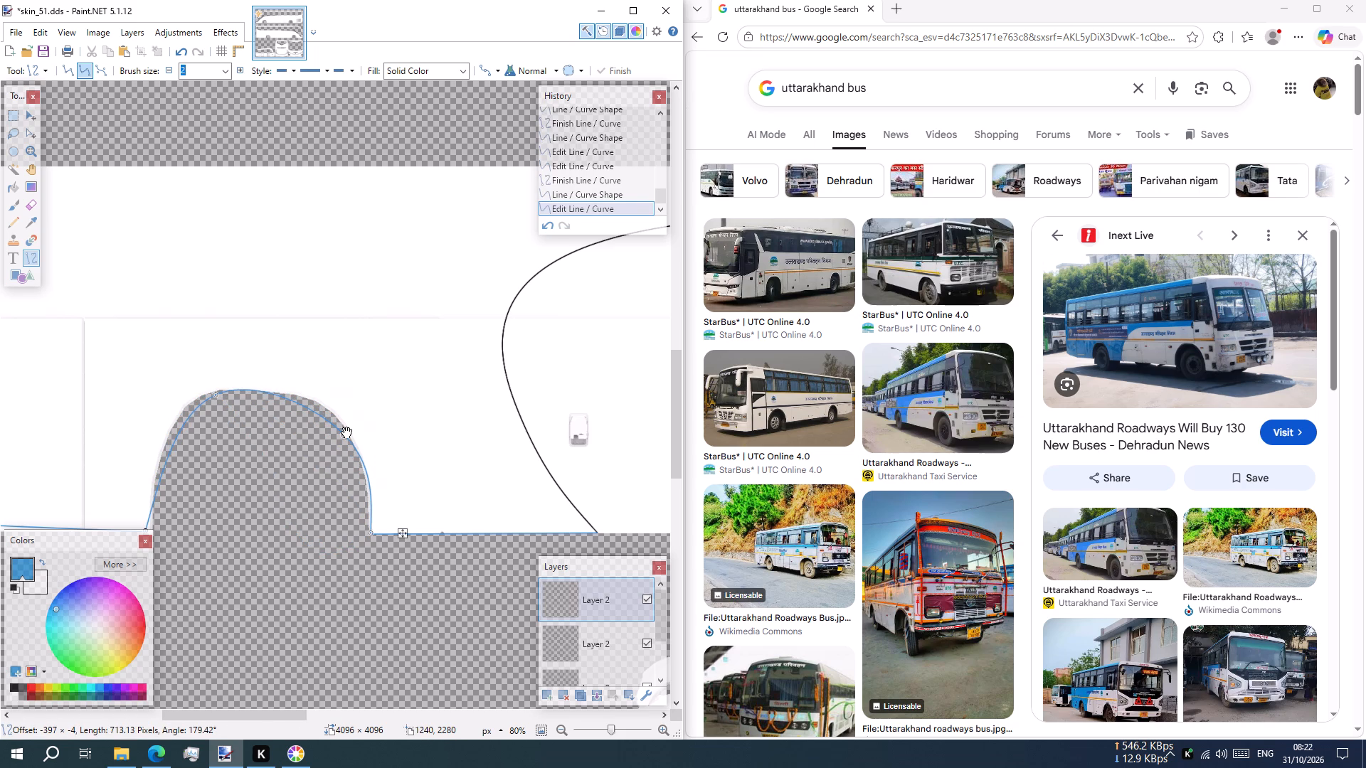
Examine the second bus side's band outline from the rear corner to the front for completeness.
ctrl+scroll(384, 434, down, 6)
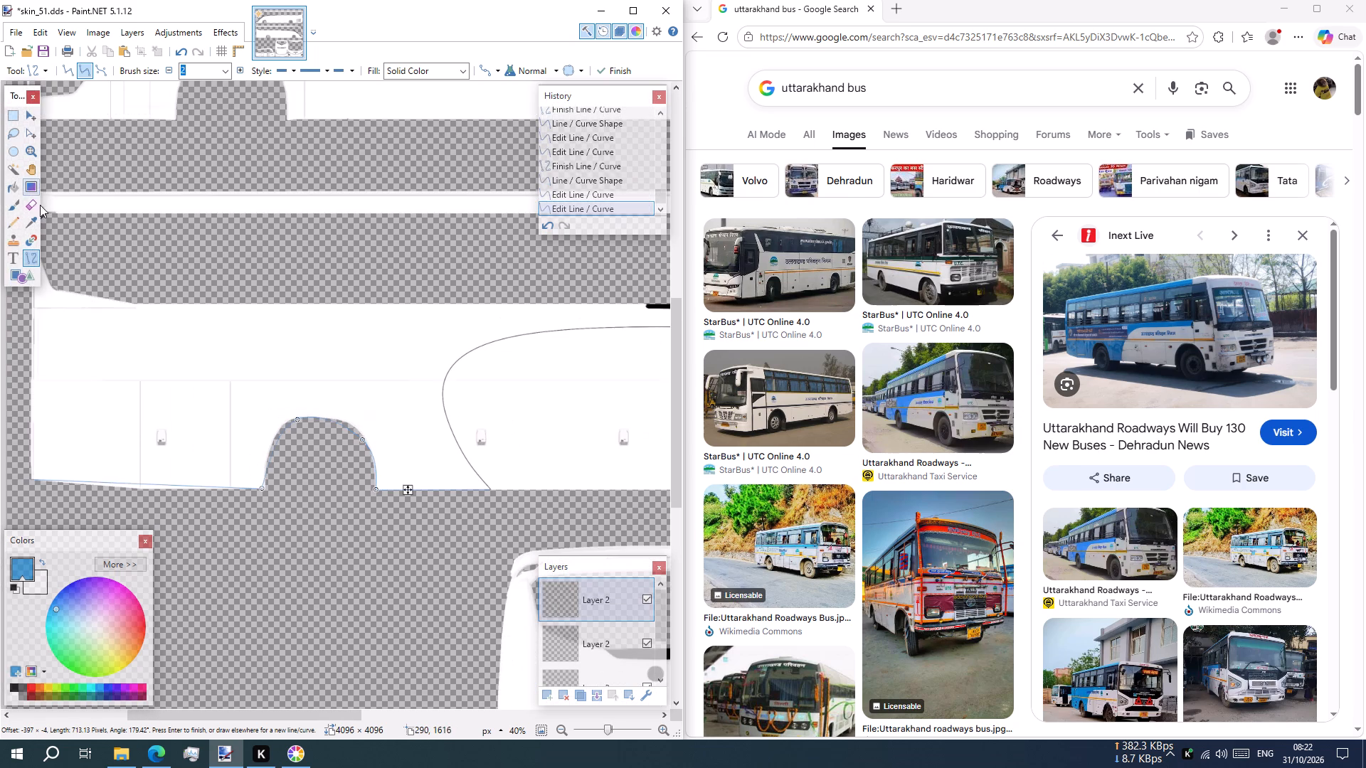
scroll(129, 269, up, 1)
shift+scroll(169, 328, down, 3)
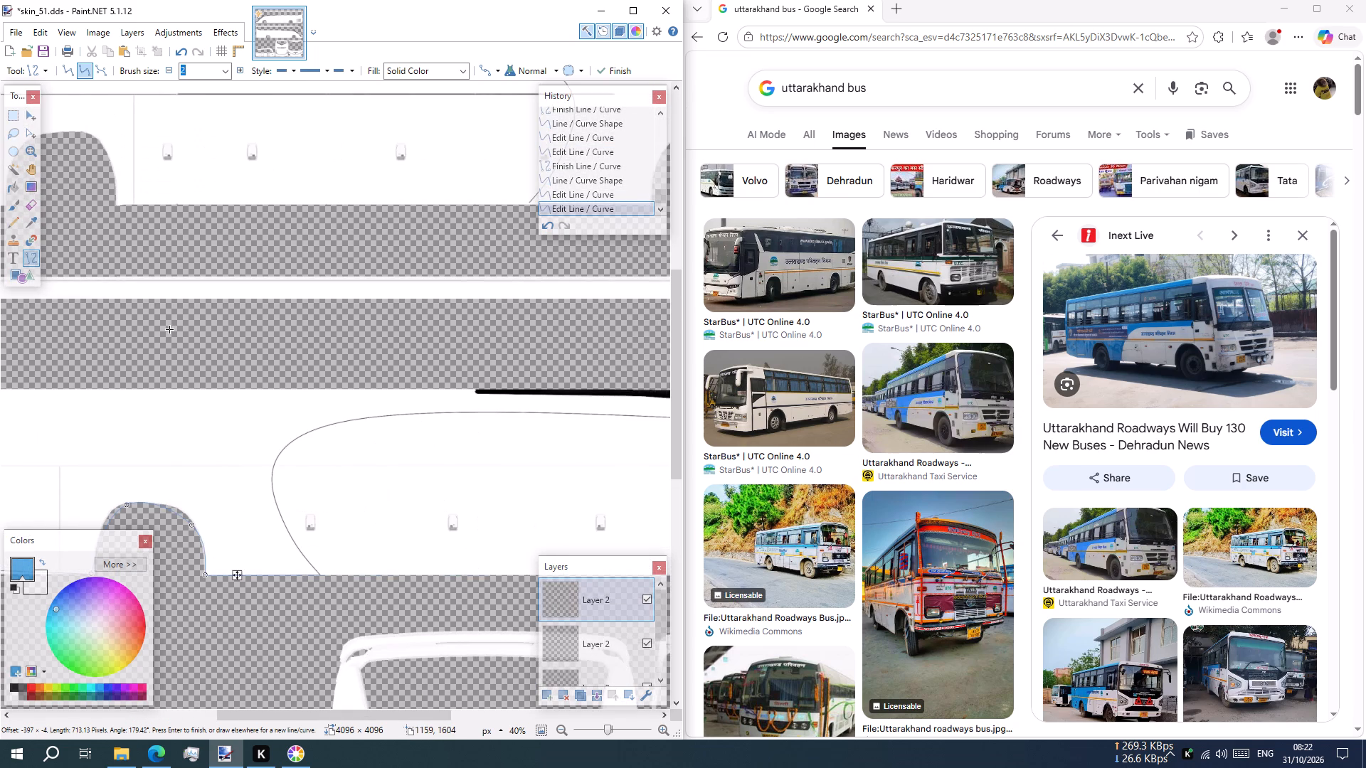
scroll(196, 349, up, 1)
ctrl+scroll(336, 339, down, 1)
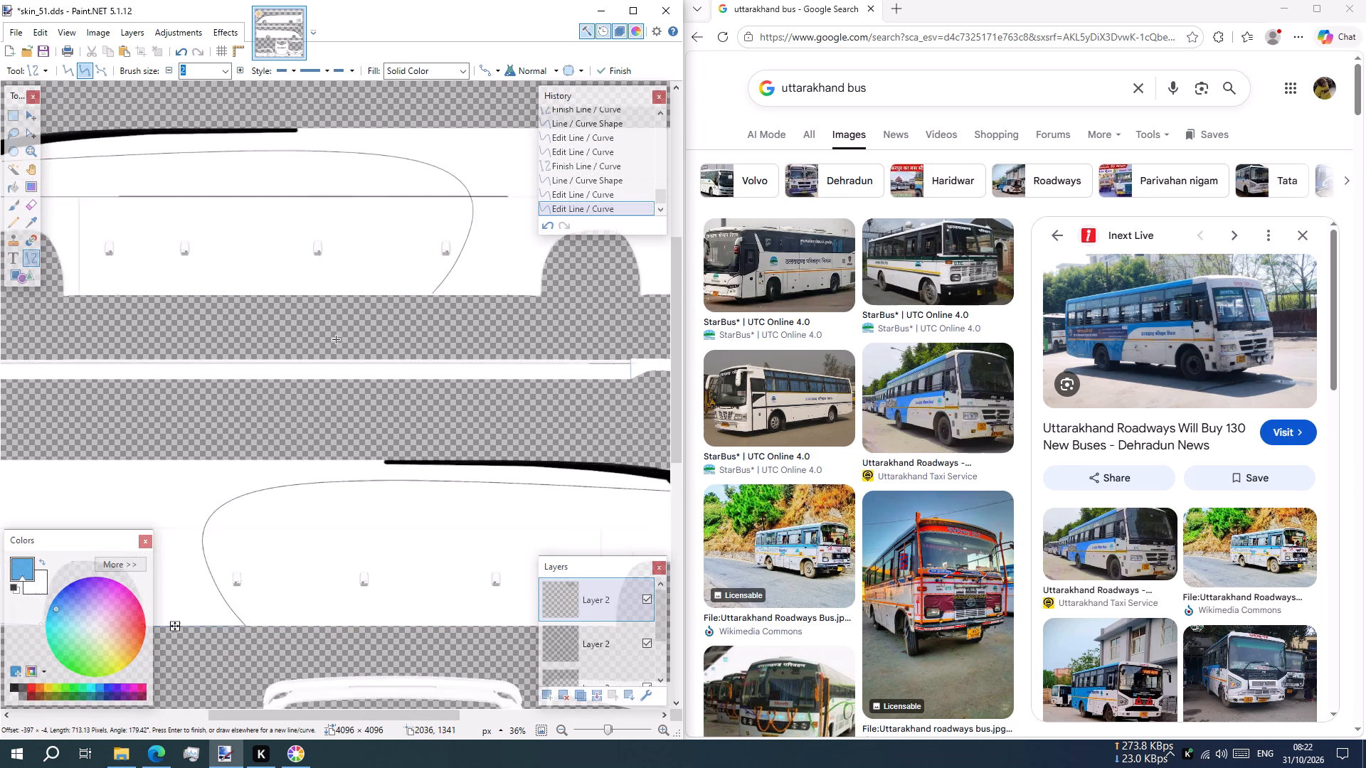
ctrl+scroll(336, 339, down, 3)
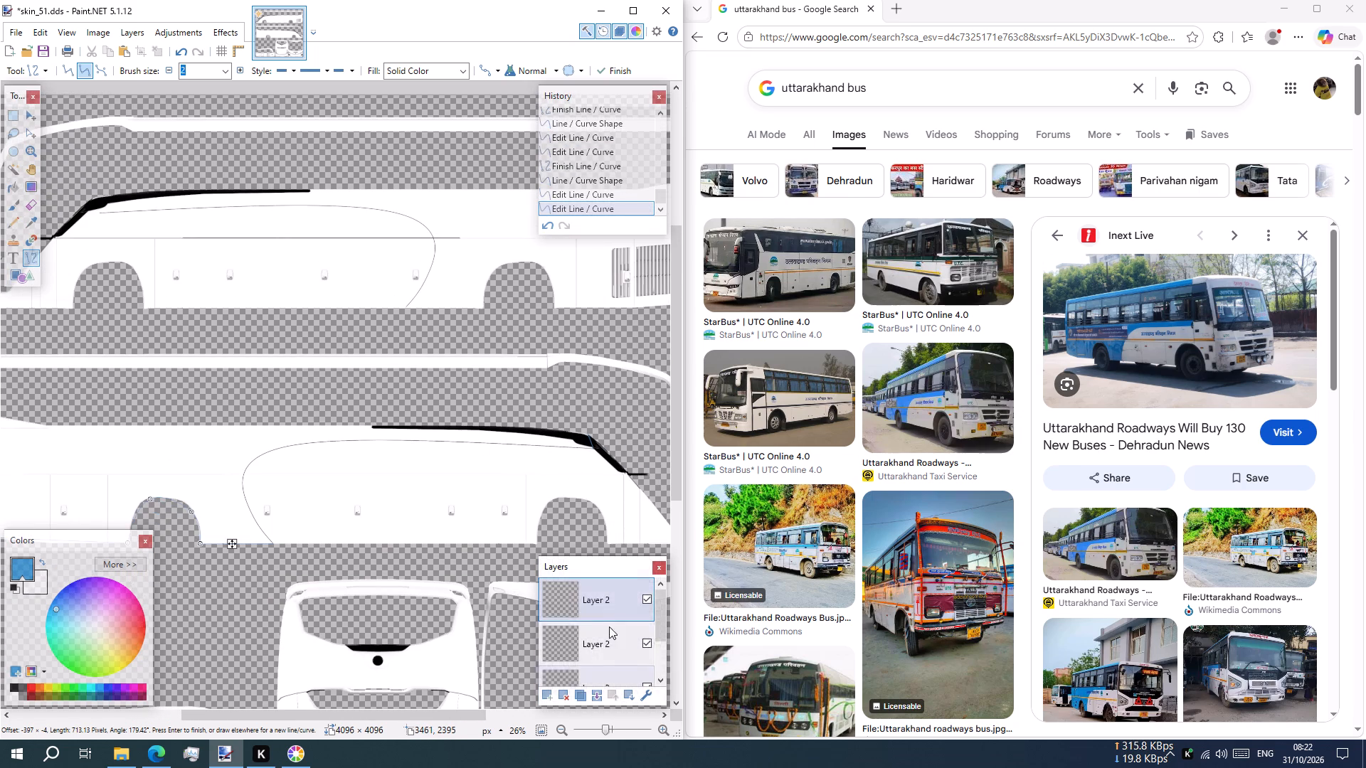
Fill the second bus side's white body with blue on the Background layer, undoing the first fill and filling again.
scroll(607, 619, down, 5)
click(608, 666)
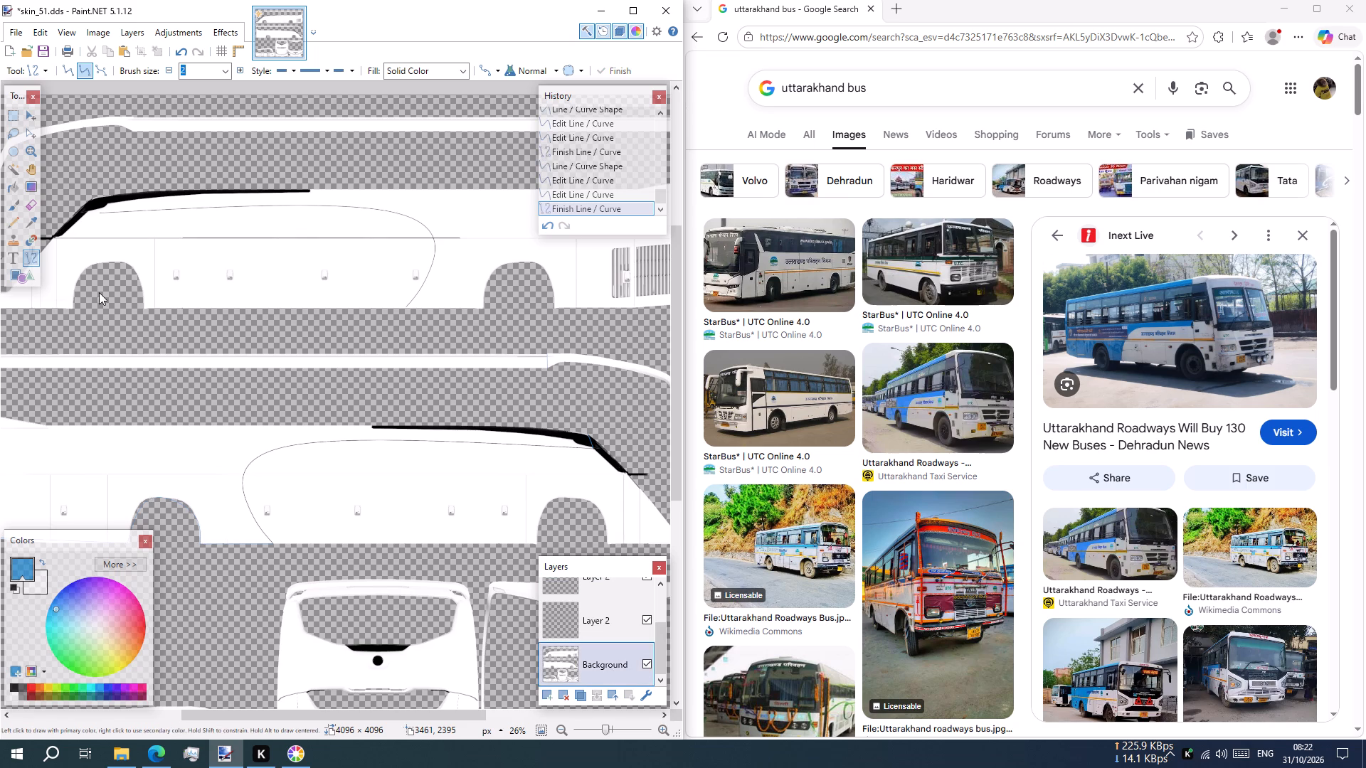
click(16, 193)
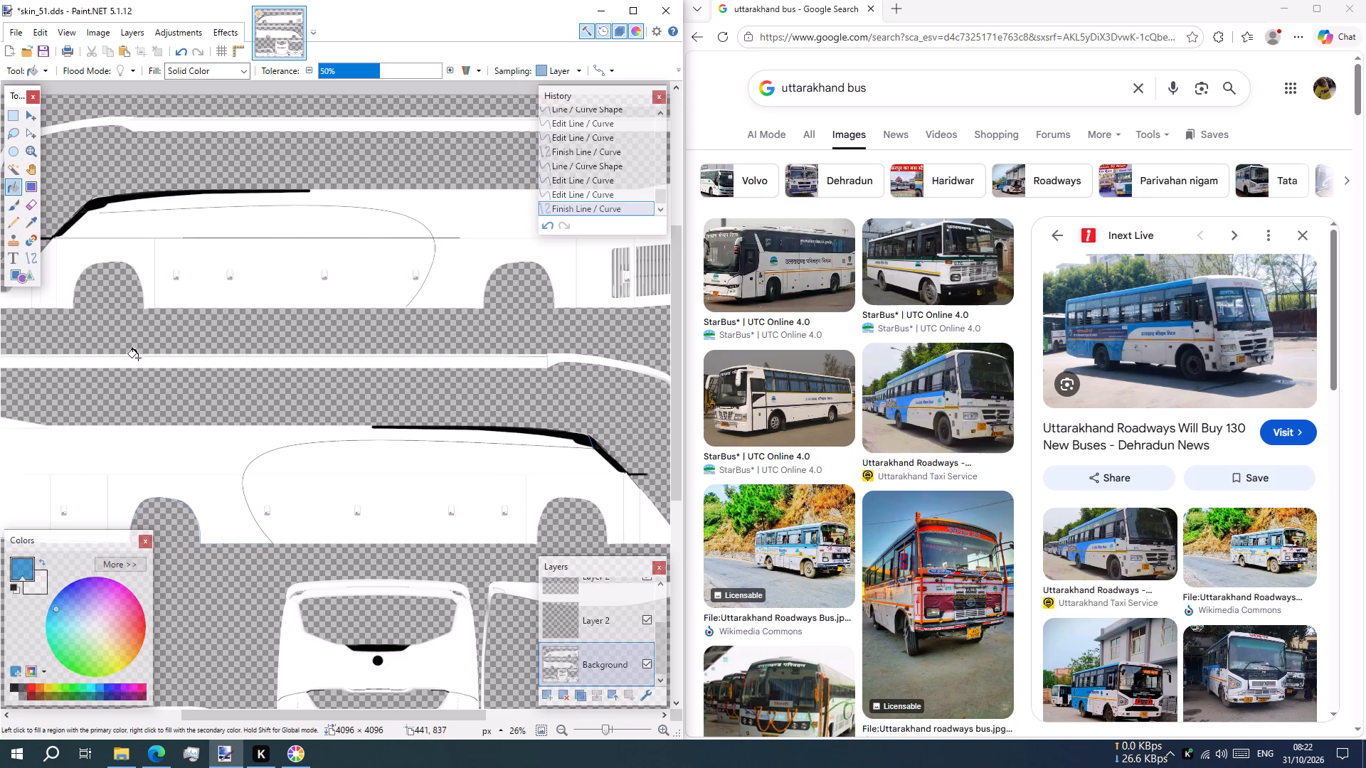
click(177, 439)
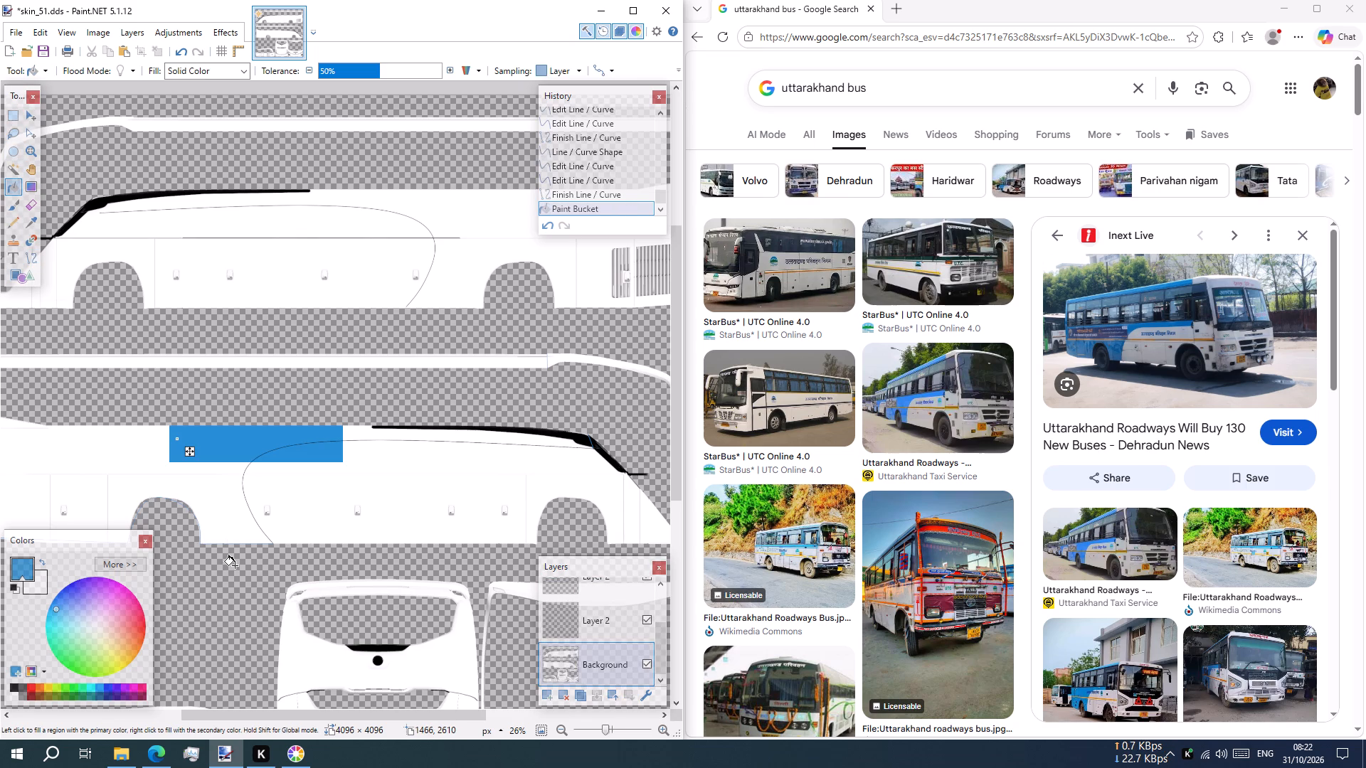
key(ctrl+z)
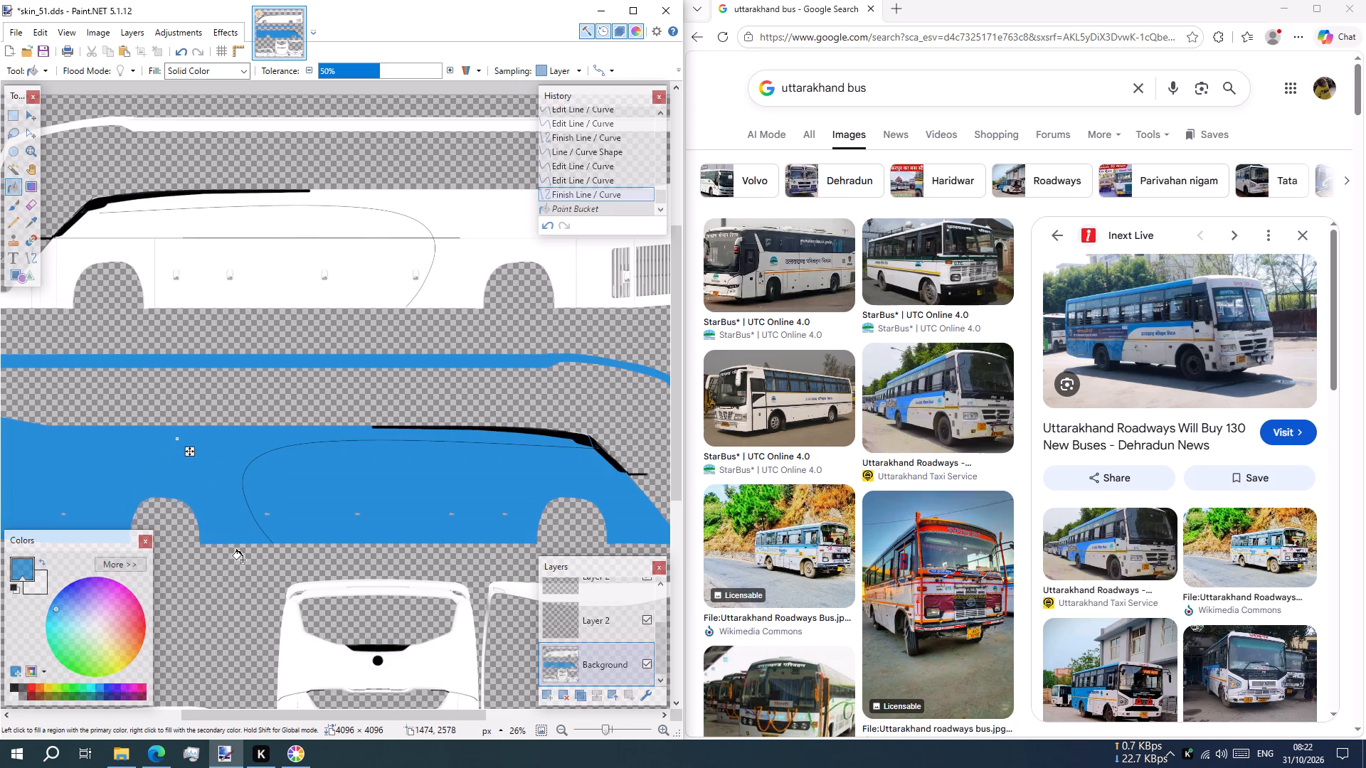
click(187, 468)
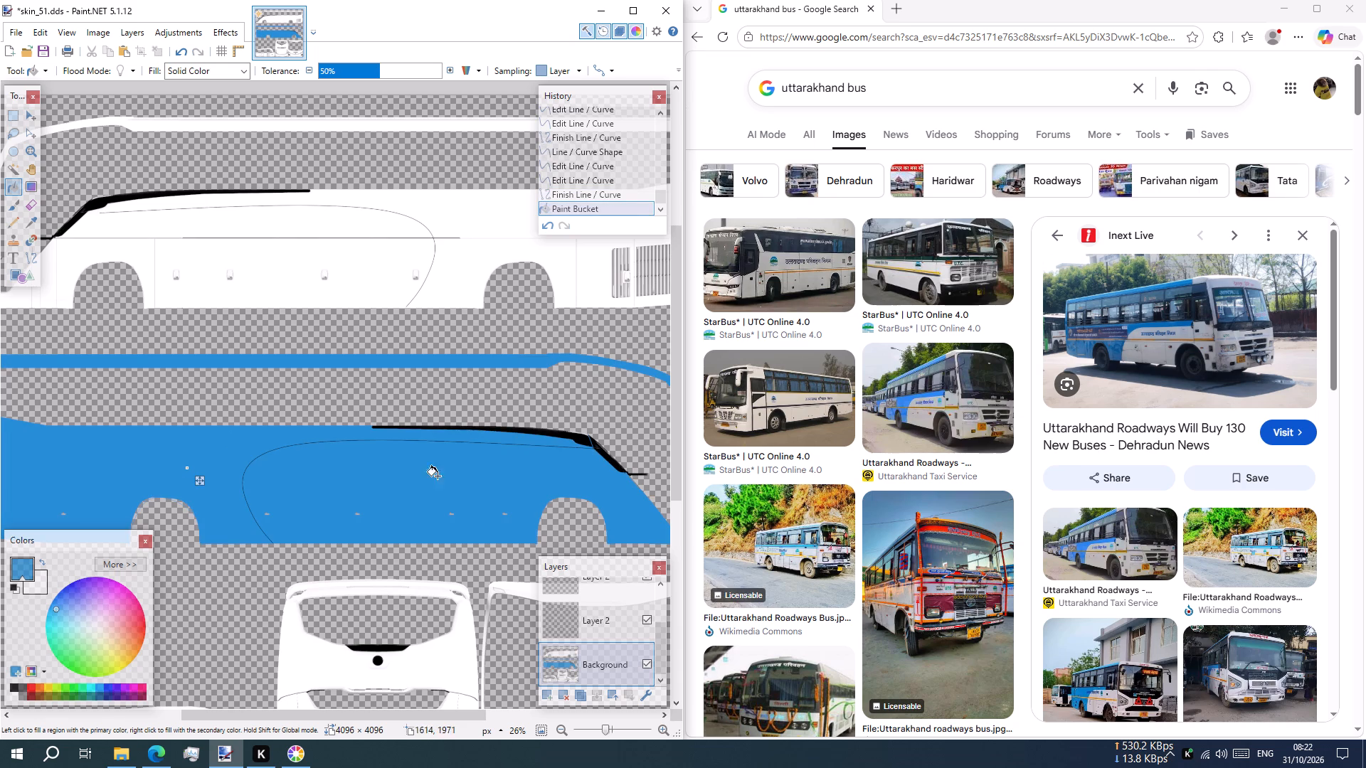
Fill the first bus side's white body with the same blue on the Background layer.
scroll(593, 479, down, 2)
ctrl+scroll(414, 435, down, 2)
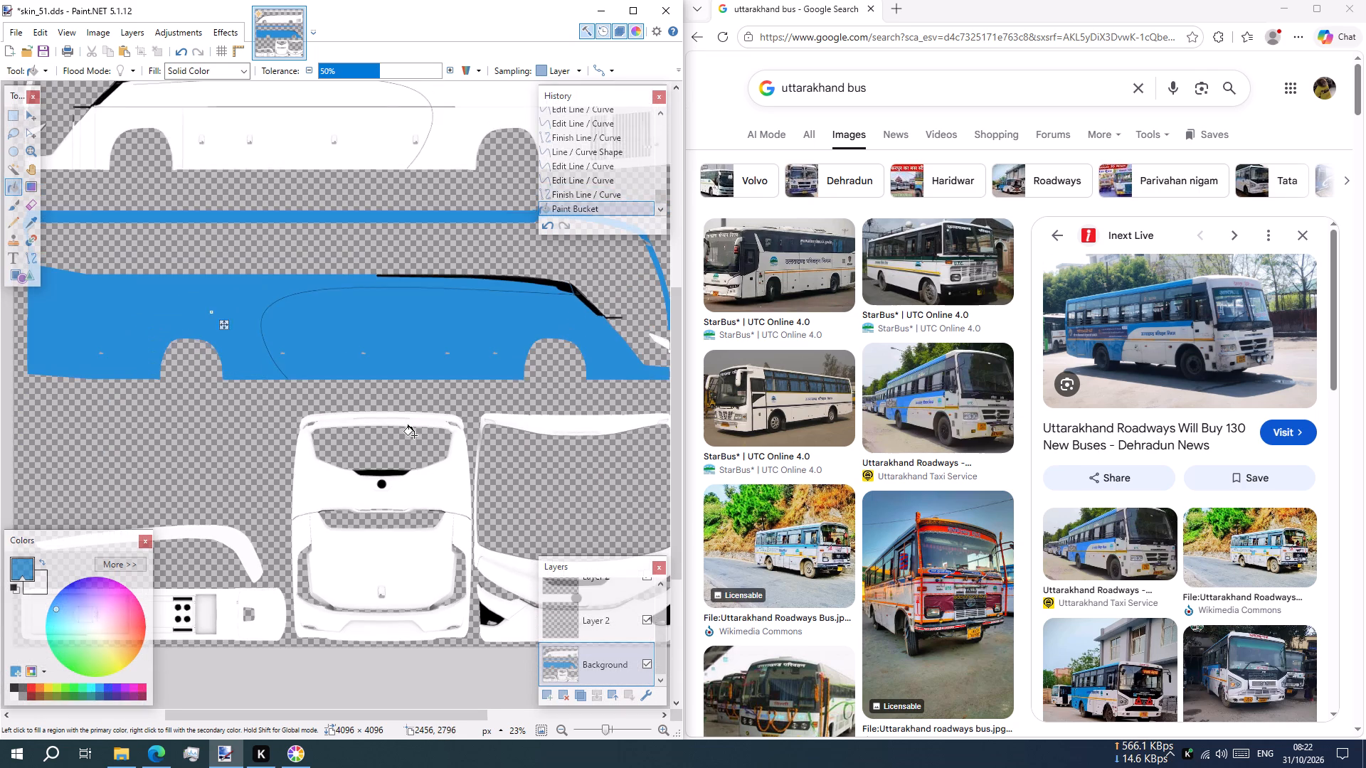
ctrl+scroll(414, 435, down, 1)
scroll(404, 257, up, 2)
click(456, 328)
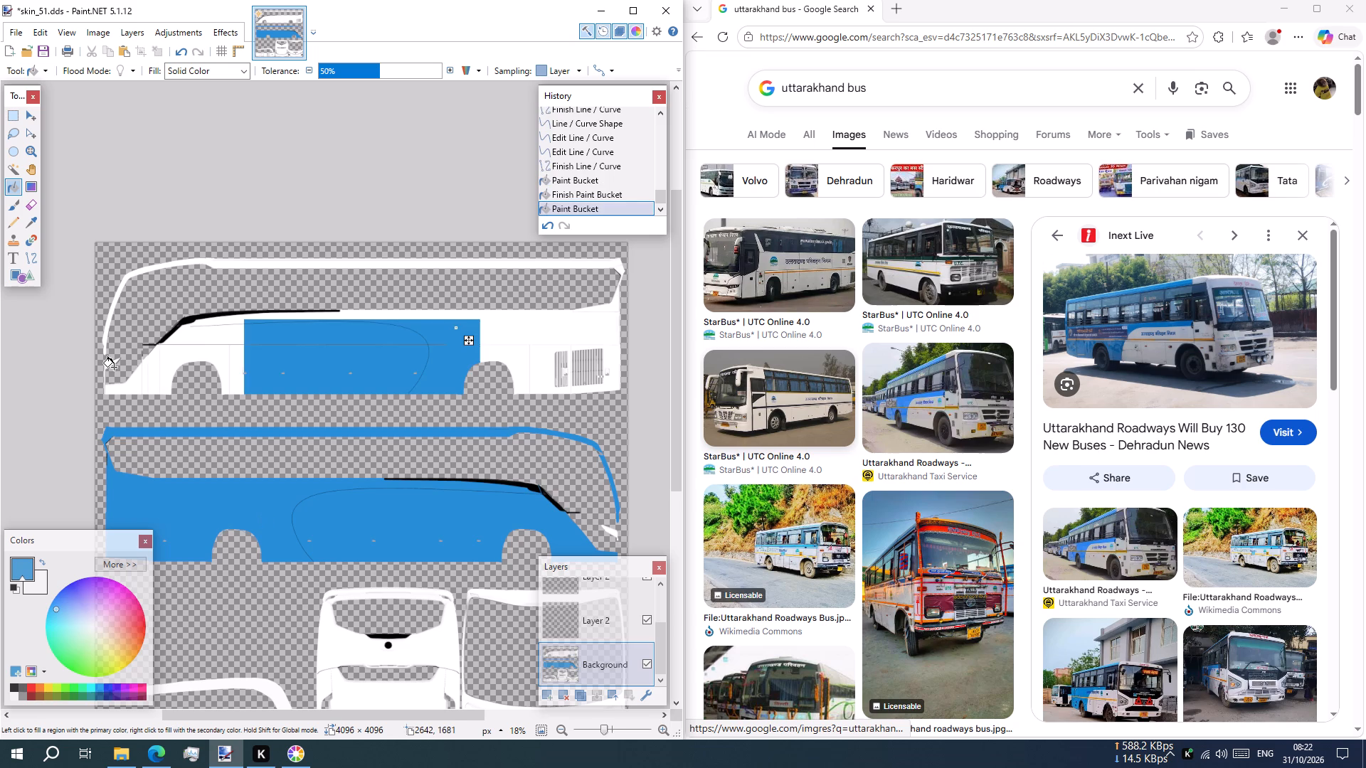
scroll(410, 370, down, 1)
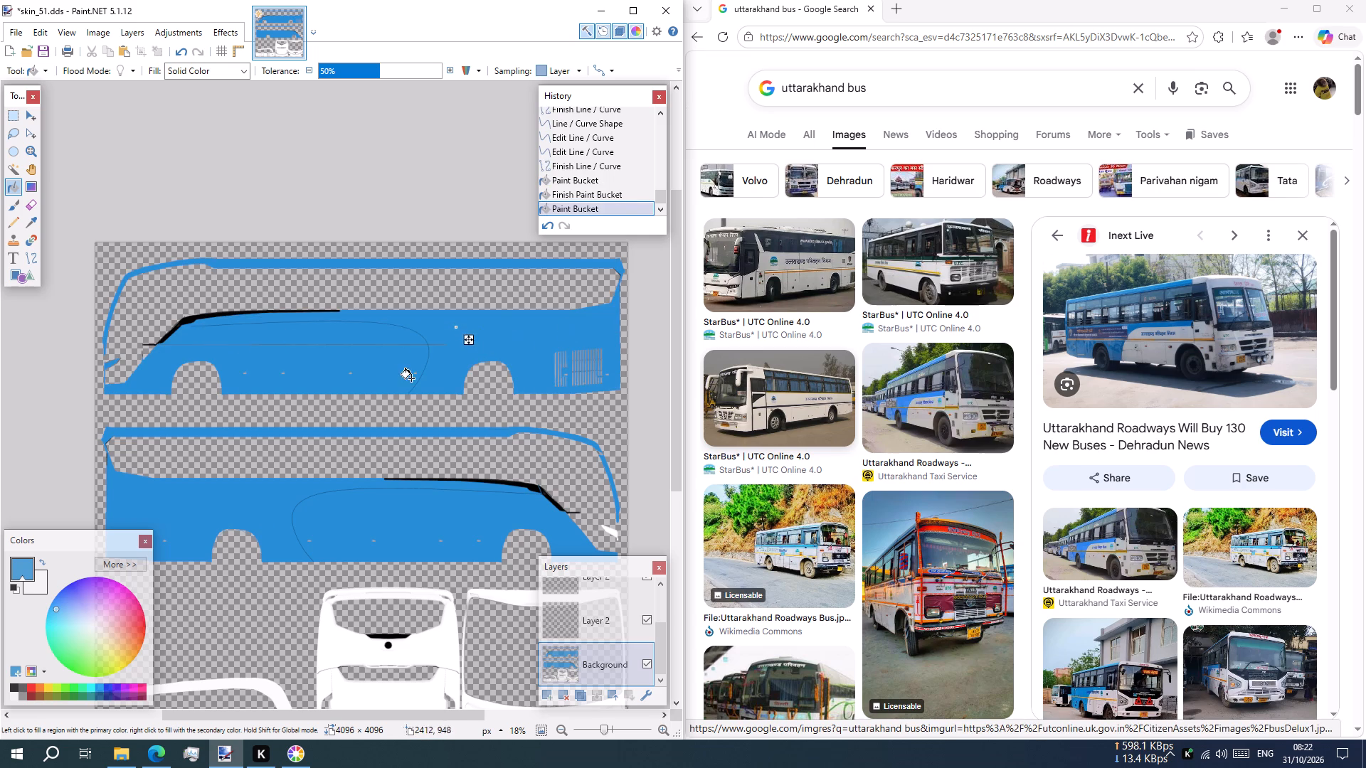
scroll(411, 378, down, 2)
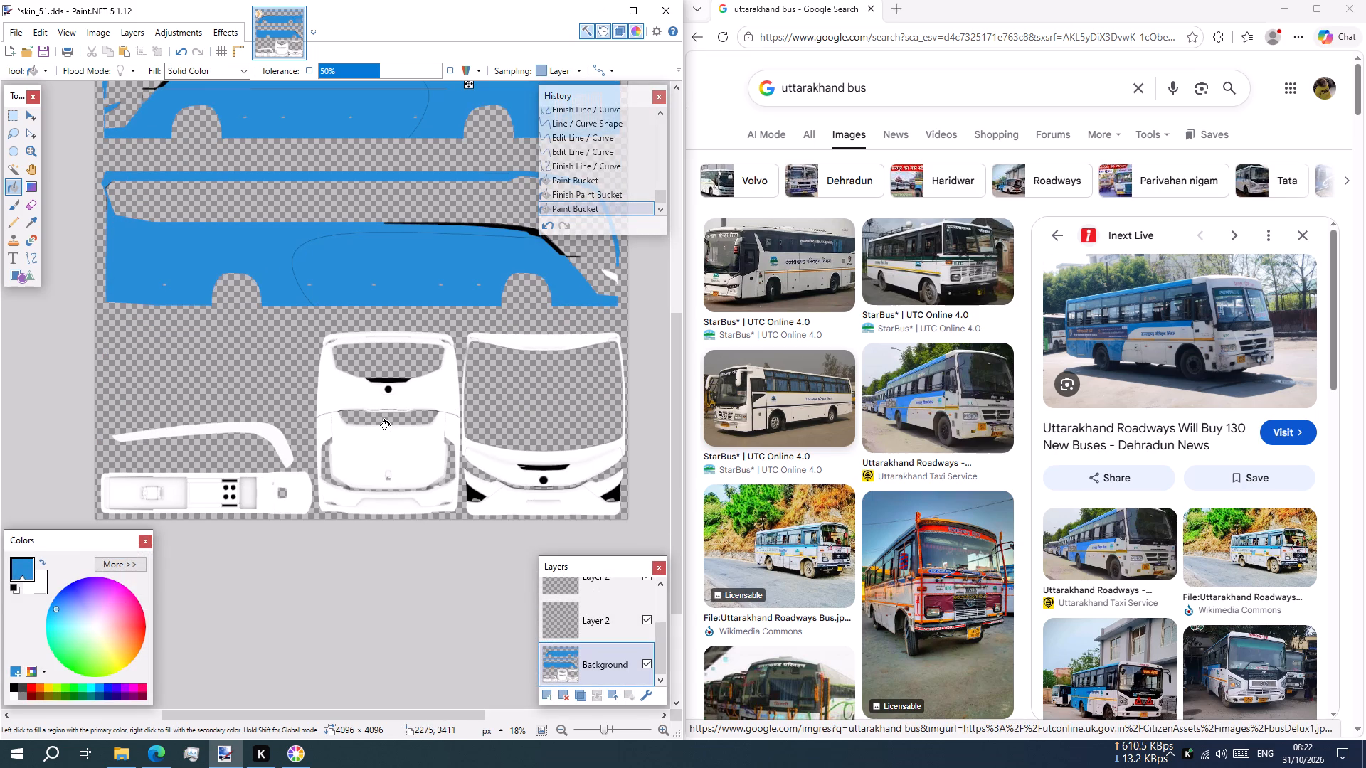
Examine the blue-filled bus sides, the unfilled front and rear parts, and the earlier entries in the edit history.
scroll(413, 410, up, 2)
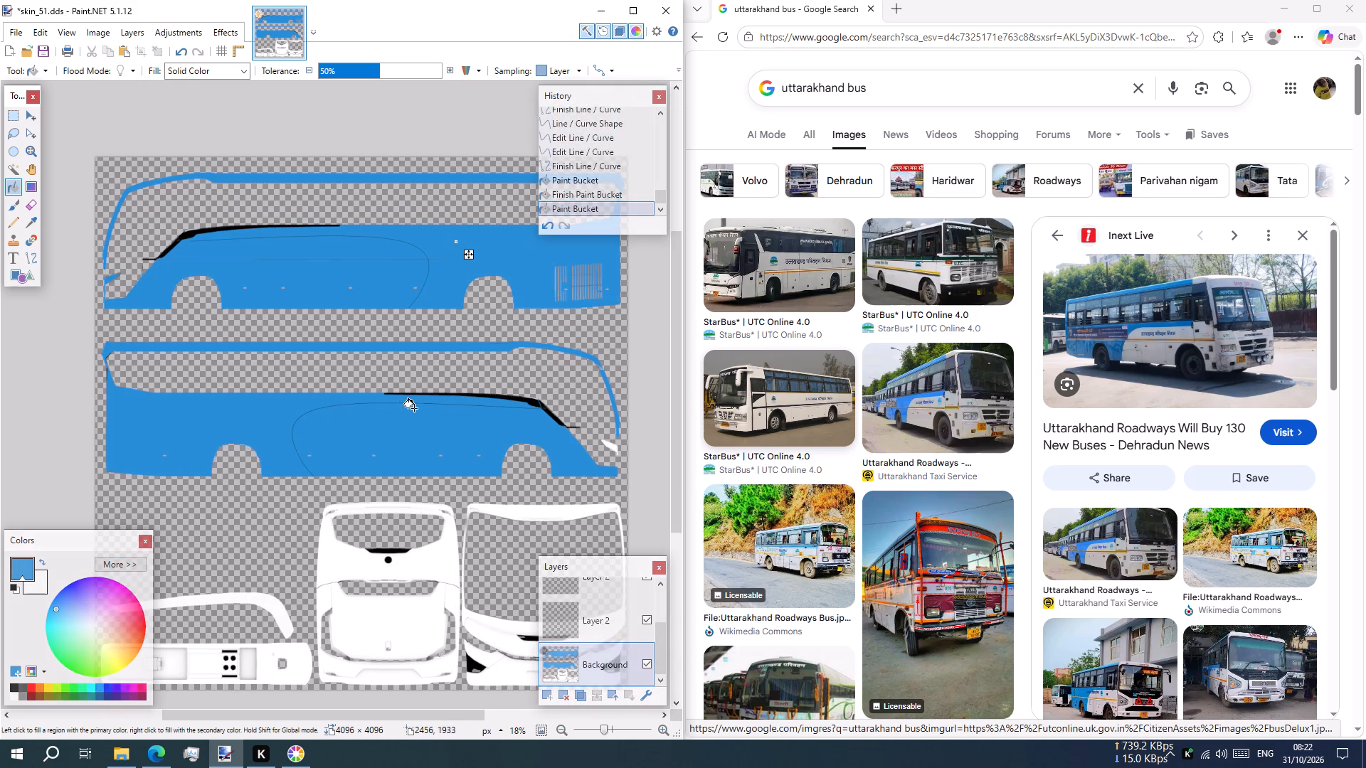
scroll(414, 407, down, 1)
scroll(317, 364, up, 1)
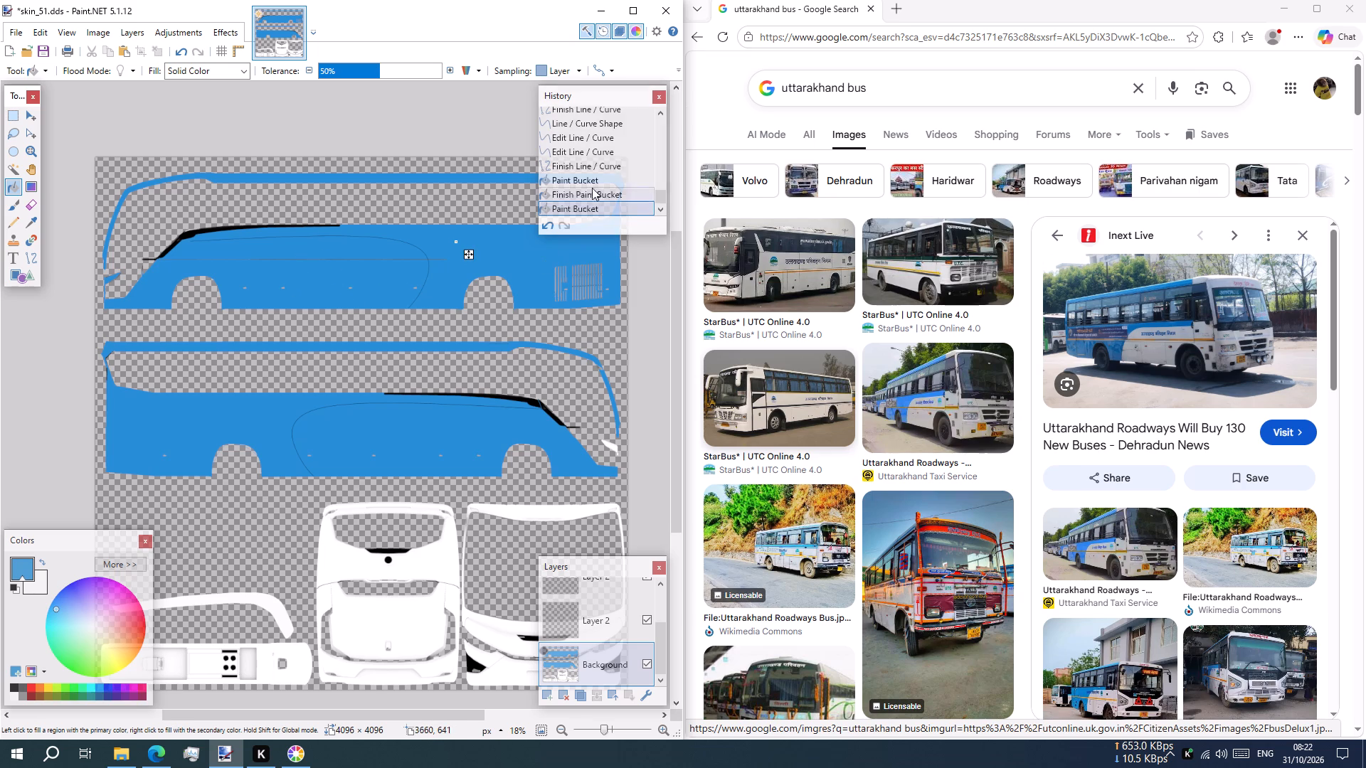
scroll(590, 177, up, 11)
scroll(590, 177, down, 2)
scroll(590, 177, up, 4)
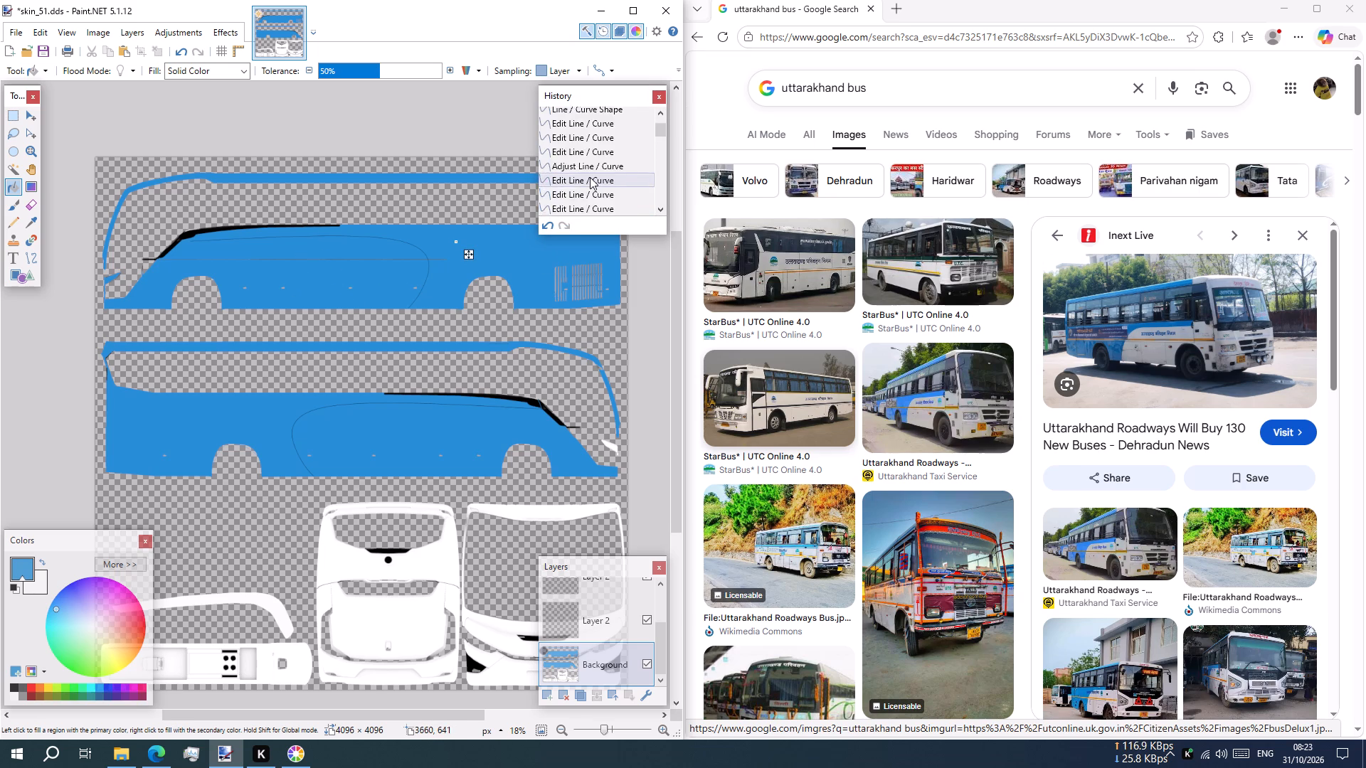
scroll(590, 177, up, 5)
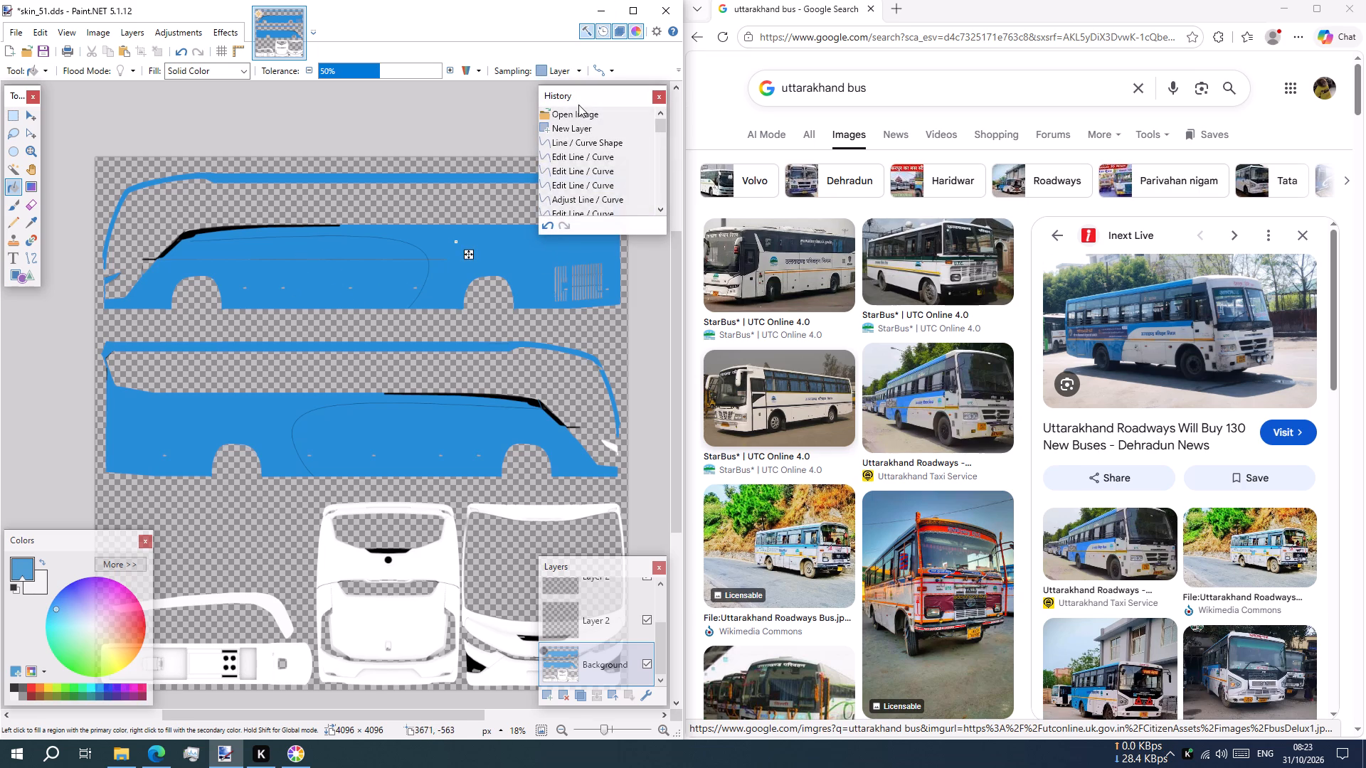
scroll(583, 213, down, 2)
scroll(475, 346, down, 3)
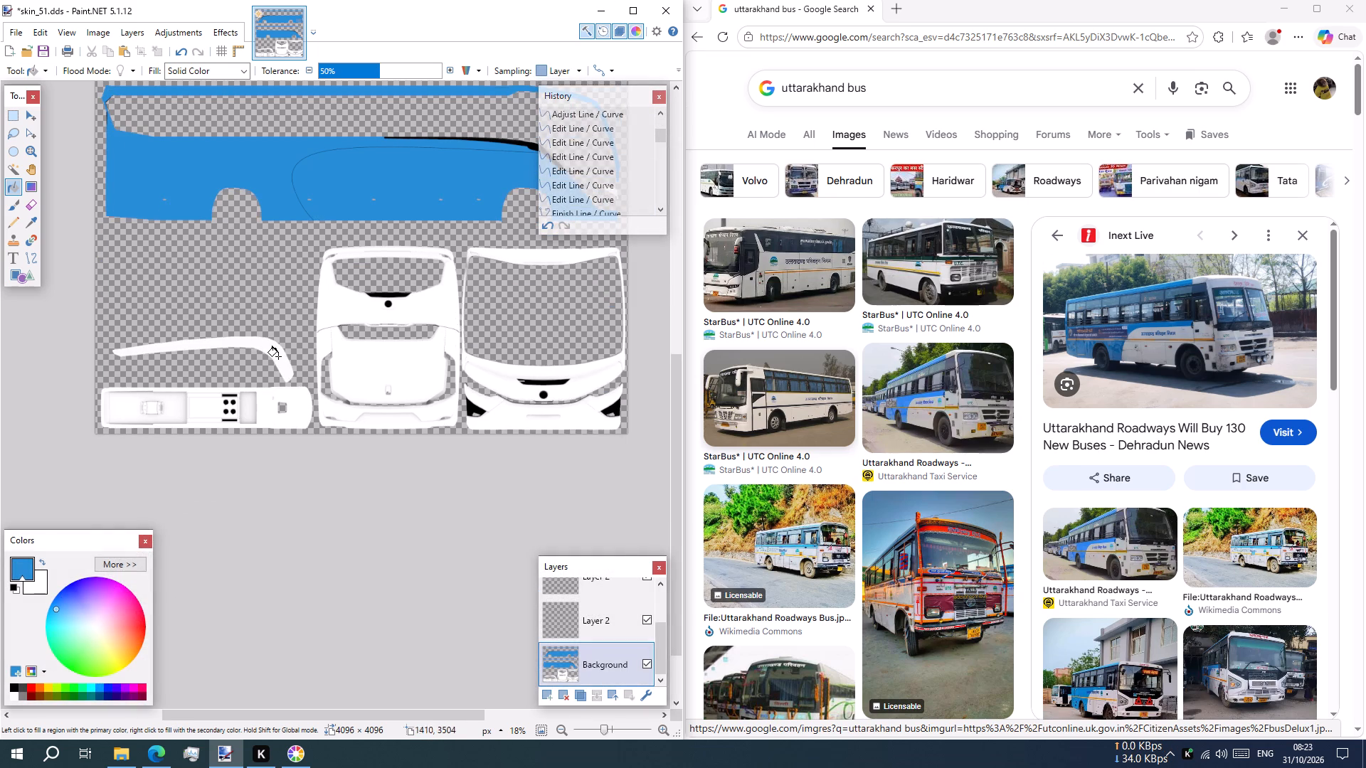
scroll(278, 356, up, 3)
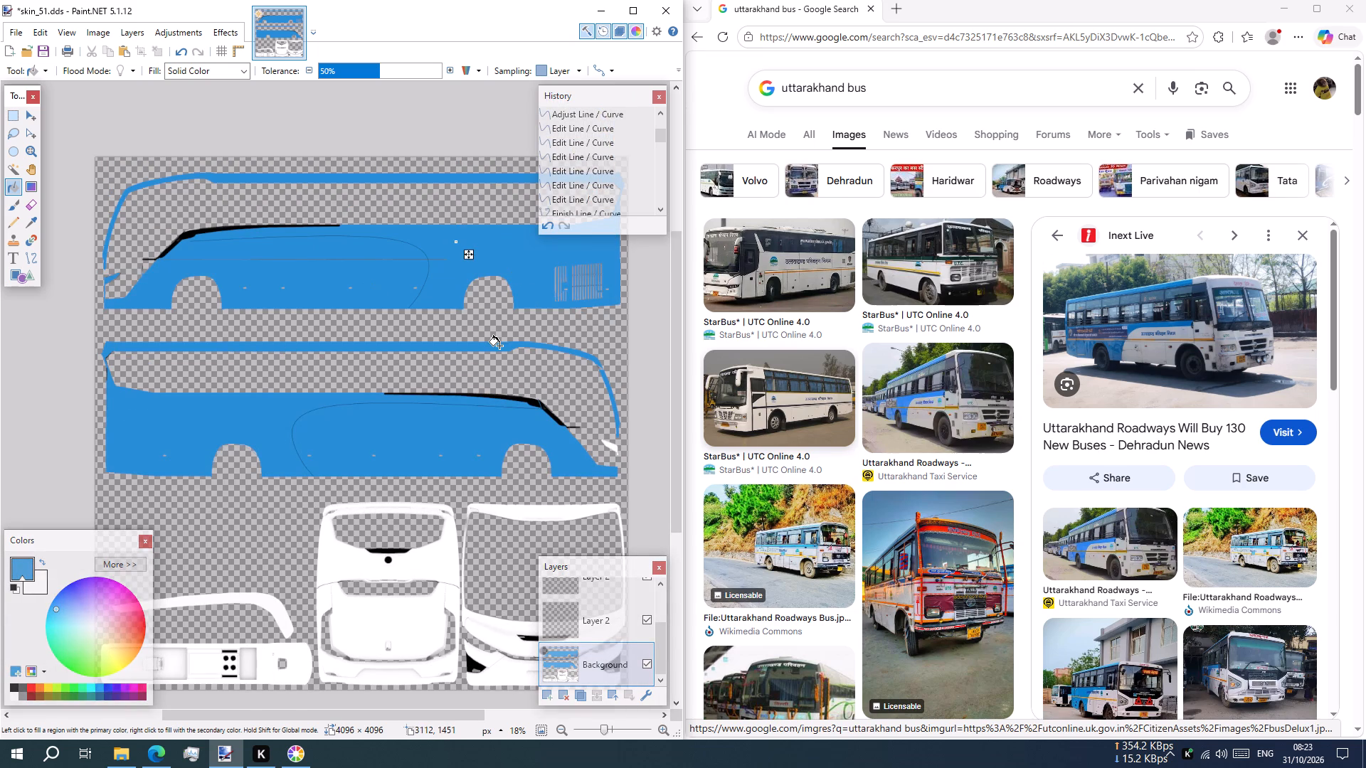
ctrl+scroll(499, 346, up, 3)
scroll(507, 329, up, 3)
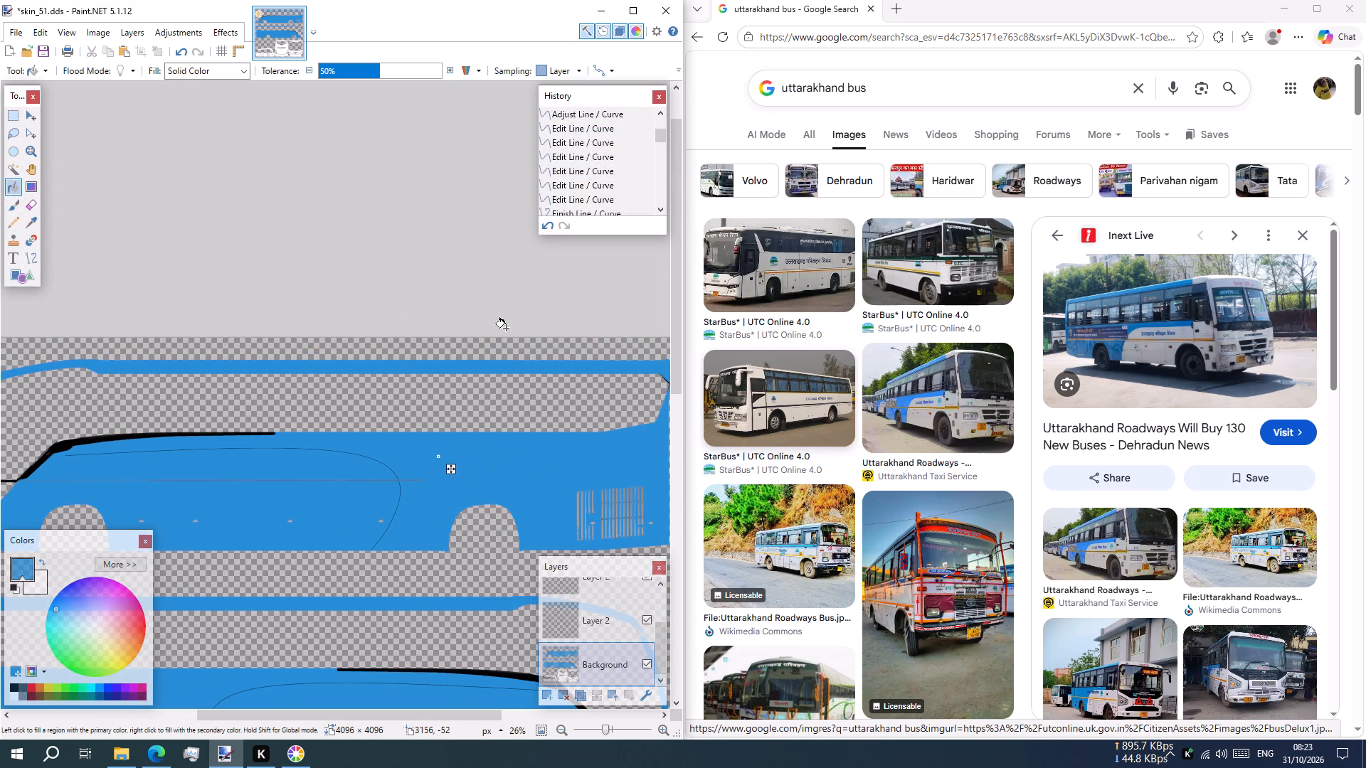
scroll(438, 226, up, 1)
scroll(438, 226, down, 3)
shift+scroll(438, 226, up, 1)
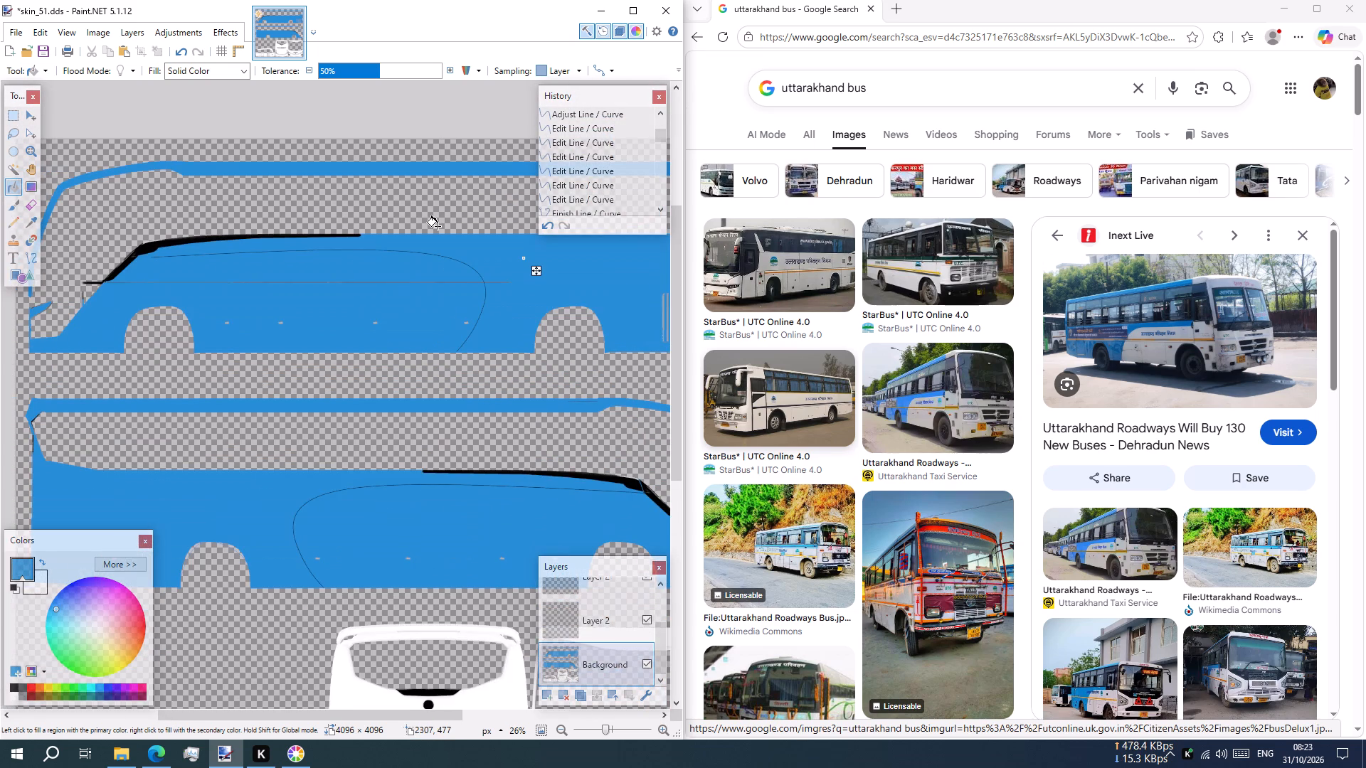
shift+scroll(386, 263, down, 1)
ctrl+scroll(389, 263, down, 1)
scroll(402, 366, up, 1)
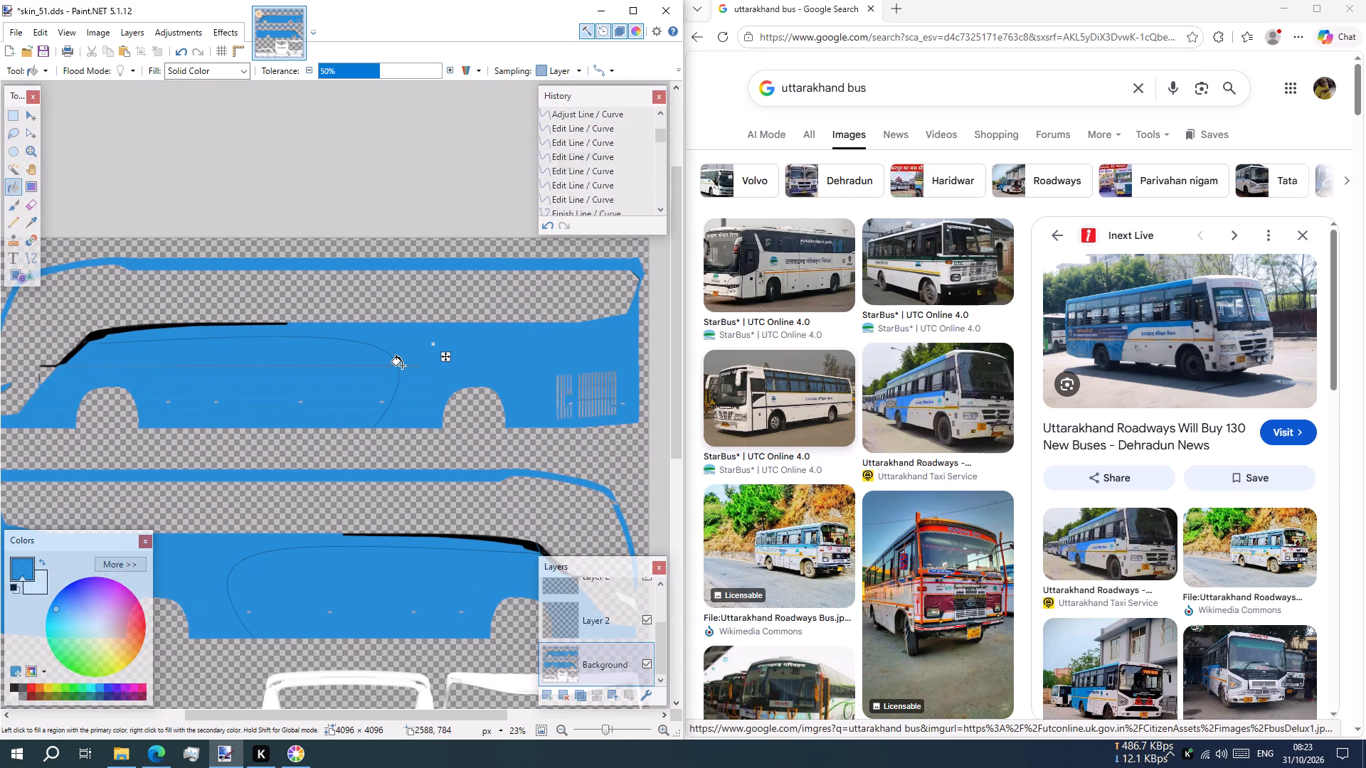
Roll the edit history back to the first Adjust Line / Curve entry, undoing the fills and later outline work.
drag(664, 133, 659, 102)
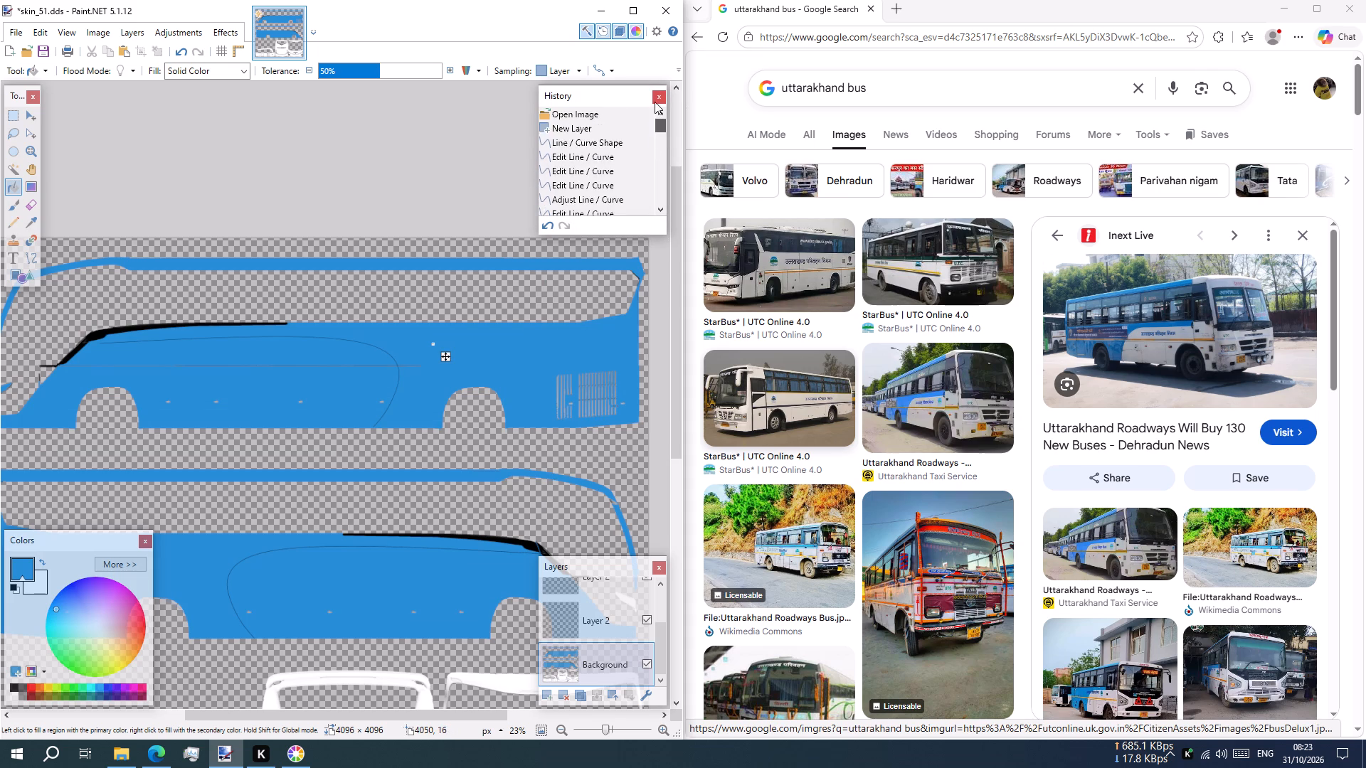
scroll(275, 531, down, 3)
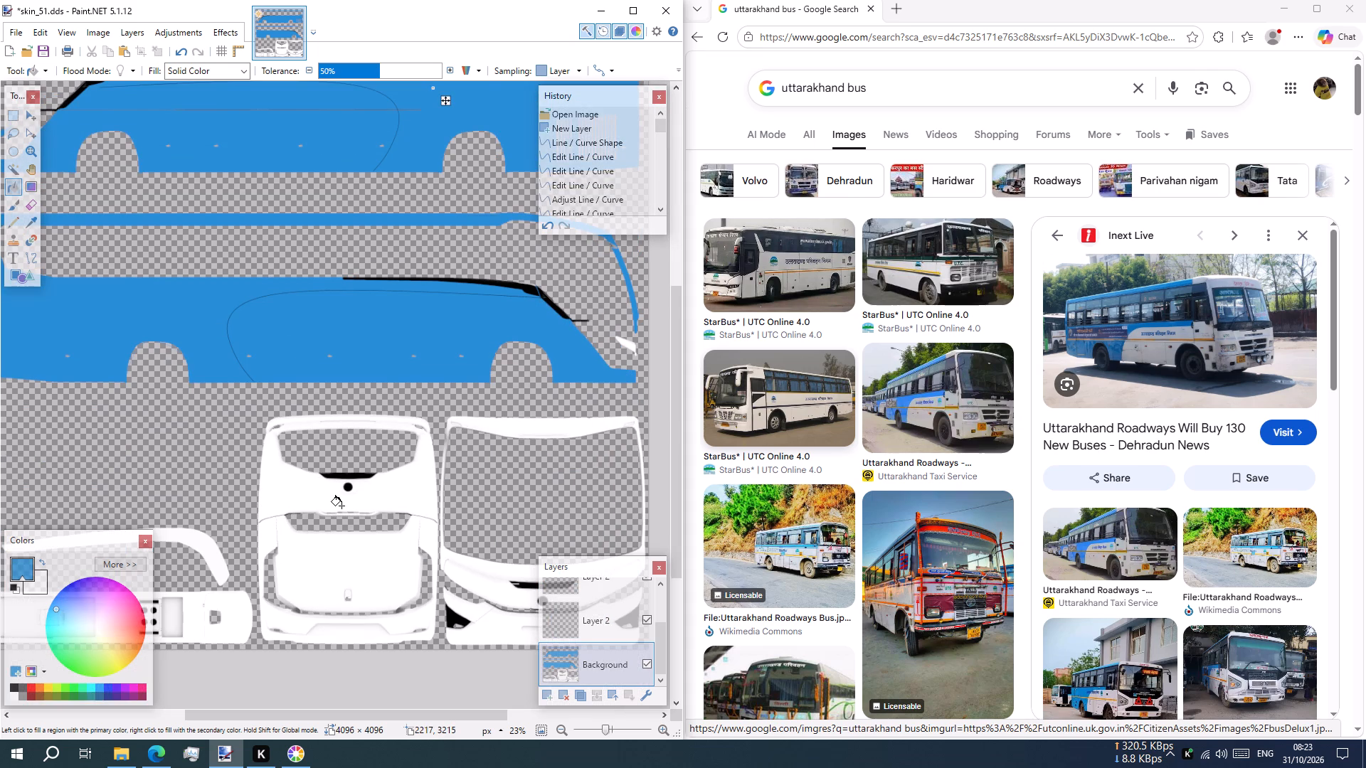
scroll(344, 503, down, 1)
scroll(344, 503, up, 5)
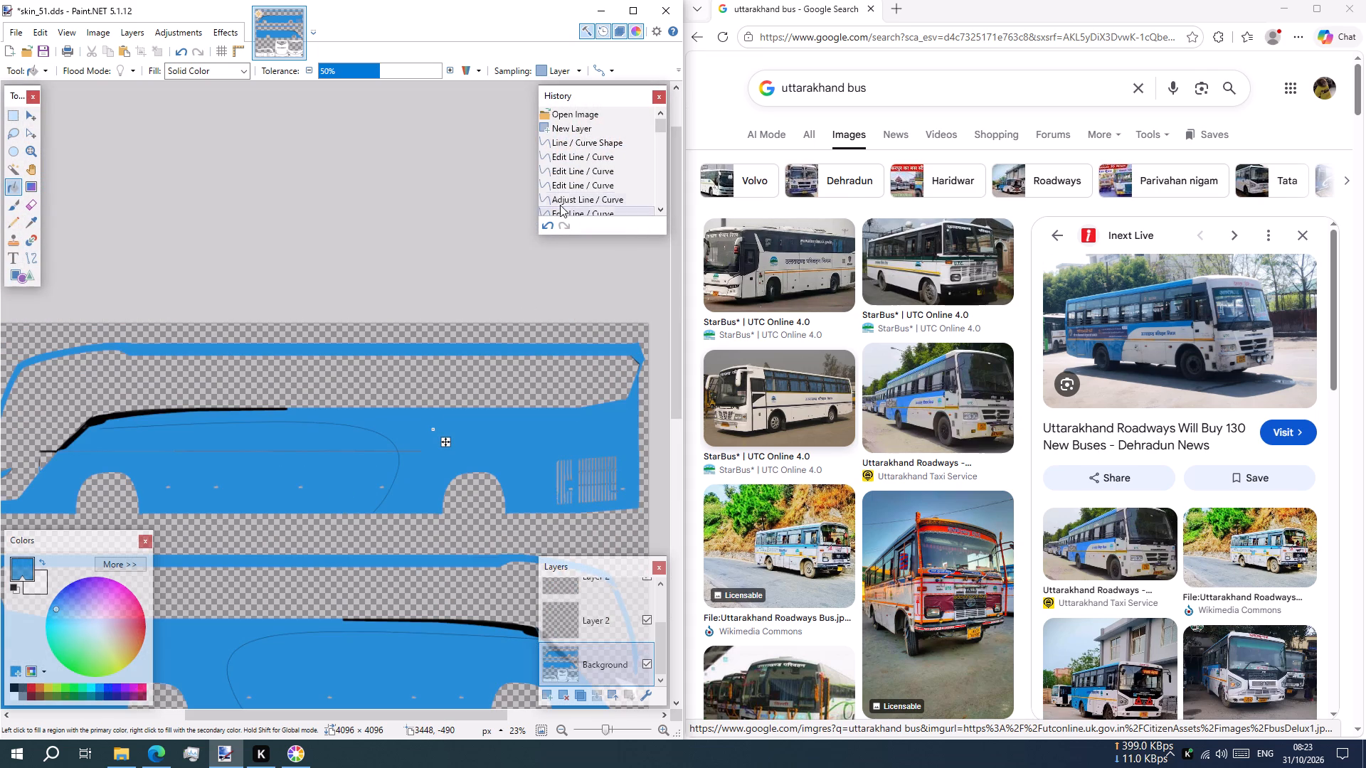
click(566, 199)
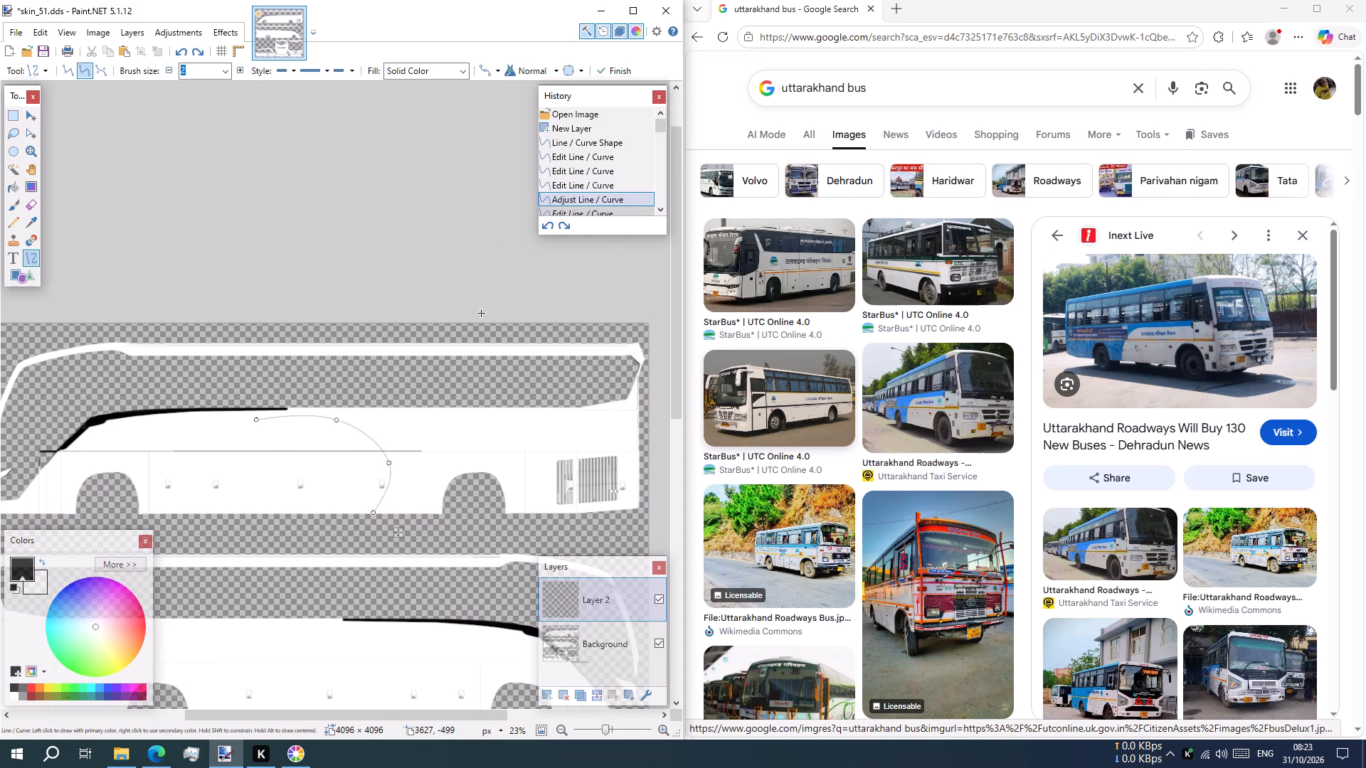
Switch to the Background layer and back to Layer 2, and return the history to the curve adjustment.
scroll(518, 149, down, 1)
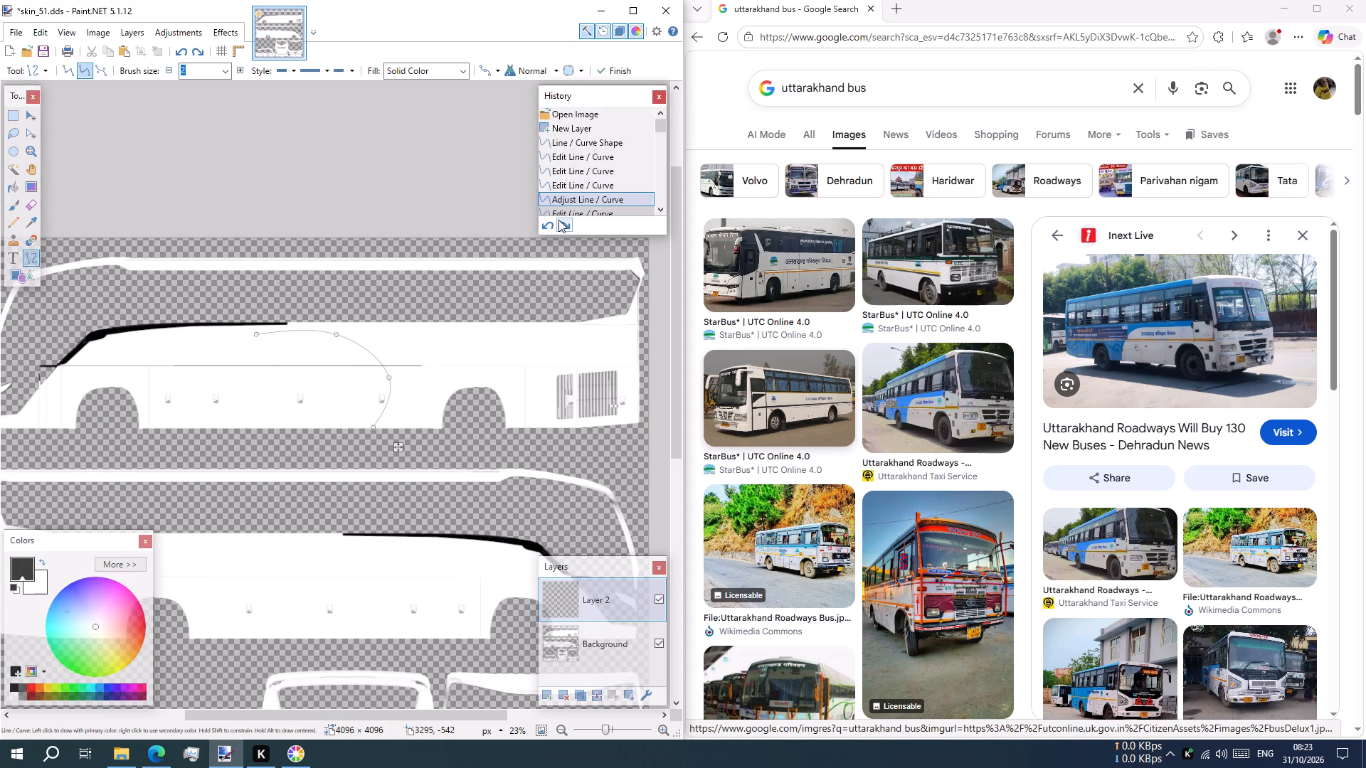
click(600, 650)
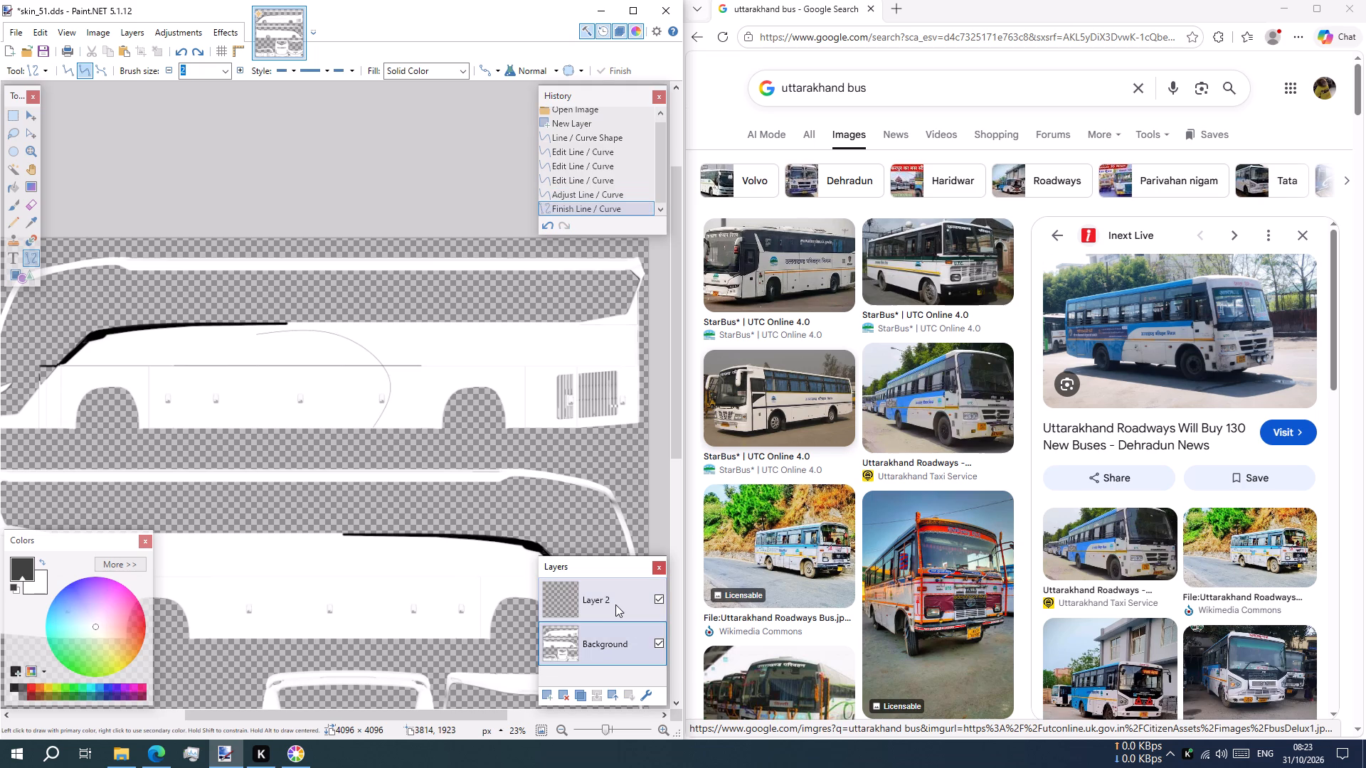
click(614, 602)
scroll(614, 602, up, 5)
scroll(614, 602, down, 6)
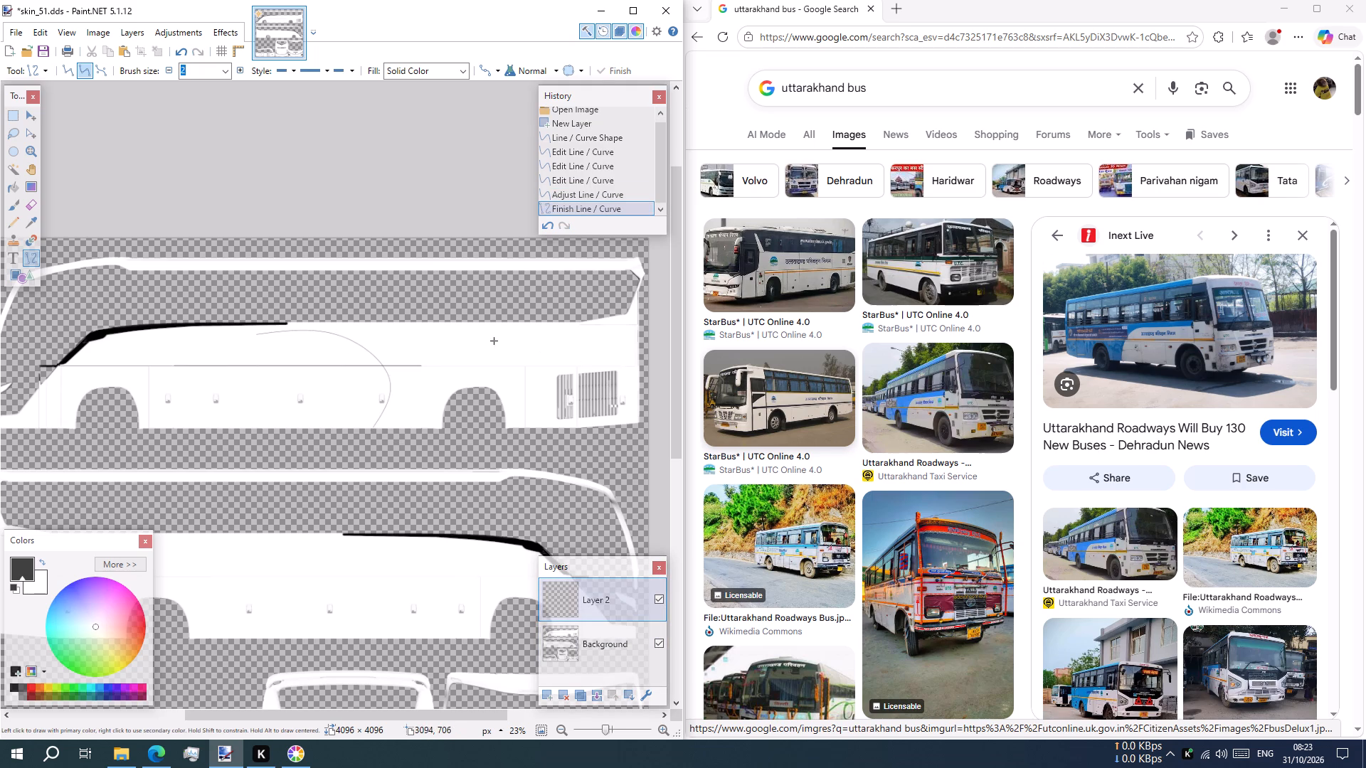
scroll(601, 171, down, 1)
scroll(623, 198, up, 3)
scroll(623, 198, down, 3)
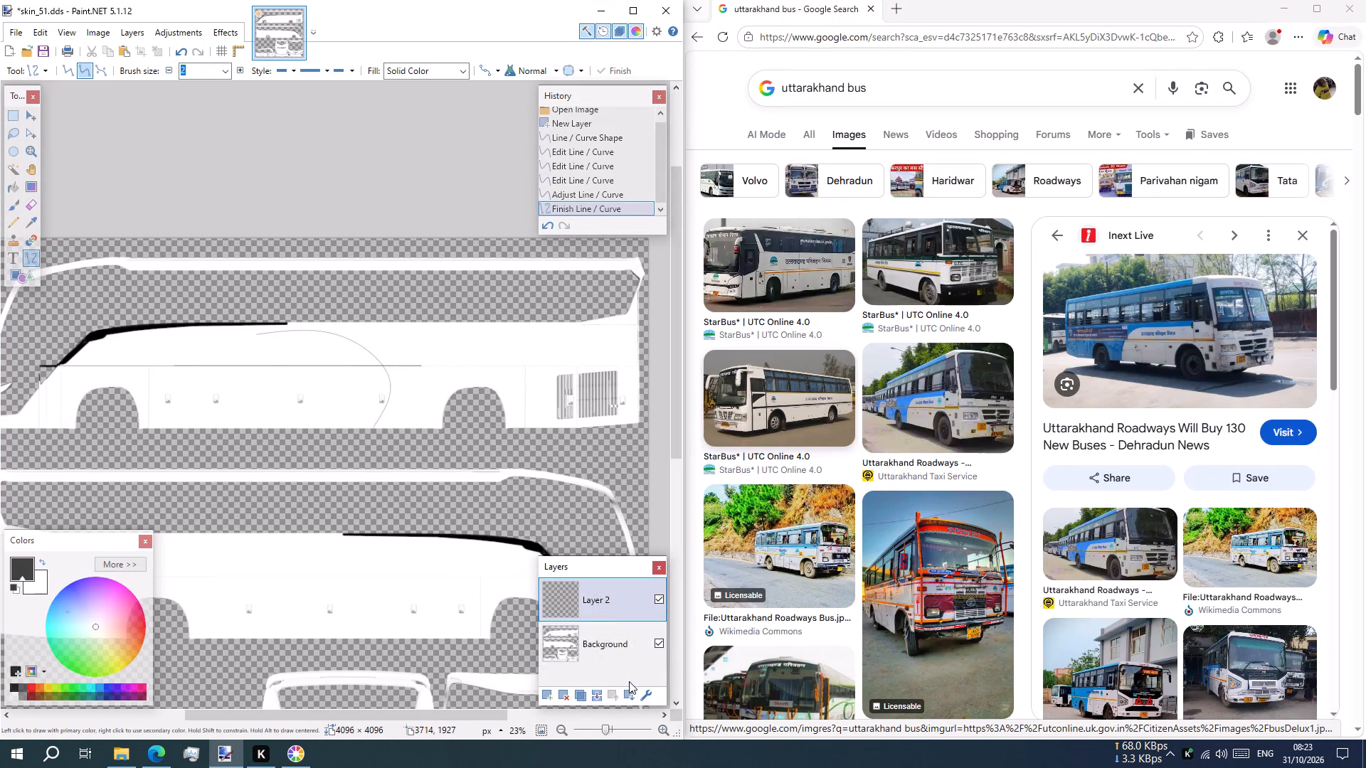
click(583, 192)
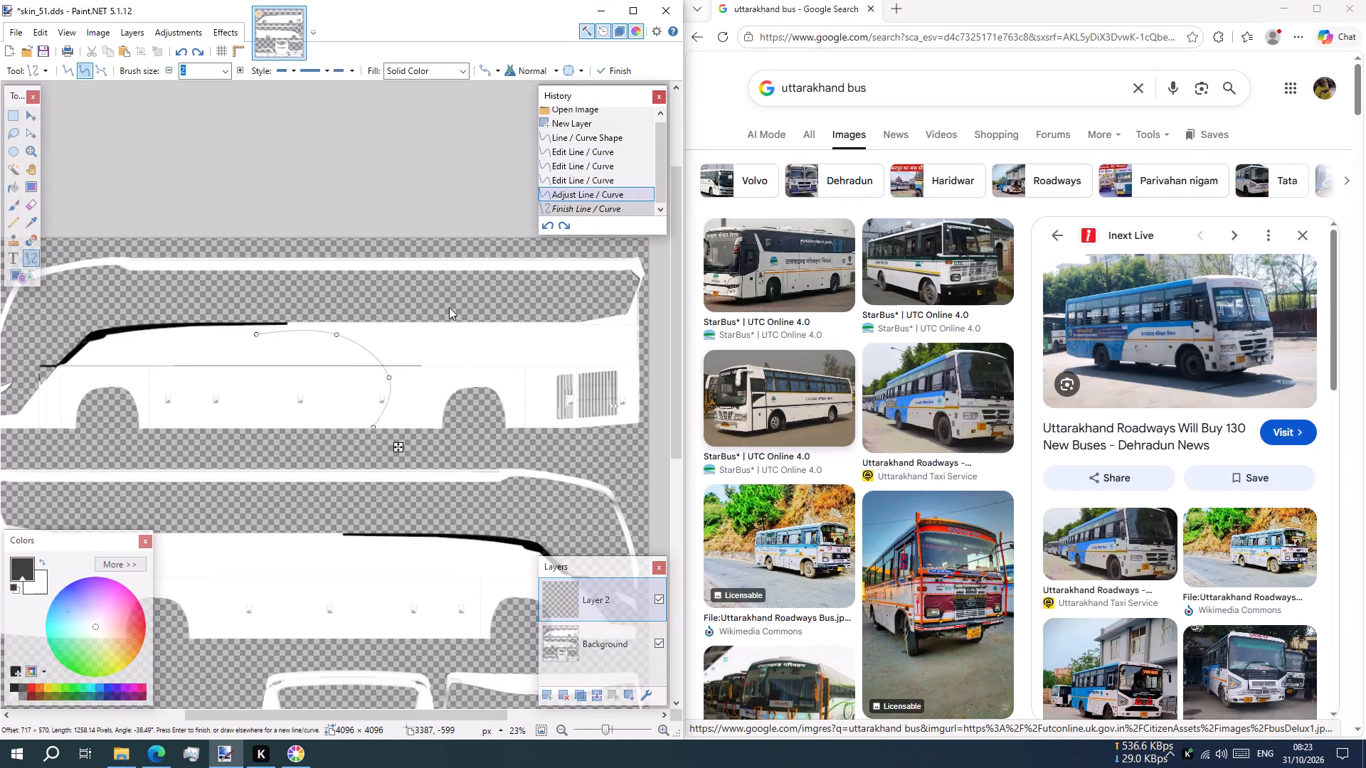
Examine the white bus template and the course of the editable curve on the first bus side.
ctrl+scroll(290, 365, up, 4)
scroll(221, 318, up, 1)
shift+scroll(223, 318, down, 2)
shift+scroll(226, 318, up, 2)
ctrl+scroll(226, 318, down, 5)
shift+scroll(261, 392, down, 2)
shift+scroll(261, 392, up, 4)
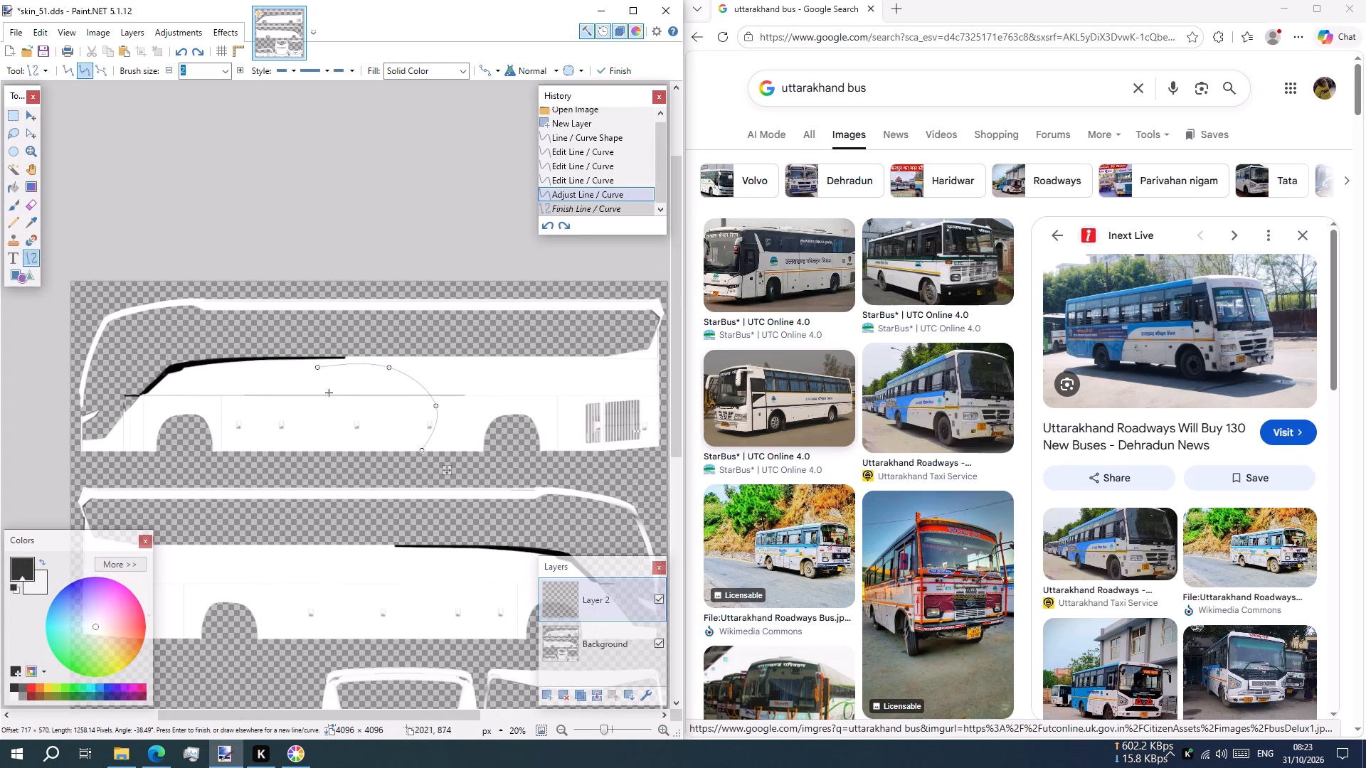
shift+scroll(337, 373, down, 2)
shift+scroll(337, 373, up, 1)
scroll(337, 373, down, 3)
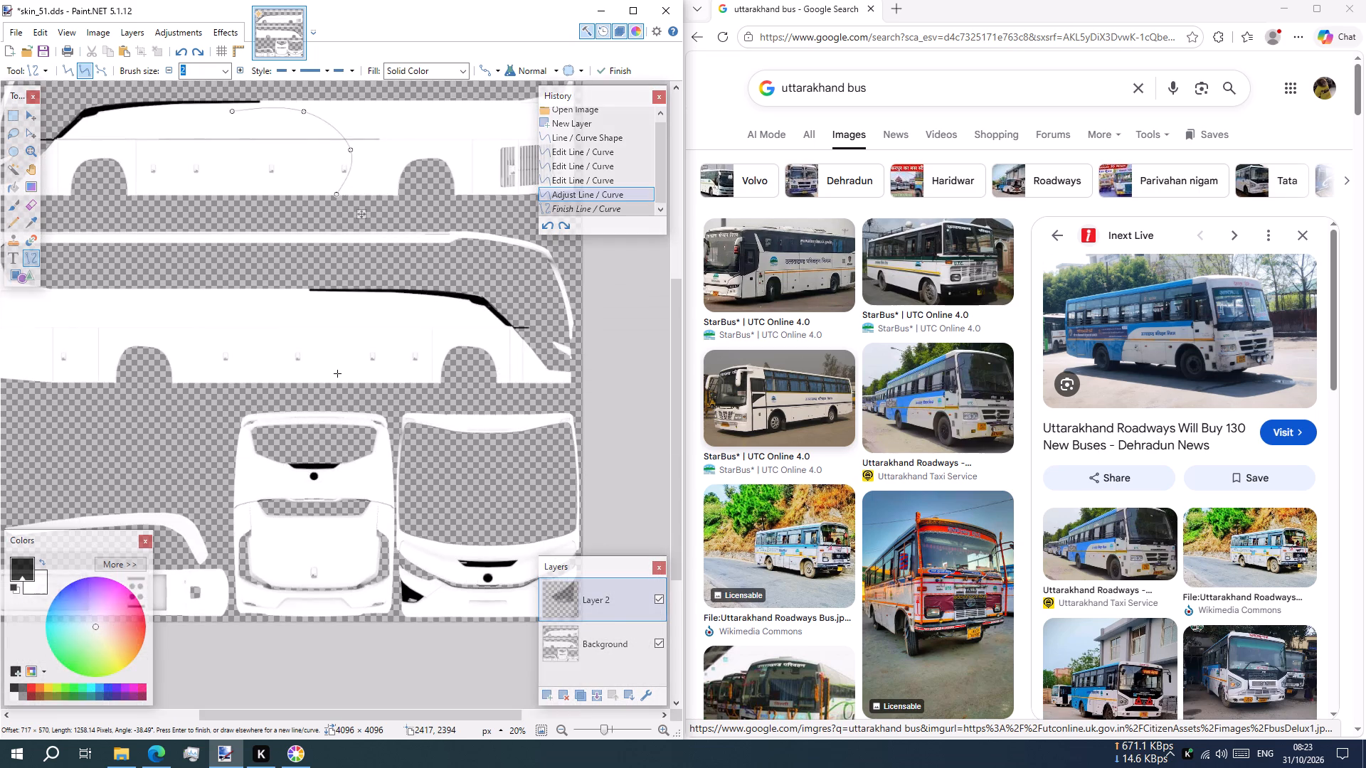
scroll(337, 373, up, 1)
shift+scroll(337, 373, down, 1)
shift+scroll(337, 373, up, 2)
shift+scroll(391, 326, up, 1)
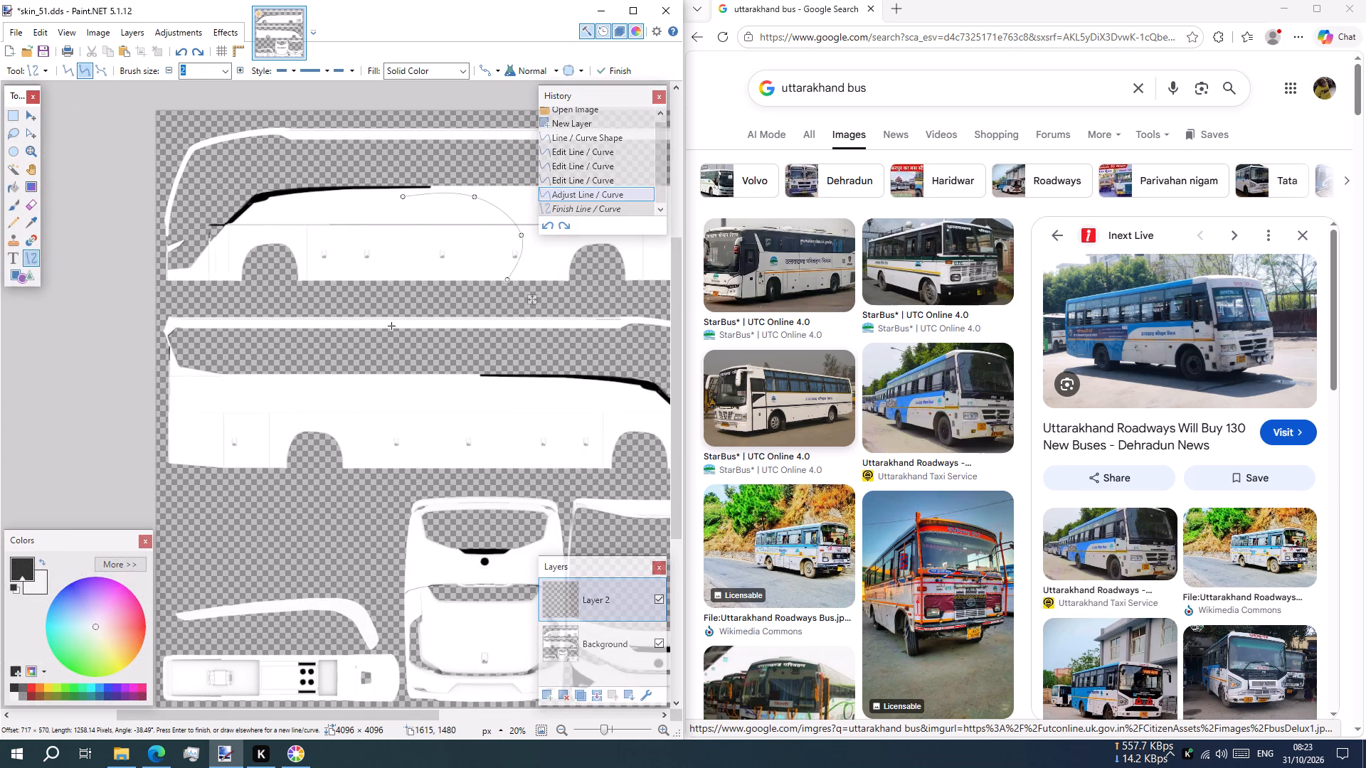
scroll(428, 304, up, 2)
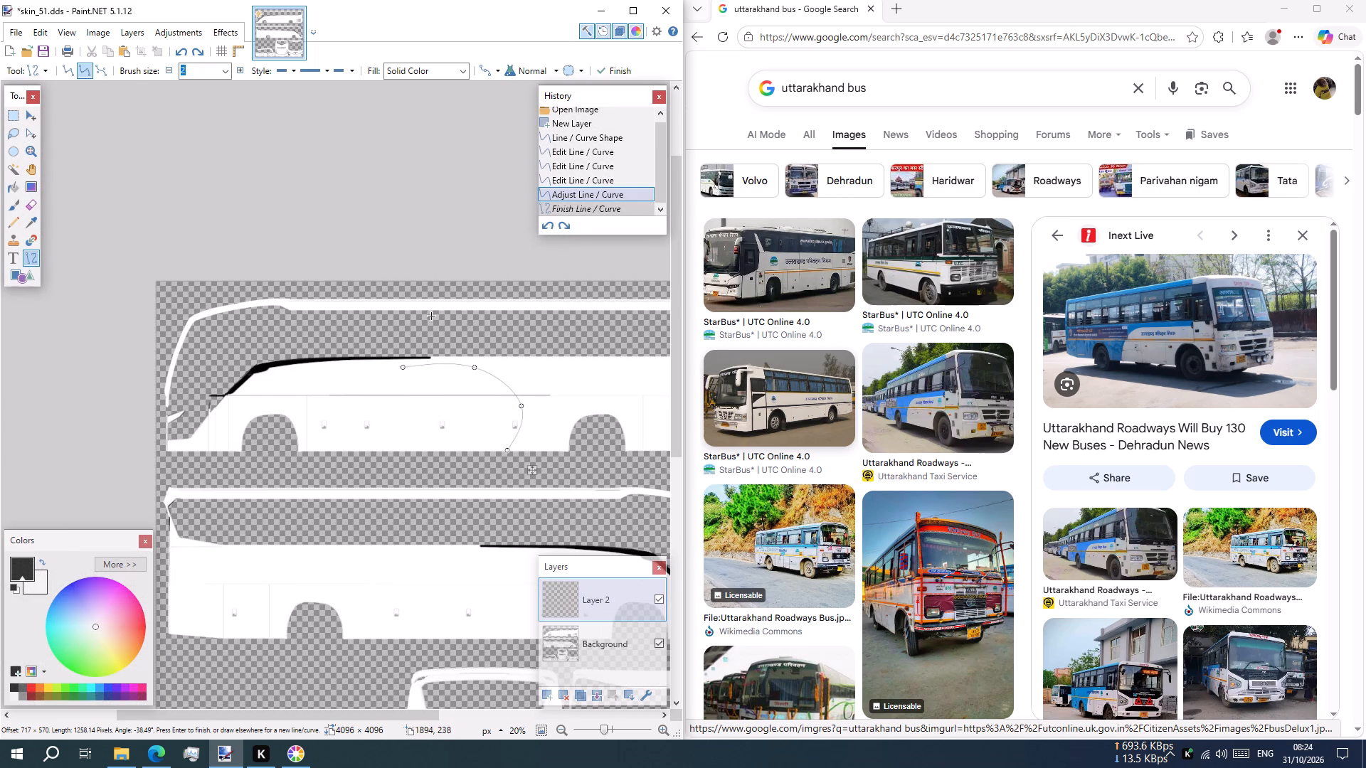
ctrl+scroll(393, 365, up, 1)
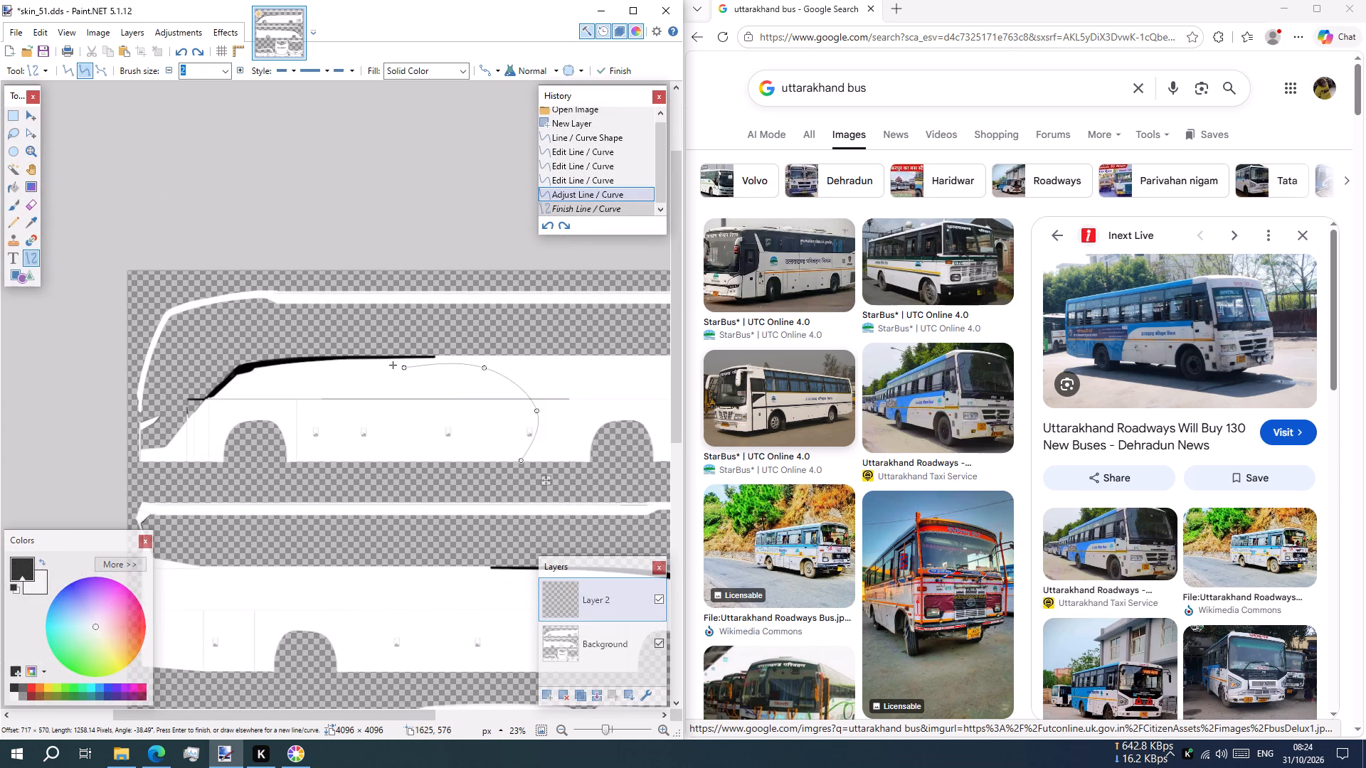
ctrl+scroll(393, 365, up, 2)
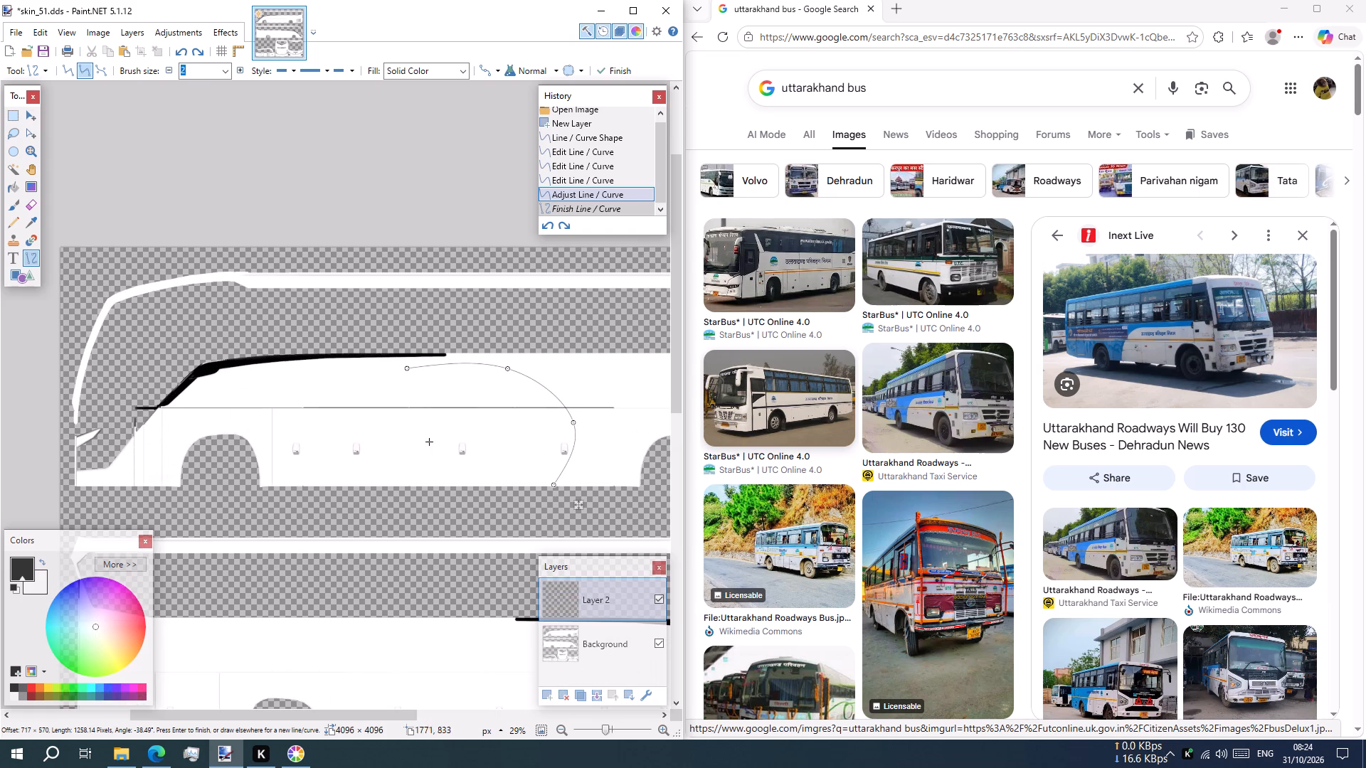
Roll the edit history back to the New Layer entry, removing the first bus side's curve.
click(611, 632)
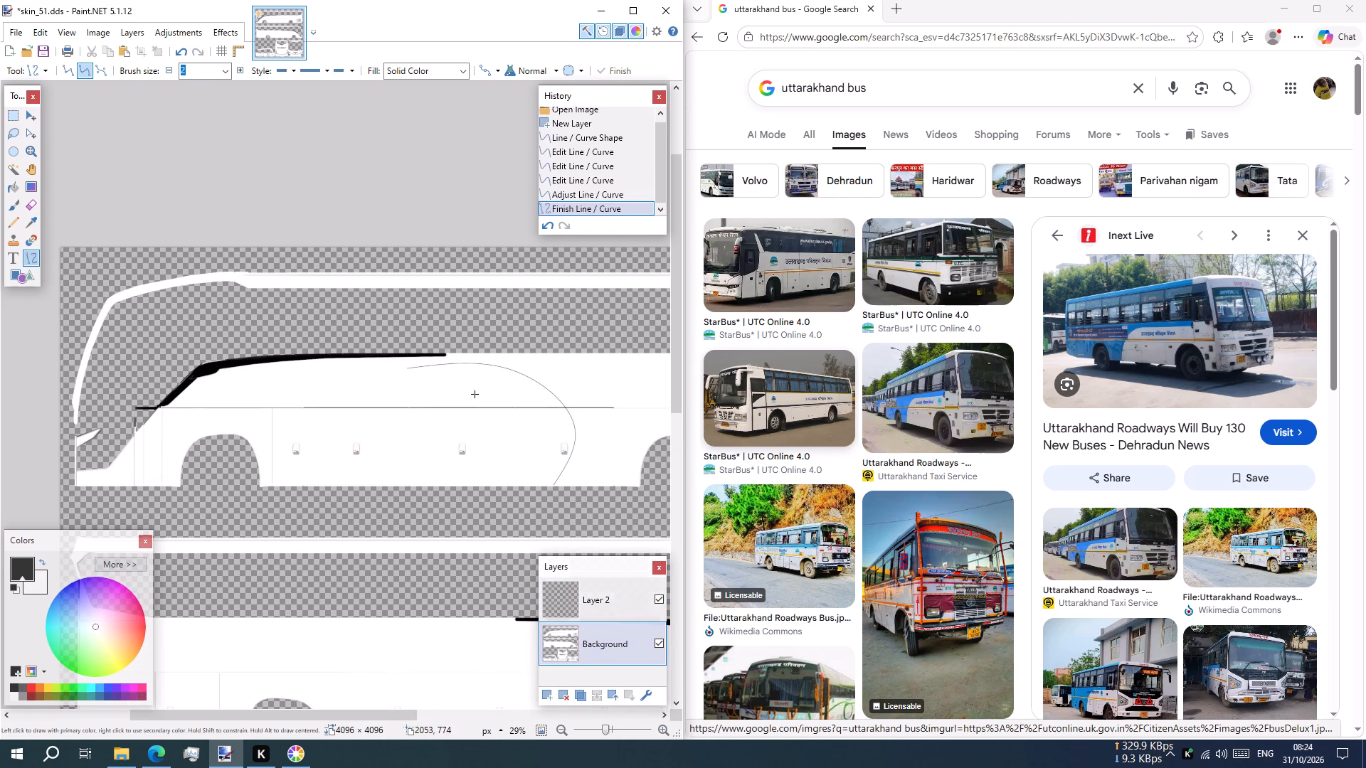
click(586, 191)
click(589, 174)
click(596, 132)
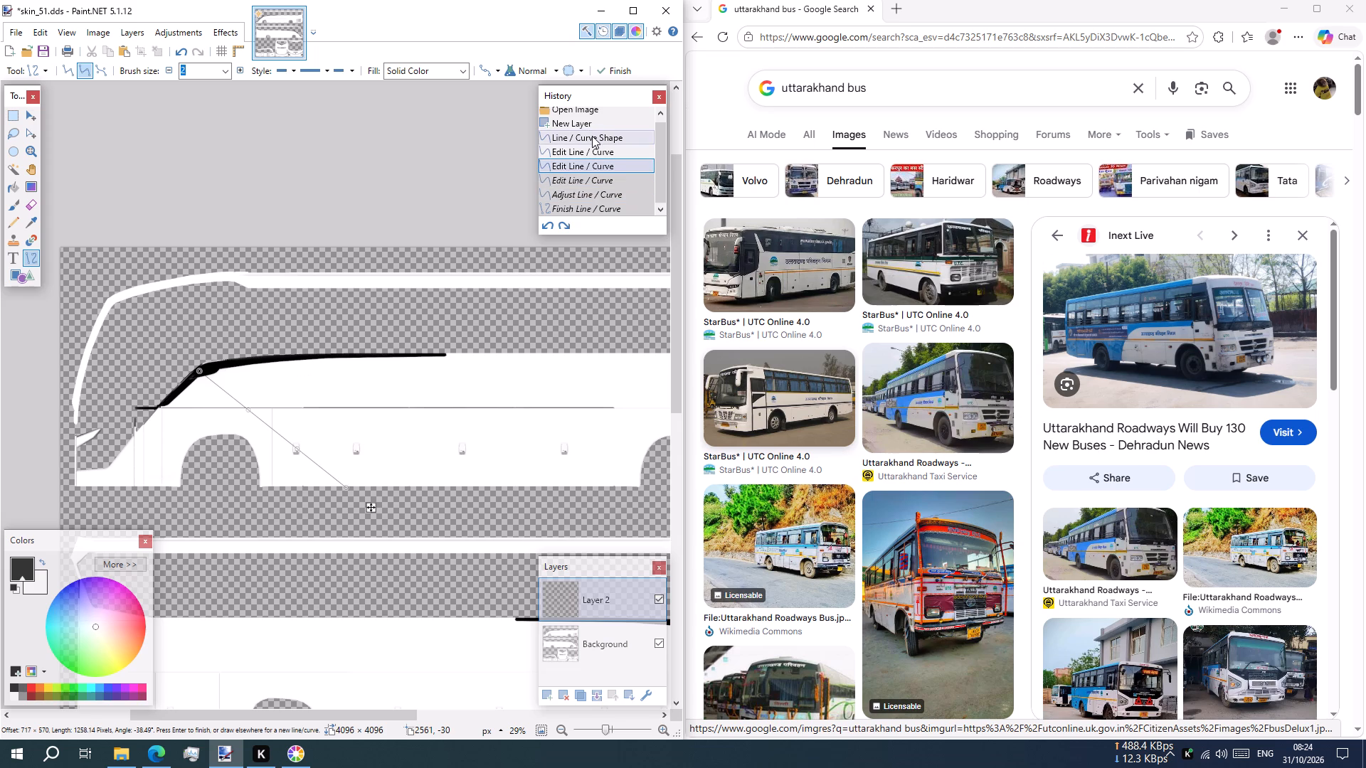
click(588, 121)
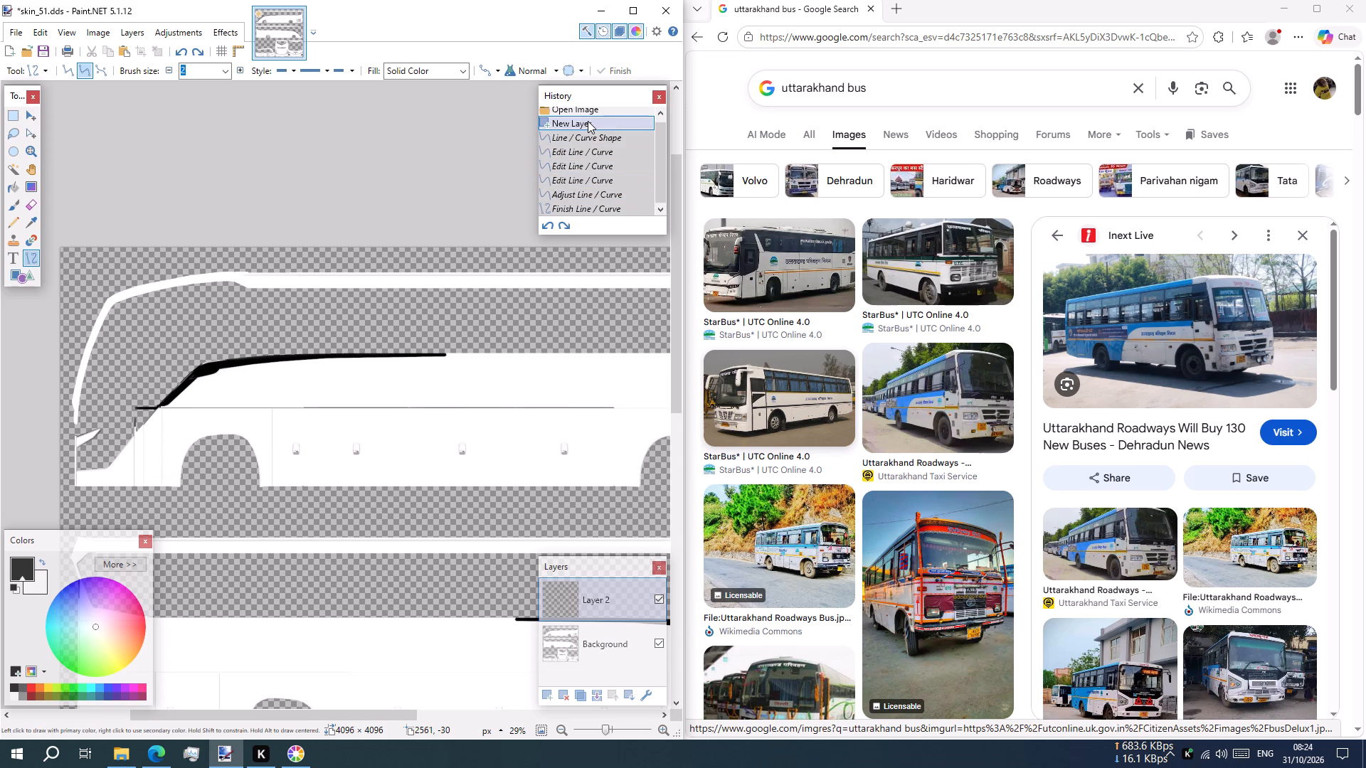
On the Background layer, draw a line about 1749 px long from the lower edge before the rear wheel arch to the front black window trim.
click(616, 633)
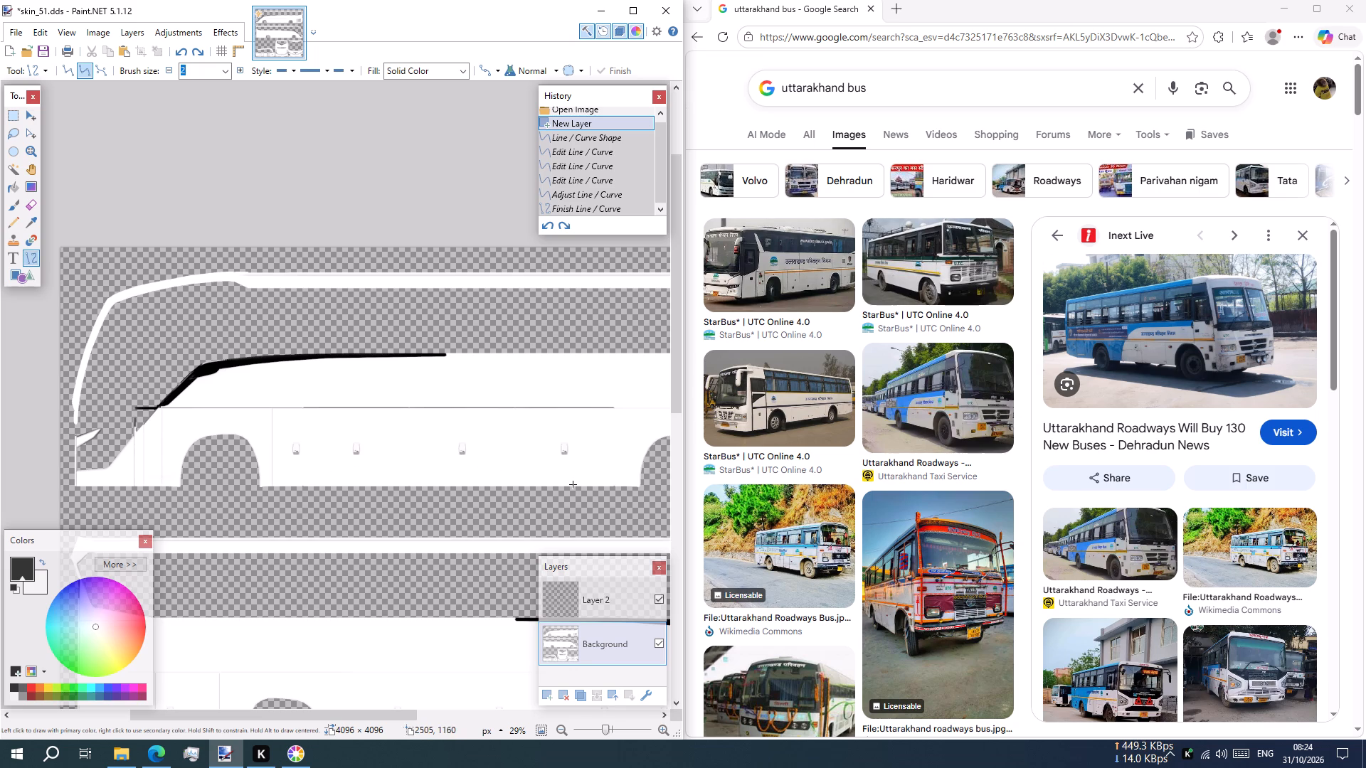
drag(581, 484, 581, 484)
drag(581, 484, 208, 375)
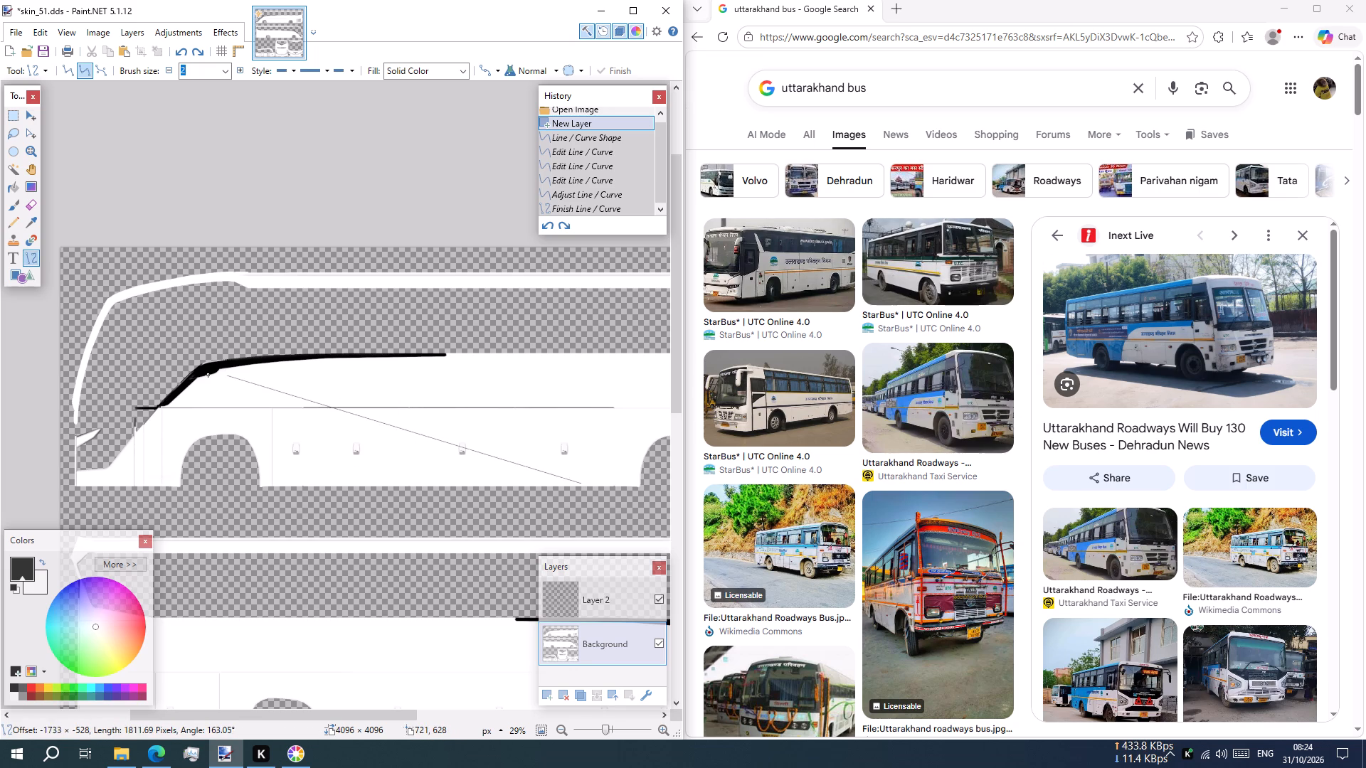
drag(208, 375, 199, 369)
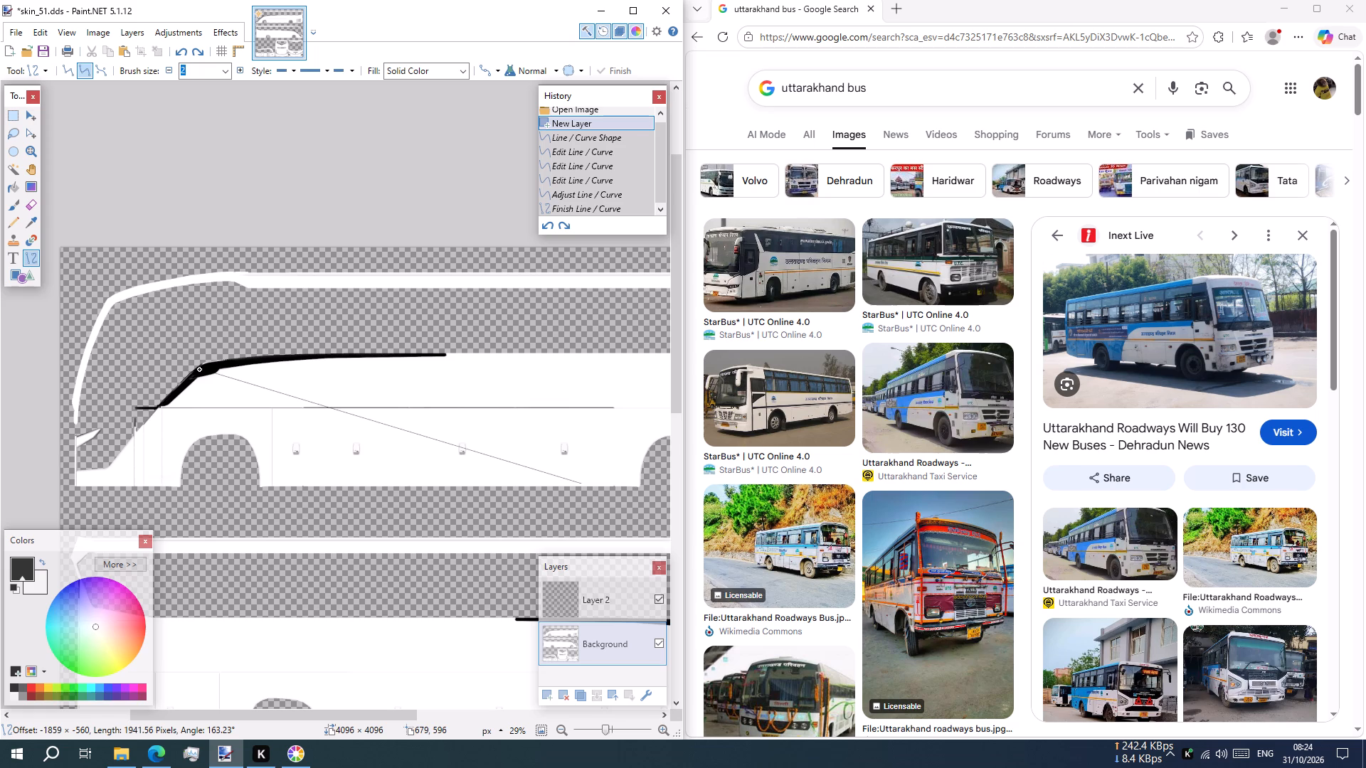
drag(199, 369, 243, 367)
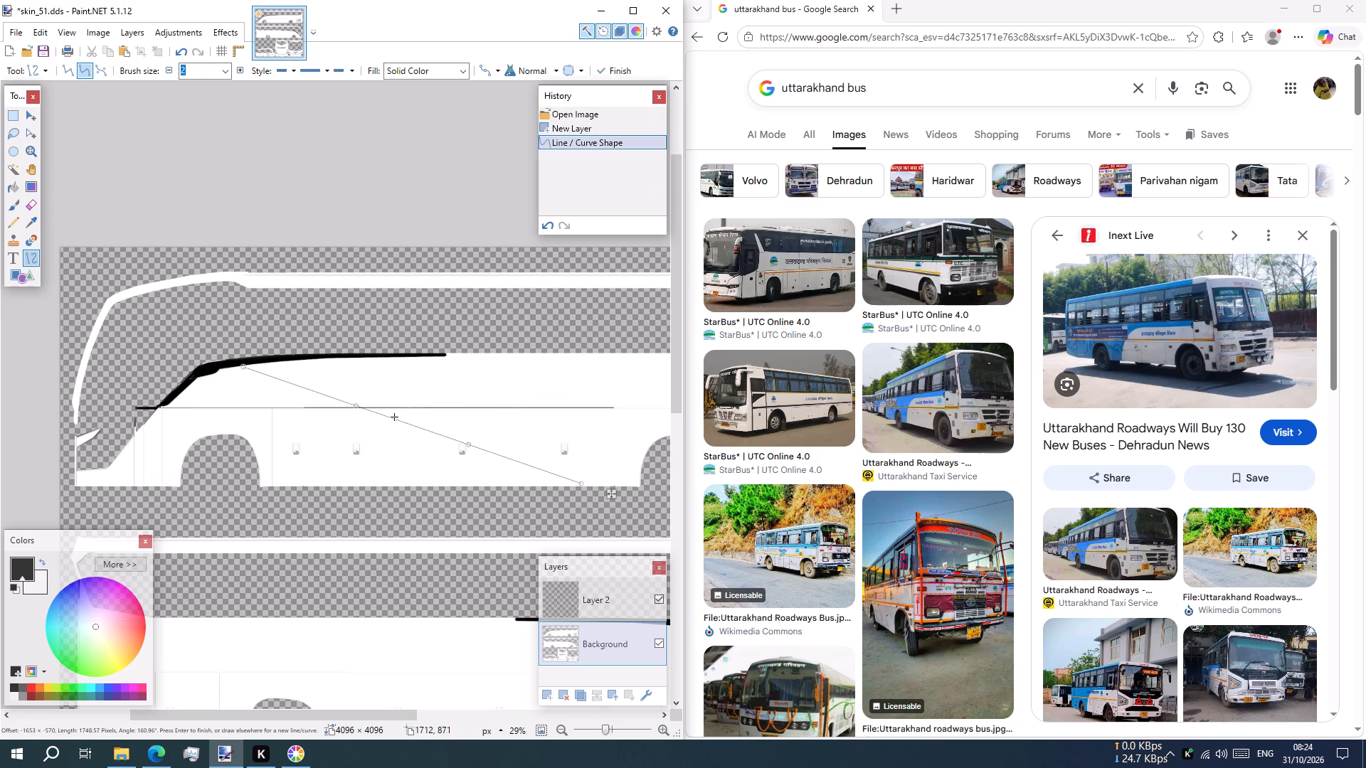
Bend the line's two middle points upward into an arch dropping towards the rear, and pull its lower end slightly forward and up.
drag(356, 409, 417, 396)
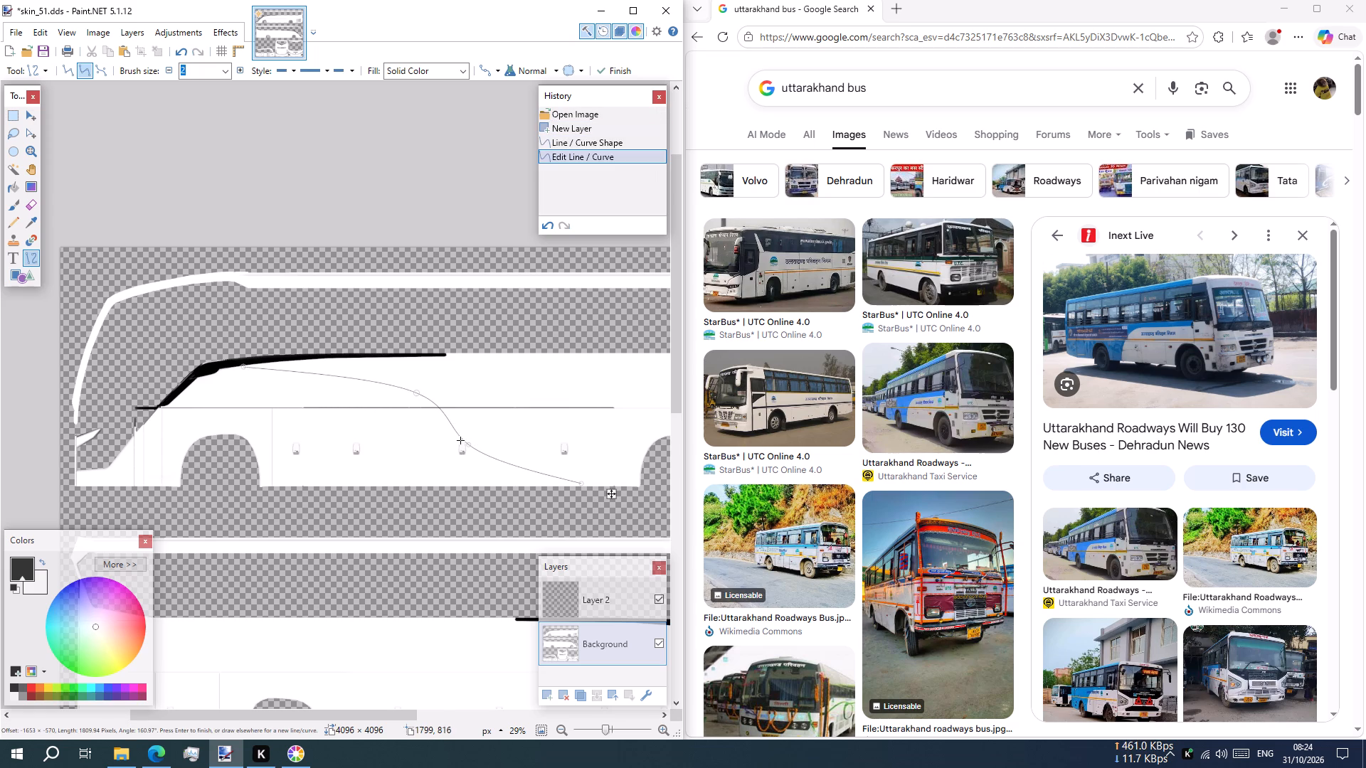
drag(469, 452, 512, 420)
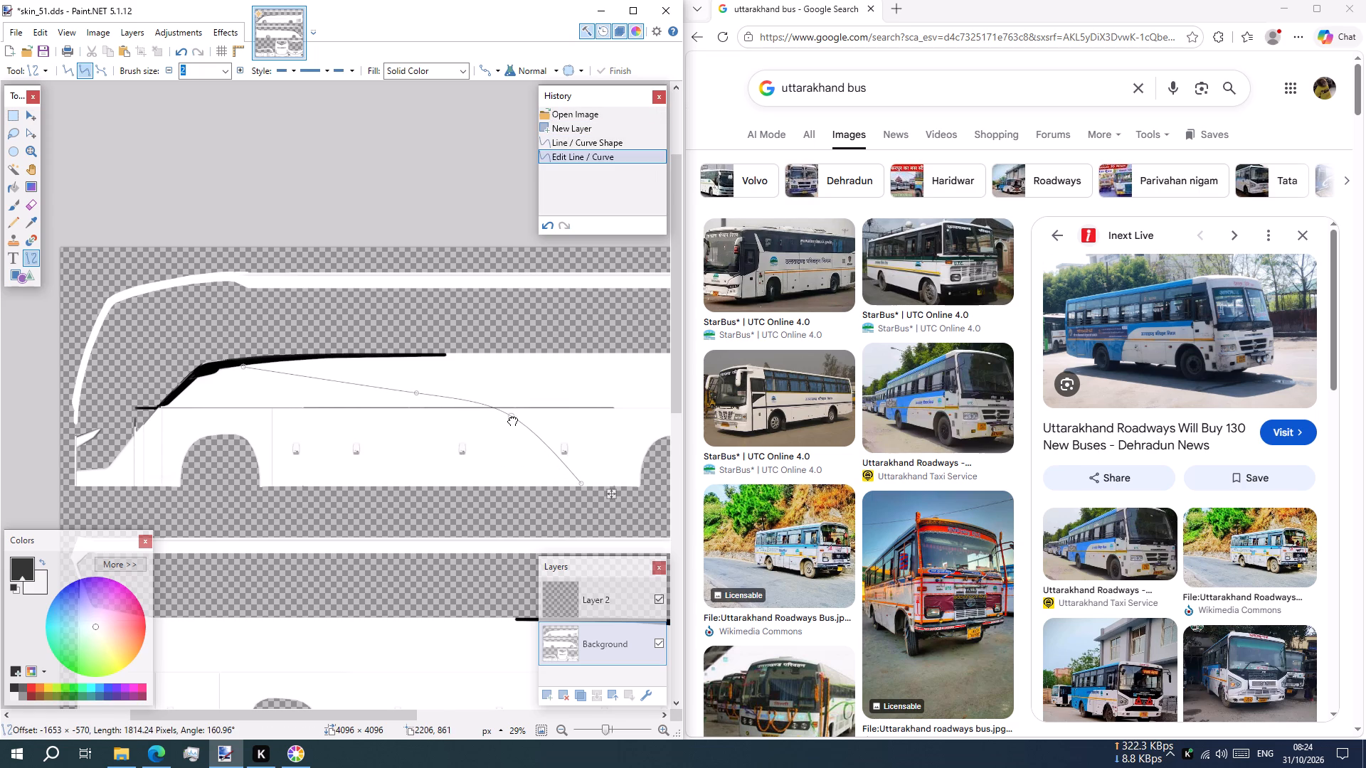
drag(512, 420, 515, 414)
drag(582, 483, 571, 480)
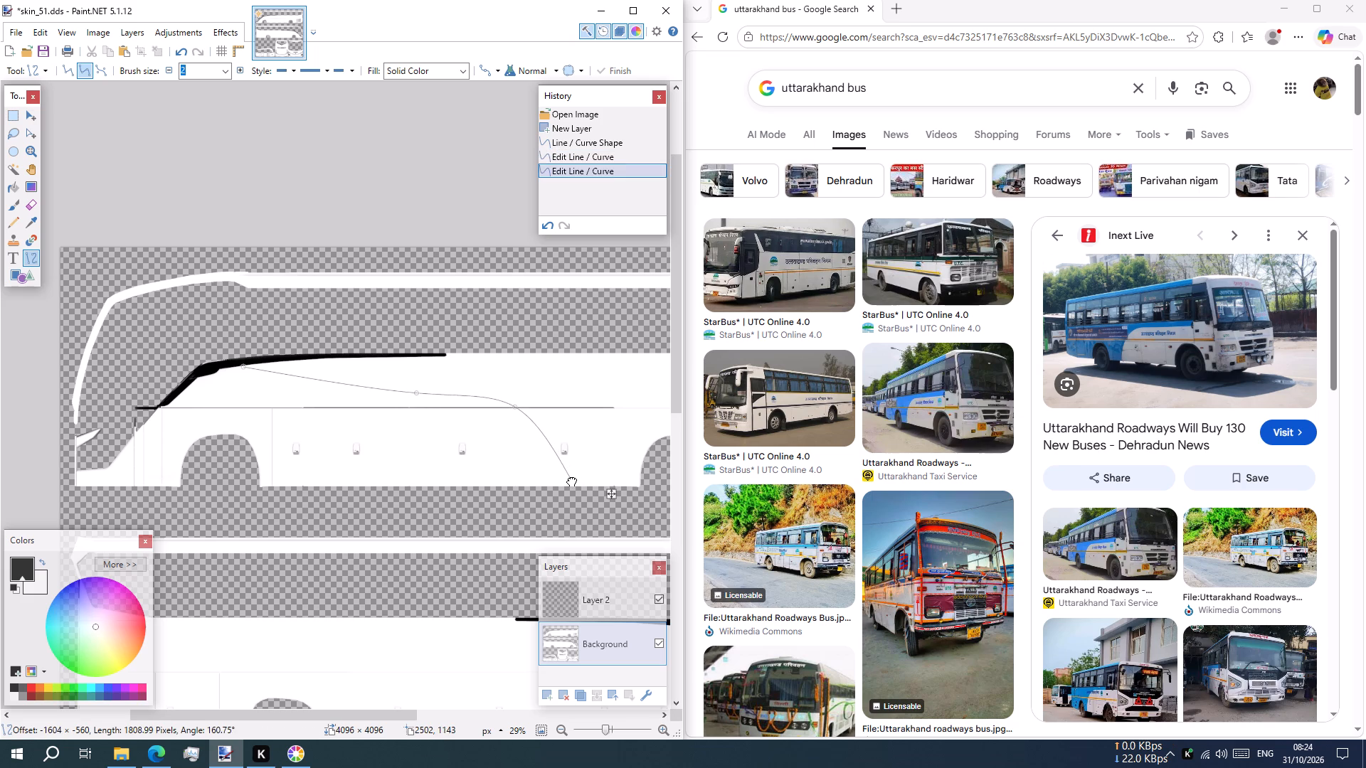
drag(571, 480, 564, 479)
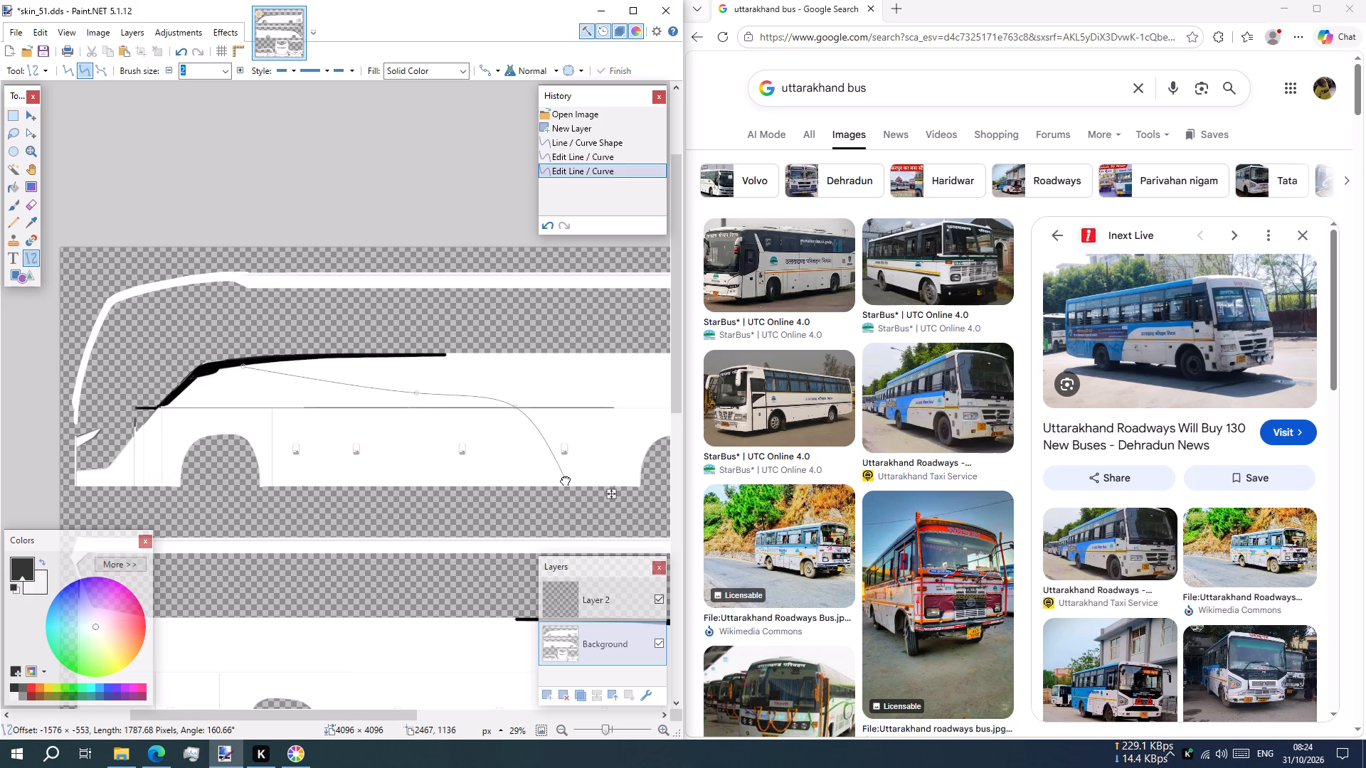
drag(564, 479, 563, 479)
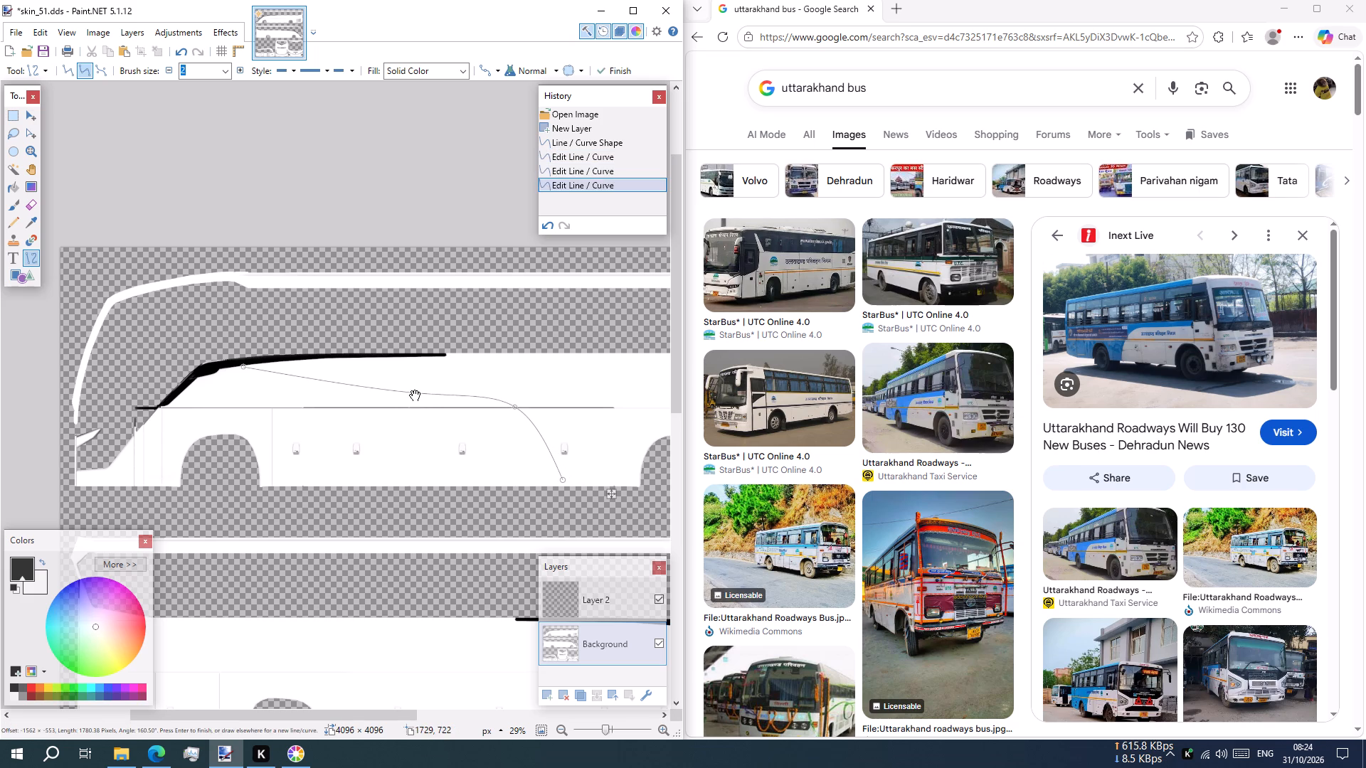
Lower the curve's front end along the black window trim, set its other end on the bus's bottom edge, and finish the roughly 2060 px curve.
click(414, 395)
drag(247, 370, 233, 381)
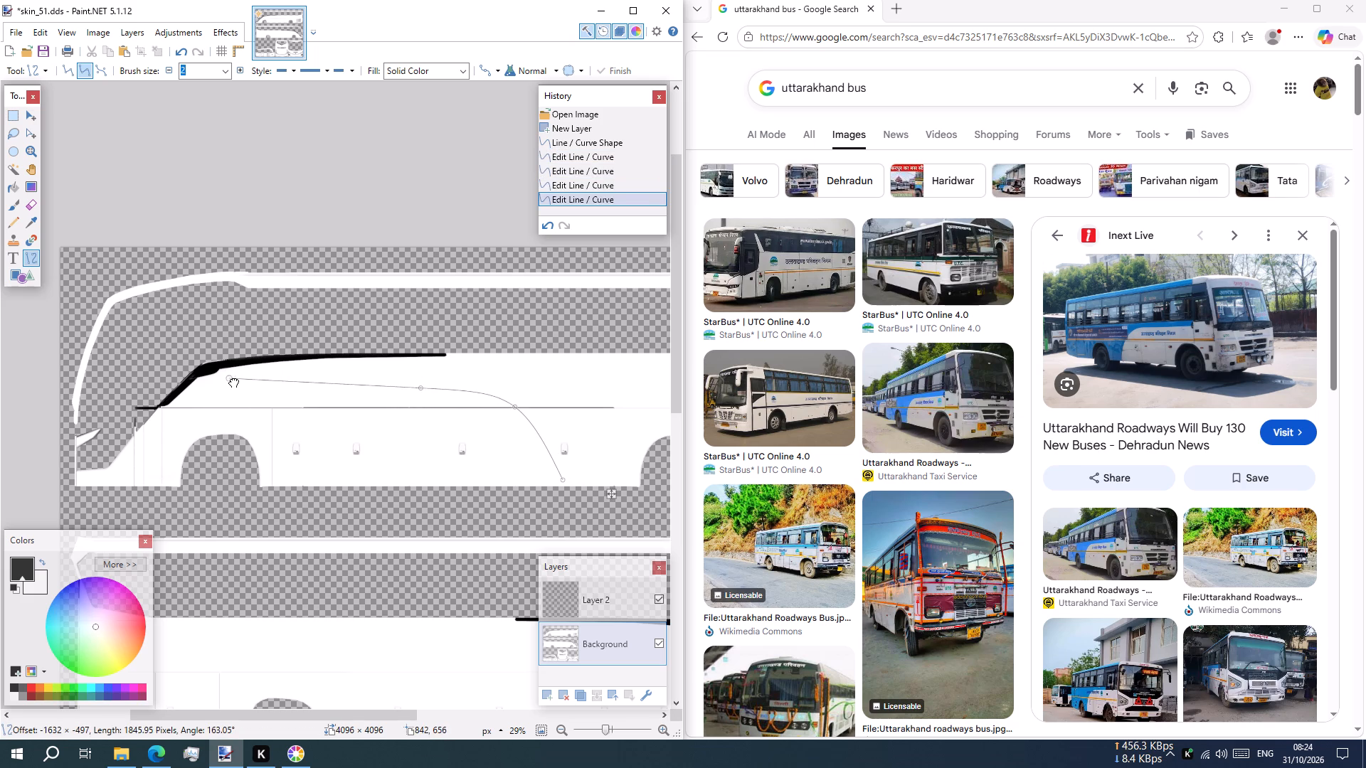
drag(233, 381, 213, 388)
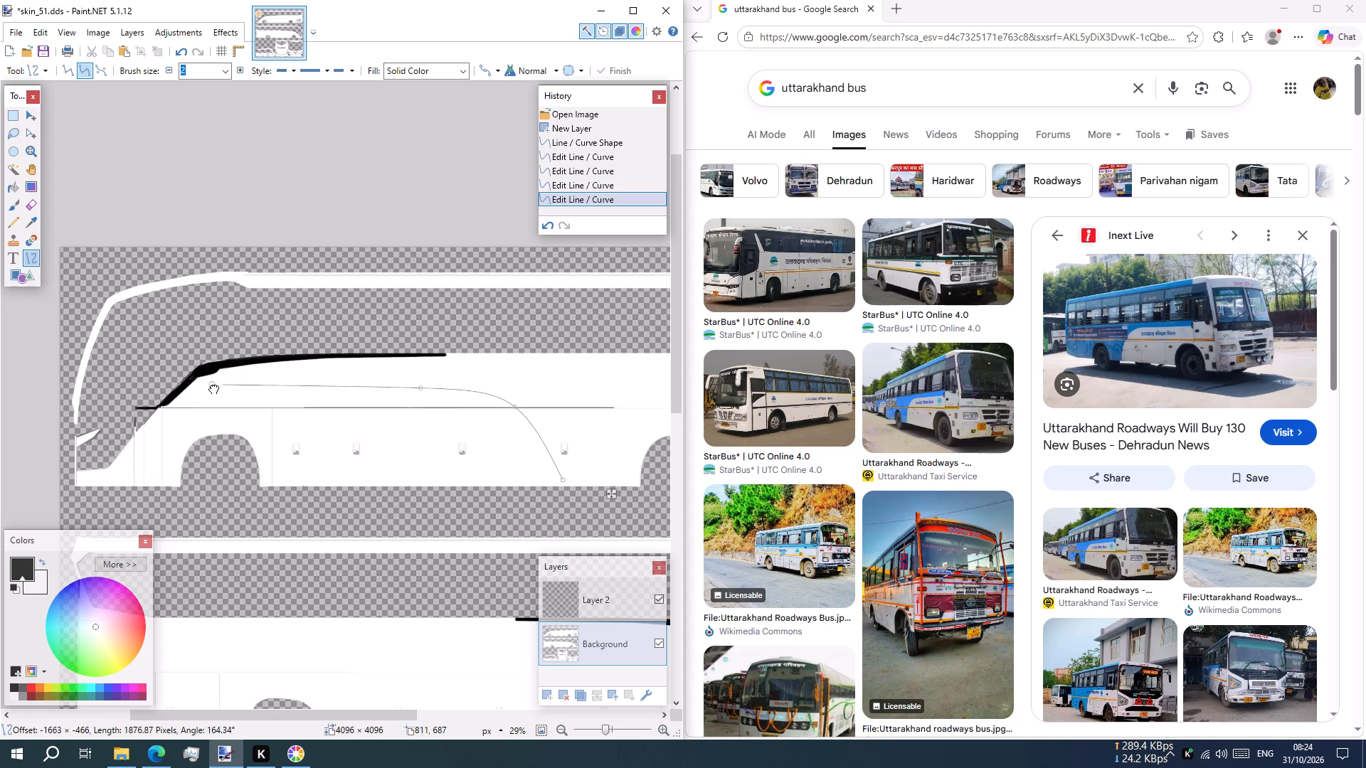
drag(213, 388, 196, 387)
click(565, 484)
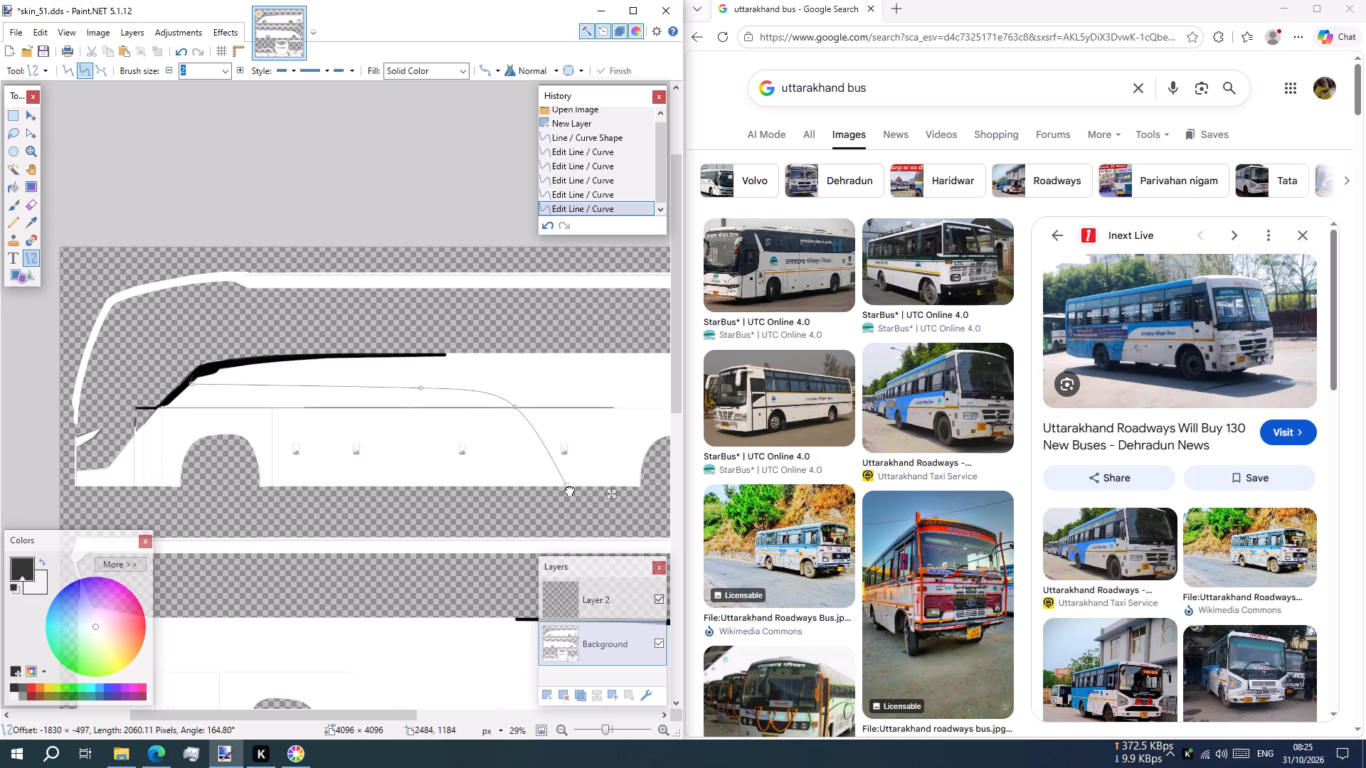
scroll(456, 335, down, 1)
scroll(456, 334, up, 1)
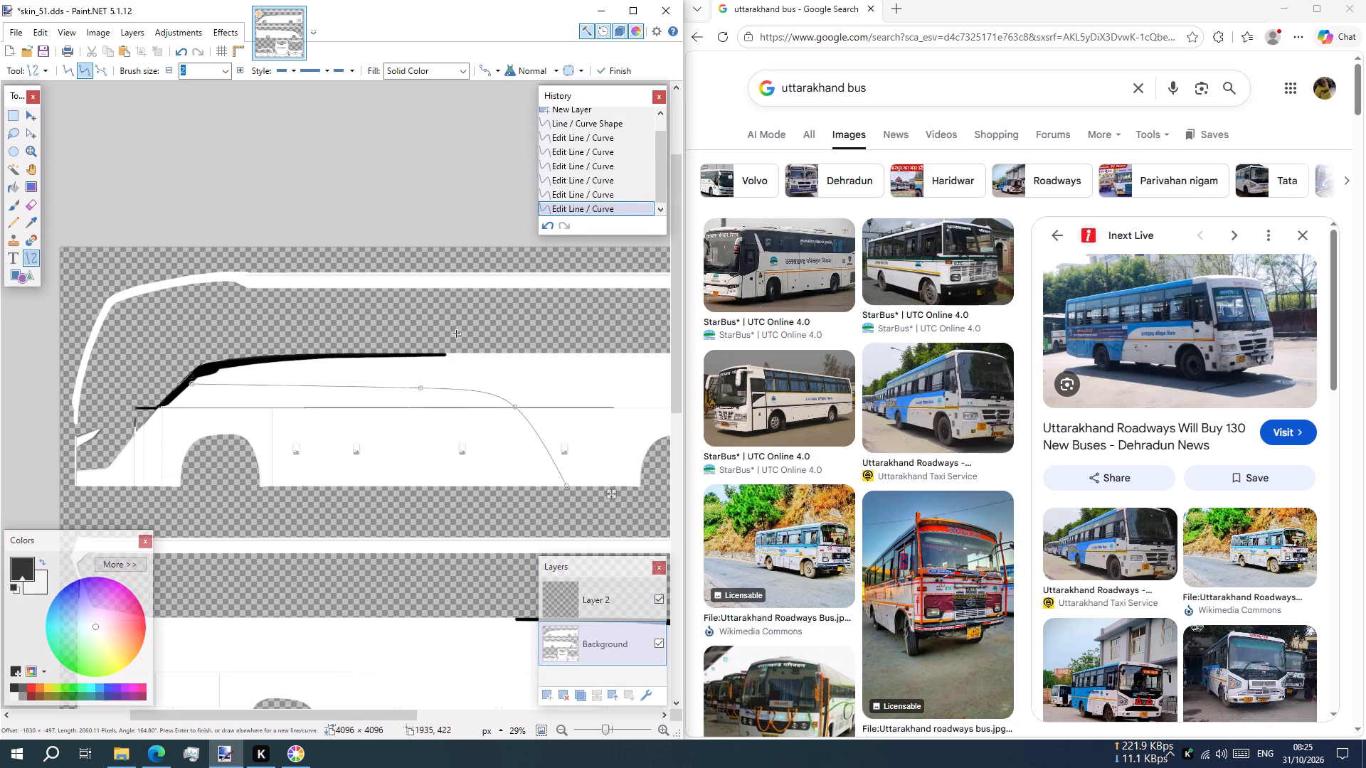
ctrl+scroll(456, 334, down, 4)
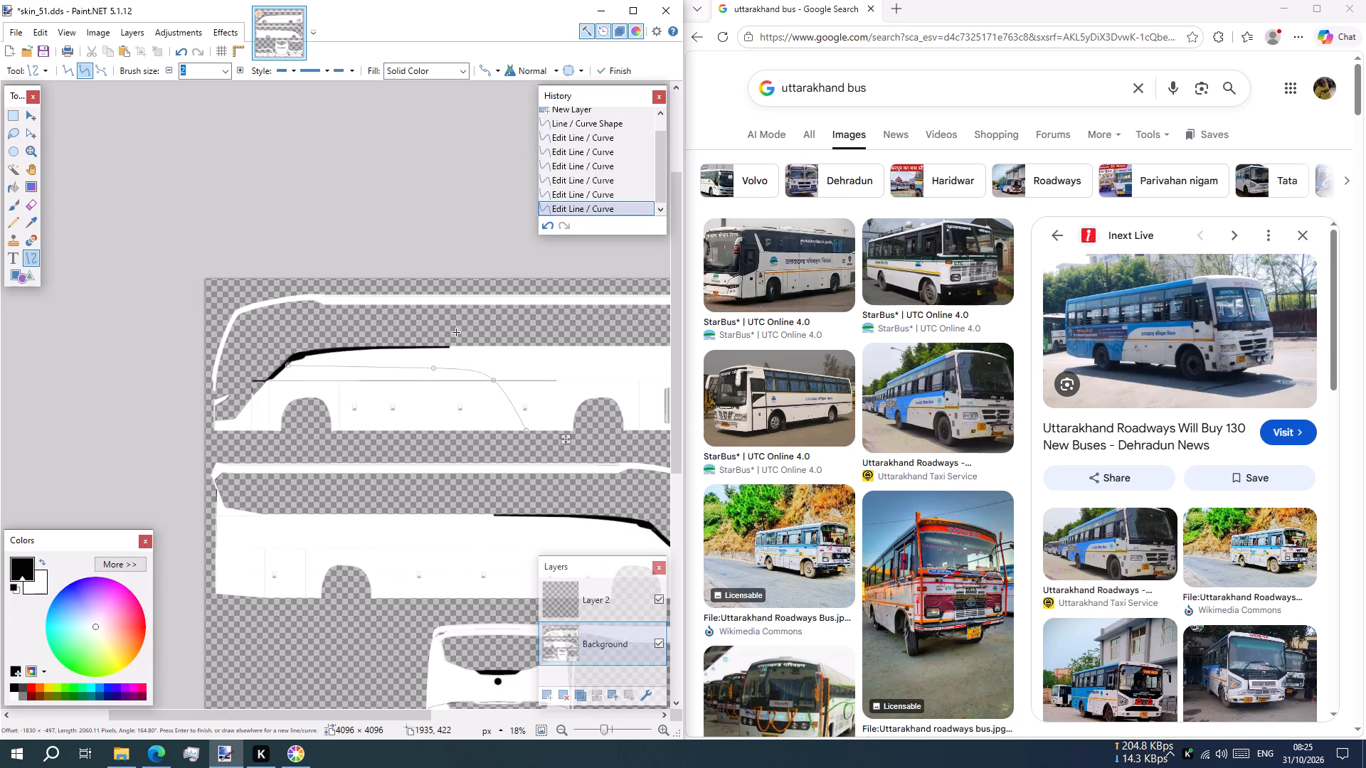
scroll(438, 316, up, 1)
shift+scroll(275, 412, up, 1)
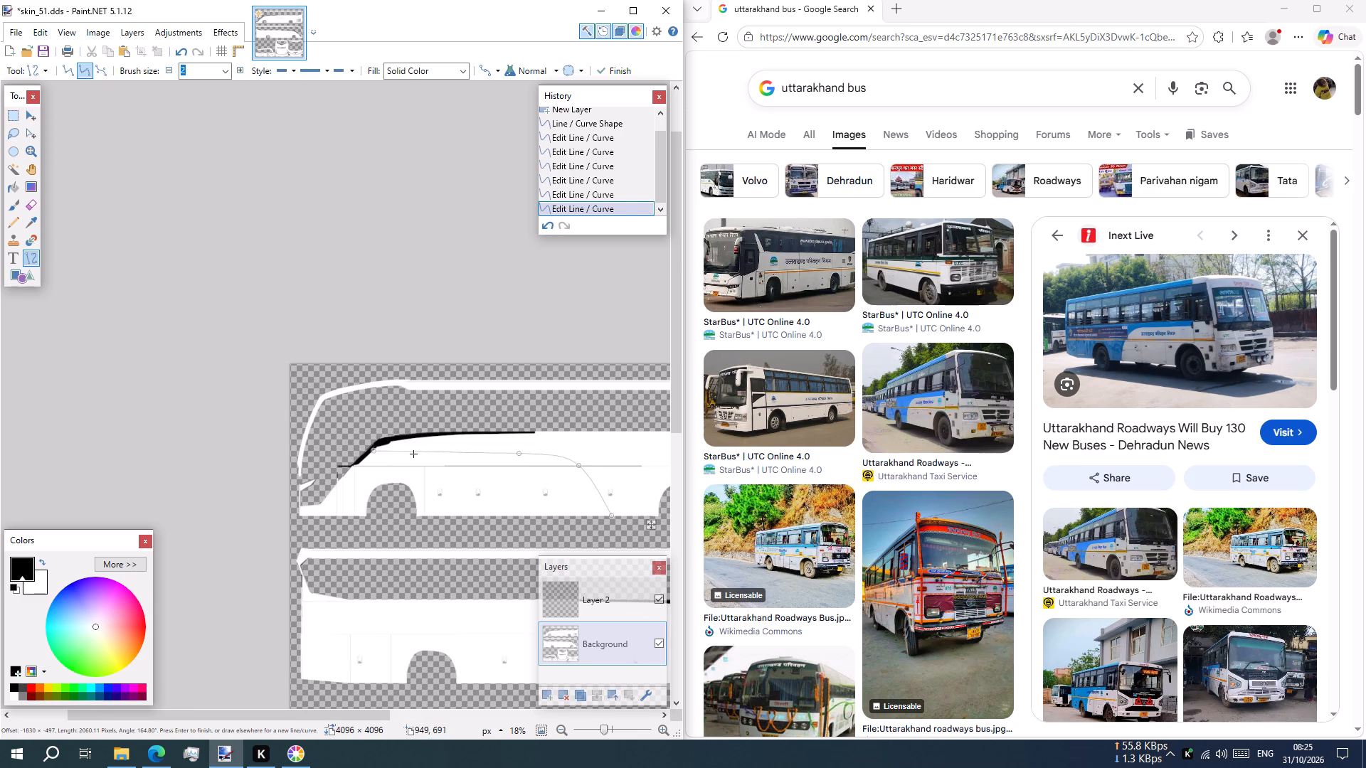
scroll(396, 436, up, 2)
ctrl+scroll(382, 455, up, 12)
ctrl+scroll(388, 516, up, 1)
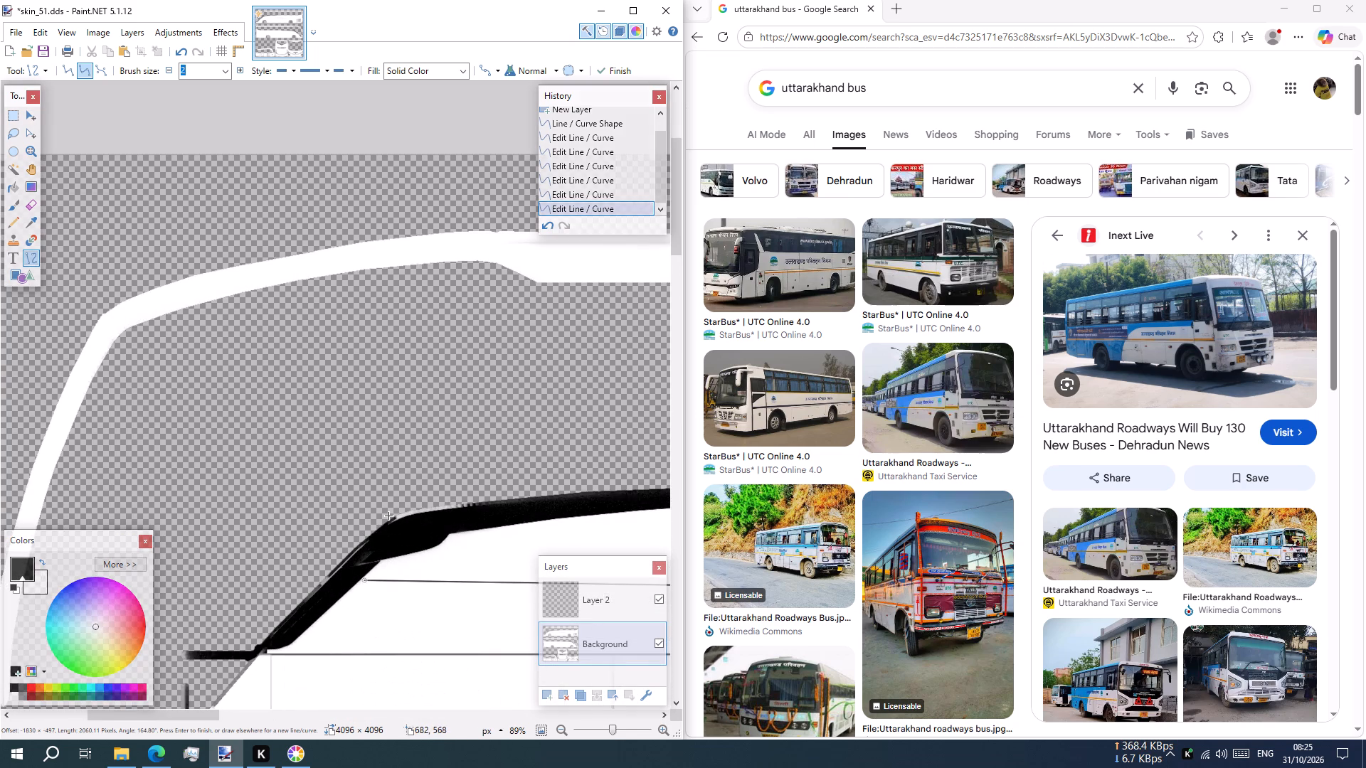
ctrl+scroll(368, 565, up, 2)
key(Escape)
key(Escape)
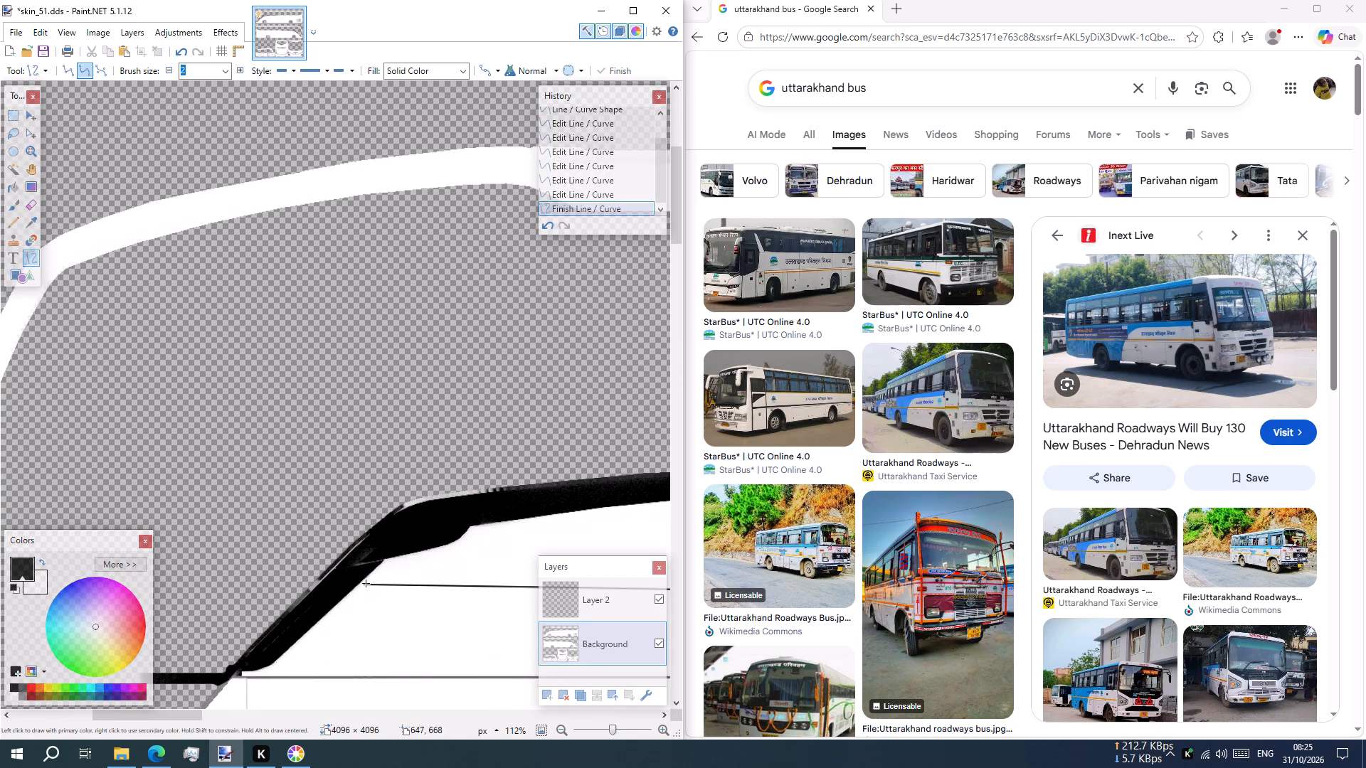
Draw a line about 51 px long across the black window trim, from the curve's front end to the trim's outer edge.
drag(364, 584, 340, 556)
ctrl+scroll(376, 377, down, 2)
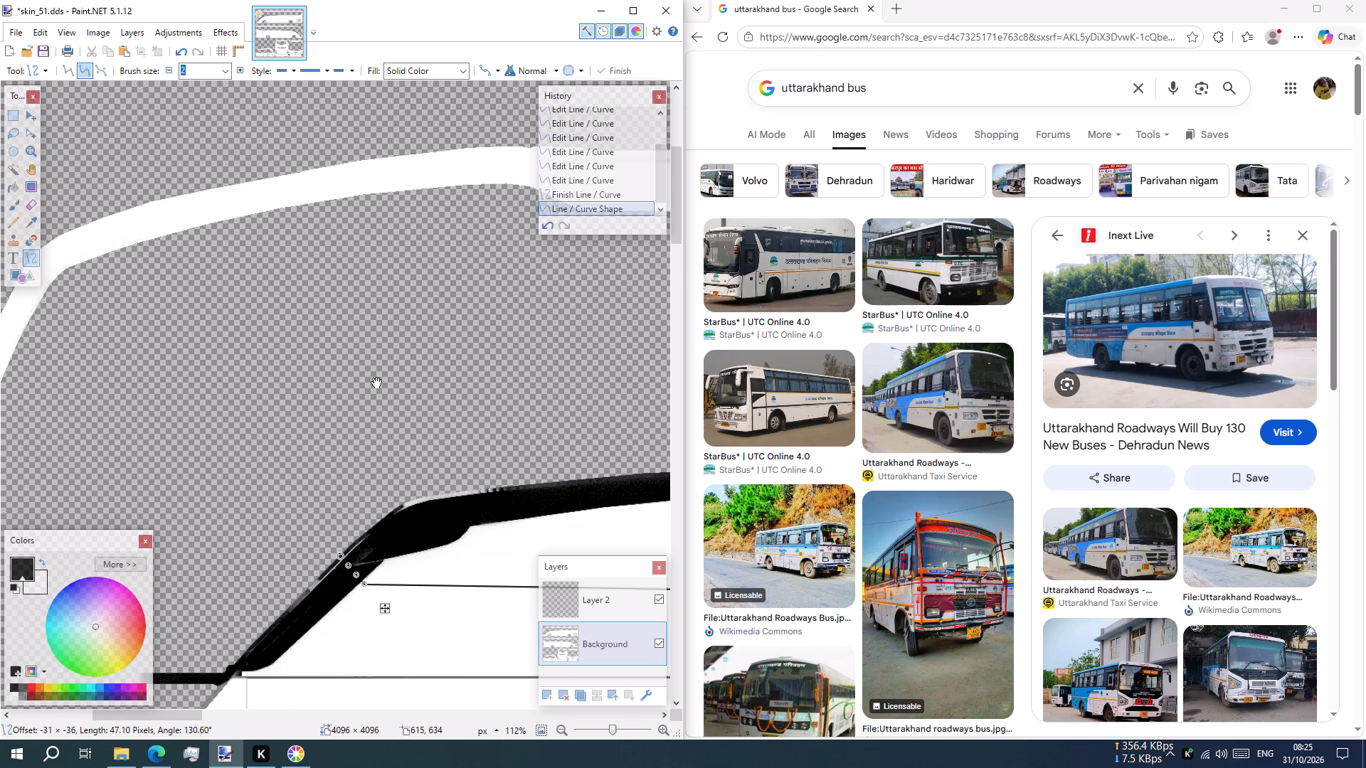
ctrl+scroll(376, 382, down, 7)
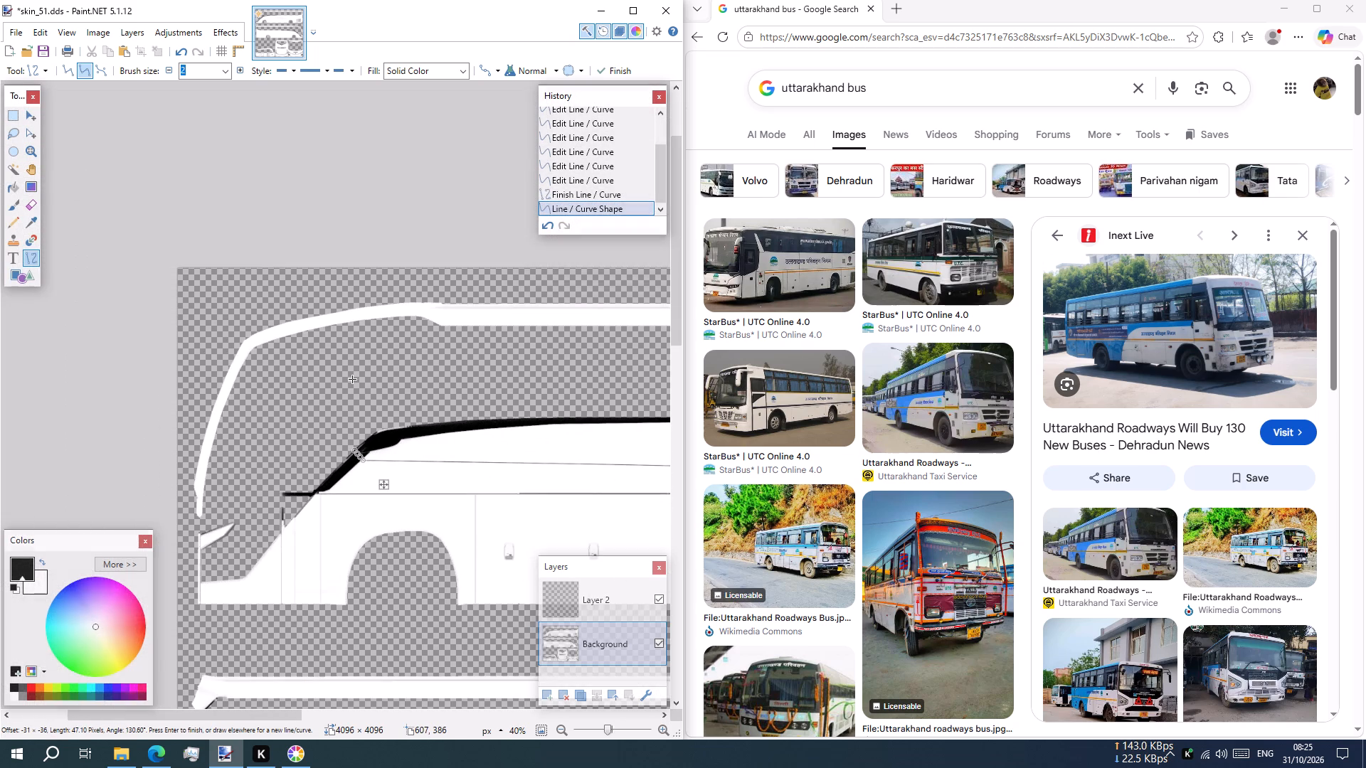
ctrl+scroll(315, 462, up, 11)
ctrl+scroll(307, 555, up, 2)
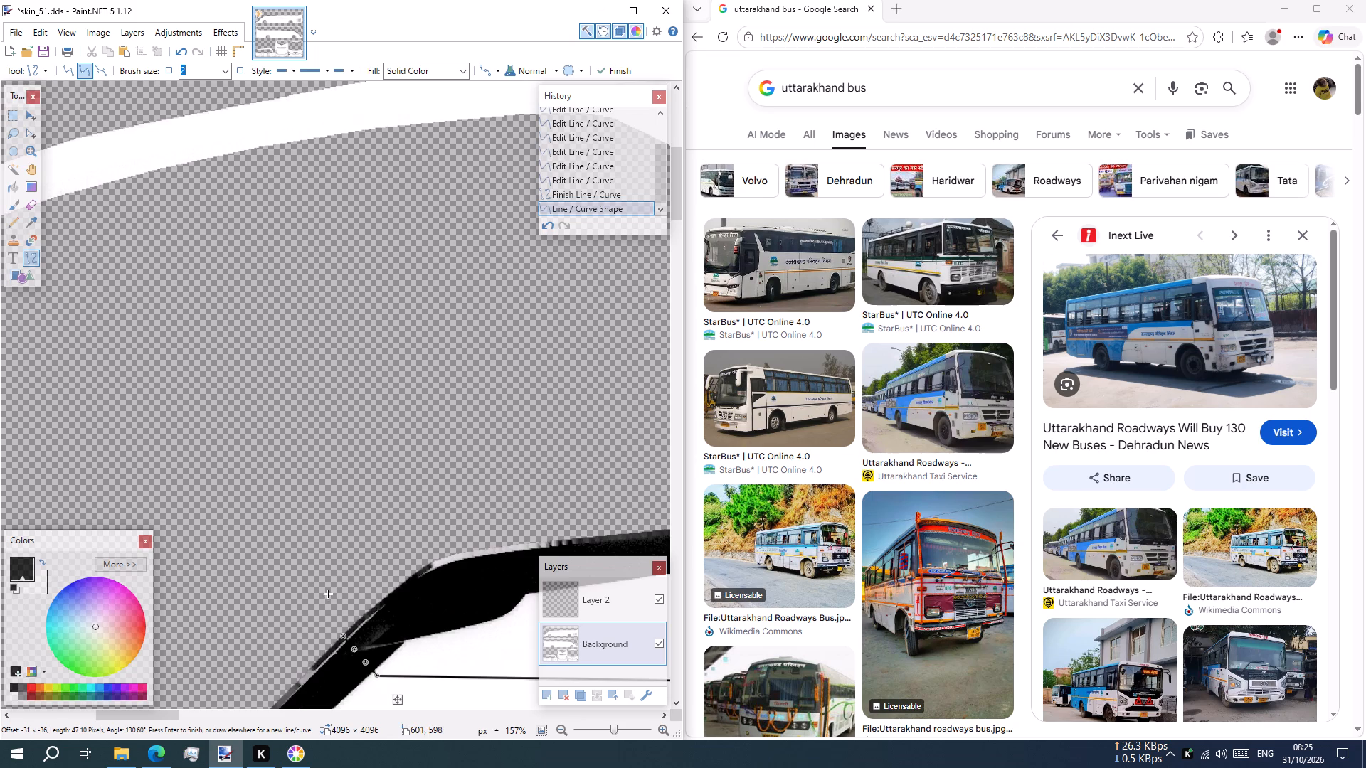
scroll(324, 579, down, 1)
ctrl+scroll(324, 574, up, 3)
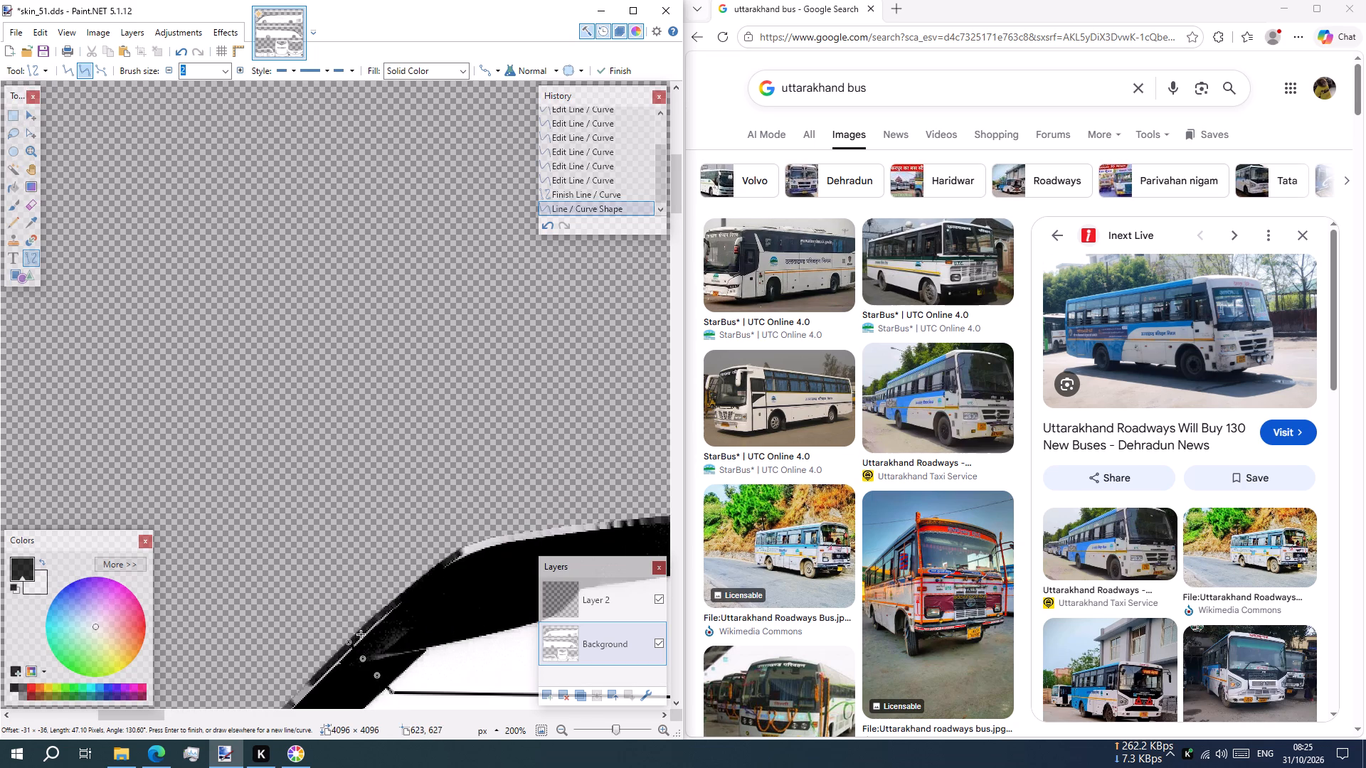
click(351, 642)
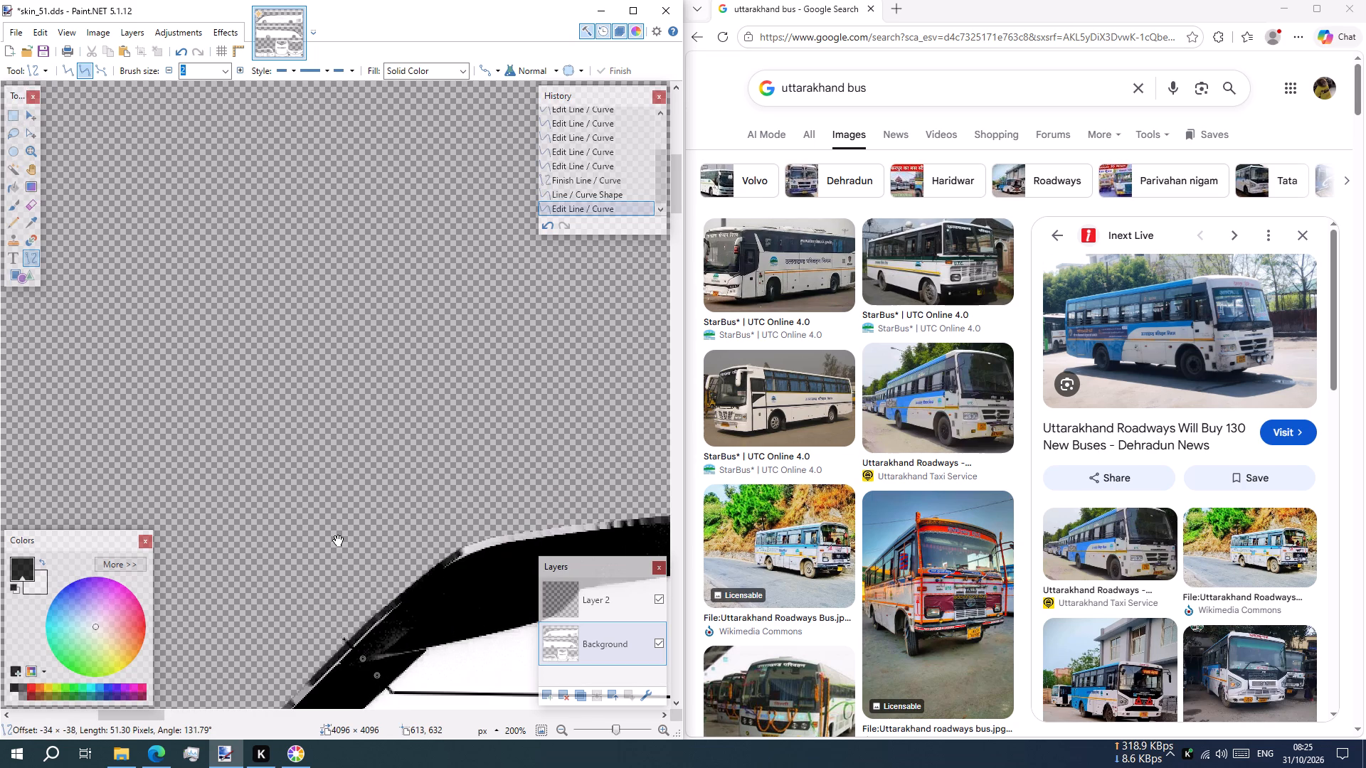
Draw a slanted line about 51 px long across the white roof strip, just before the strip widens.
ctrl+scroll(333, 512, down, 3)
ctrl+scroll(295, 430, down, 8)
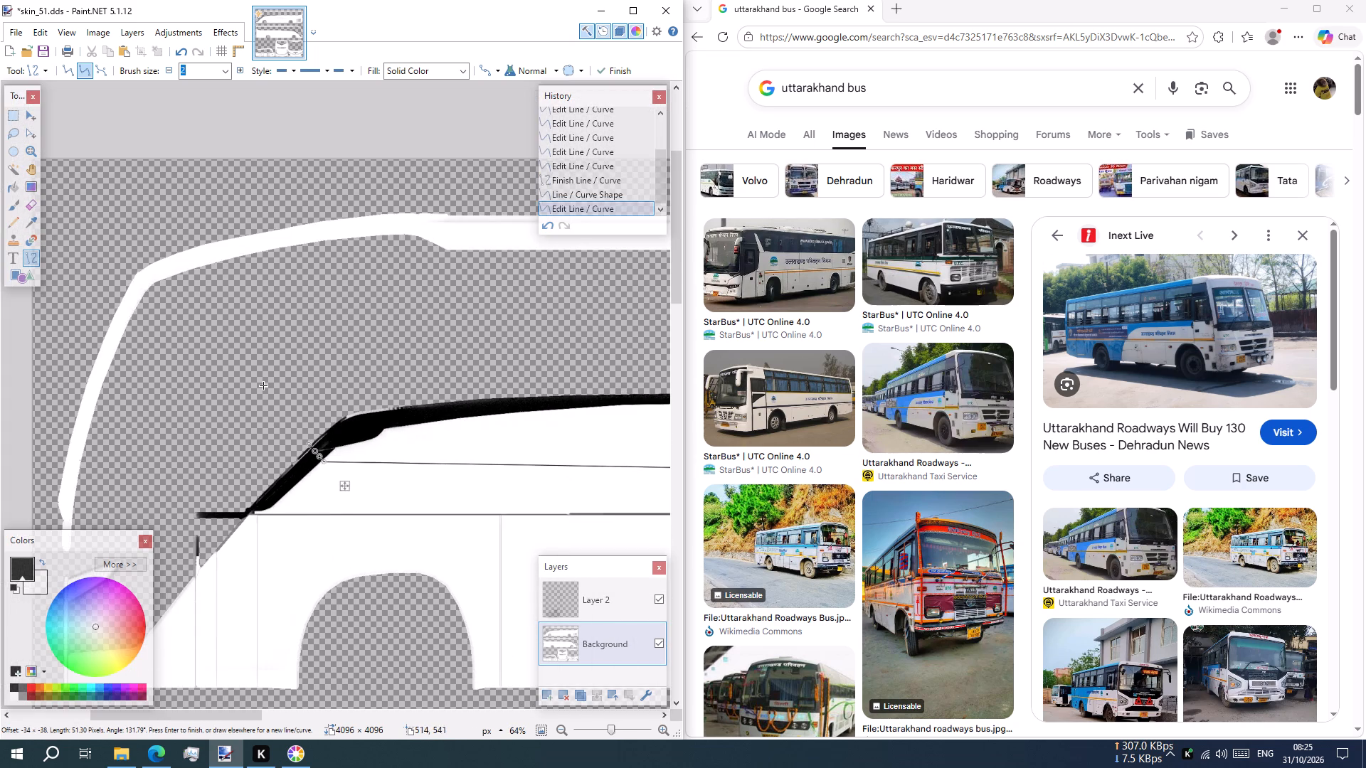
scroll(263, 385, up, 2)
drag(416, 405, 421, 384)
ctrl+scroll(420, 412, up, 5)
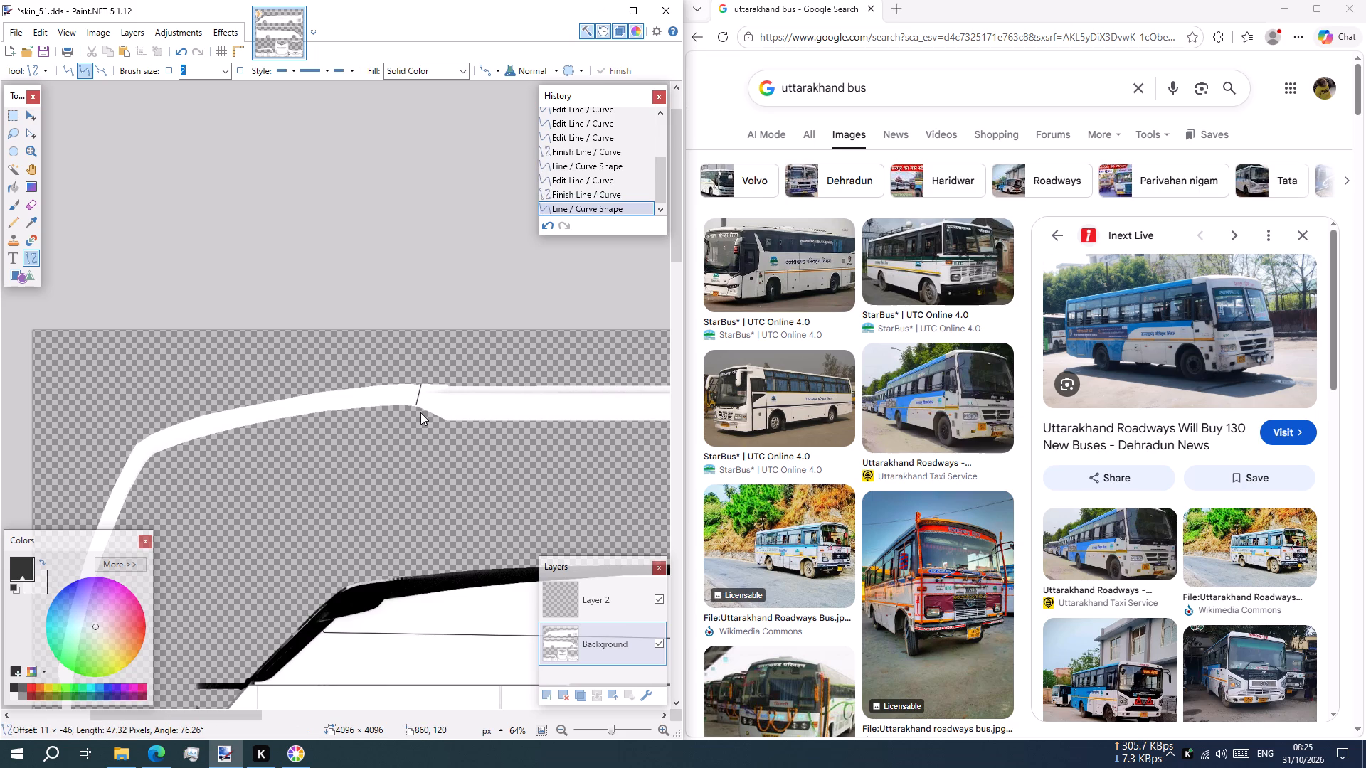
ctrl+scroll(406, 388, up, 7)
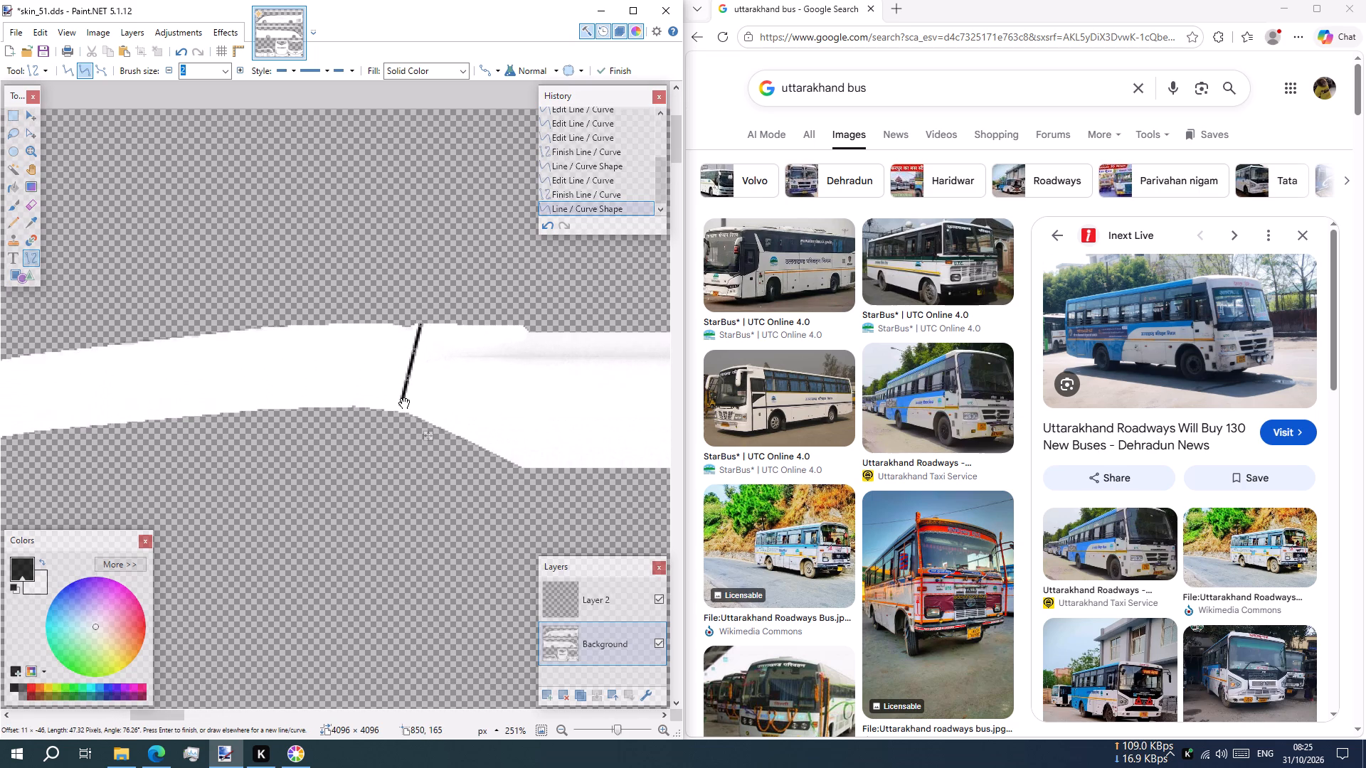
drag(403, 408, 402, 415)
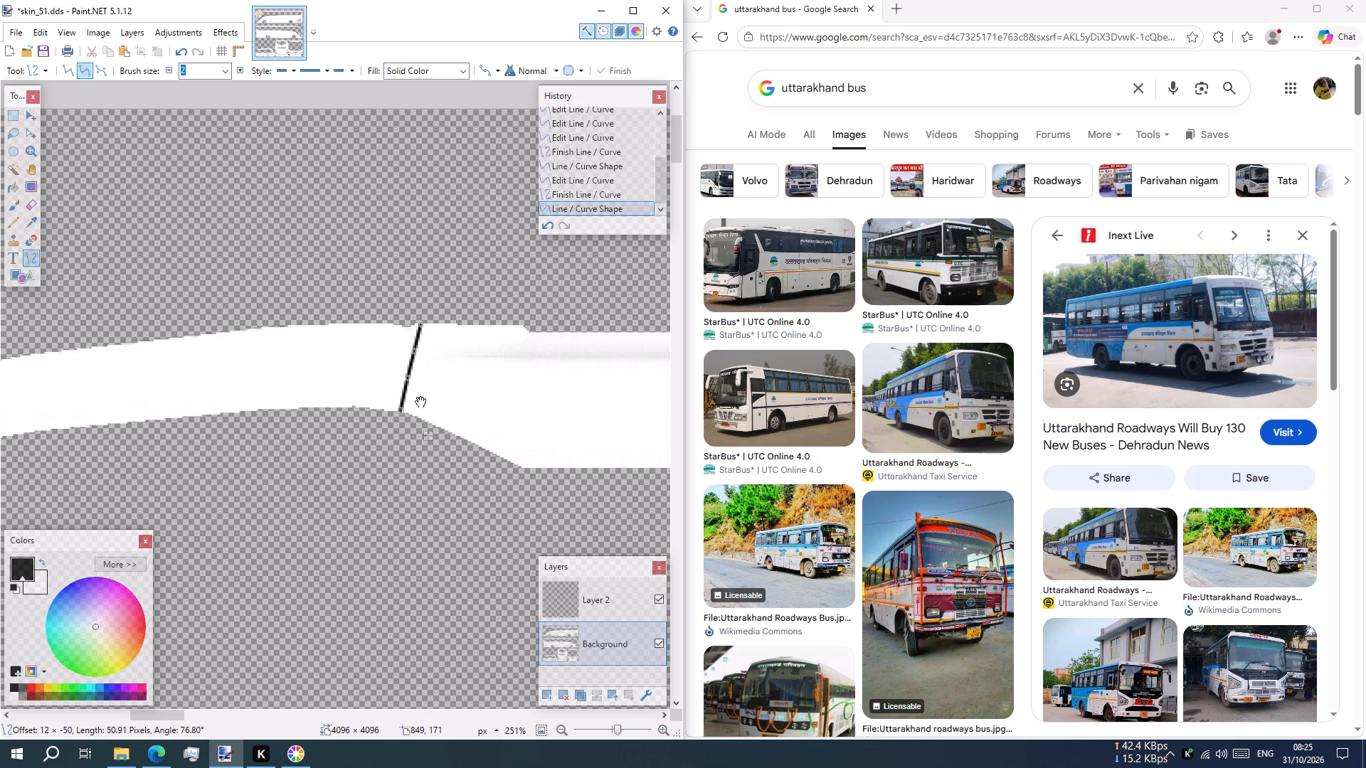
Switch to the Paint Bucket and set the primary colour to the copied hex value #268ed6.
ctrl+scroll(444, 351, down, 12)
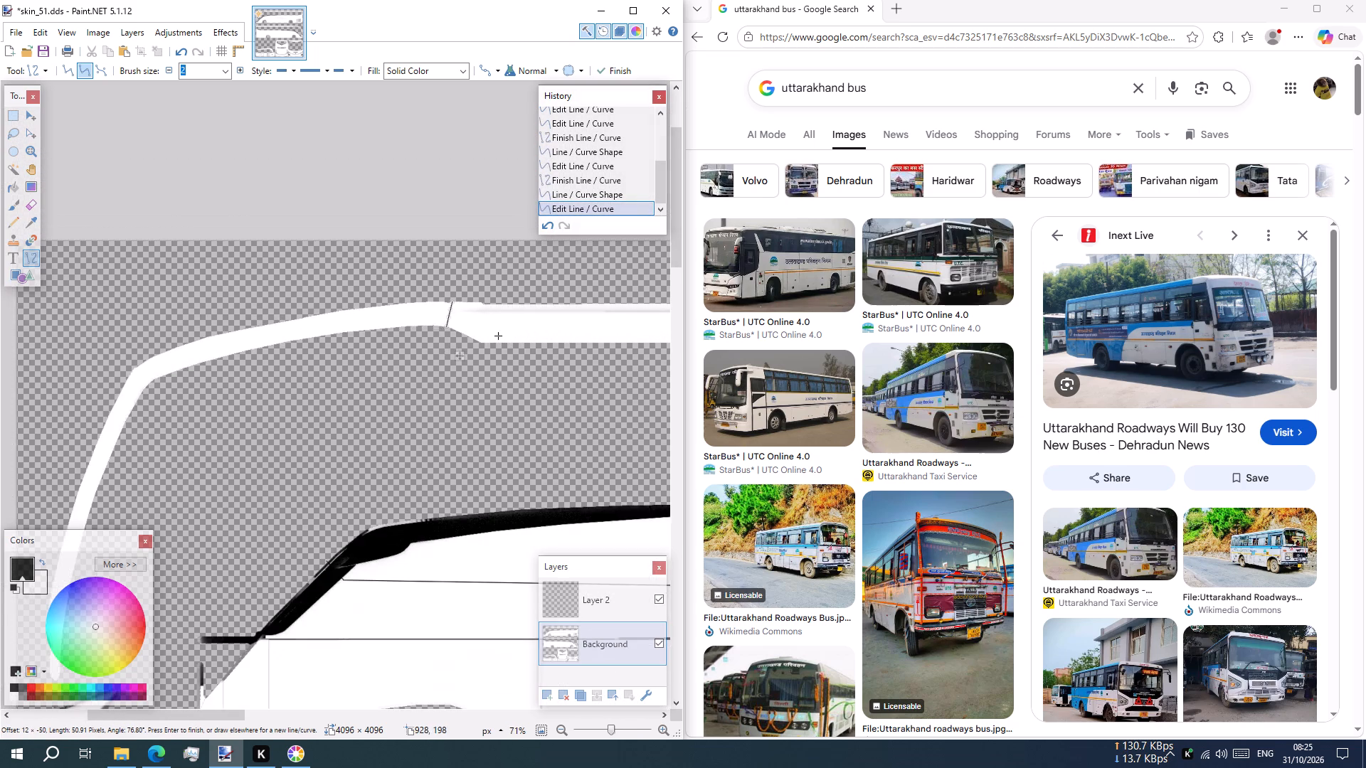
ctrl+scroll(508, 334, down, 4)
scroll(506, 335, down, 5)
shift+scroll(489, 336, down, 2)
ctrl+scroll(482, 338, down, 4)
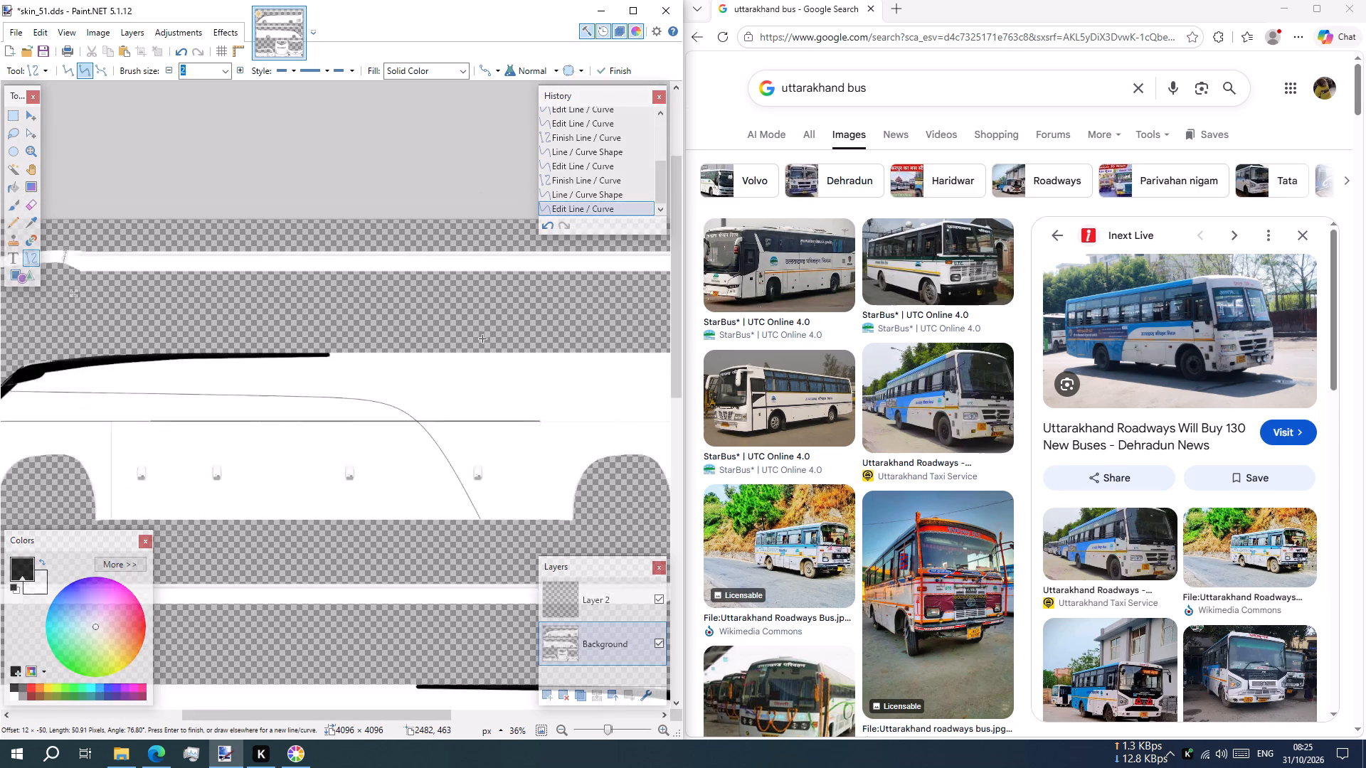
click(17, 182)
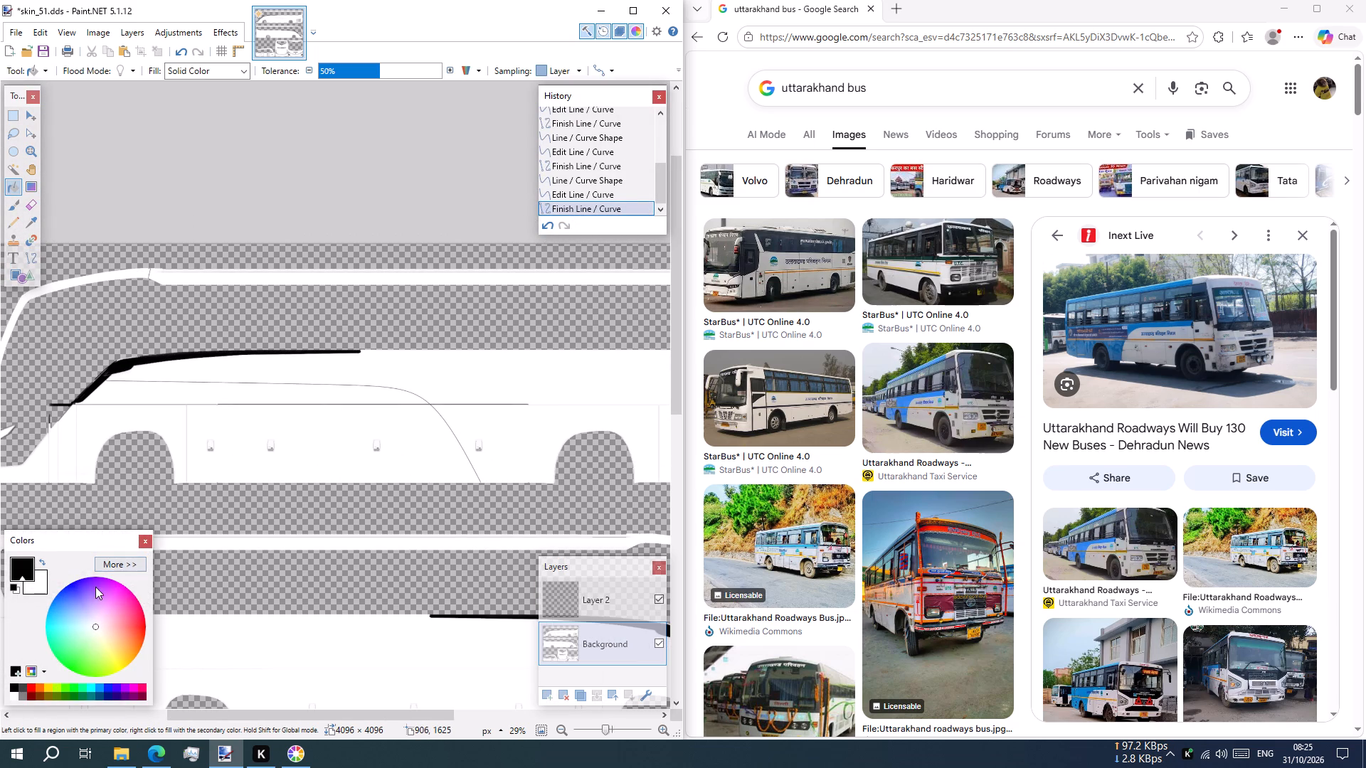
click(129, 558)
click(258, 594)
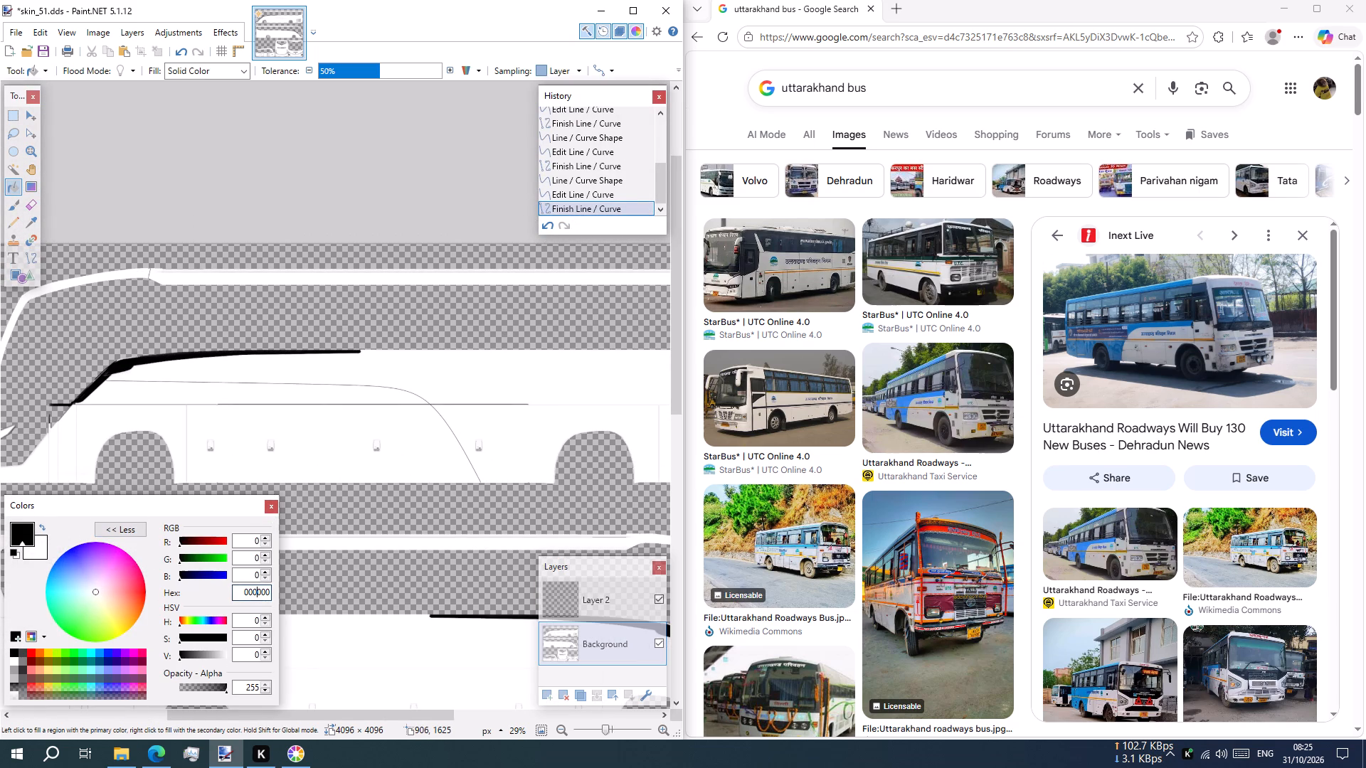
key(ctrl+a)
key(ctrl+v)
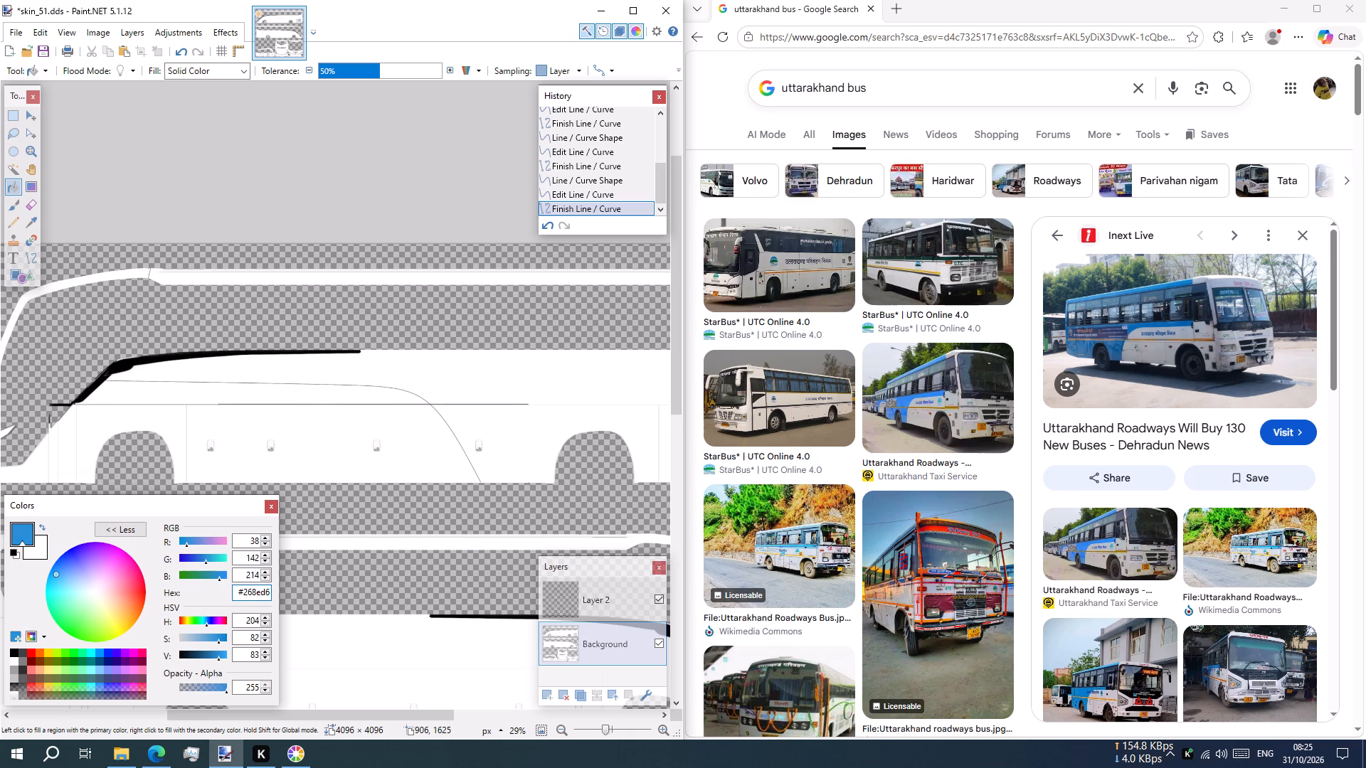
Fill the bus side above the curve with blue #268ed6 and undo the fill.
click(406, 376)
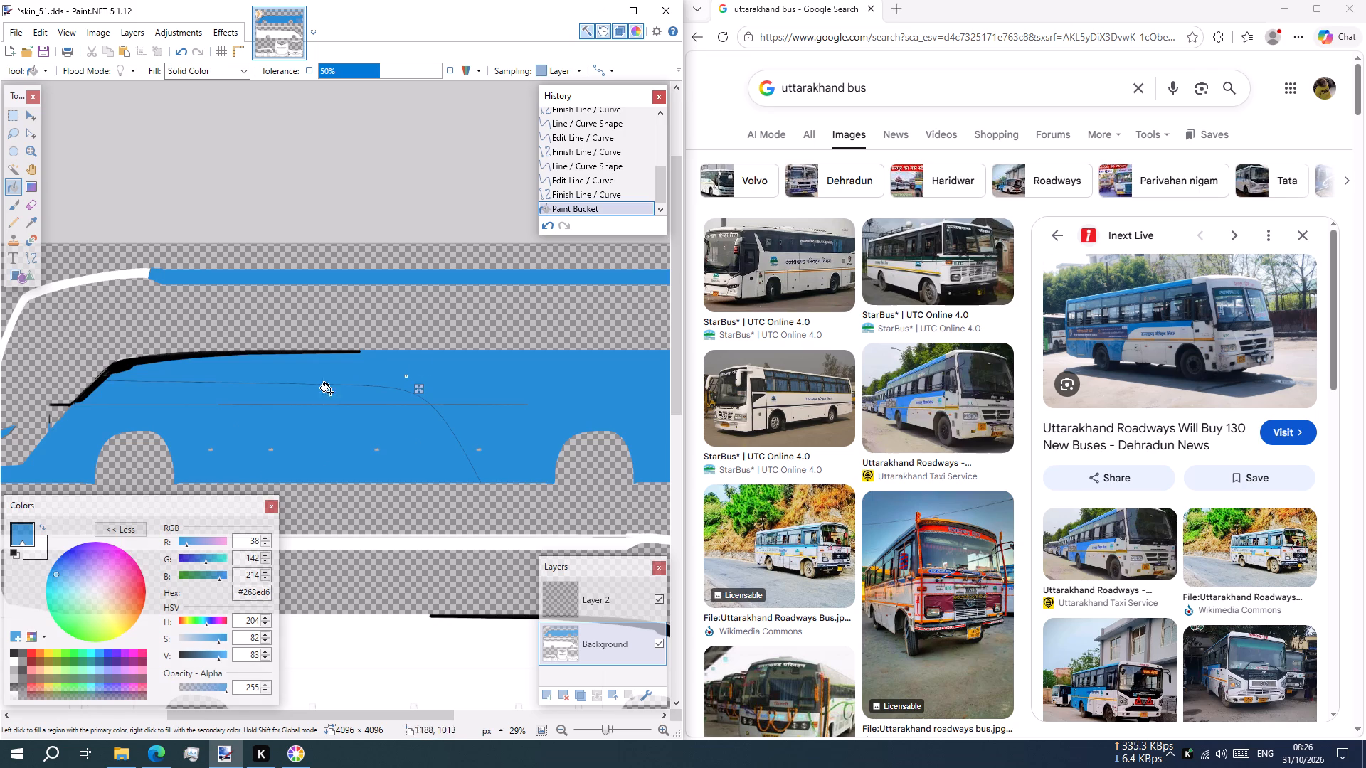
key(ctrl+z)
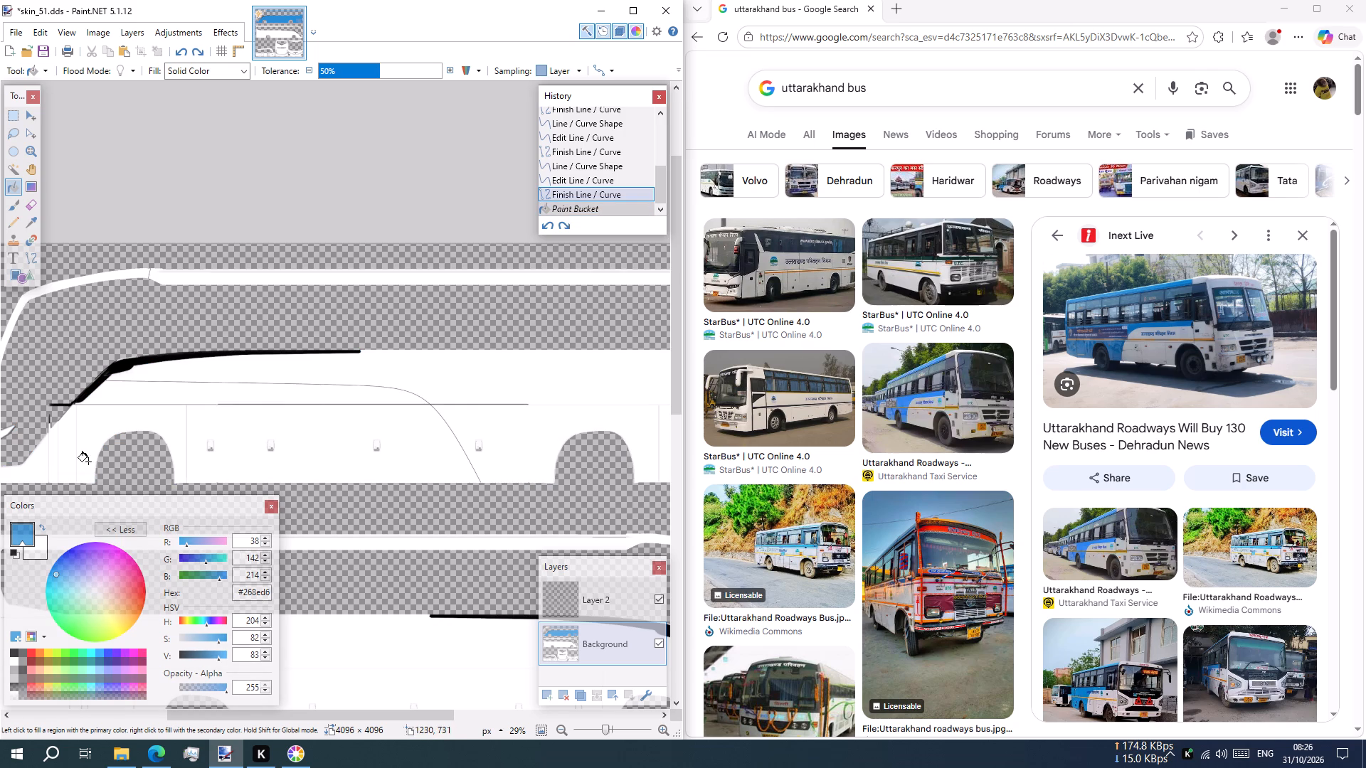
Draw a blue #268ed6 line about 104 px long along the outer edge of the black window trim's front slope.
click(40, 262)
click(37, 258)
ctrl+scroll(122, 358, up, 2)
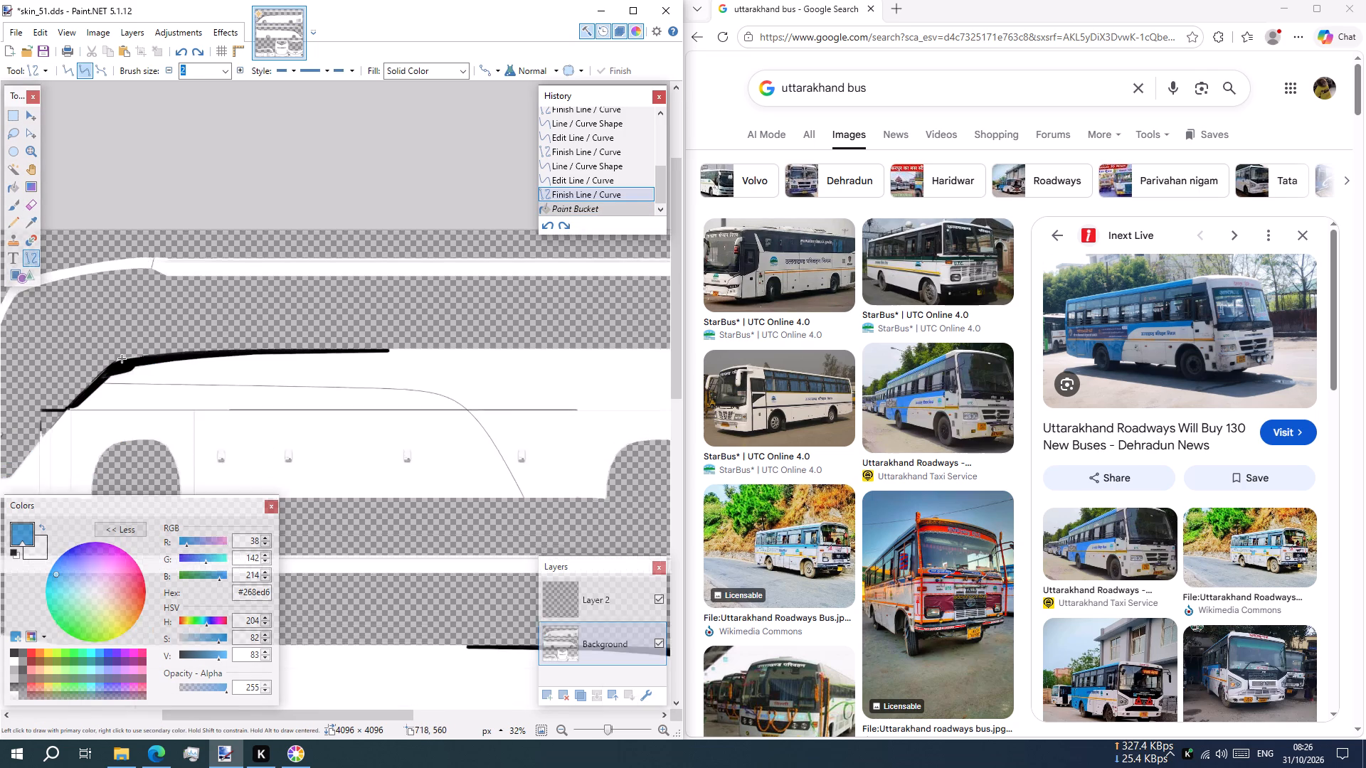
ctrl+scroll(122, 358, up, 11)
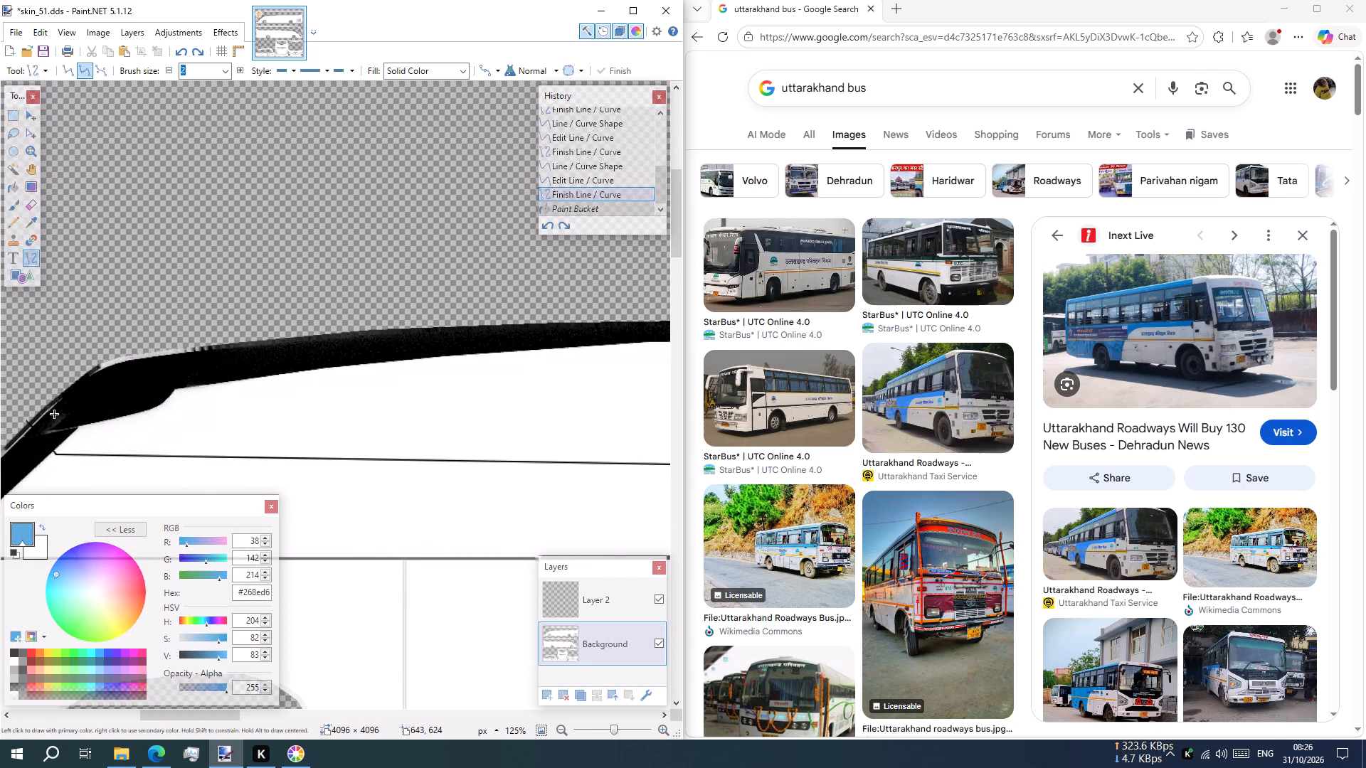
shift+scroll(26, 427, down, 1)
shift+scroll(26, 427, up, 3)
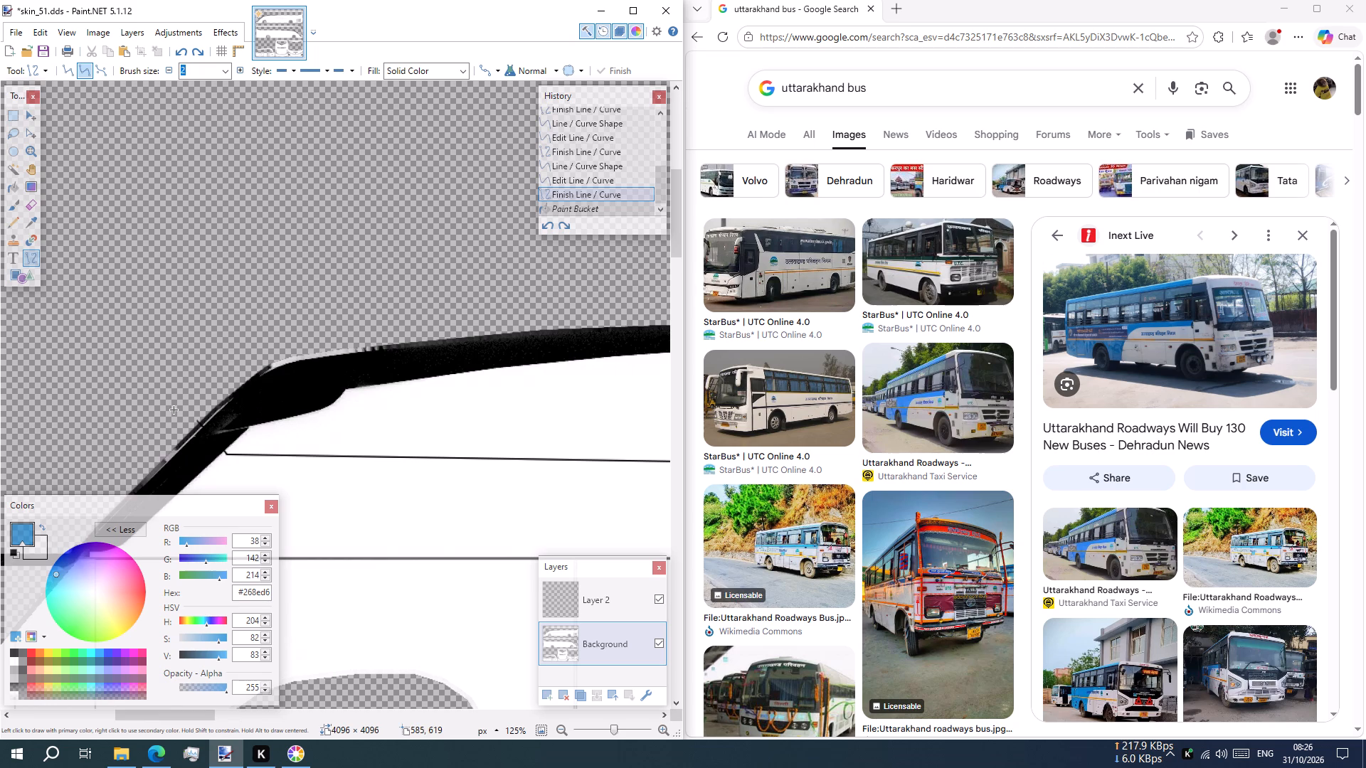
ctrl+scroll(174, 410, down, 1)
ctrl+scroll(174, 410, up, 9)
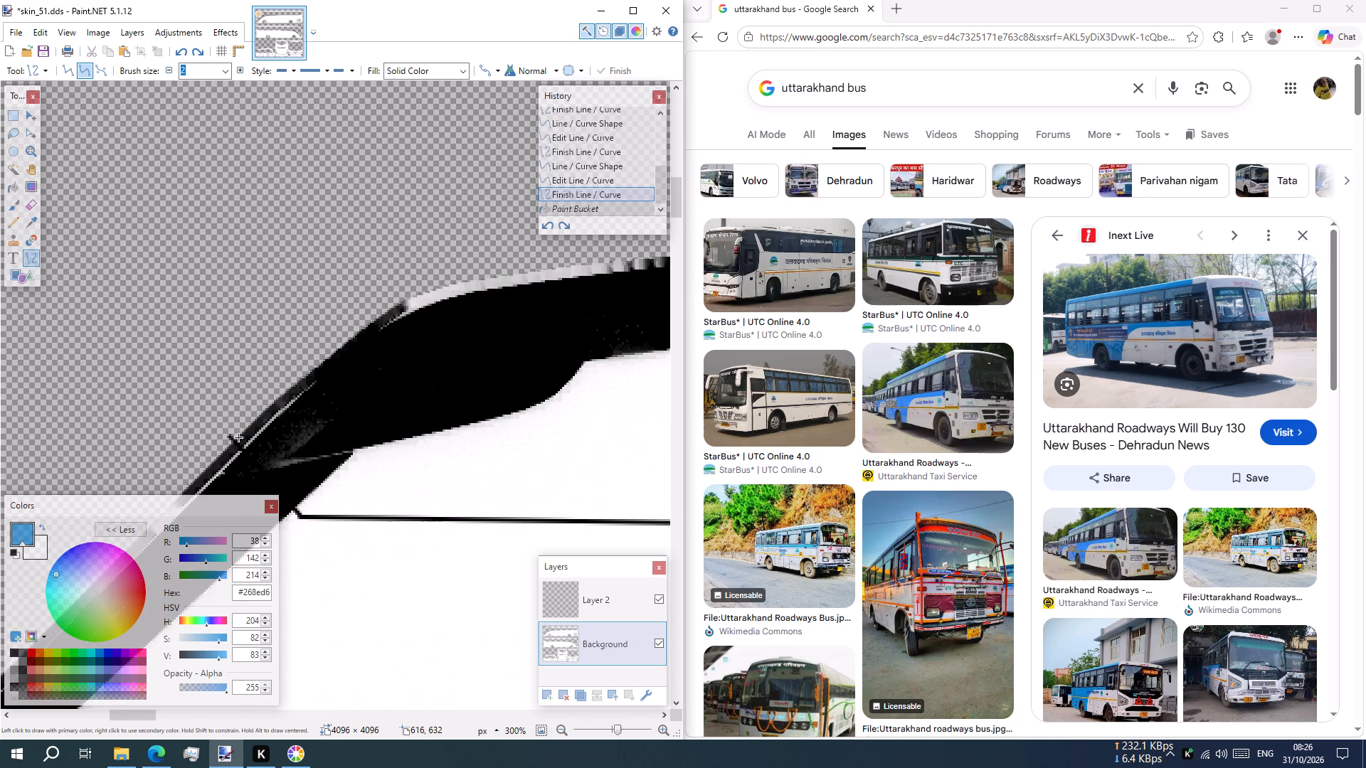
drag(231, 436, 287, 398)
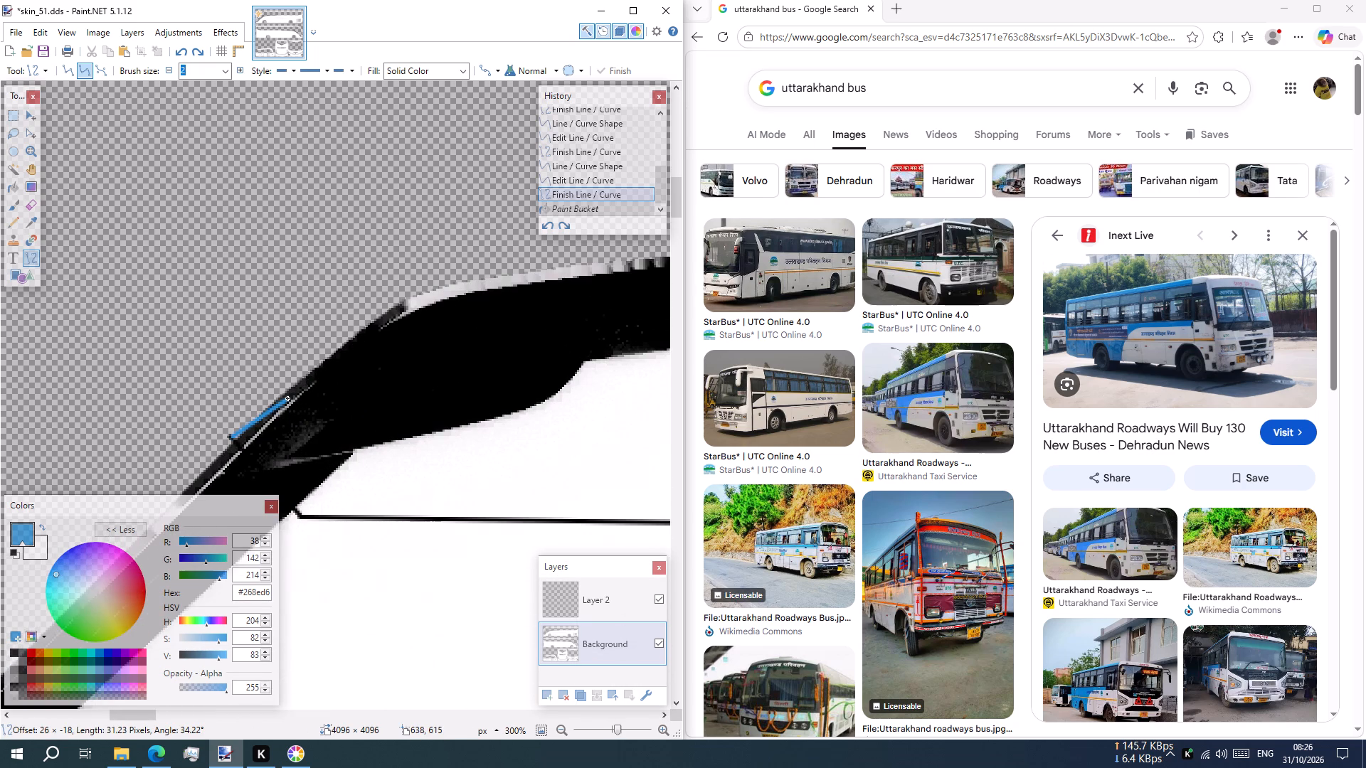
drag(287, 398, 391, 314)
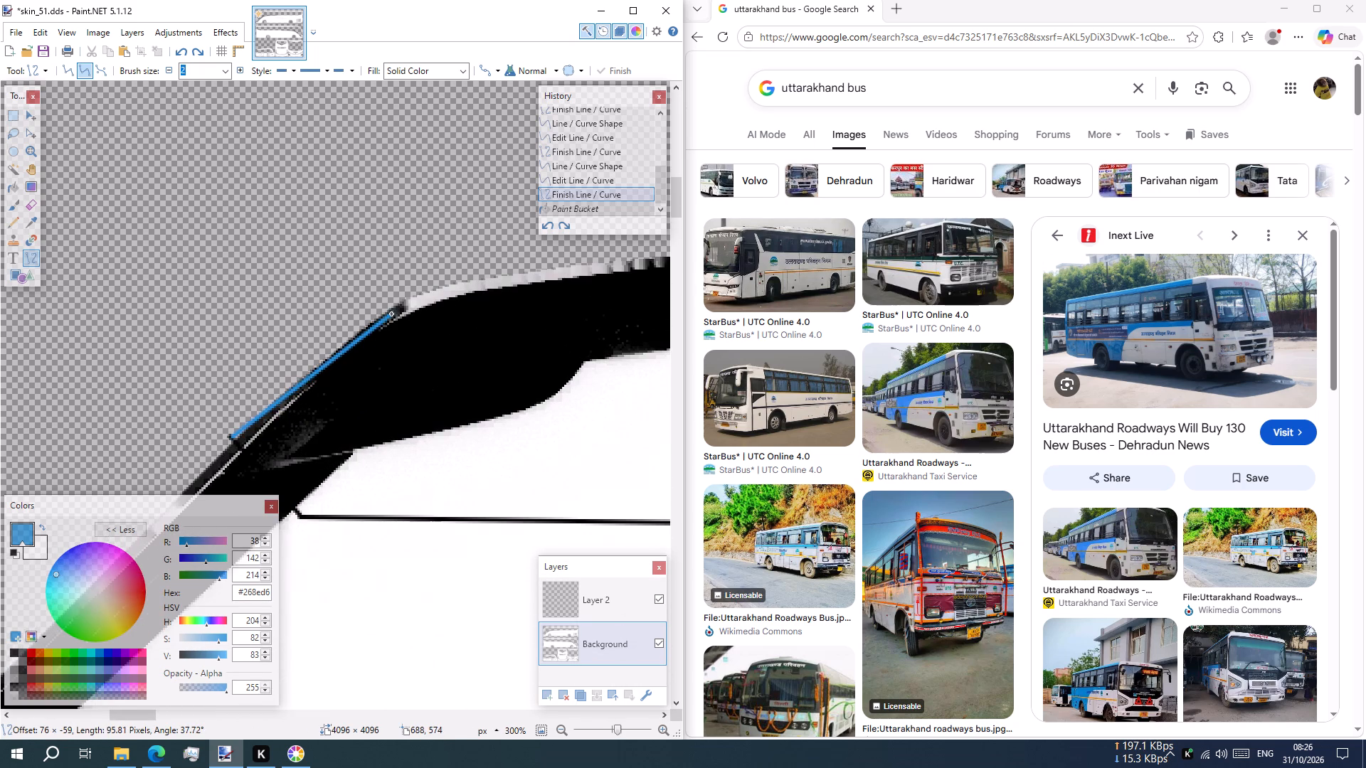
drag(391, 314, 404, 299)
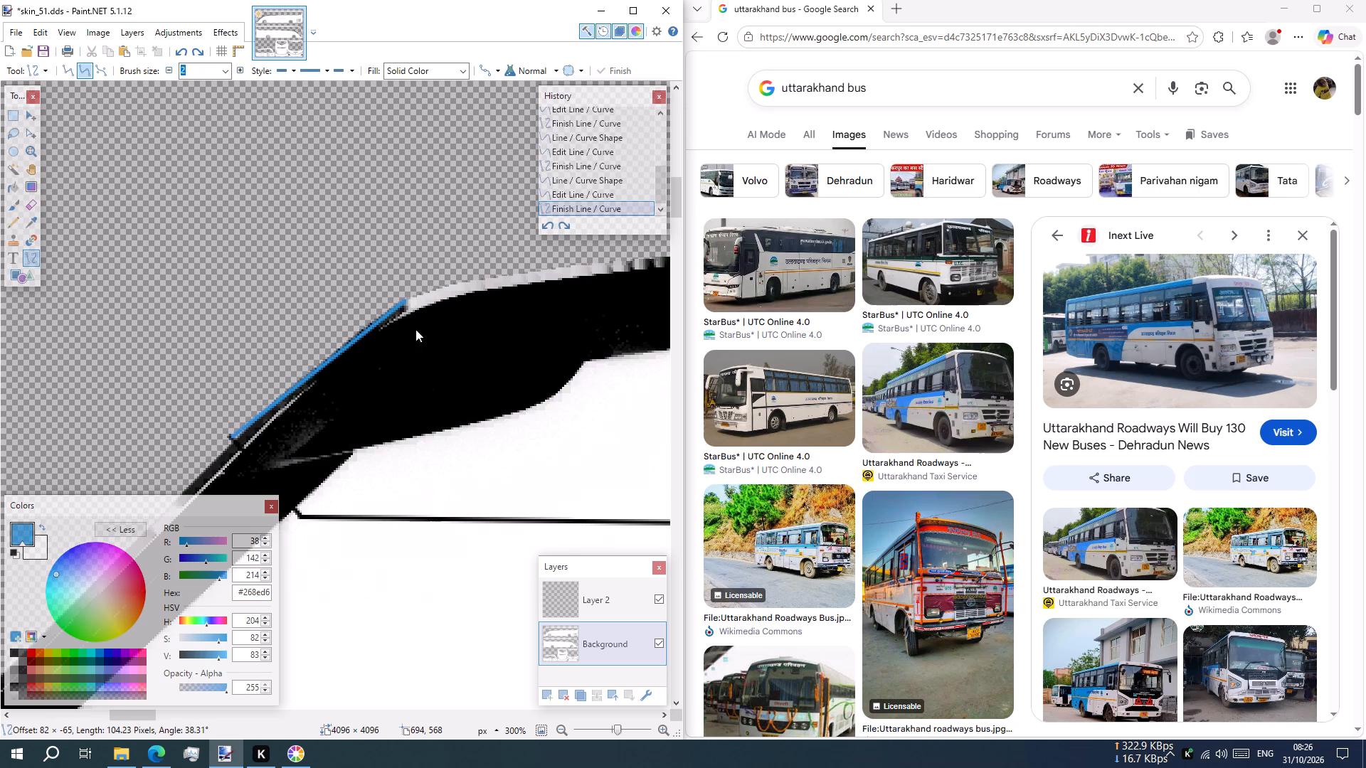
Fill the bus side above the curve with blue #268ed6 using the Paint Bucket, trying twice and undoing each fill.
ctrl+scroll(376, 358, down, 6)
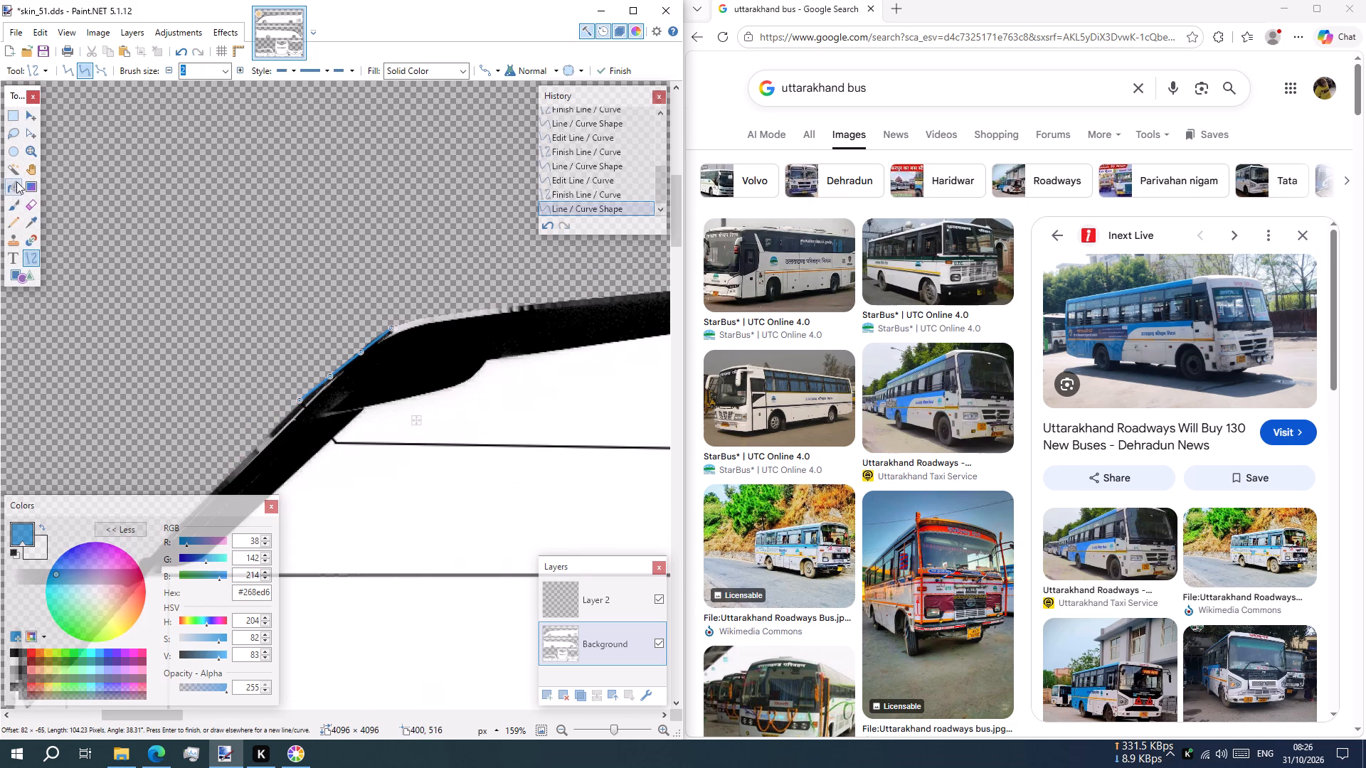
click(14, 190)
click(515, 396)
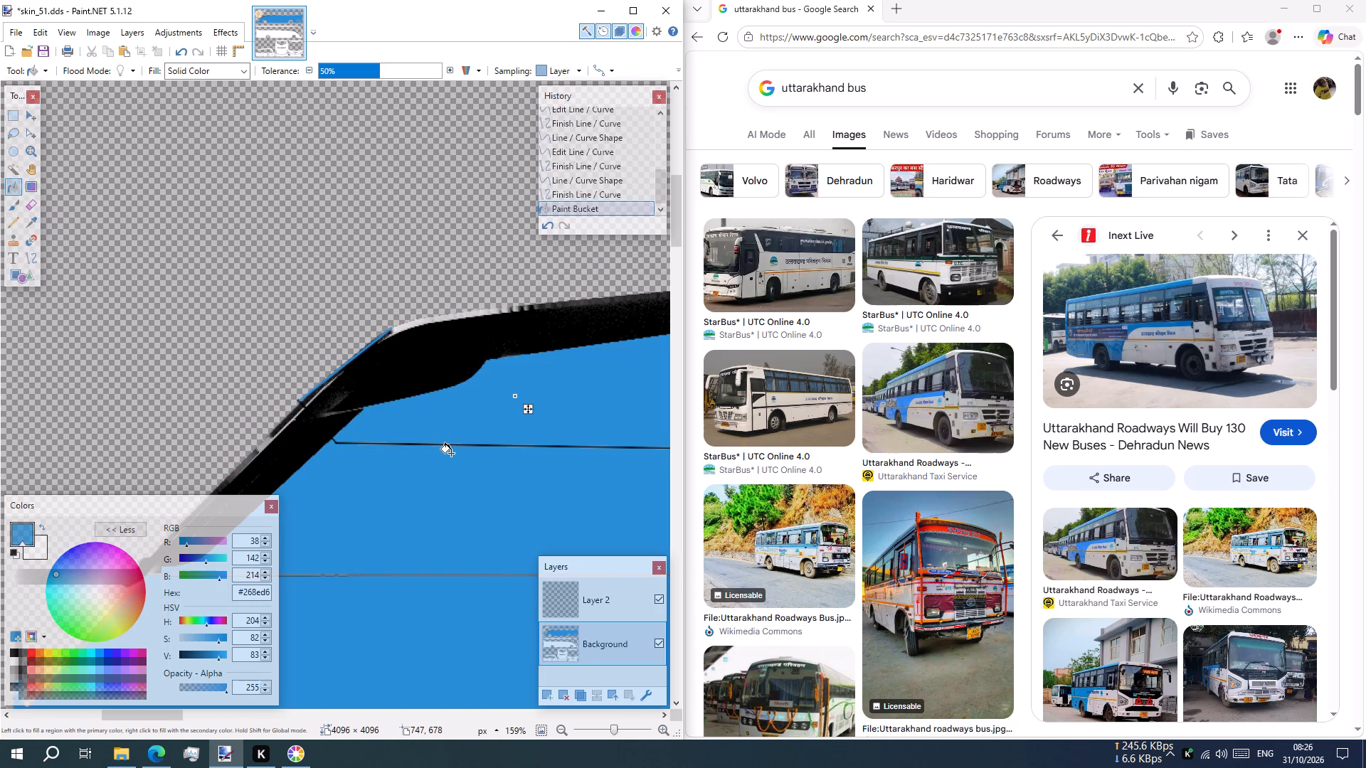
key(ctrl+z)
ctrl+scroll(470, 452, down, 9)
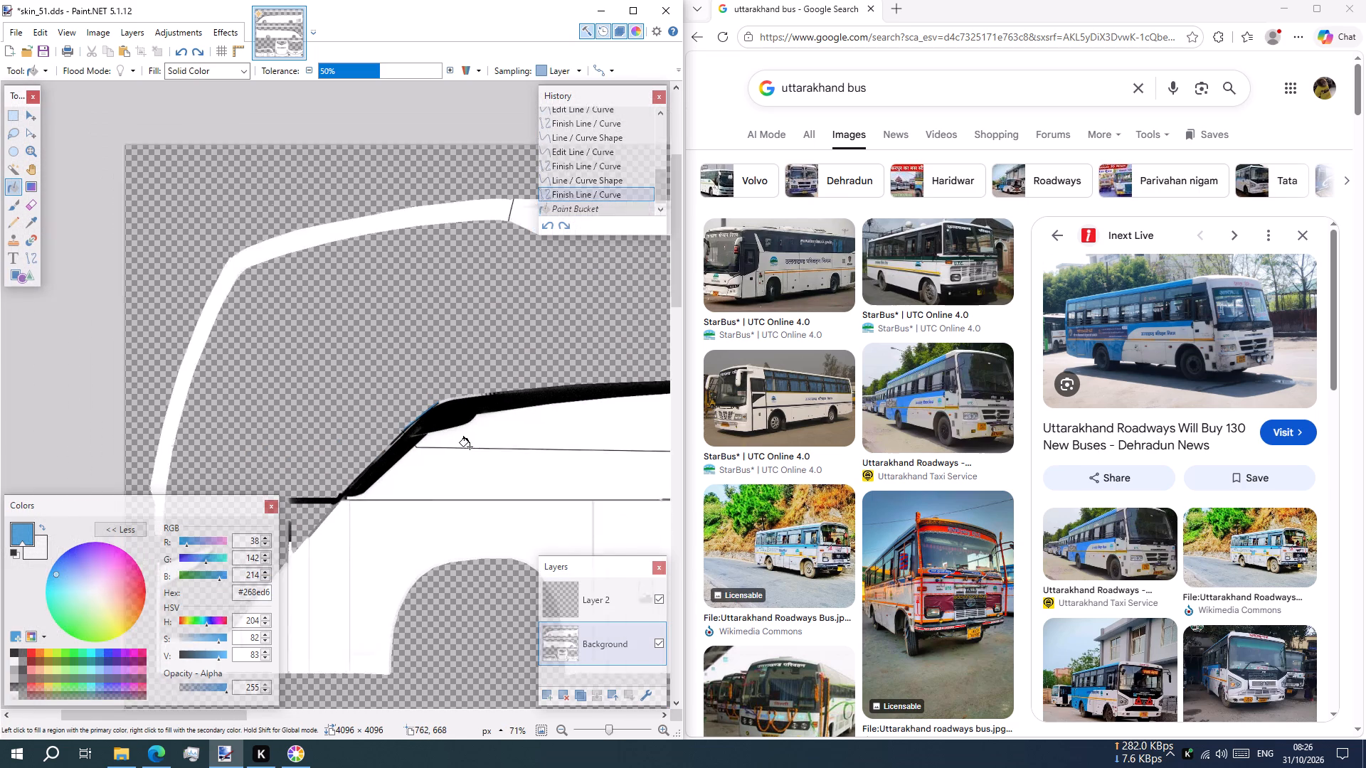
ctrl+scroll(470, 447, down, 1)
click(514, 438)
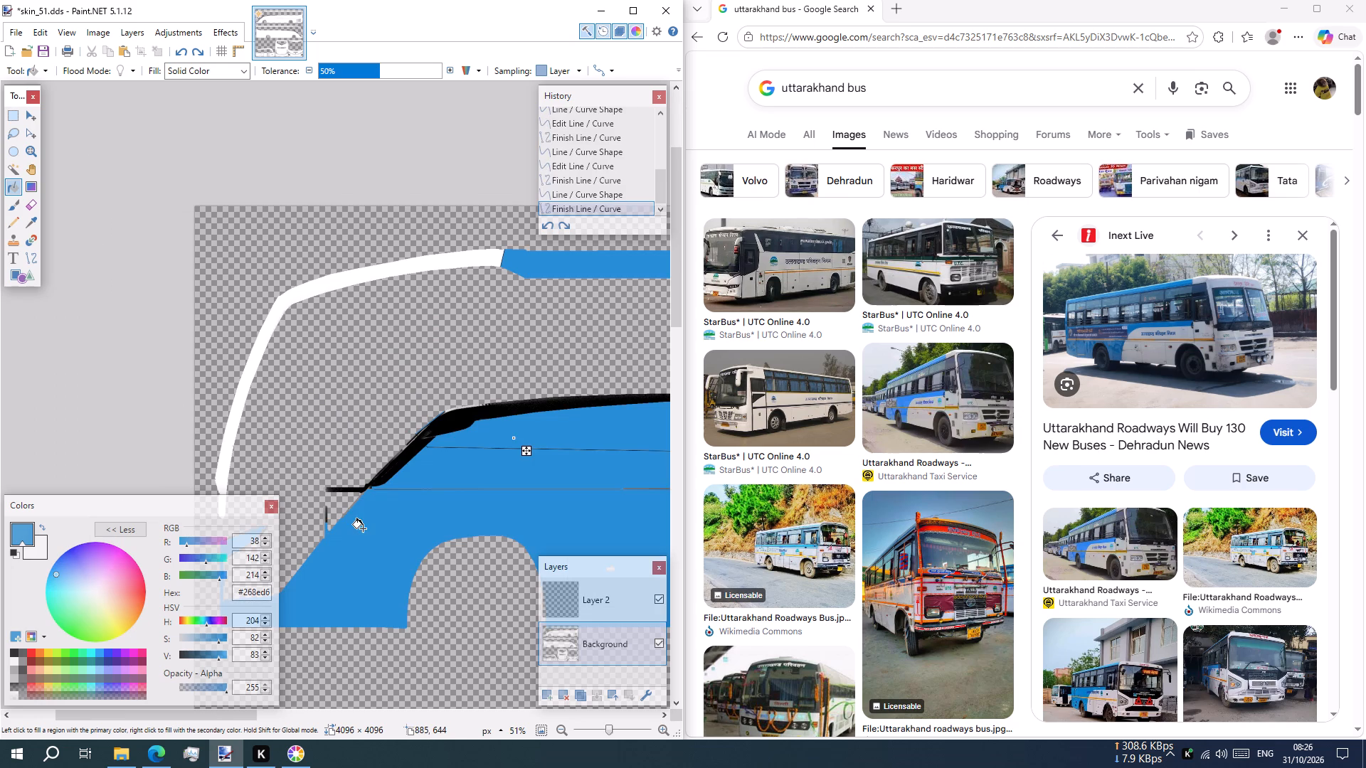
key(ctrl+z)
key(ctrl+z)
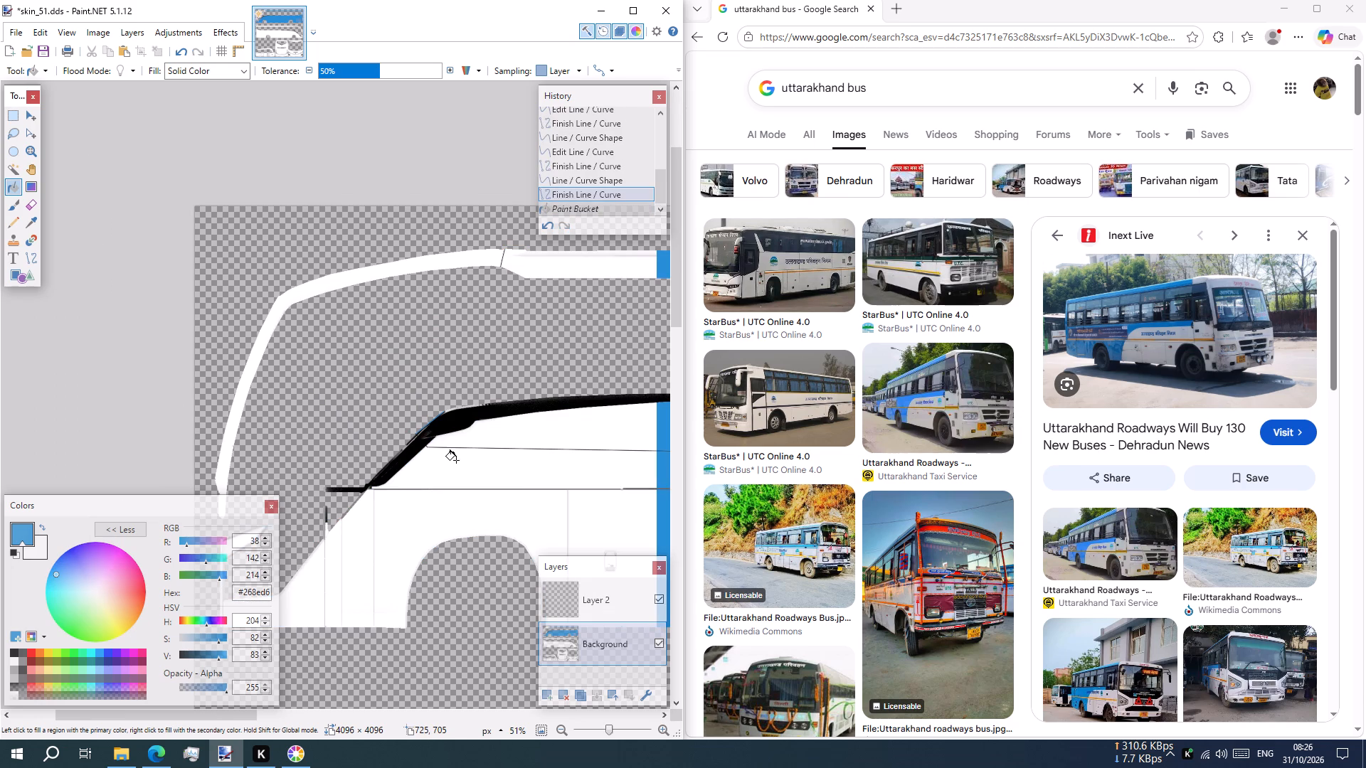
Draw a black line about 6 px long extending the curve's lower end to the bottom edge of the bus side.
ctrl+scroll(534, 436, down, 2)
shift+scroll(534, 436, down, 6)
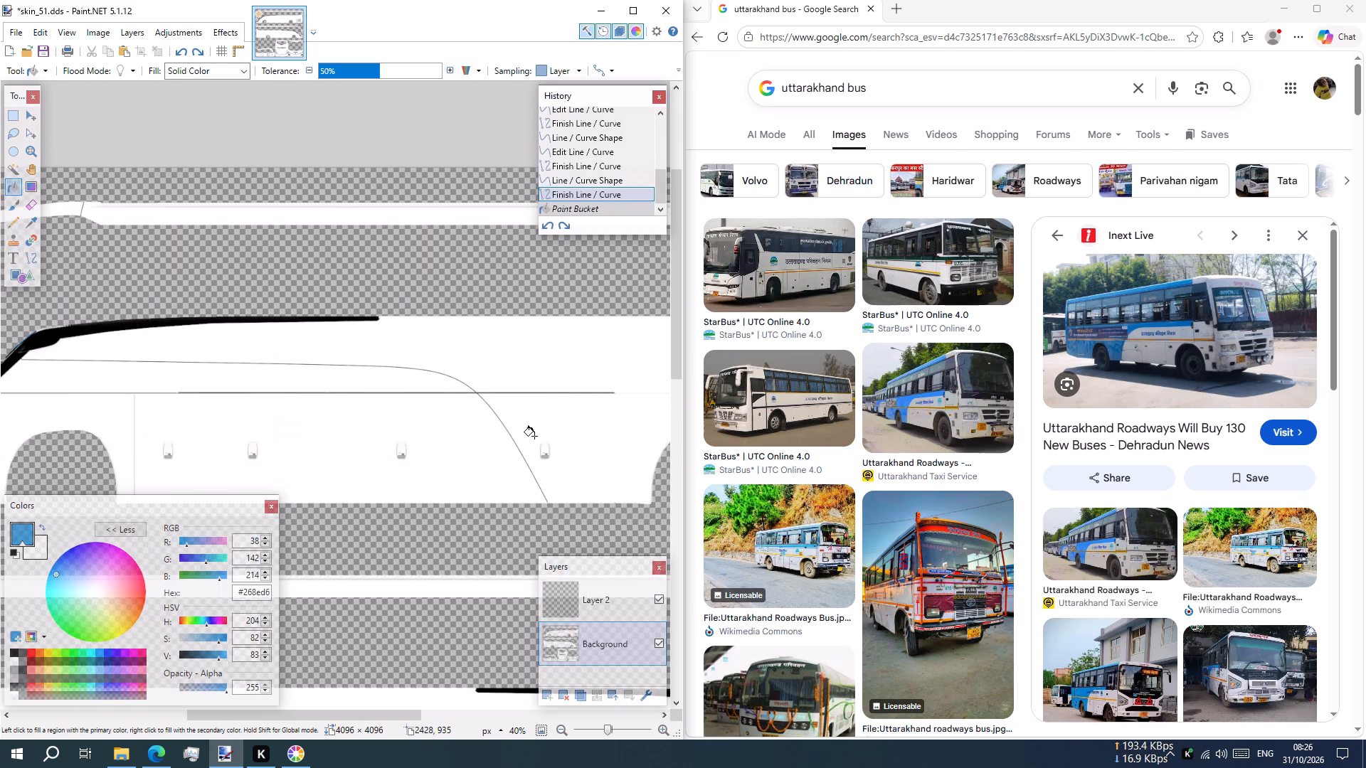
ctrl+scroll(540, 493, up, 6)
scroll(541, 496, down, 5)
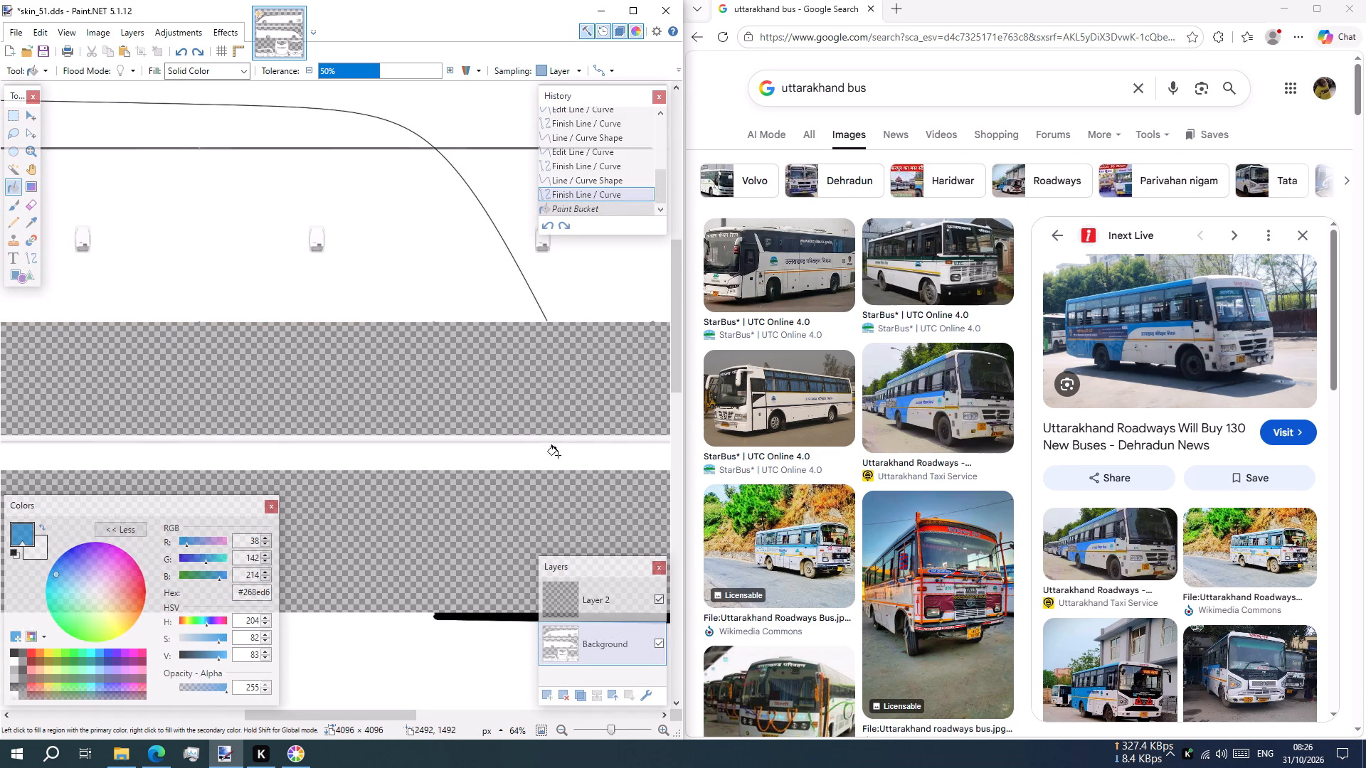
ctrl+scroll(556, 431, up, 3)
ctrl+scroll(542, 366, up, 6)
scroll(540, 371, up, 1)
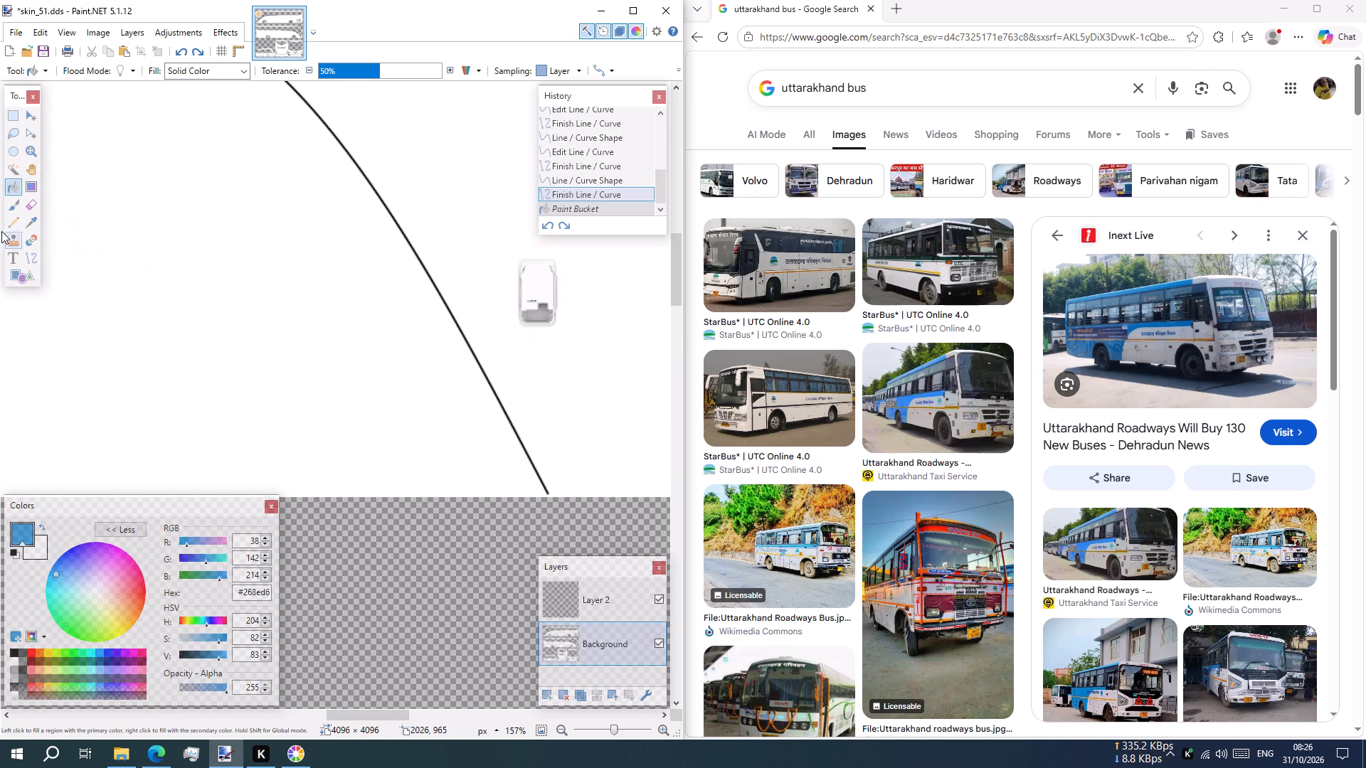
click(29, 257)
click(11, 556)
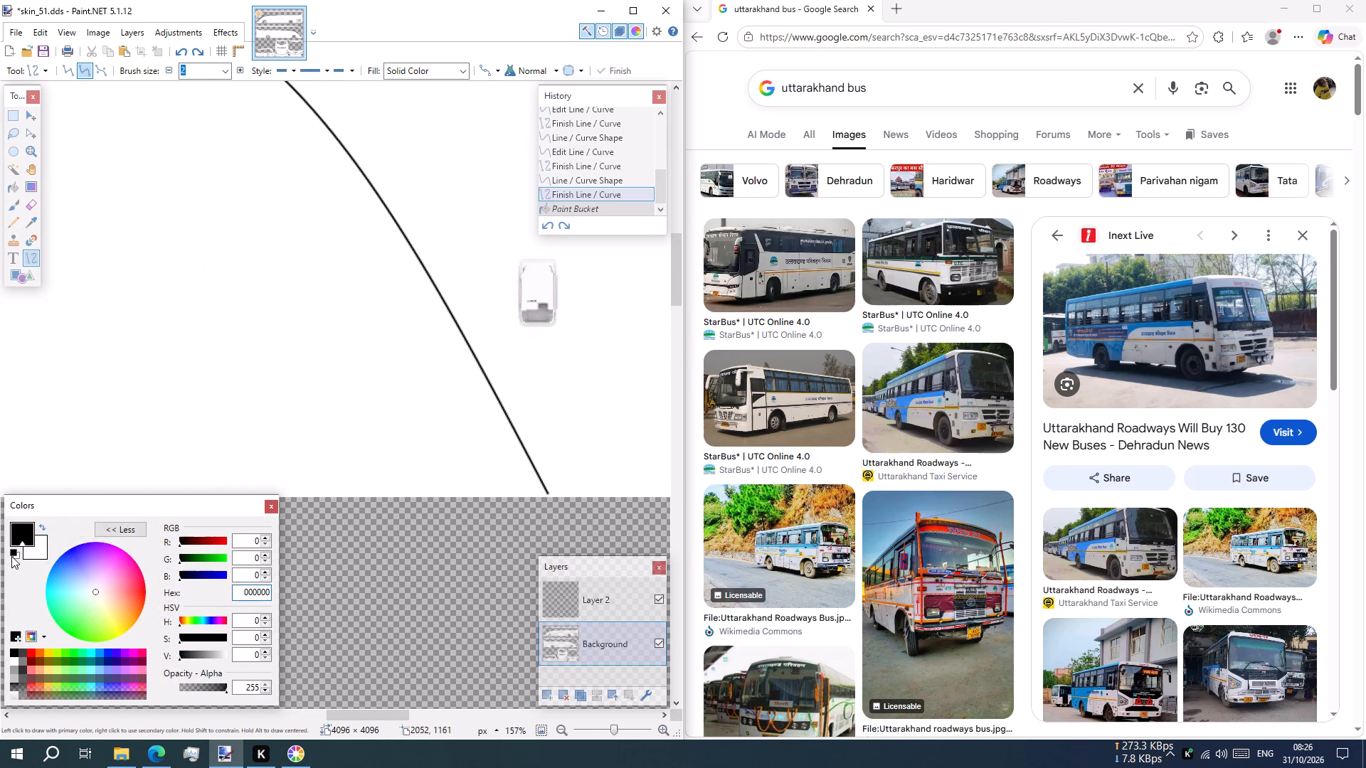
scroll(571, 476, up, 3)
ctrl+scroll(484, 370, down, 4)
ctrl+scroll(517, 469, up, 2)
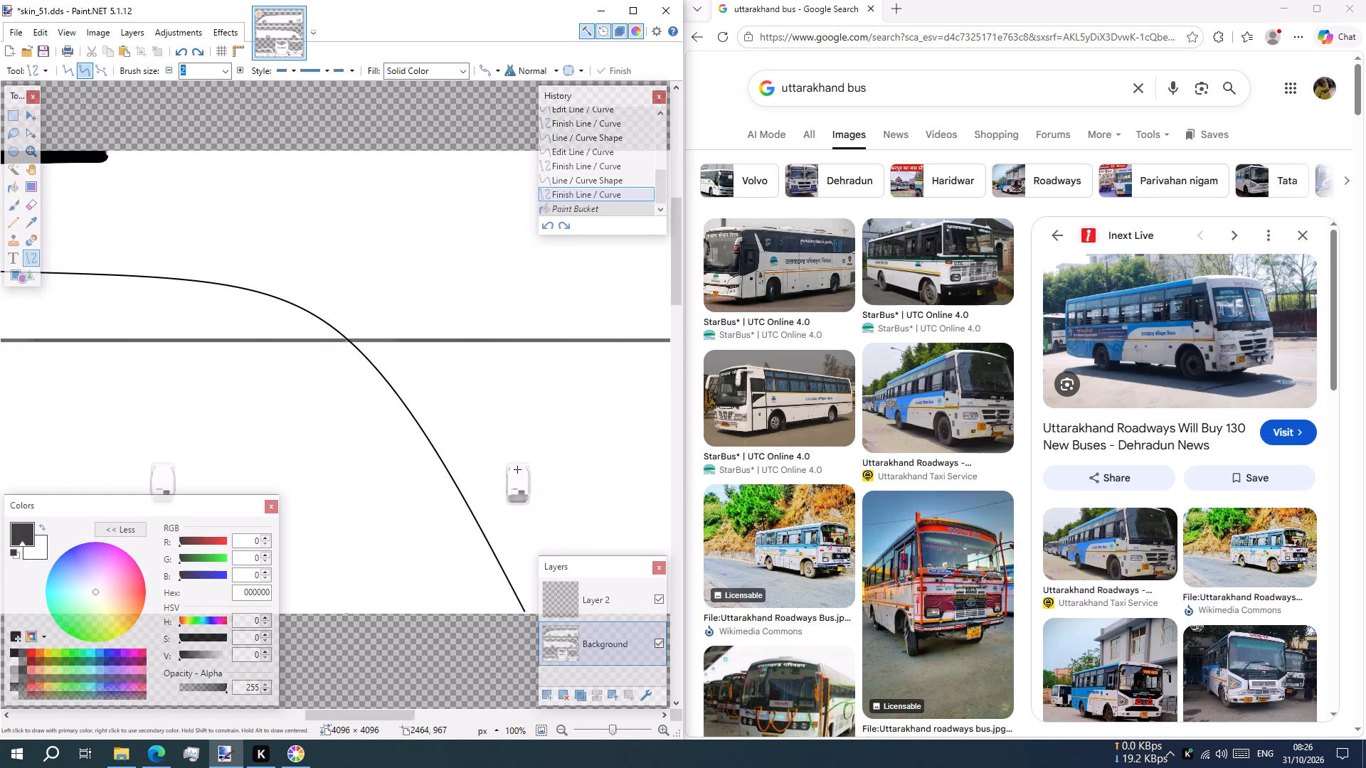
ctrl+scroll(517, 469, up, 2)
scroll(509, 460, down, 4)
ctrl+scroll(531, 427, up, 7)
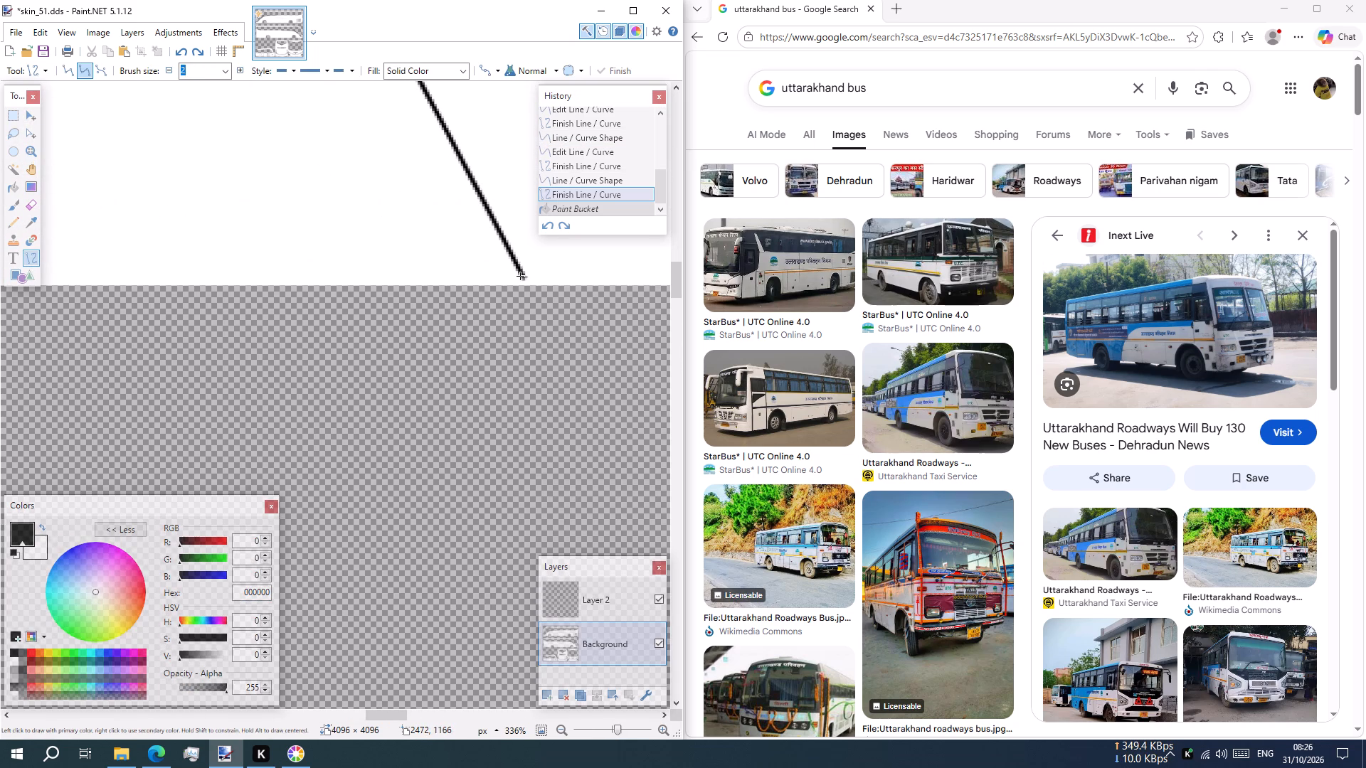
drag(520, 276, 529, 285)
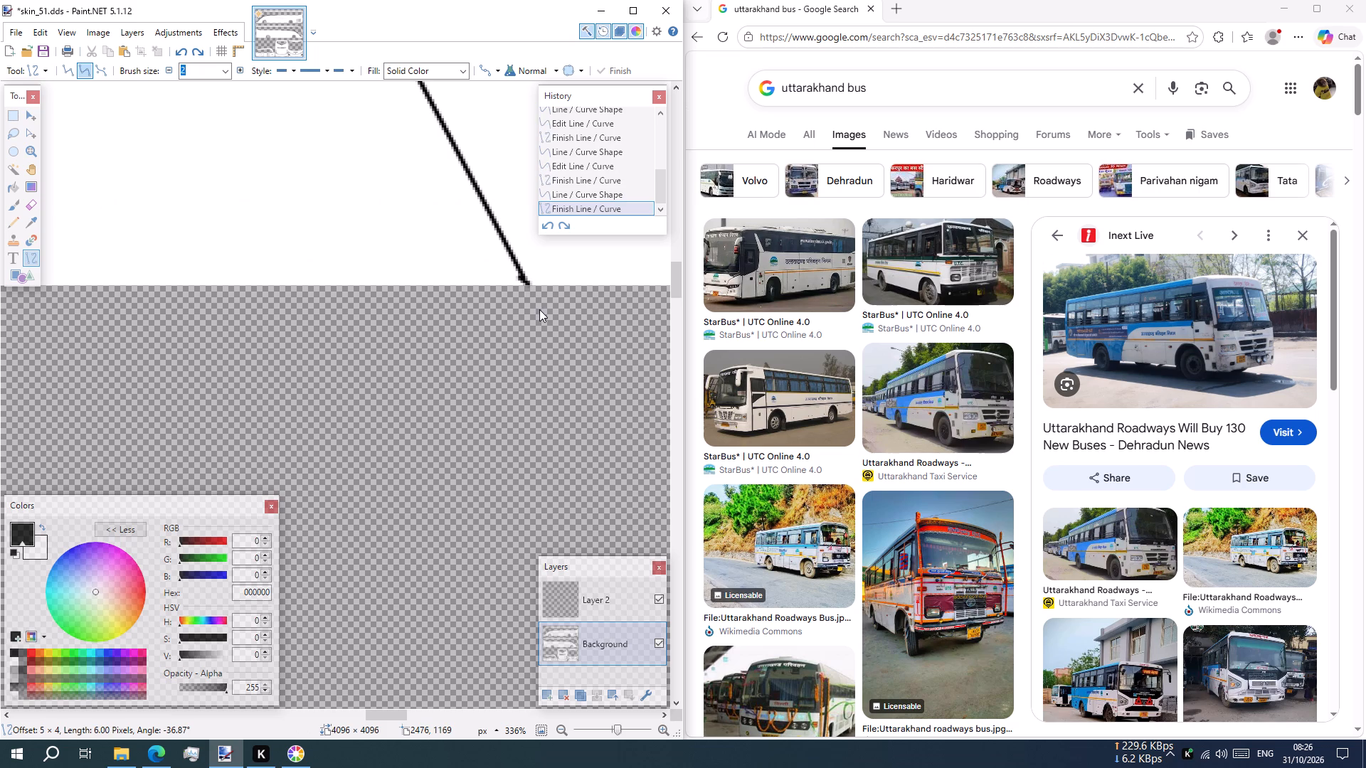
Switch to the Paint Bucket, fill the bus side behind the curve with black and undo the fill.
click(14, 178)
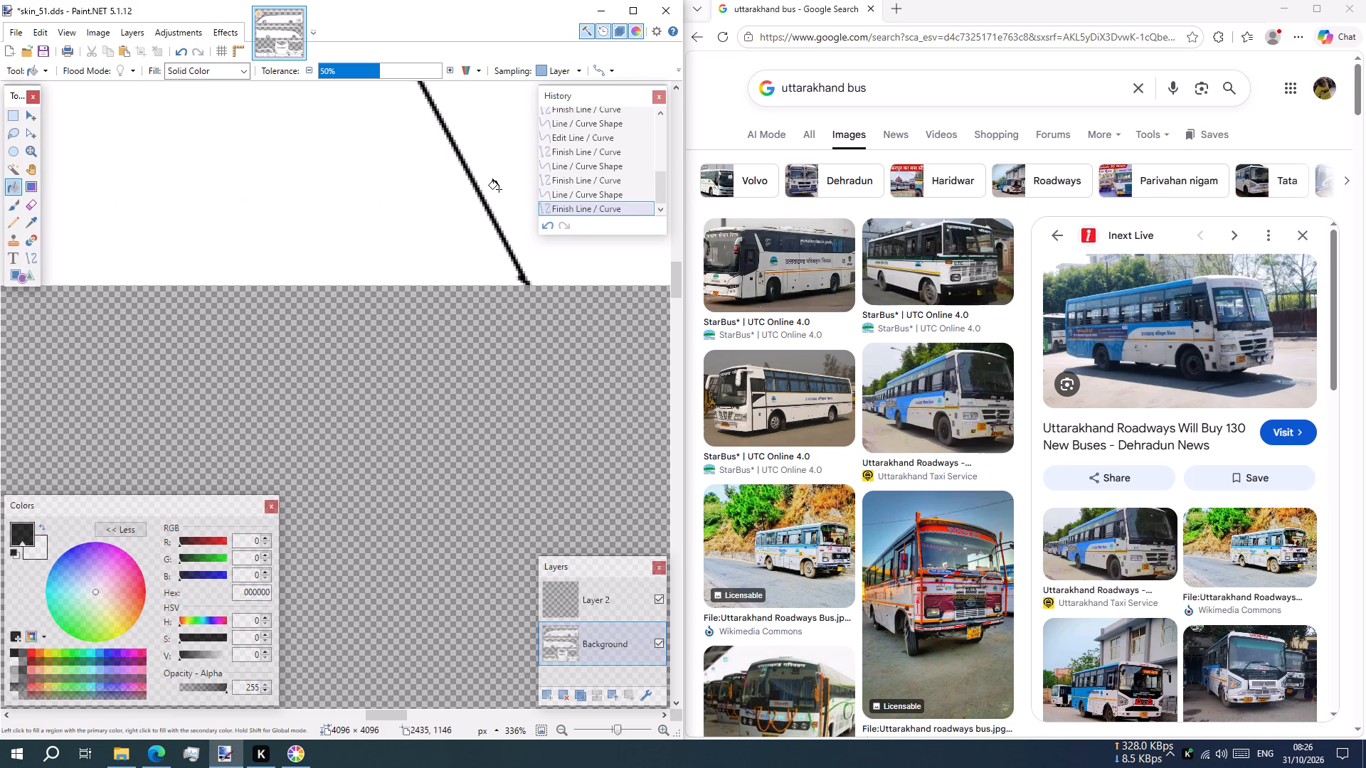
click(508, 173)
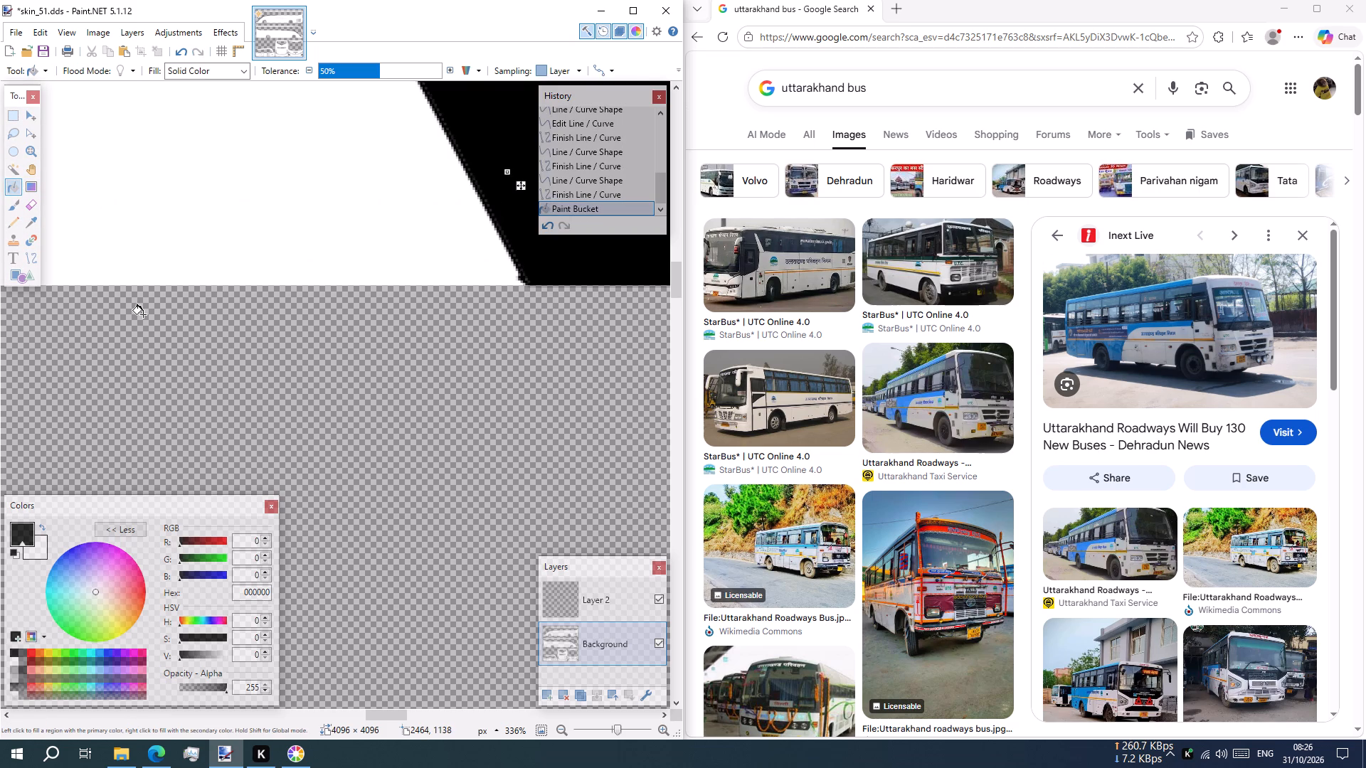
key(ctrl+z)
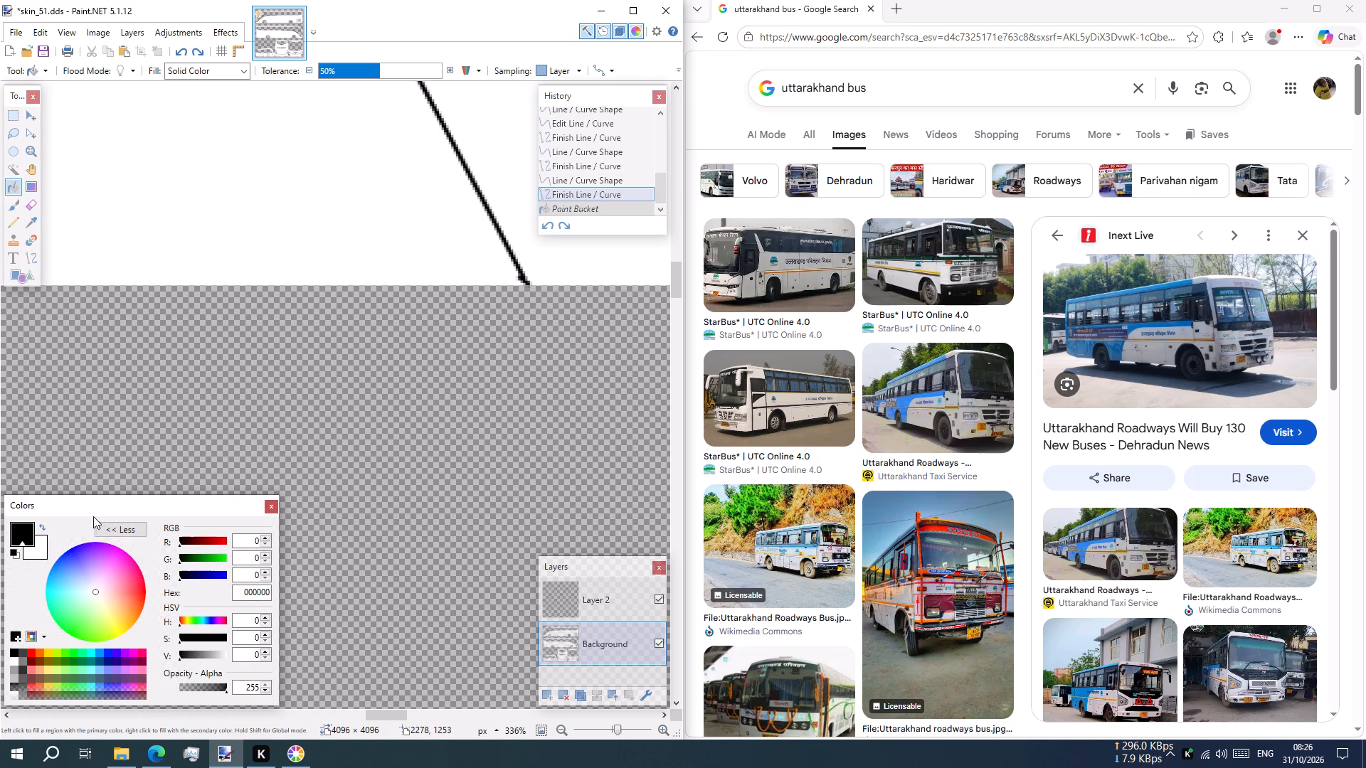
Set the primary colour to the copied hex value #268ed6 and fill the bus side above the curve with it.
click(250, 595)
key(ctrl+a)
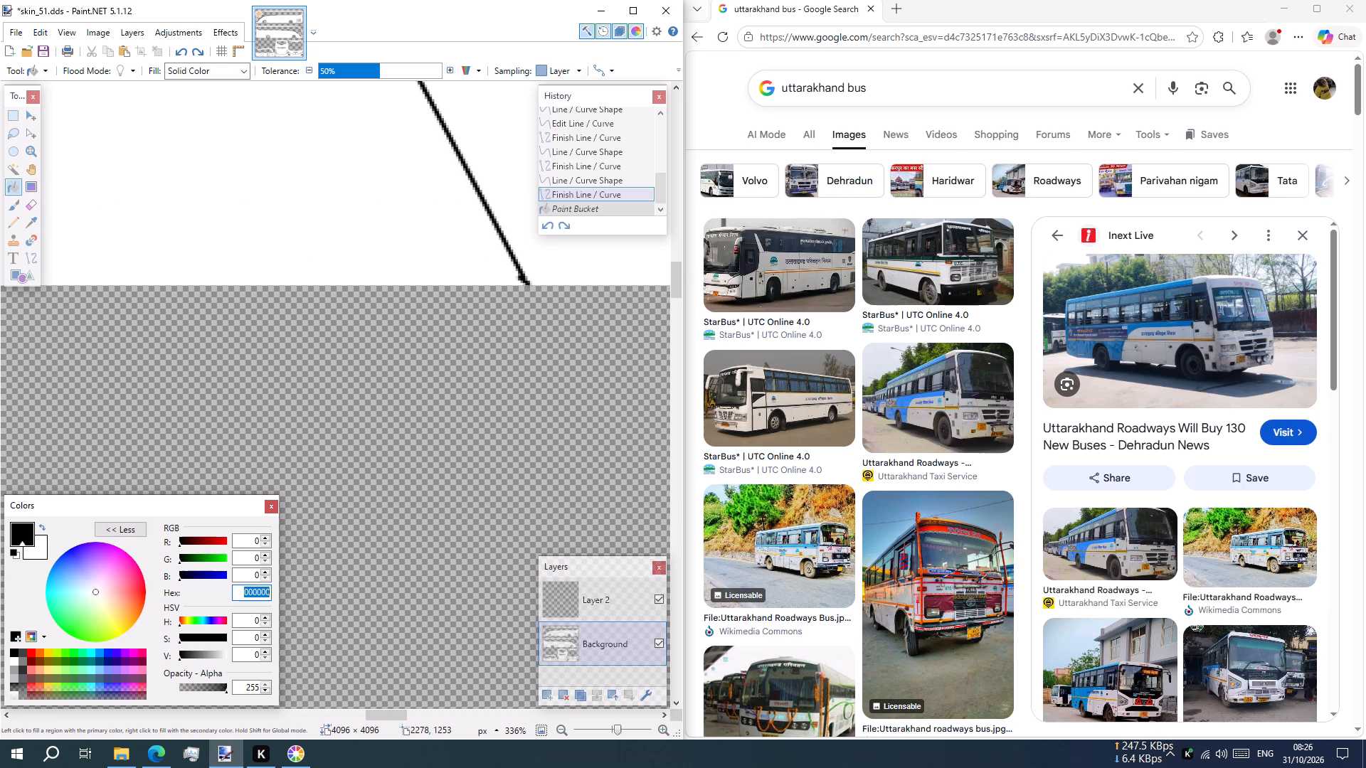
key(ctrl+v)
scroll(376, 383, up, 3)
shift+scroll(376, 382, down, 2)
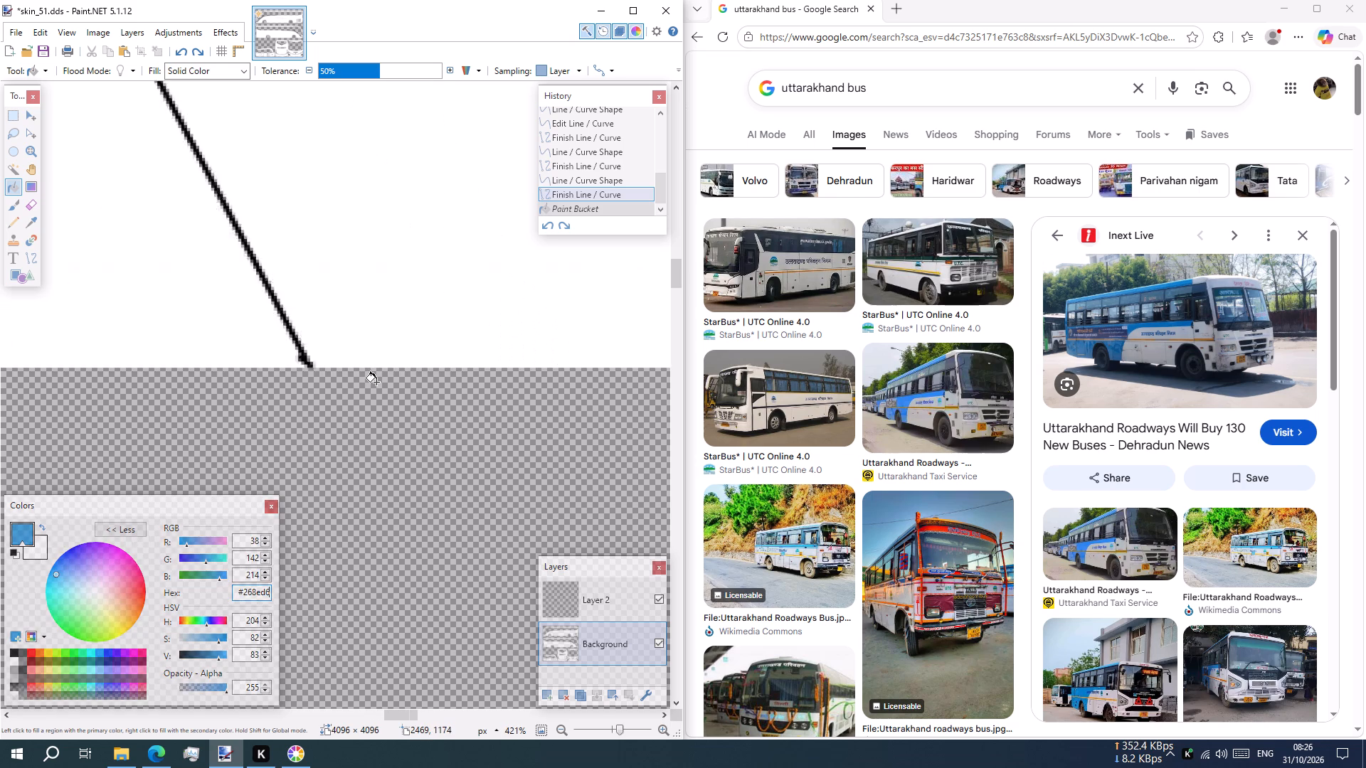
shift+scroll(376, 382, down, 20)
shift+scroll(376, 382, down, 5)
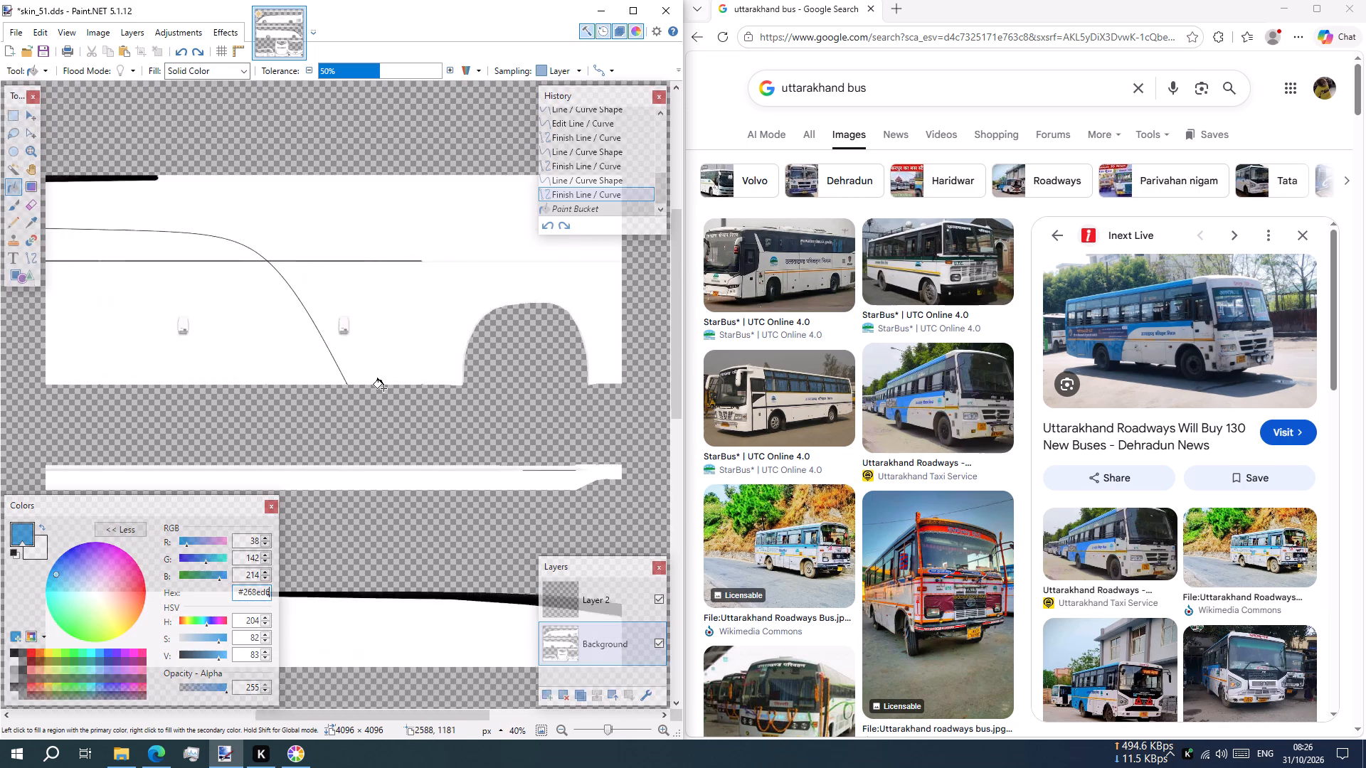
shift+scroll(383, 388, down, 1)
shift+scroll(383, 388, up, 3)
ctrl+scroll(383, 399, up, 1)
ctrl+scroll(383, 399, down, 1)
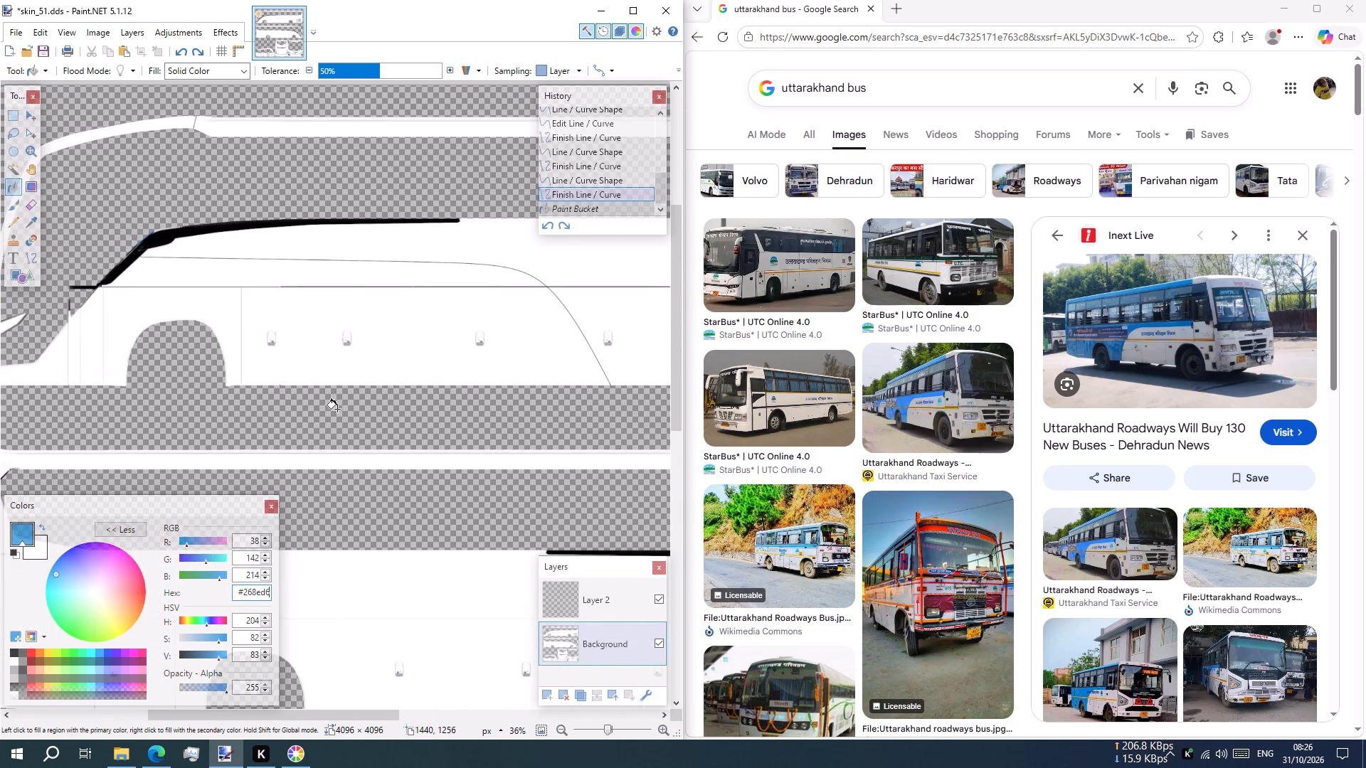
click(355, 245)
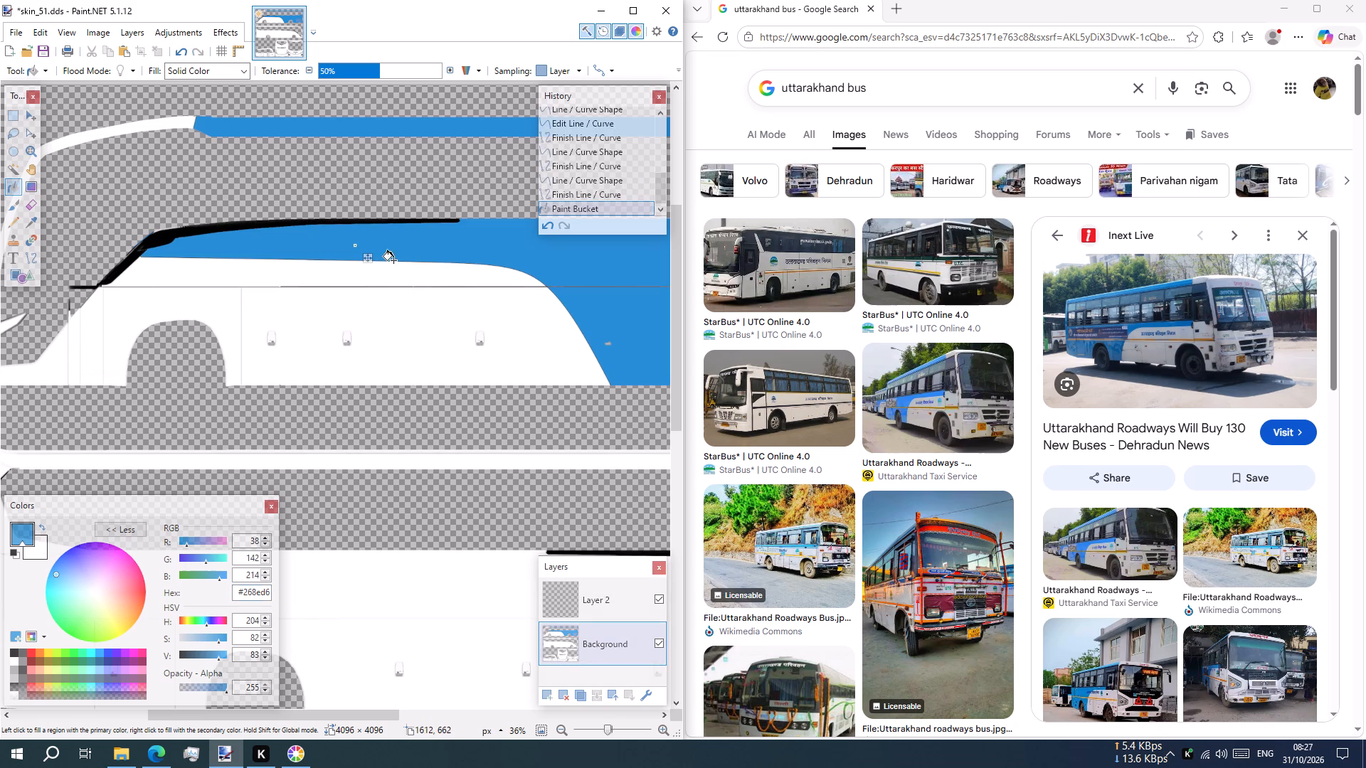
Duplicate the Background layer containing the blue-filled bus side.
ctrl+scroll(321, 321, down, 4)
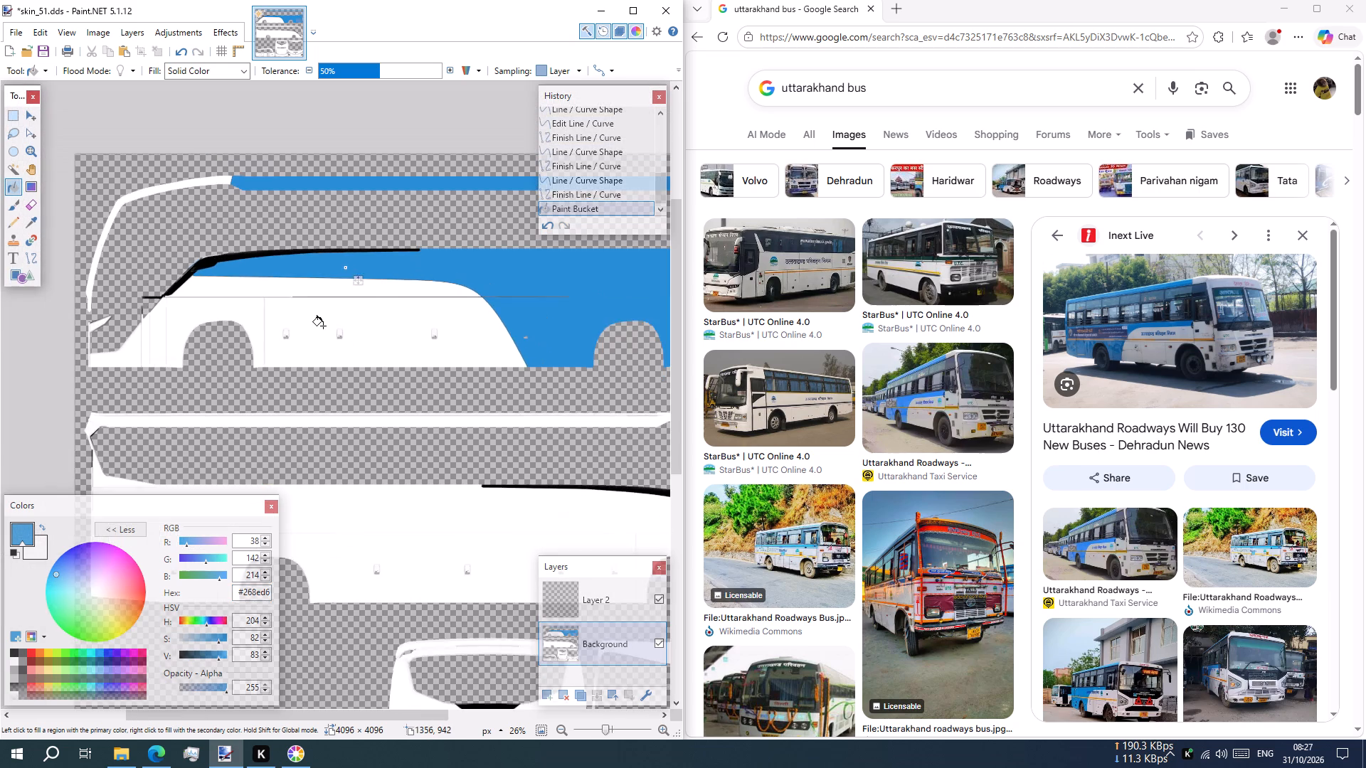
ctrl+scroll(323, 326, down, 2)
ctrl+scroll(477, 293, down, 2)
scroll(478, 300, down, 1)
shift+scroll(478, 300, down, 2)
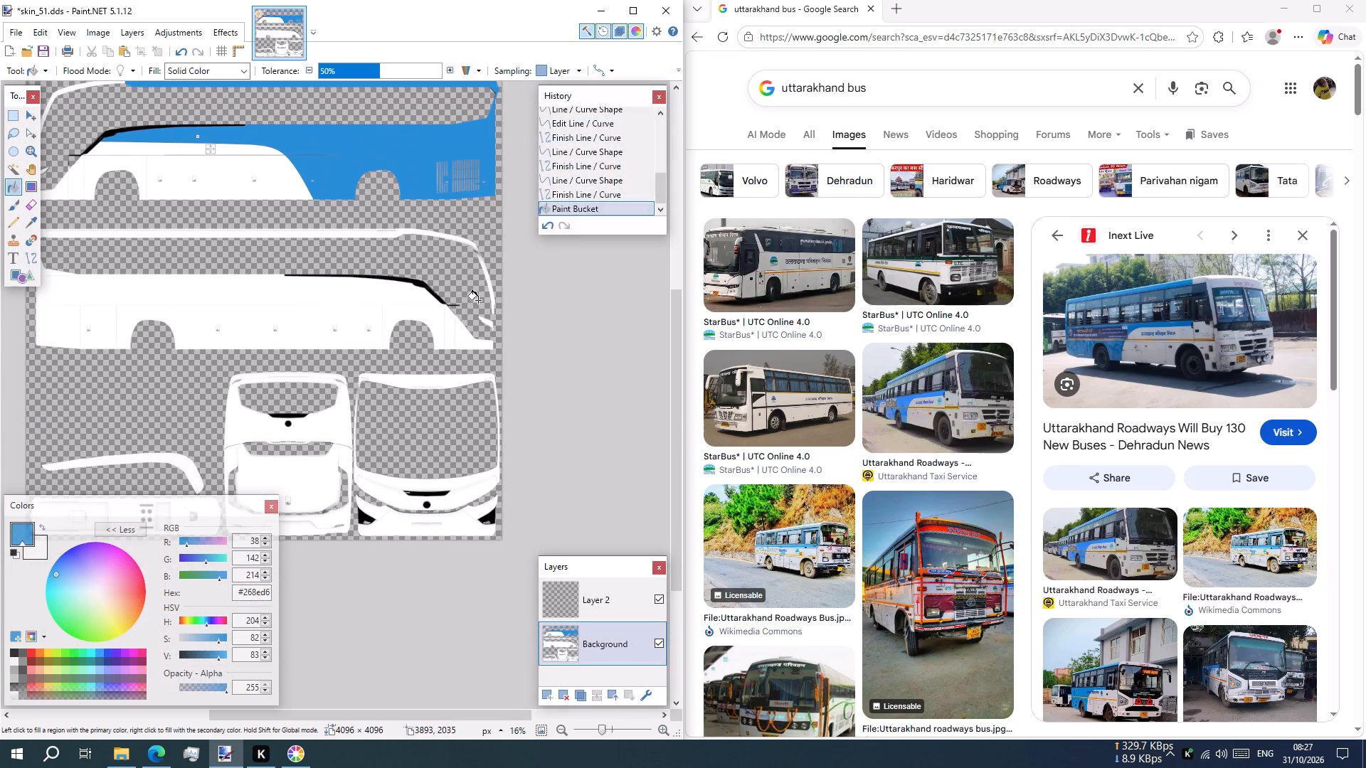
shift+scroll(458, 305, up, 1)
scroll(470, 300, up, 1)
ctrl+scroll(470, 300, up, 1)
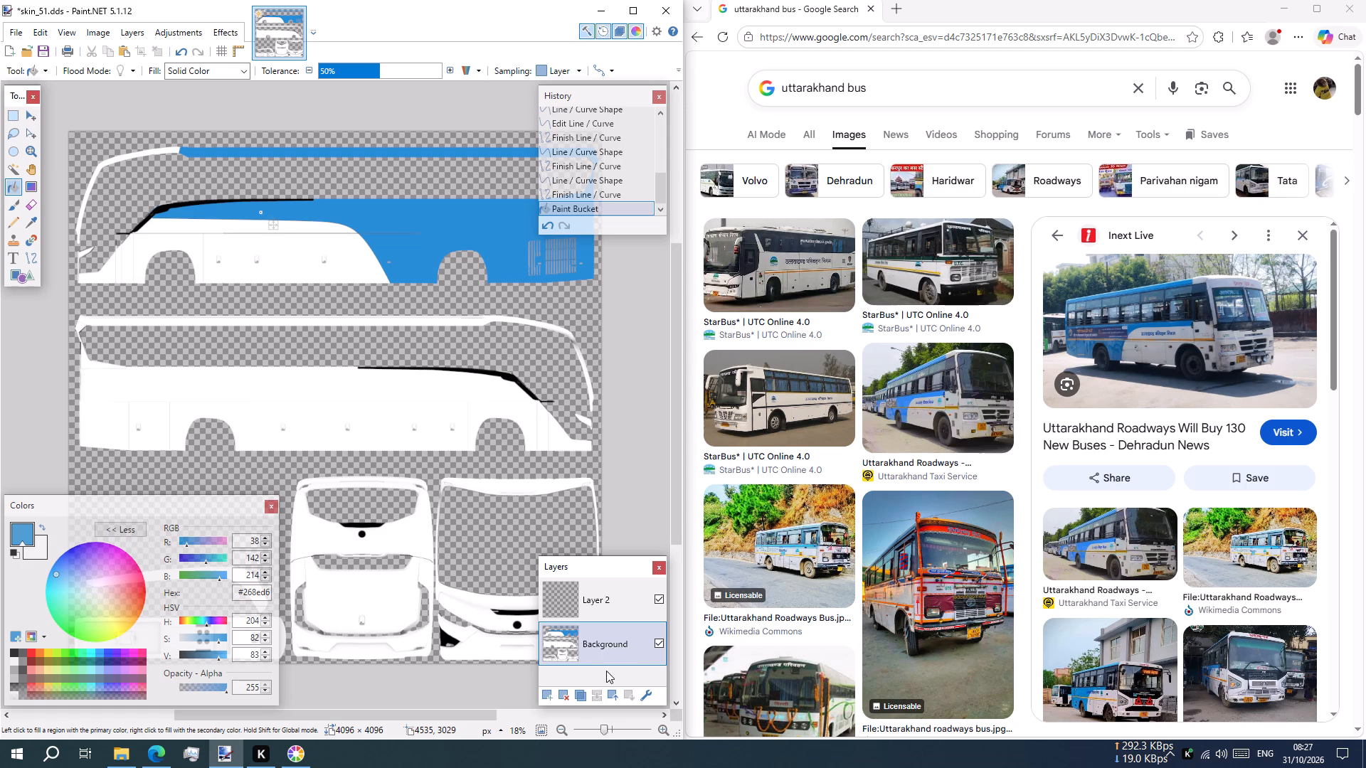
click(579, 696)
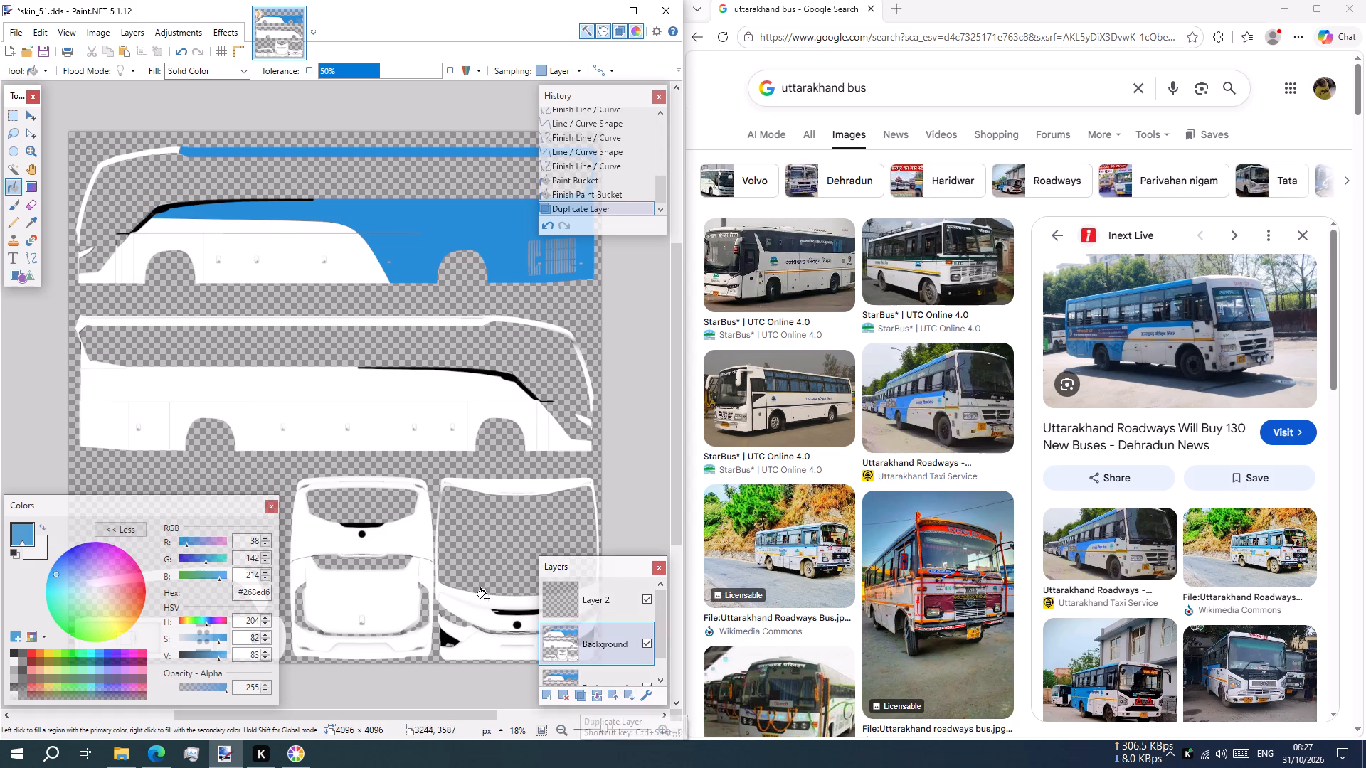
Flip the duplicated Background layer horizontally.
click(36, 115)
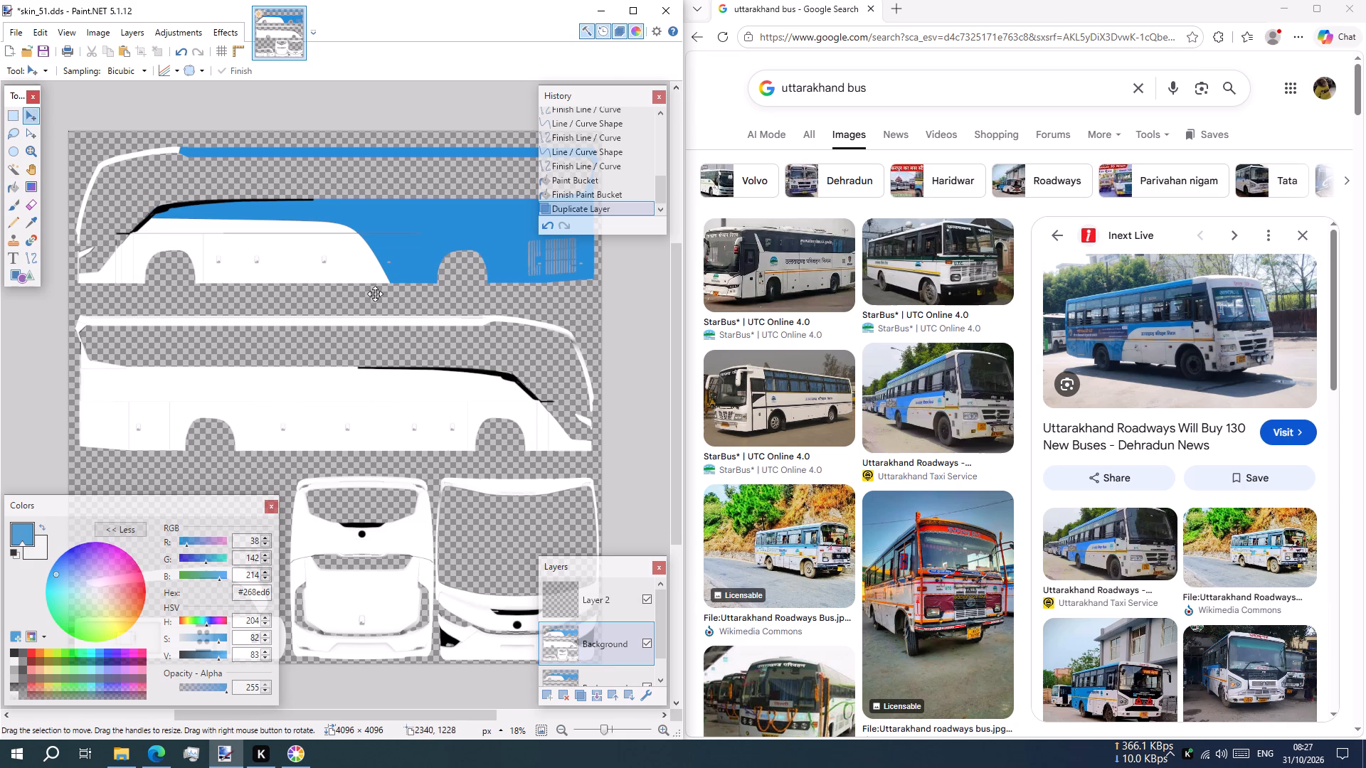
click(361, 306)
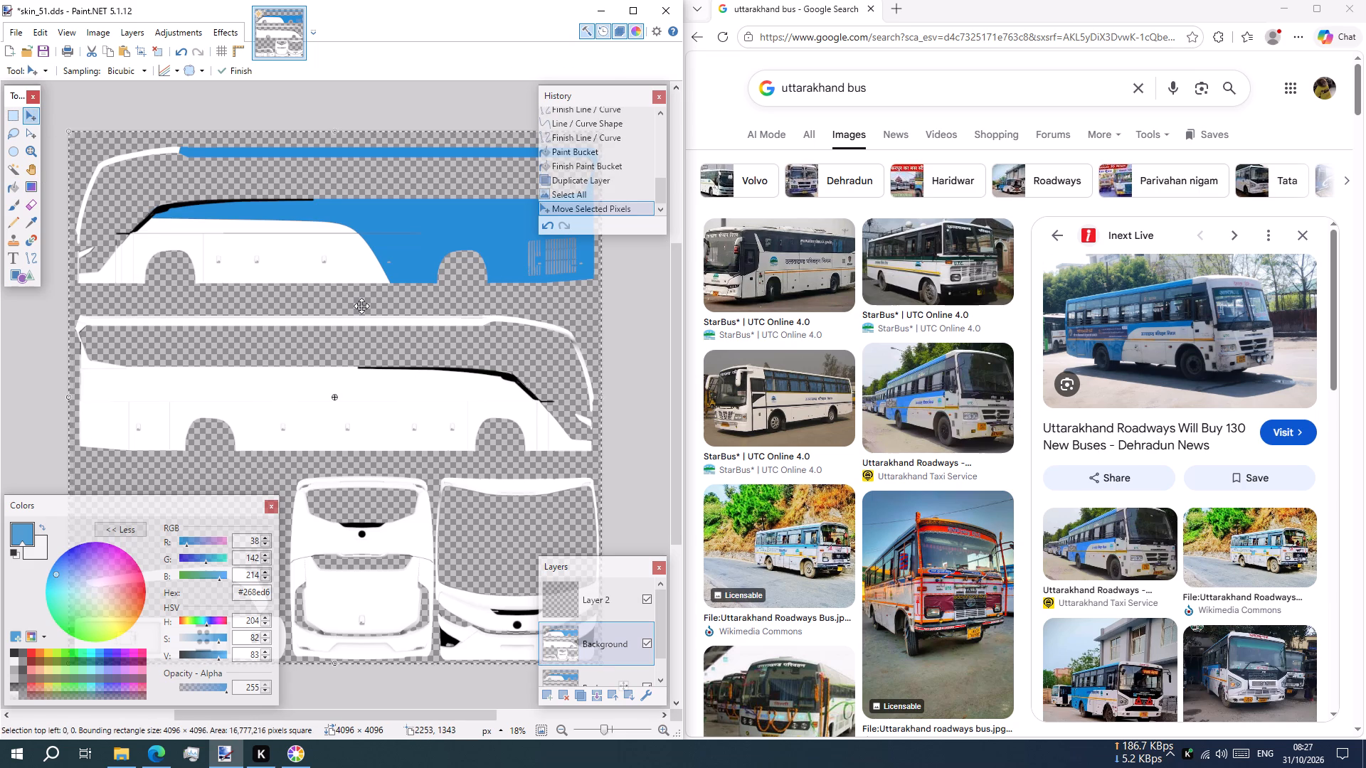
click(121, 34)
click(165, 164)
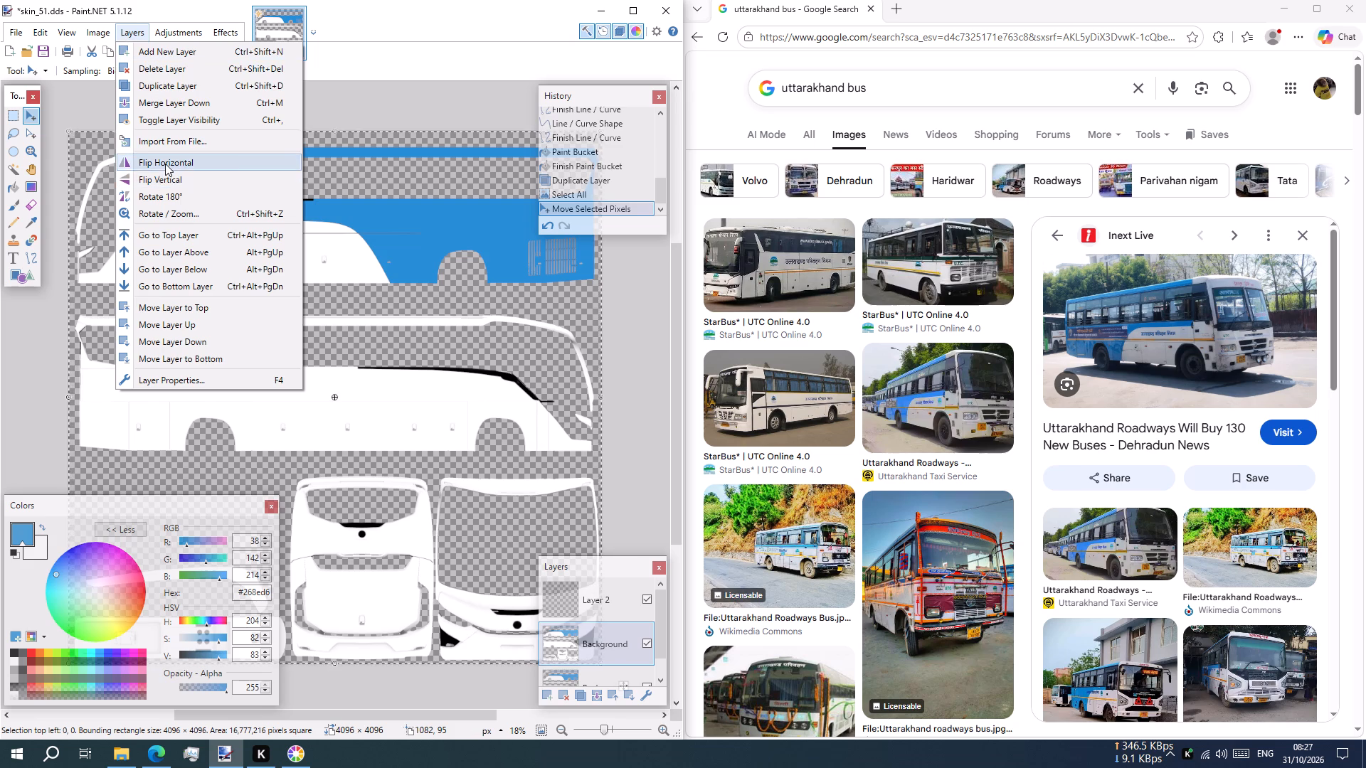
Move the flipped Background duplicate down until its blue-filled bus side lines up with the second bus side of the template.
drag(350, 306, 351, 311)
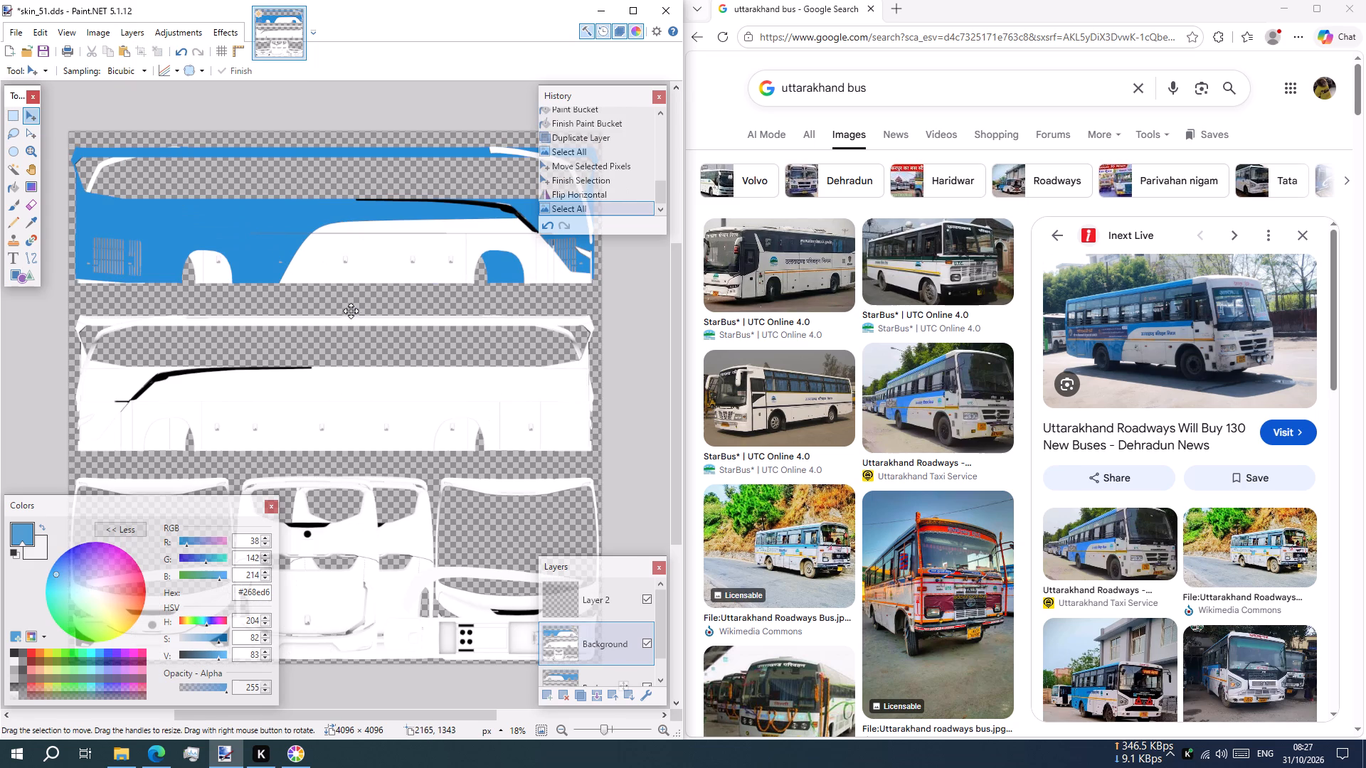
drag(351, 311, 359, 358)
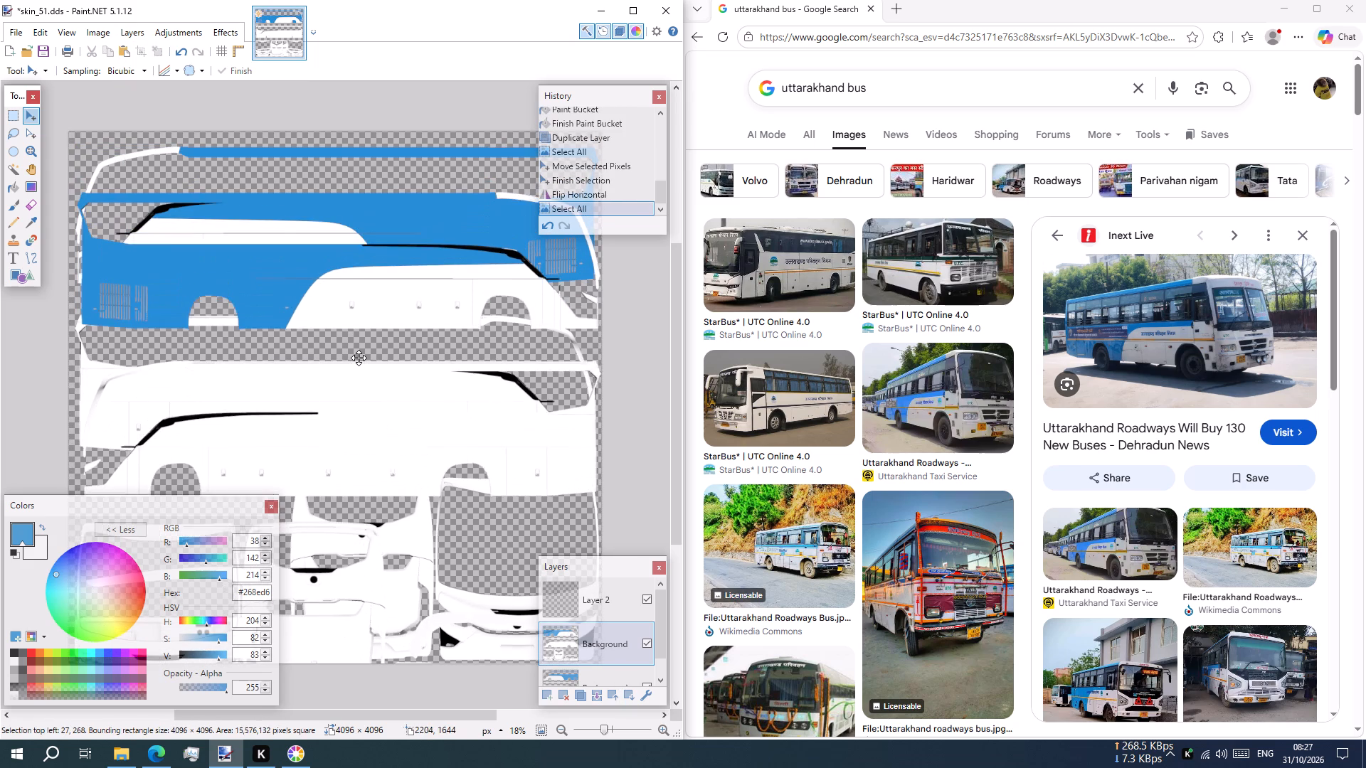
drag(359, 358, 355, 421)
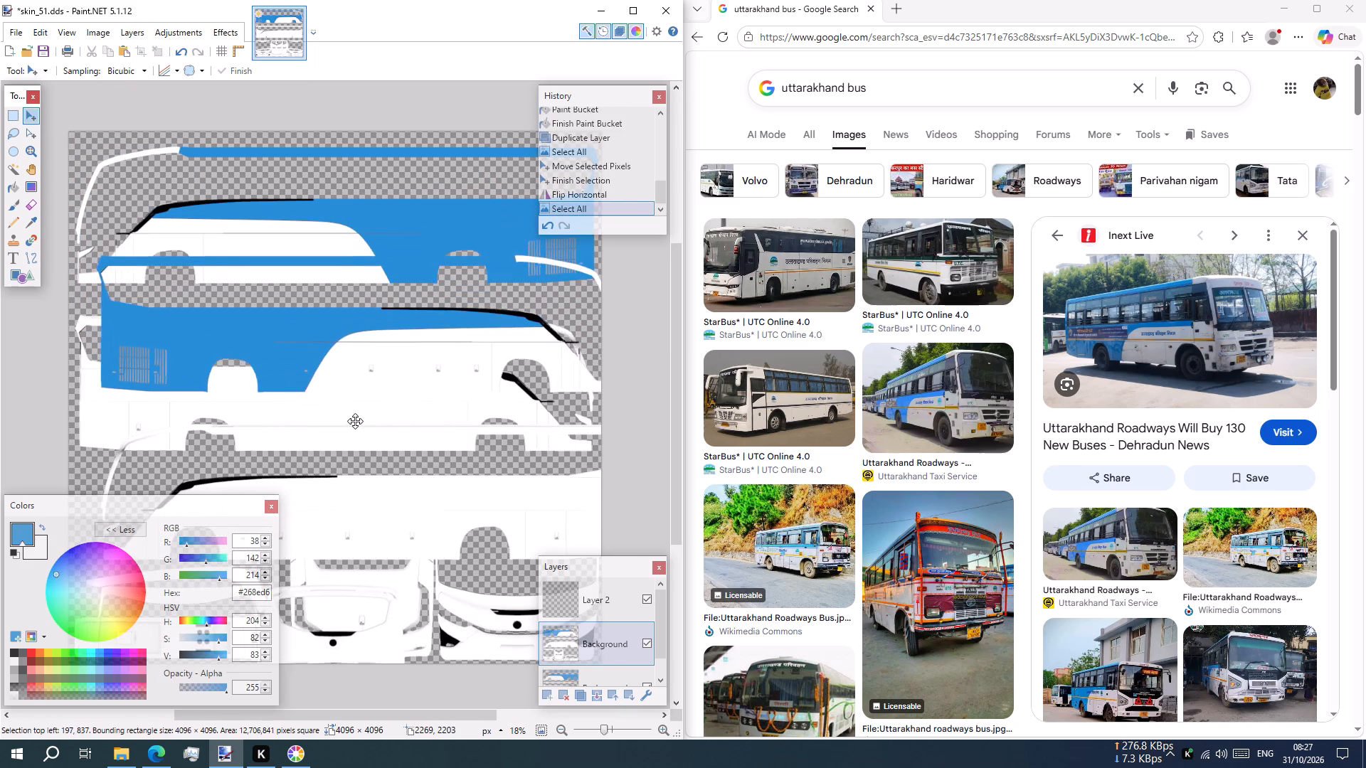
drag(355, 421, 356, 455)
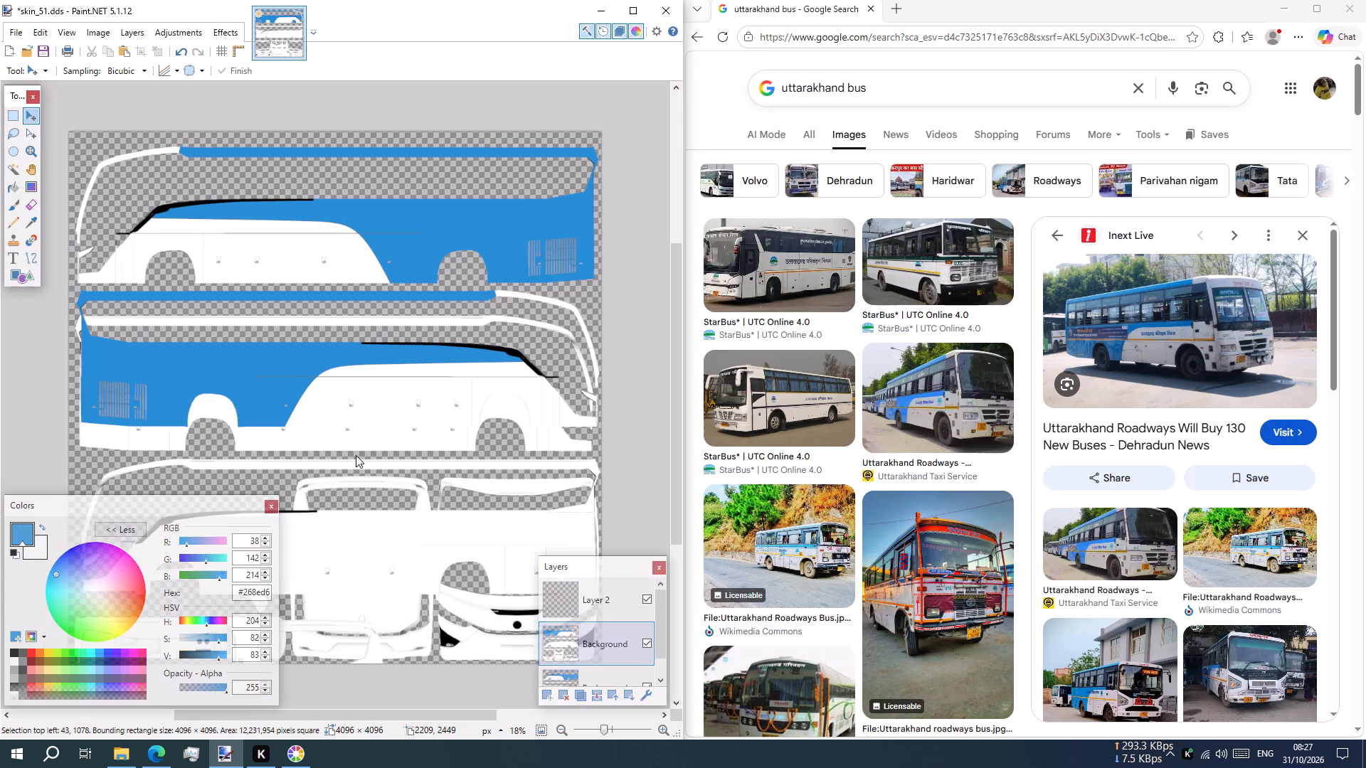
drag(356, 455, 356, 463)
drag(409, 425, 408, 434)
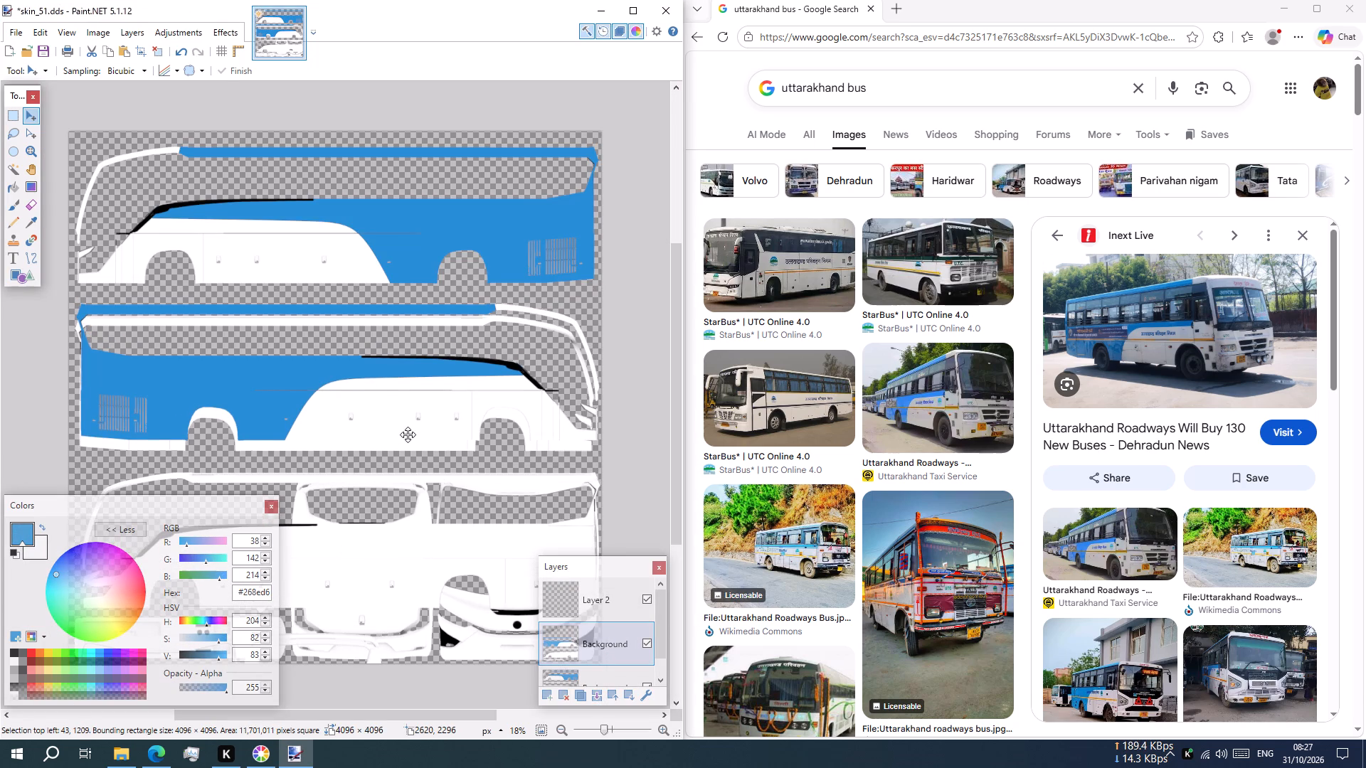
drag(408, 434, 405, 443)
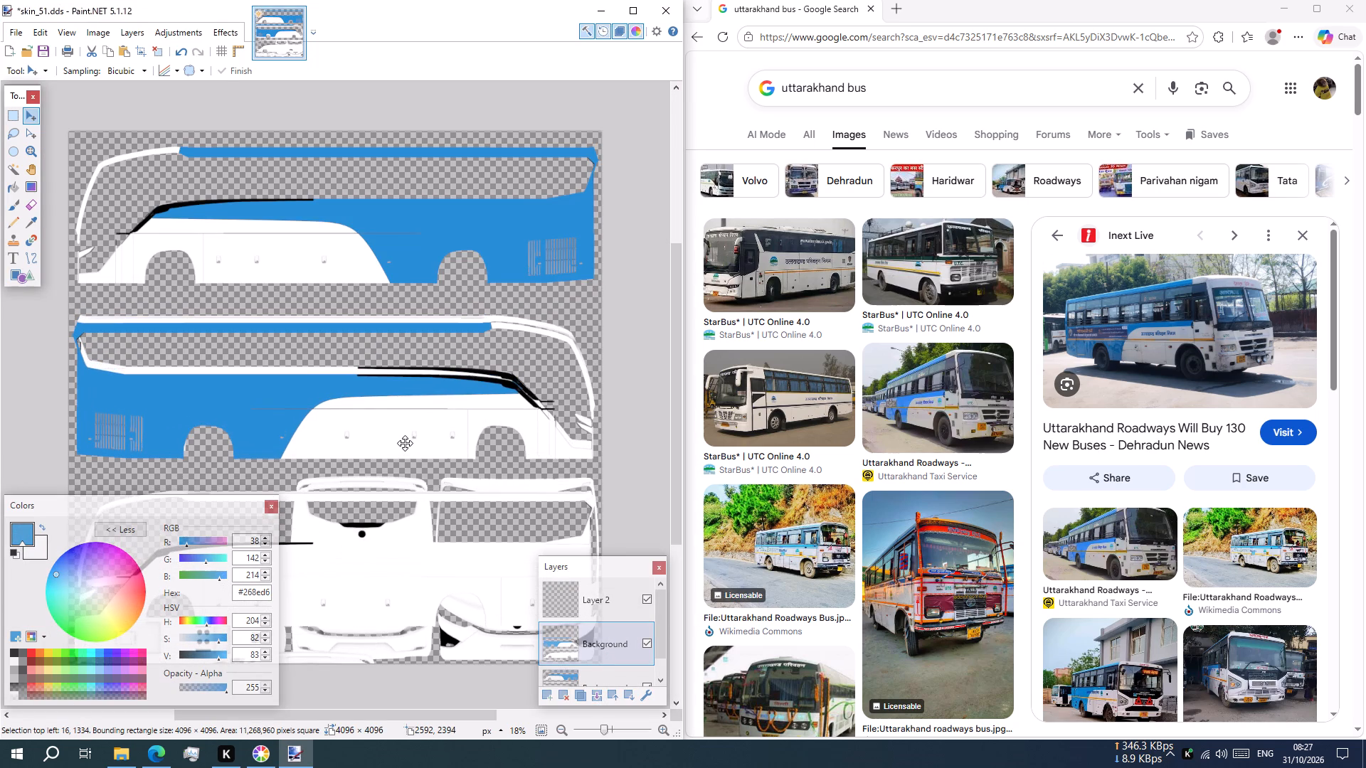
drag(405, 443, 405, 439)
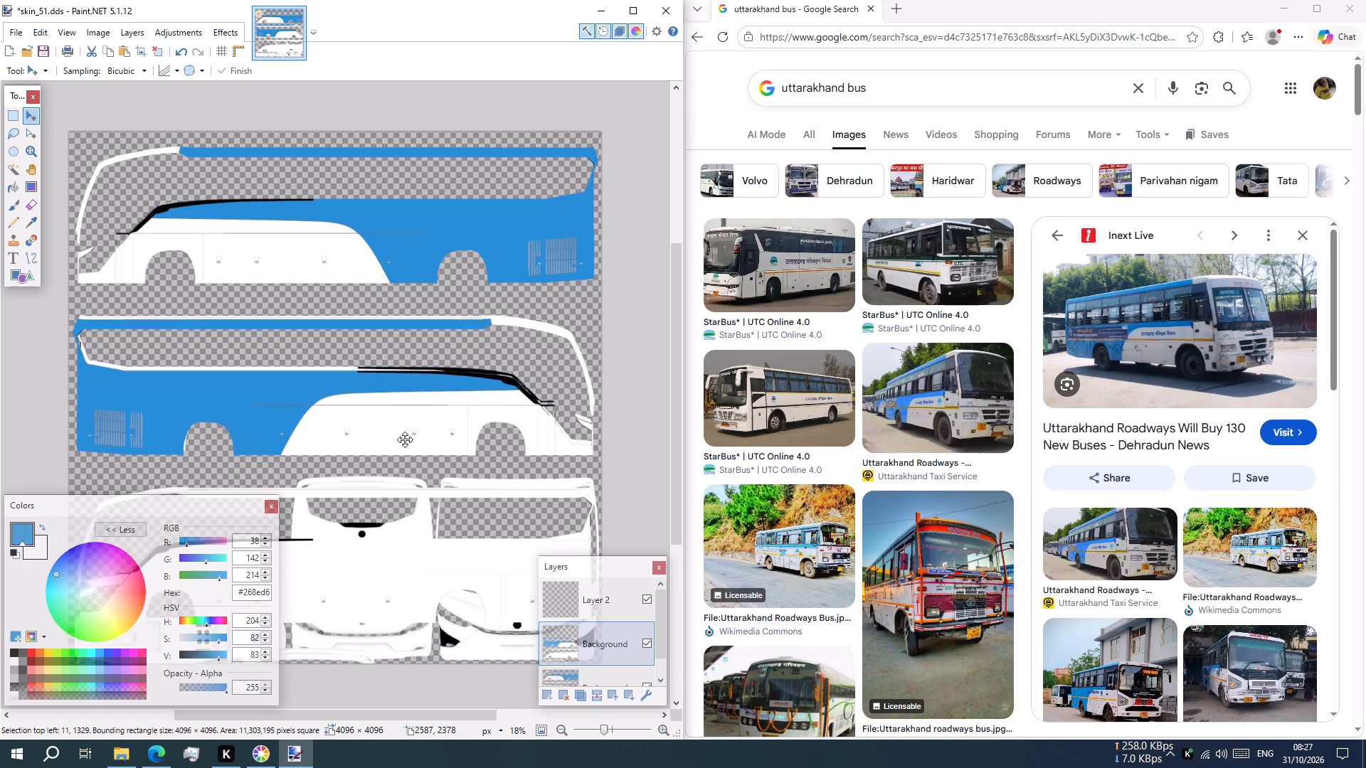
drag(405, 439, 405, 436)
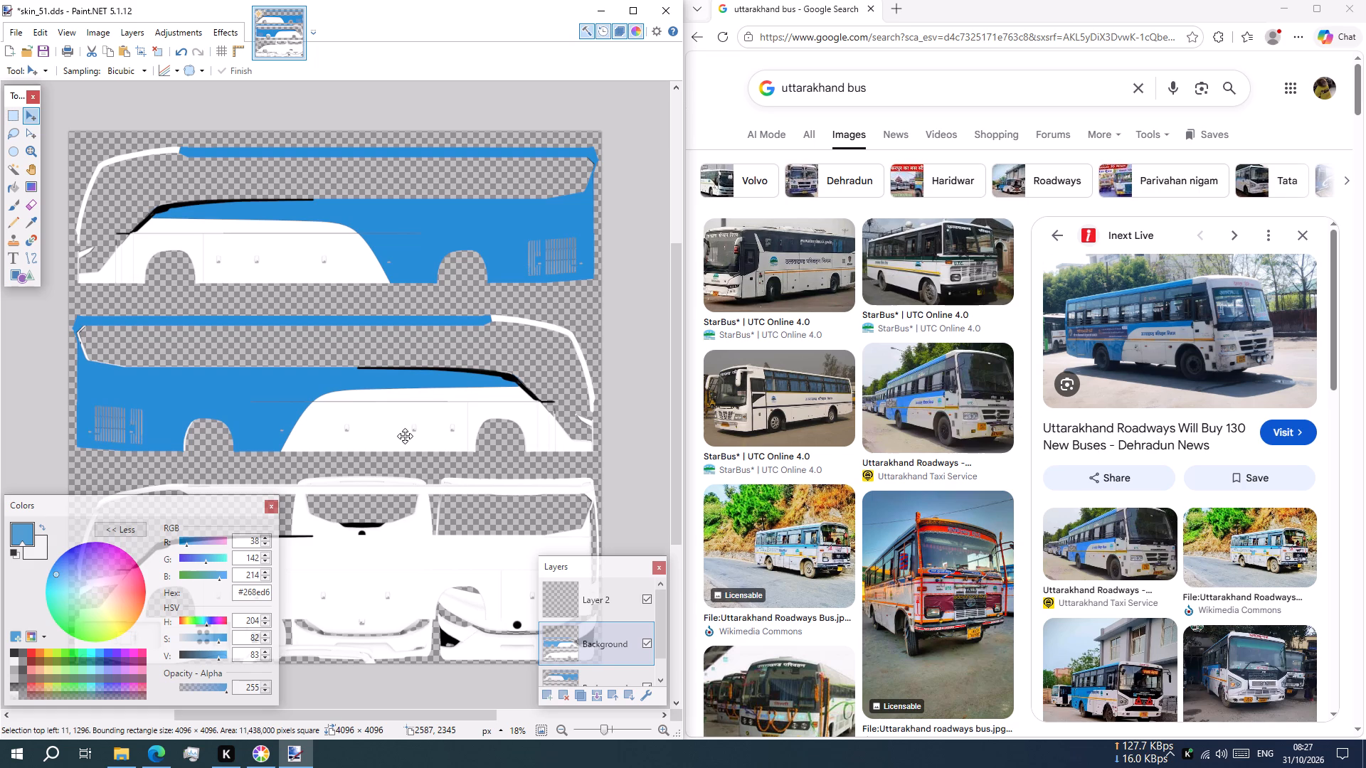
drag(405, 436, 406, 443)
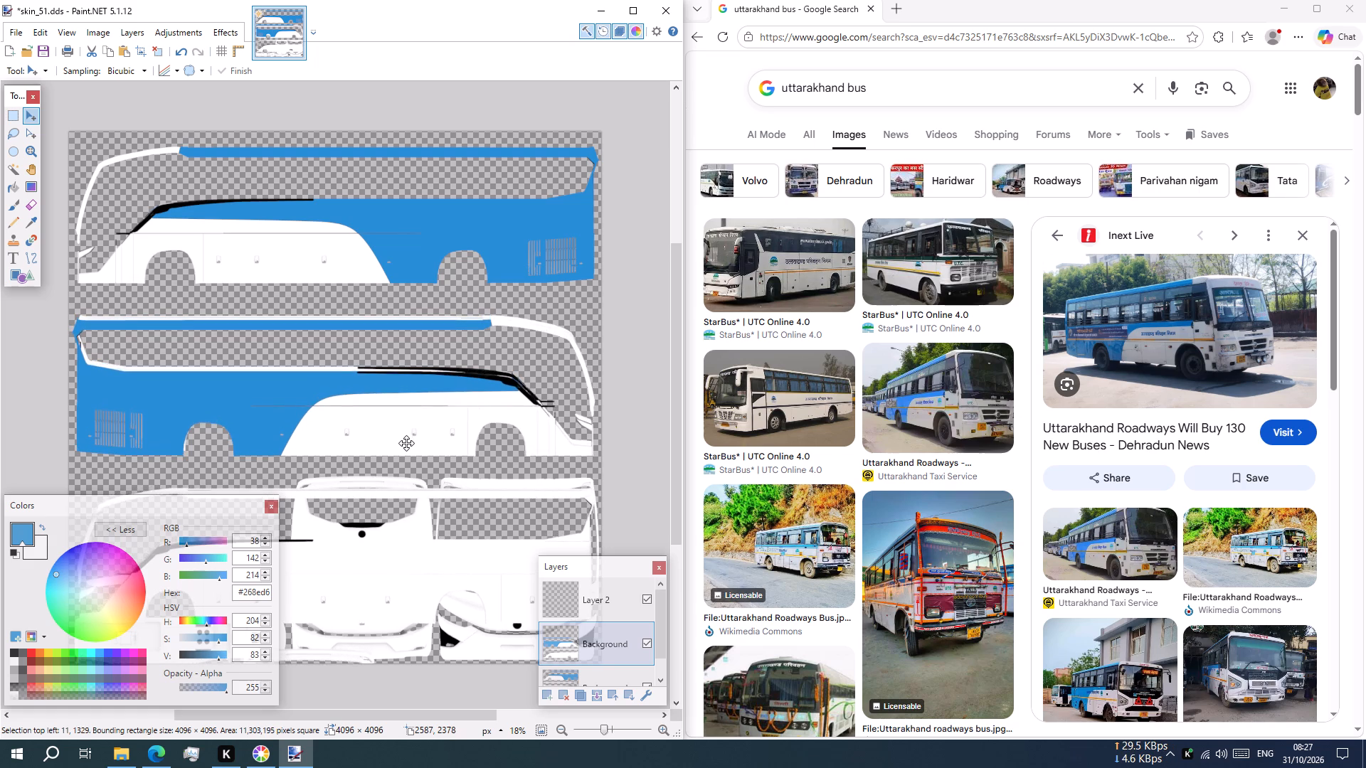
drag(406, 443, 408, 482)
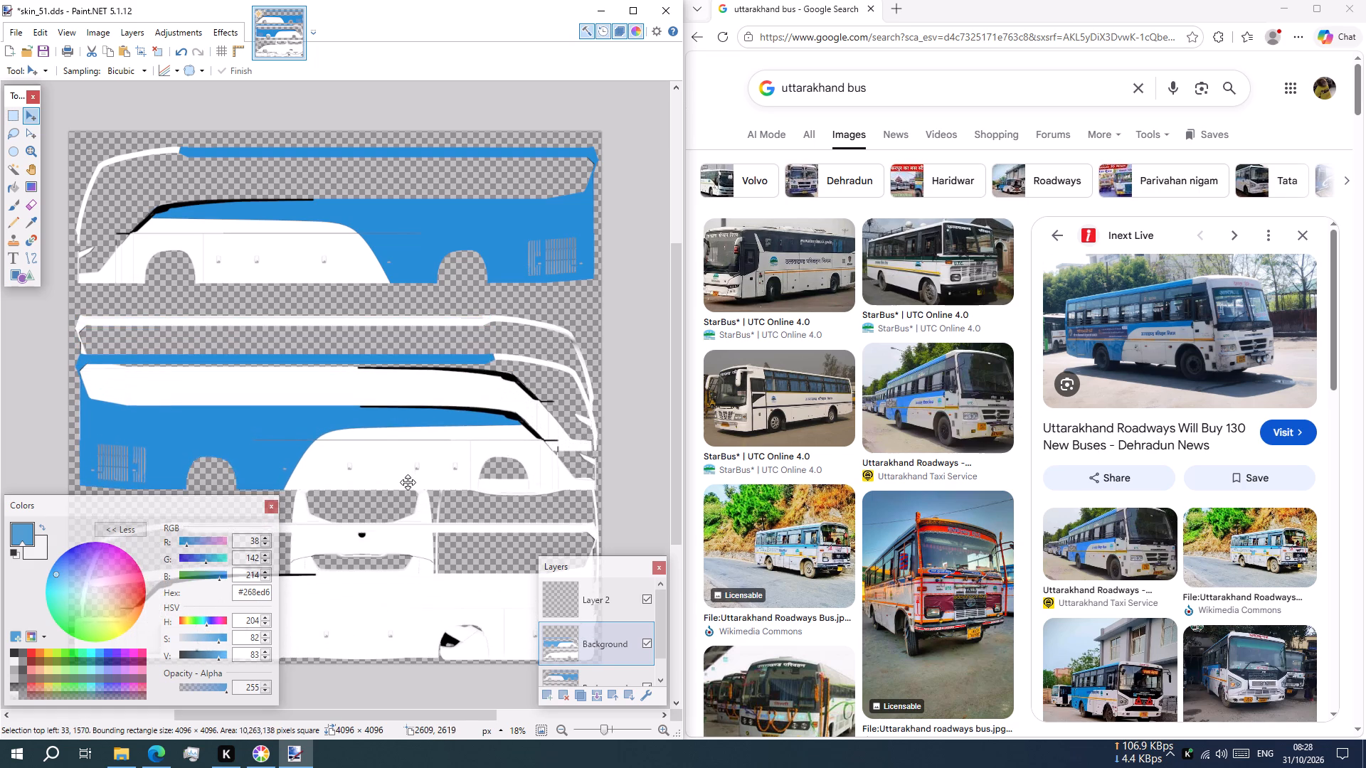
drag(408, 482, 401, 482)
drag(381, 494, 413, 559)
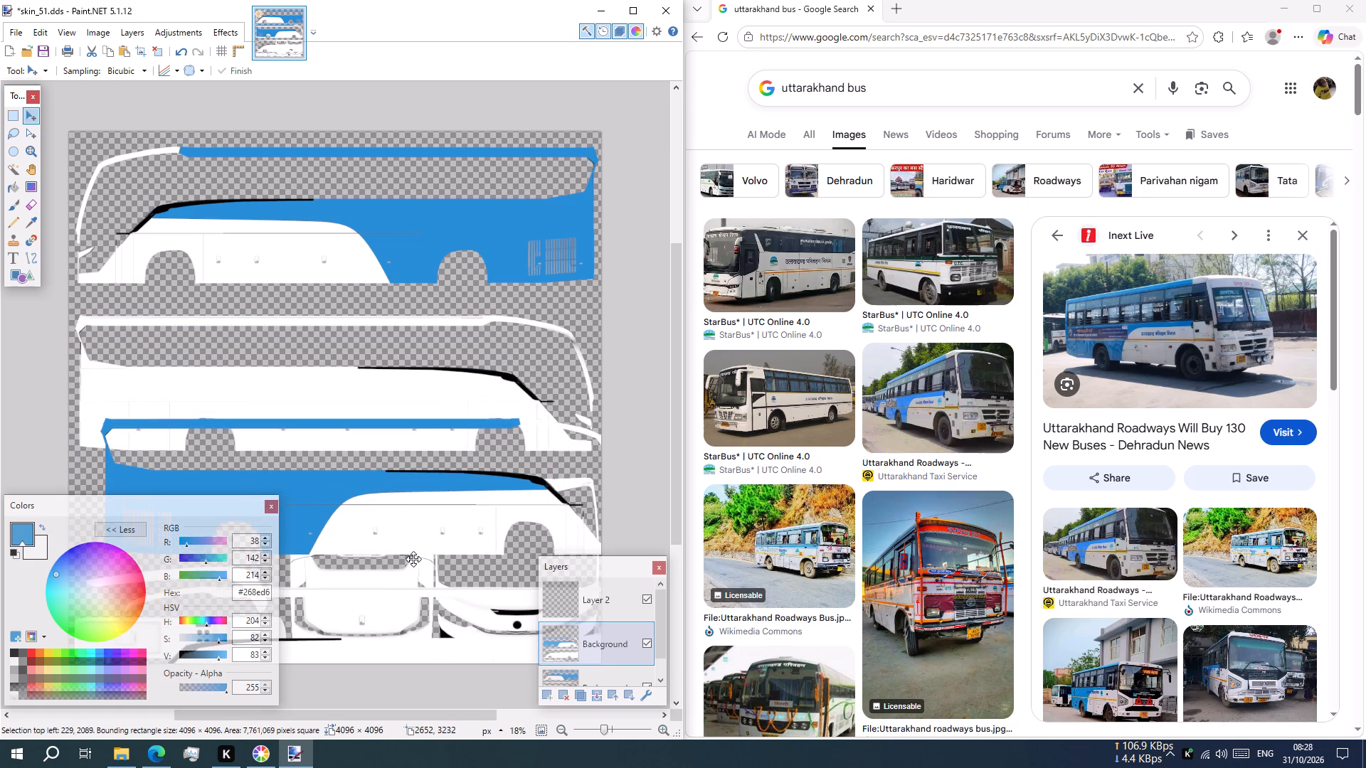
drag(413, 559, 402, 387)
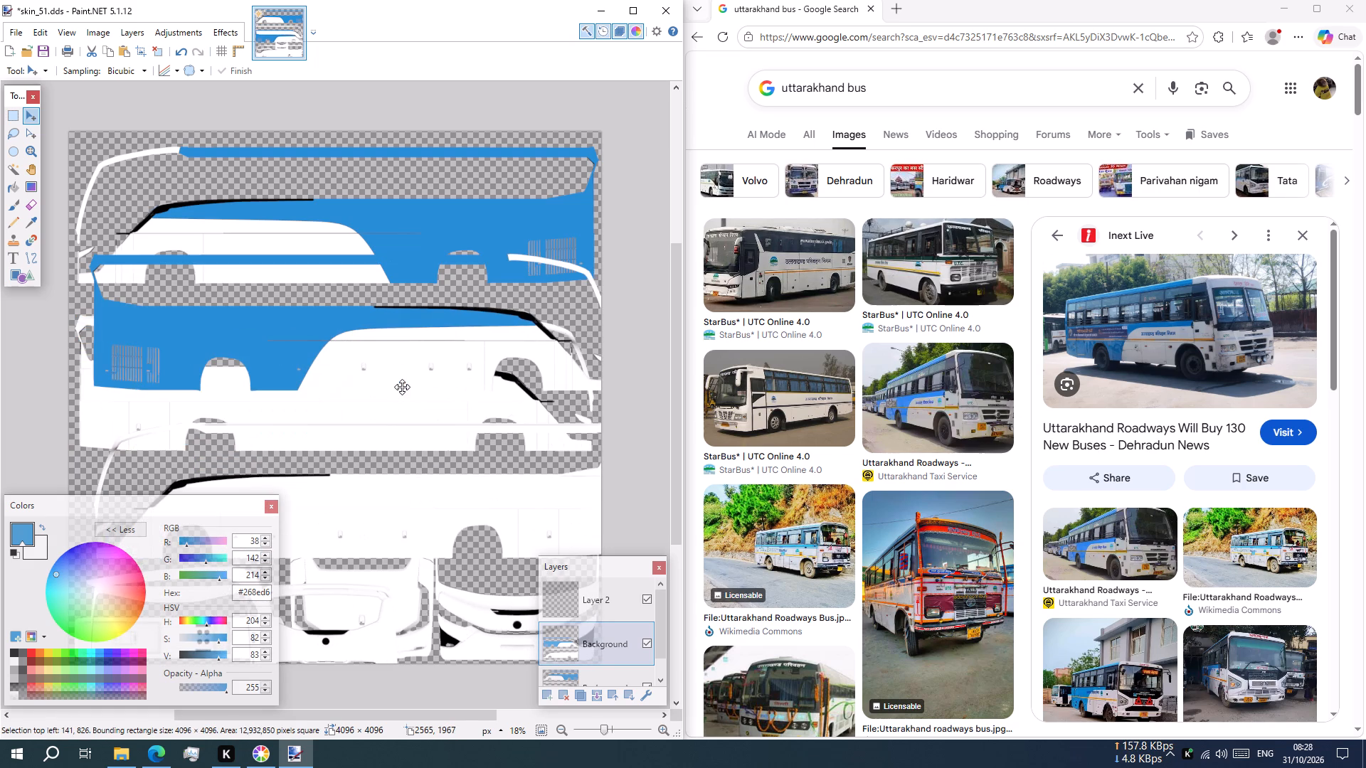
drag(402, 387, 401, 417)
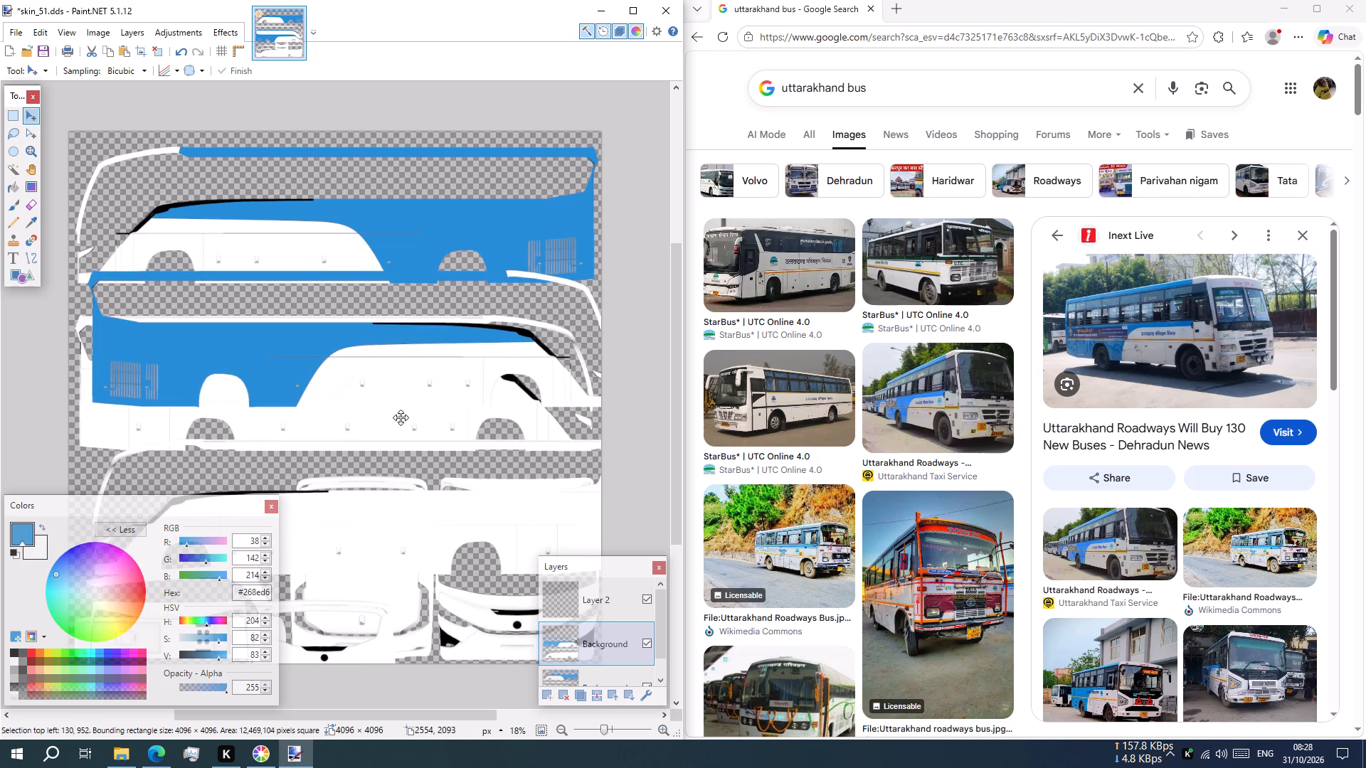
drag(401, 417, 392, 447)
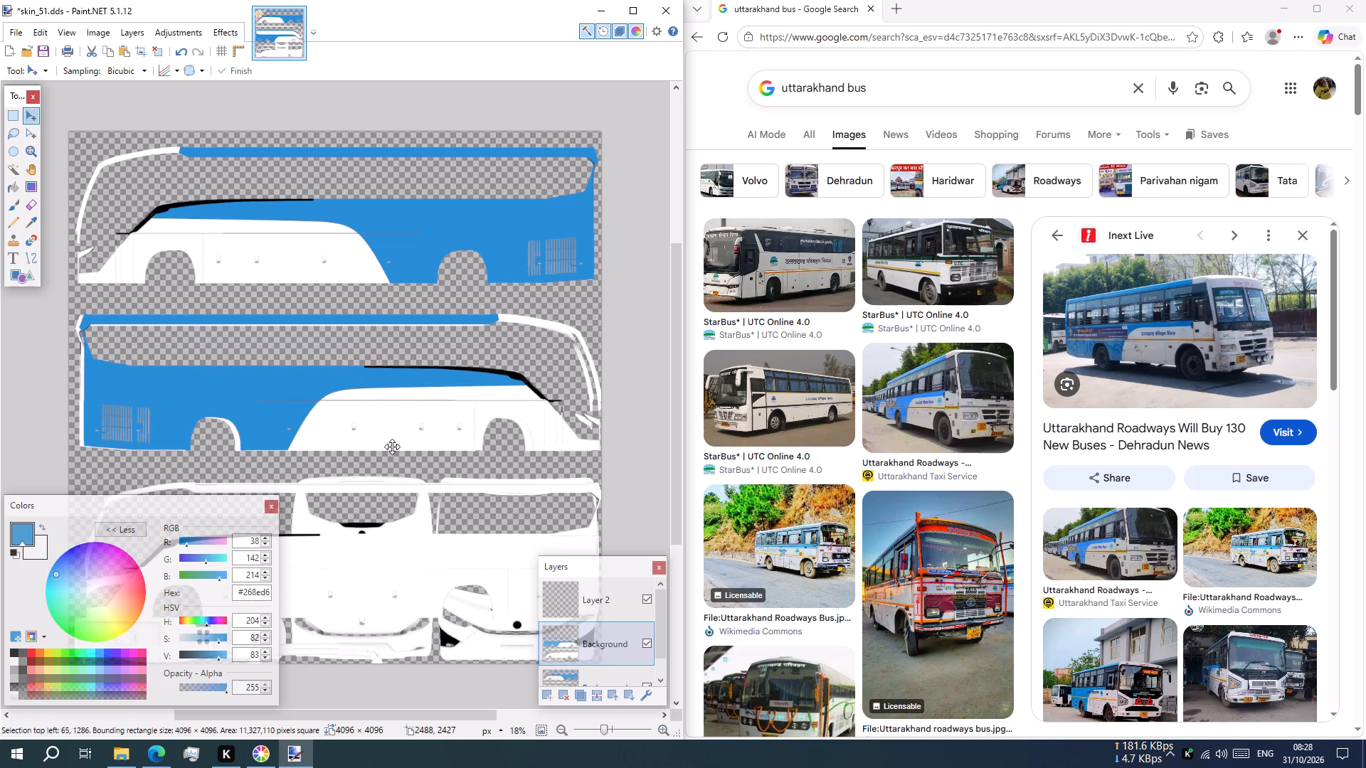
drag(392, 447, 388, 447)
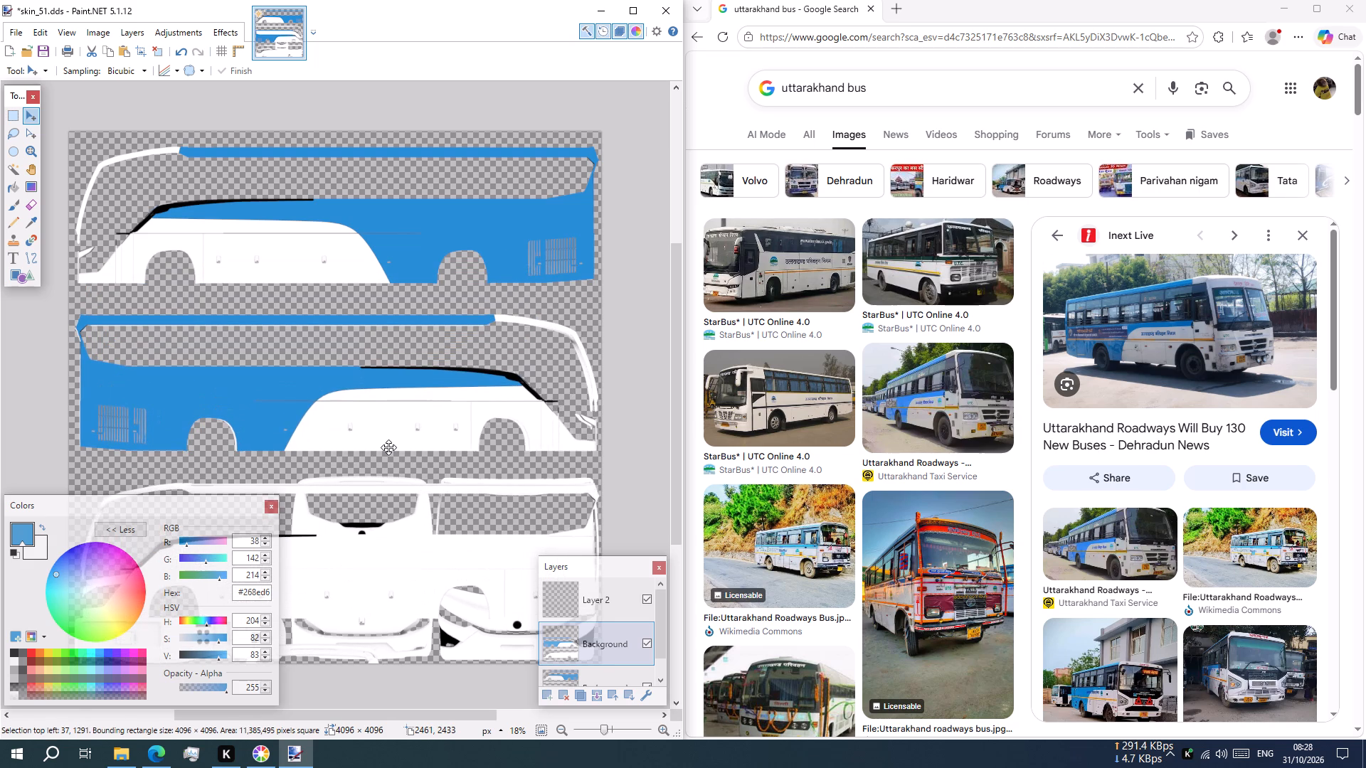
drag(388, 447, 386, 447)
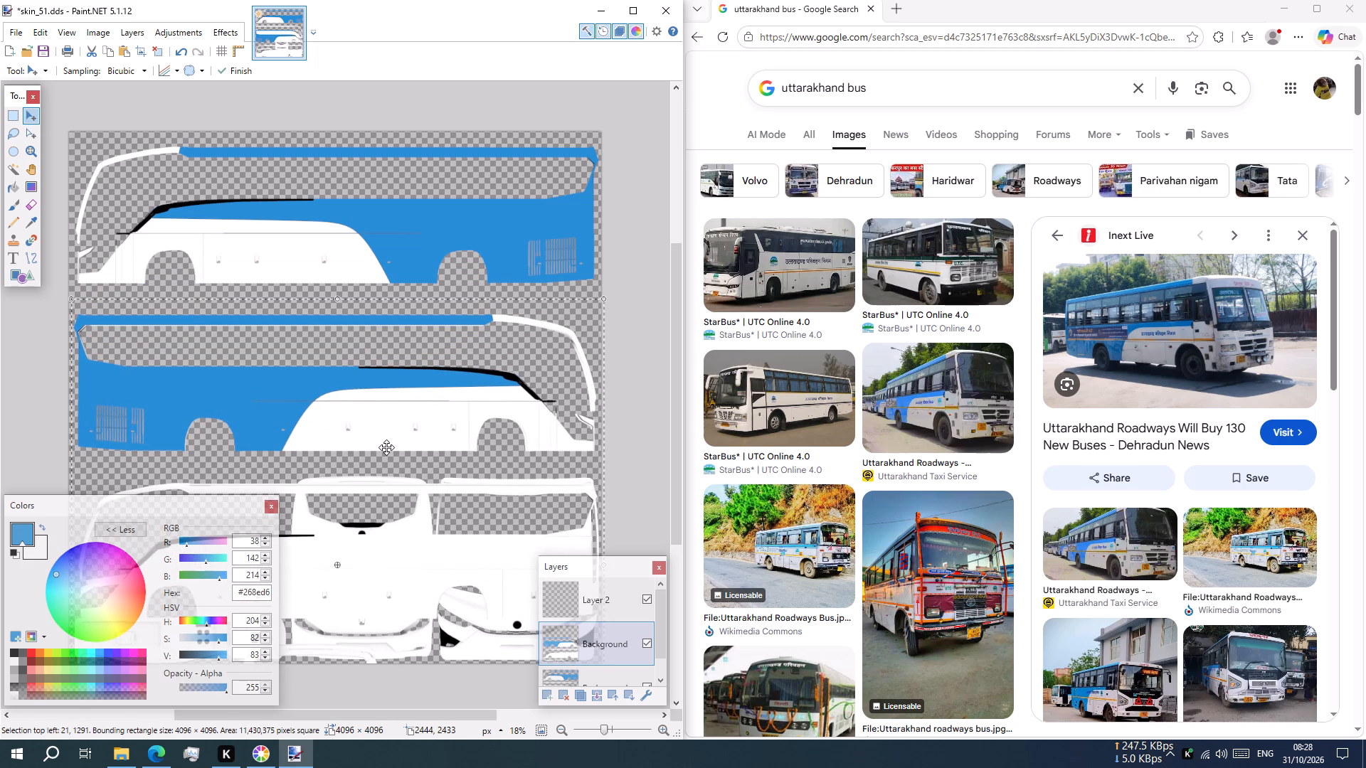
Revert the history to the blue Paint Bucket fill, undoing the layer duplication, horizontal flip and moves.
key(ctrl+z)
key(z)
key(ctrl+z)
key(ctrl+z)
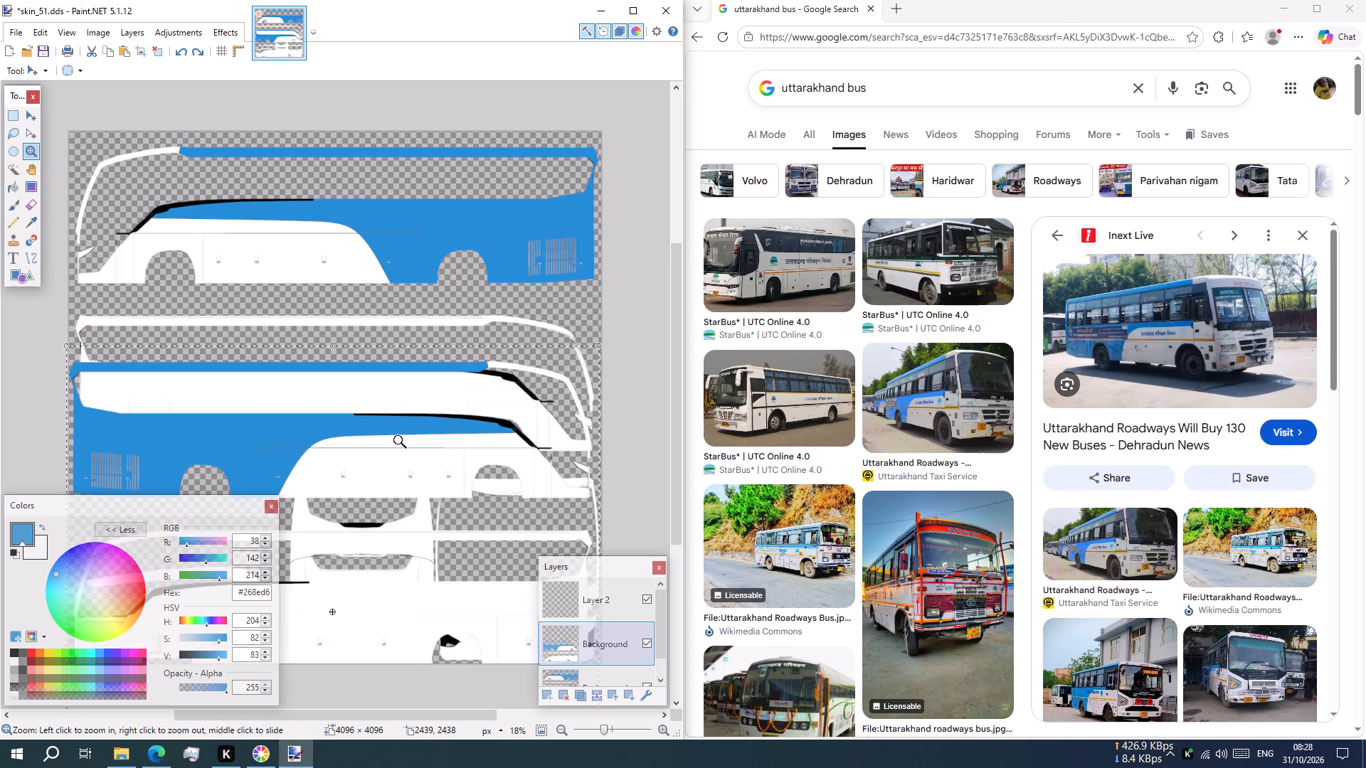
click(605, 27)
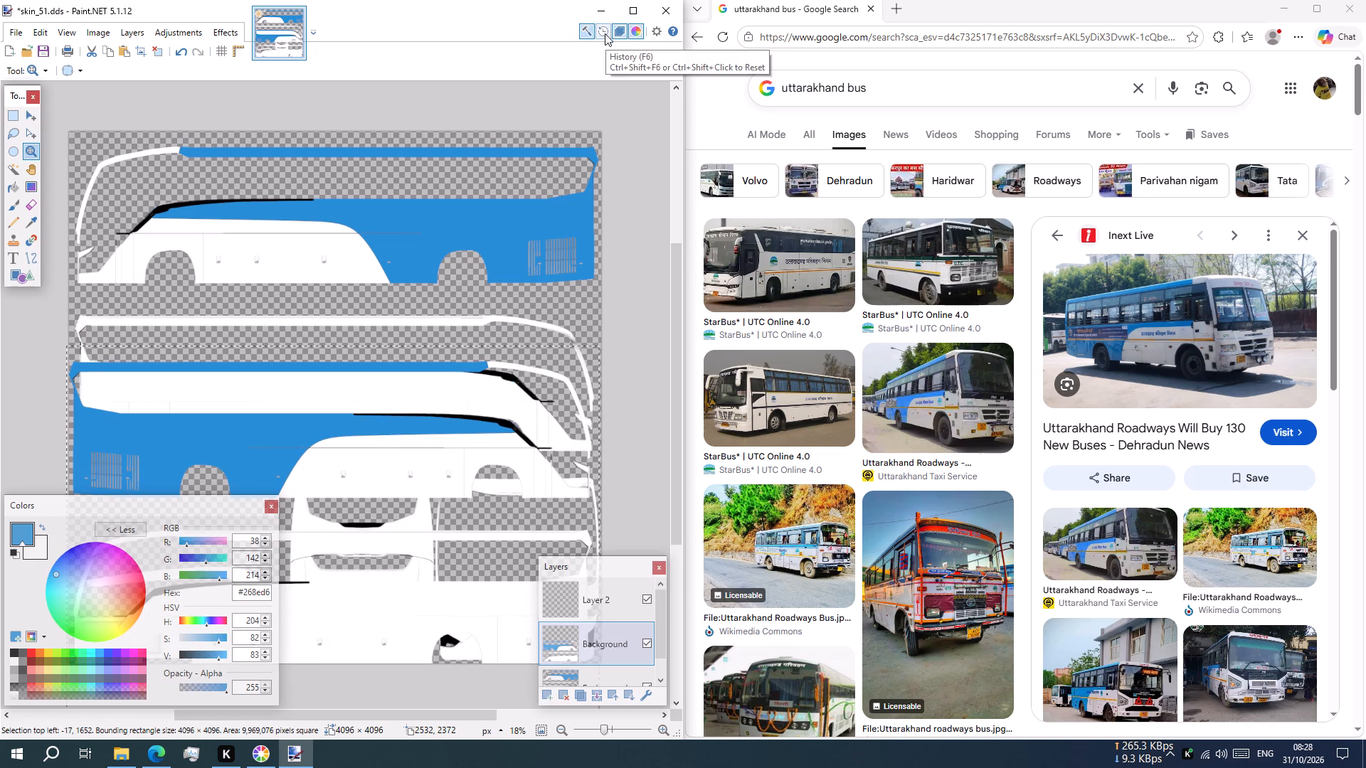
click(608, 34)
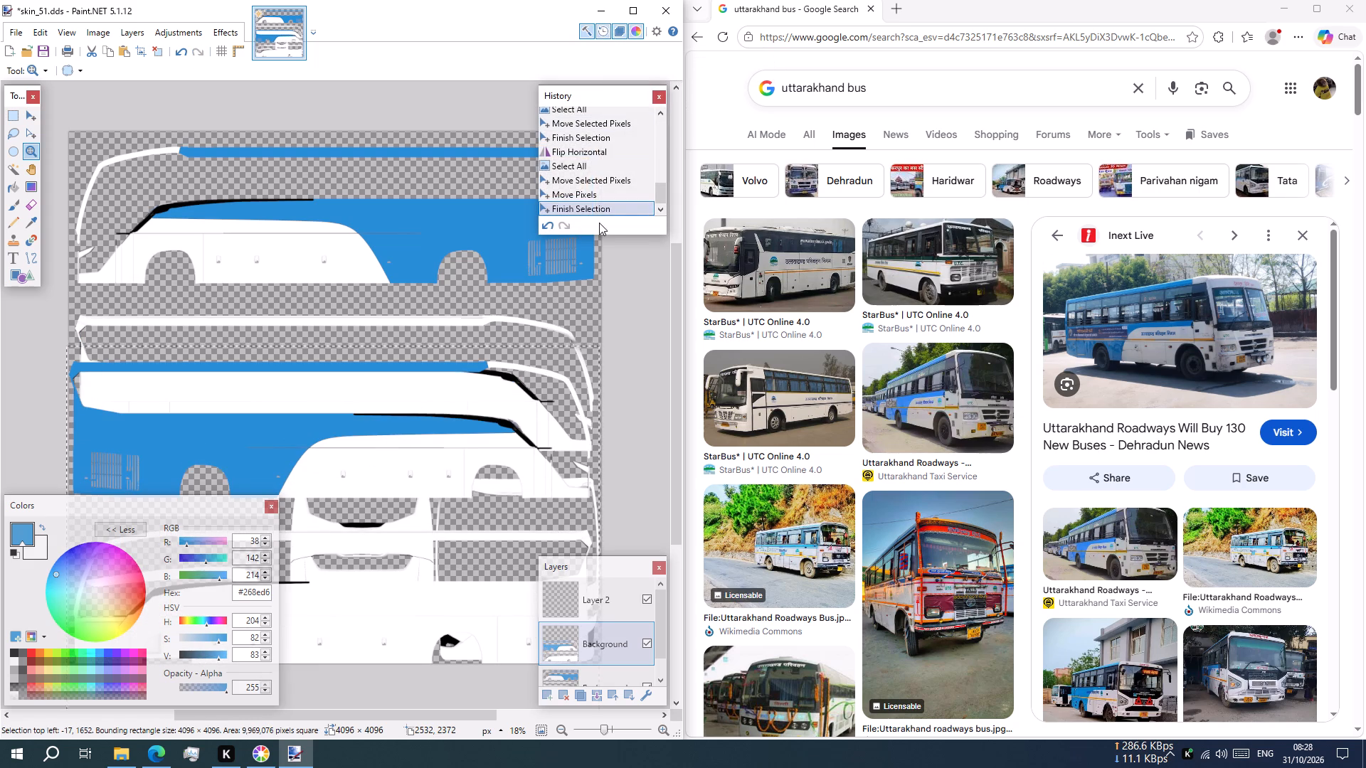
click(662, 197)
drag(662, 195, 662, 180)
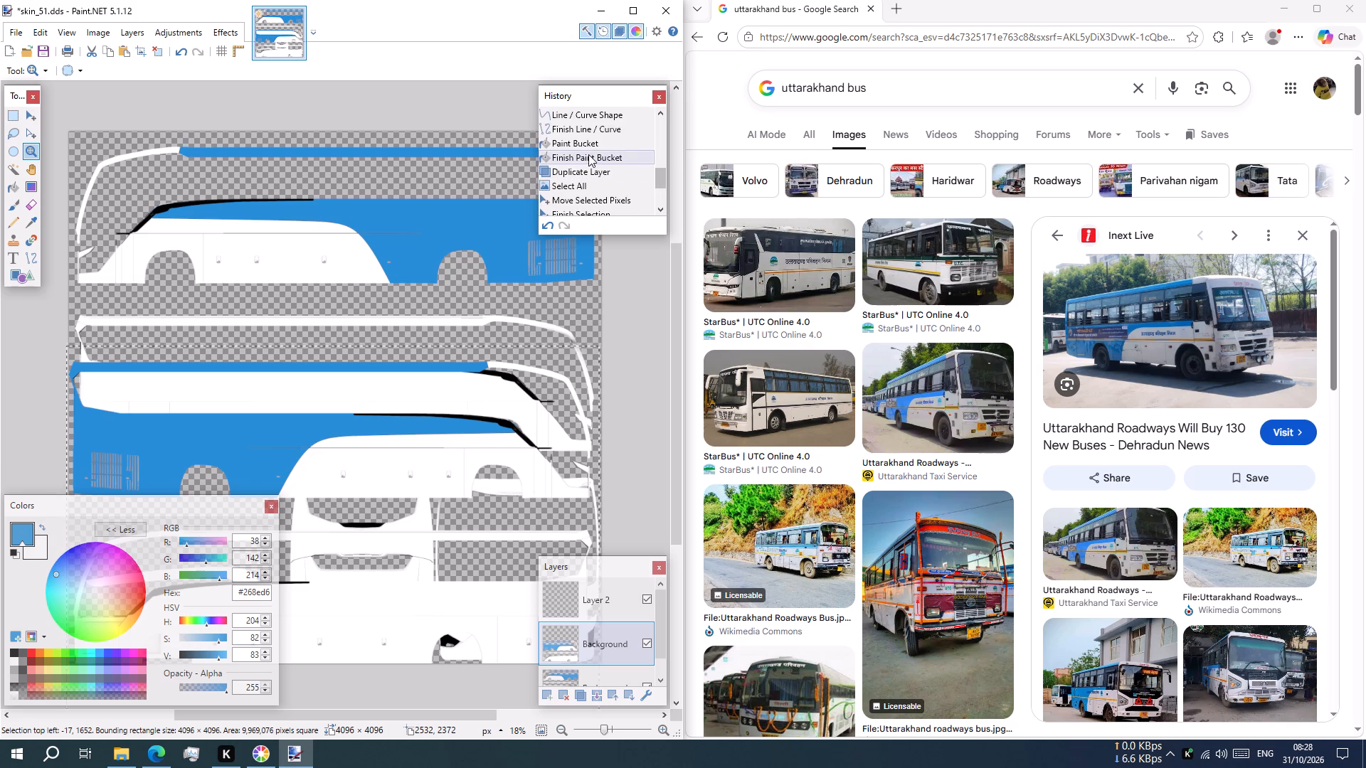
click(588, 154)
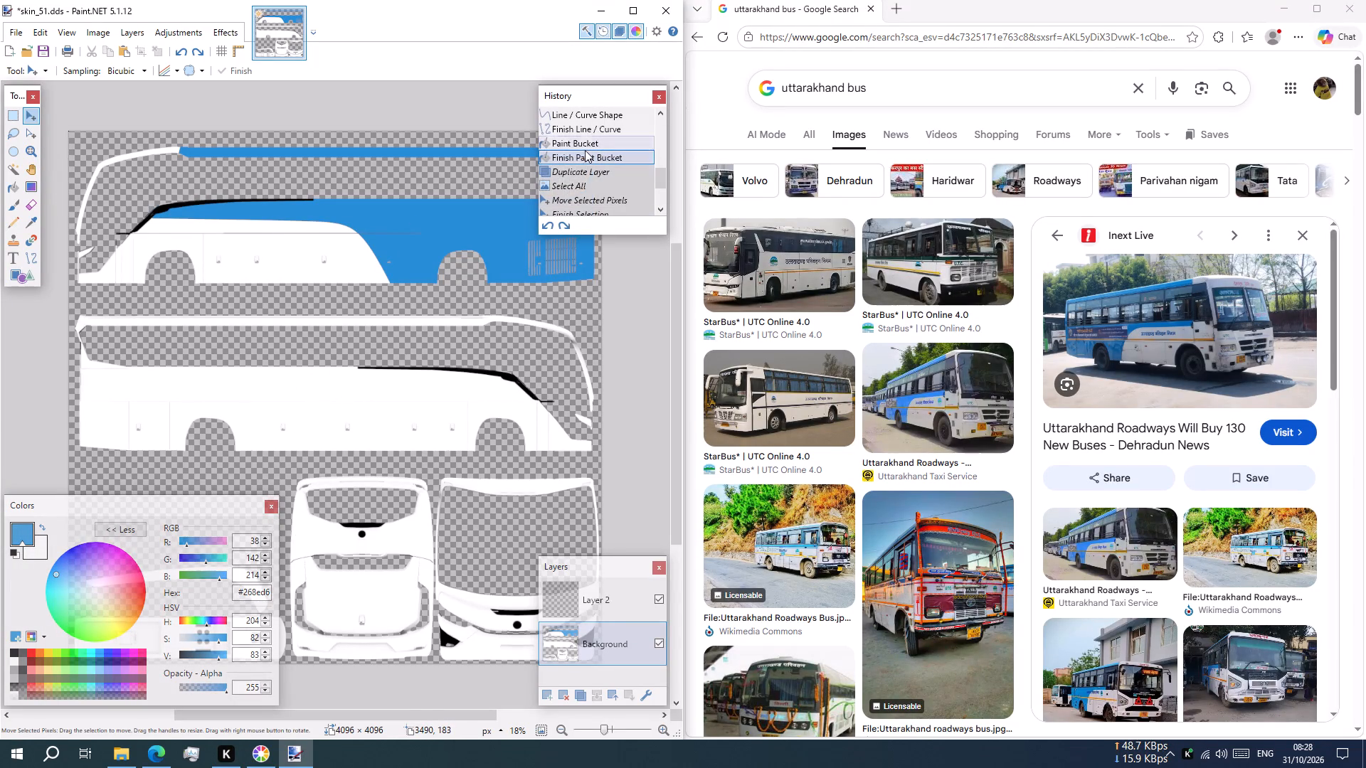
Draw a black line about 1841 px long on the second bus side, from the bottom edge ahead of the rear wheel arch to the black stripe.
click(31, 255)
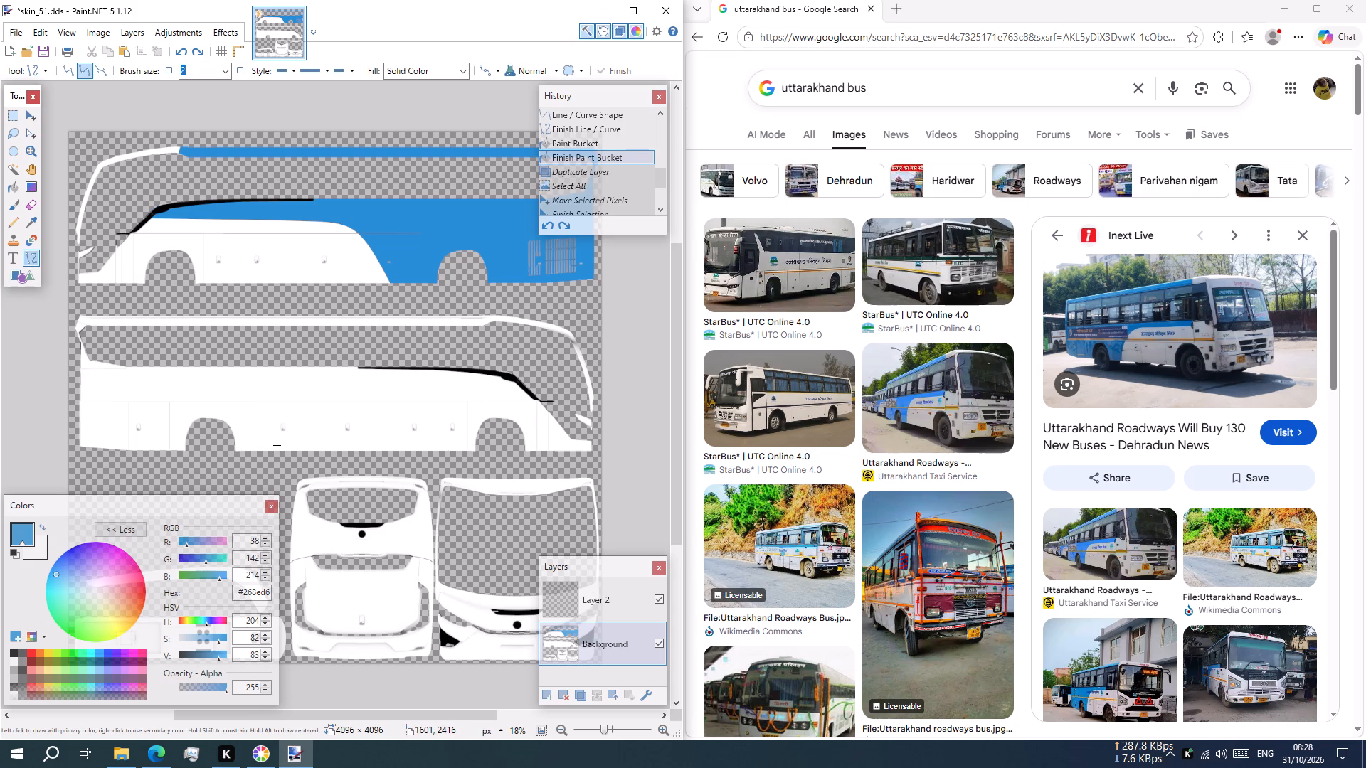
drag(286, 449, 512, 383)
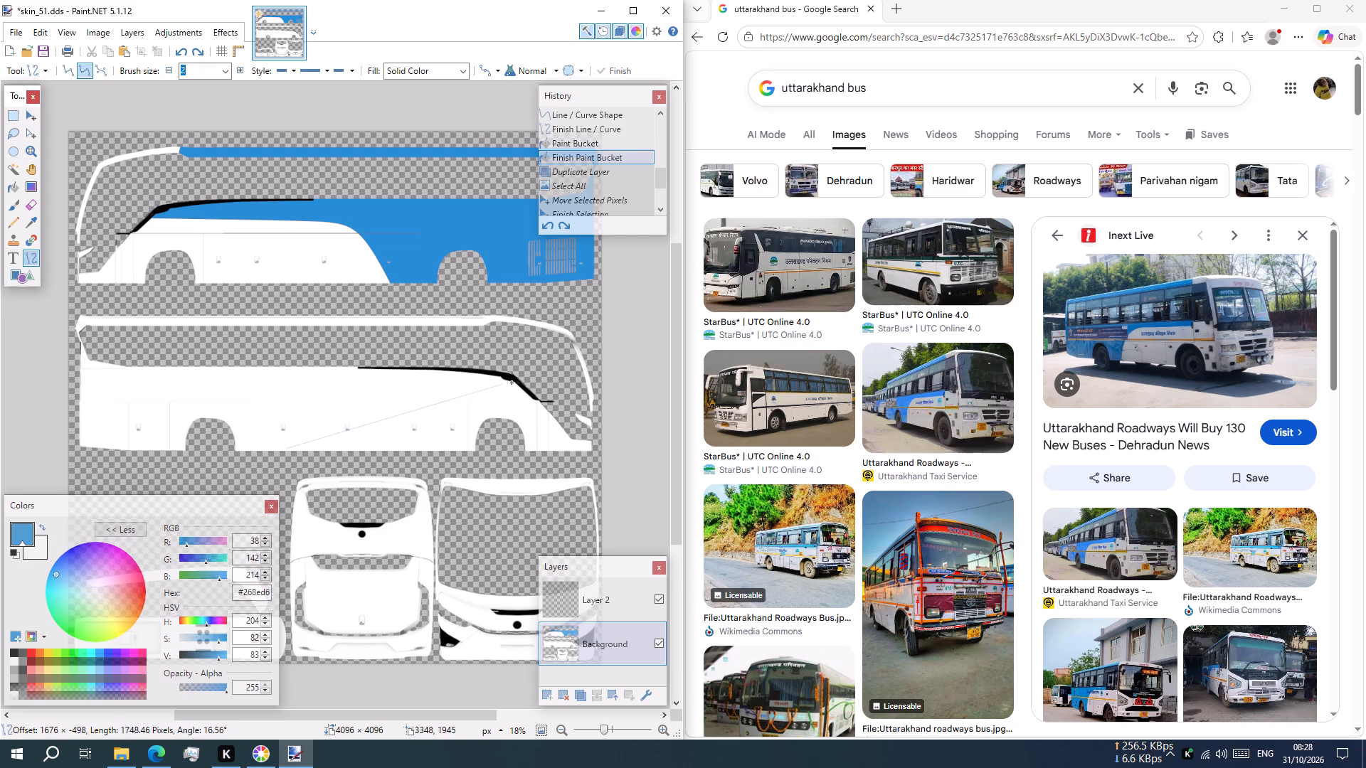
drag(512, 383, 516, 383)
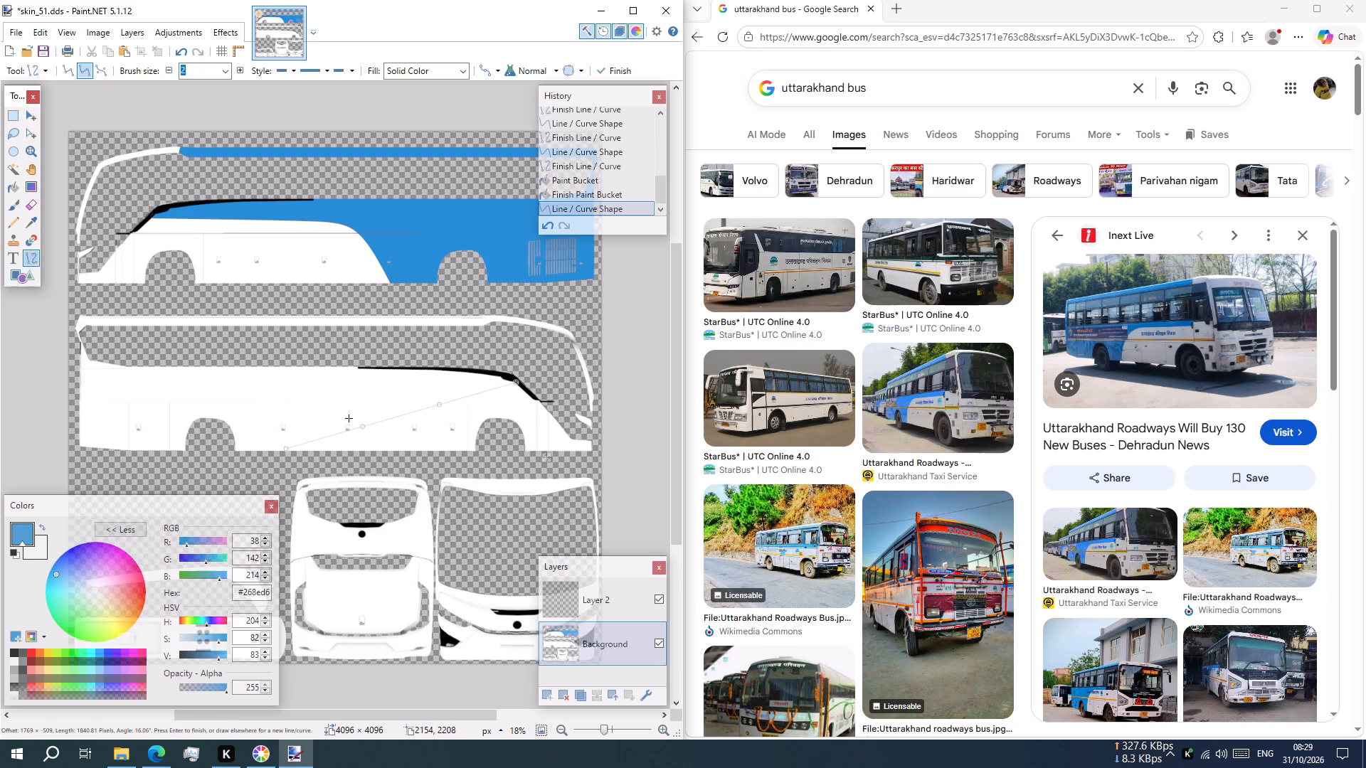
ctrl+scroll(378, 439, up, 2)
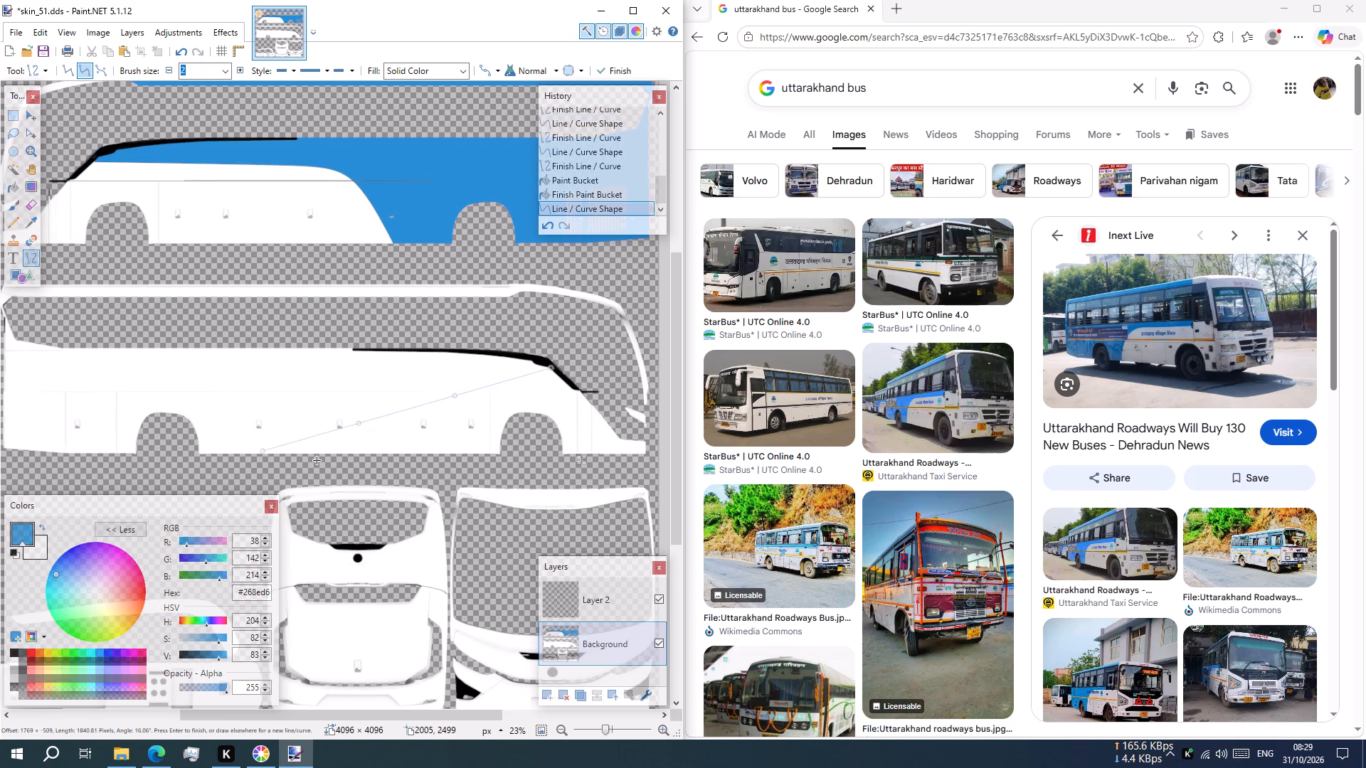
ctrl+scroll(317, 460, down, 1)
click(11, 555)
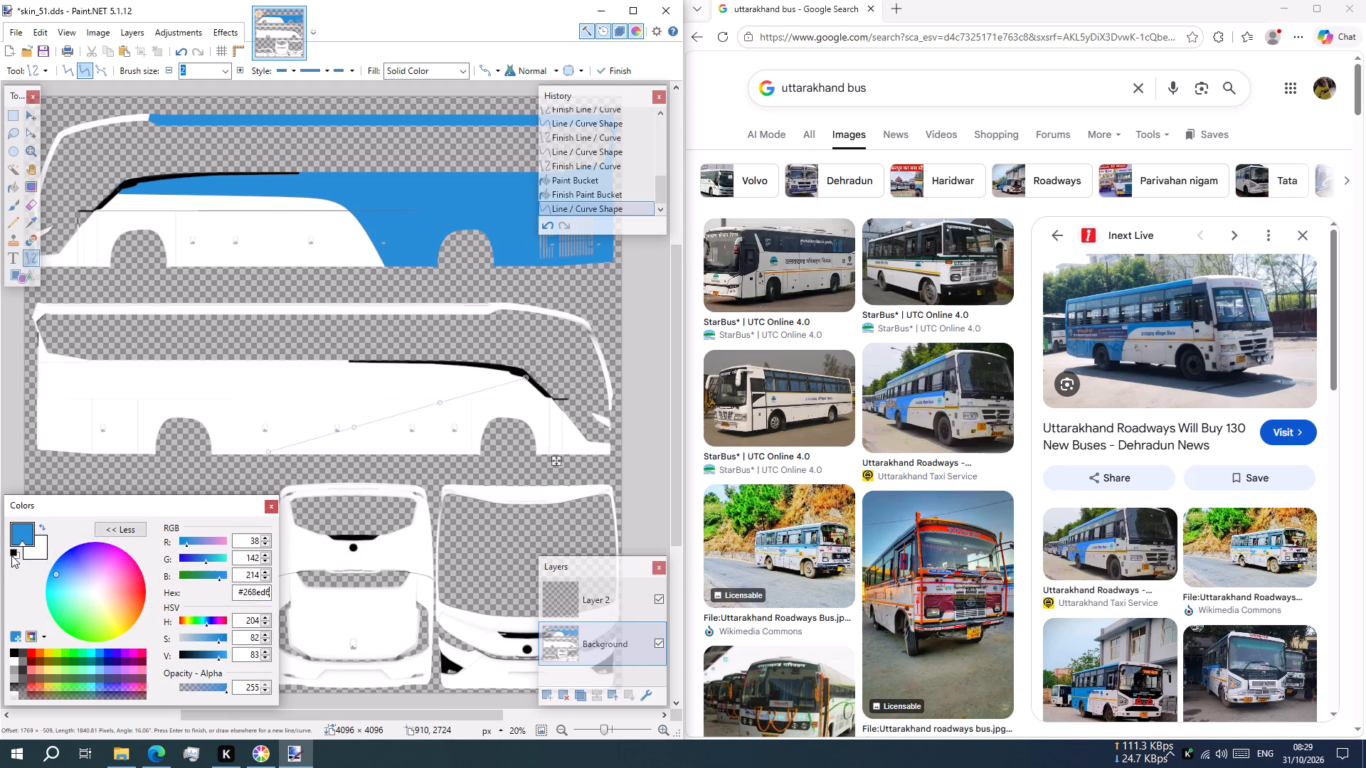
Adjust the new line's lower end so it sits exactly on the bottom edge of the second bus side.
ctrl+scroll(298, 456, up, 2)
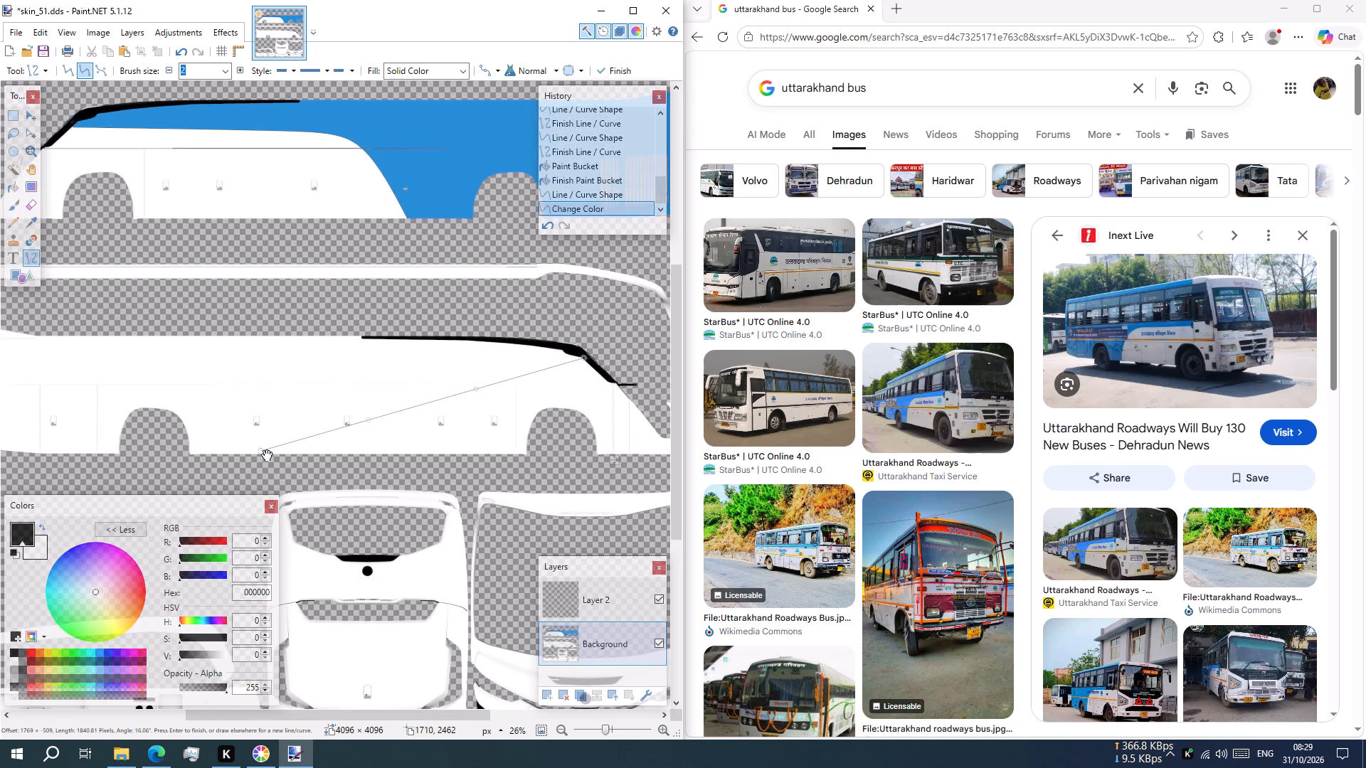
ctrl+scroll(263, 454, up, 10)
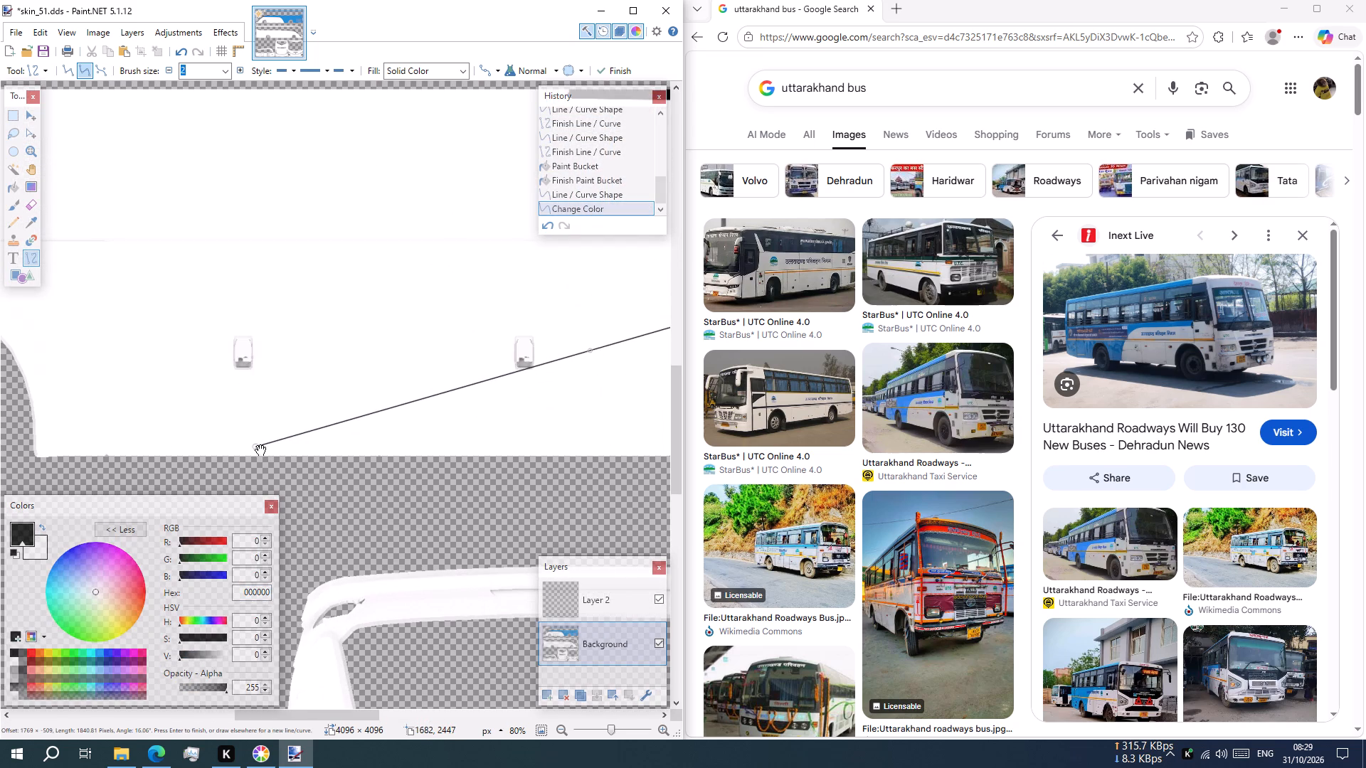
drag(256, 451, 256, 461)
ctrl+scroll(274, 451, down, 9)
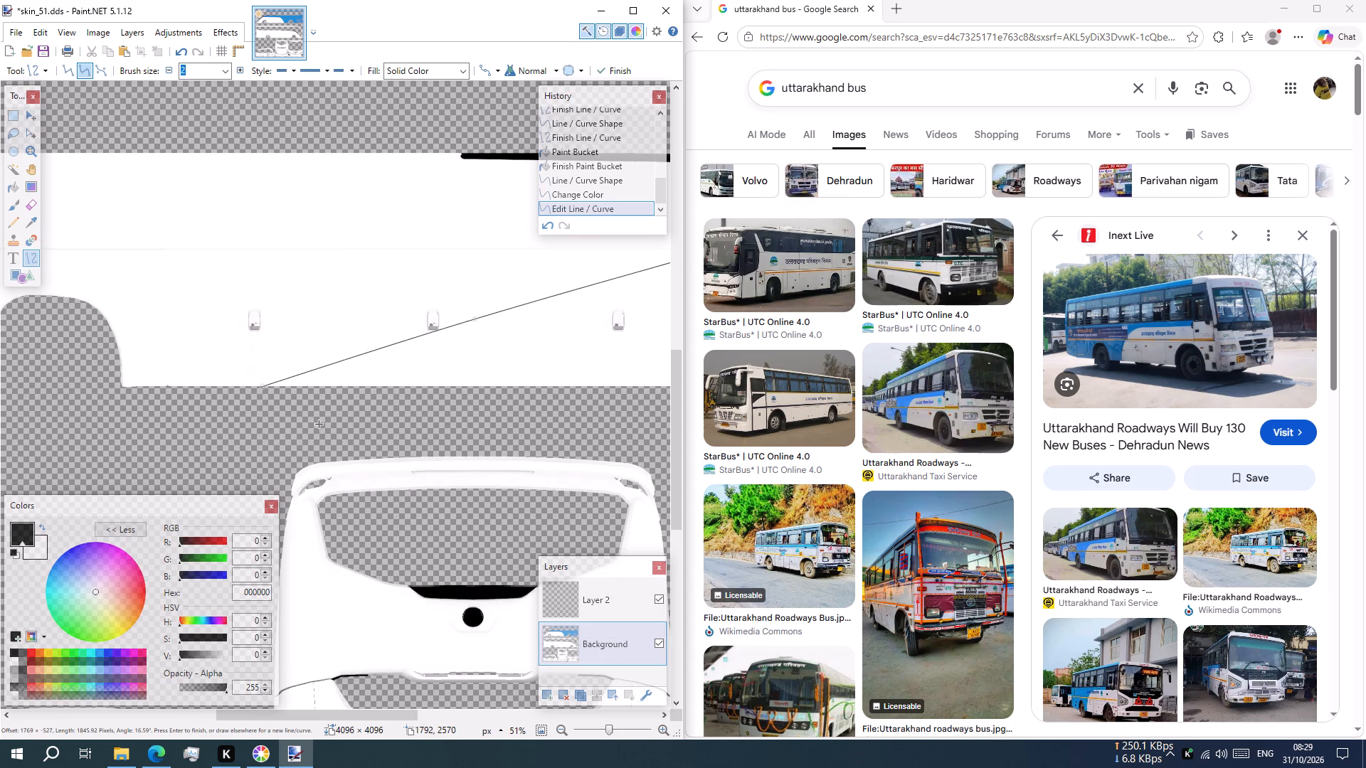
ctrl+scroll(319, 424, down, 2)
ctrl+scroll(304, 380, up, 17)
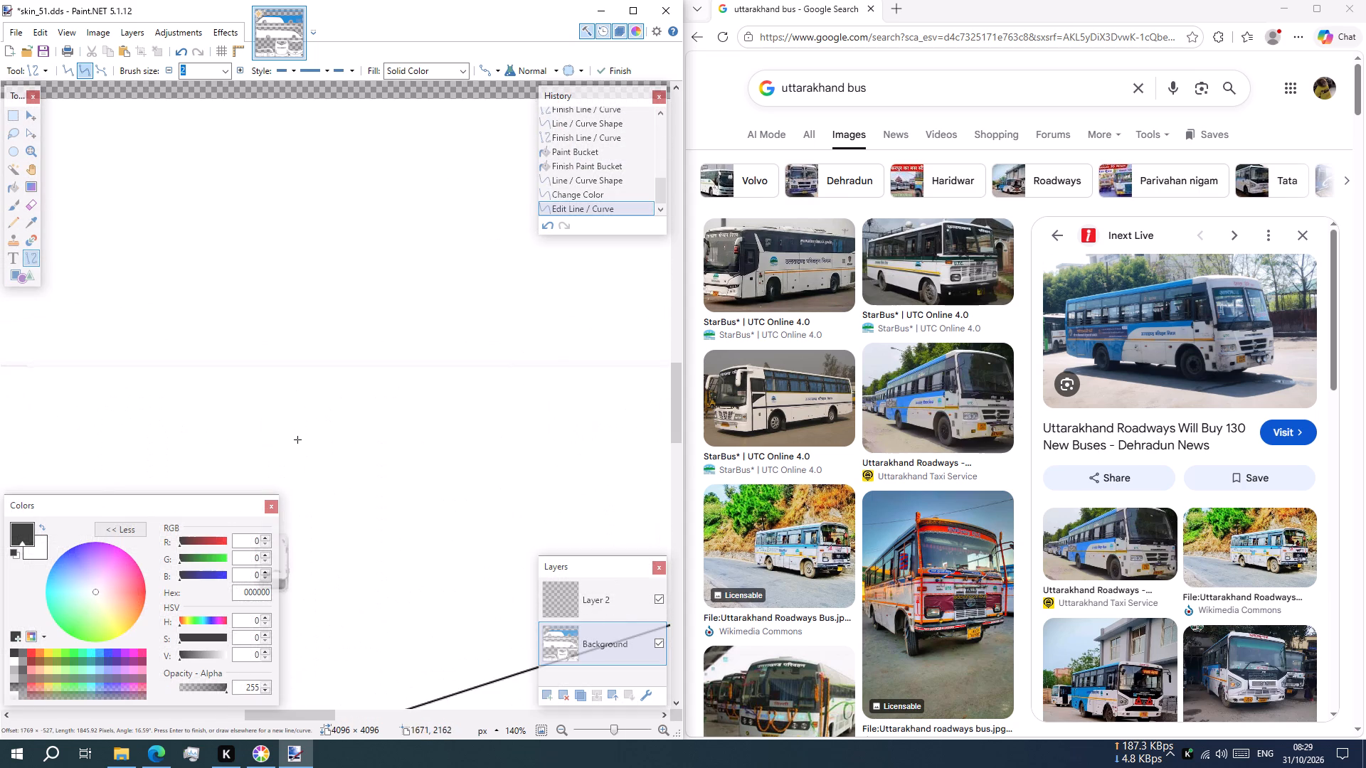
scroll(298, 439, down, 4)
ctrl+scroll(297, 410, down, 5)
ctrl+scroll(297, 410, up, 15)
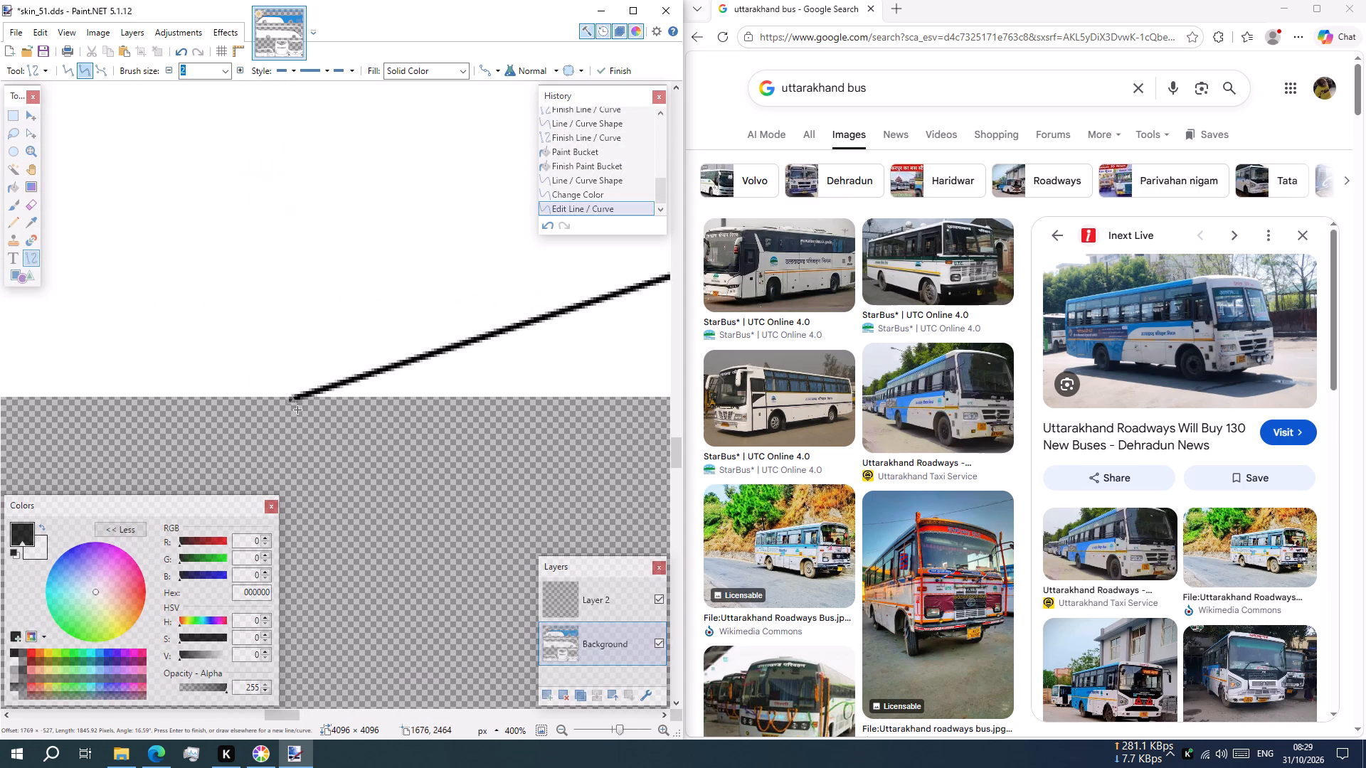
ctrl+scroll(297, 410, up, 3)
click(289, 398)
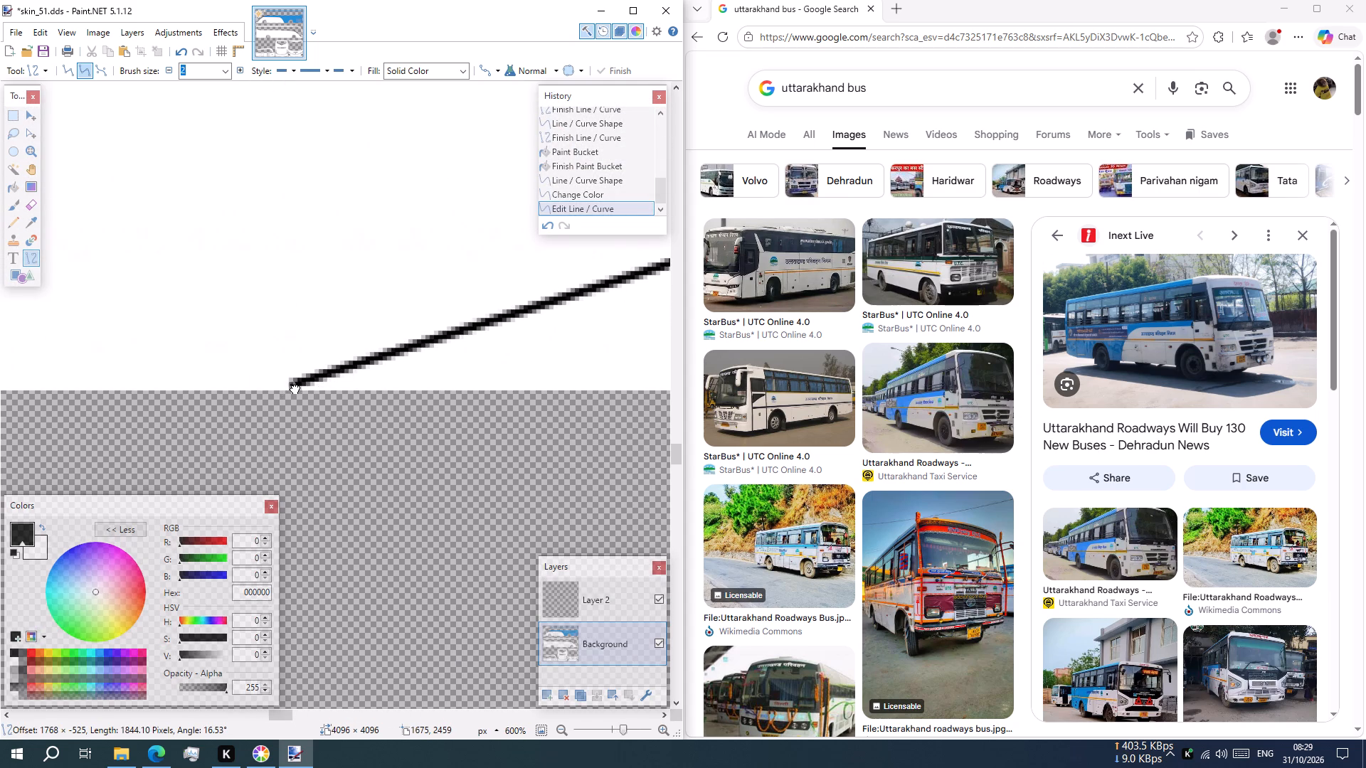
ctrl+scroll(376, 420, down, 11)
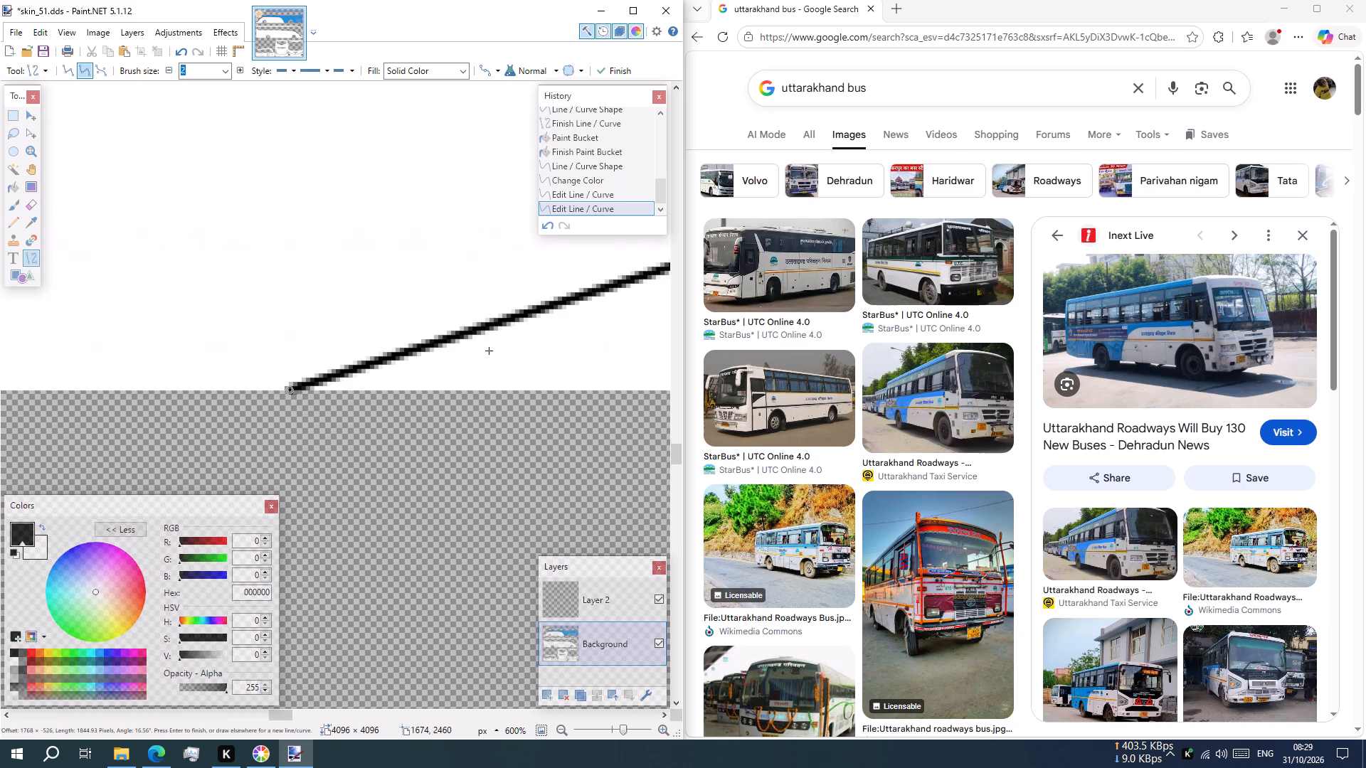
ctrl+scroll(489, 351, down, 10)
scroll(544, 321, down, 5)
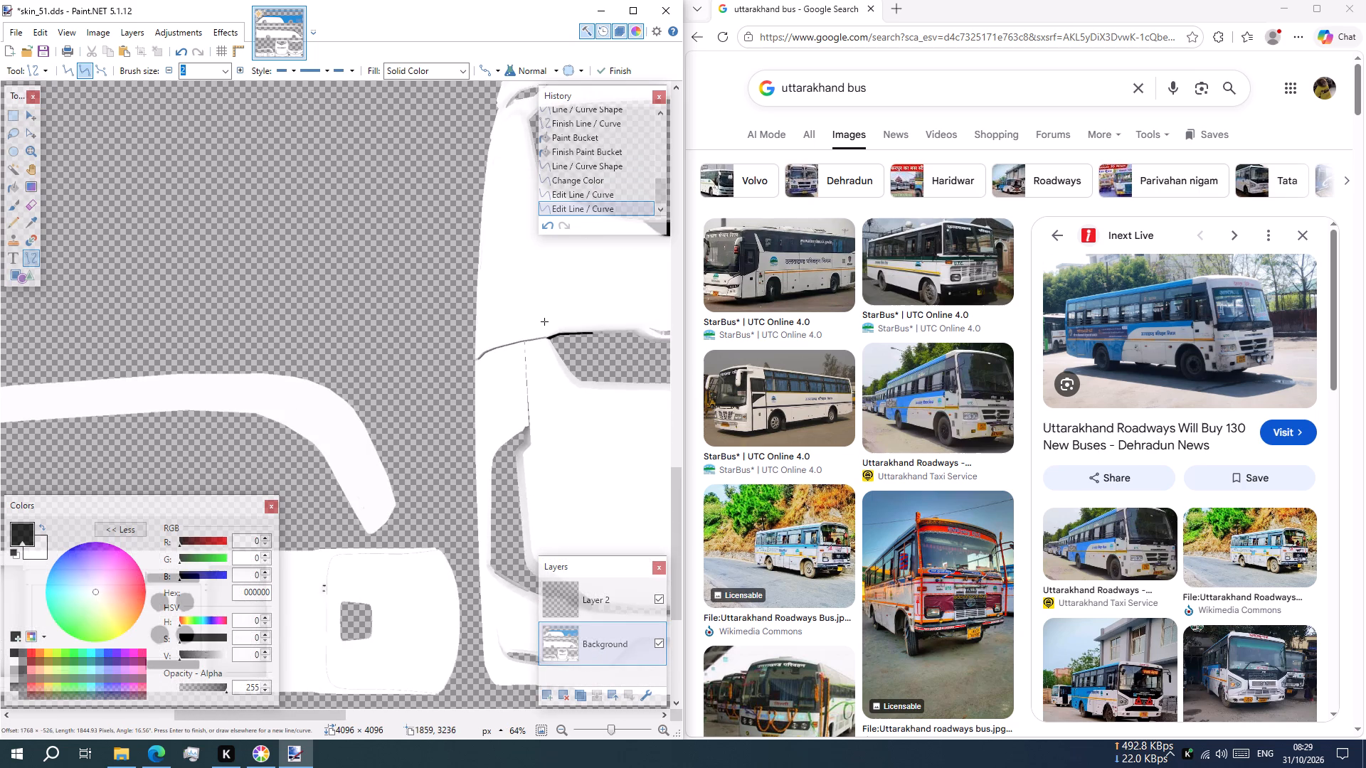
scroll(541, 321, up, 9)
shift+scroll(521, 334, down, 2)
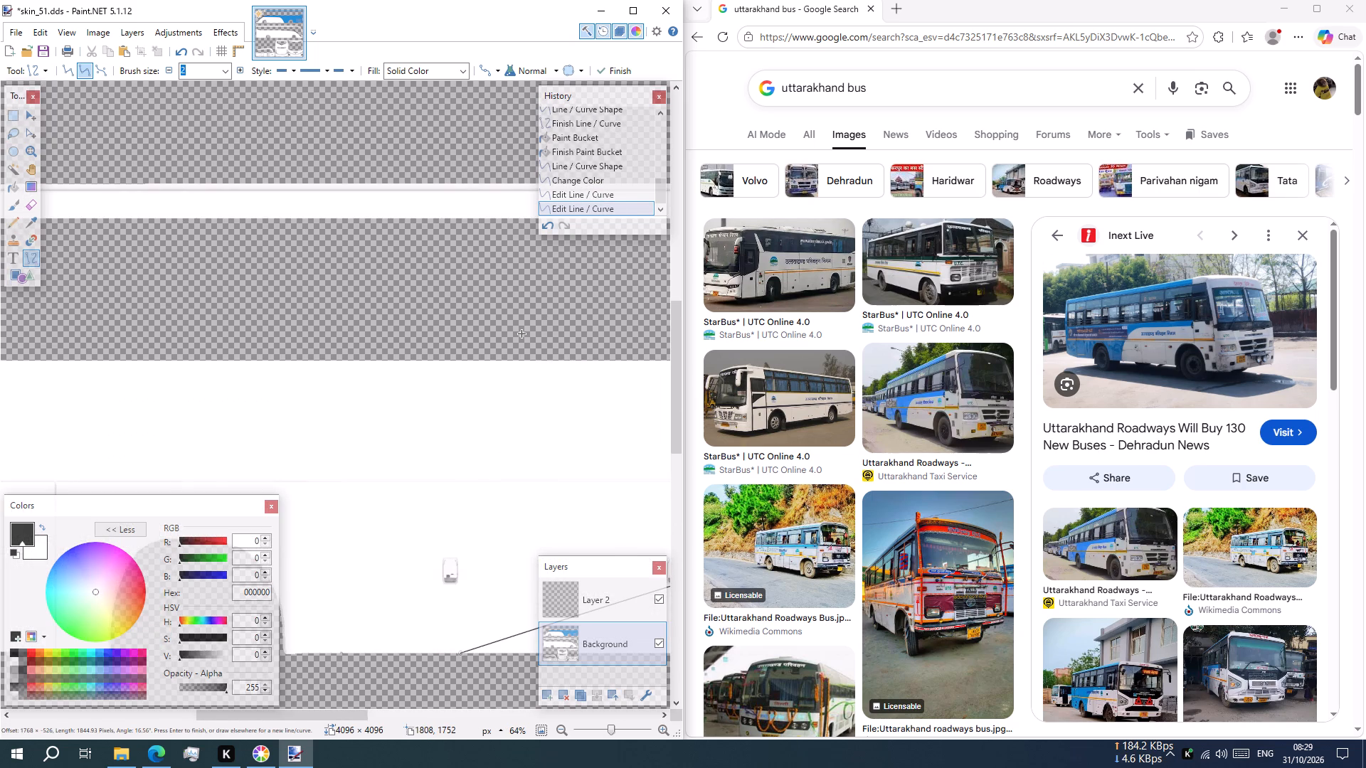
Extend the line's upper end slightly into the black stripe on the second bus side, making the line about 1882 px long.
ctrl+scroll(521, 334, down, 9)
shift+scroll(525, 334, down, 2)
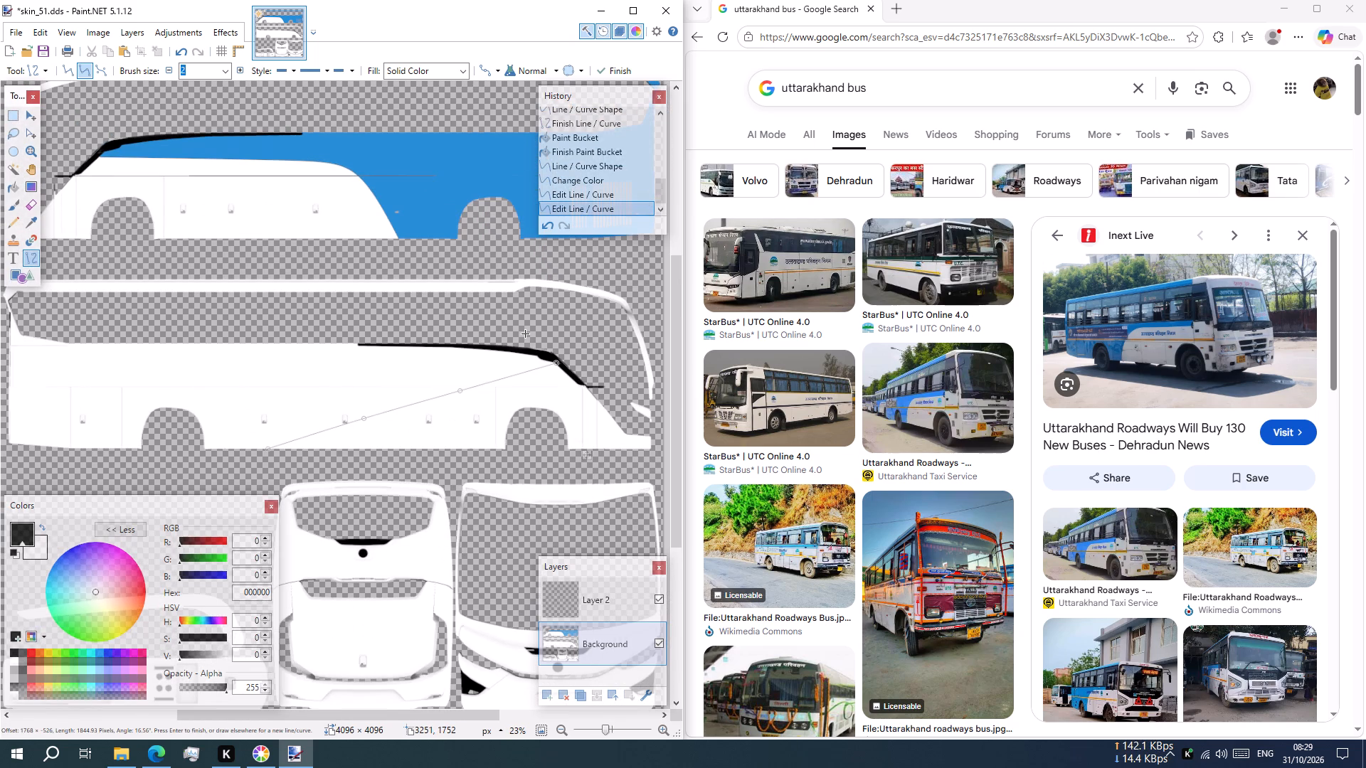
ctrl+scroll(565, 361, up, 5)
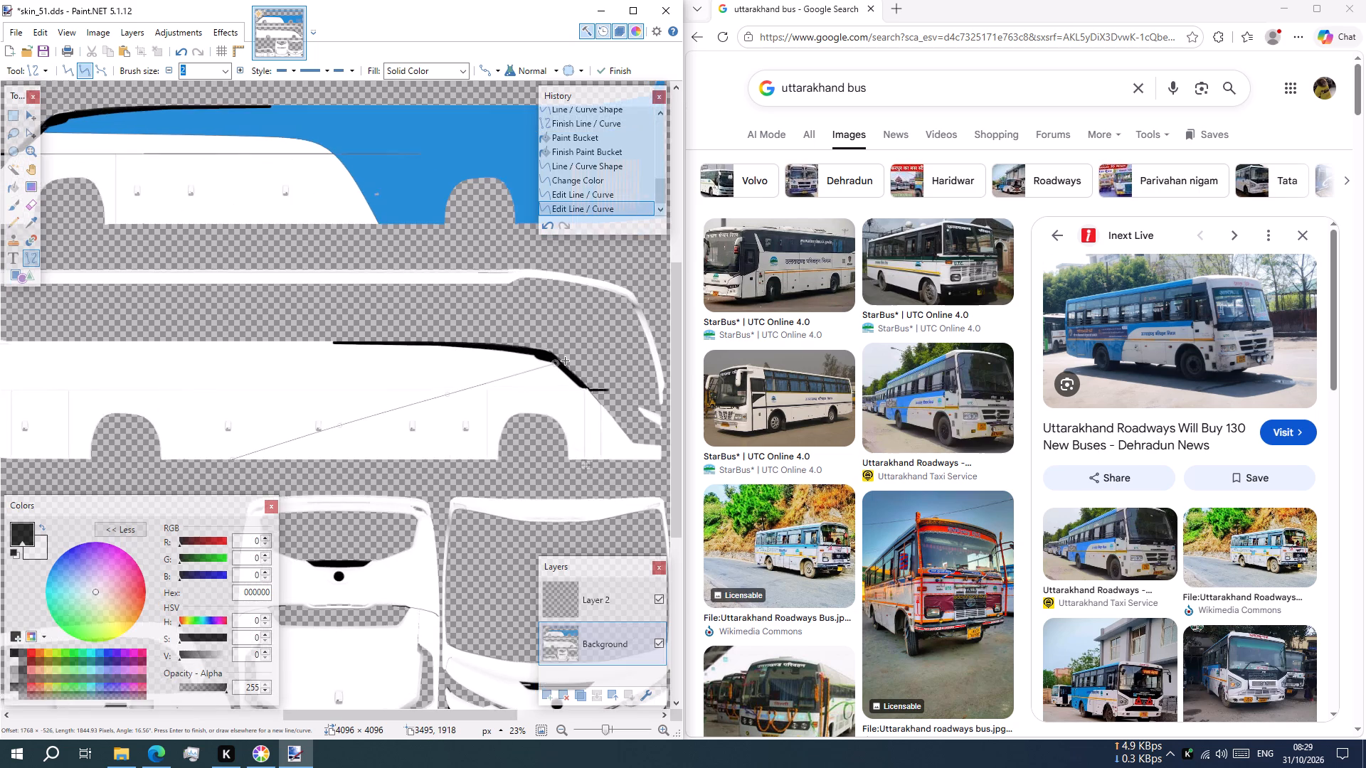
ctrl+scroll(565, 361, up, 9)
drag(524, 375, 548, 358)
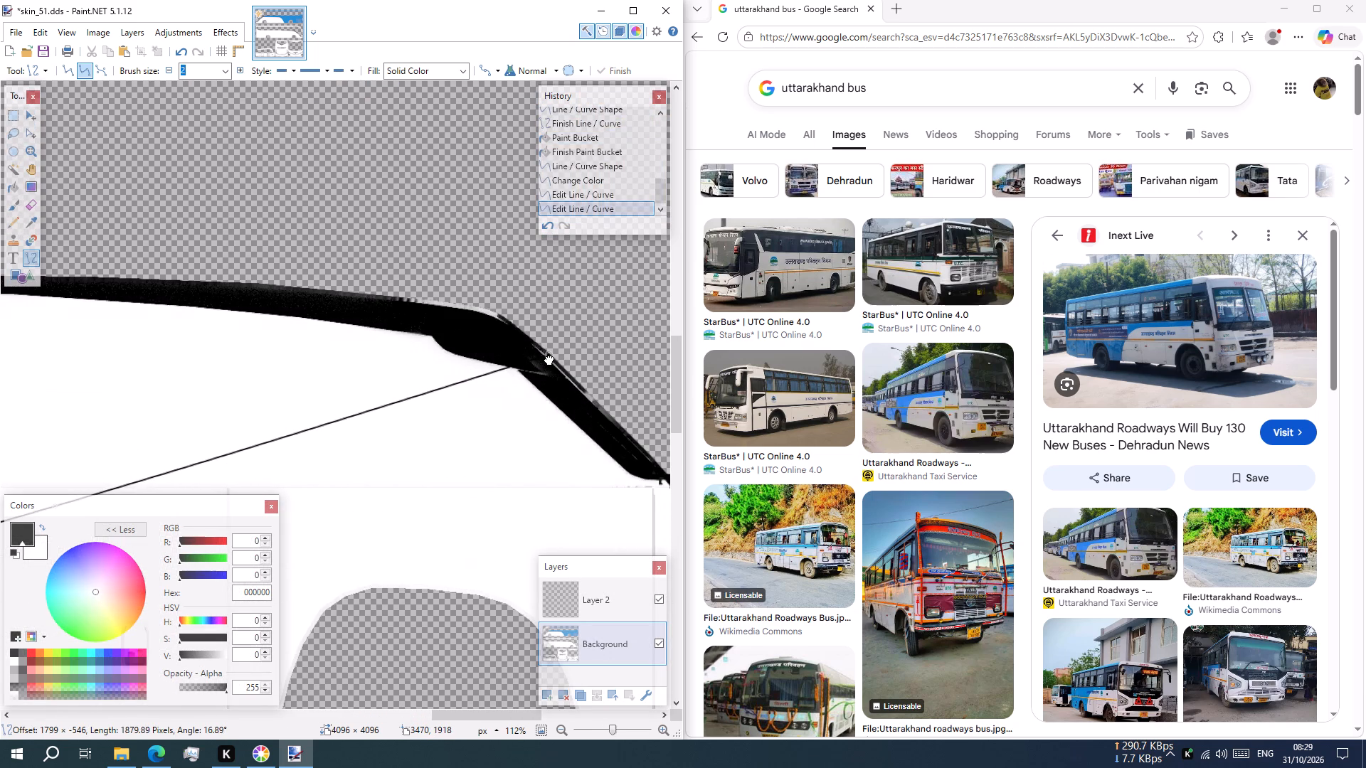
drag(548, 358, 550, 358)
Bend the line into a curve by raising its two middle control points, nearly level along the upper body and steep towards the bottom edge.
ctrl+scroll(494, 339, down, 4)
scroll(472, 344, down, 3)
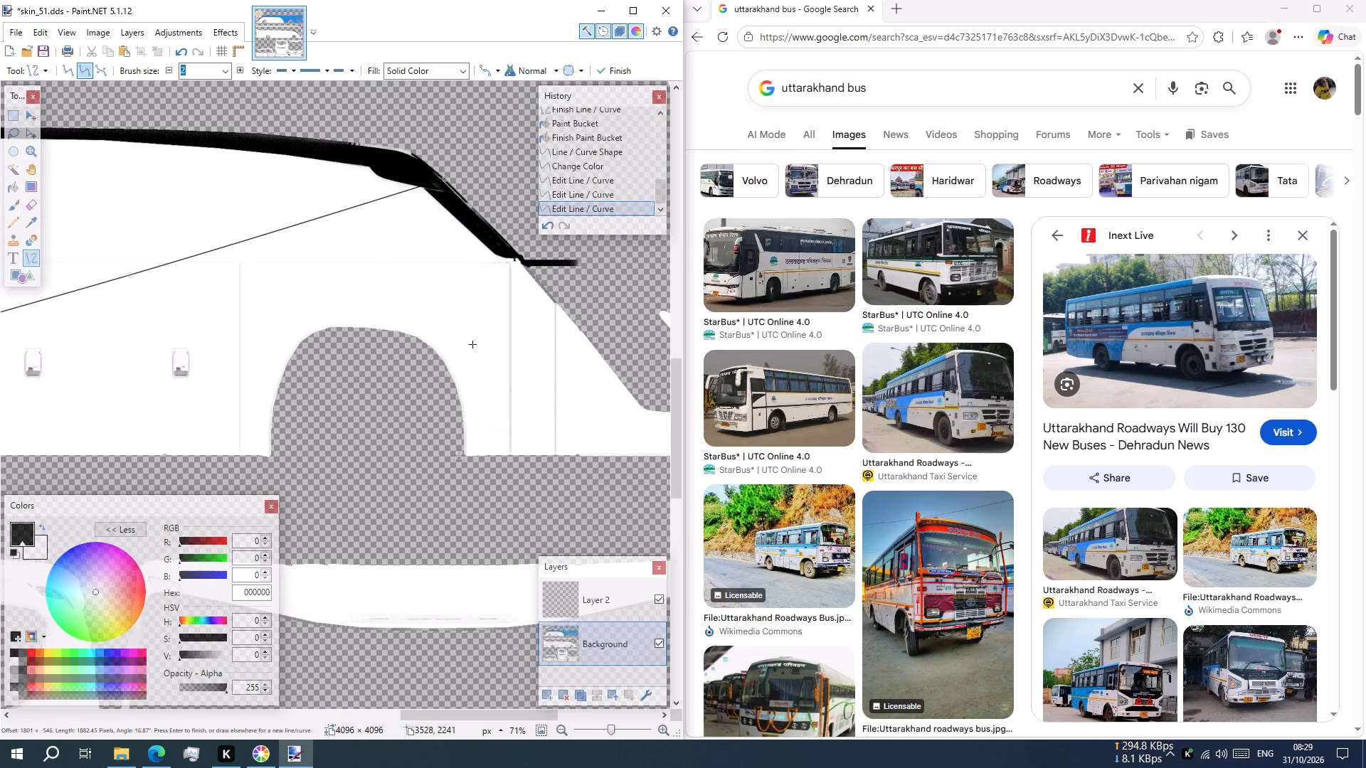
ctrl+scroll(346, 375, down, 6)
shift+scroll(346, 375, up, 4)
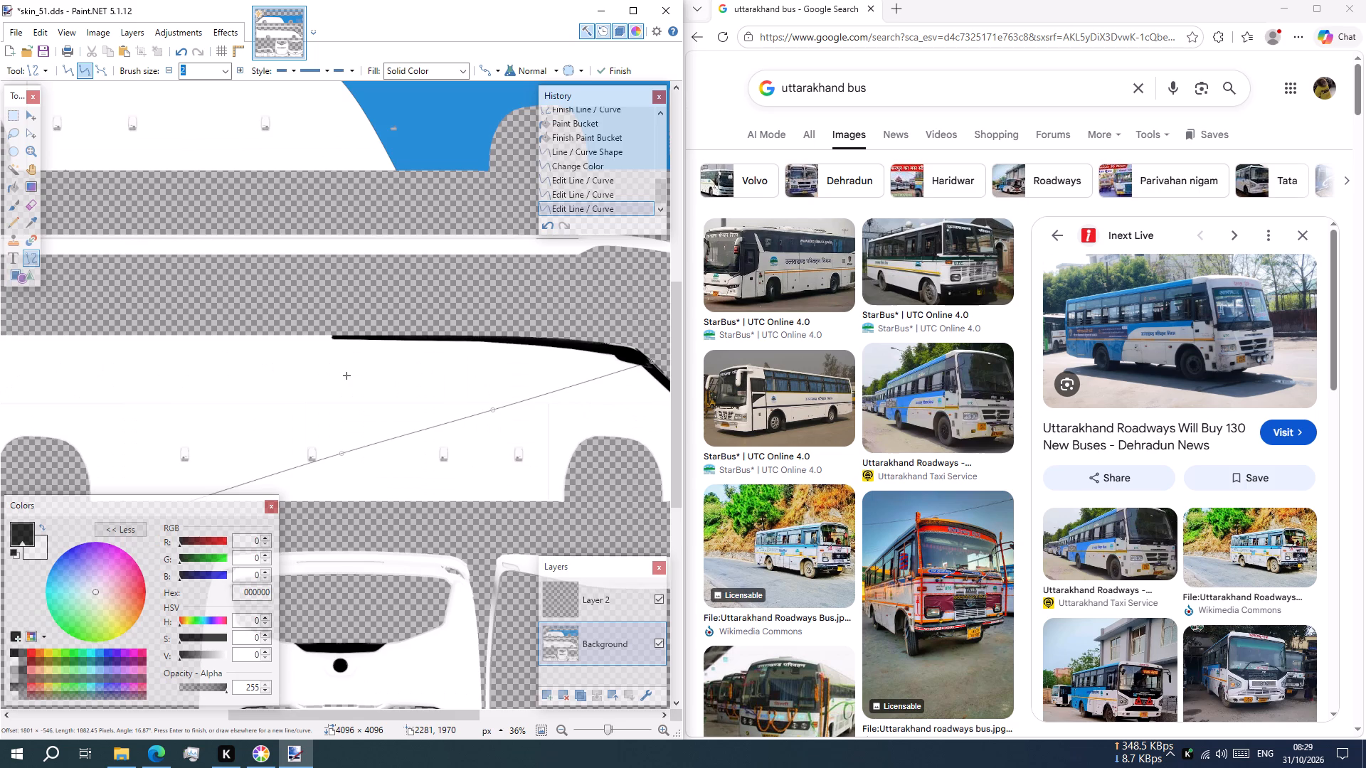
scroll(346, 375, down, 1)
drag(492, 326, 490, 319)
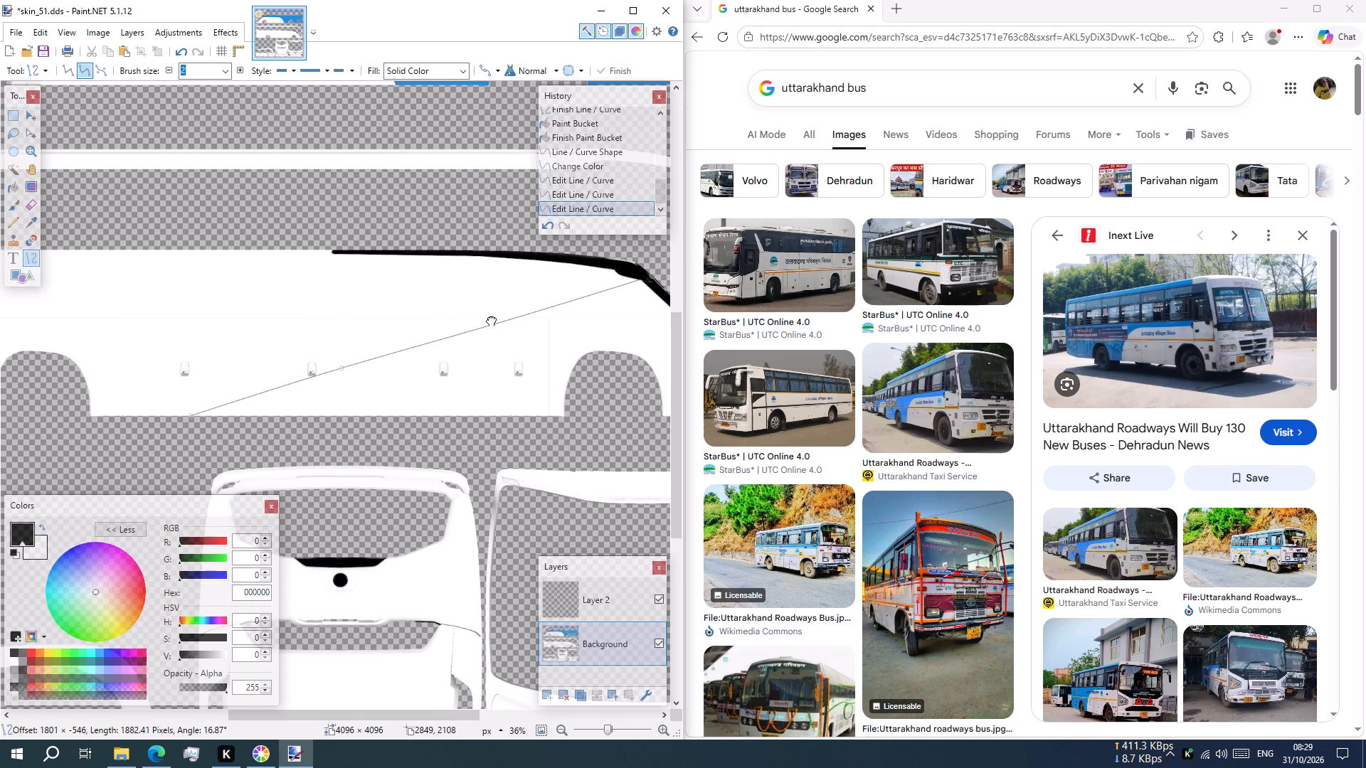
drag(490, 319, 487, 311)
drag(342, 367, 335, 351)
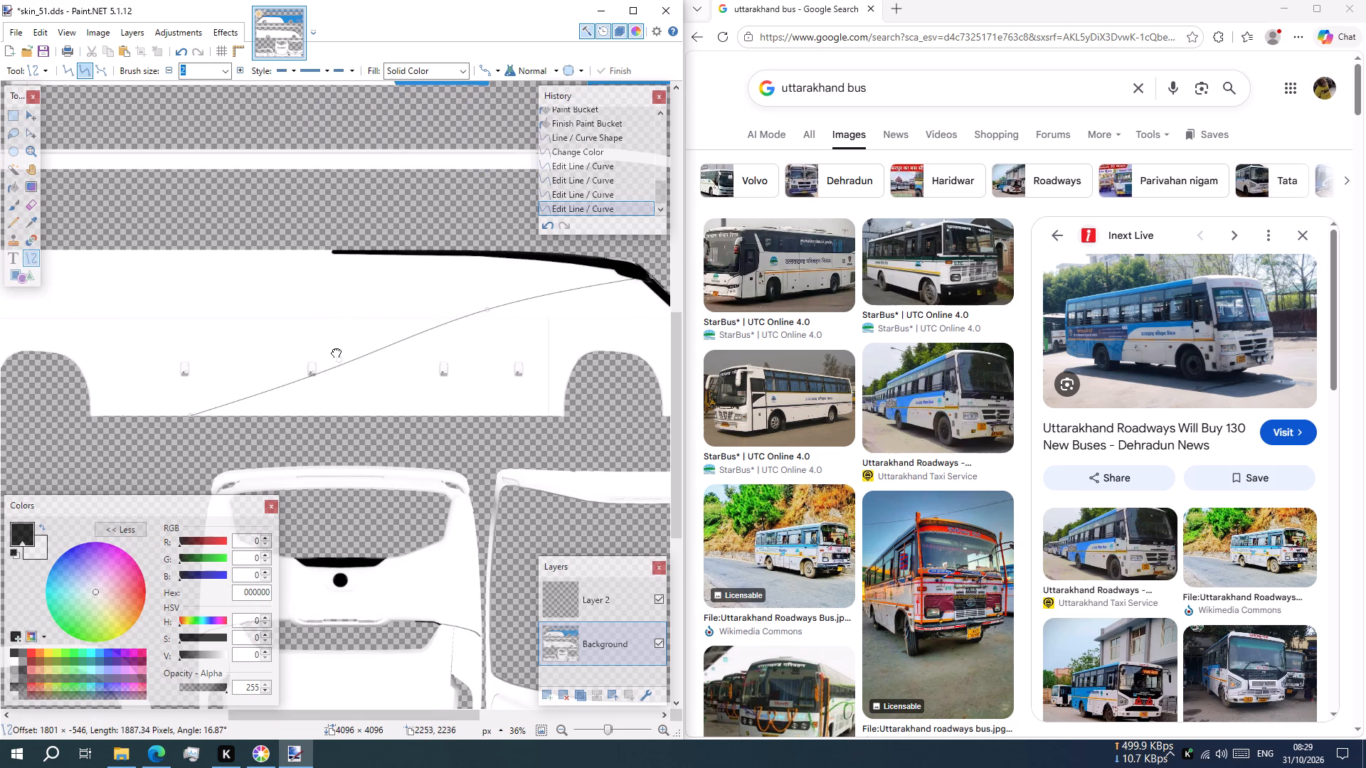
drag(335, 351, 313, 318)
drag(487, 311, 488, 295)
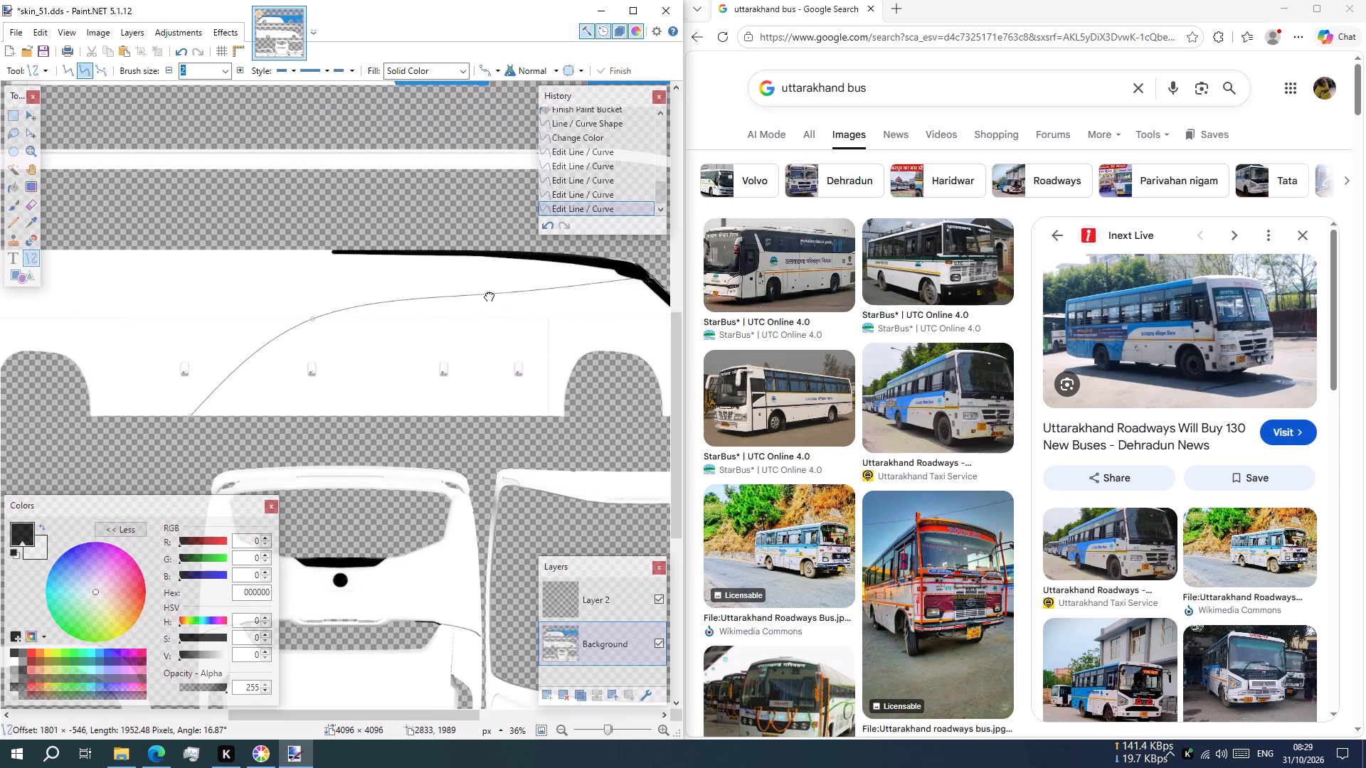
drag(488, 295, 488, 292)
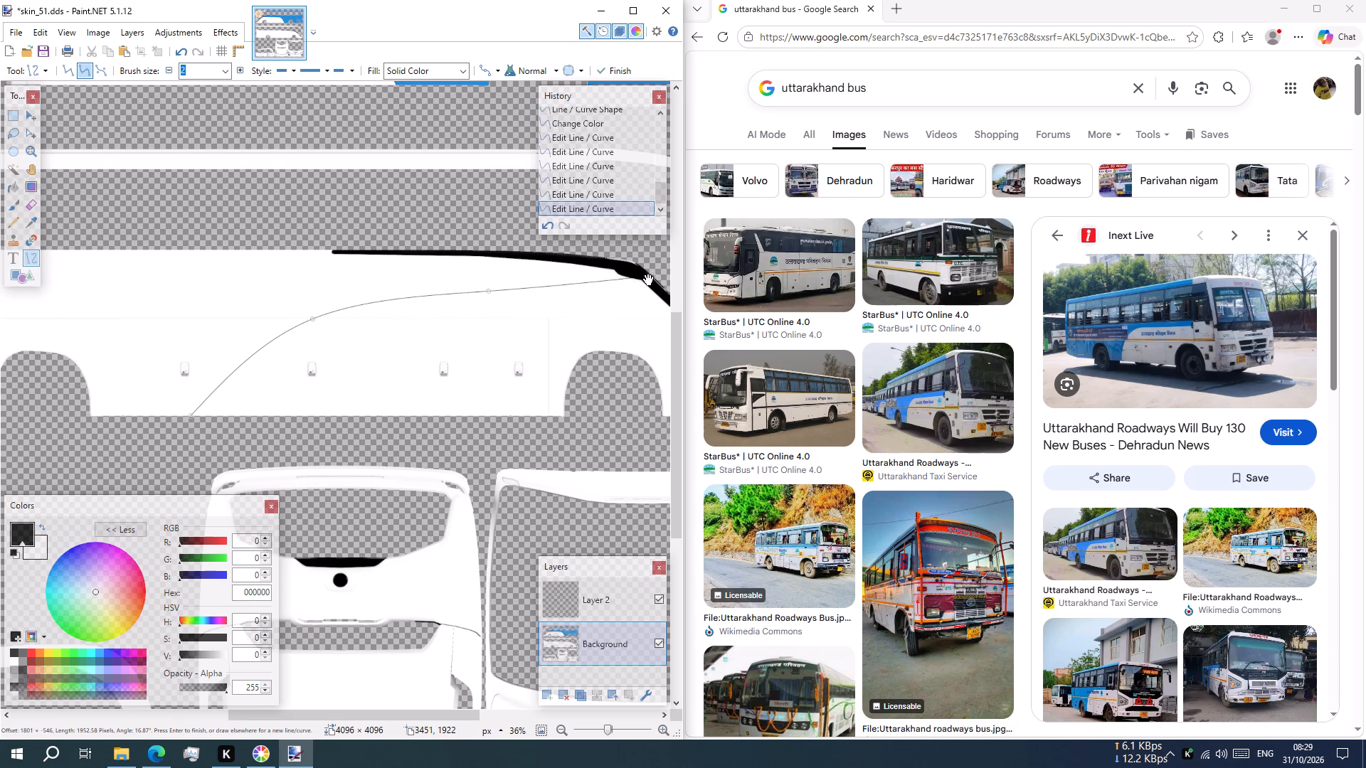
Move the curve's upper end further down the black stripe and raise the control point nearest the rear, for a length of about 2030 px.
drag(647, 279, 654, 289)
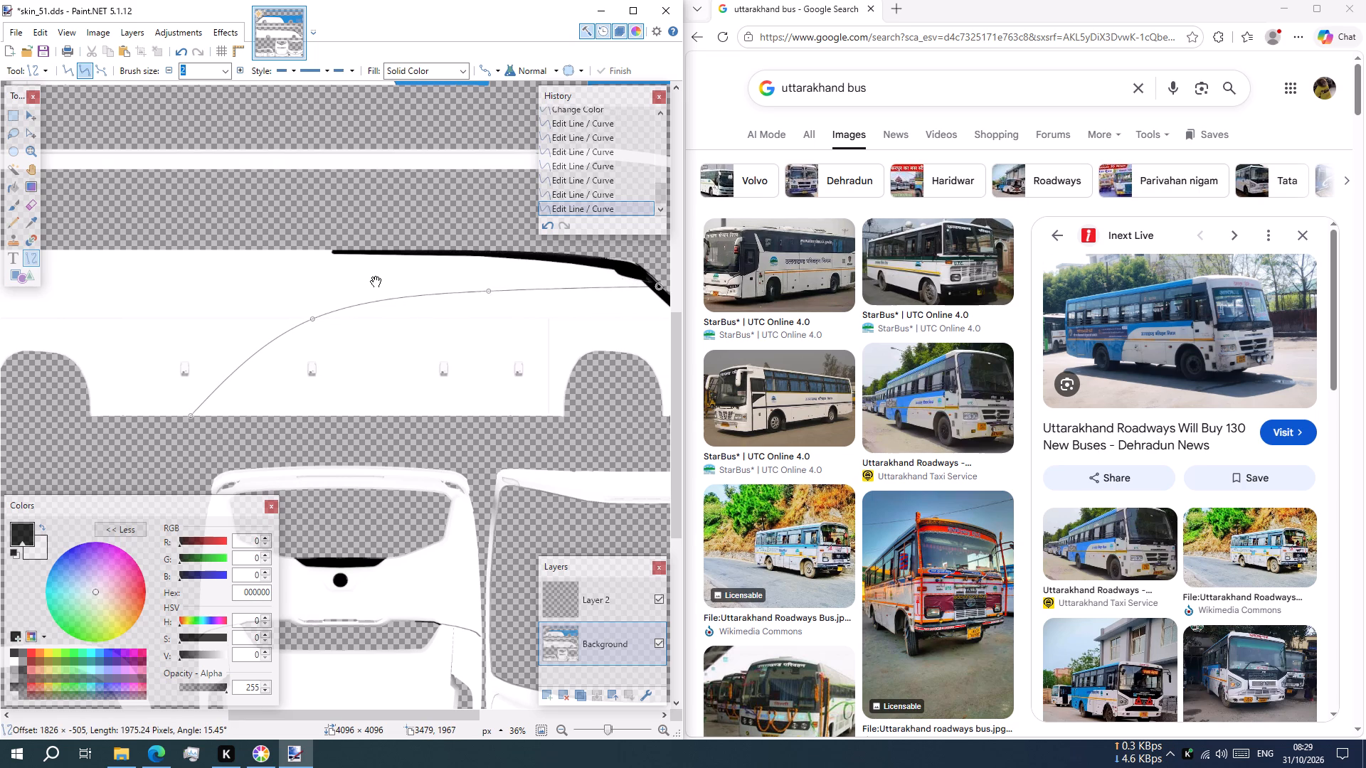
ctrl+scroll(375, 281, down, 4)
scroll(327, 306, up, 2)
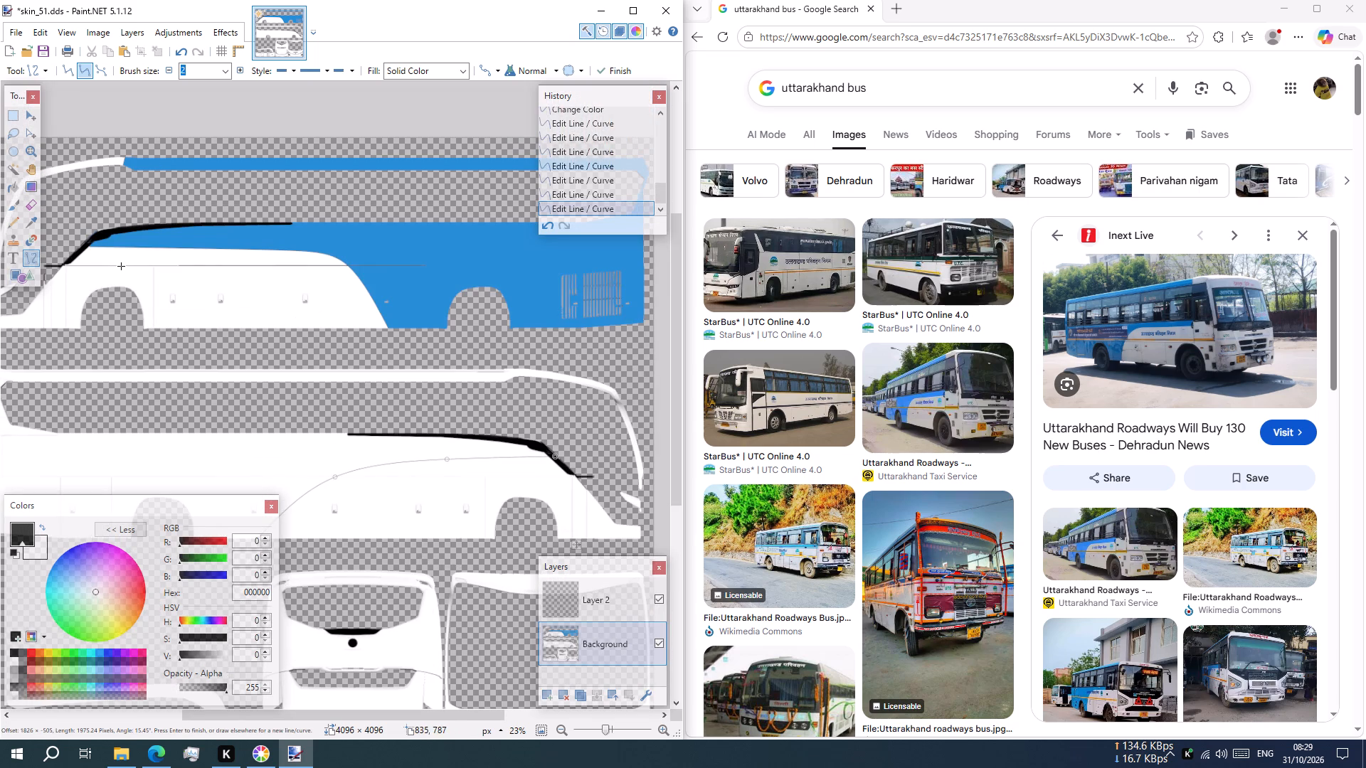
ctrl+scroll(593, 441, up, 2)
scroll(413, 388, down, 2)
scroll(492, 329, down, 1)
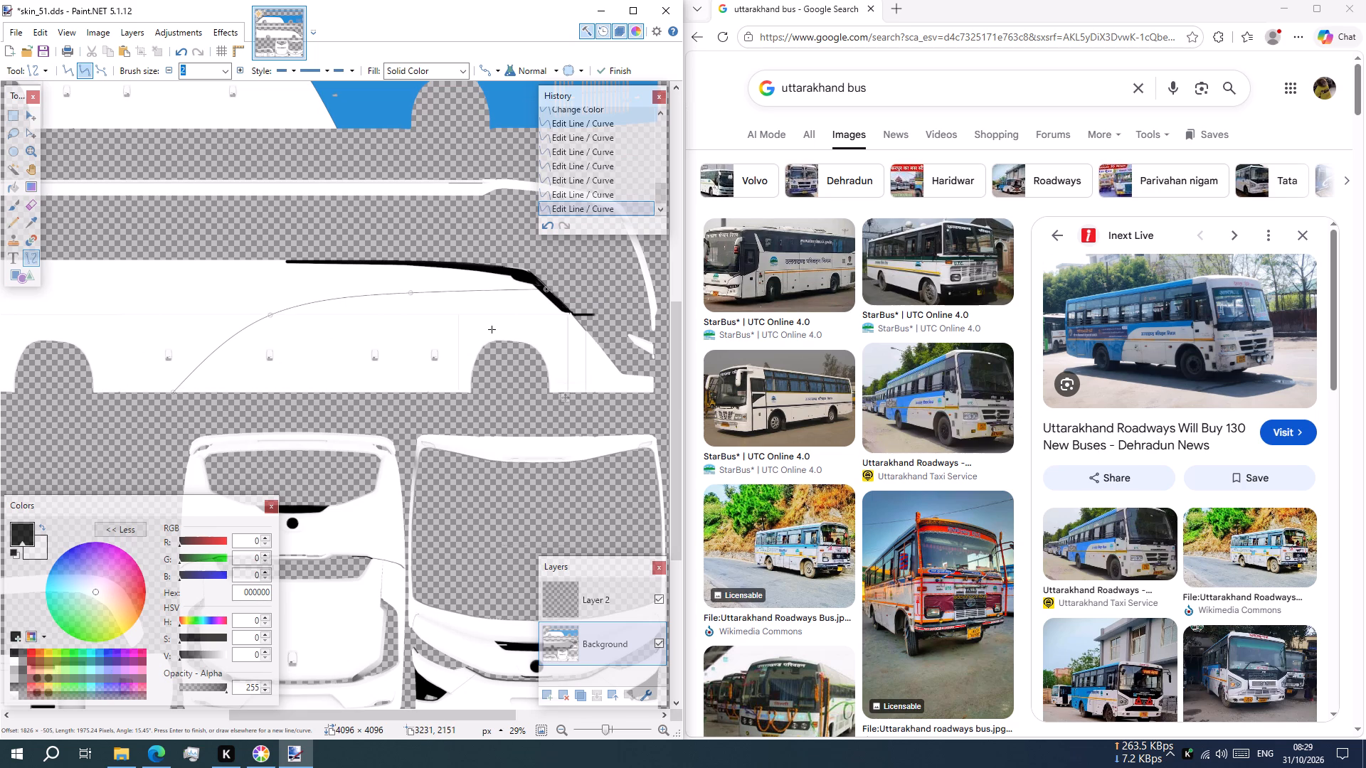
scroll(492, 329, up, 1)
click(272, 316)
click(270, 309)
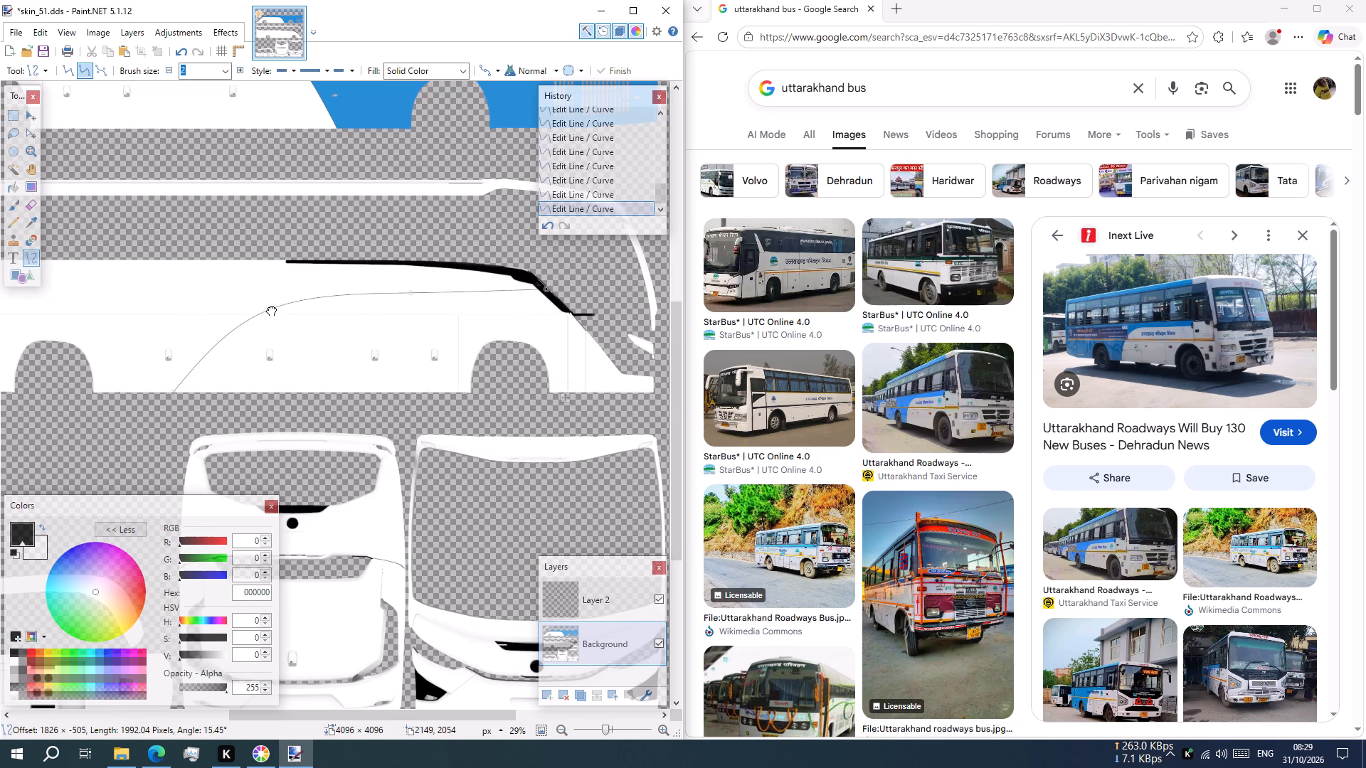
drag(548, 290, 549, 290)
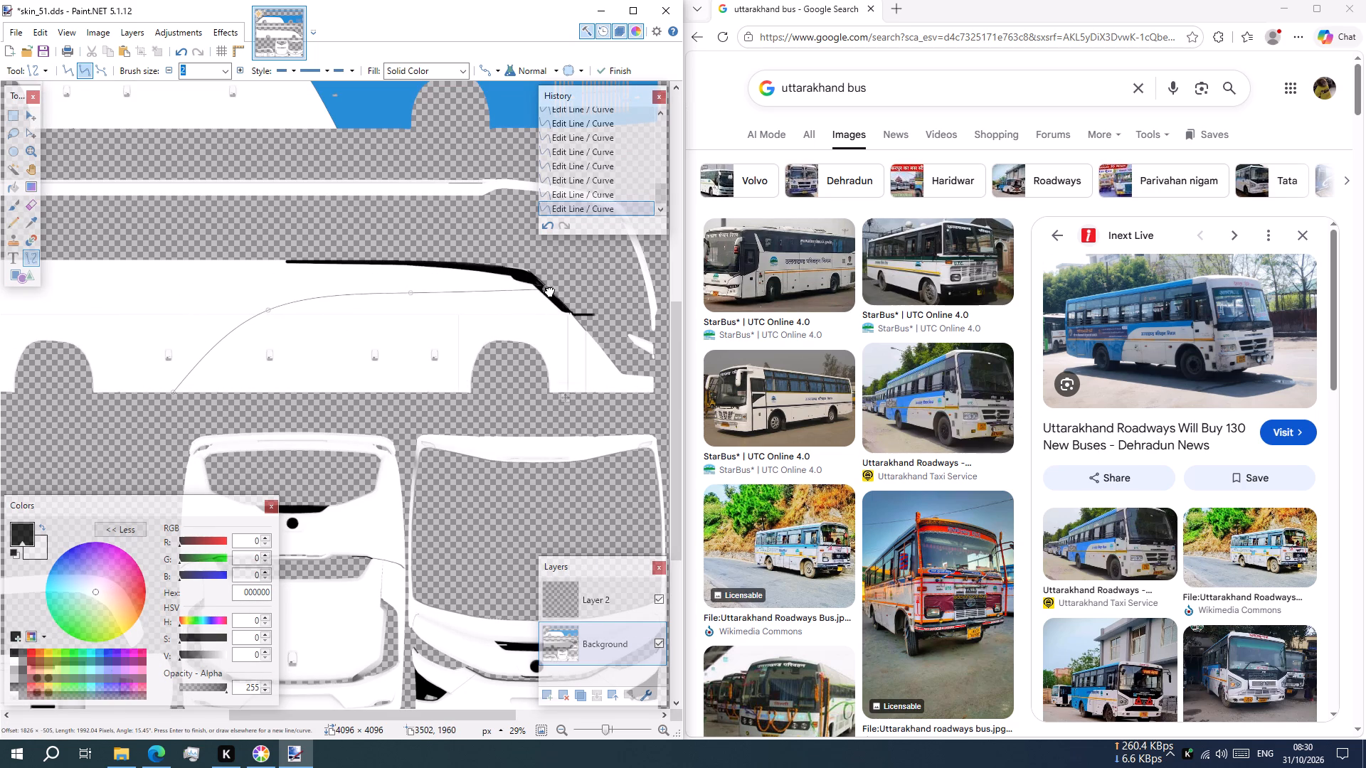
drag(549, 290, 556, 295)
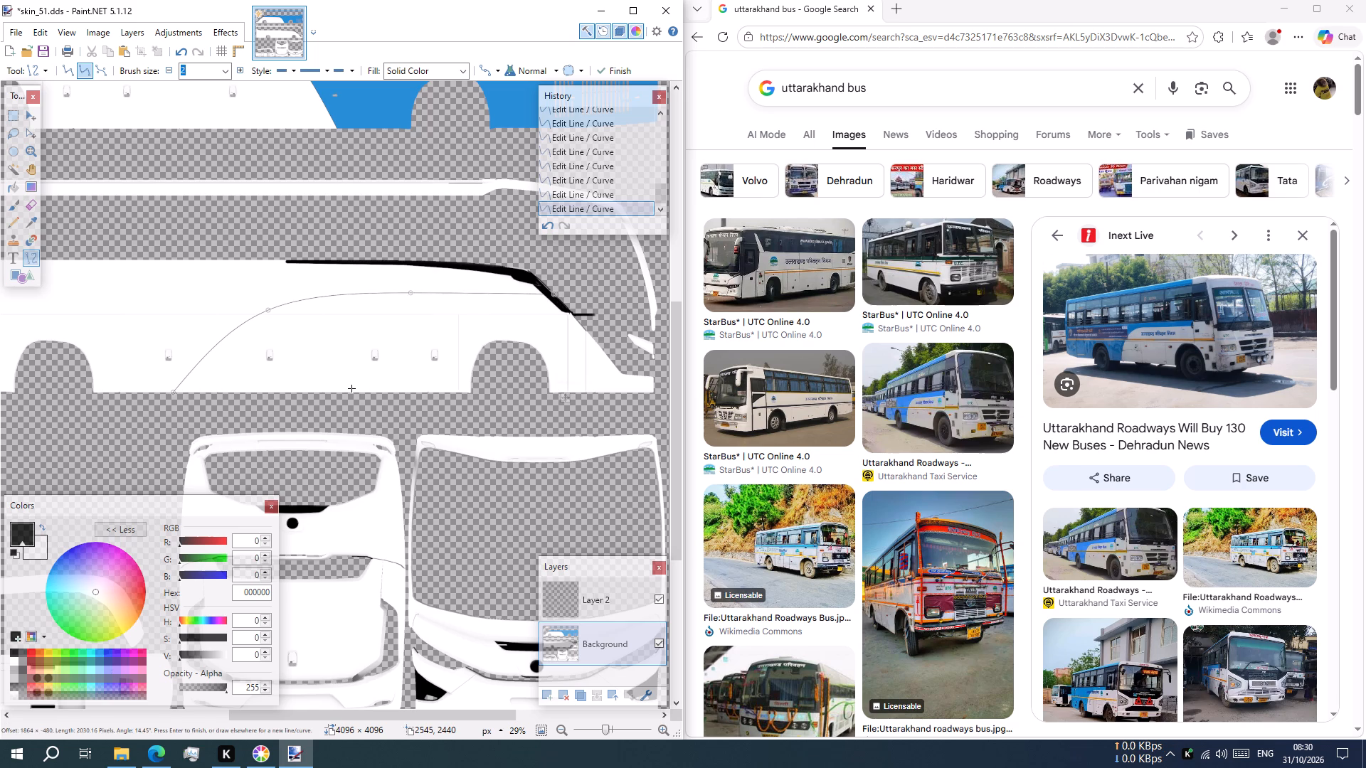
Soften the curve by lowering its rear control point and nudging the front control point and upper end, for a length of about 2017 px.
scroll(216, 287, up, 2)
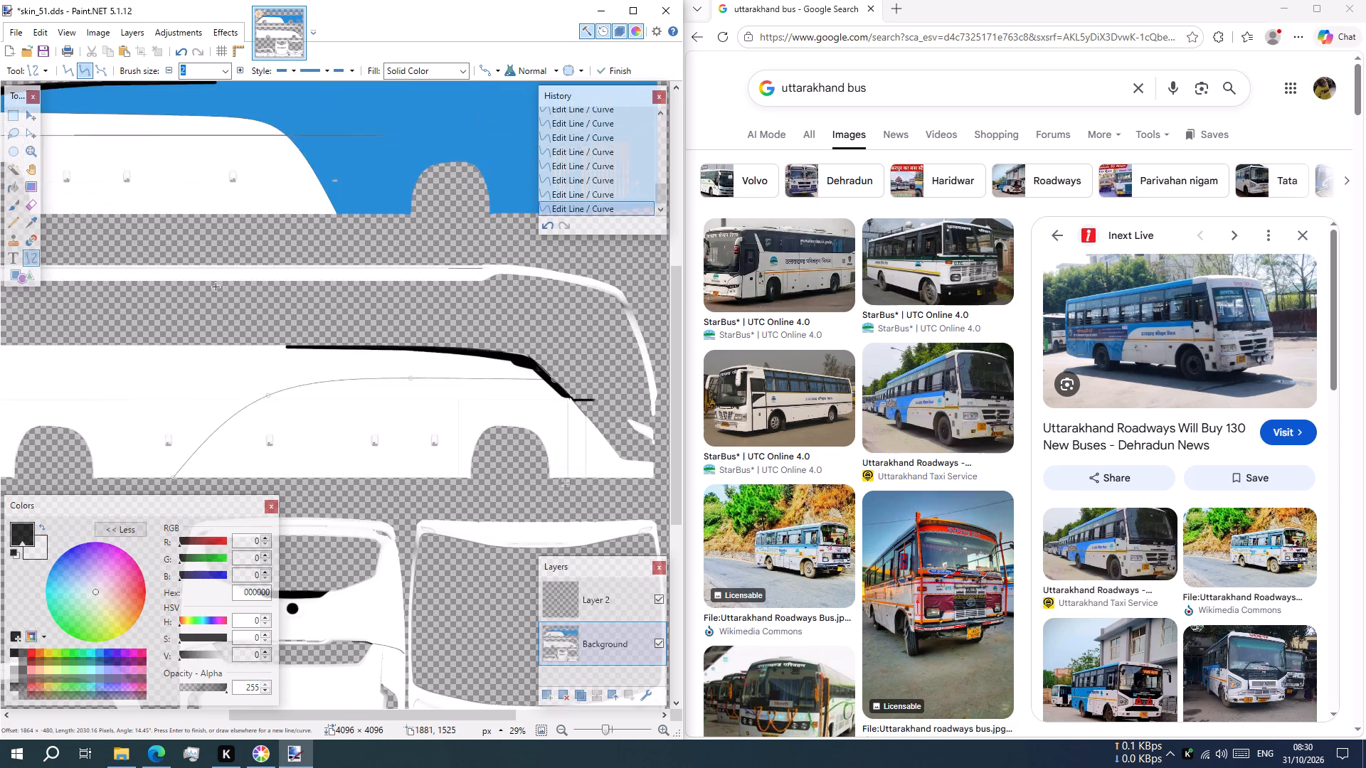
scroll(216, 287, up, 1)
scroll(216, 287, down, 2)
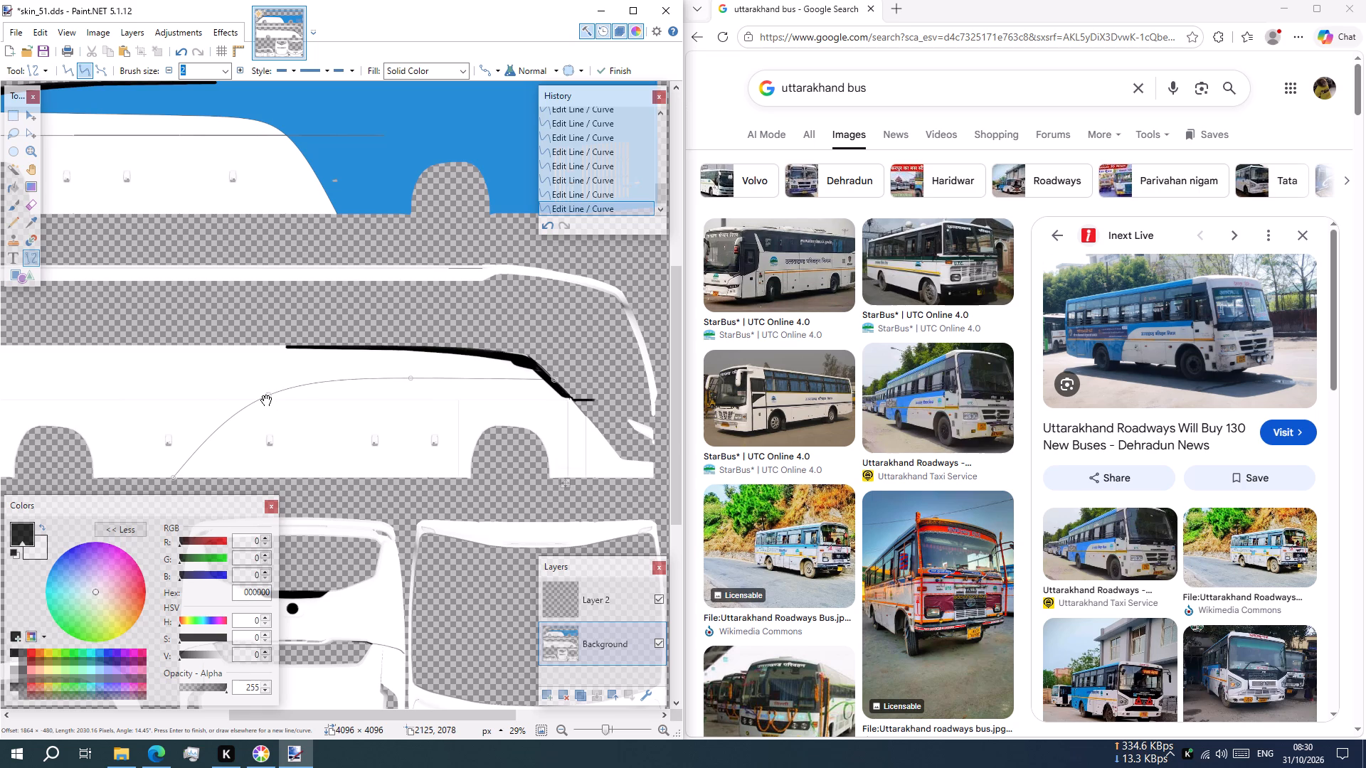
drag(265, 400, 263, 412)
click(556, 383)
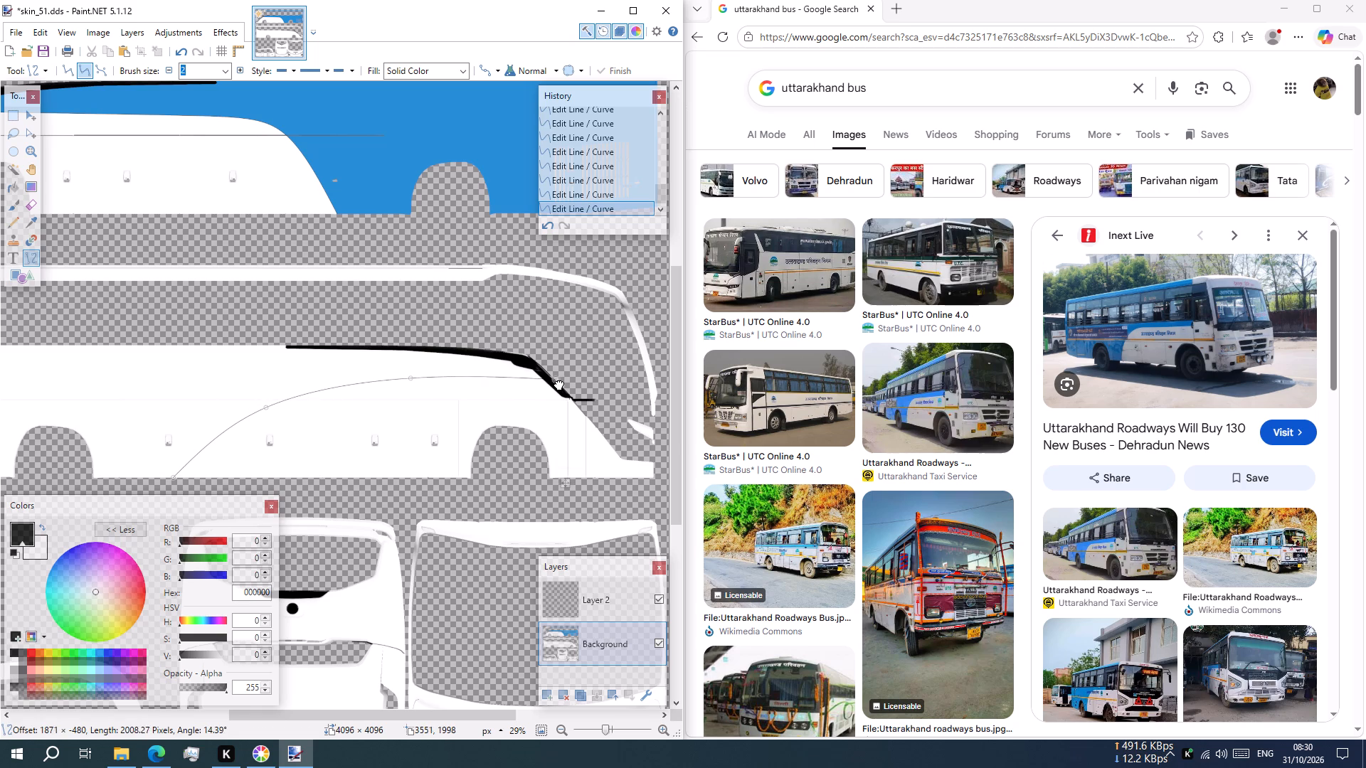
click(411, 380)
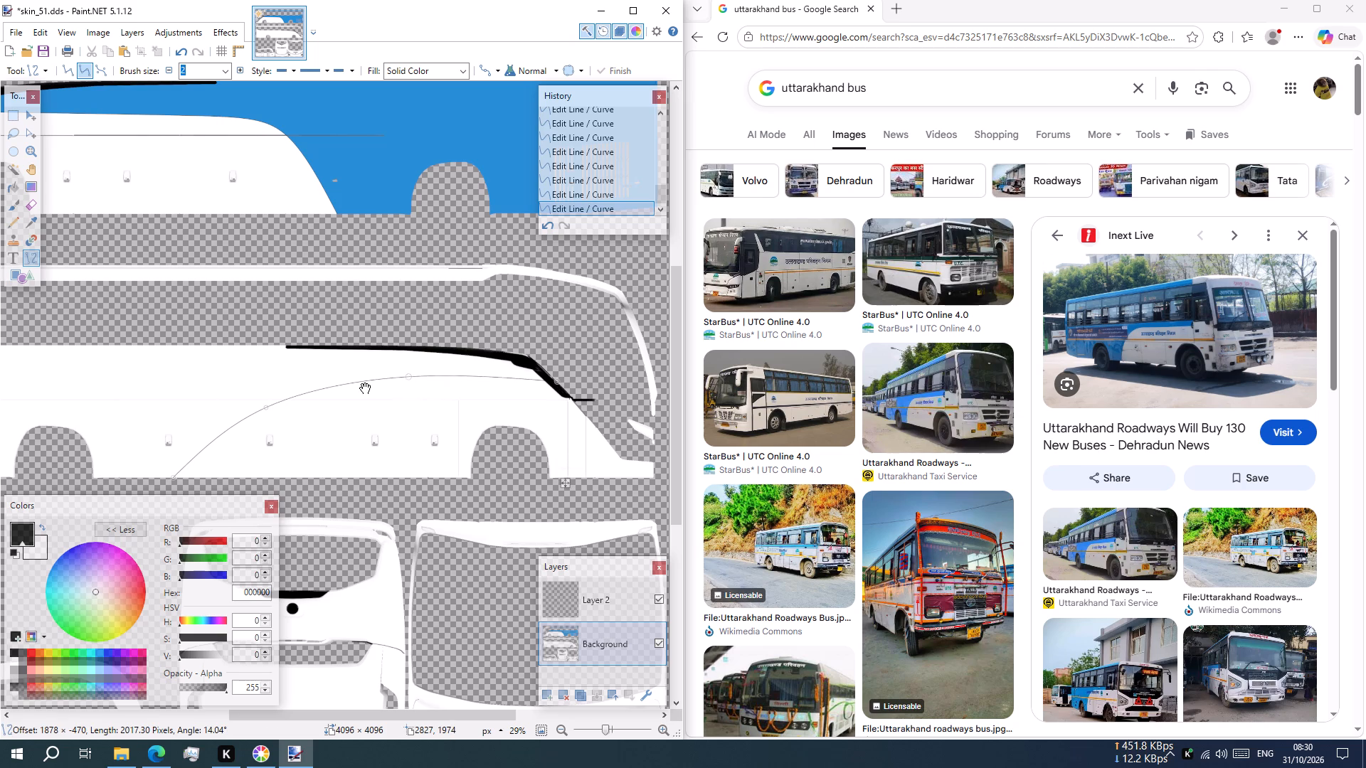
Draw a near-vertical black line about 88 px long across the second side's white roof strip, where the strip starts widening towards the front.
ctrl+scroll(172, 347, down, 1)
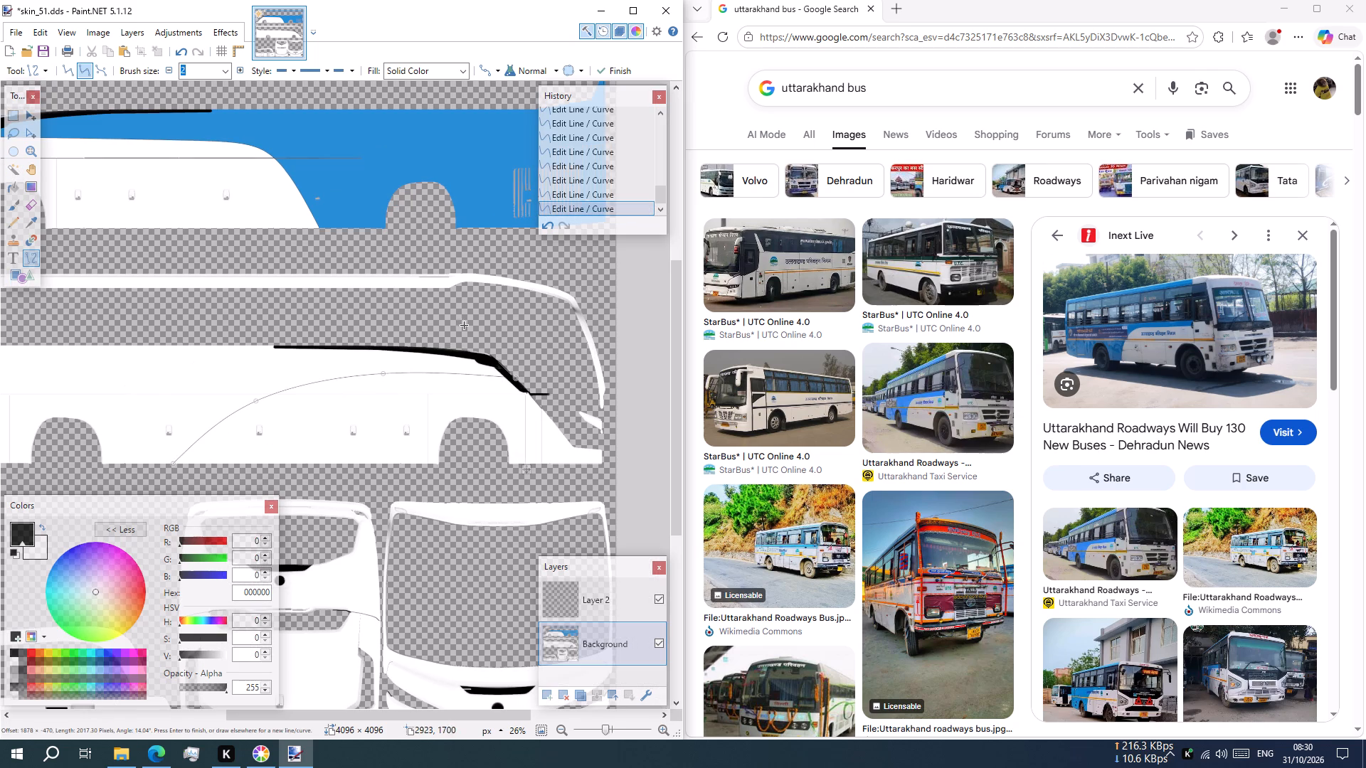
scroll(440, 288, up, 1)
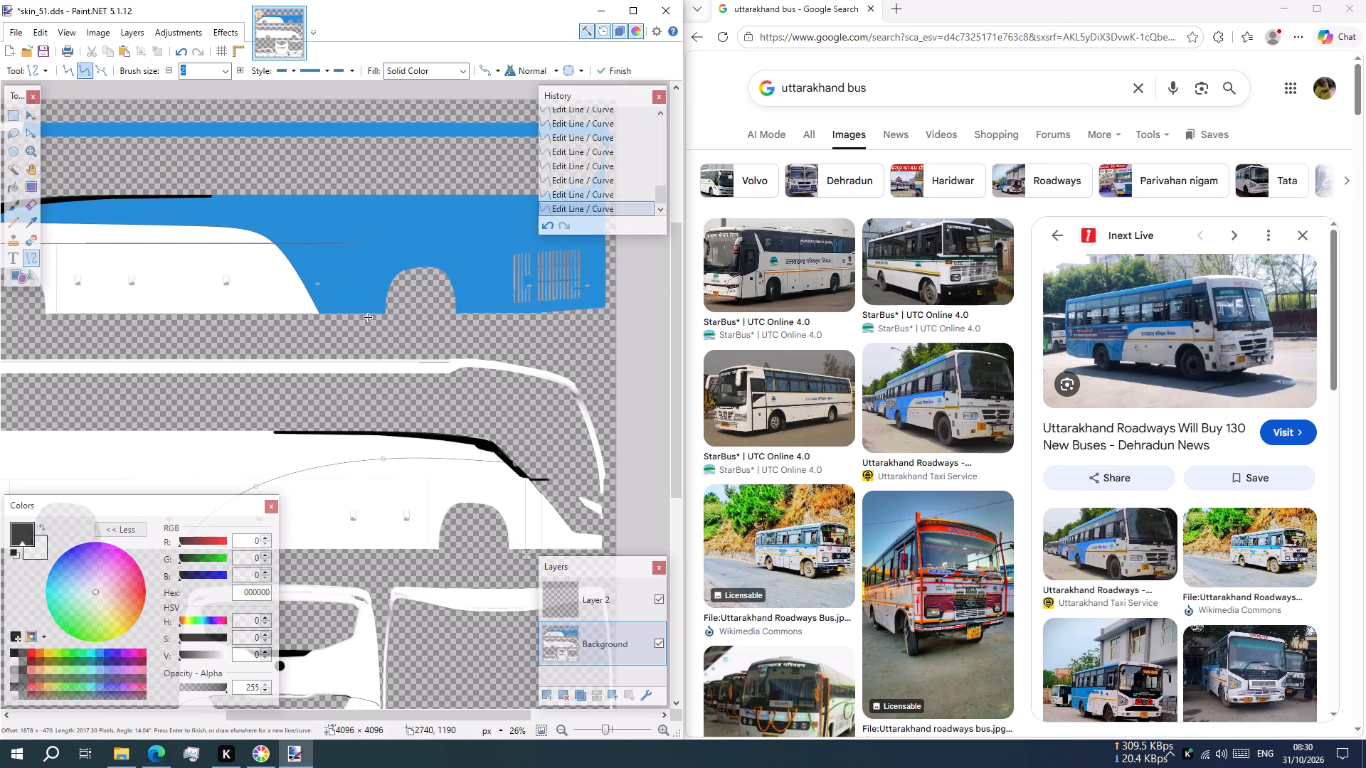
shift+scroll(368, 317, up, 1)
shift+scroll(369, 317, down, 1)
shift+scroll(470, 390, up, 5)
shift+scroll(475, 370, down, 6)
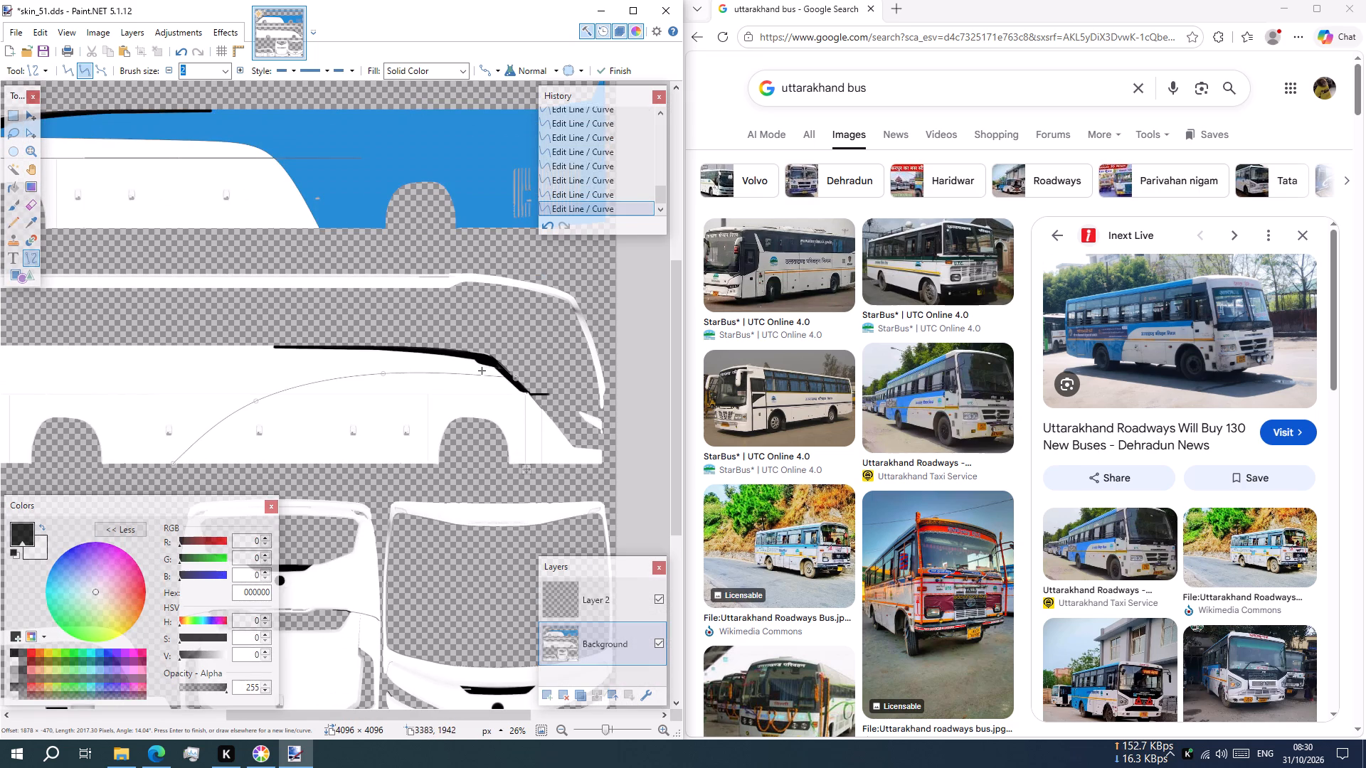
ctrl+scroll(401, 361, up, 4)
ctrl+scroll(461, 311, up, 6)
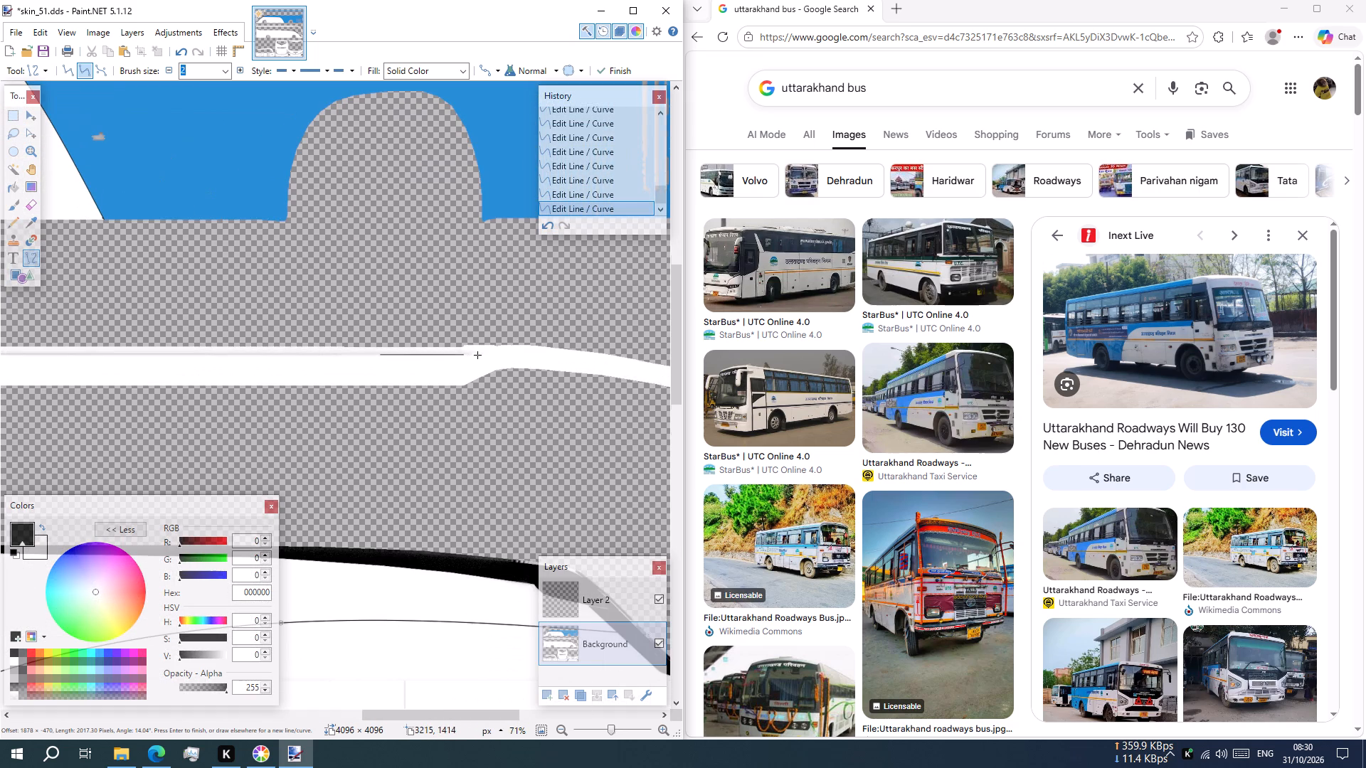
drag(466, 346, 465, 384)
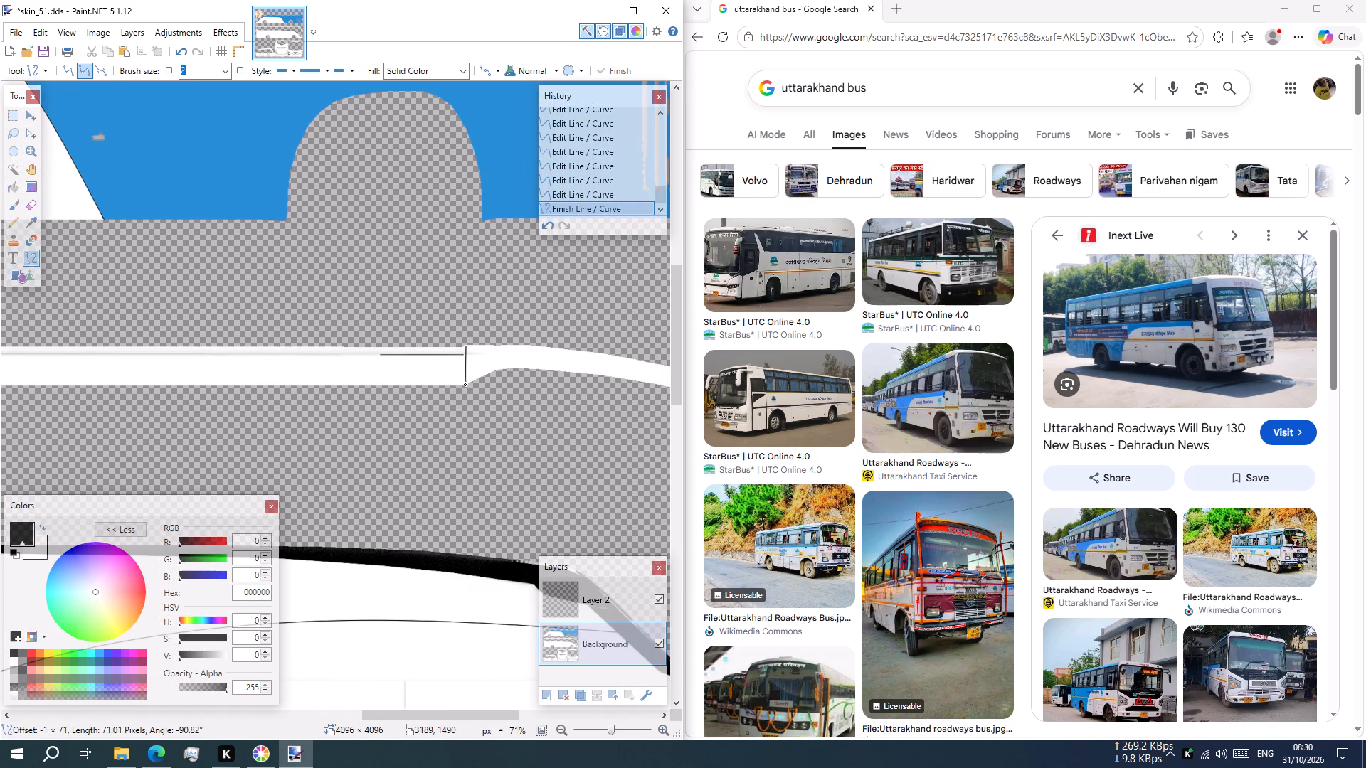
drag(465, 384, 464, 388)
ctrl+scroll(471, 378, up, 7)
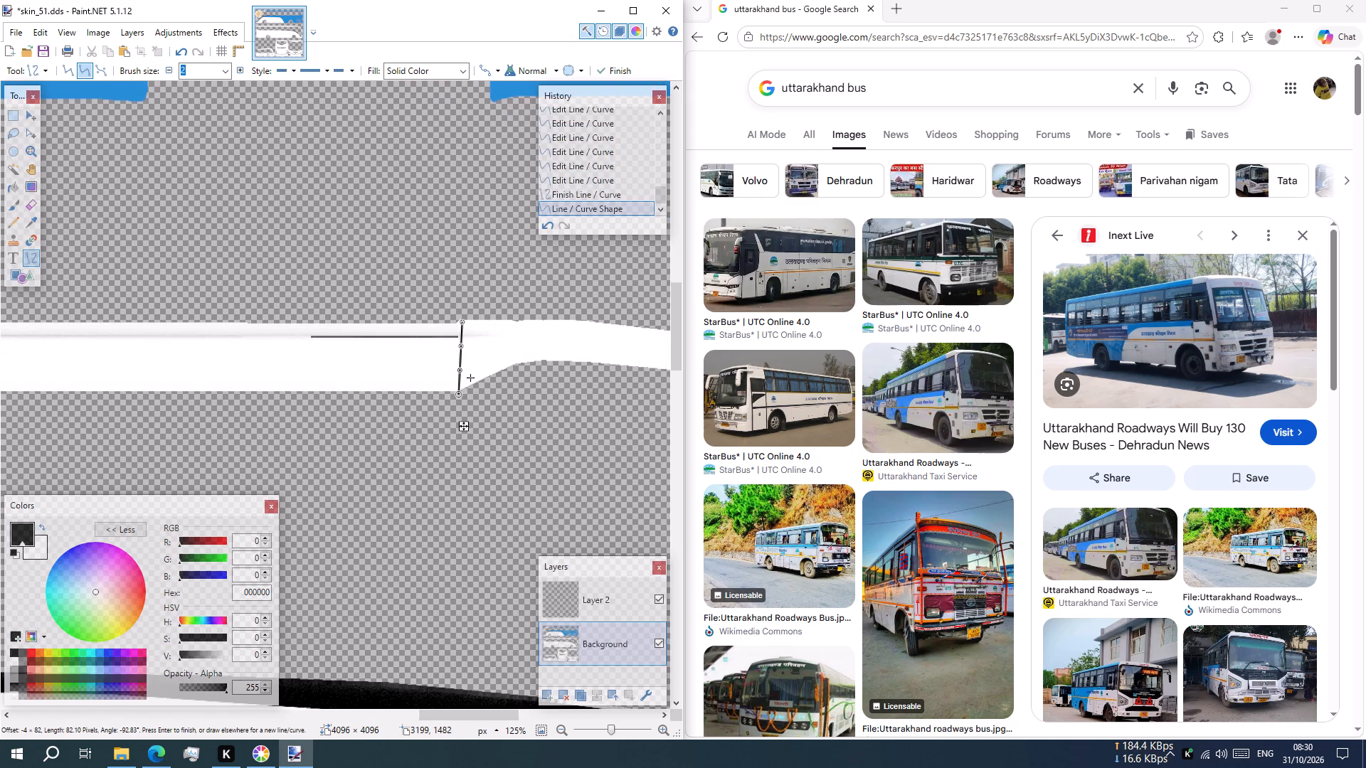
drag(460, 307, 460, 301)
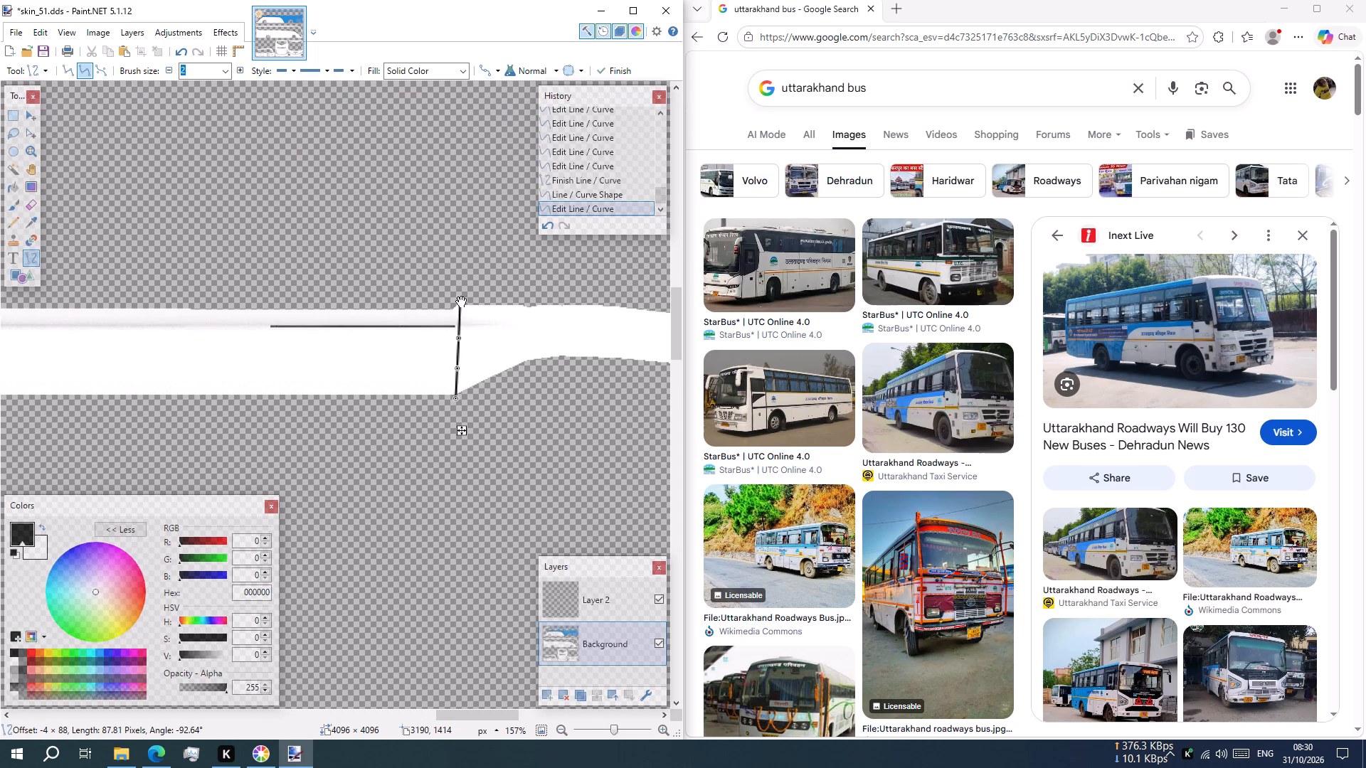
Step back in the history to the body curve's last edit, before it was finished and the roof strip line was drawn.
ctrl+scroll(465, 306, down, 10)
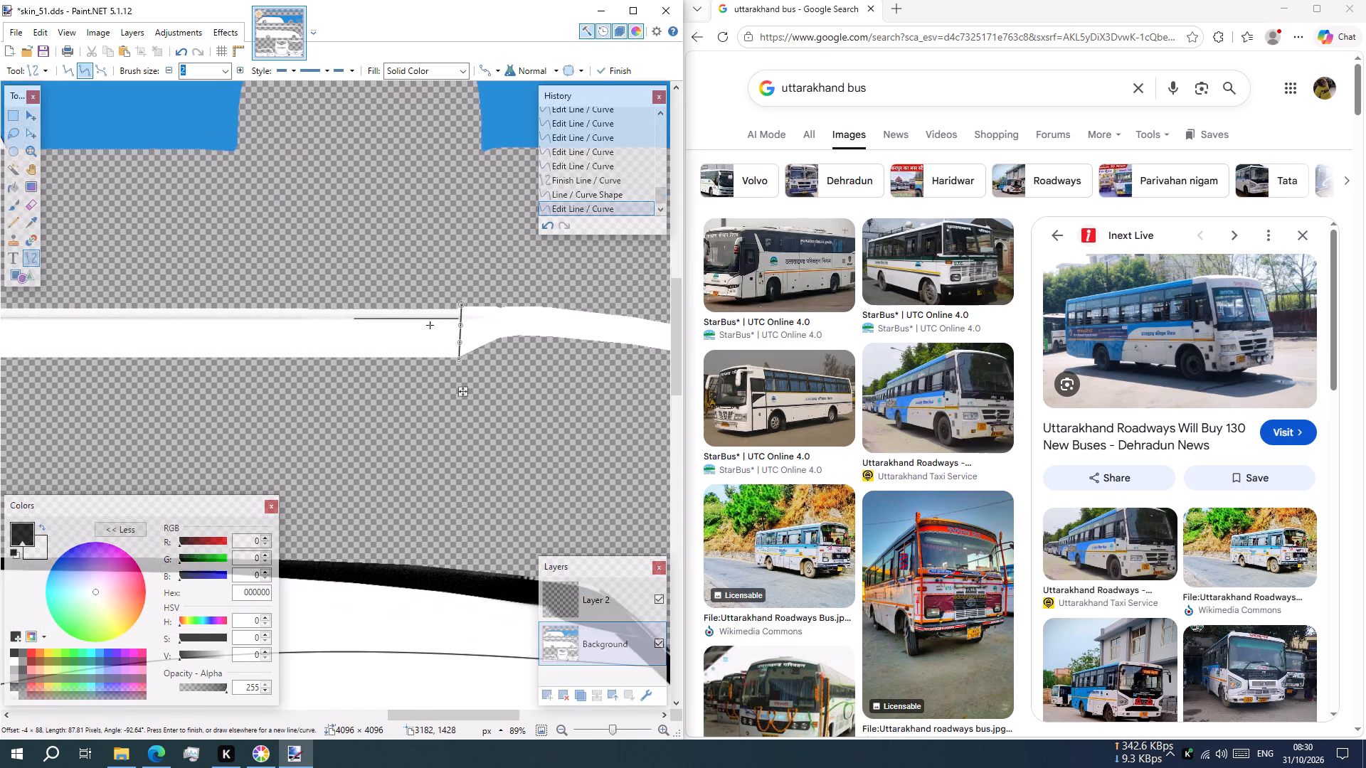
ctrl+scroll(430, 325, down, 8)
ctrl+scroll(369, 336, down, 2)
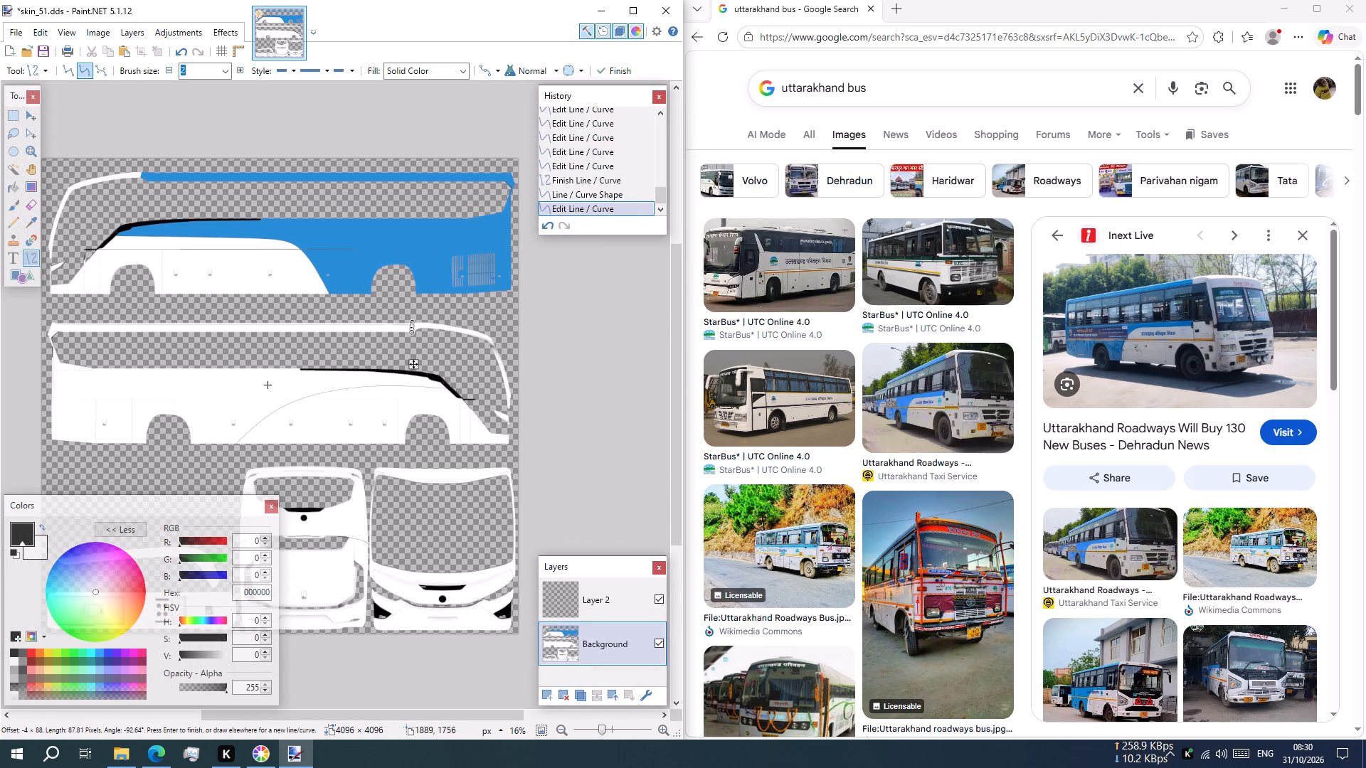
ctrl+scroll(242, 425, up, 4)
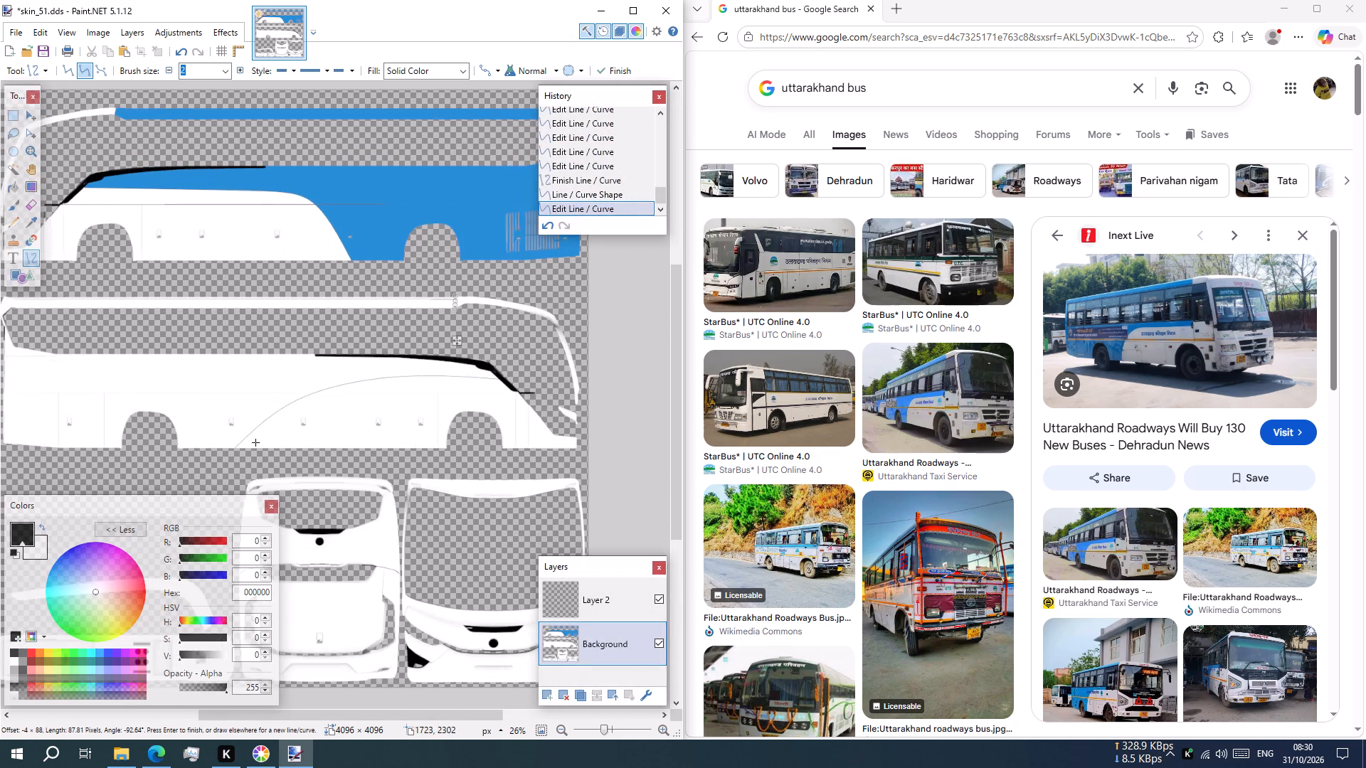
ctrl+scroll(255, 447, up, 6)
ctrl+scroll(241, 476, down, 10)
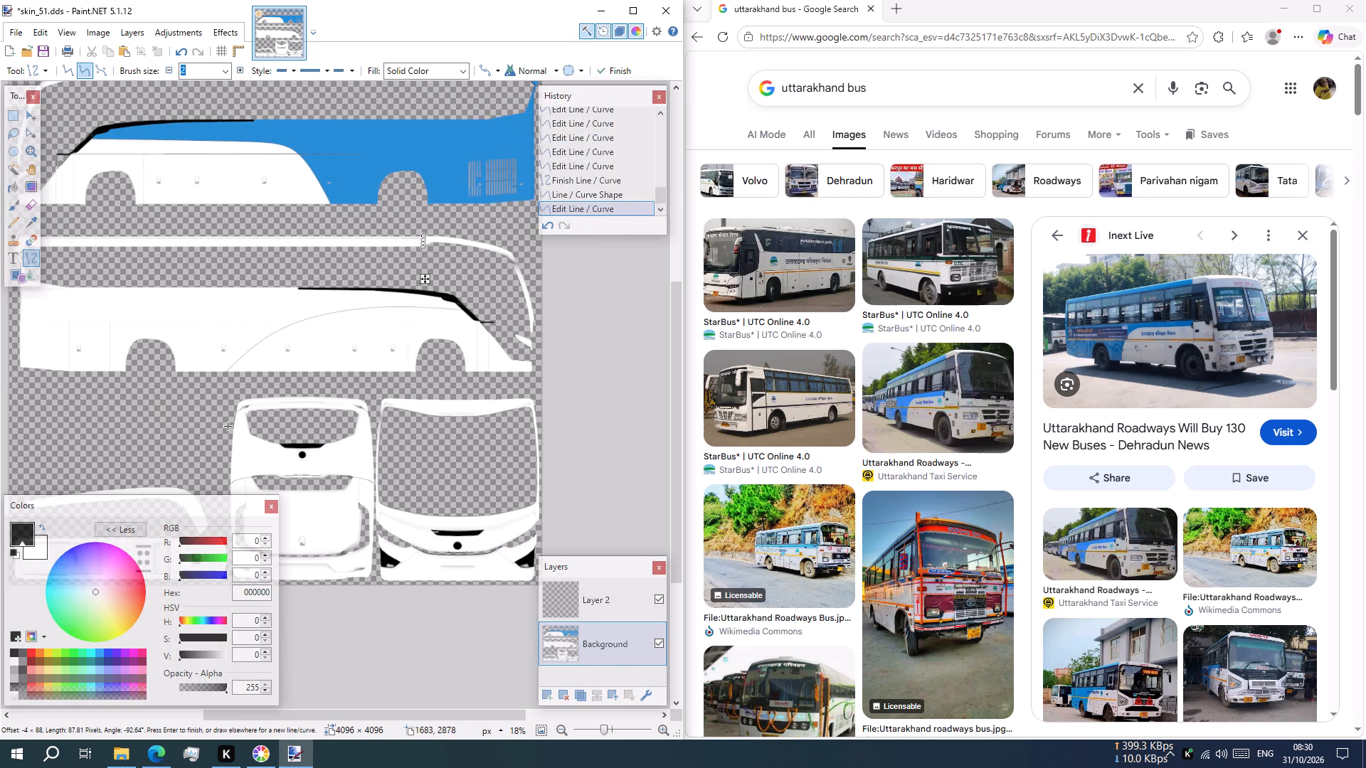
ctrl+scroll(228, 426, down, 3)
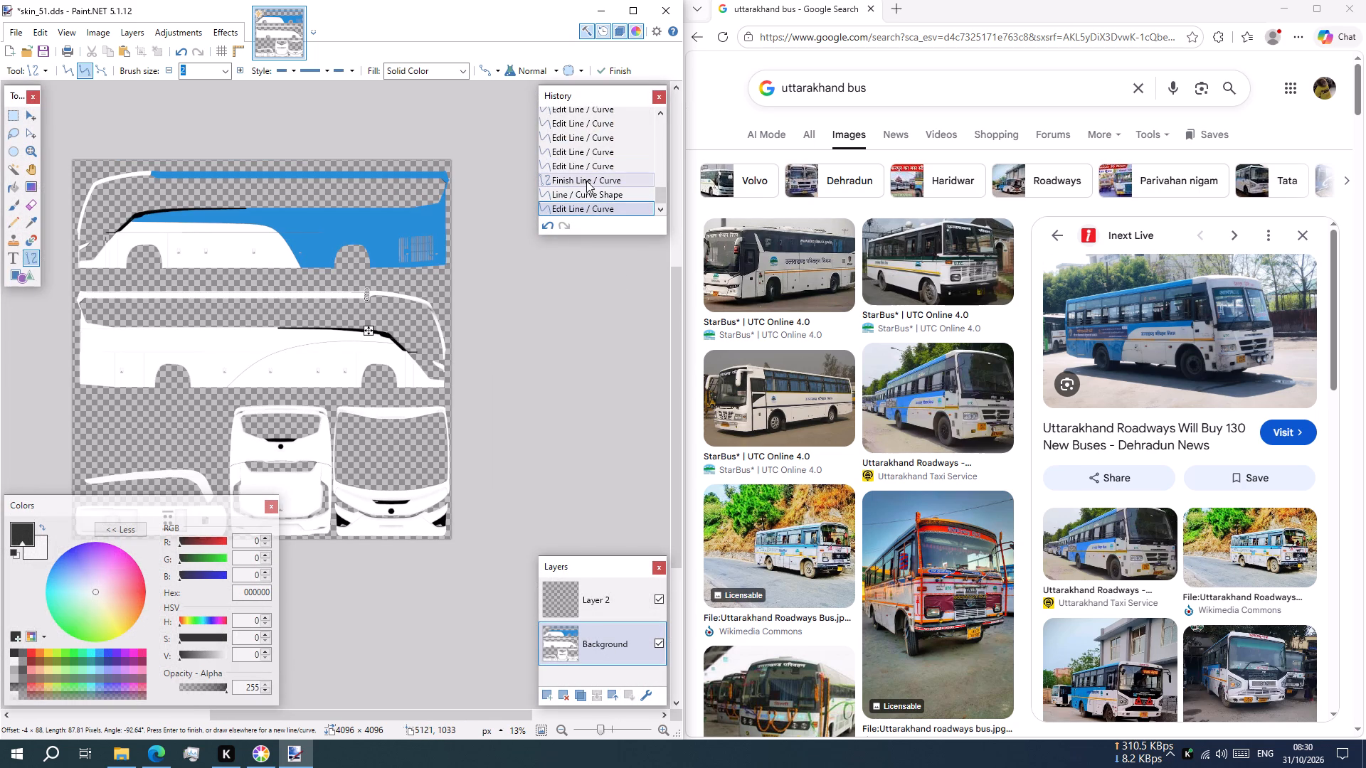
scroll(586, 146, up, 1)
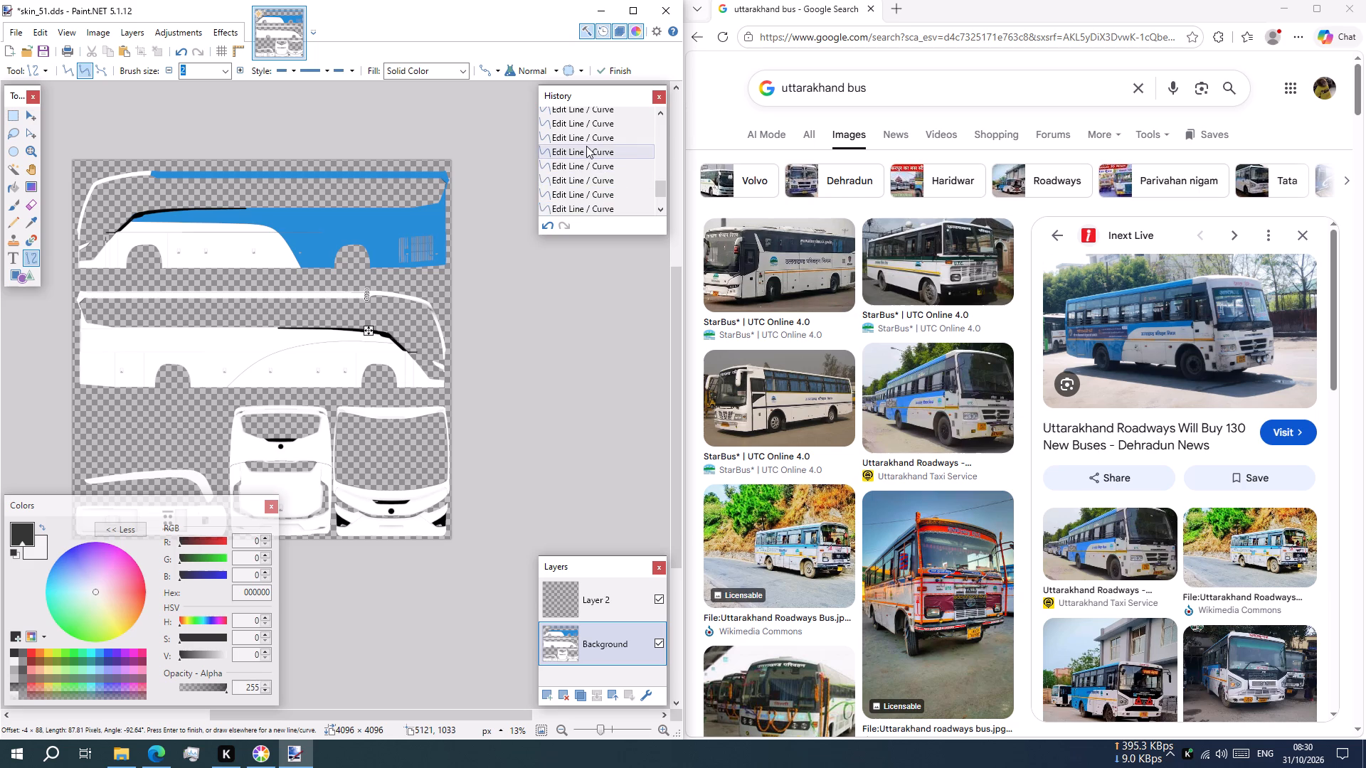
scroll(586, 146, up, 3)
scroll(586, 146, down, 1)
scroll(586, 146, up, 2)
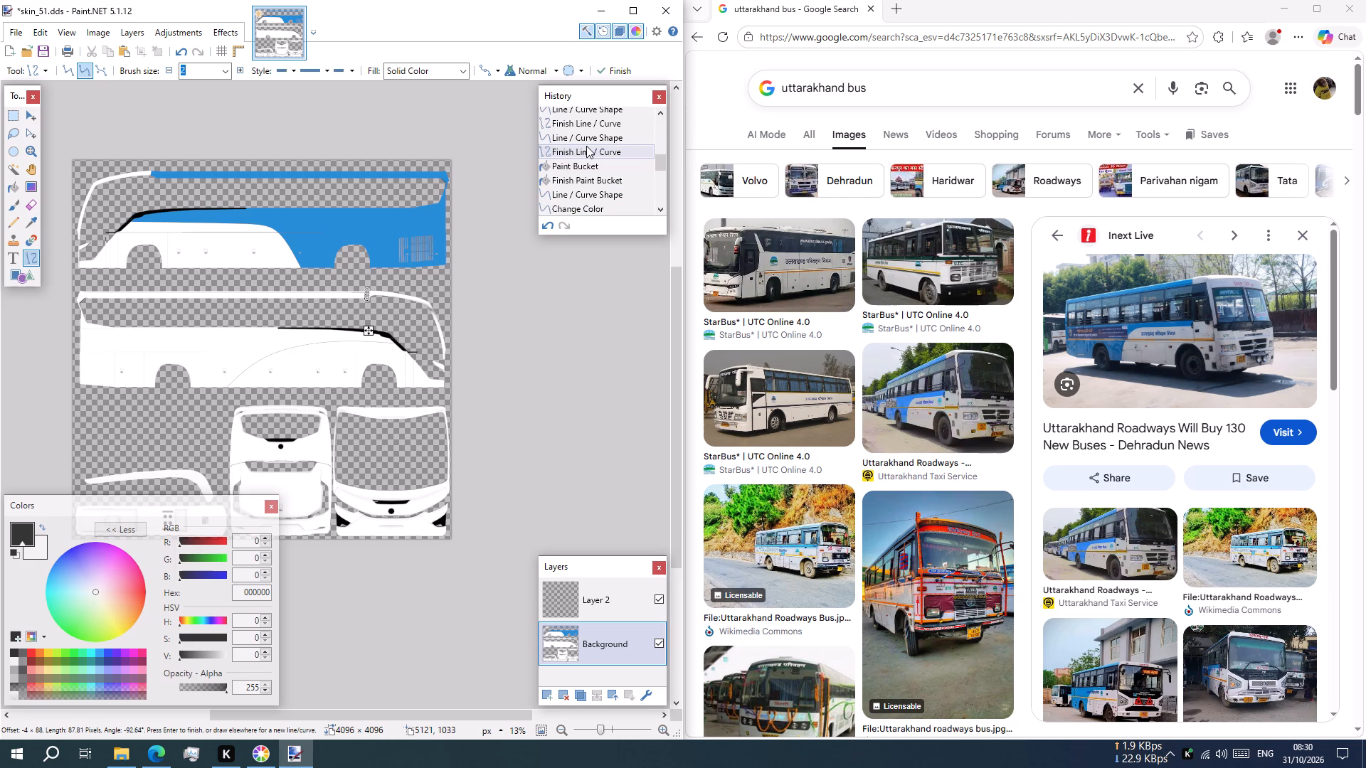
scroll(586, 146, down, 5)
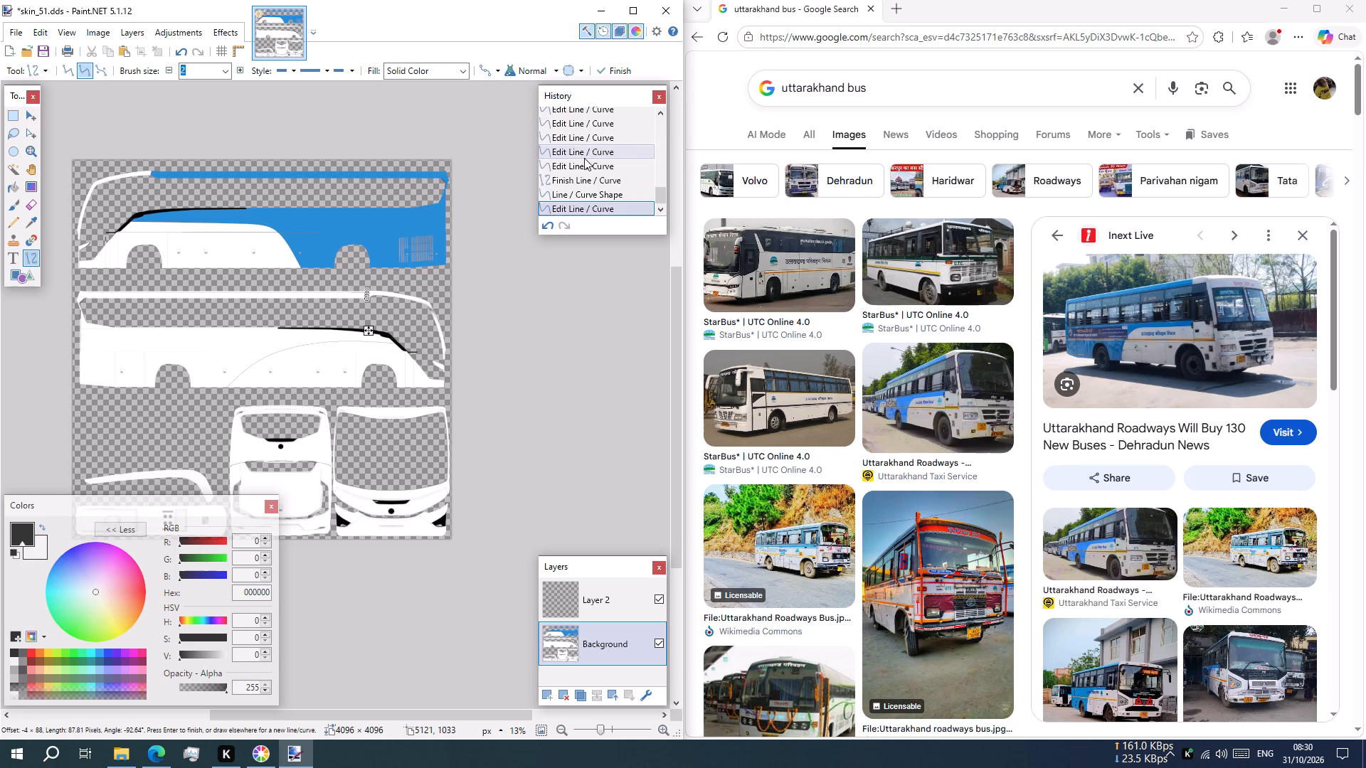
click(586, 166)
Lower the curve's front control point and shift its upper end slightly rearward along the black stripe, for a length of about 2020 px.
ctrl+scroll(278, 367, up, 3)
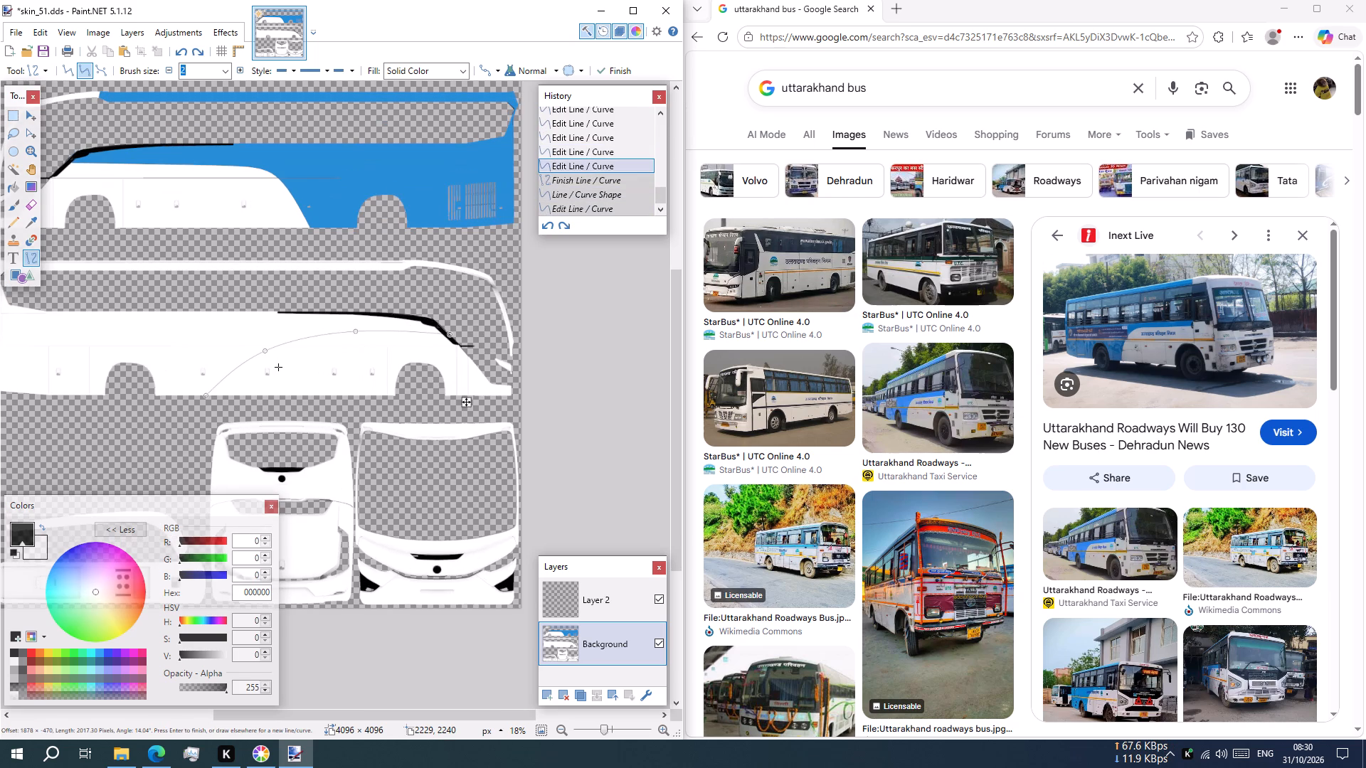
ctrl+scroll(233, 321, up, 2)
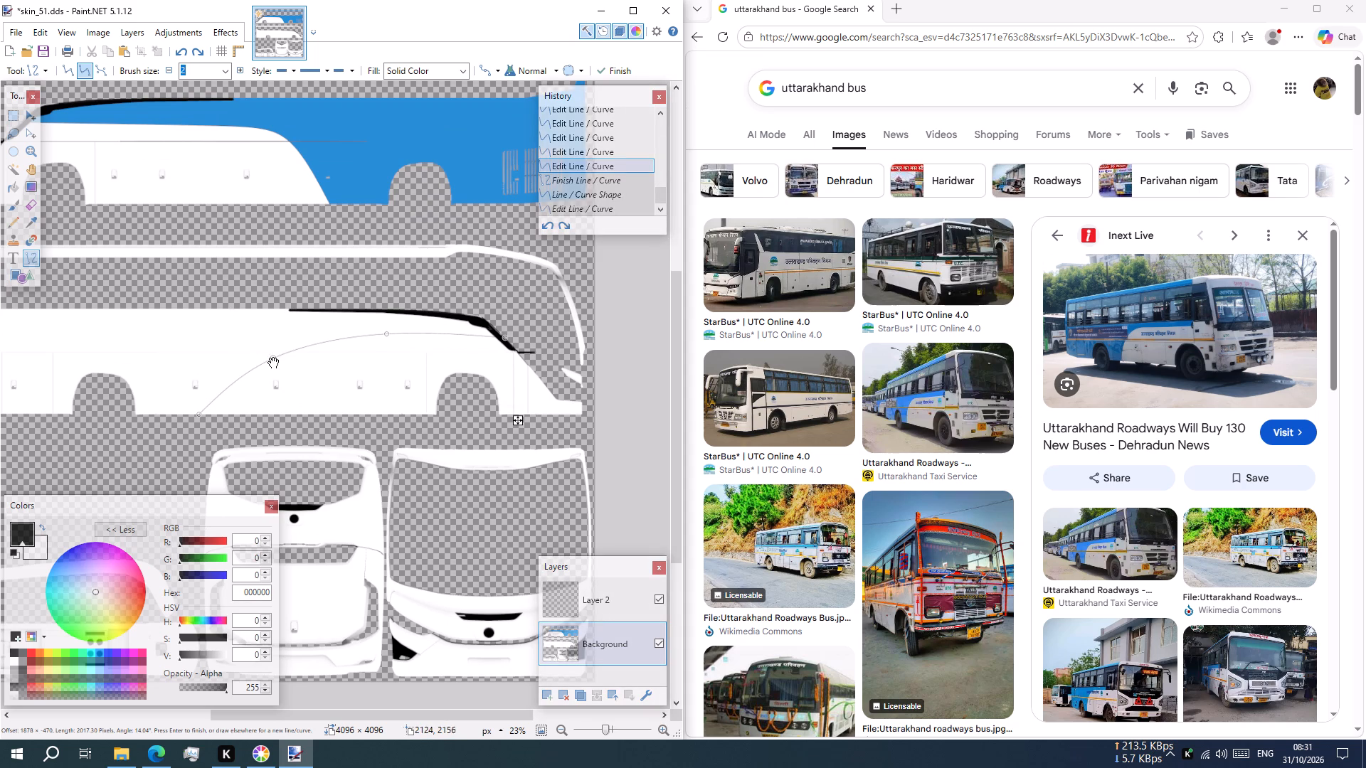
click(272, 361)
click(268, 357)
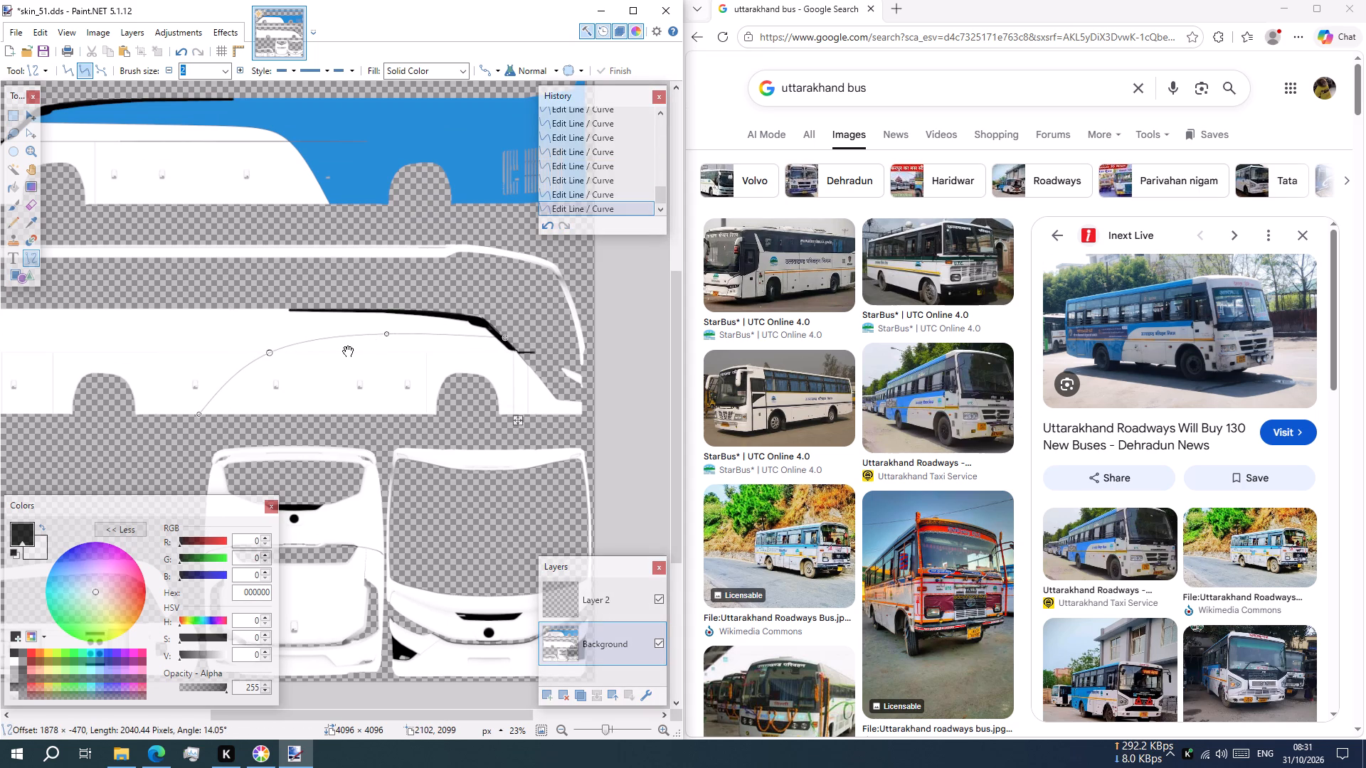
drag(386, 336, 396, 343)
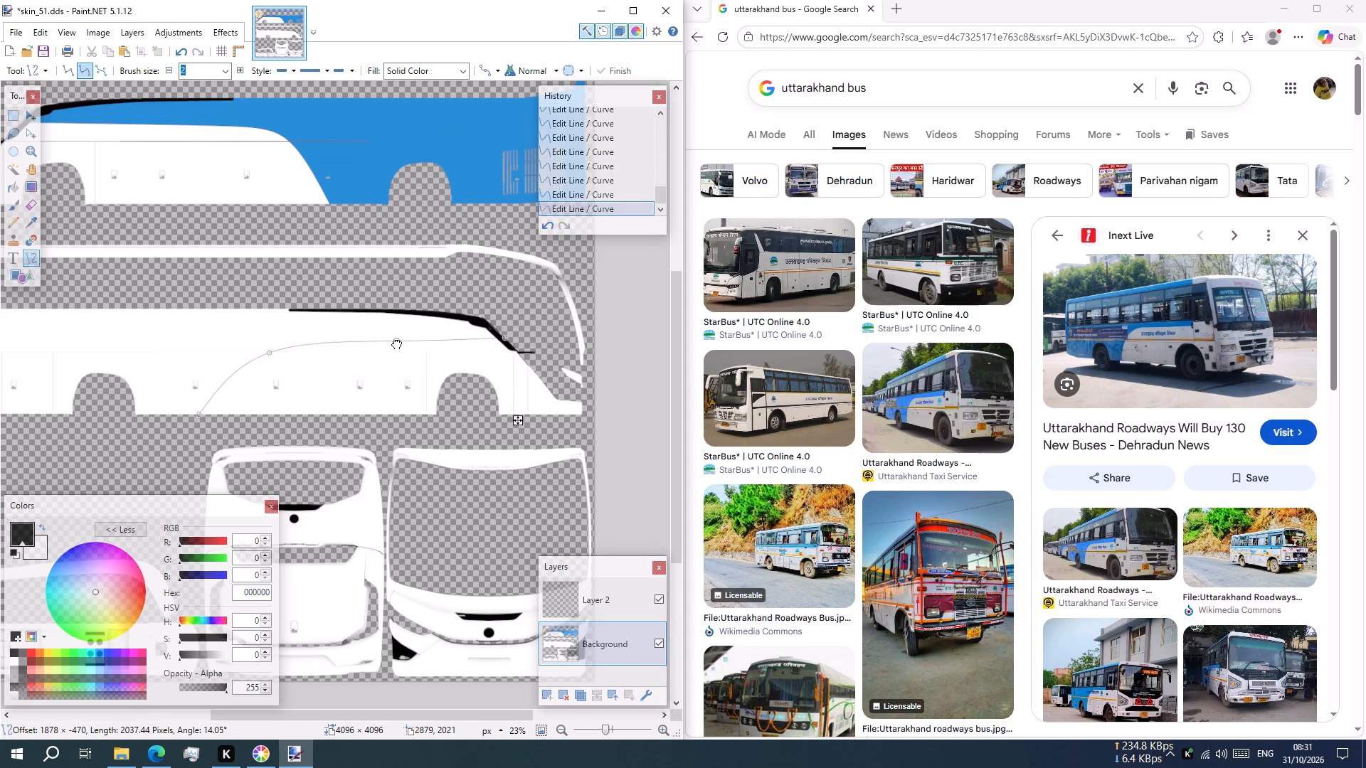
drag(396, 343, 398, 344)
click(508, 339)
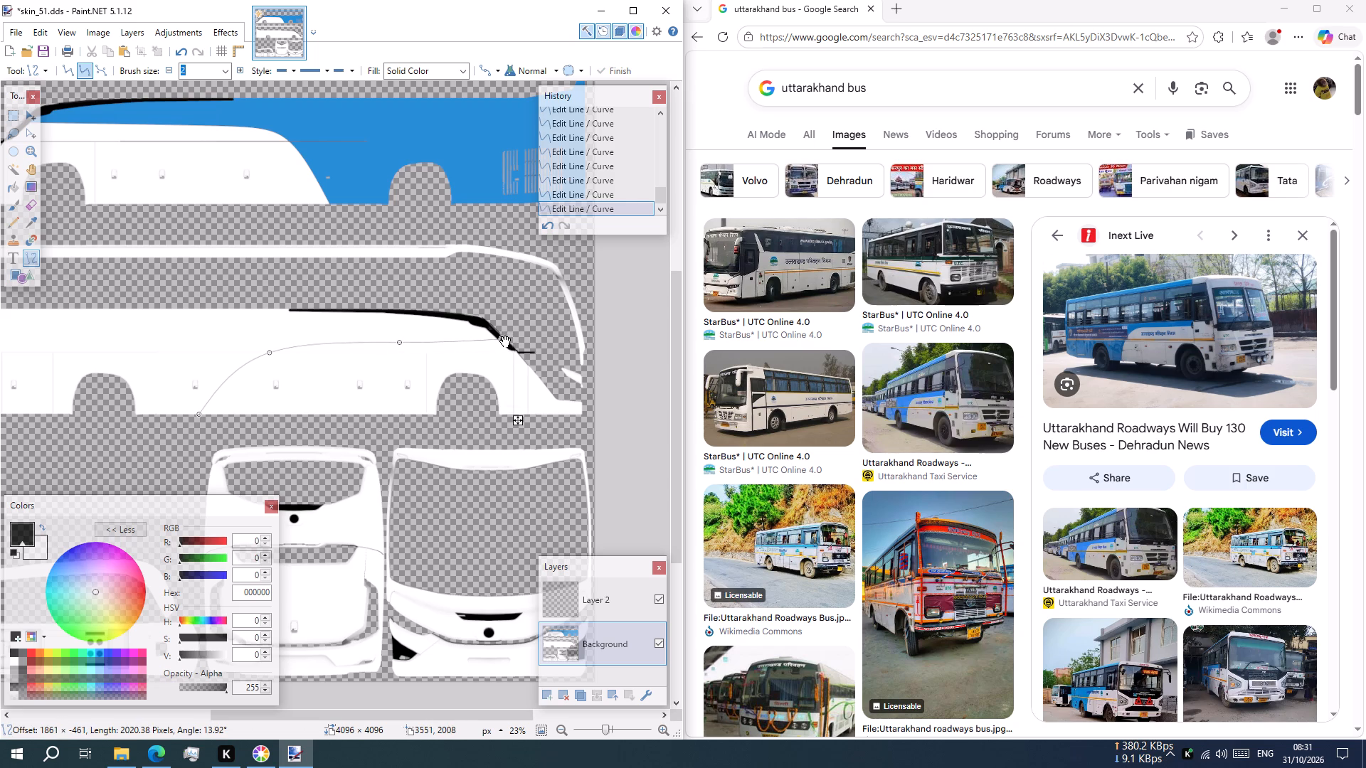
drag(401, 345, 395, 341)
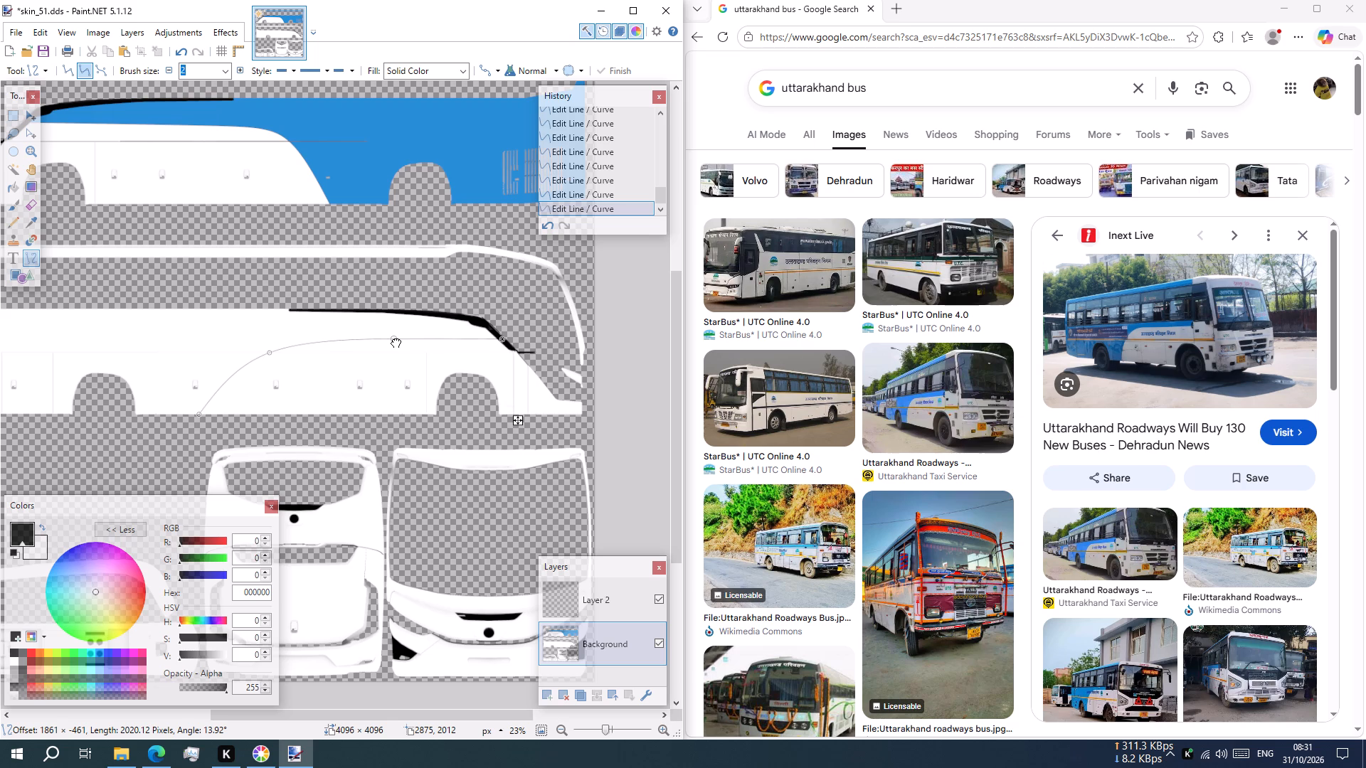
drag(395, 341, 394, 341)
Move the curve's rear control point slightly rearward and up to round the bend, for a length of about 2053 px.
drag(267, 358, 262, 360)
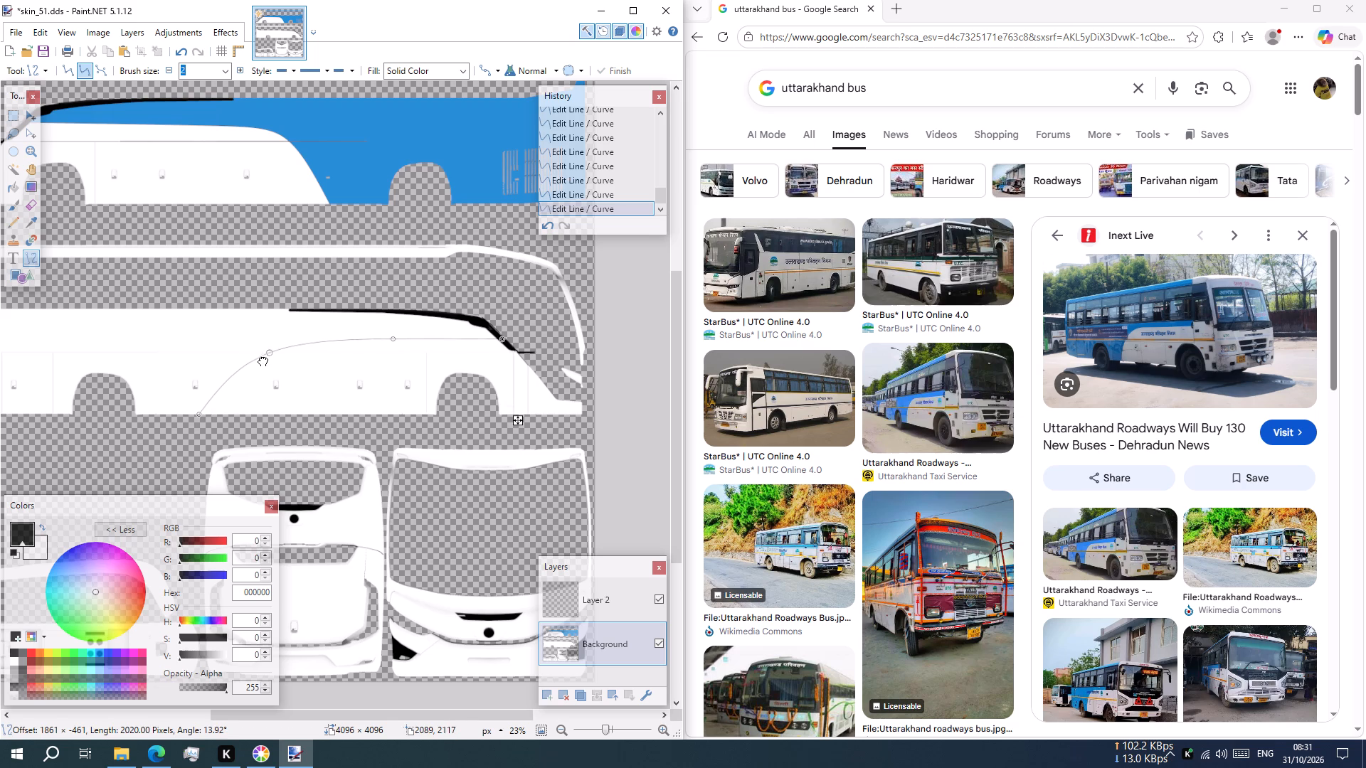
drag(262, 360, 253, 358)
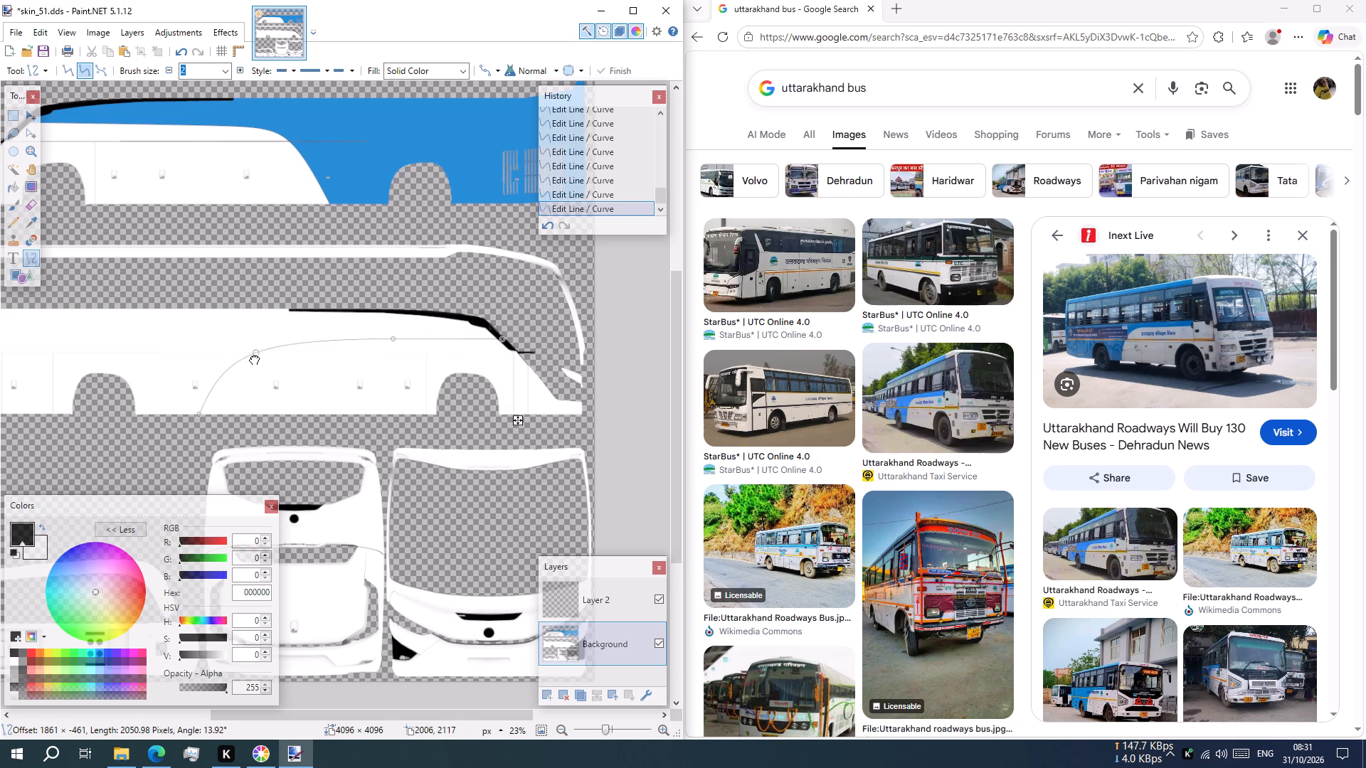
drag(253, 358, 257, 352)
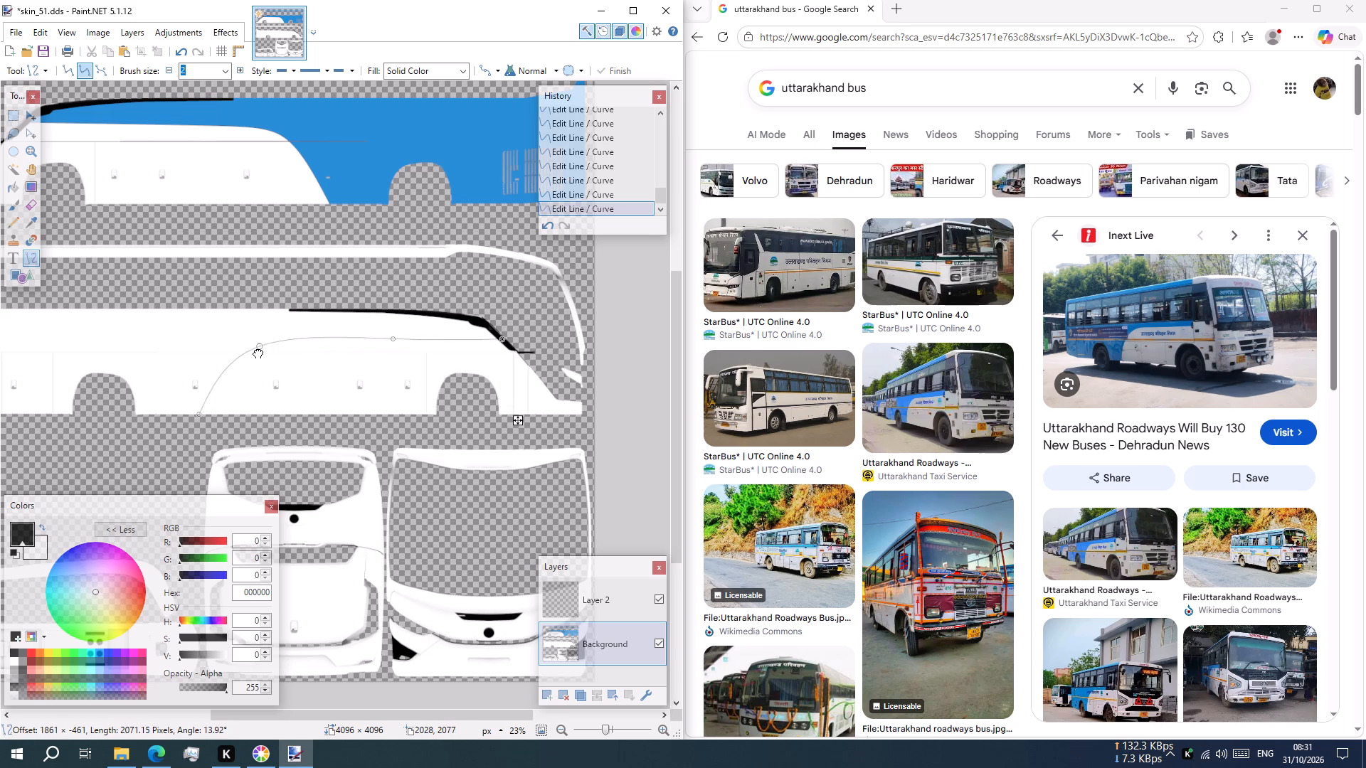
drag(257, 352, 258, 356)
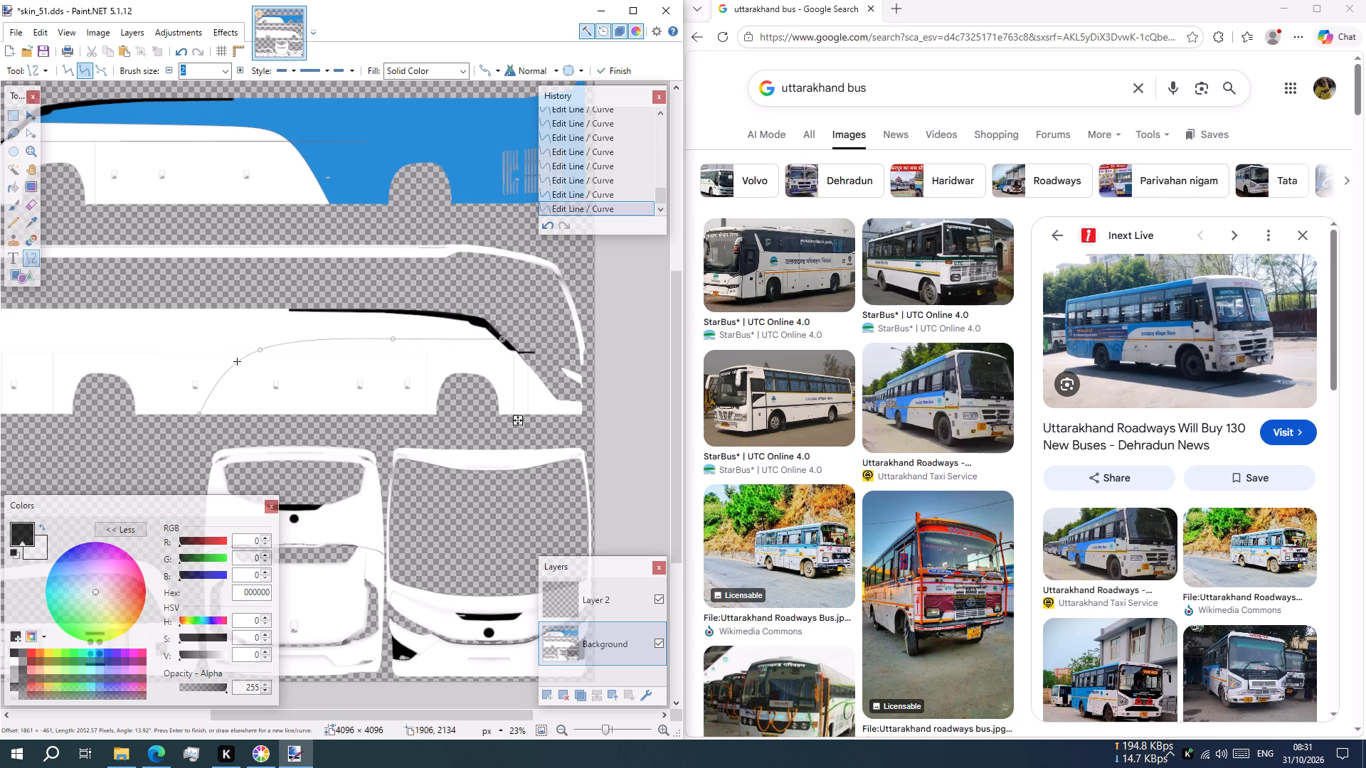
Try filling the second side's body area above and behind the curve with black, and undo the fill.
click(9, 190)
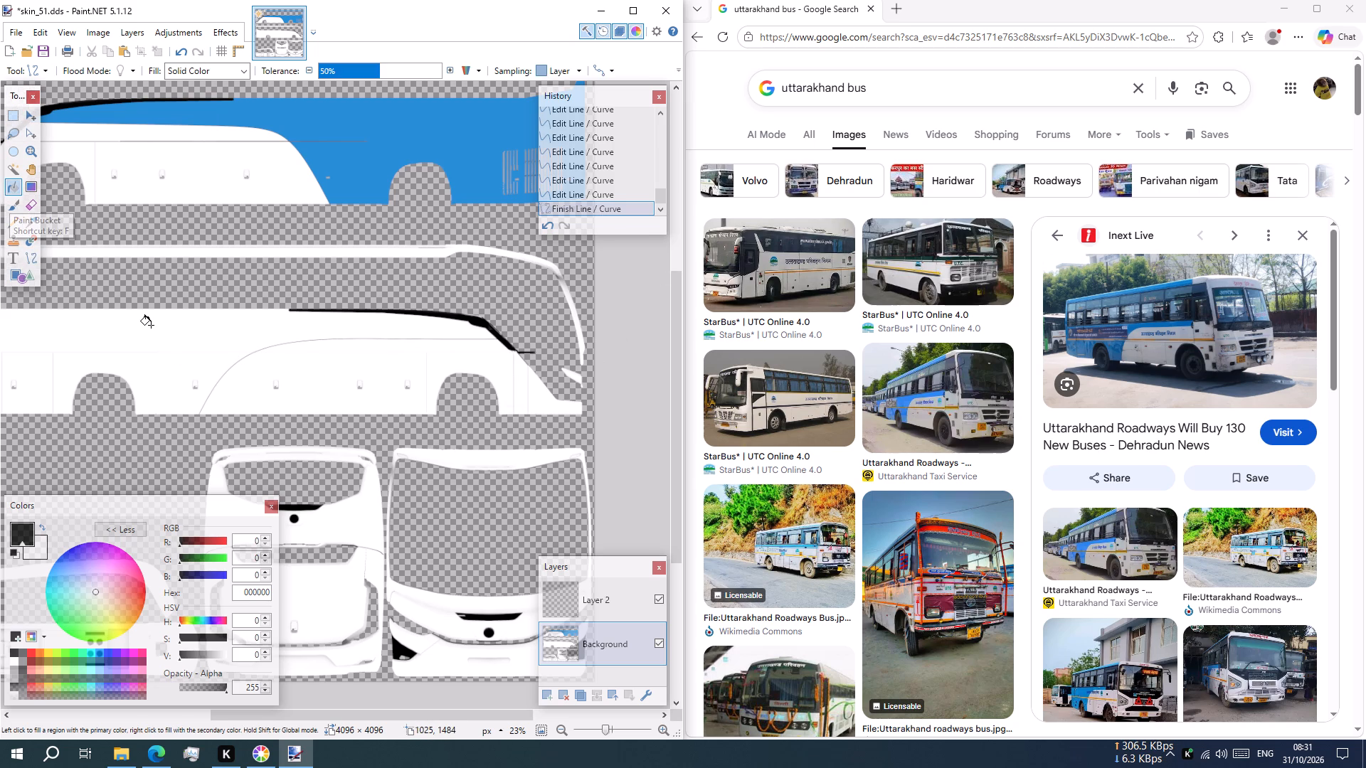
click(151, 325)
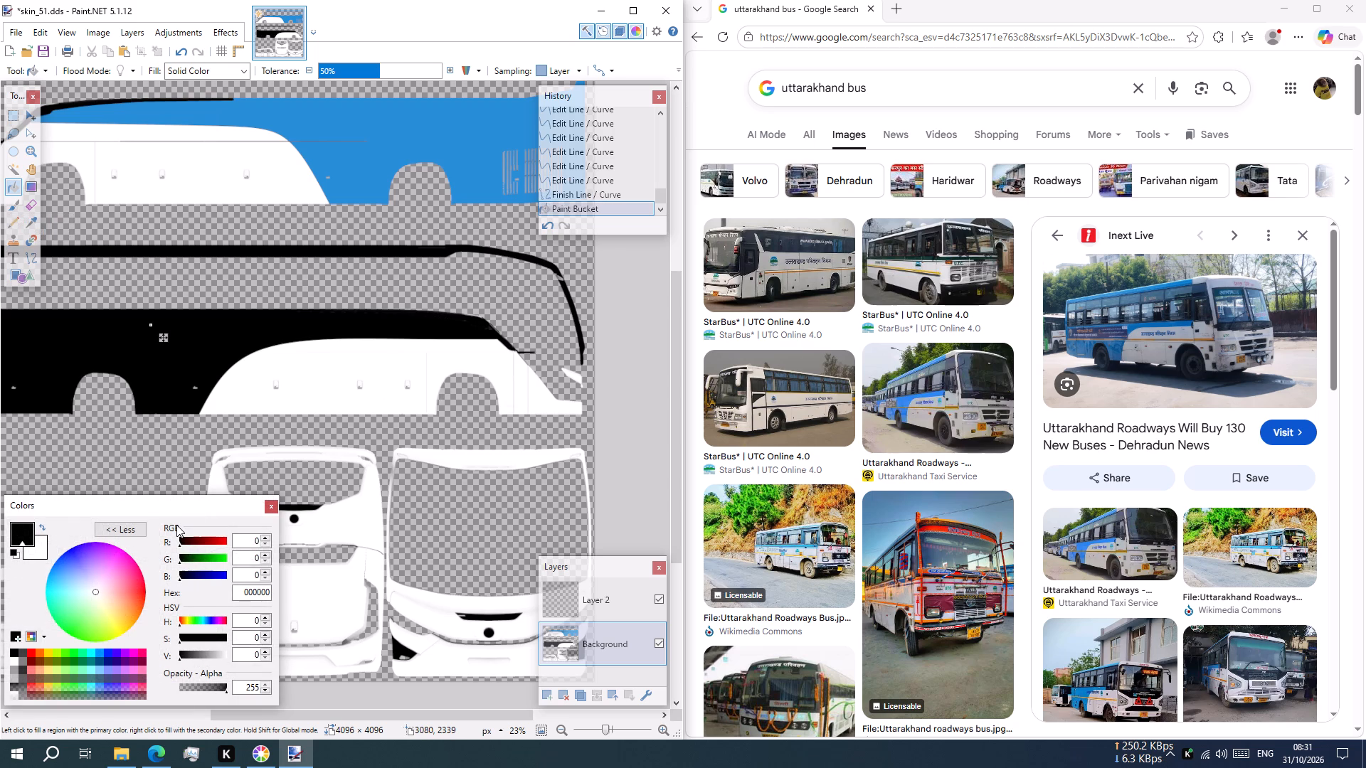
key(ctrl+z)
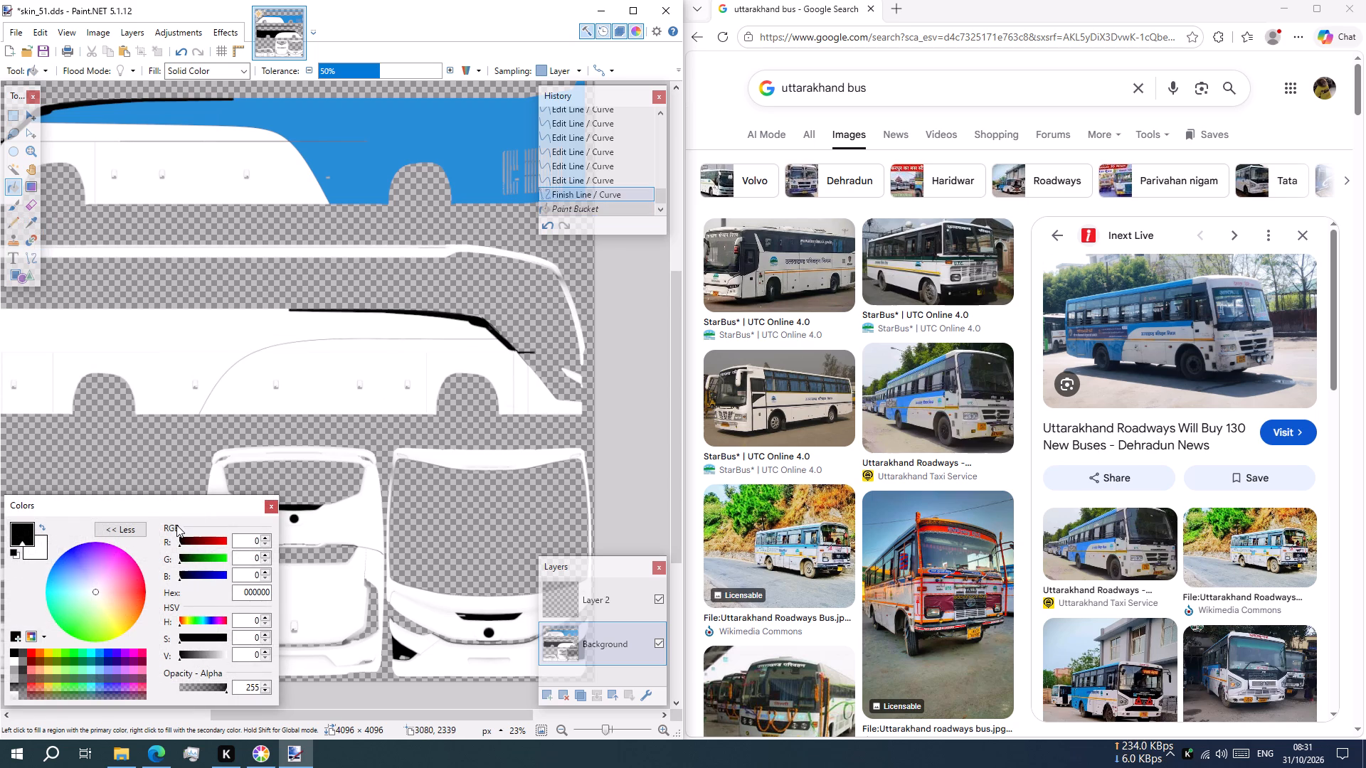
Draw a vertical black line 79 px long across the second side's white roof strip, where it starts widening towards the front.
scroll(614, 337, up, 2)
scroll(491, 338, down, 2)
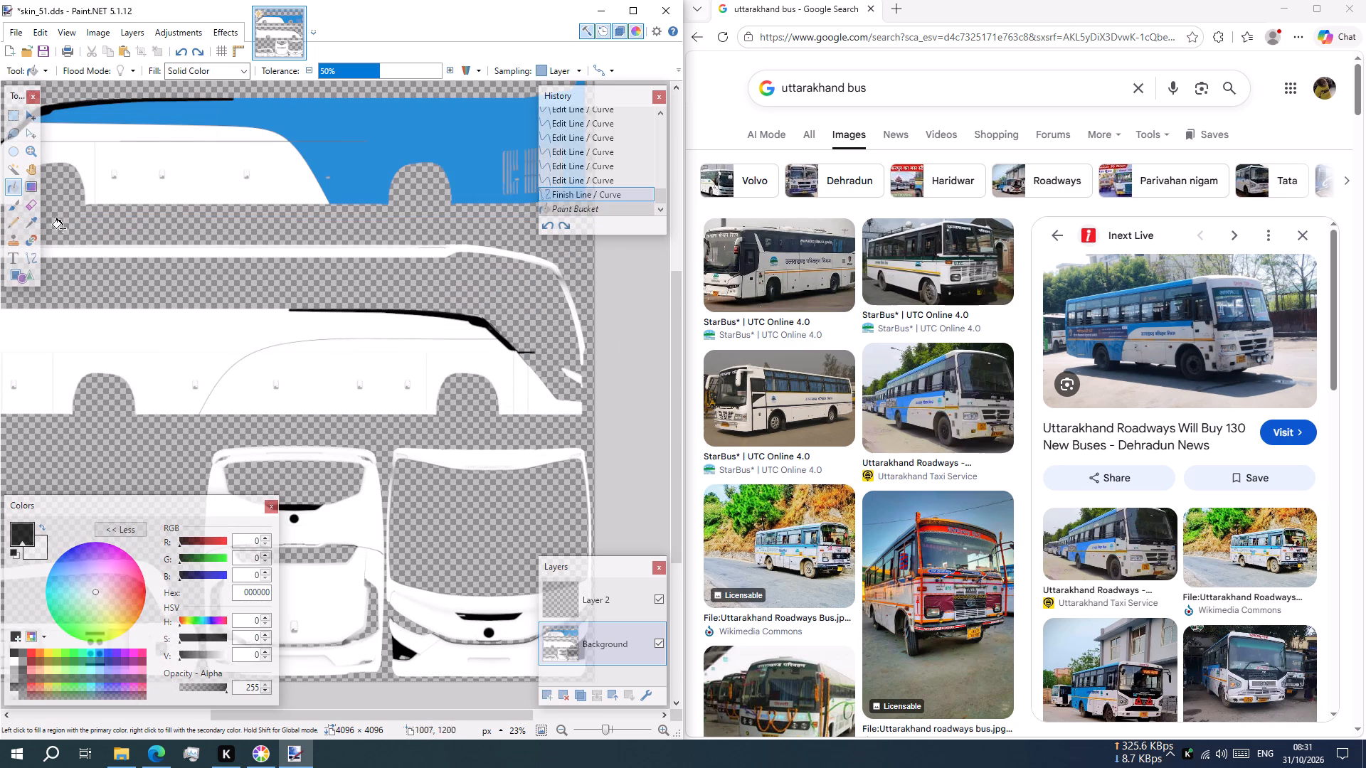
click(32, 259)
ctrl+scroll(559, 126, up, 3)
ctrl+scroll(473, 267, up, 3)
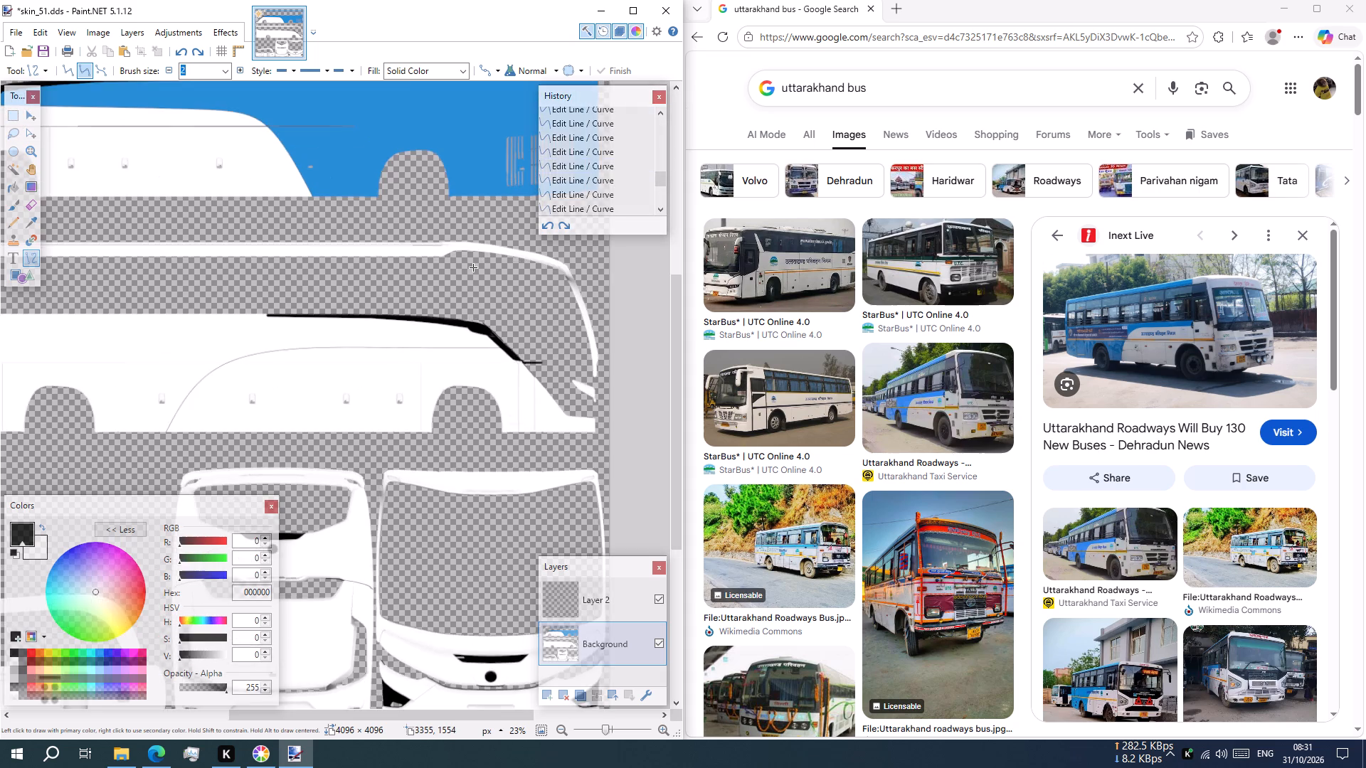
ctrl+scroll(473, 267, up, 5)
ctrl+scroll(405, 219, up, 5)
drag(403, 207, 406, 222)
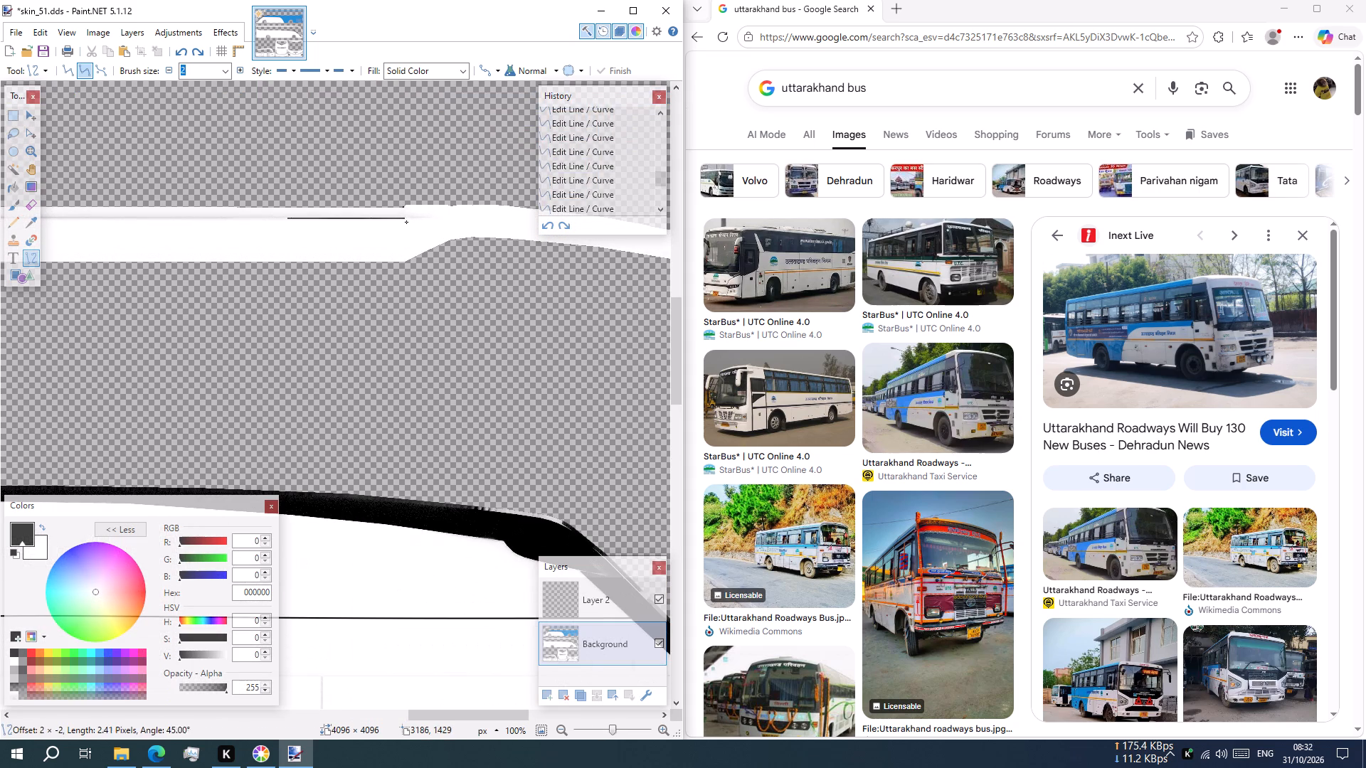
drag(406, 222, 403, 262)
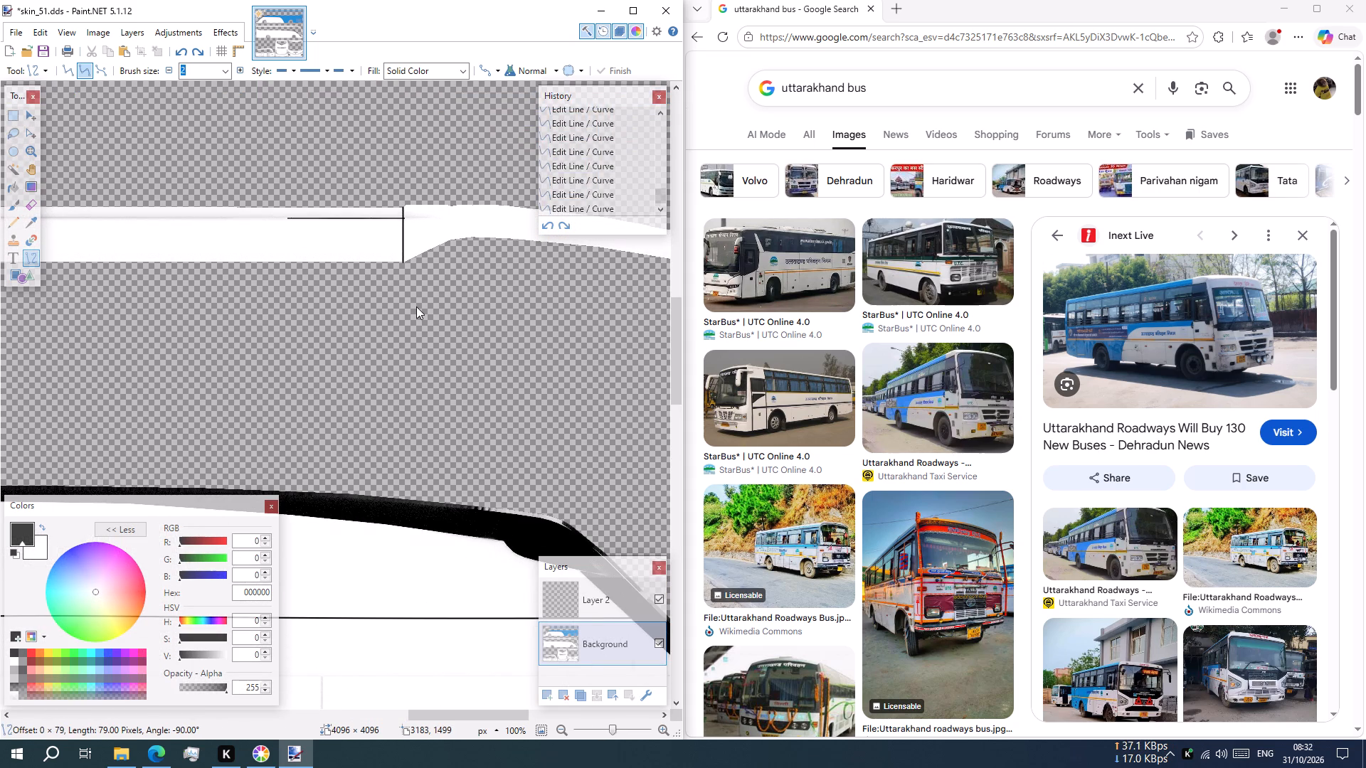
Set the primary colour to #268ed6 and fill the second side's body area behind the curve together with its connected roof strip.
ctrl+scroll(356, 272, down, 3)
ctrl+scroll(235, 303, down, 6)
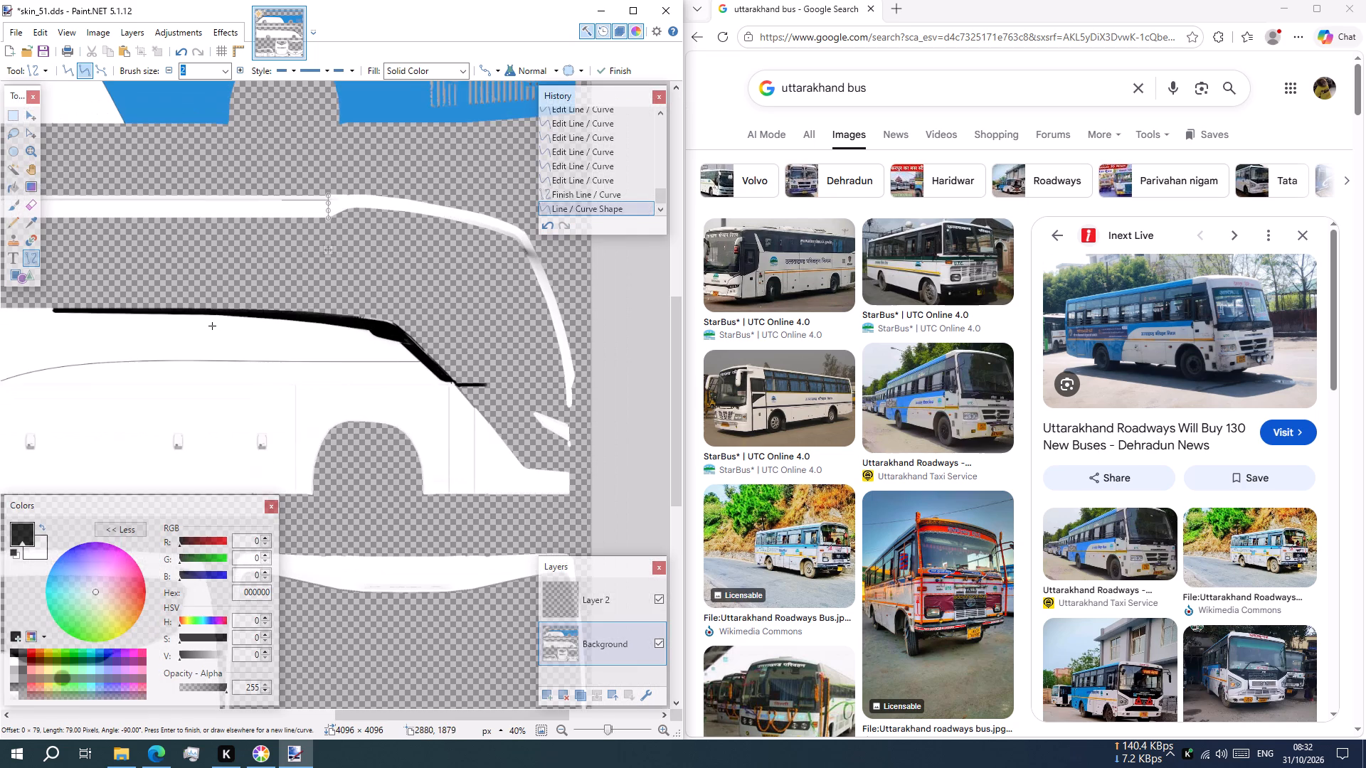
ctrl+scroll(212, 326, down, 3)
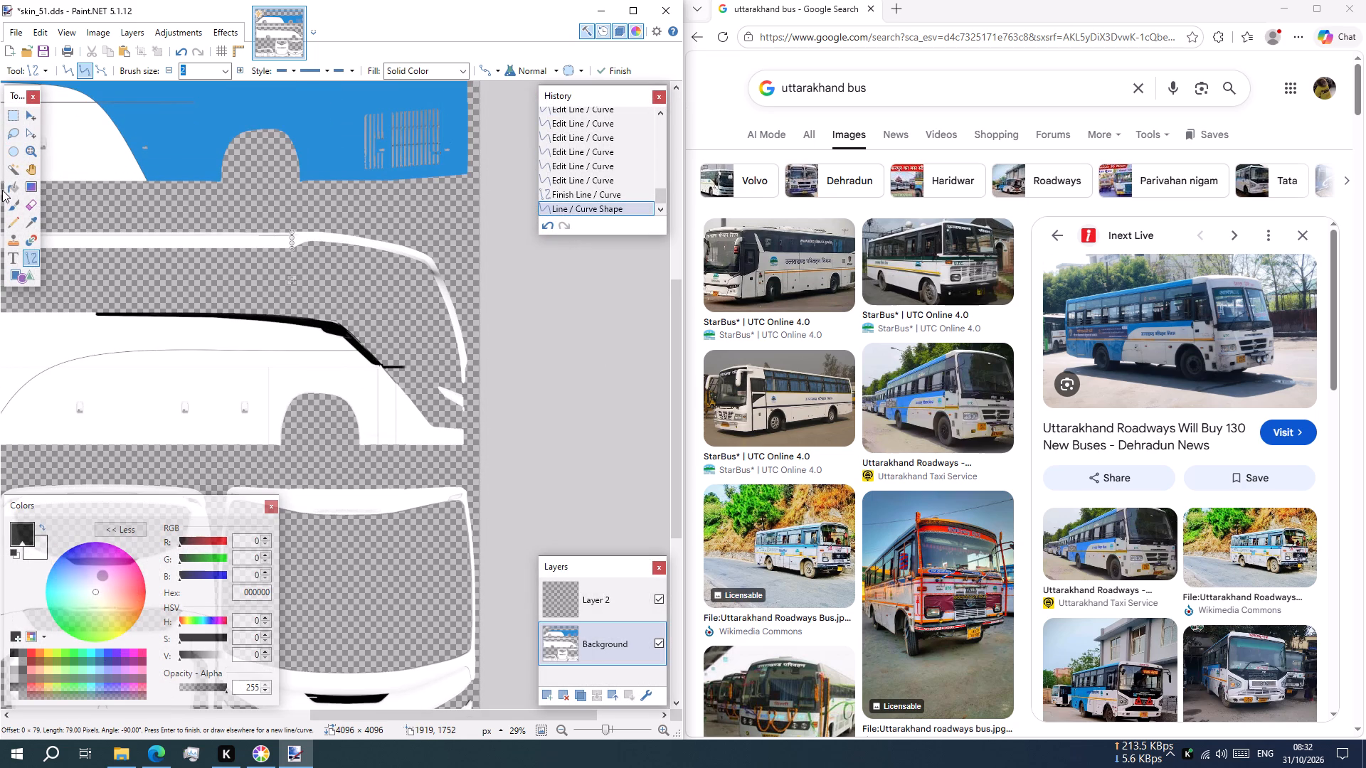
click(12, 180)
click(16, 179)
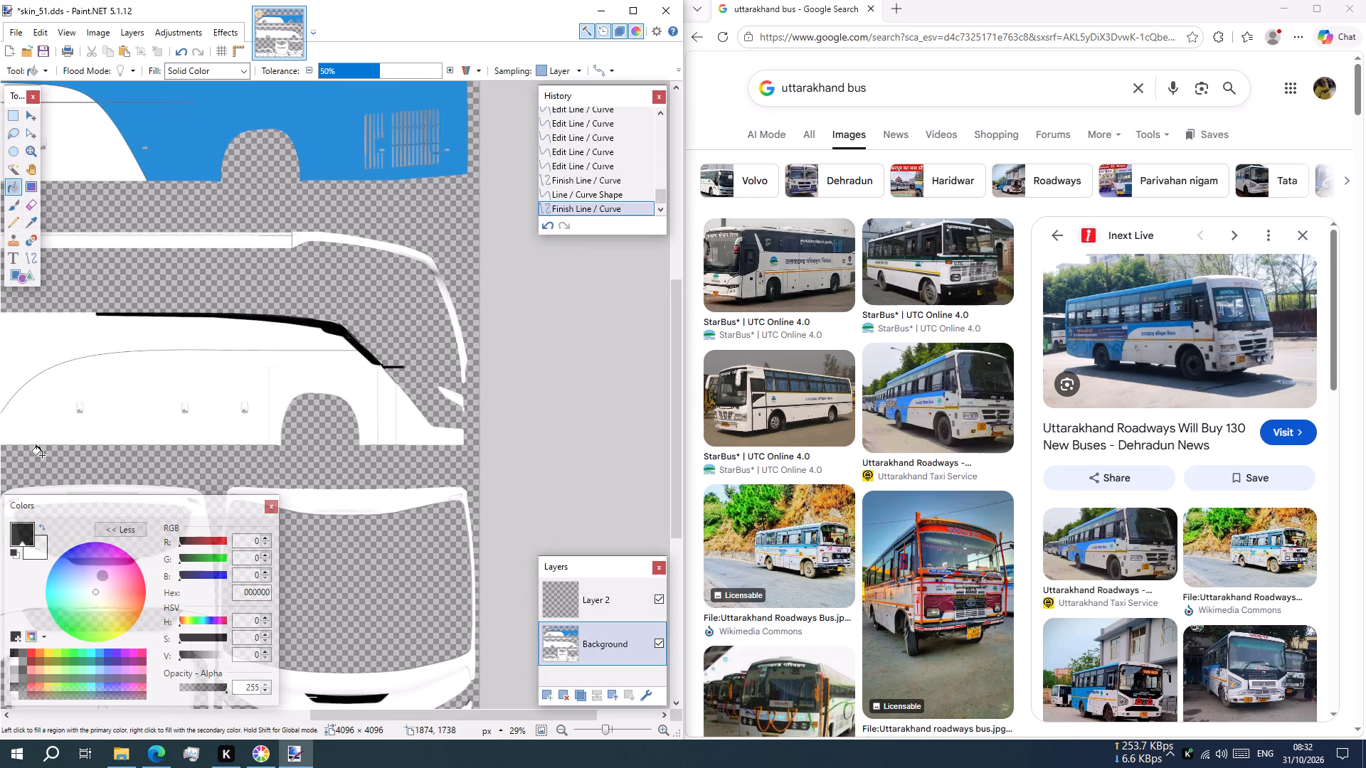
click(249, 597)
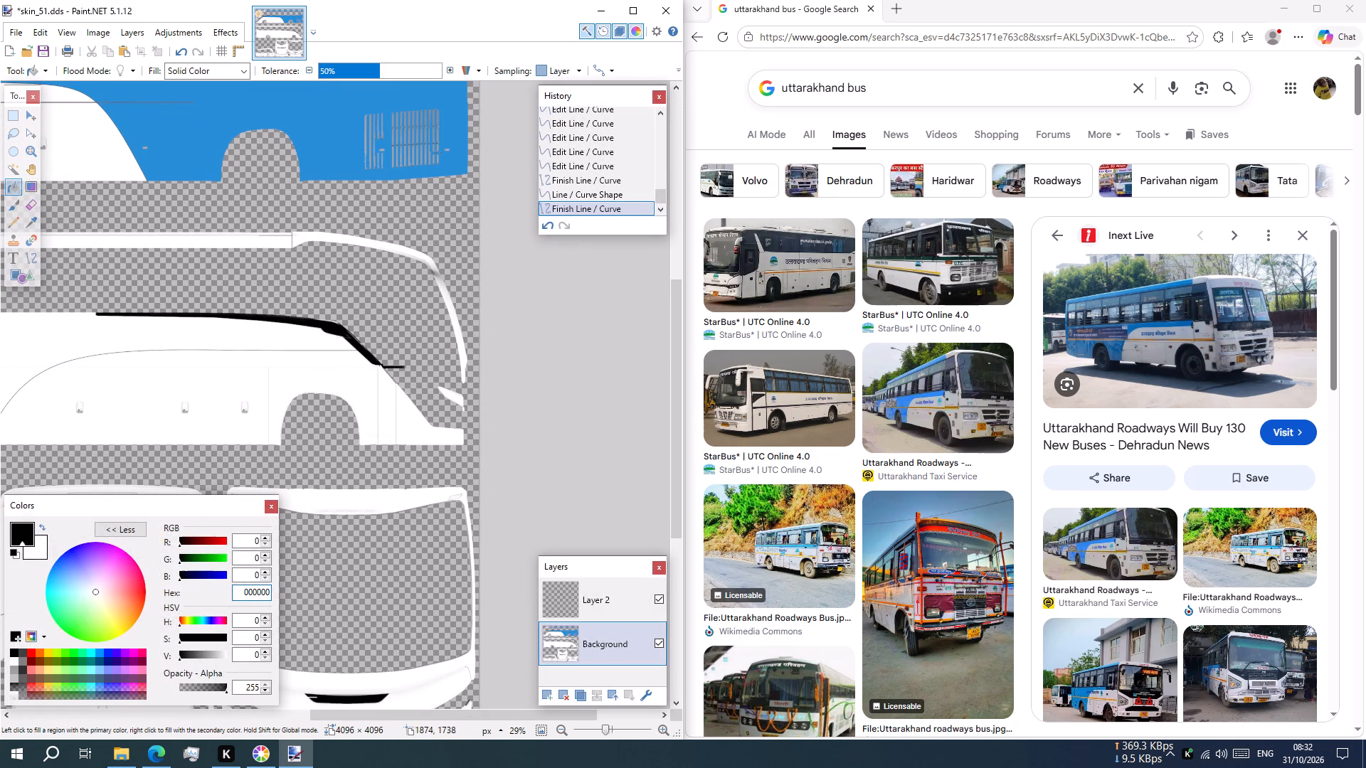
key(ctrl+a)
key(ctrl+v)
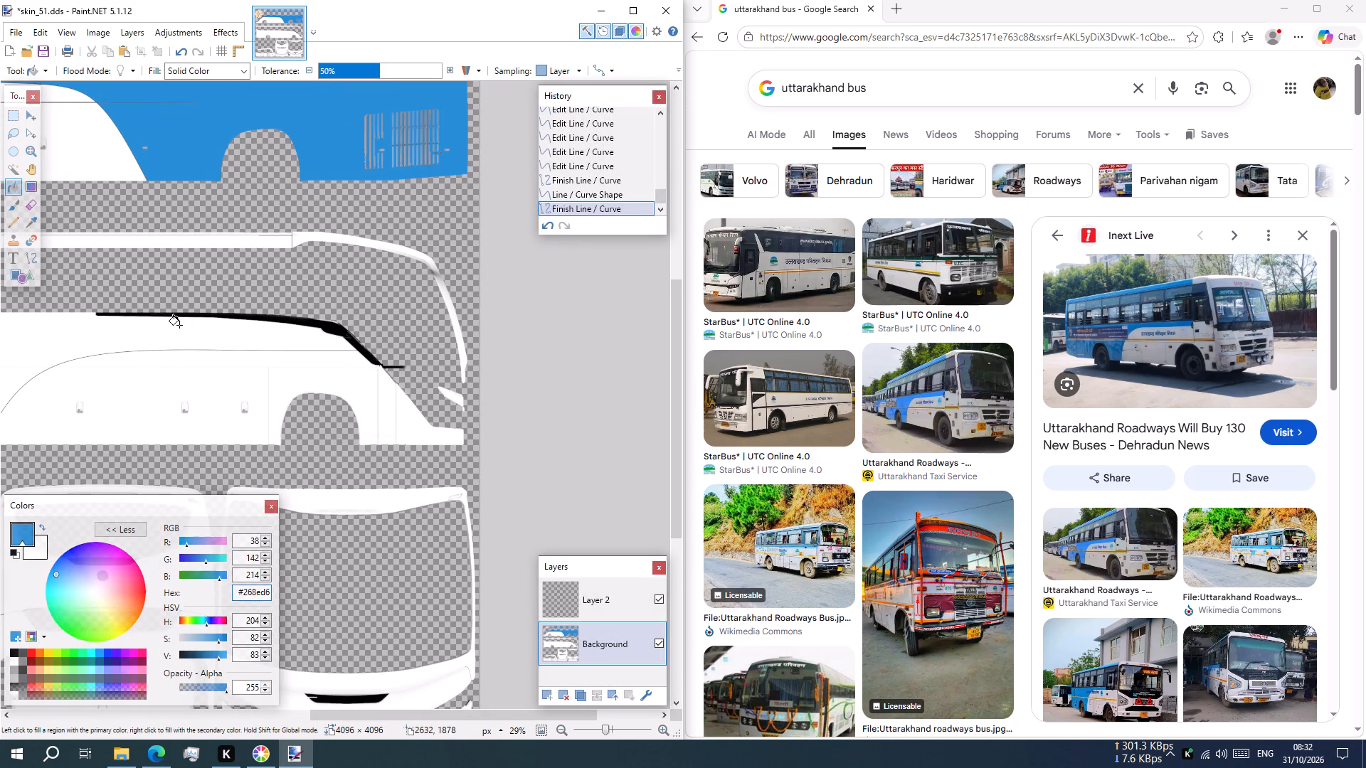
click(176, 329)
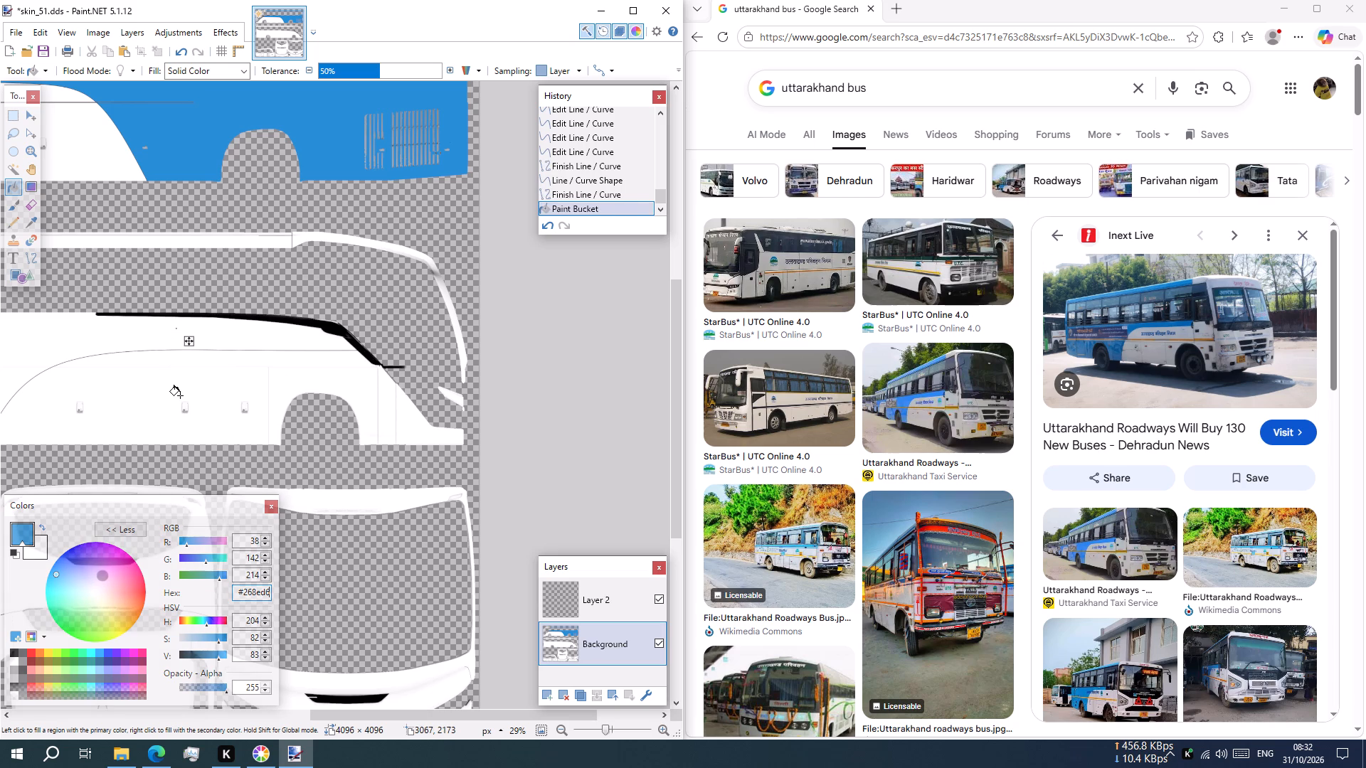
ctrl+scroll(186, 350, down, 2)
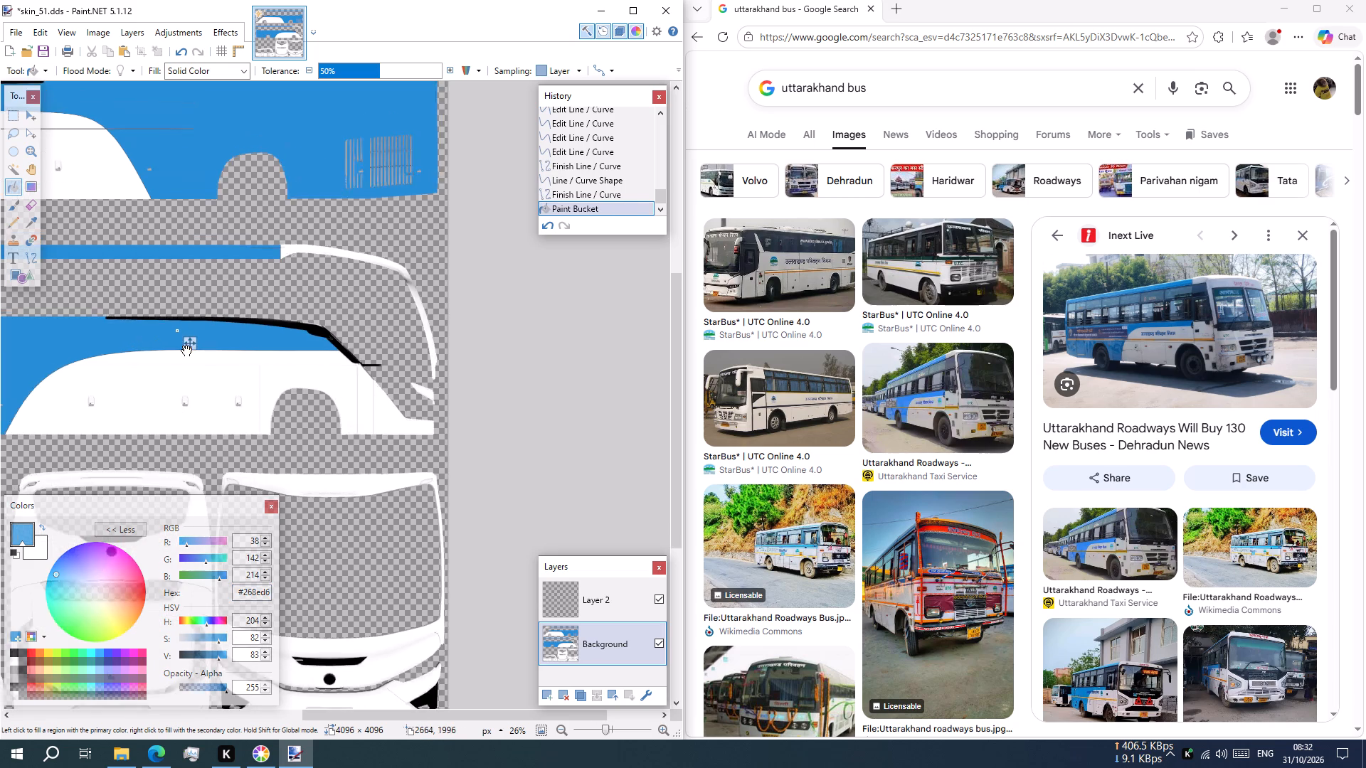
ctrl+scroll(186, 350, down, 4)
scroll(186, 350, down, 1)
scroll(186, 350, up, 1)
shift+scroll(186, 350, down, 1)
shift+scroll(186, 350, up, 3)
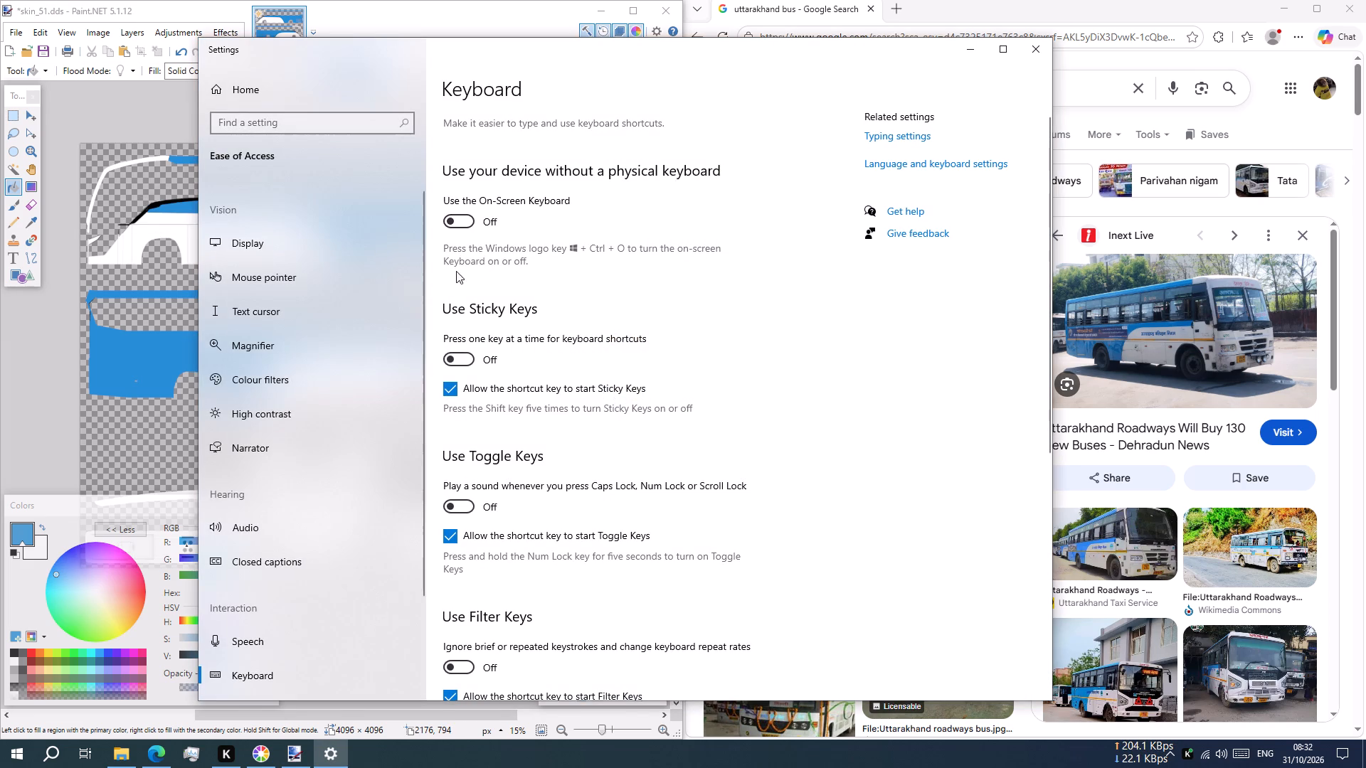
Disallow the shortcut key that starts Sticky Keys in the Windows keyboard settings.
shift+click(484, 388)
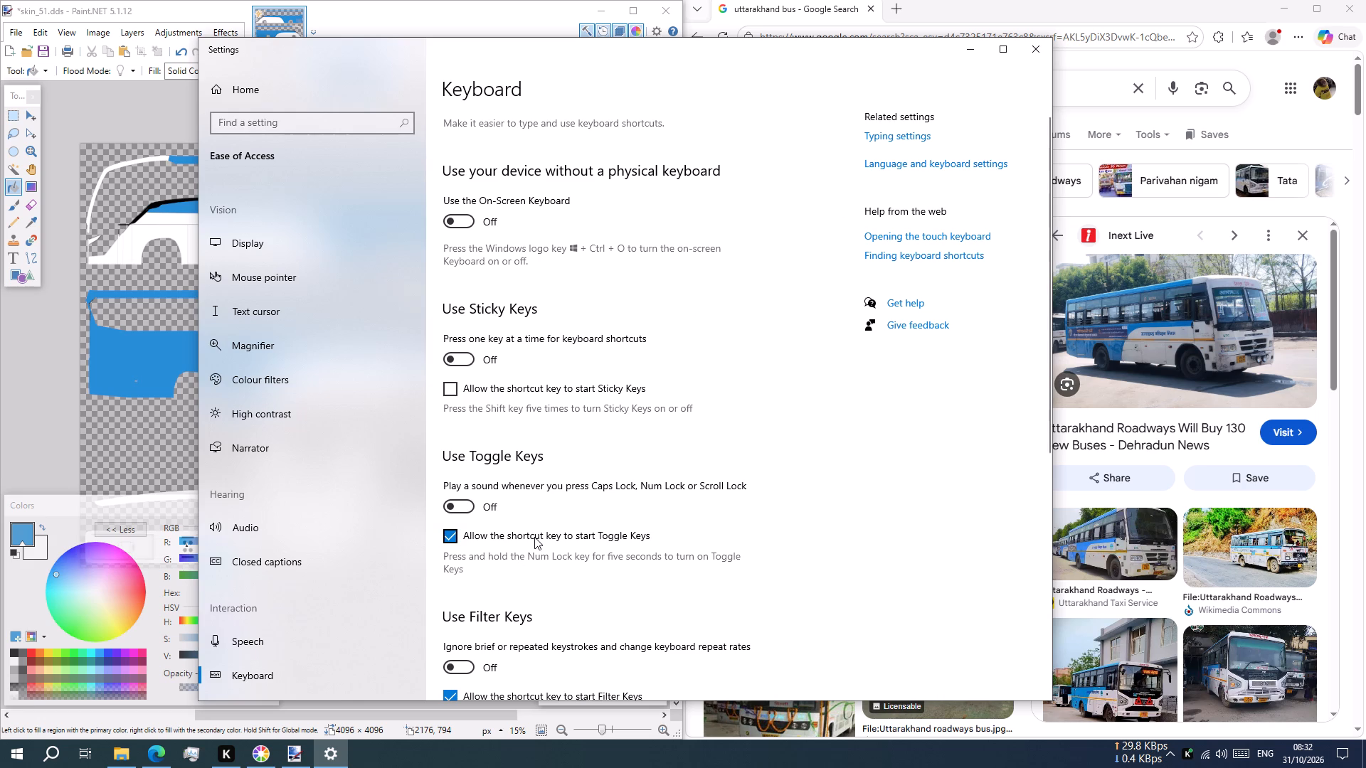
Close the Windows keyboard settings and return to the bus livery in Paint.NET.
shift+scroll(594, 495, down, 2)
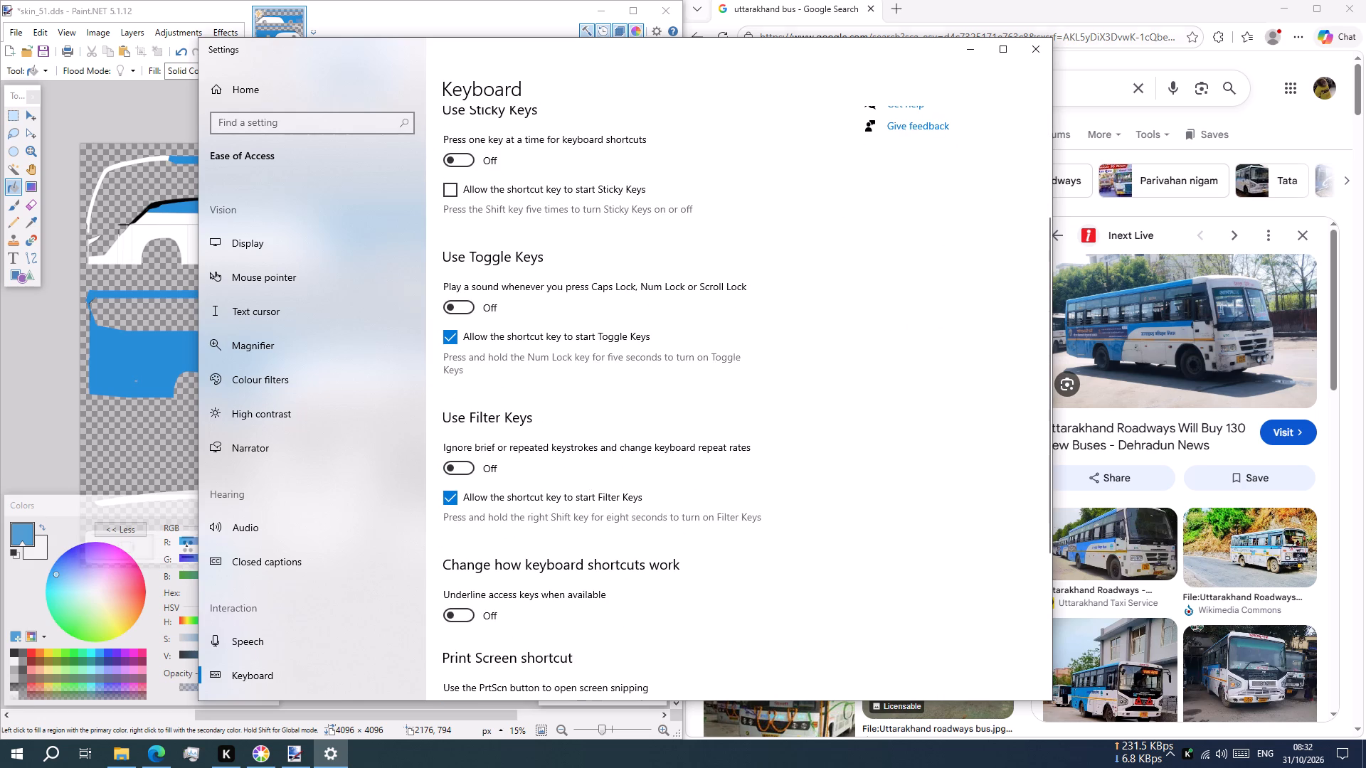
shift+click(1037, 57)
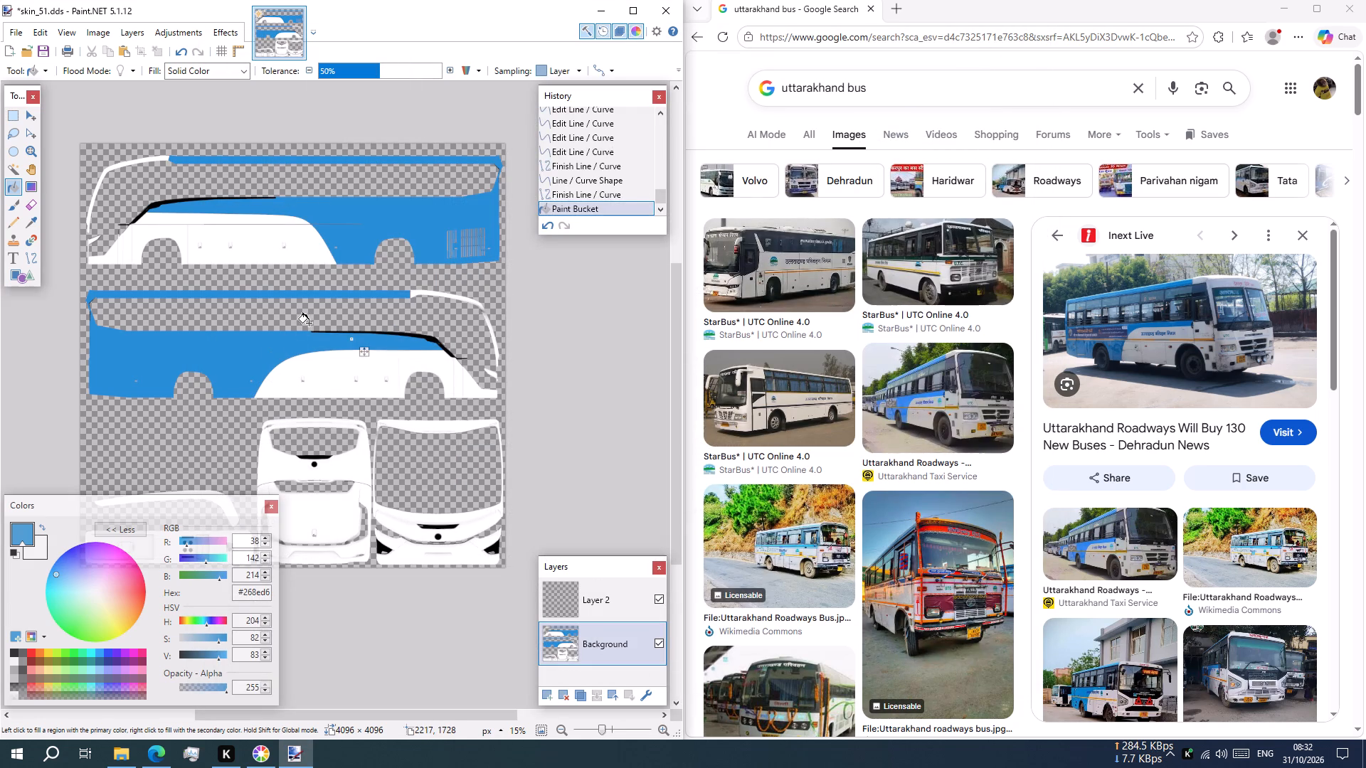
Fill all the white areas of the bus's rear panel with #268ed6 blue, including the strip along its side edge.
ctrl+shift+scroll(266, 353, up, 1)
shift+scroll(267, 351, down, 1)
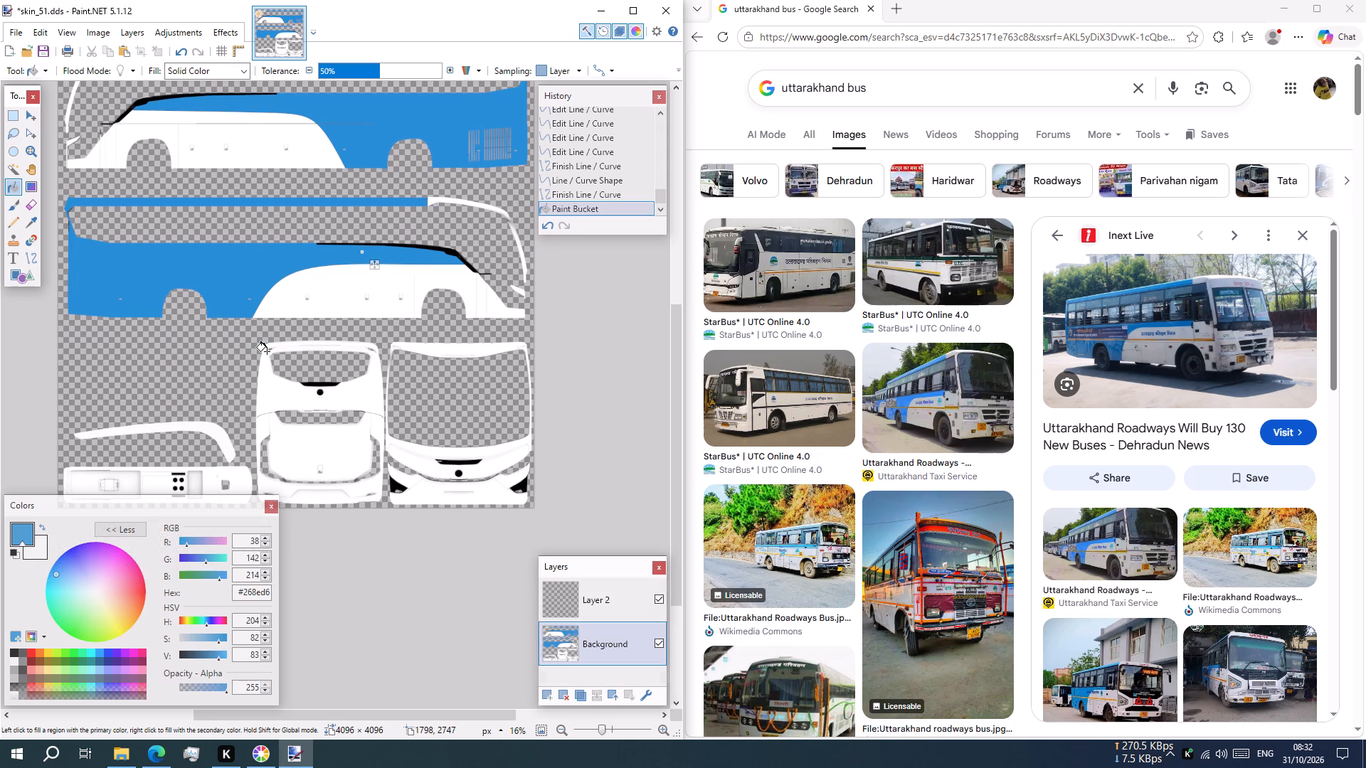
shift+scroll(427, 434, up, 1)
shift+scroll(341, 450, down, 2)
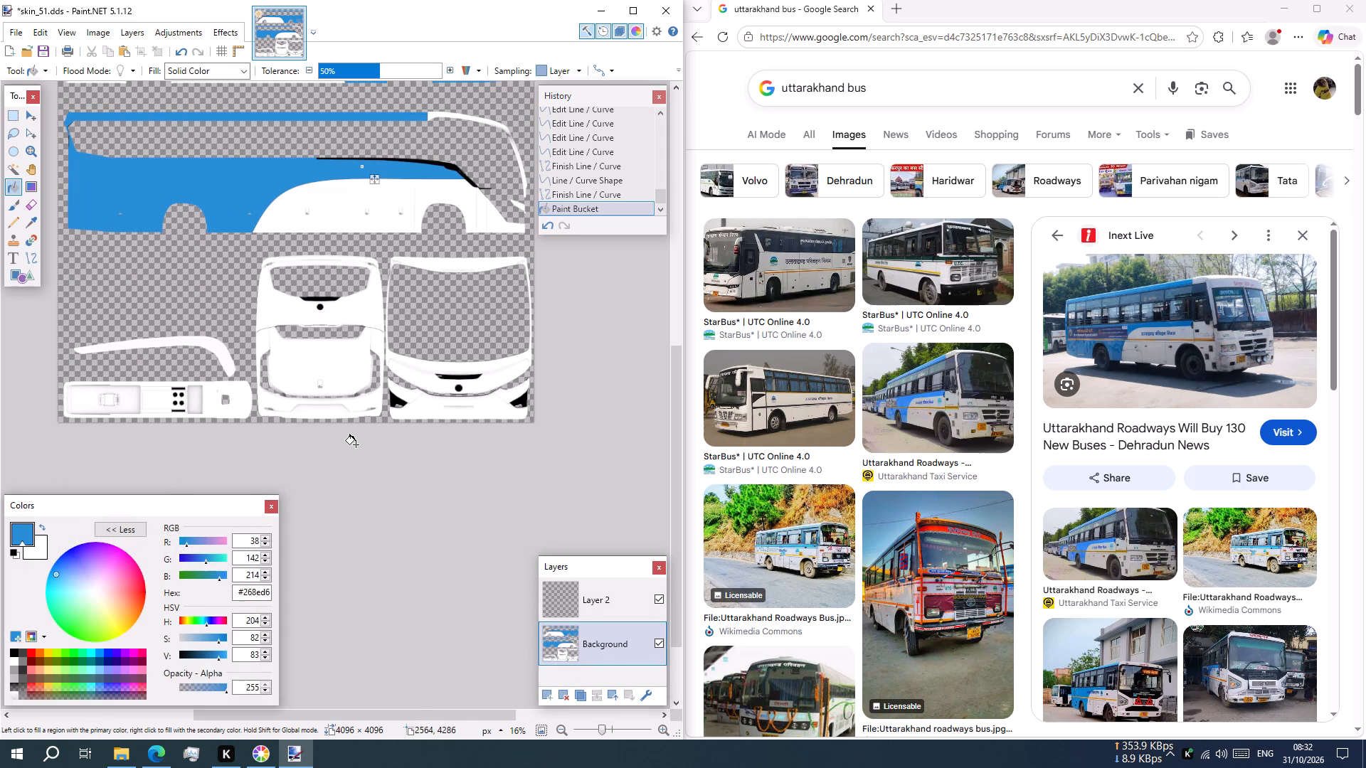
shift+scroll(356, 444, up, 2)
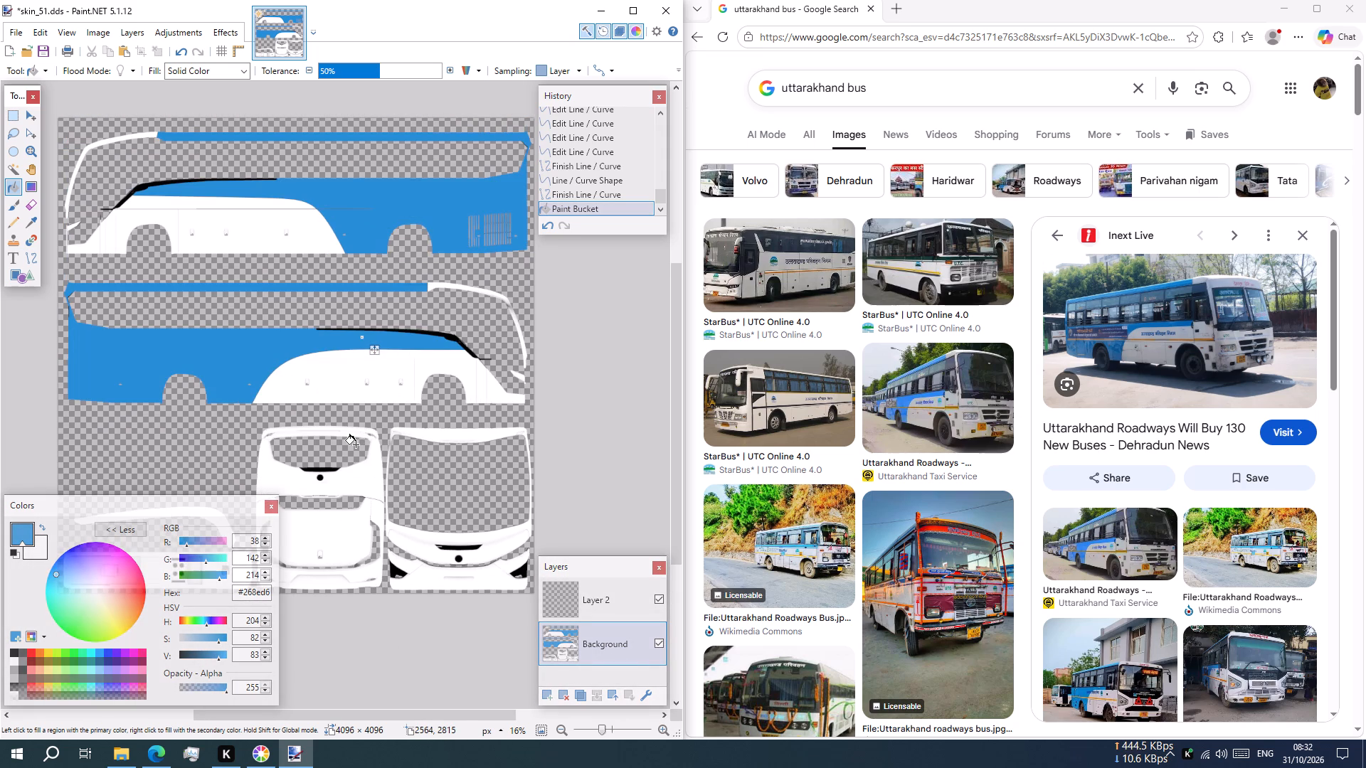
shift+scroll(356, 444, up, 1)
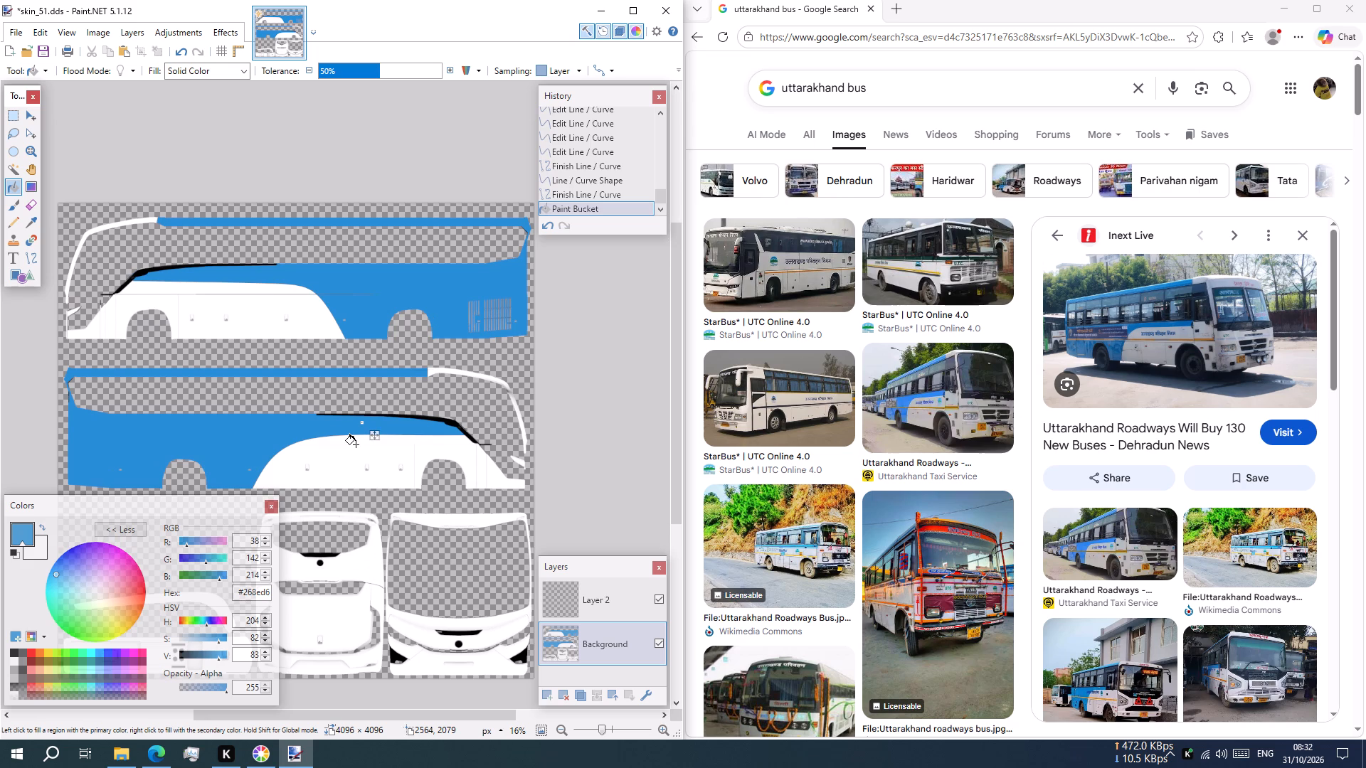
shift+scroll(311, 432, down, 2)
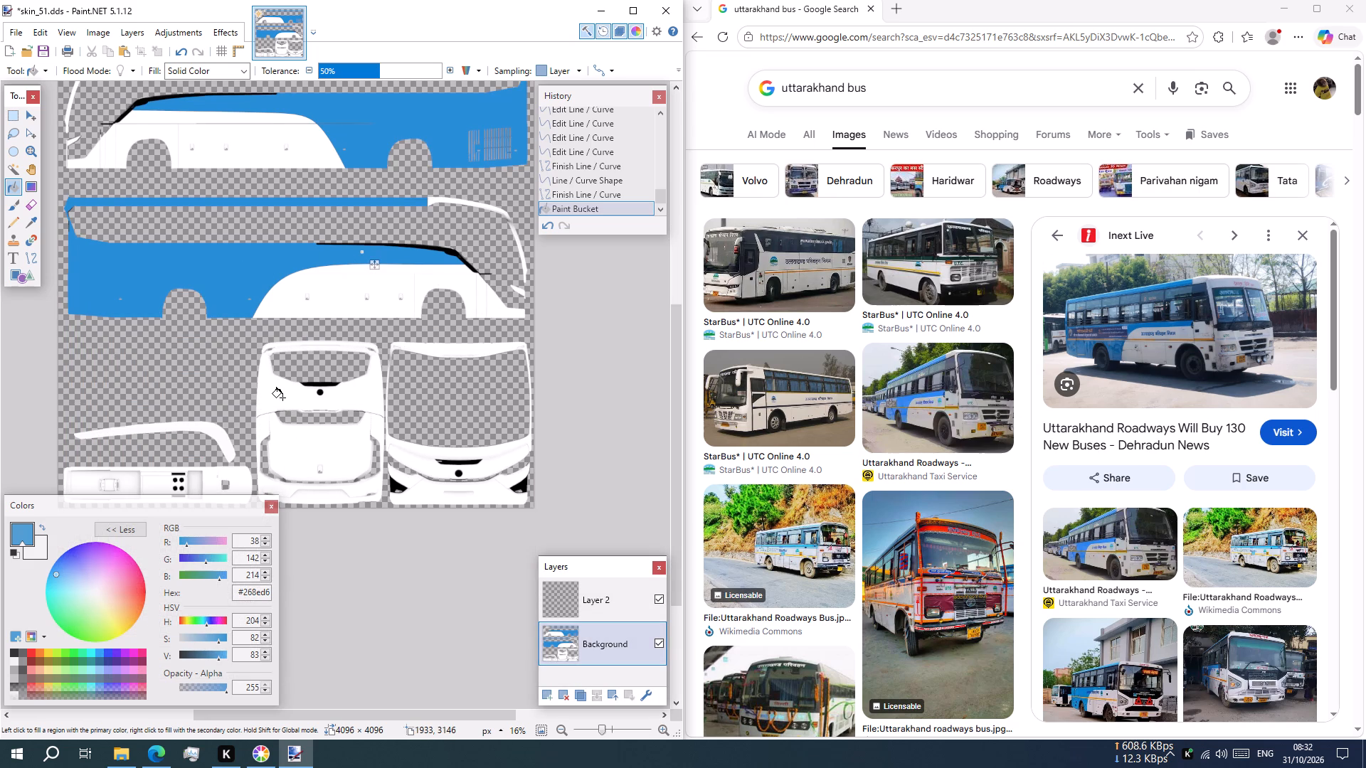
shift+click(282, 398)
shift+click(268, 394)
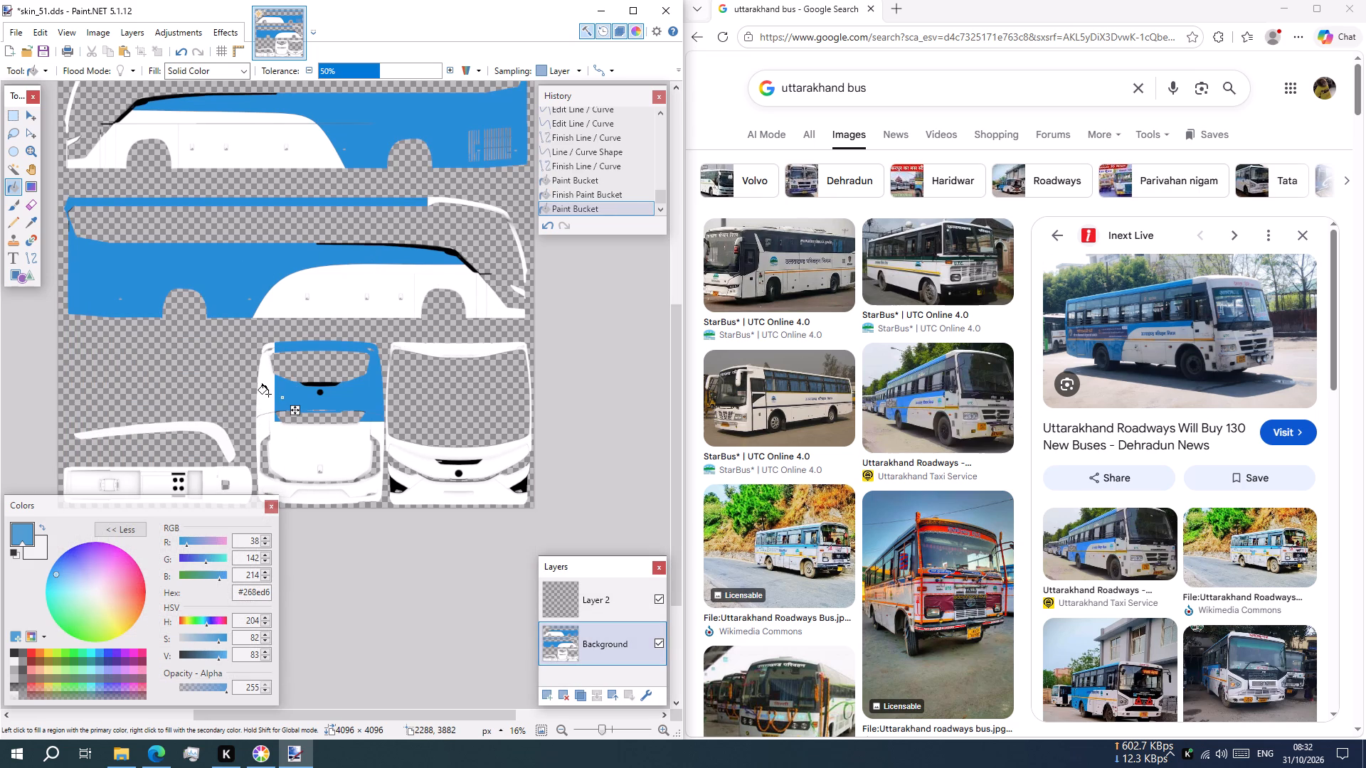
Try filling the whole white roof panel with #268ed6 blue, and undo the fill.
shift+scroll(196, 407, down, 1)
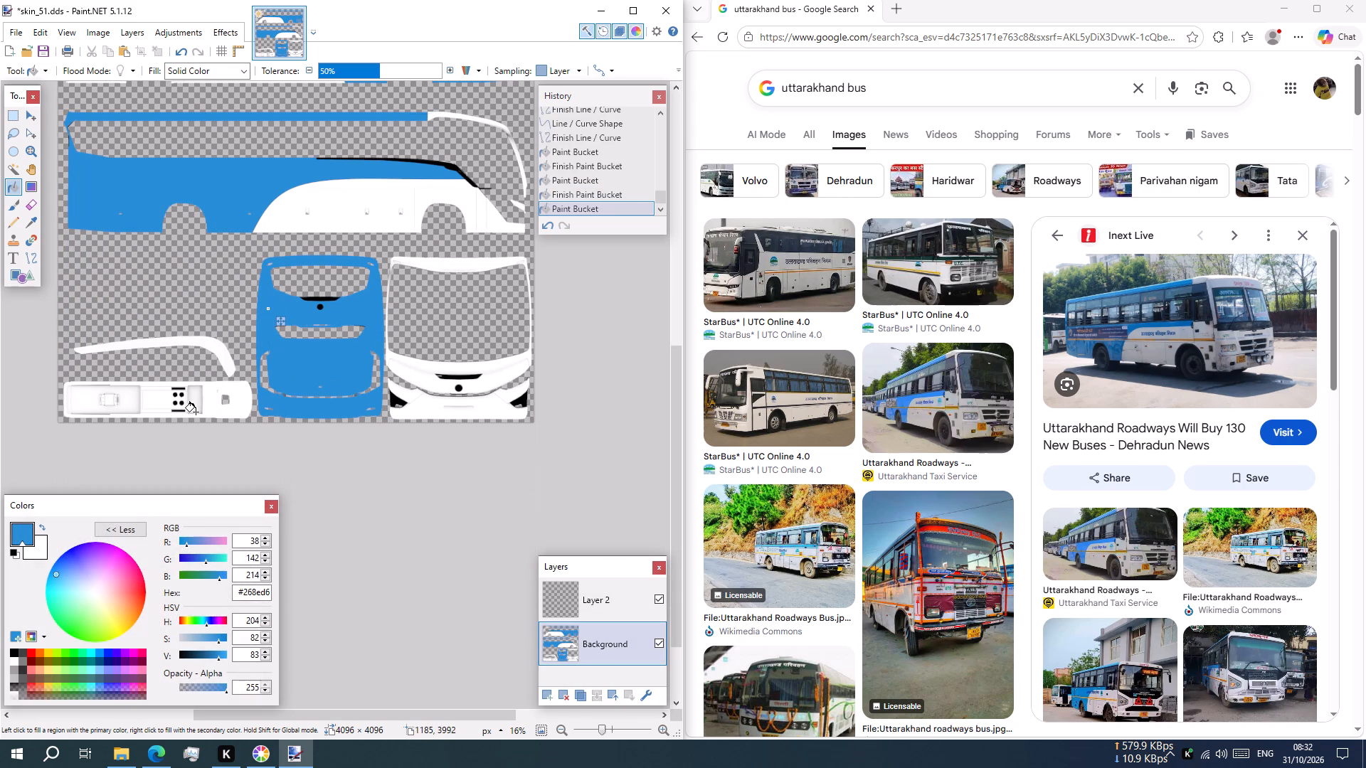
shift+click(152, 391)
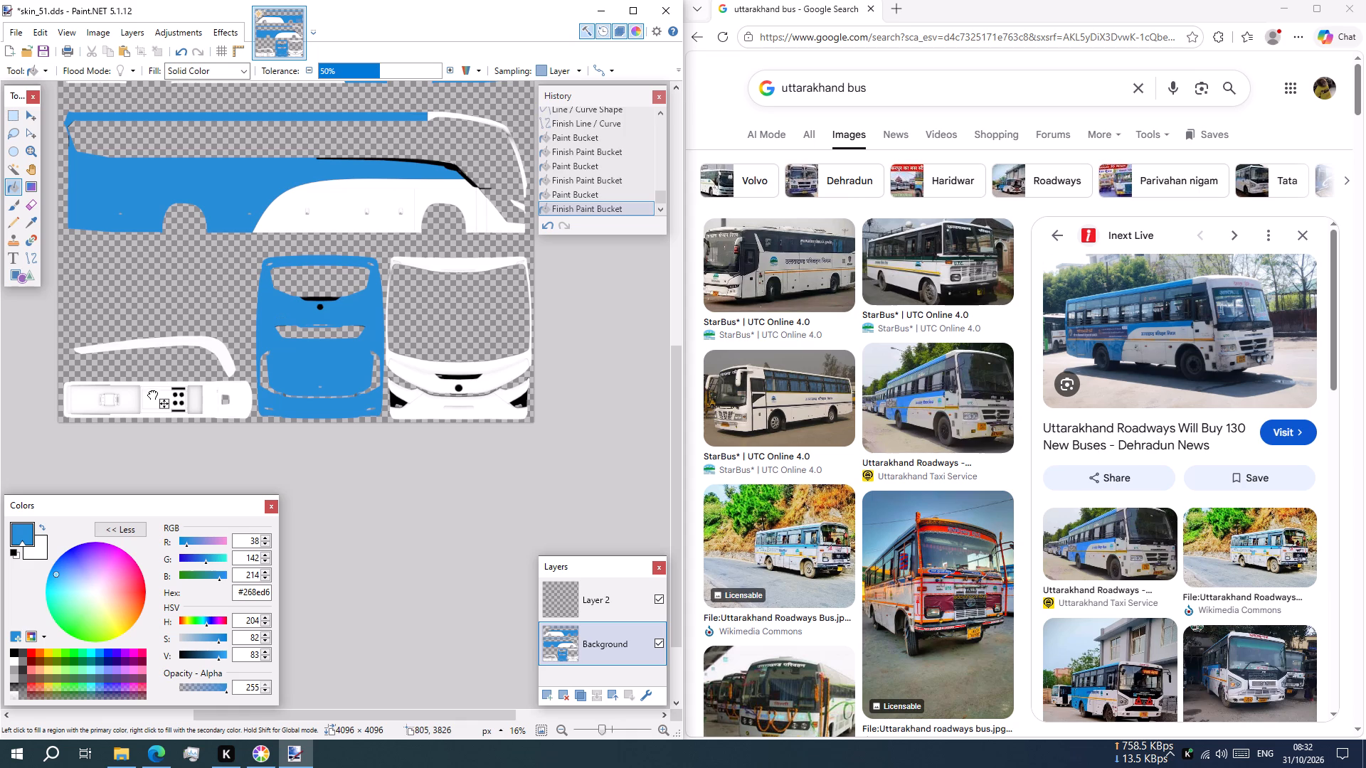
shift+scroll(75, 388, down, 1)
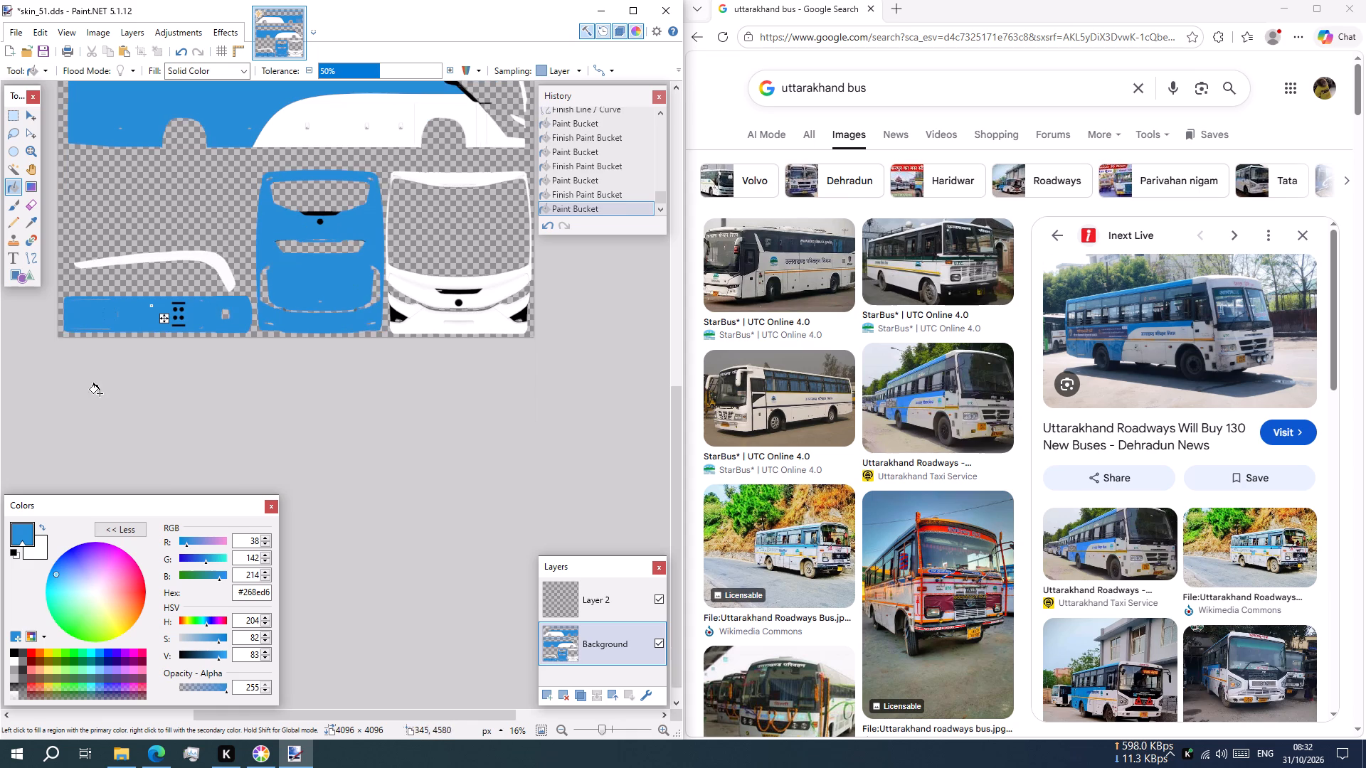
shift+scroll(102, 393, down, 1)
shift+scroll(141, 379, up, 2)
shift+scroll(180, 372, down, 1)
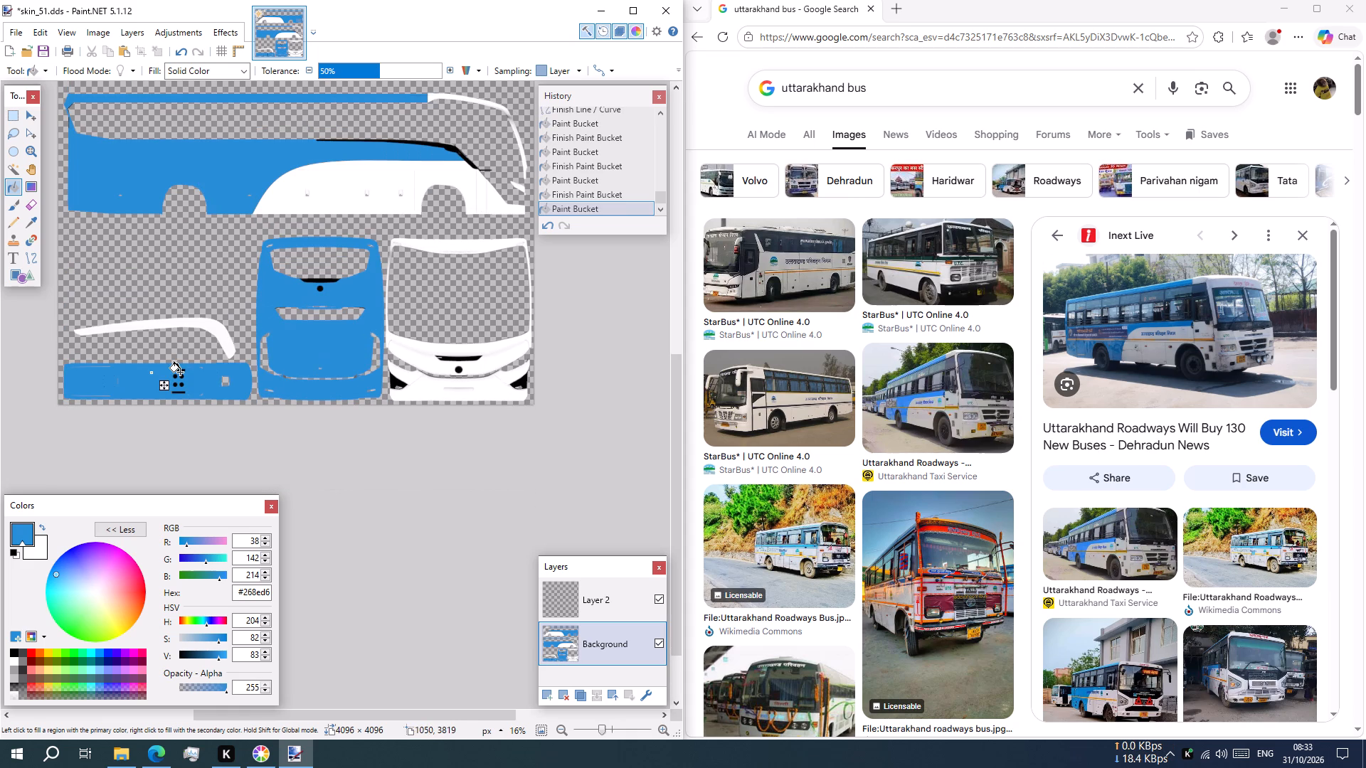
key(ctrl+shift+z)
Draw a vertical #268ed6 line about 325 px long across the white roof panel, beside the small cut-out near its rounded end.
shift+scroll(231, 343, up, 1)
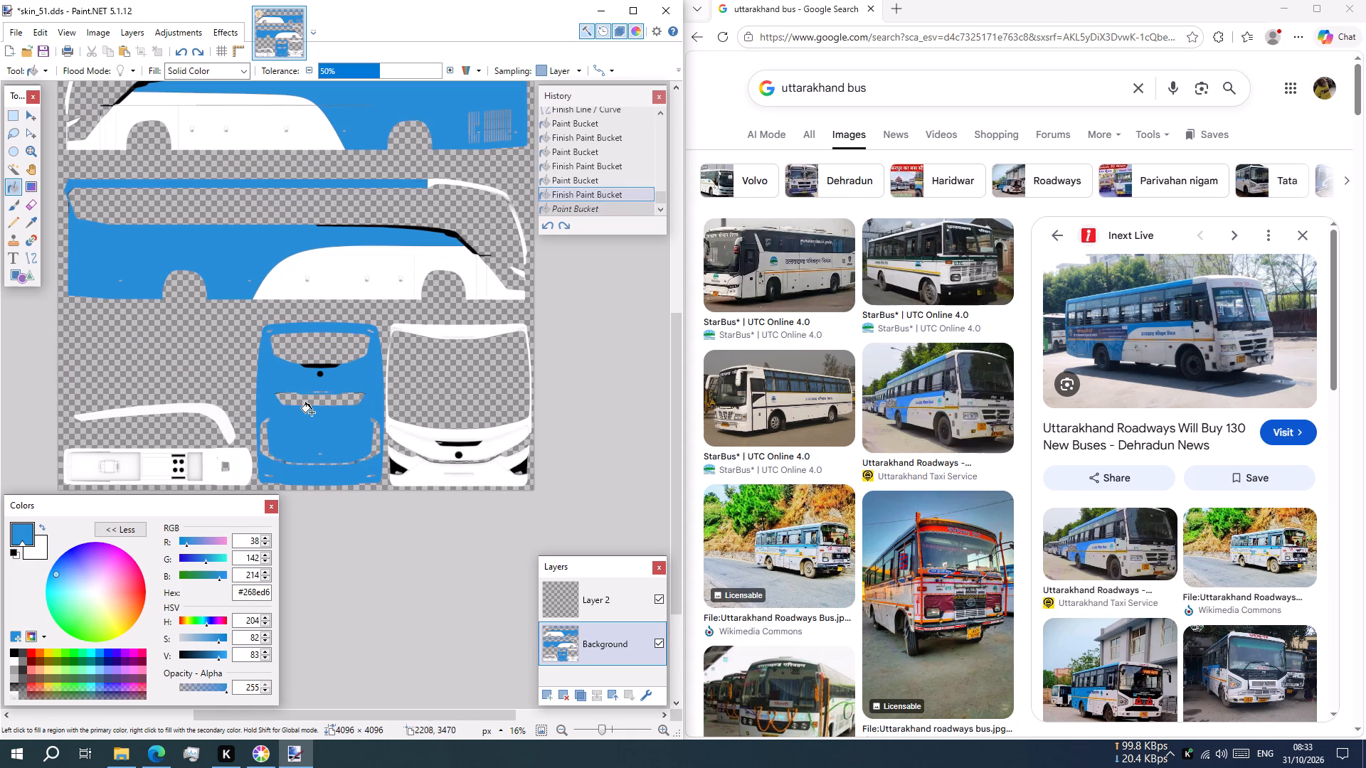
shift+scroll(226, 434, up, 1)
shift+scroll(137, 247, up, 1)
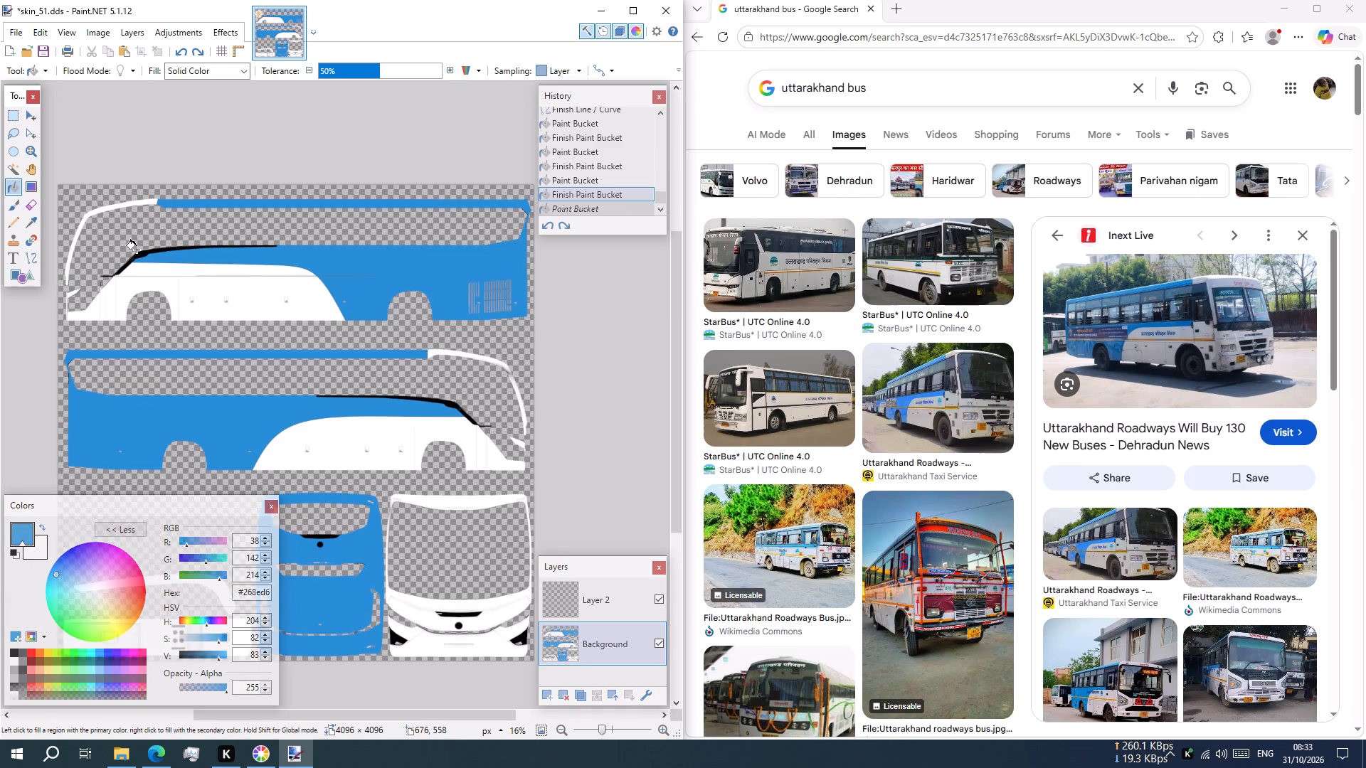
shift+scroll(137, 250, down, 3)
shift+scroll(175, 366, up, 1)
shift+scroll(440, 279, up, 1)
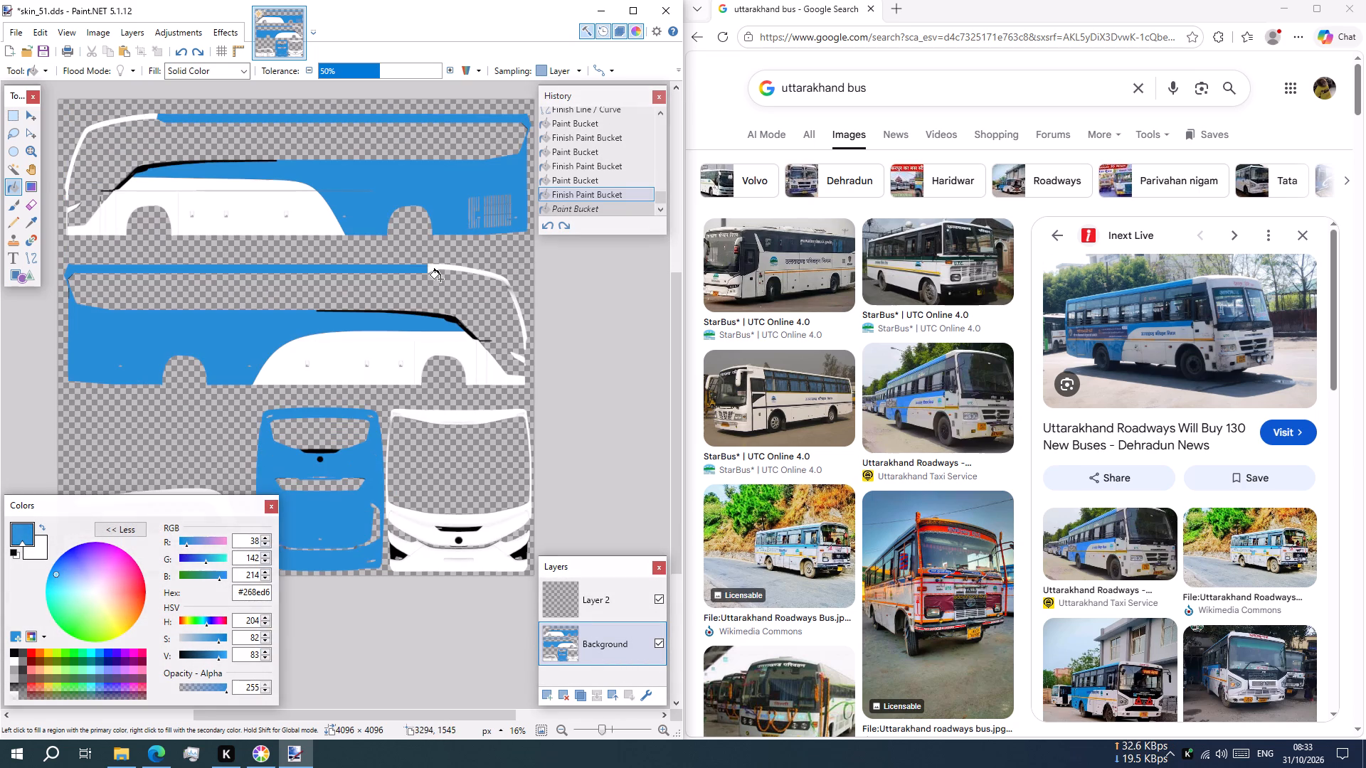
shift+scroll(291, 380, down, 1)
shift+scroll(380, 295, up, 1)
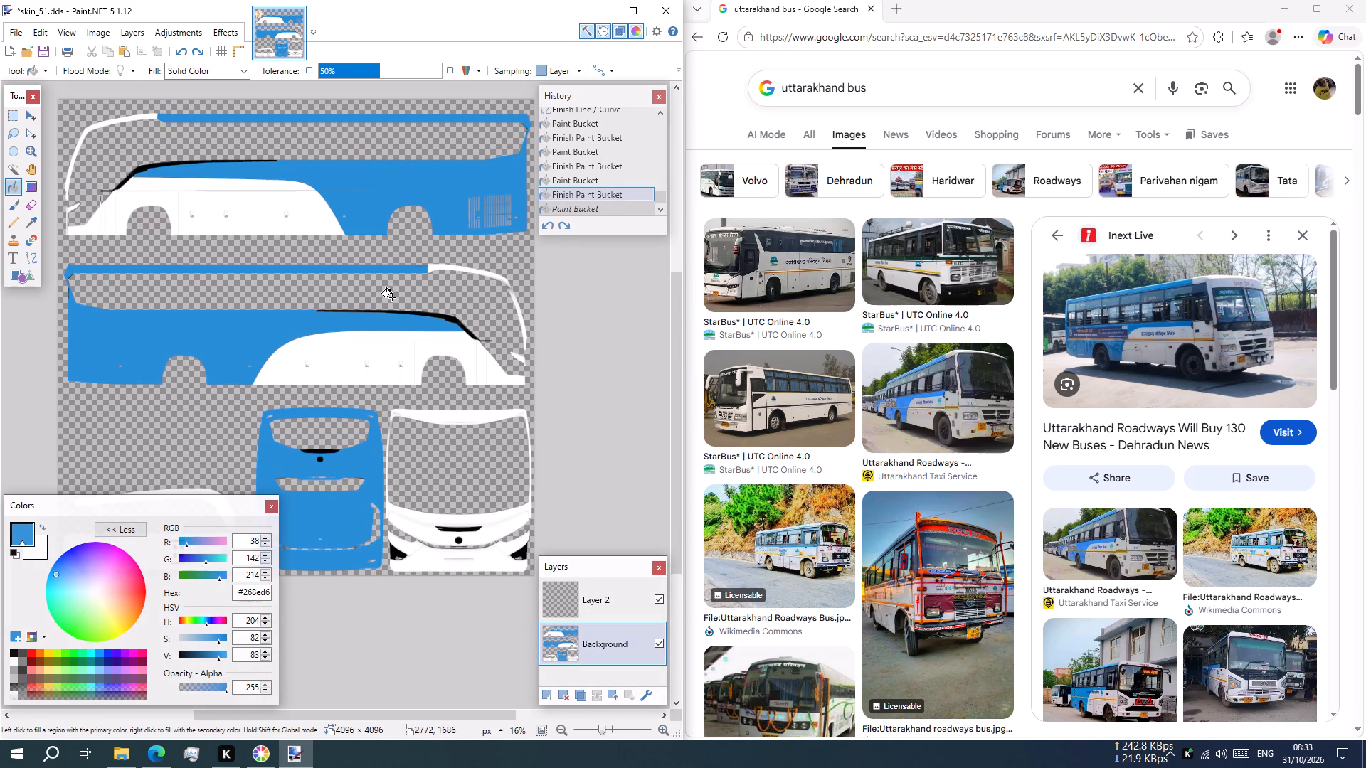
shift+scroll(315, 335, down, 2)
ctrl+shift+scroll(189, 401, up, 8)
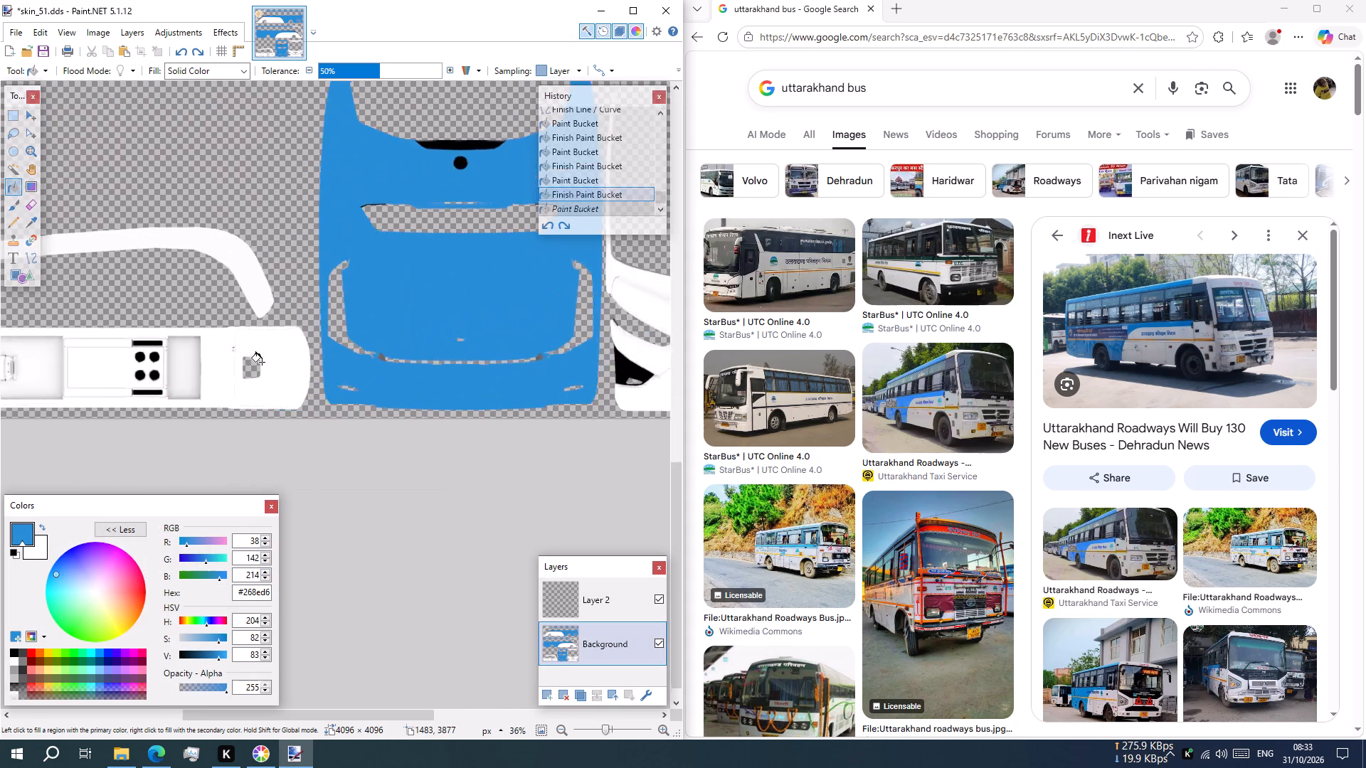
ctrl+shift+scroll(262, 362, up, 2)
shift+click(38, 261)
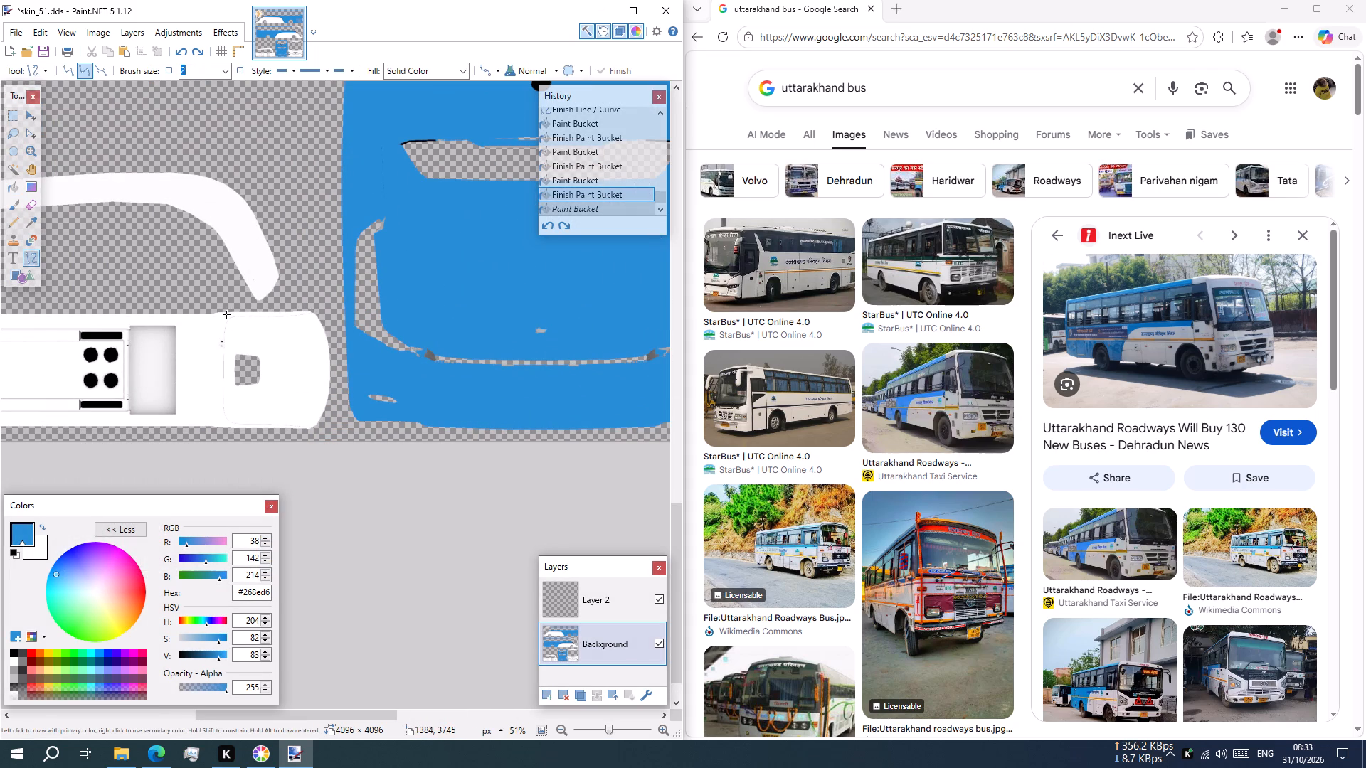
shift+drag(226, 314, 227, 430)
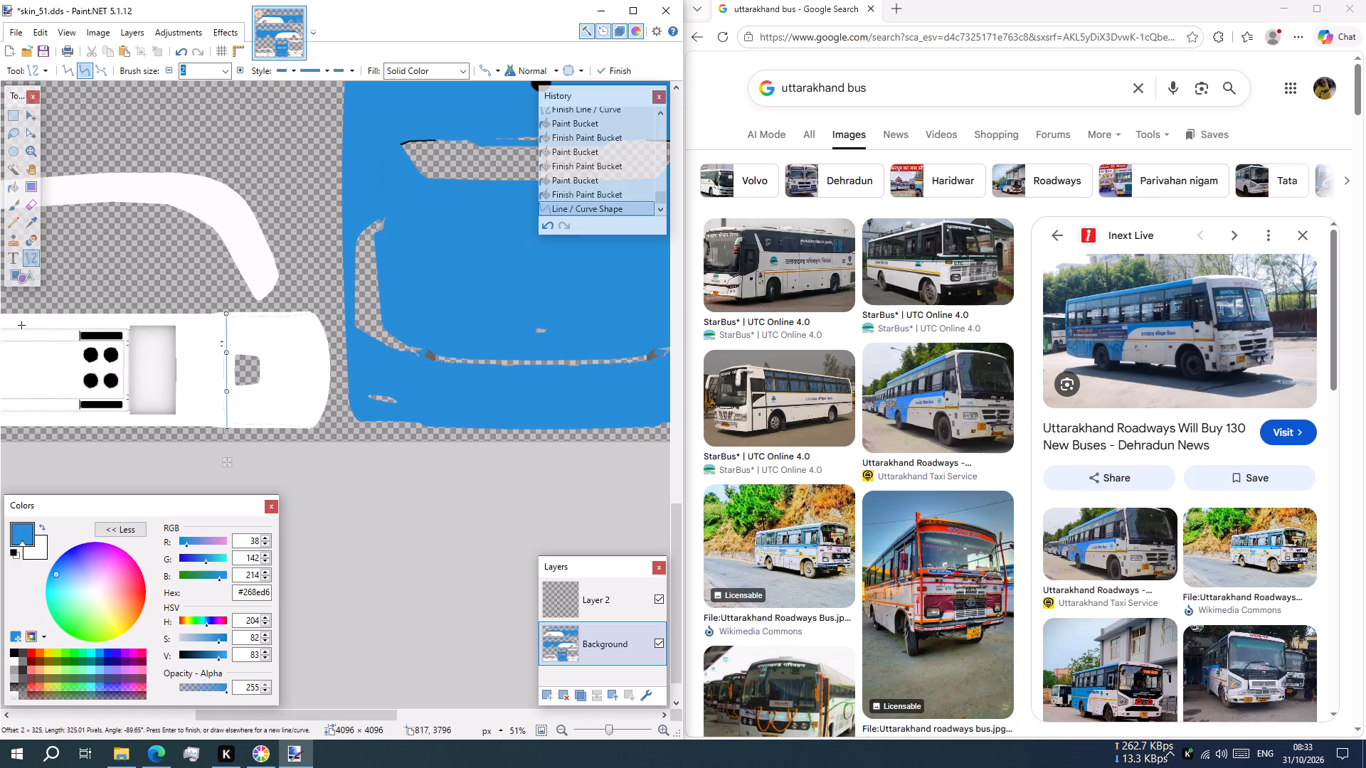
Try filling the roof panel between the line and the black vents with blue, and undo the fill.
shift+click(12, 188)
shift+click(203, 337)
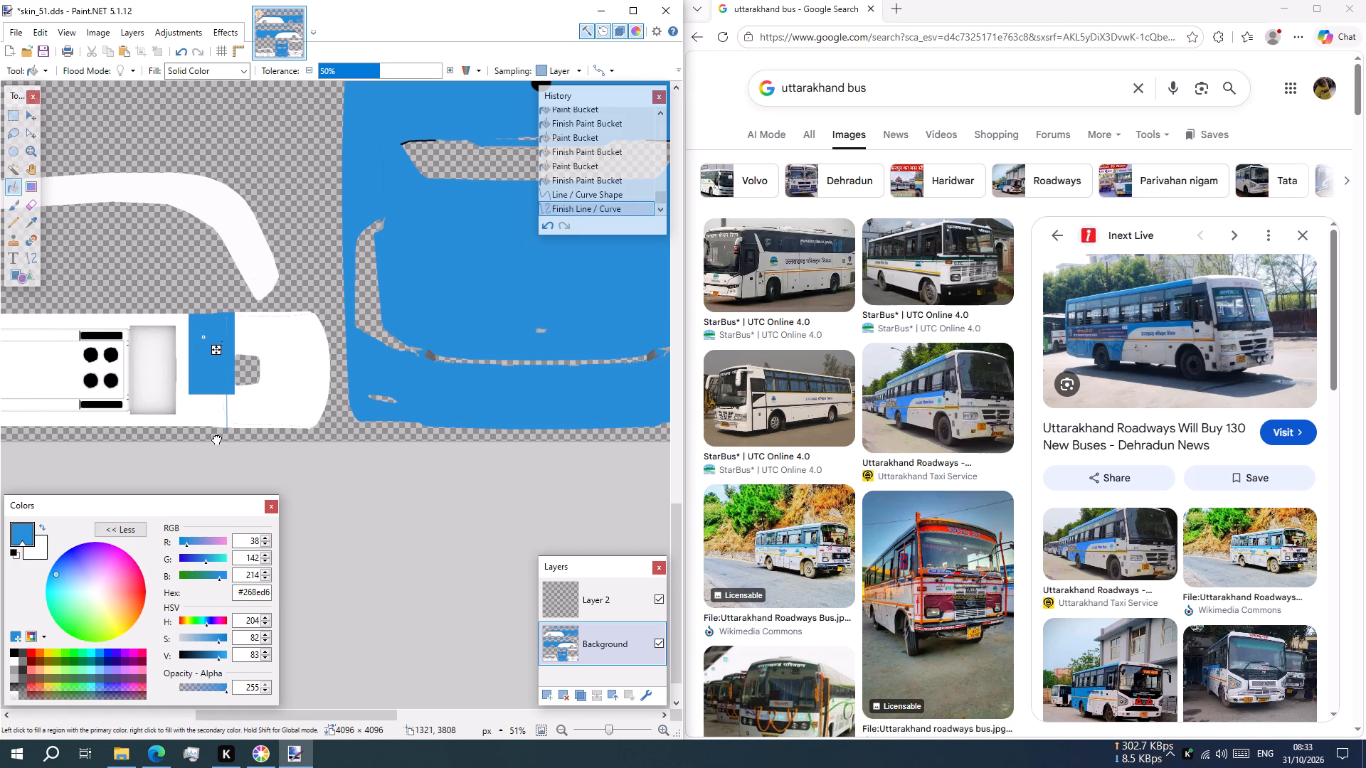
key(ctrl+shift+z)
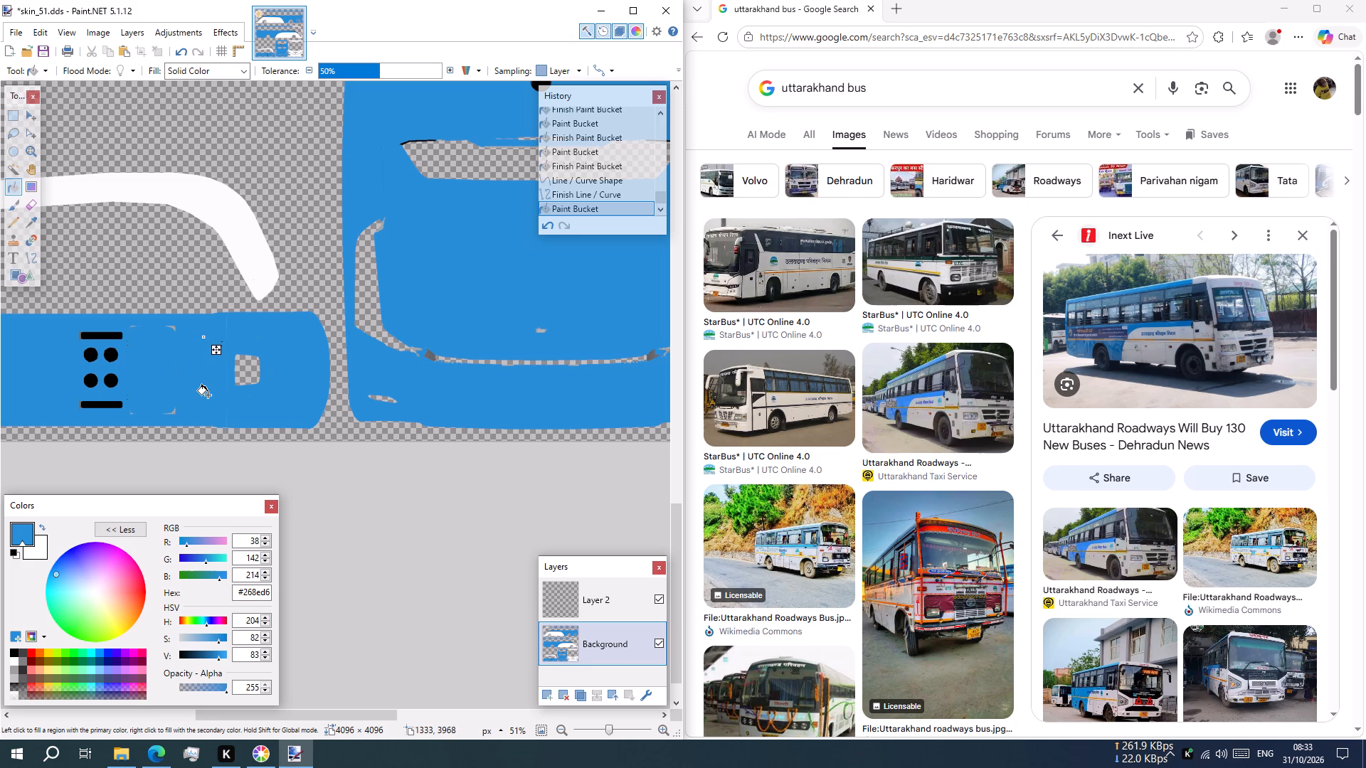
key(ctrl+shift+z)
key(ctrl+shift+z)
Extend the blue dividing line by about 4 px to meet the roof panel's upper edge.
ctrl+shift+scroll(193, 361, up, 4)
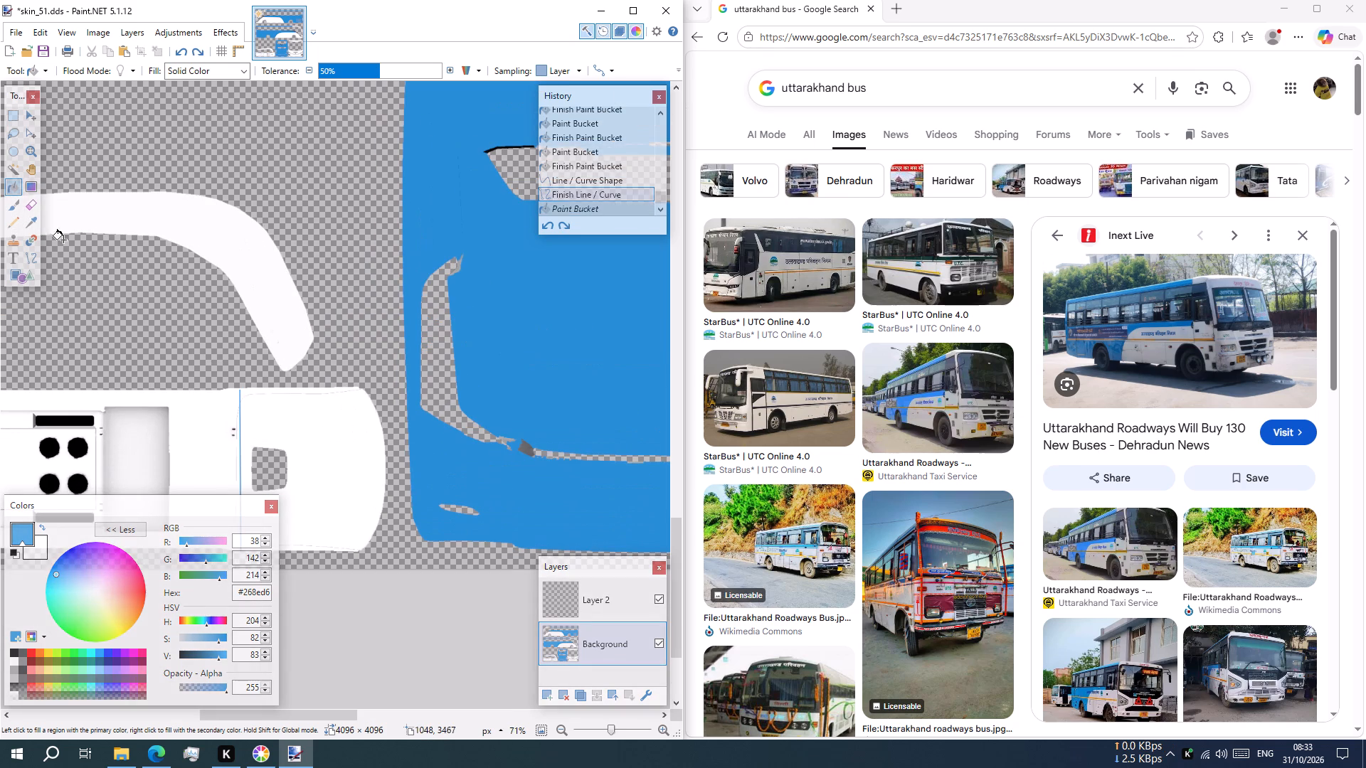
shift+click(29, 257)
ctrl+shift+scroll(268, 421, up, 15)
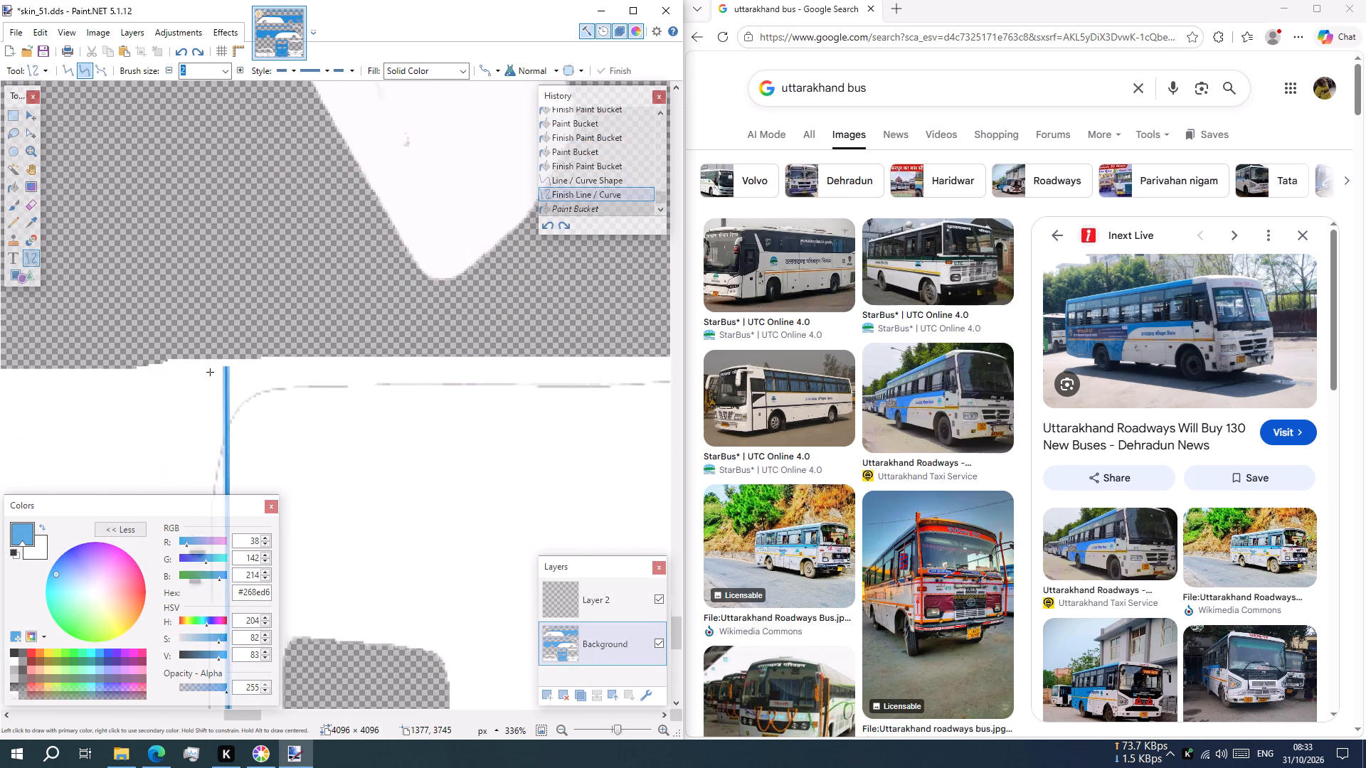
shift+drag(227, 367, 228, 358)
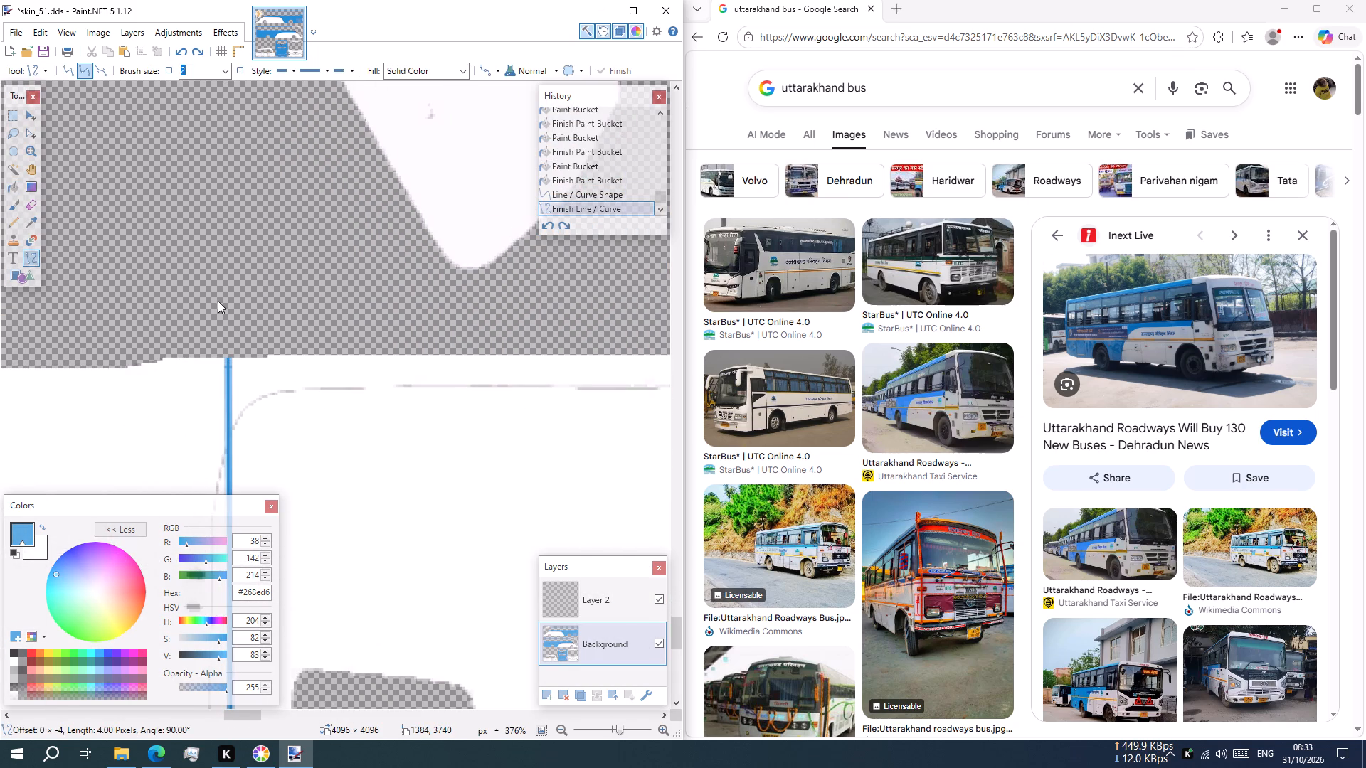
Fill the long roof section with the black vents up to the dividing line with #268ed6 blue, leaving the rounded end white.
ctrl+shift+scroll(212, 295, down, 6)
shift+scroll(226, 369, down, 6)
shift+scroll(289, 373, down, 2)
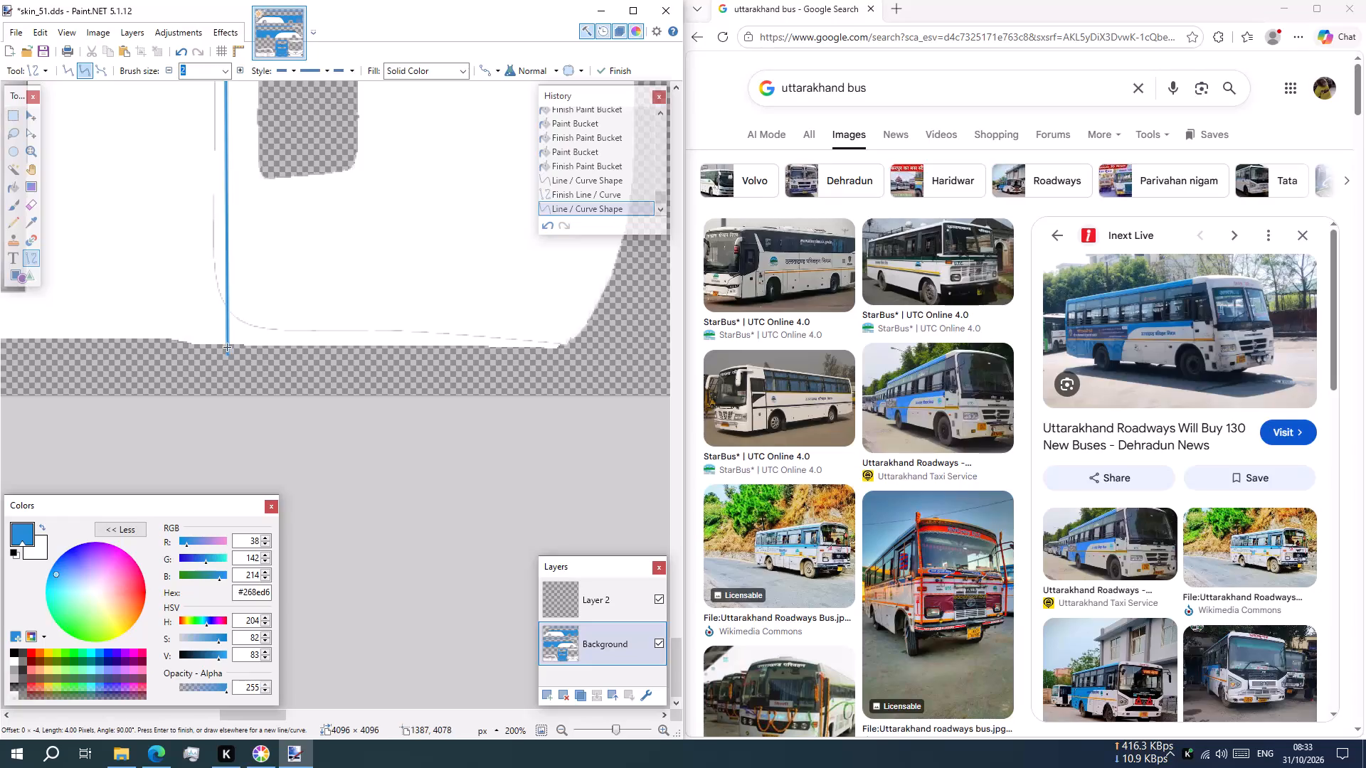
shift+click(10, 184)
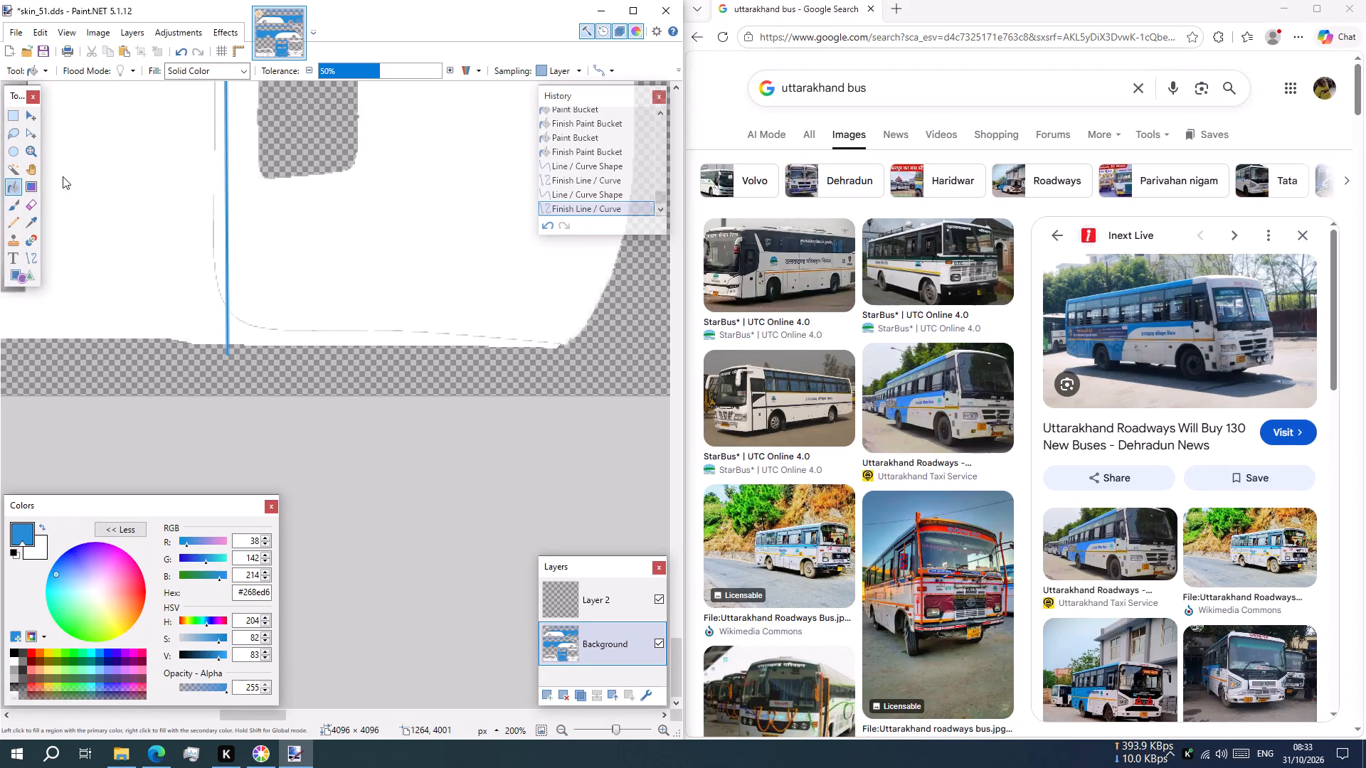
shift+click(163, 170)
Examine the blue and white areas across the roof, rear, front and both side panels of the template.
shift+scroll(231, 245, down, 5)
ctrl+scroll(231, 245, down, 3)
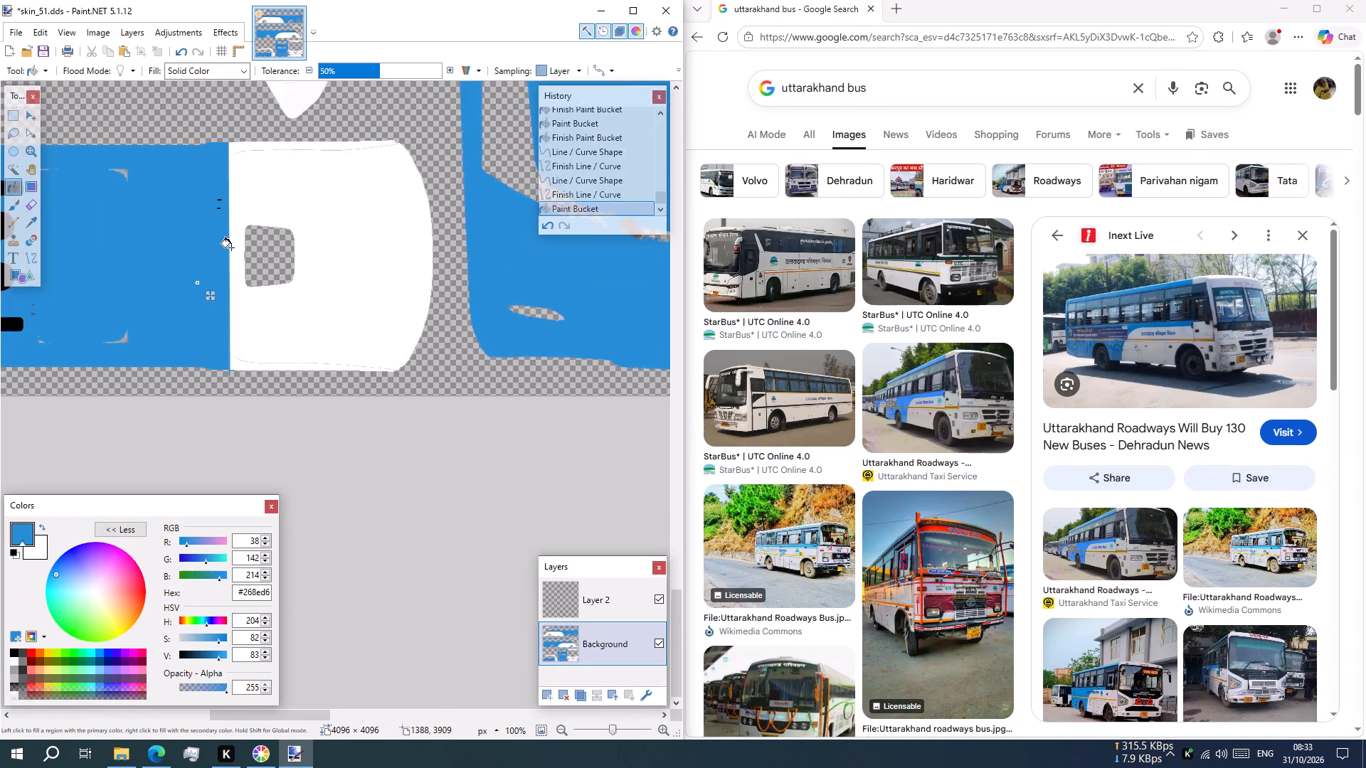
ctrl+scroll(231, 247, down, 9)
ctrl+scroll(201, 313, down, 5)
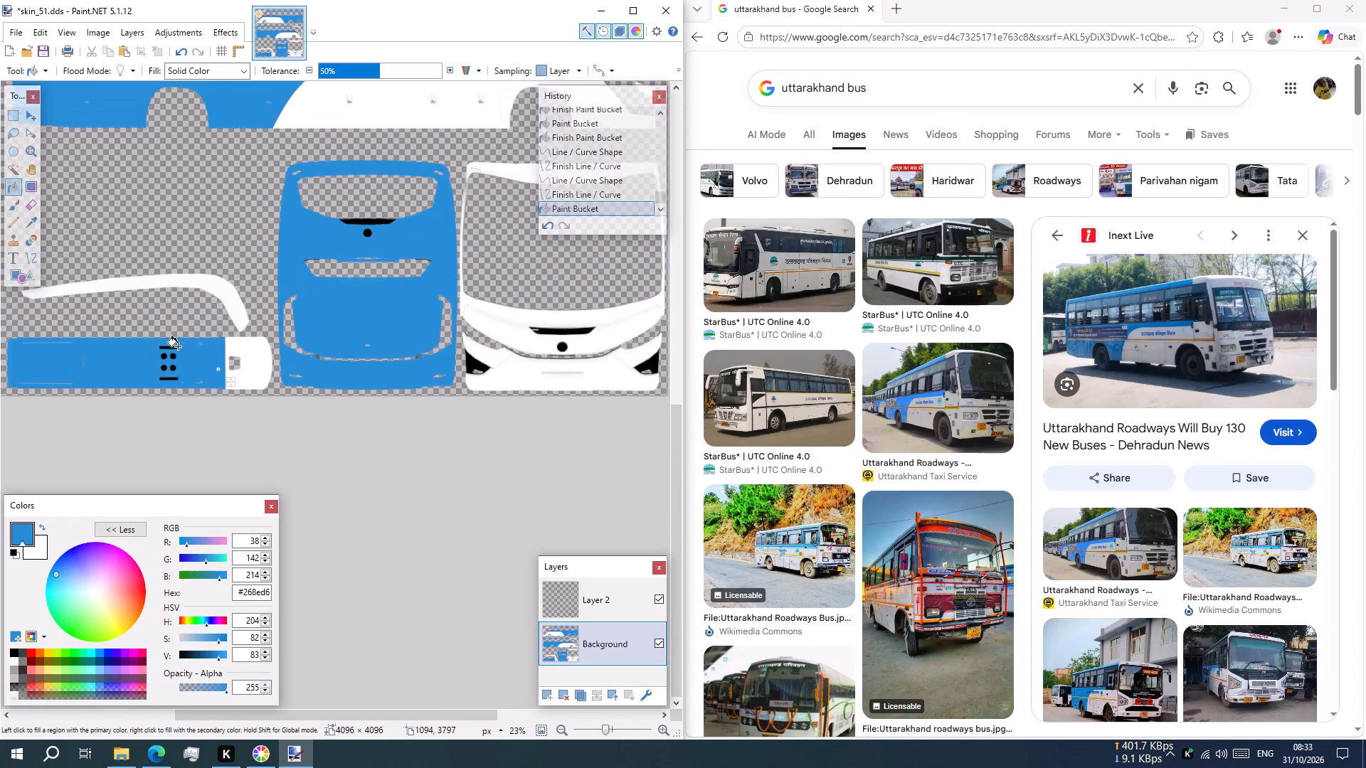
ctrl+scroll(178, 346, down, 1)
scroll(345, 335, down, 4)
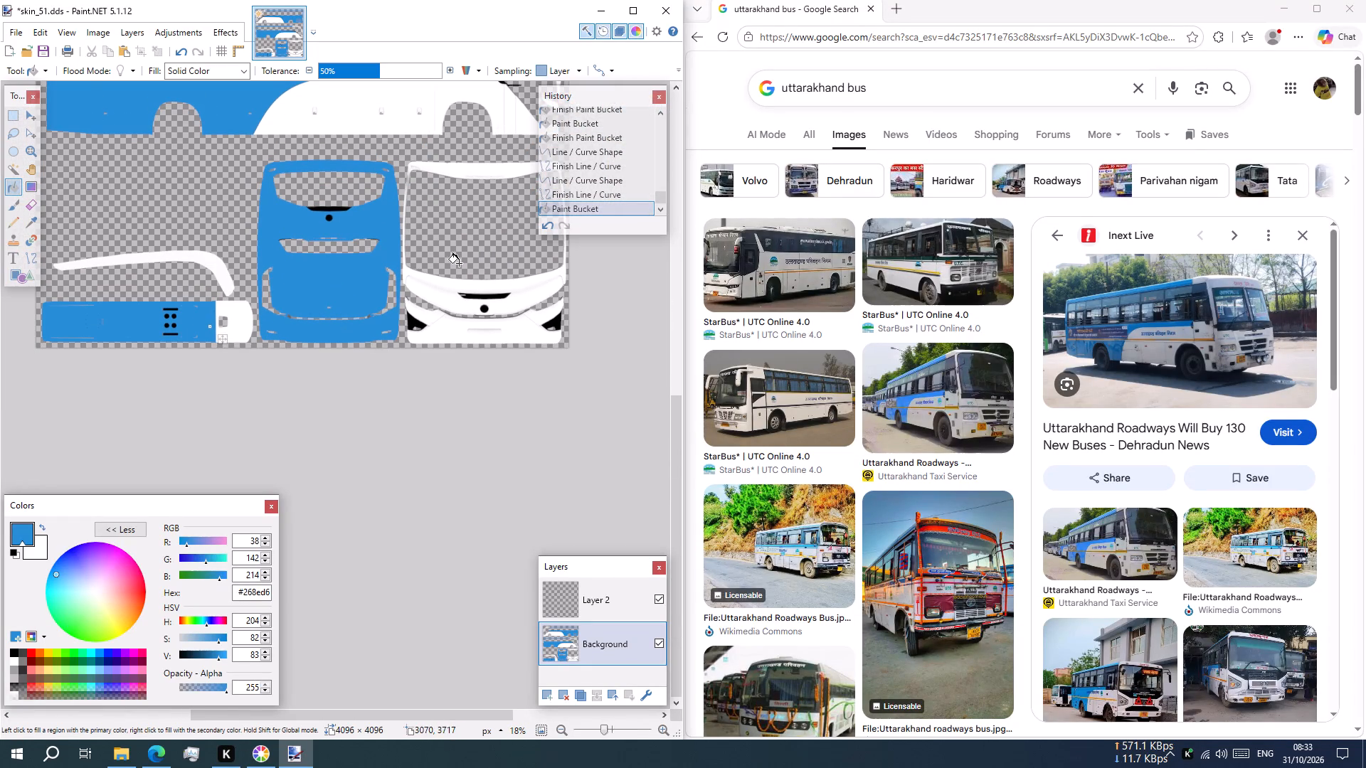
scroll(443, 304, up, 4)
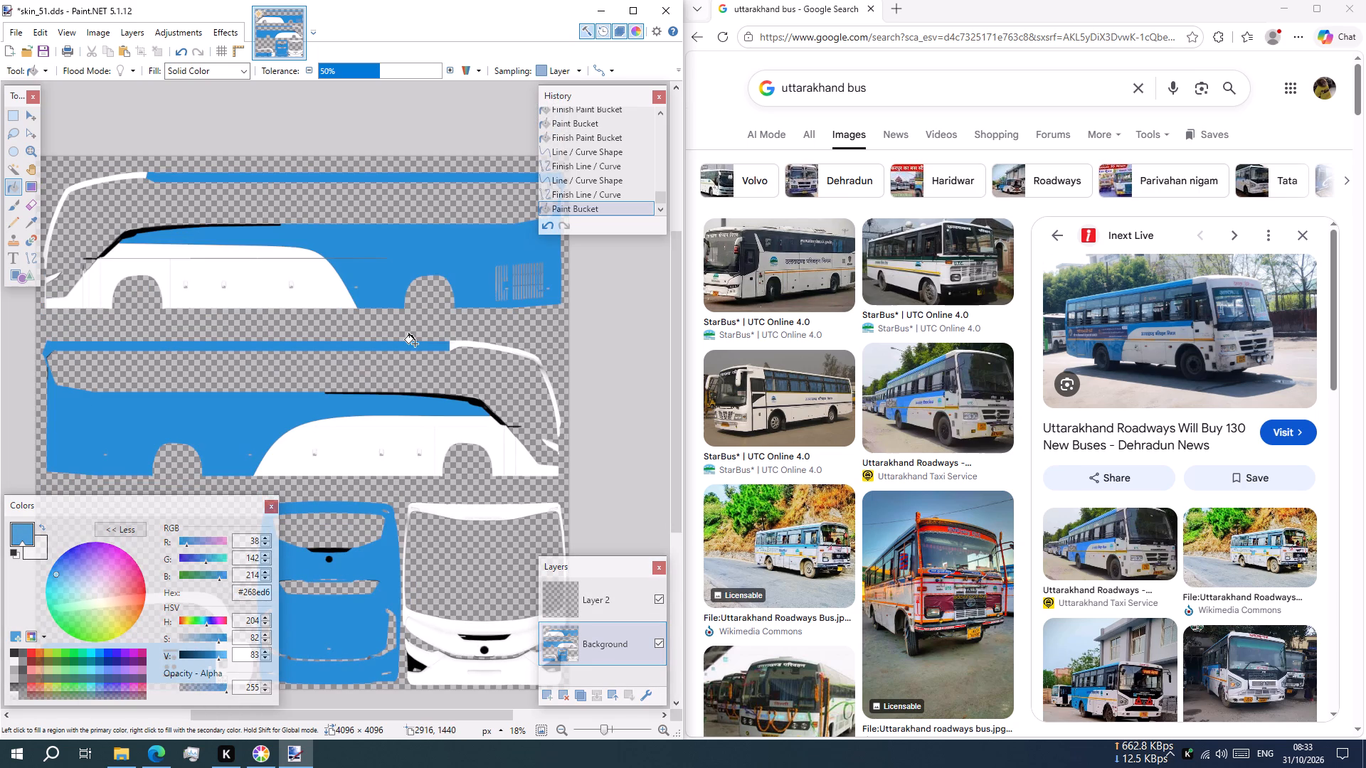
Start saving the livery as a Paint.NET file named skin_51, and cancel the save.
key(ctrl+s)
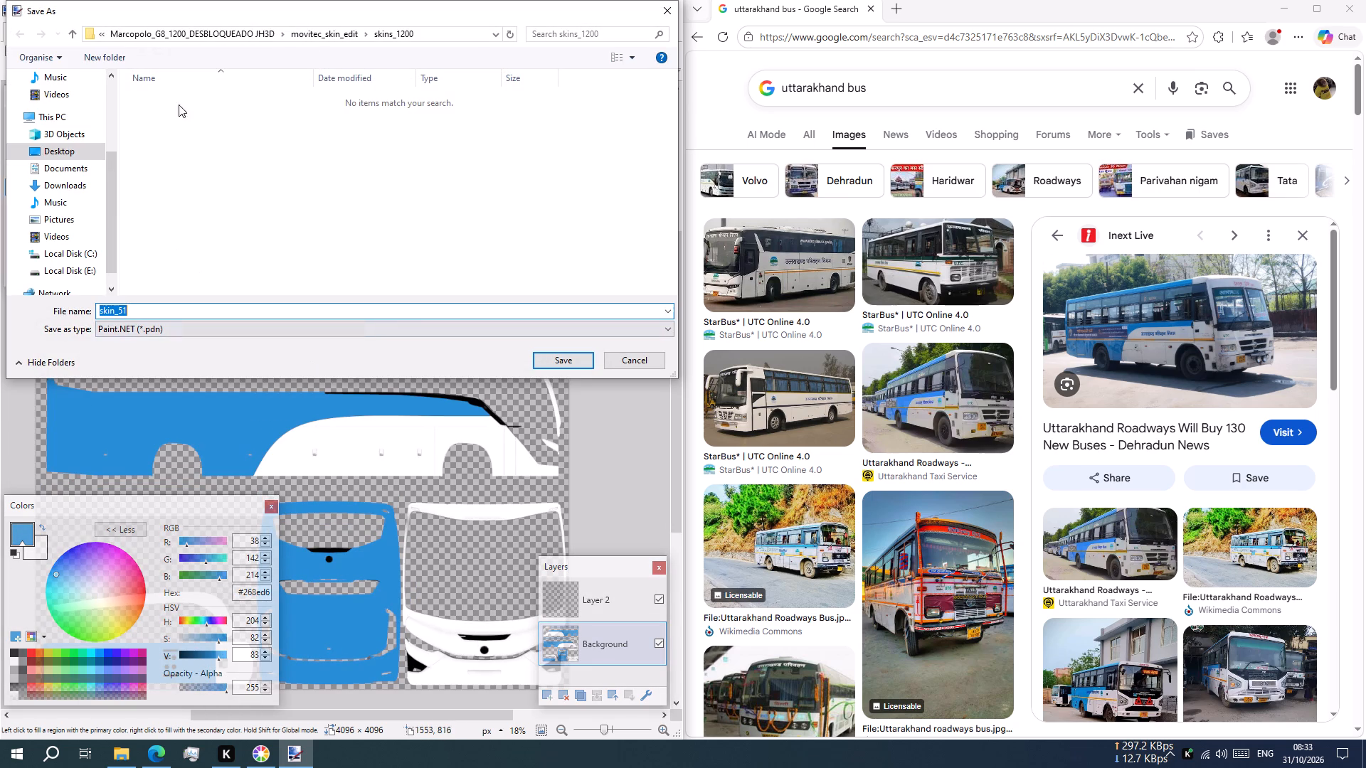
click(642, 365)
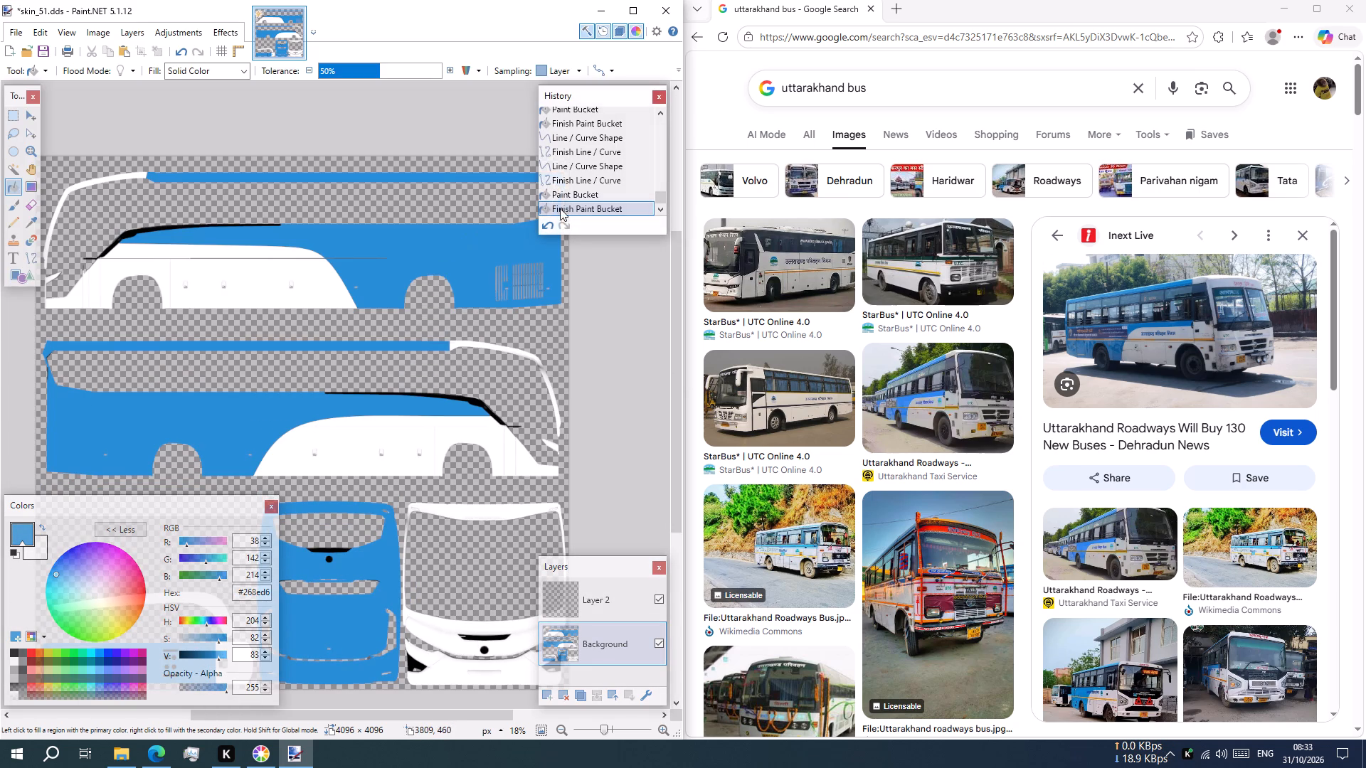
Make Layer 2 the active layer.
scroll(597, 626, down, 2)
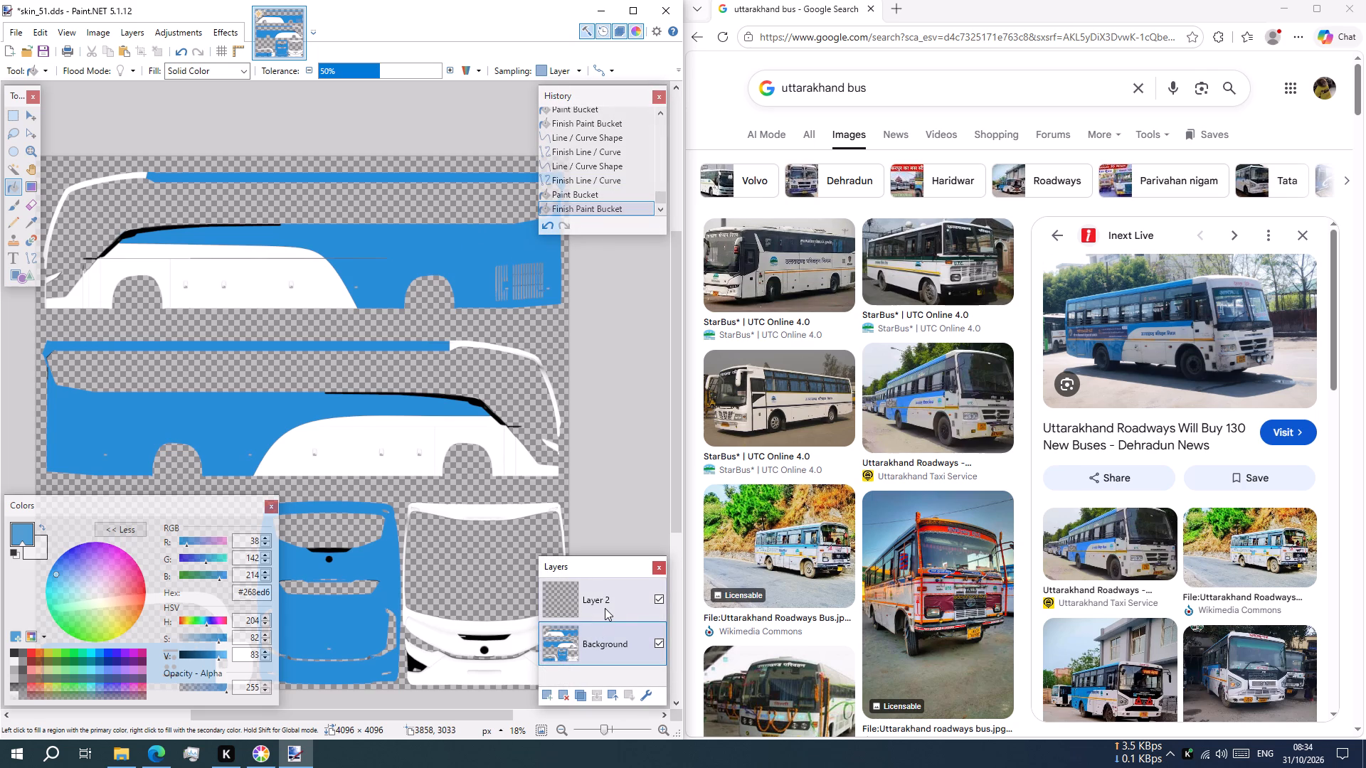
click(605, 608)
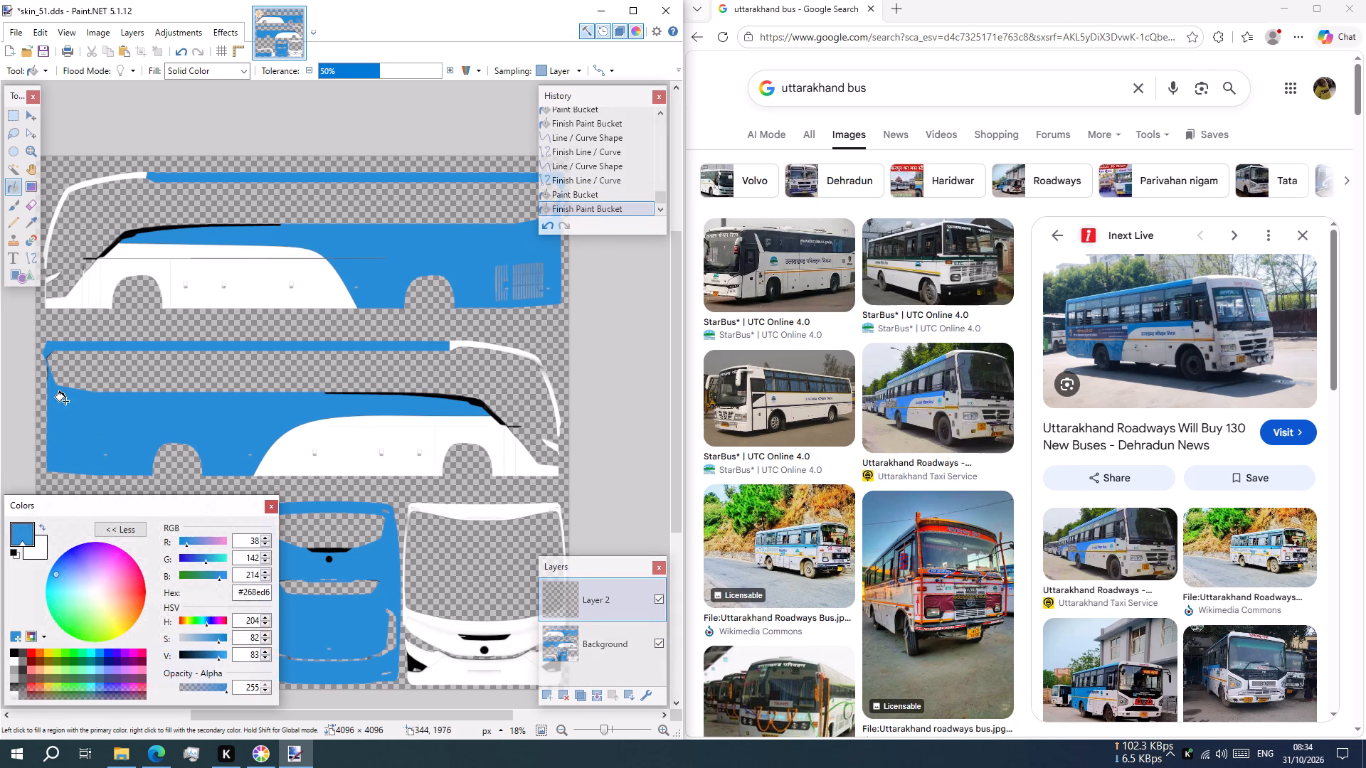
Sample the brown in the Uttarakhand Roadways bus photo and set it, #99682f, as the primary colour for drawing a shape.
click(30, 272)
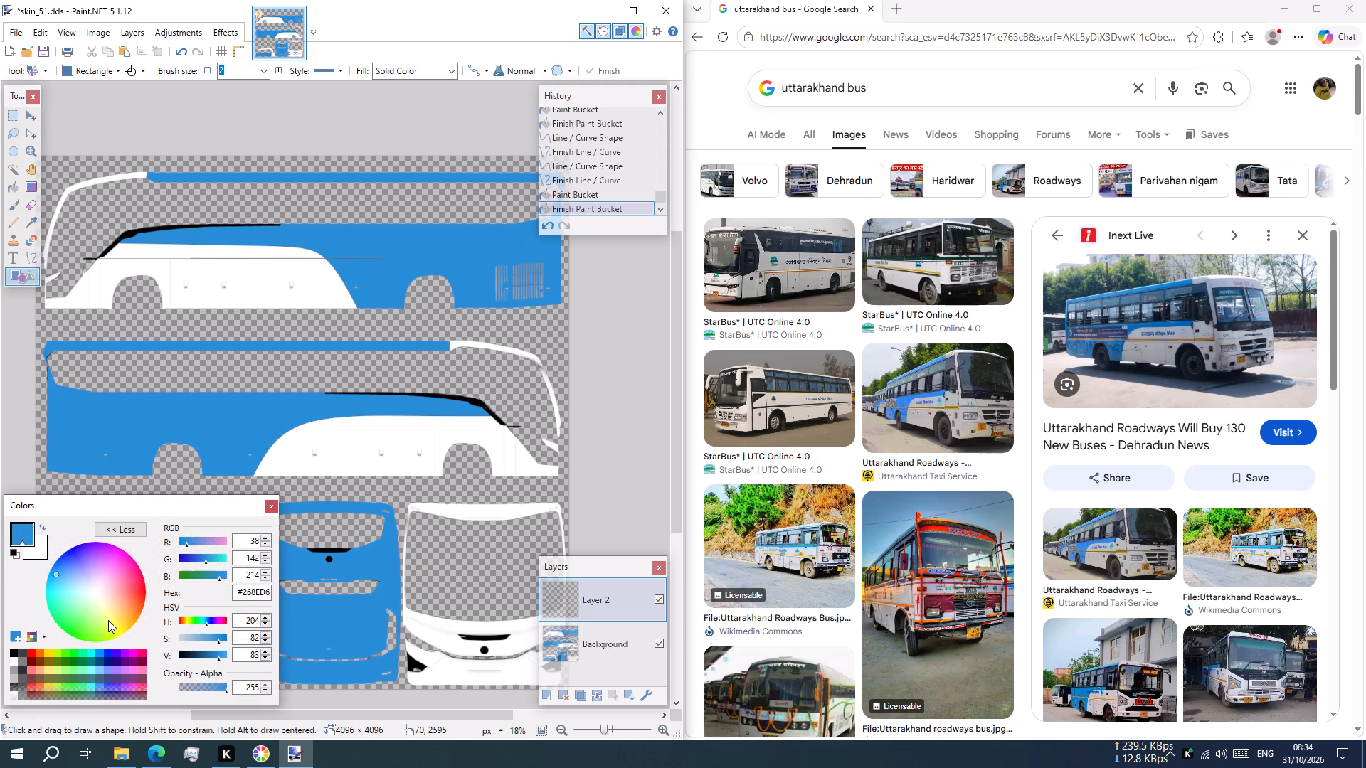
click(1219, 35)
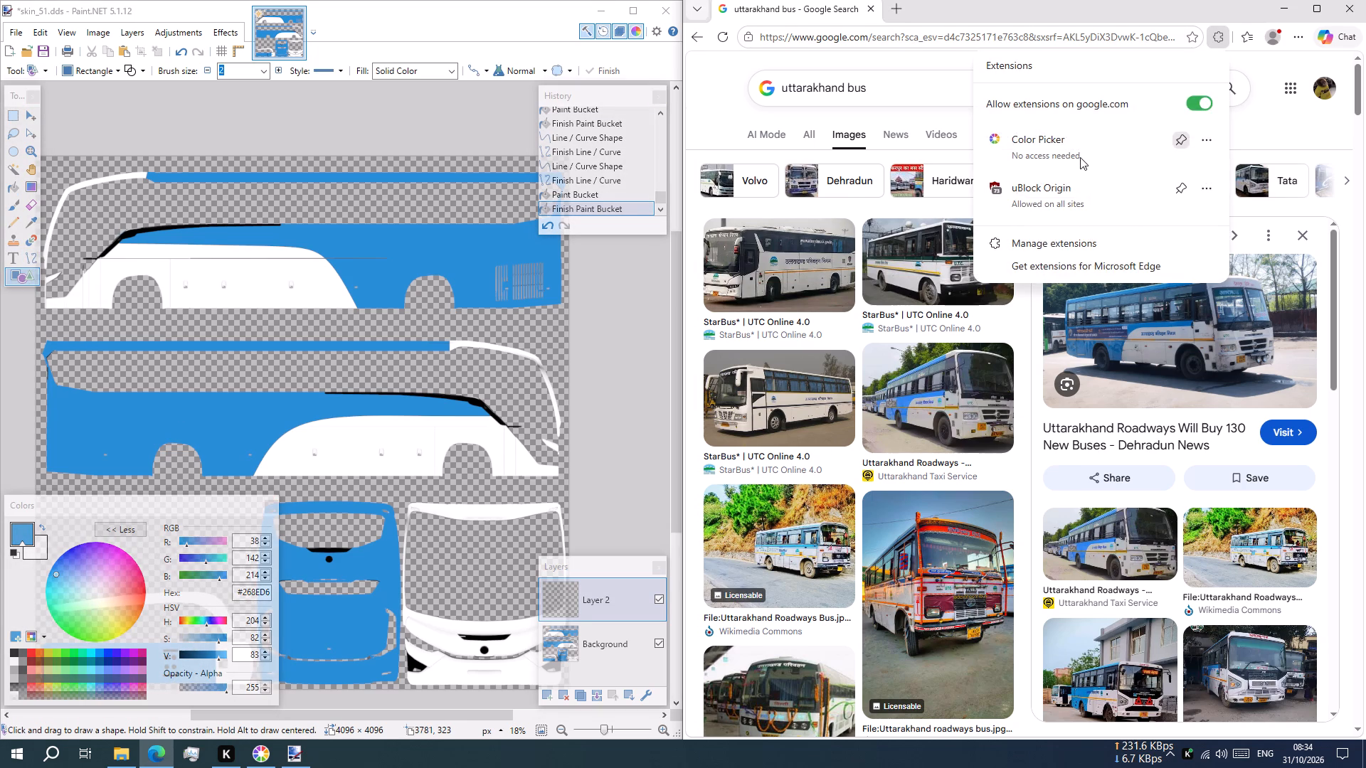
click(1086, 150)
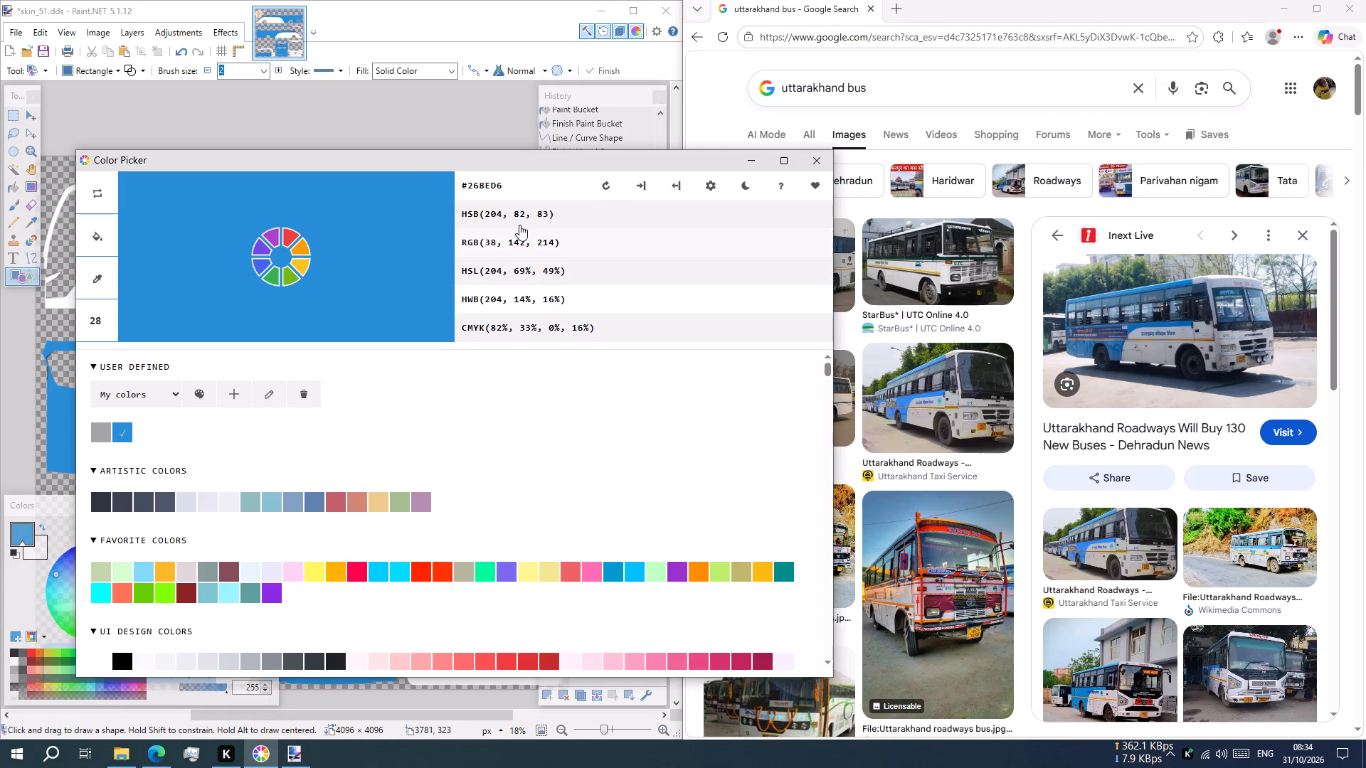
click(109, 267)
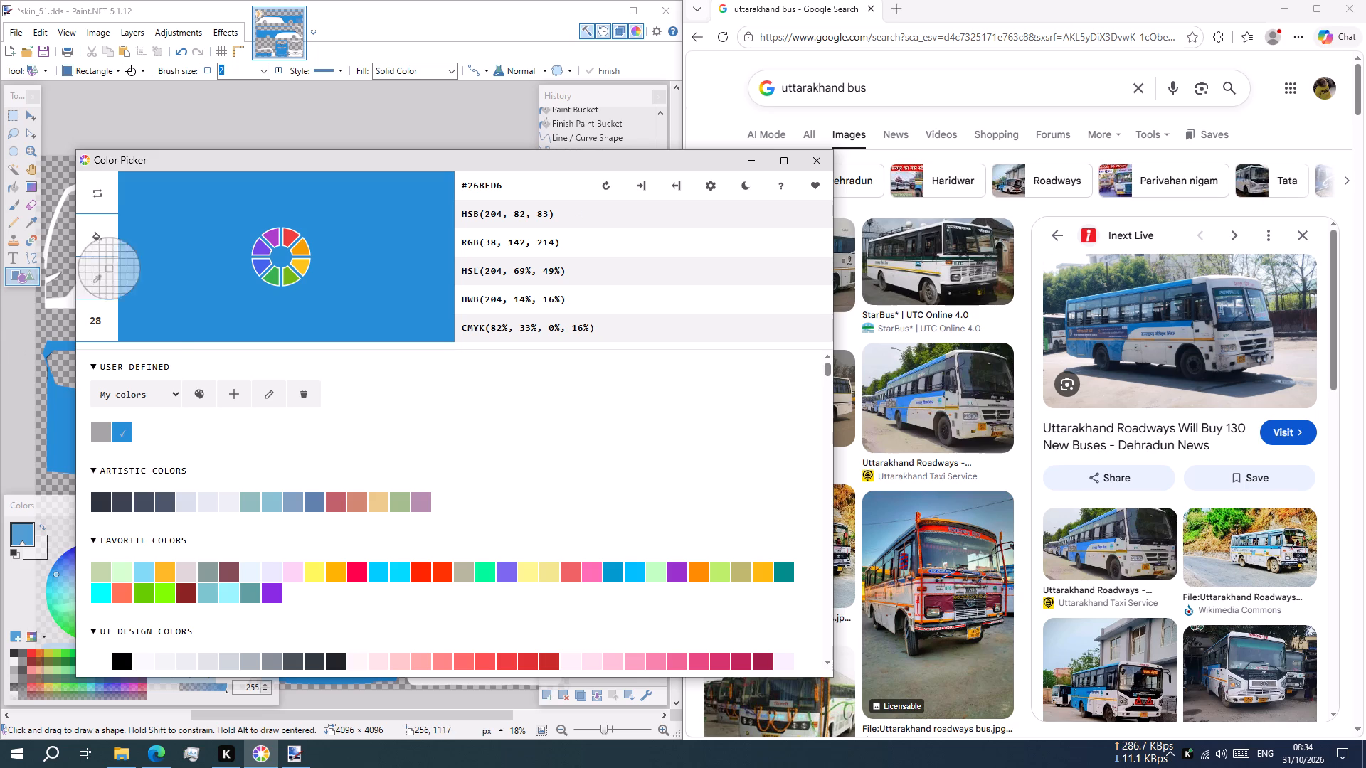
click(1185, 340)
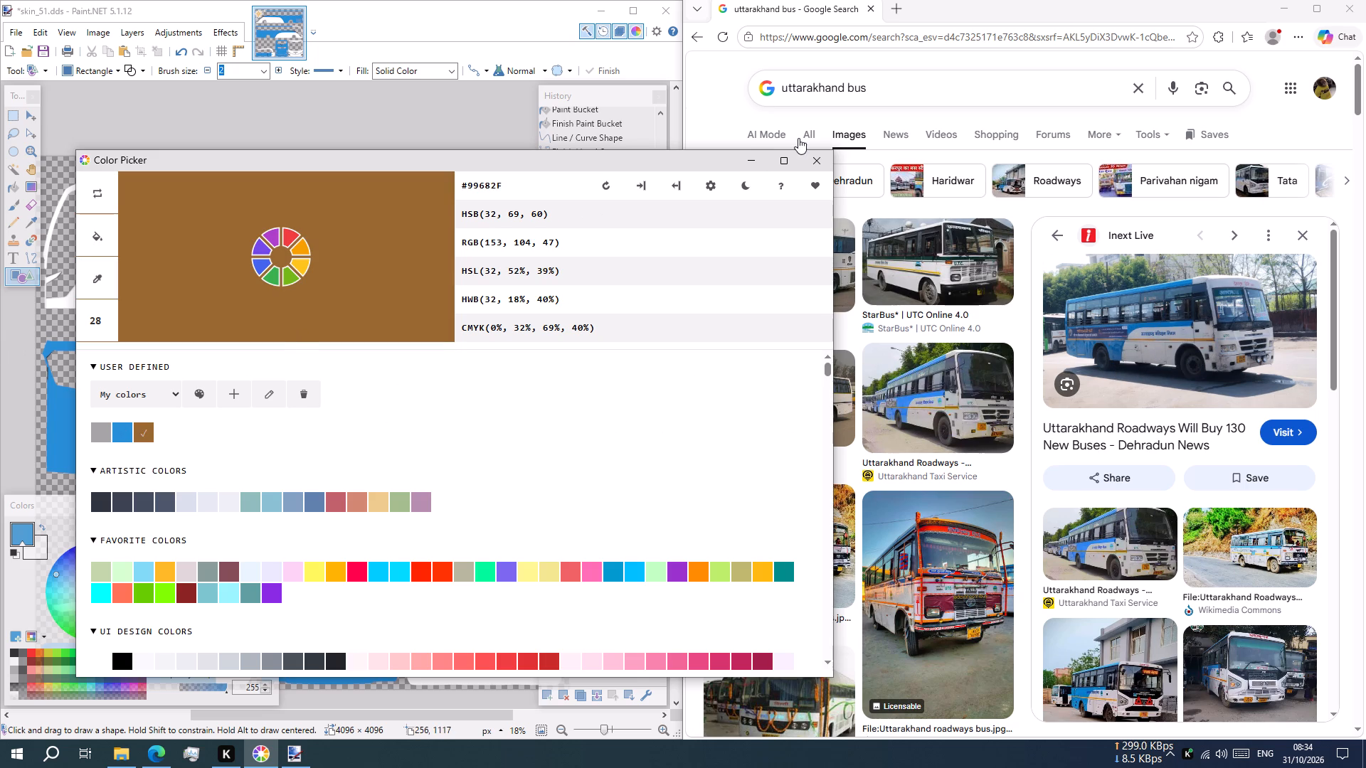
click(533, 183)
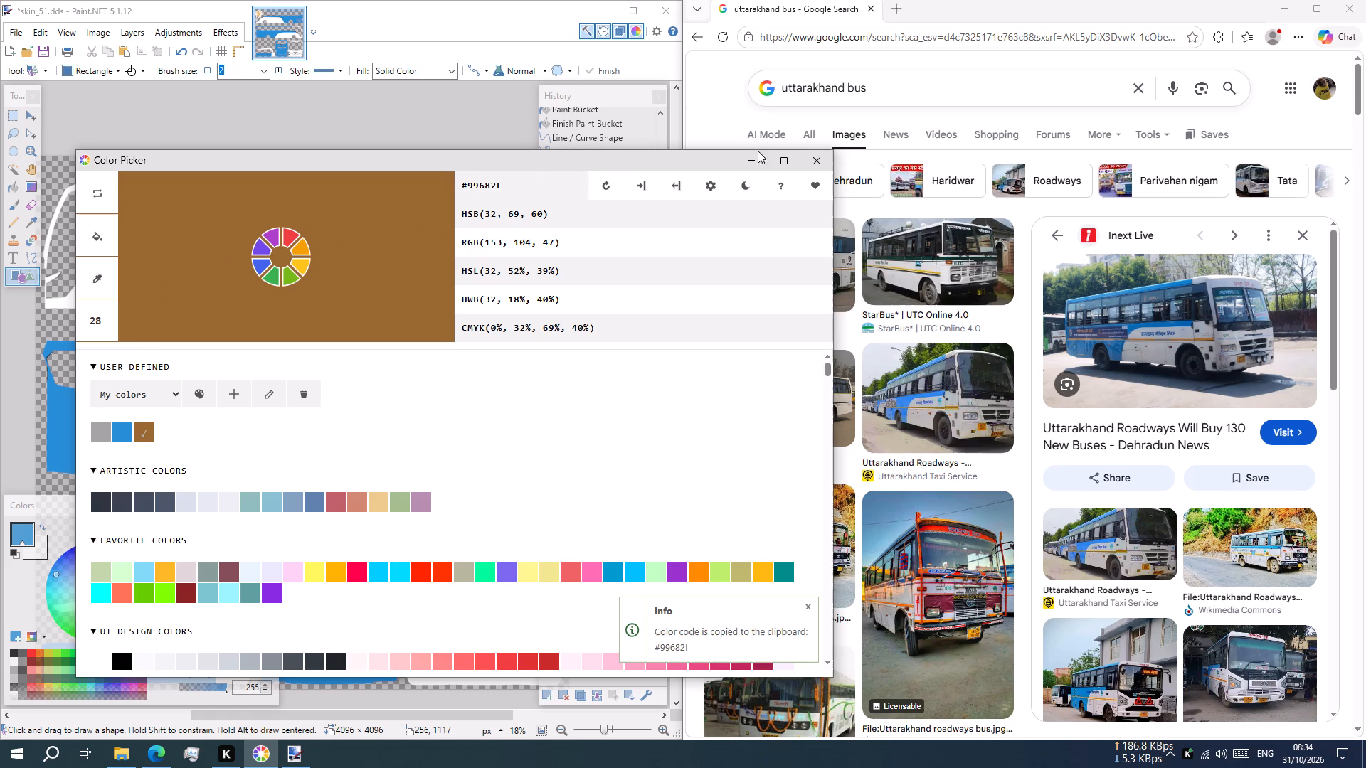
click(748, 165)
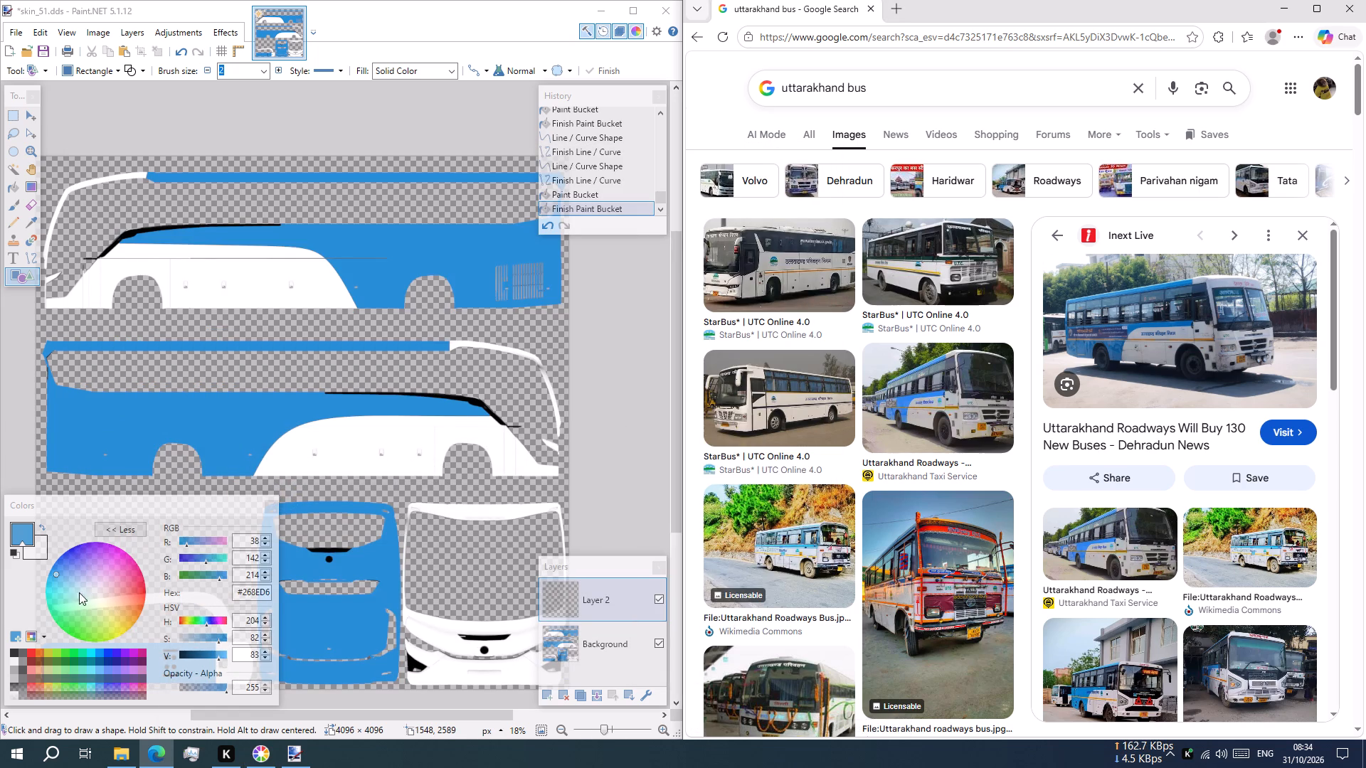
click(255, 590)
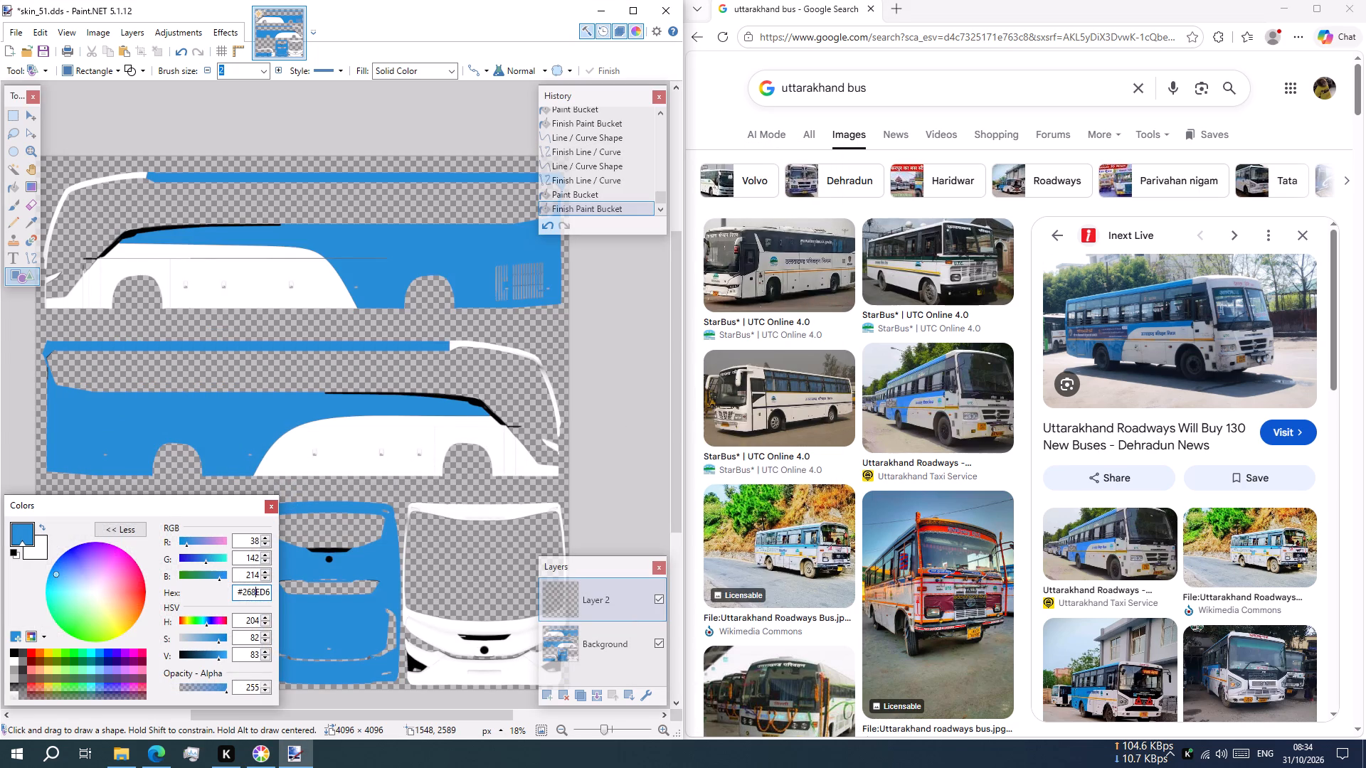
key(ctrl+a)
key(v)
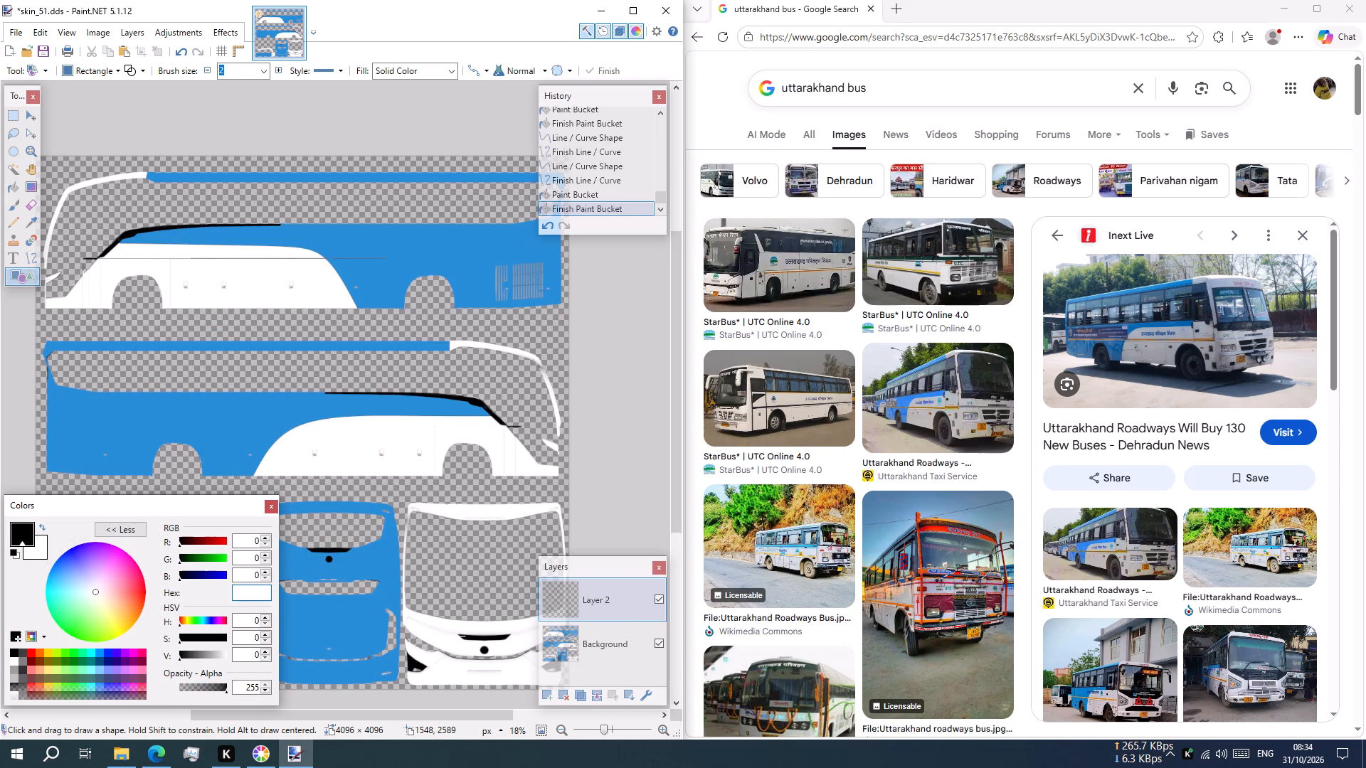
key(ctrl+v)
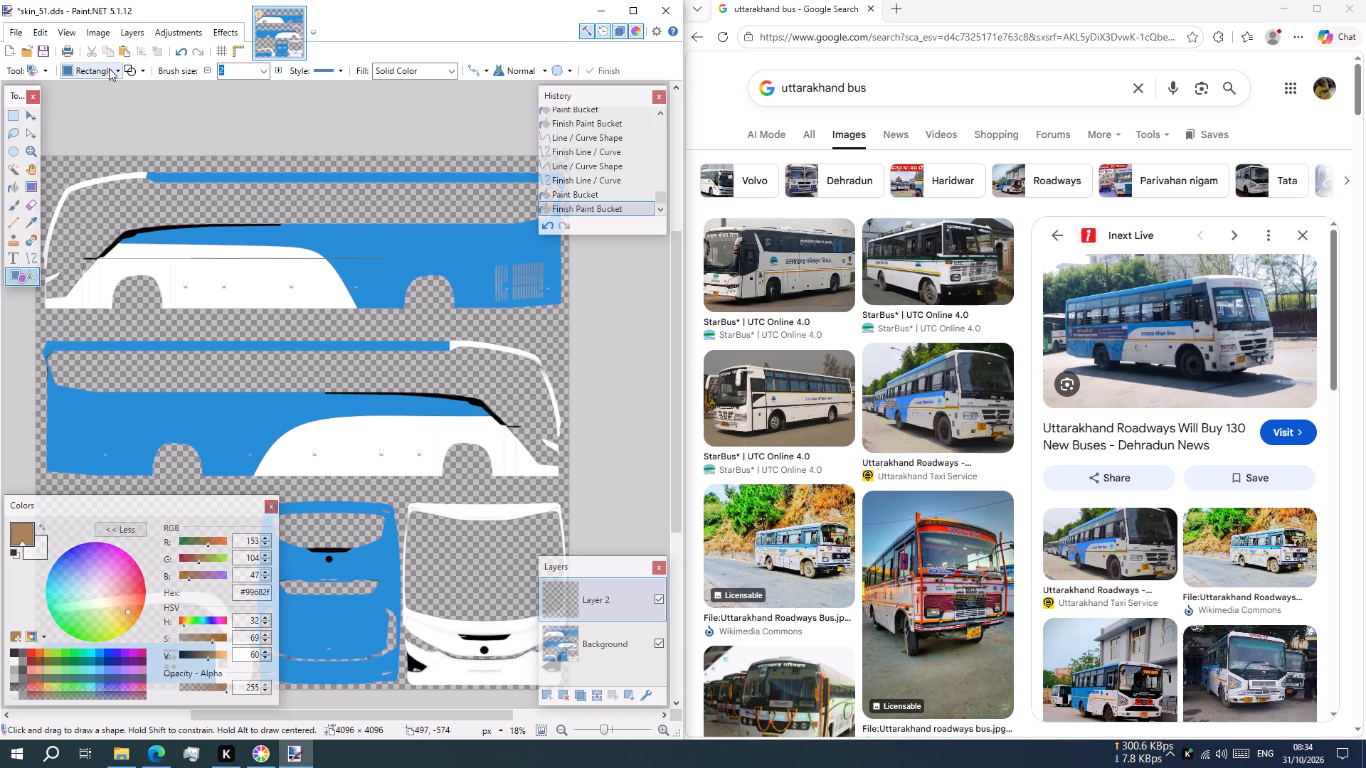
Draw a filled rectangle stripe about 1604 × 51 px on Layer 2, across the lower side view's white front area.
click(145, 75)
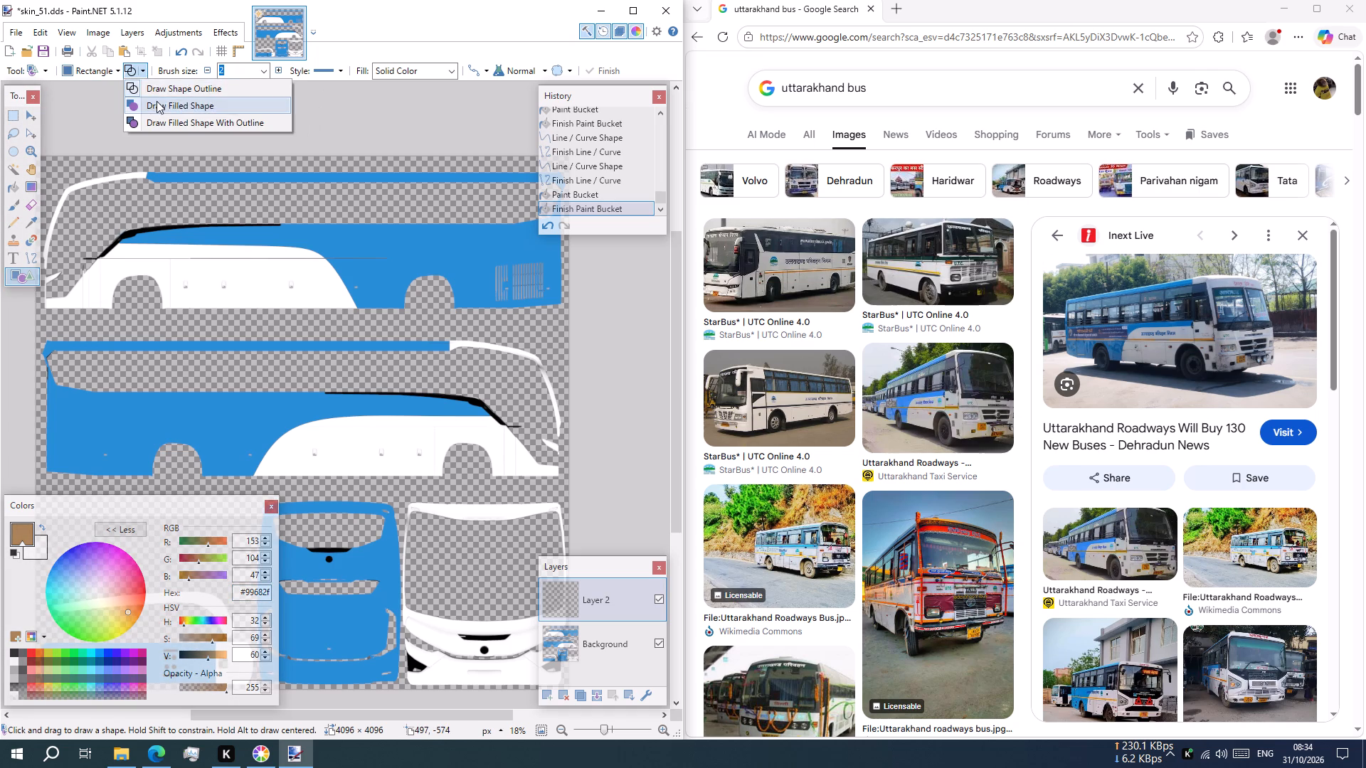
click(157, 101)
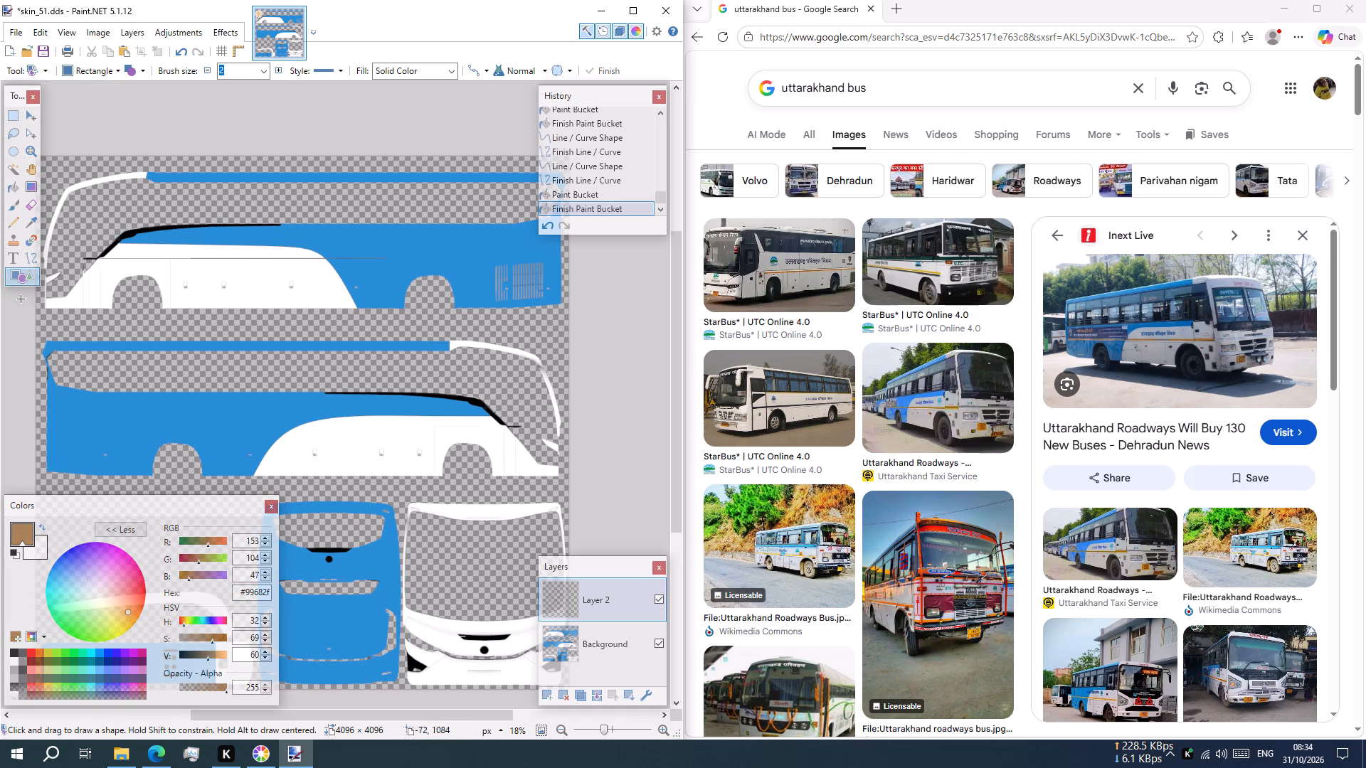
ctrl+scroll(378, 449, up, 2)
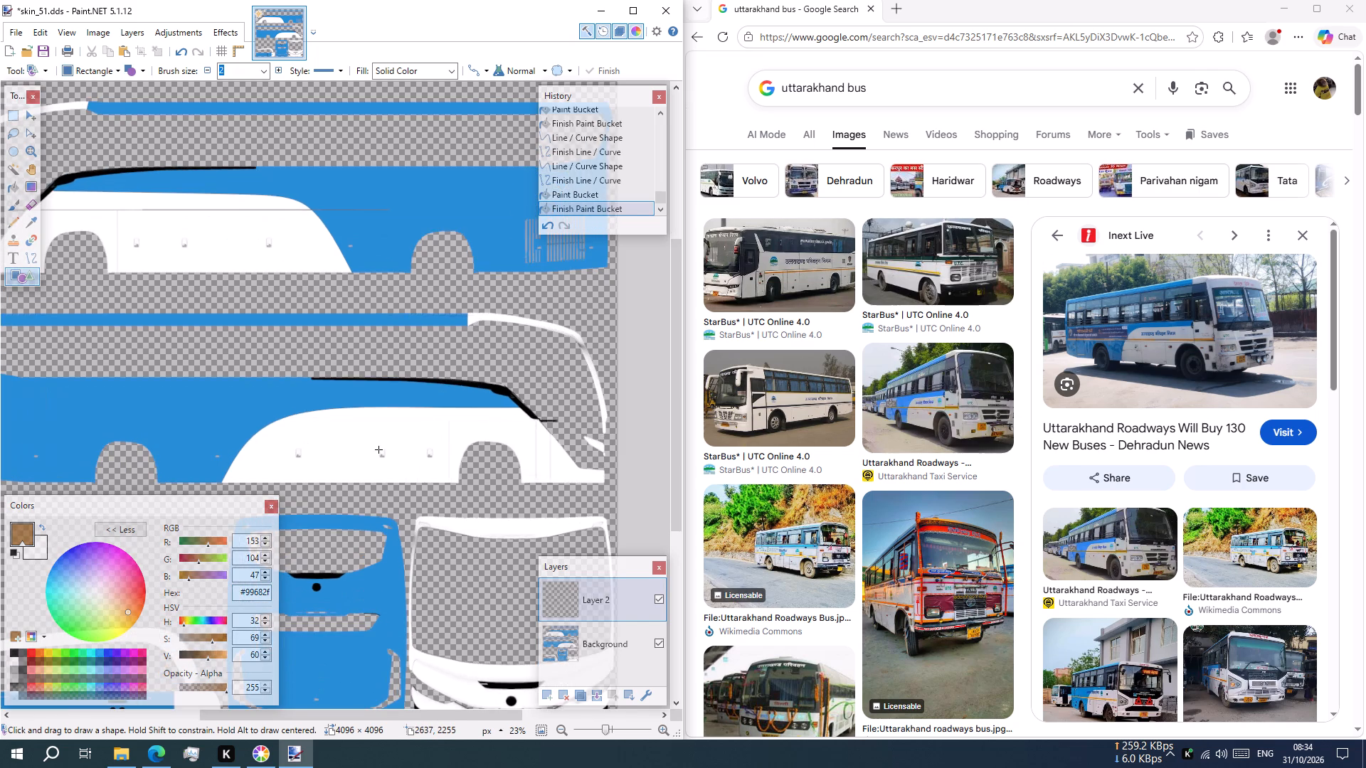
ctrl+scroll(378, 449, up, 5)
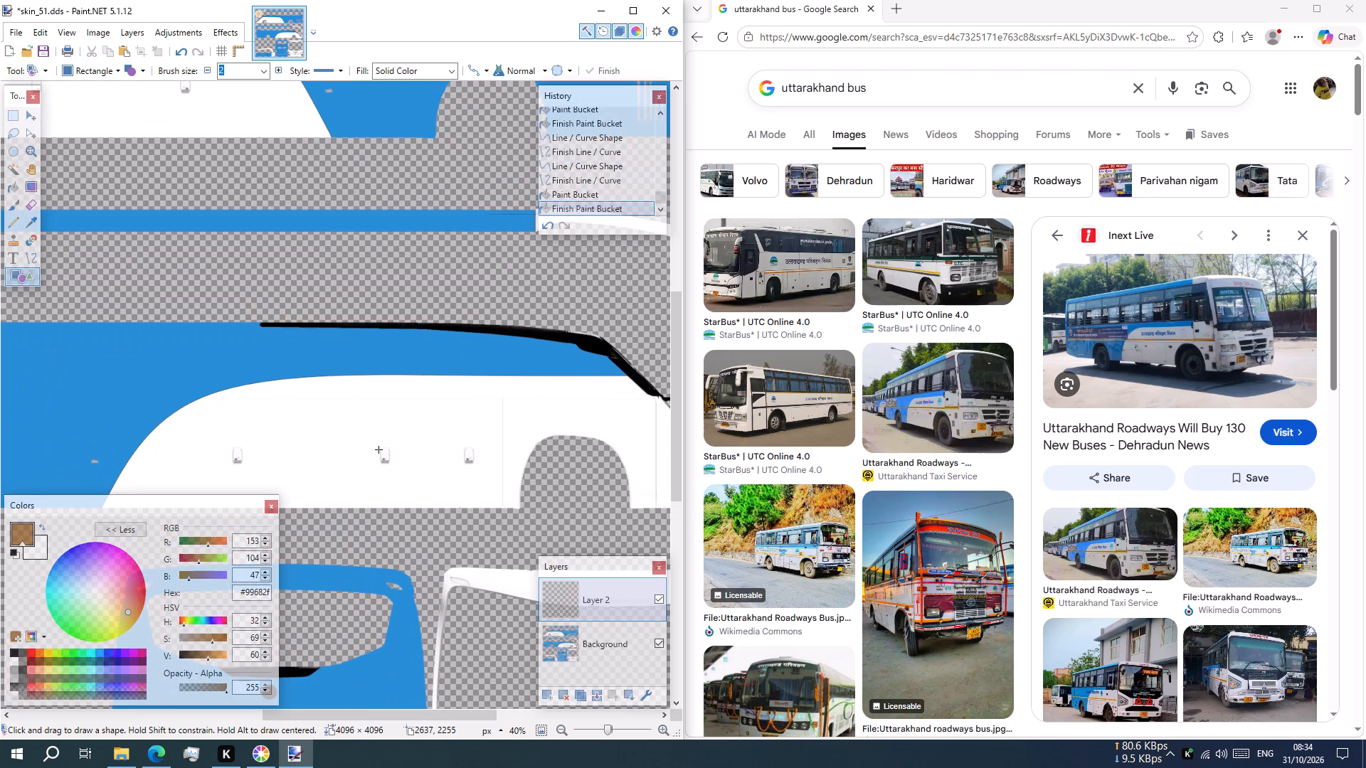
ctrl+scroll(424, 416, down, 1)
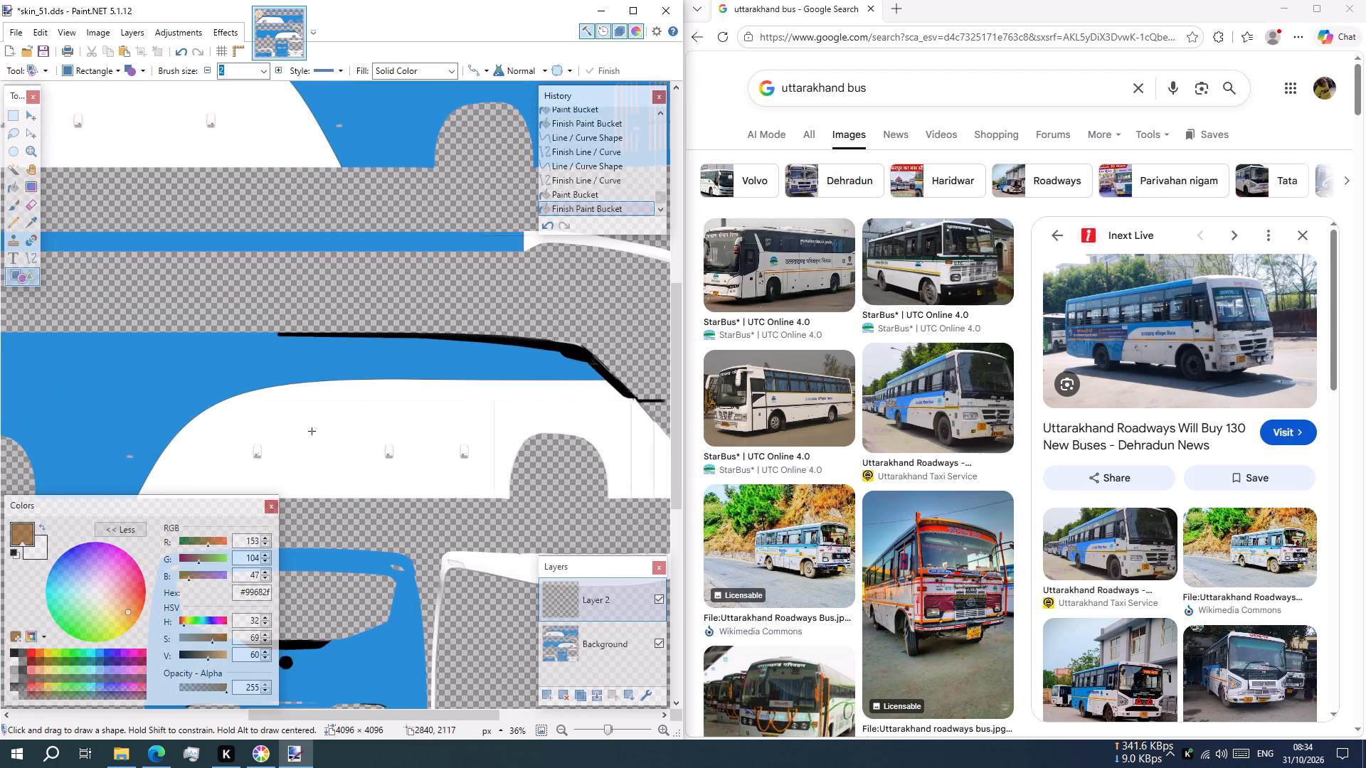
drag(225, 400, 292, 396)
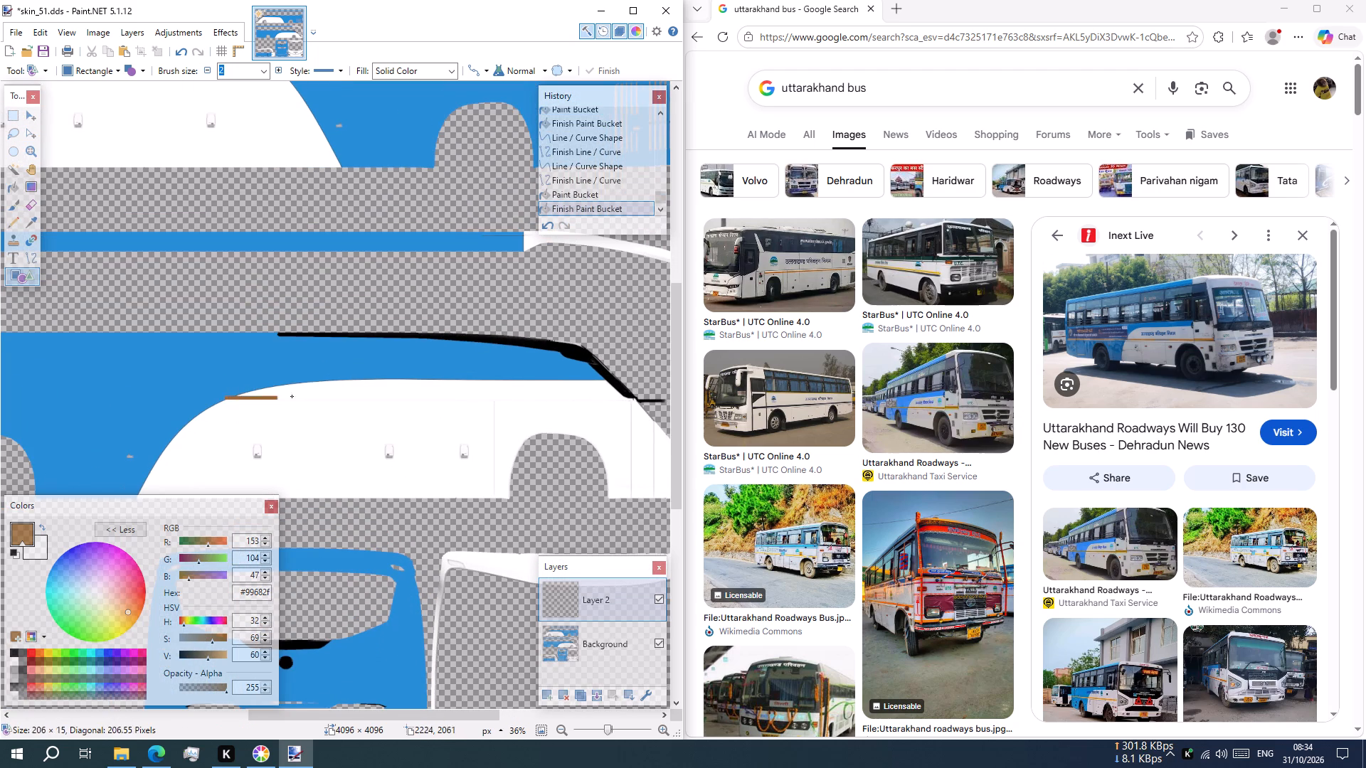
drag(292, 396, 635, 402)
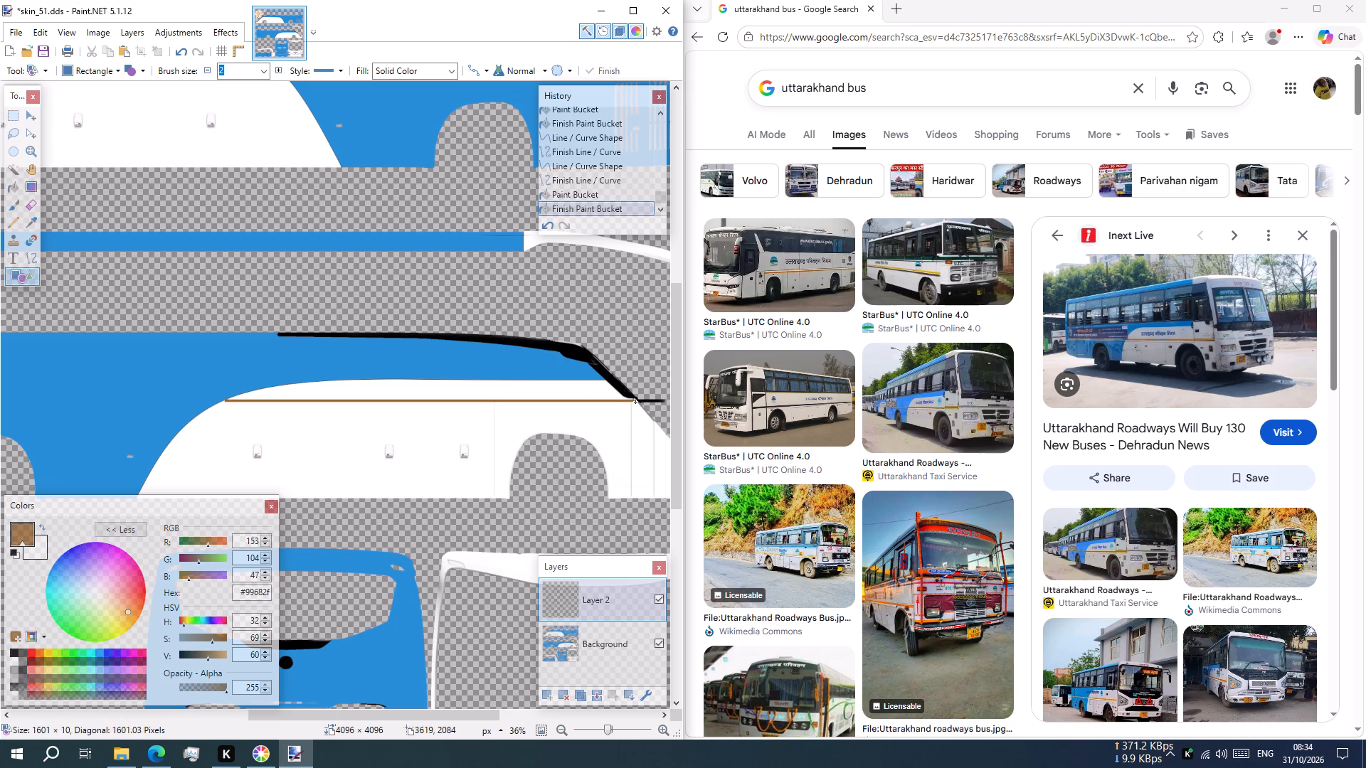
drag(635, 402, 633, 400)
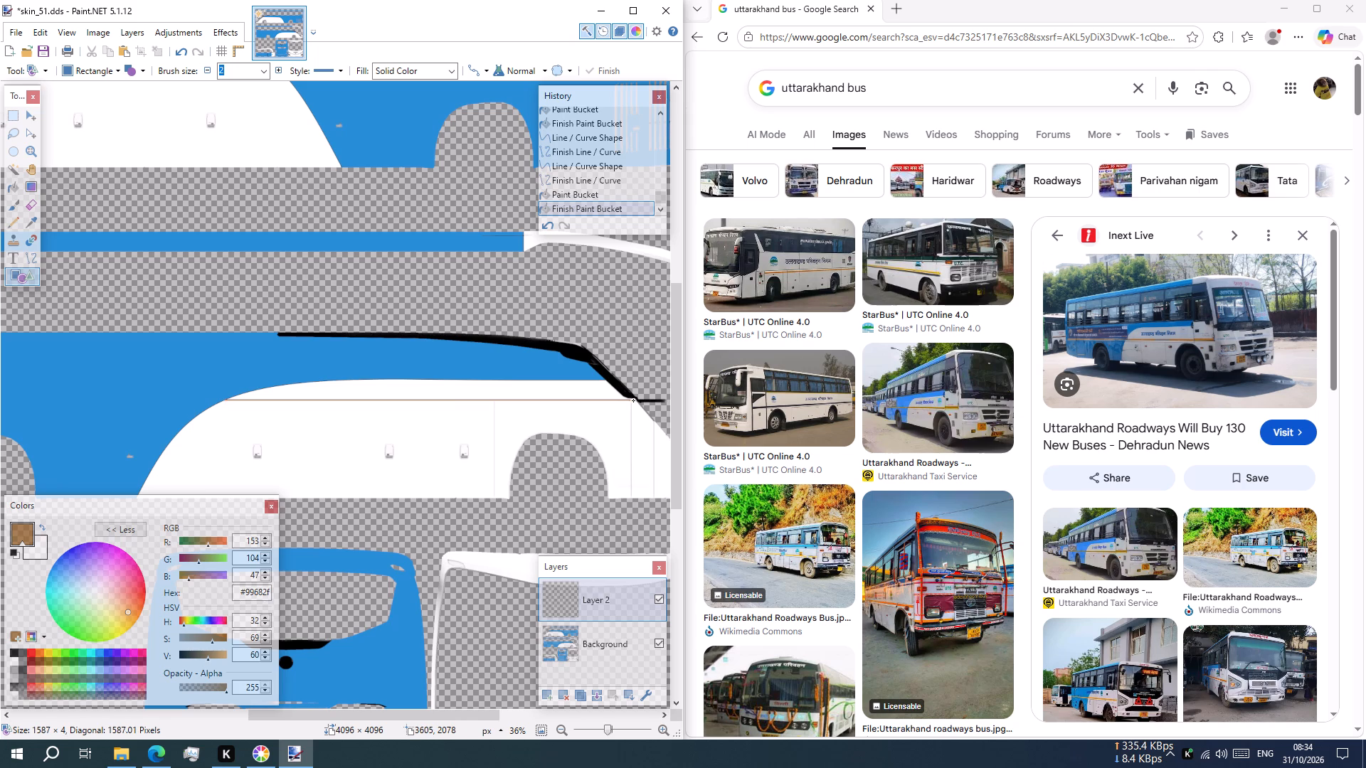
drag(633, 400, 639, 410)
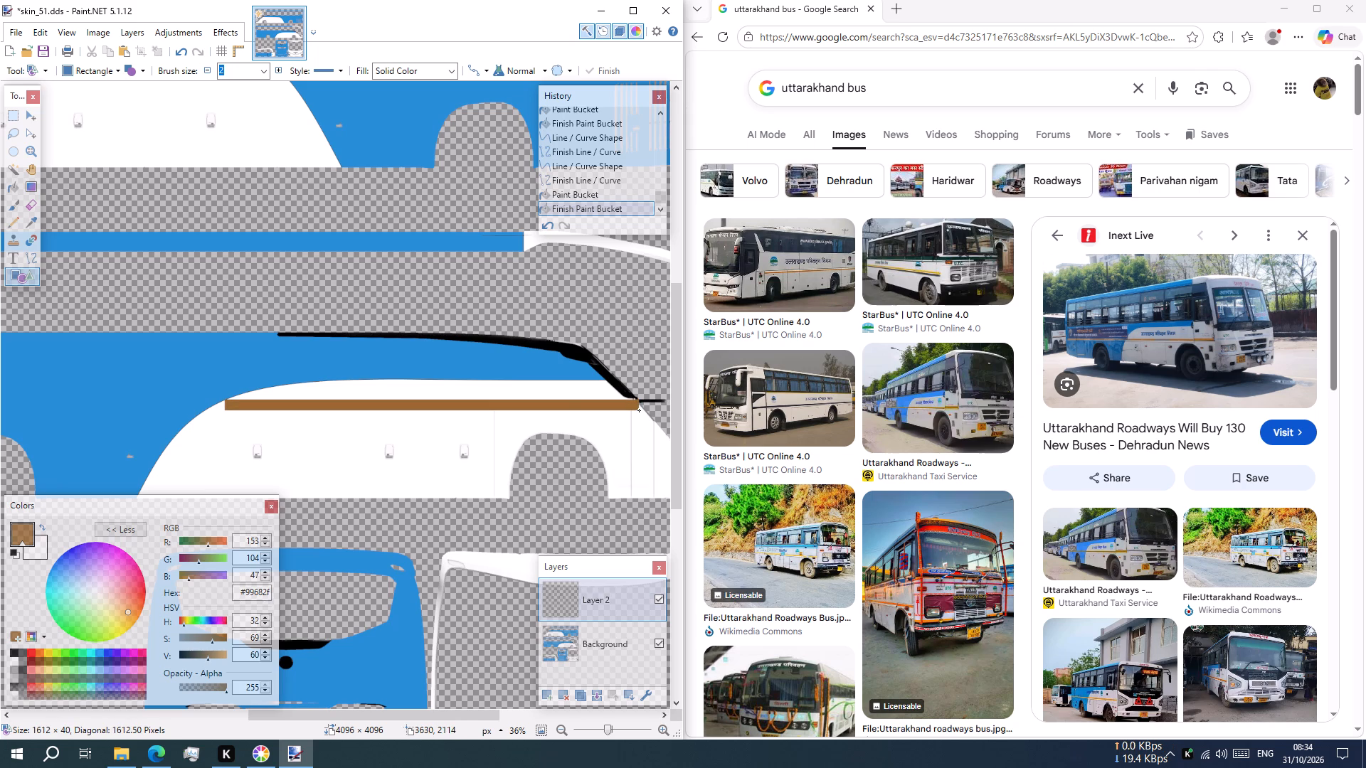
drag(639, 410, 645, 412)
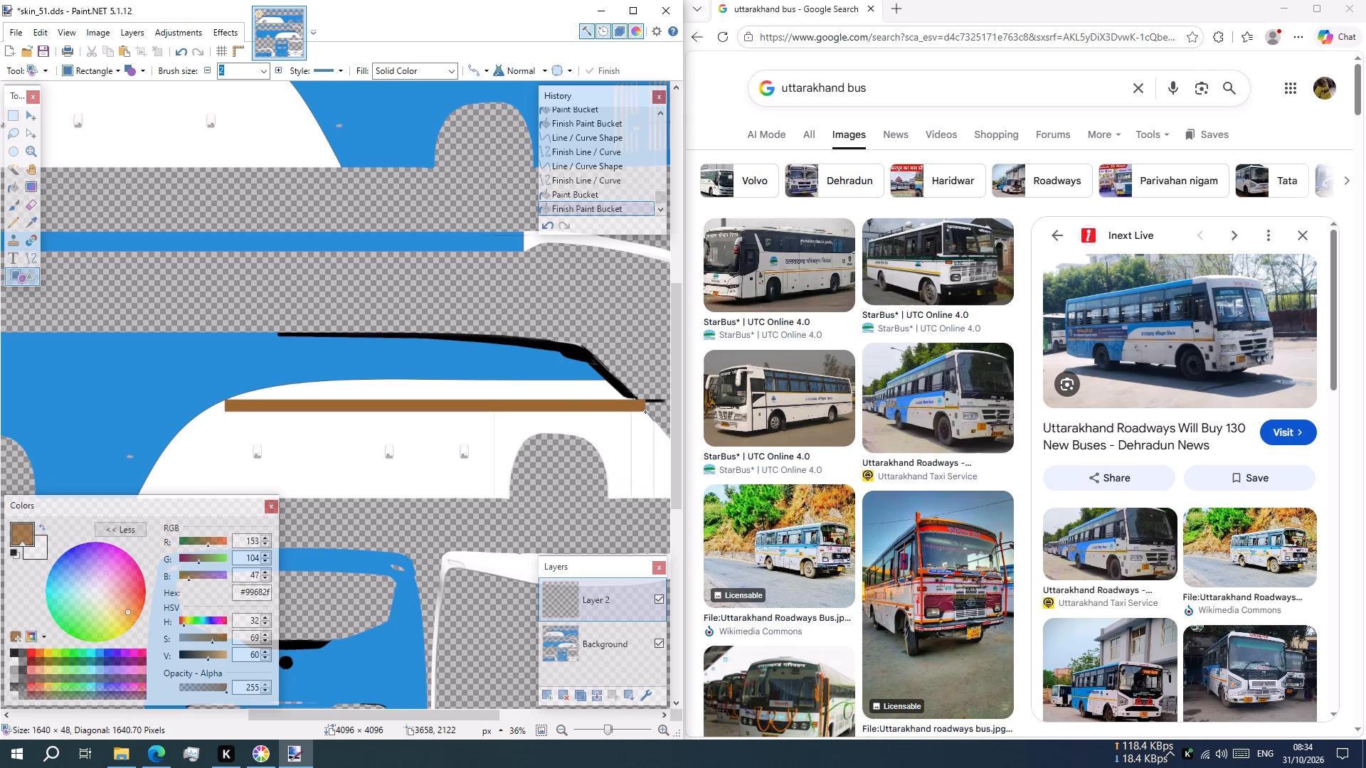
drag(645, 412, 637, 412)
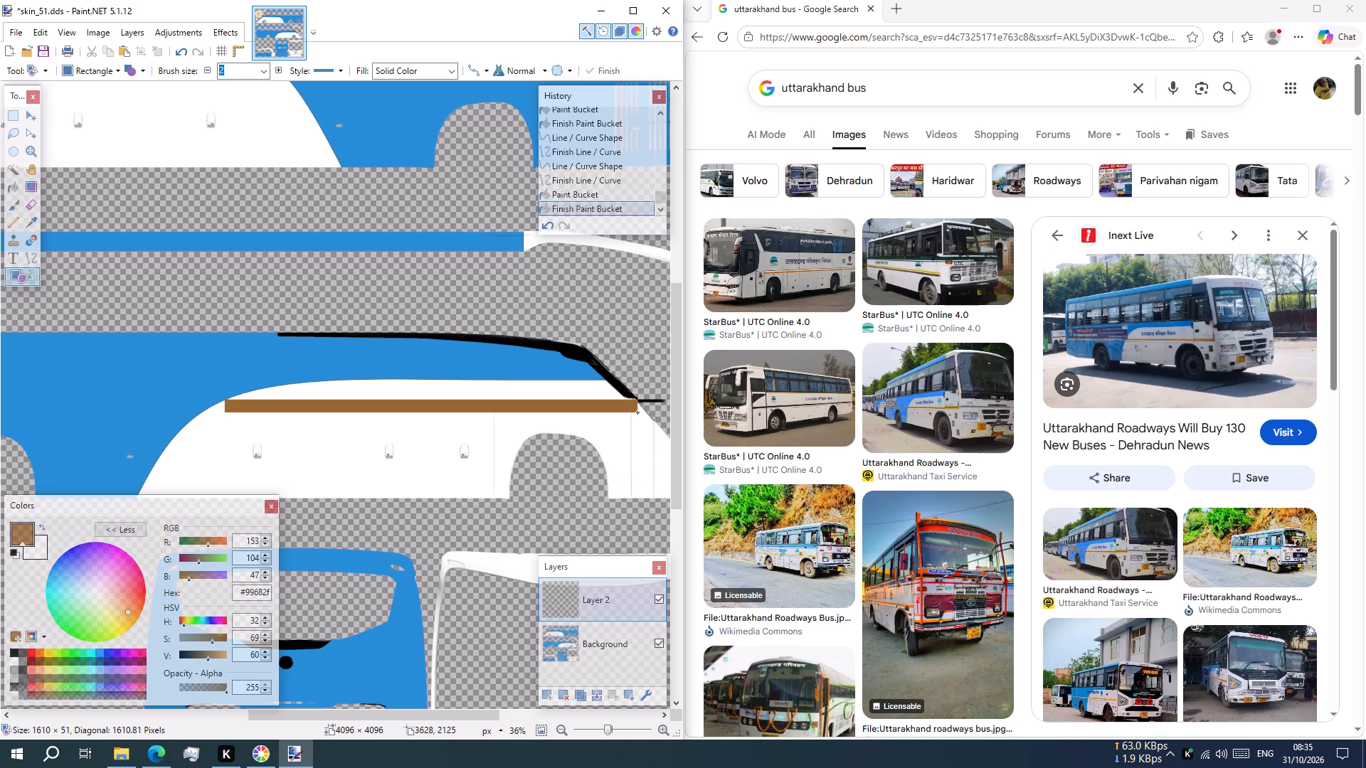
drag(637, 412, 636, 412)
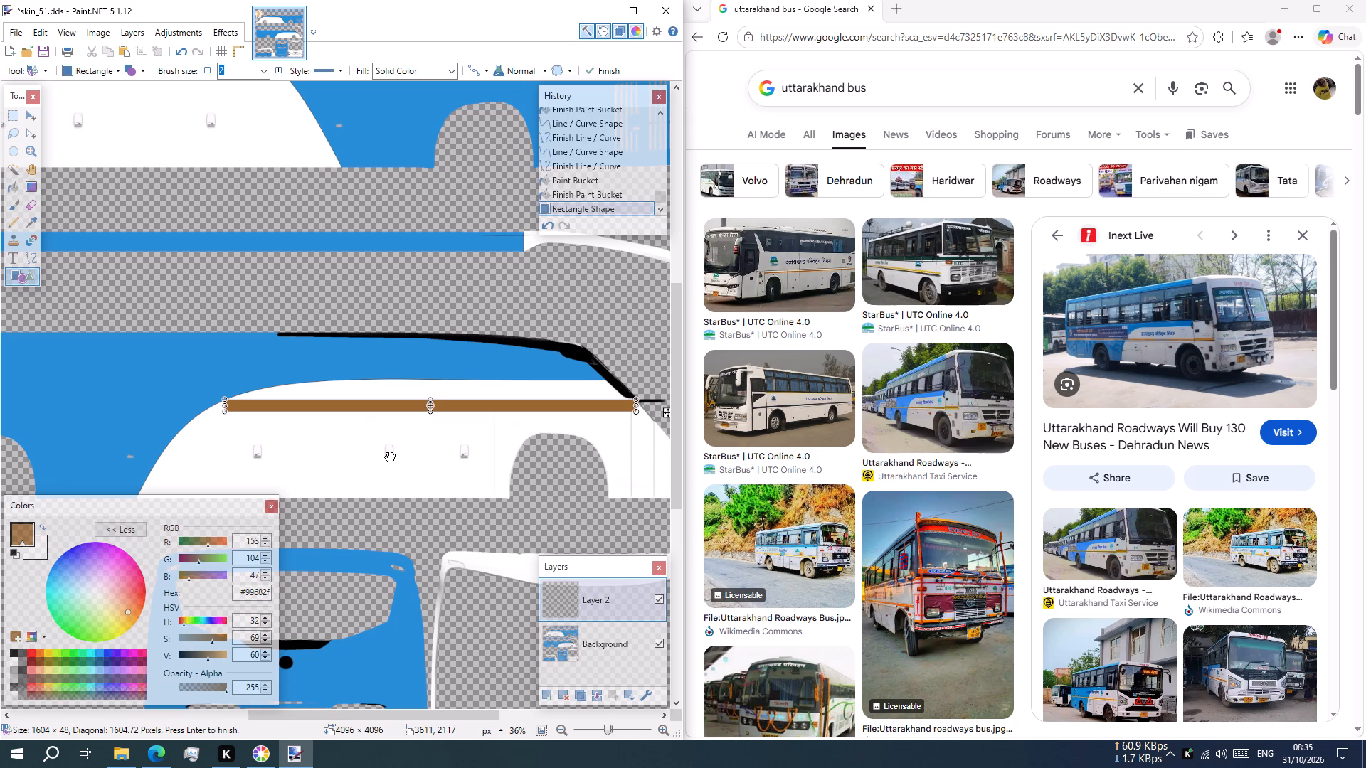
click(372, 407)
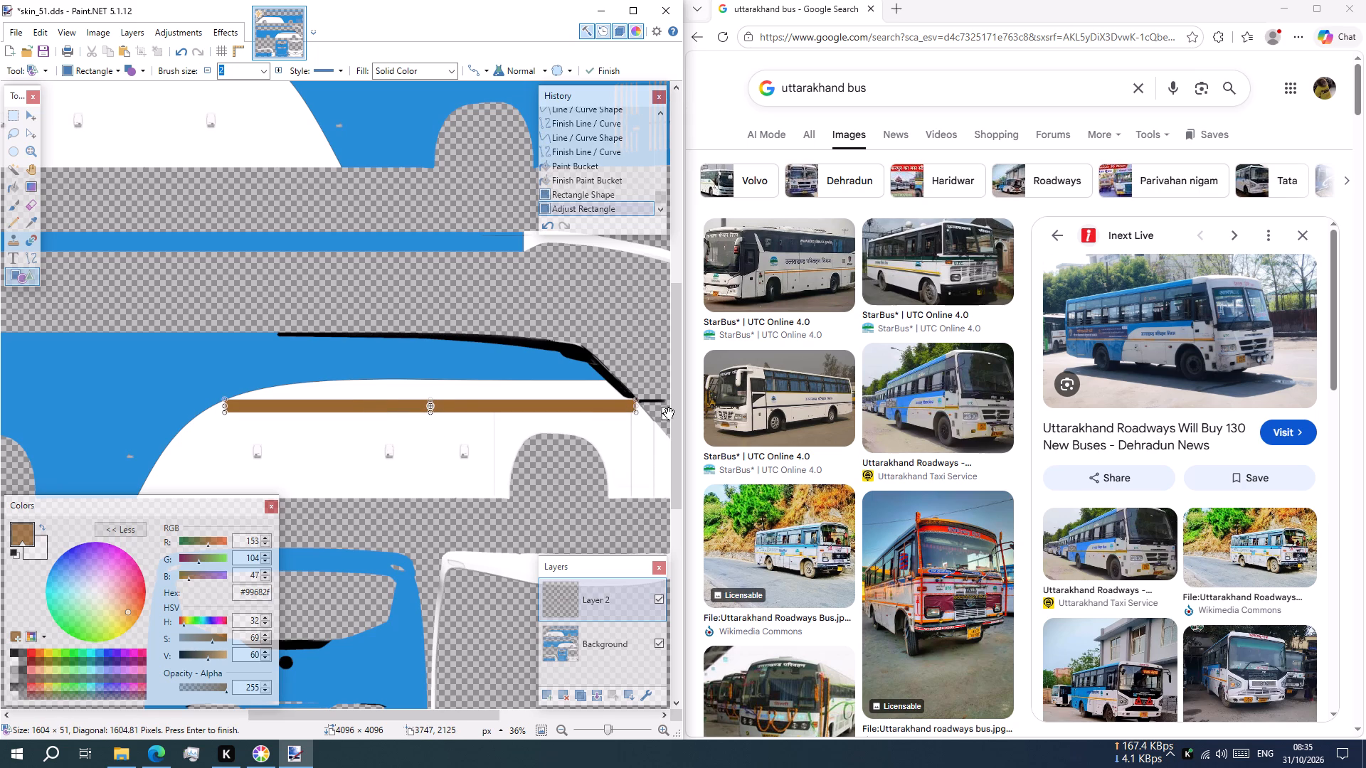
Move the rectangle stripe down and slightly toward the bus front, so it sits along the top of the front wheel arch.
drag(668, 412, 592, 432)
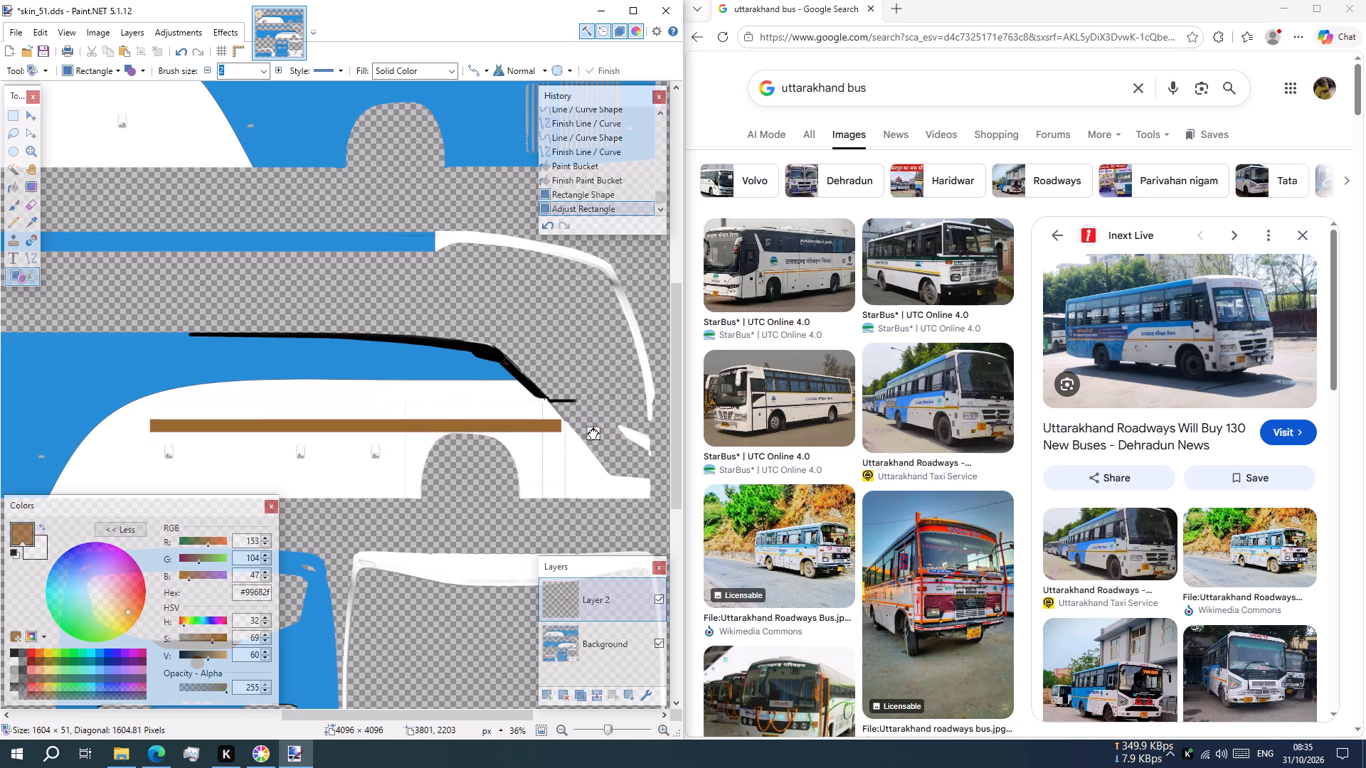
drag(592, 432, 597, 433)
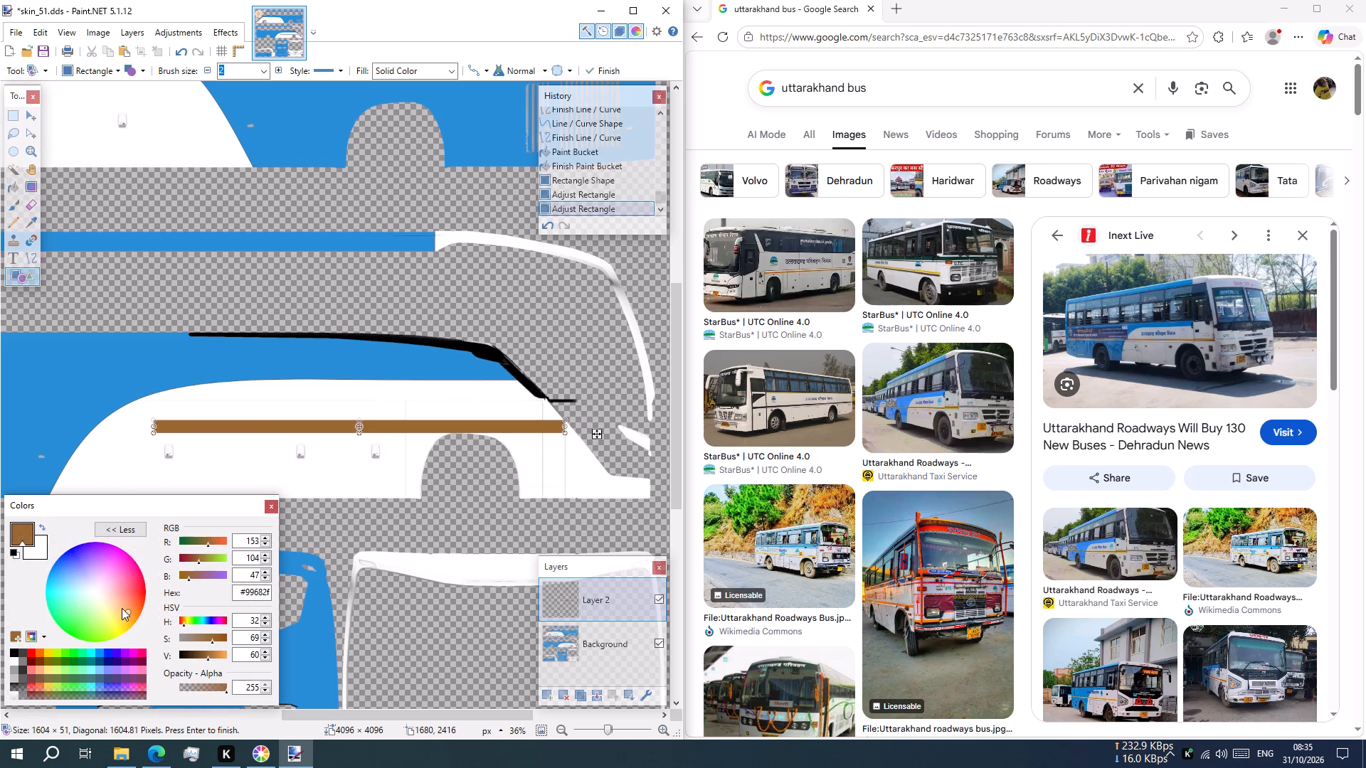
Recolour the stripe to a darker golden yellow, #DBB600, based on the palette yellow FFD800.
drag(122, 607, 113, 629)
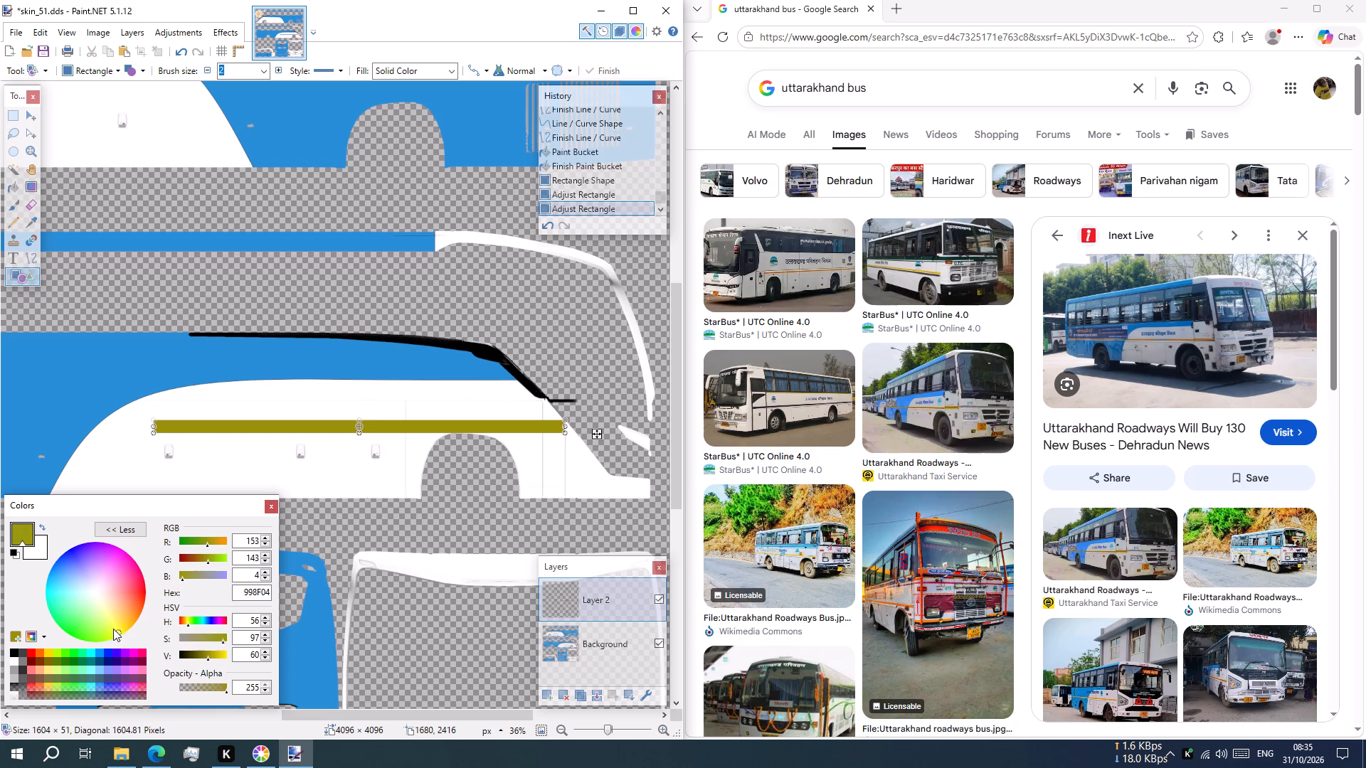
drag(113, 629, 113, 621)
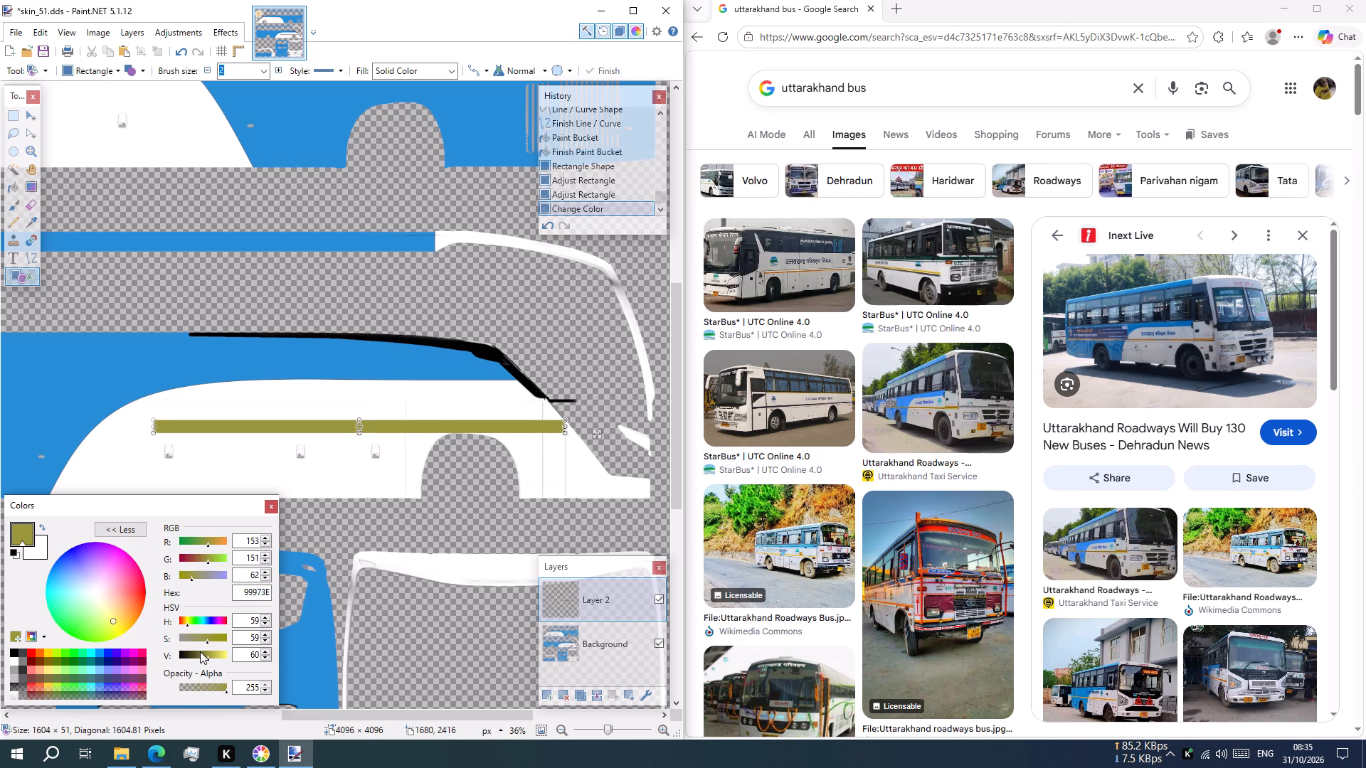
click(106, 529)
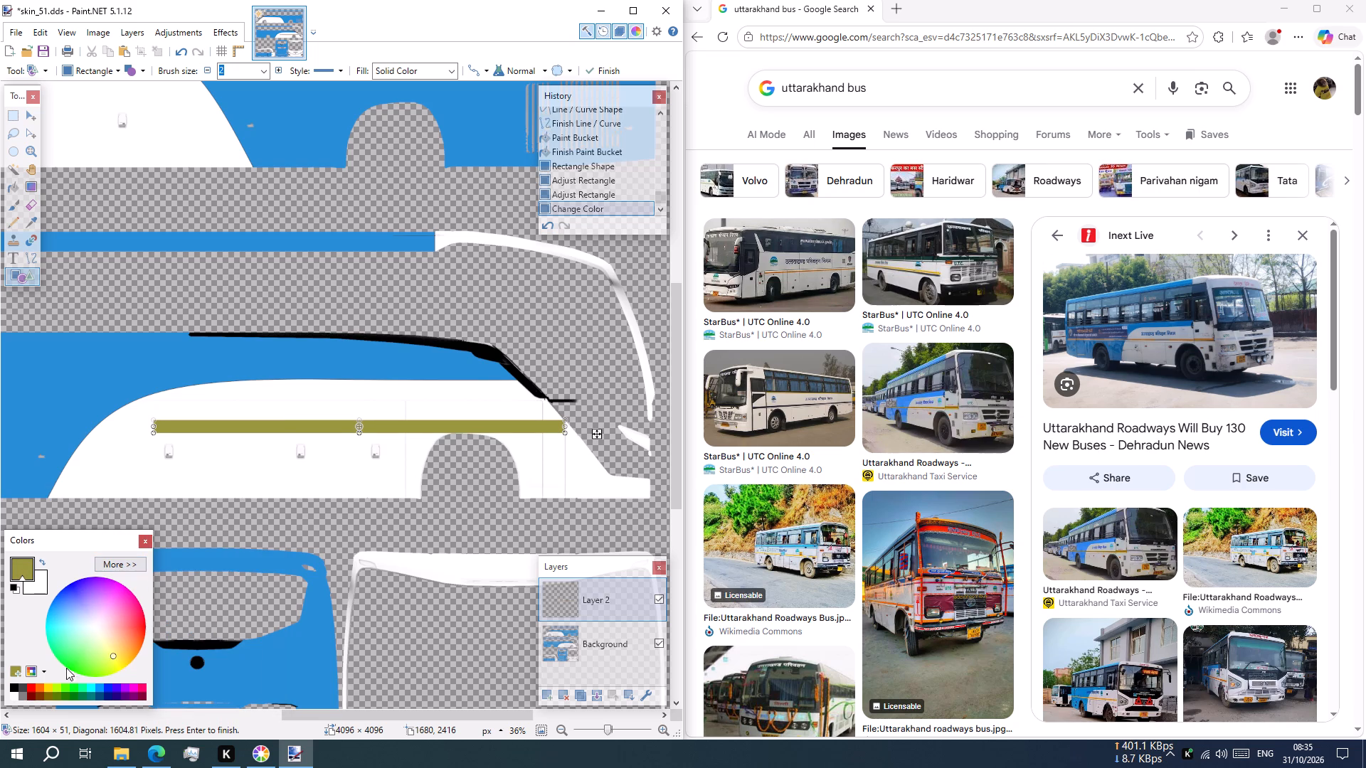
click(44, 690)
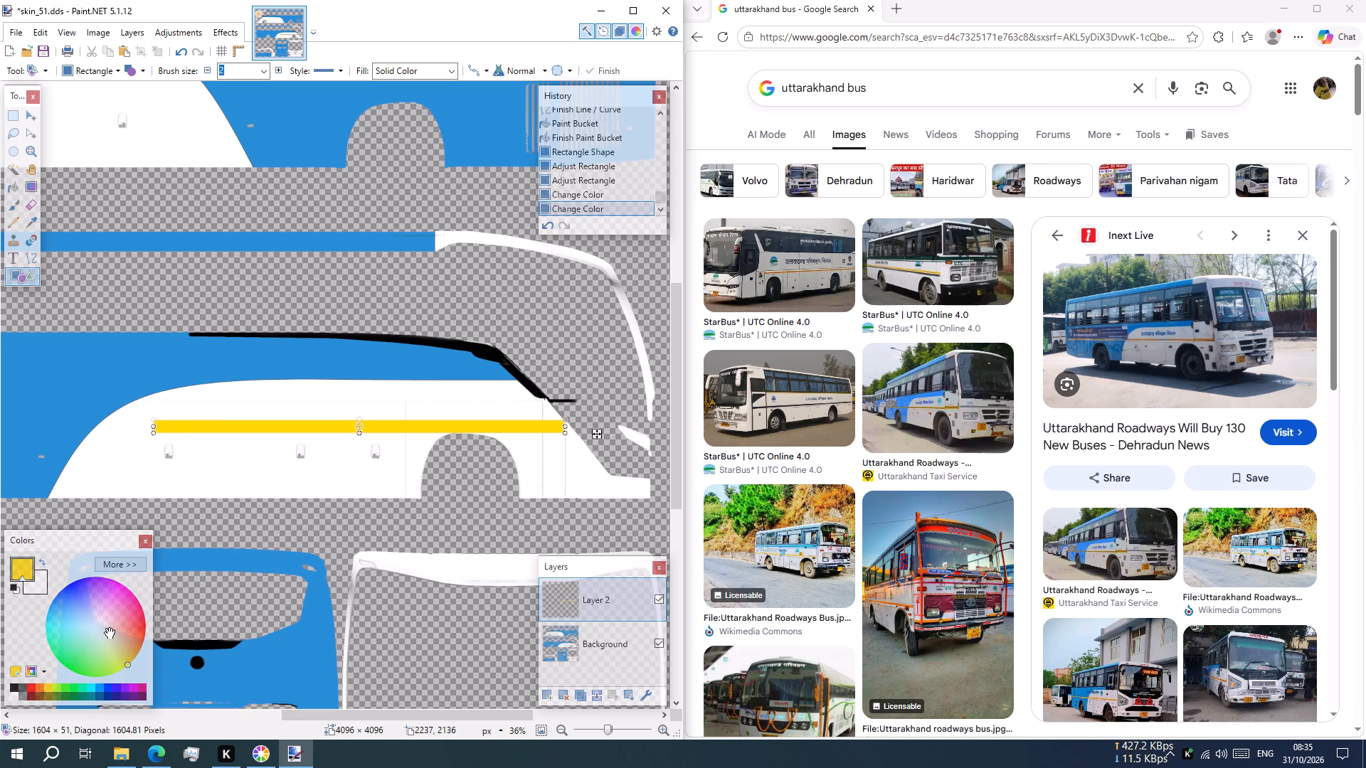
click(118, 566)
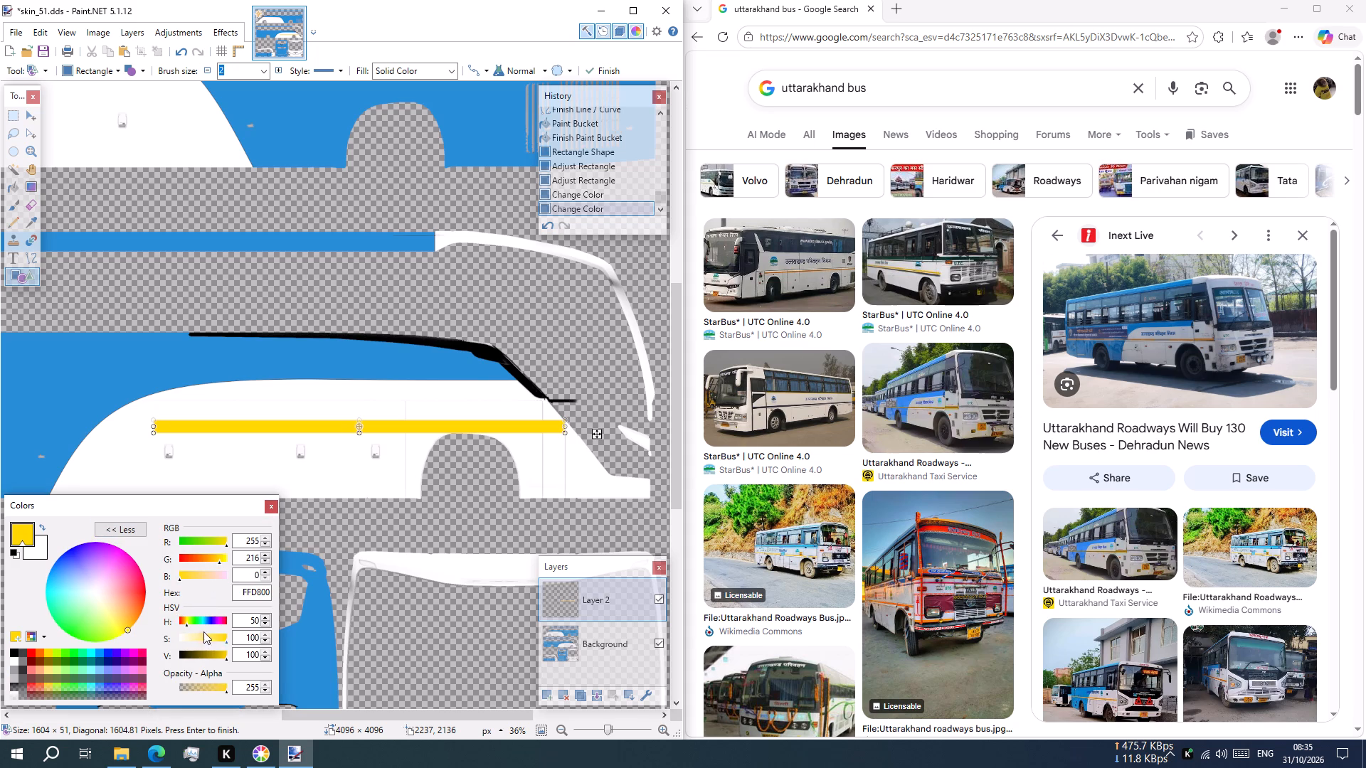
click(219, 656)
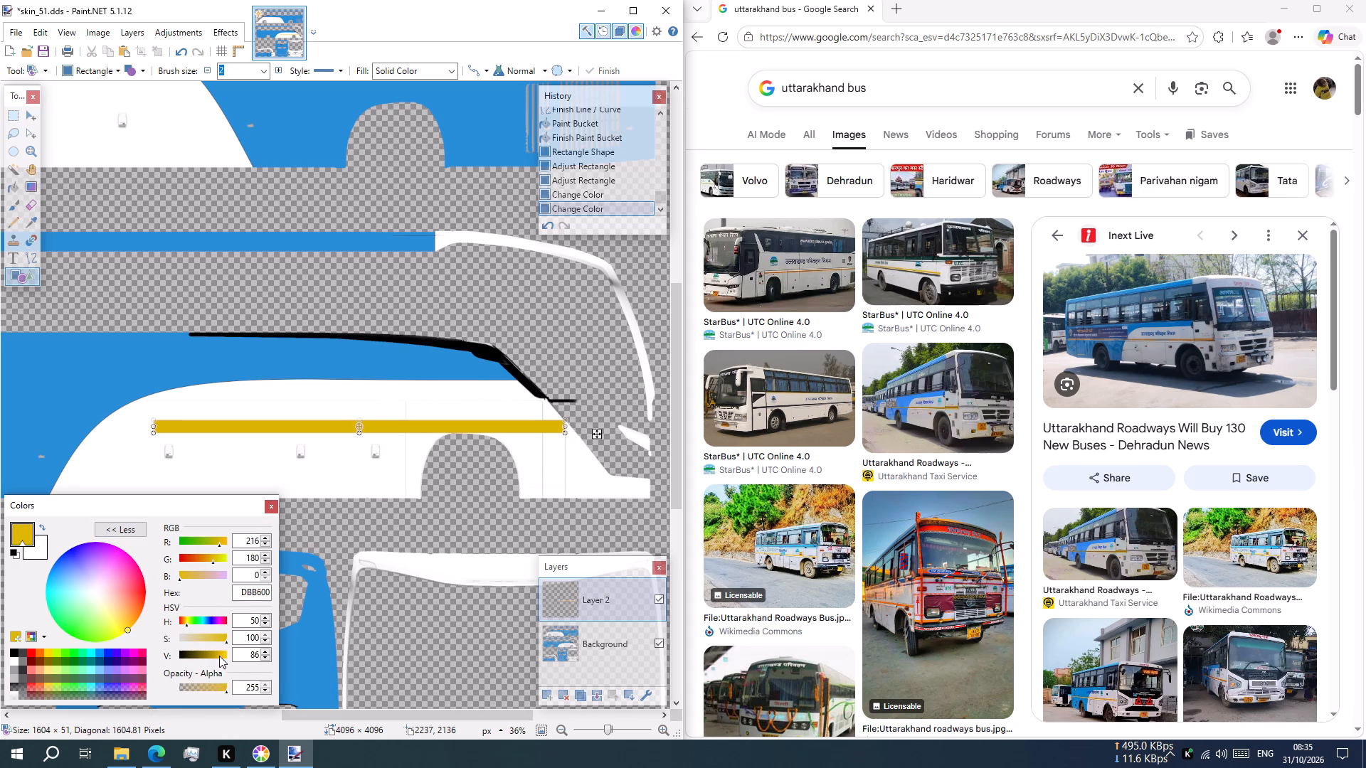
scroll(292, 406, up, 1)
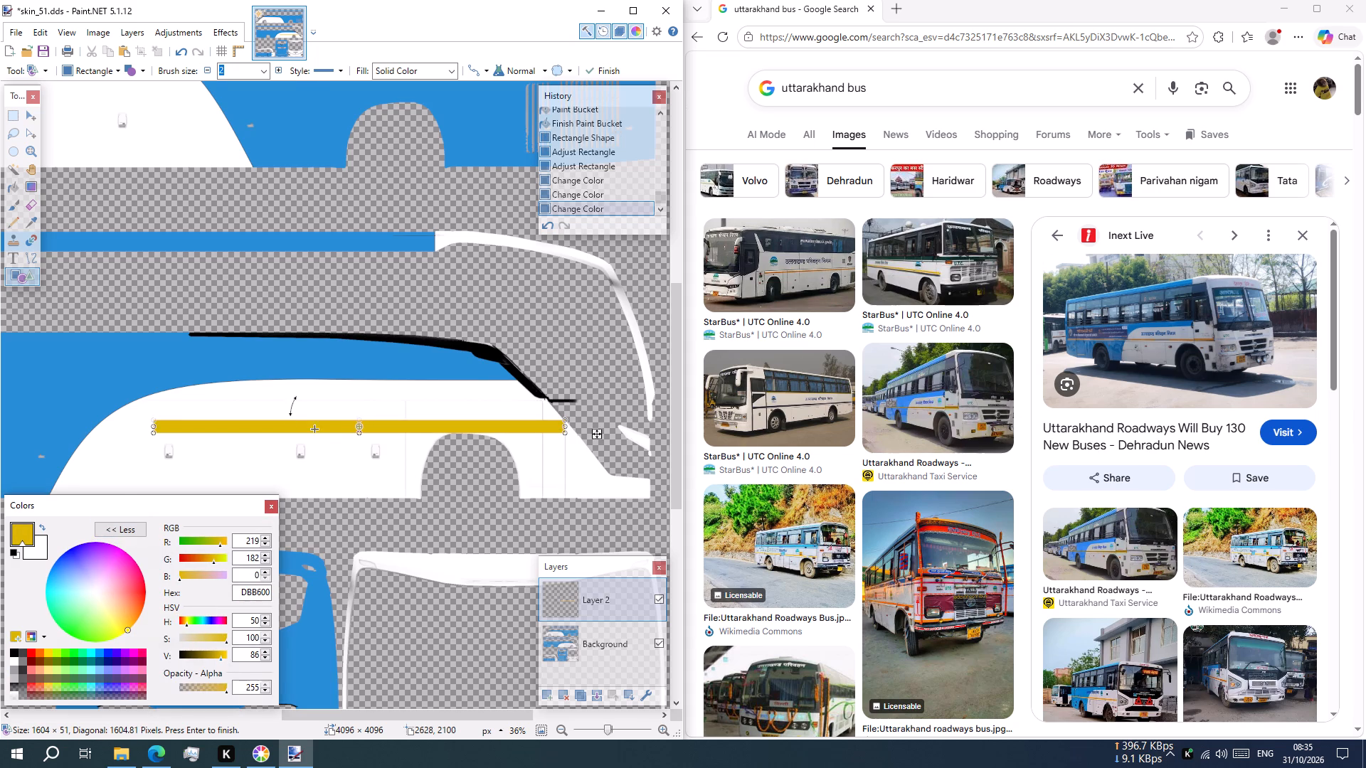
Extend the yellow stripe's rear end to the blue curve on the lower side view, making it about 1801 × 51 px.
ctrl+scroll(314, 435, up, 1)
scroll(258, 448, down, 2)
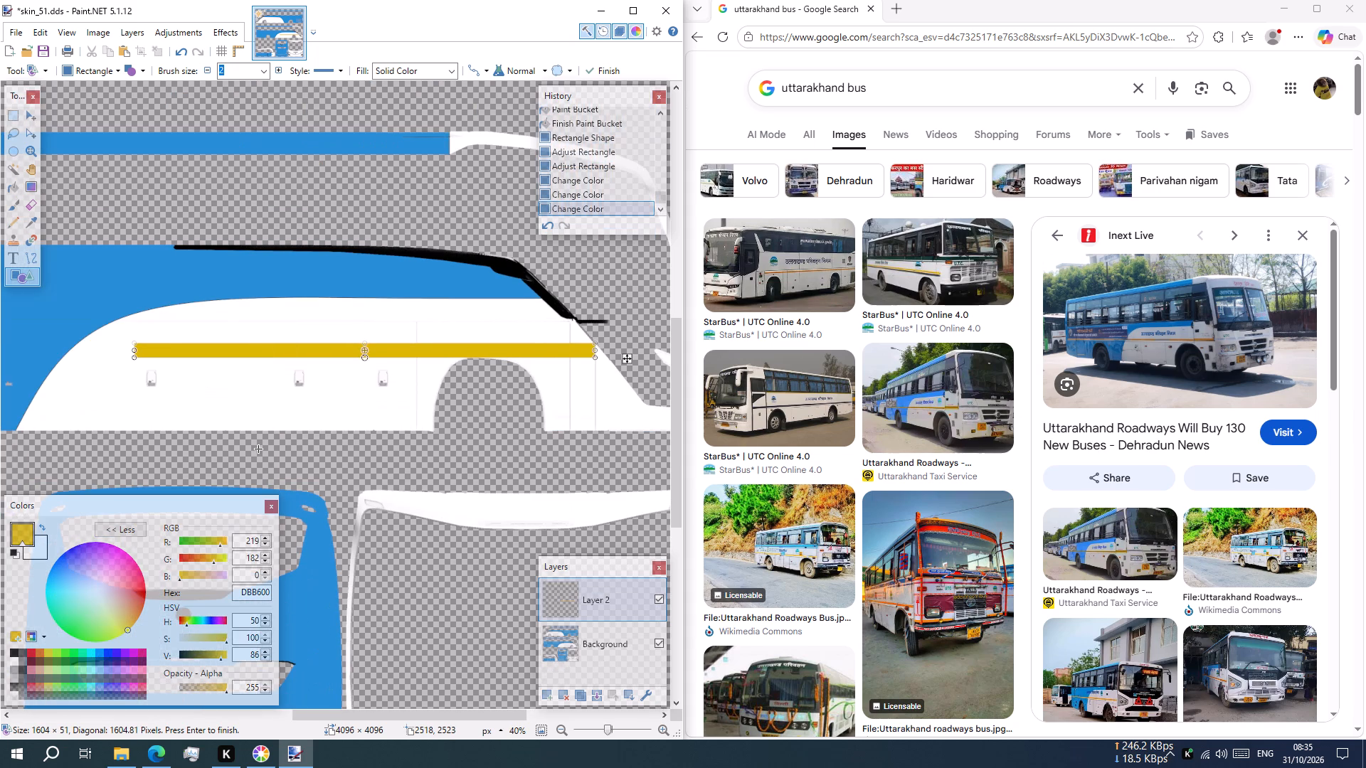
ctrl+scroll(195, 380, up, 2)
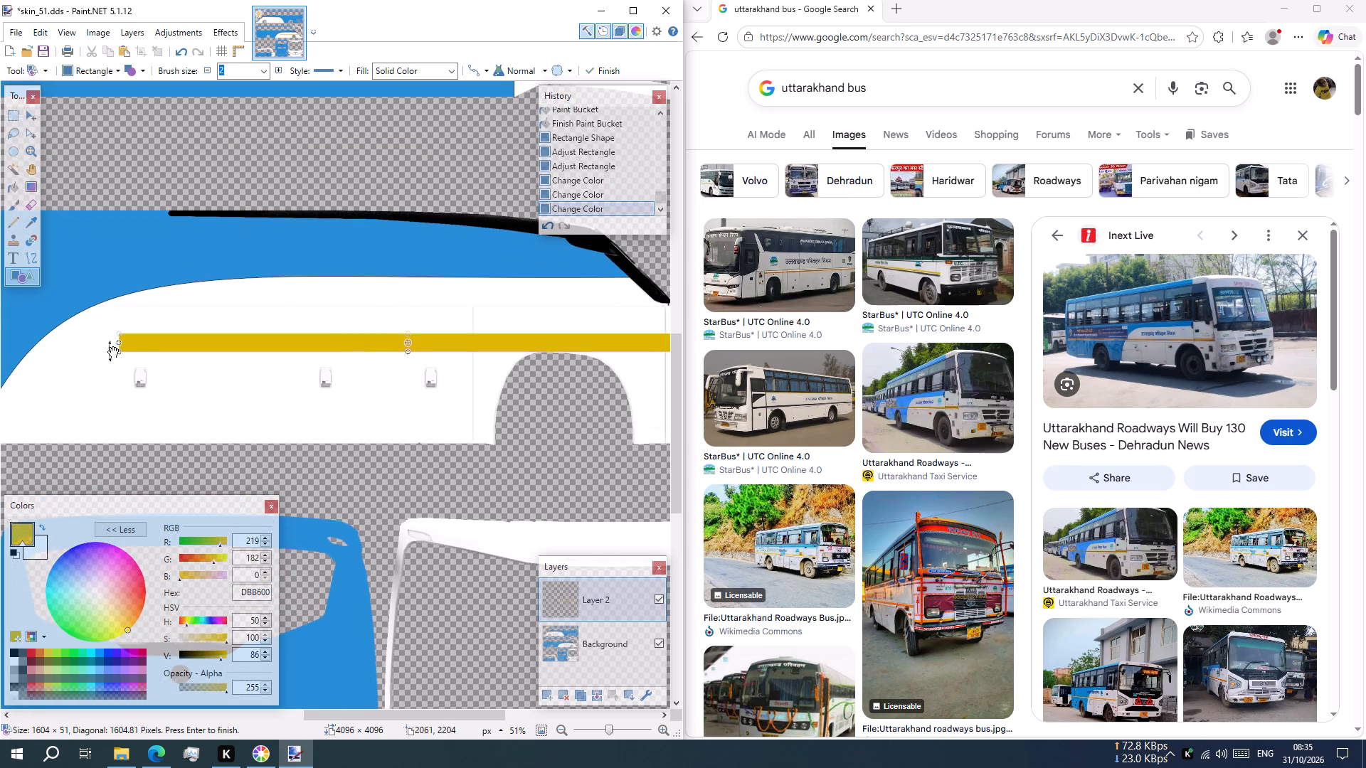
drag(120, 345, 54, 349)
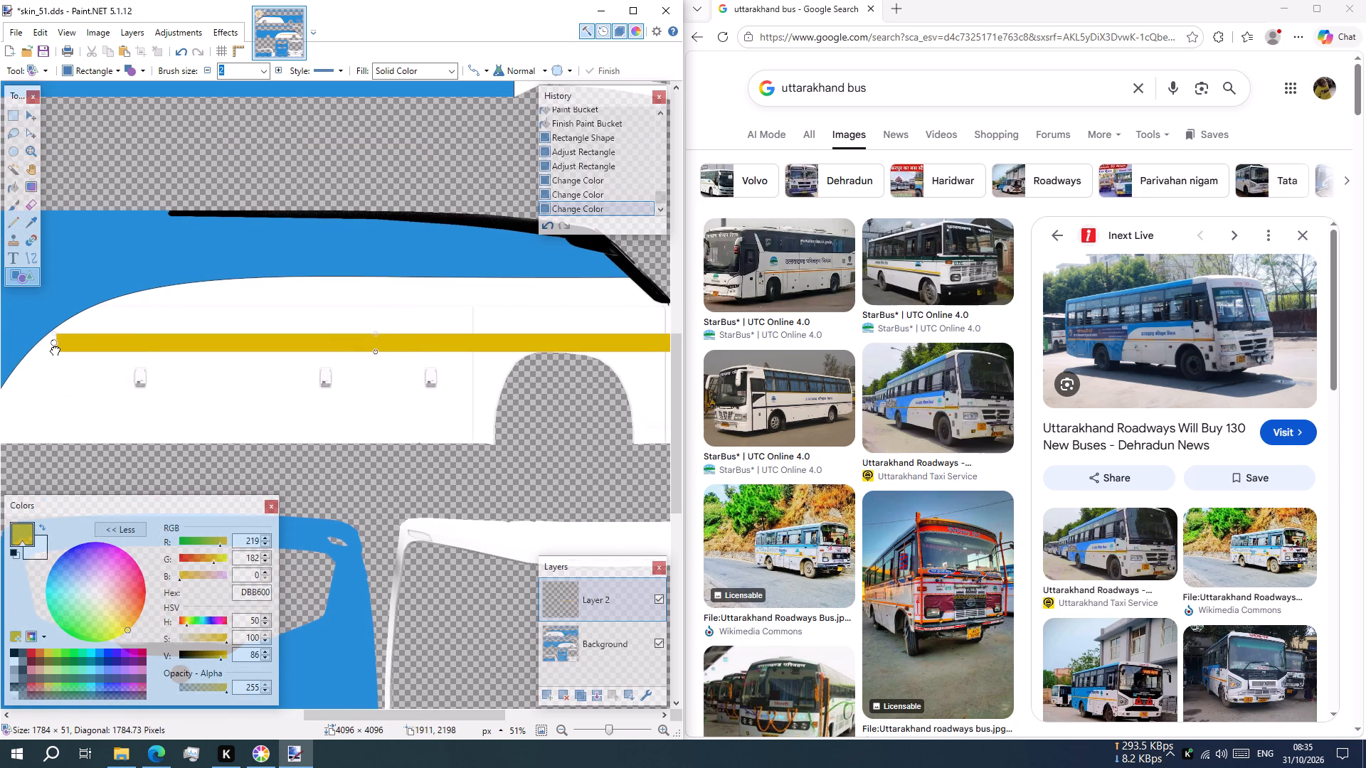
drag(54, 349, 49, 348)
Outline the triangular gap between the stripe's rear end and the blue curve with lines about 54 px and 75 px long.
ctrl+scroll(33, 357, up, 3)
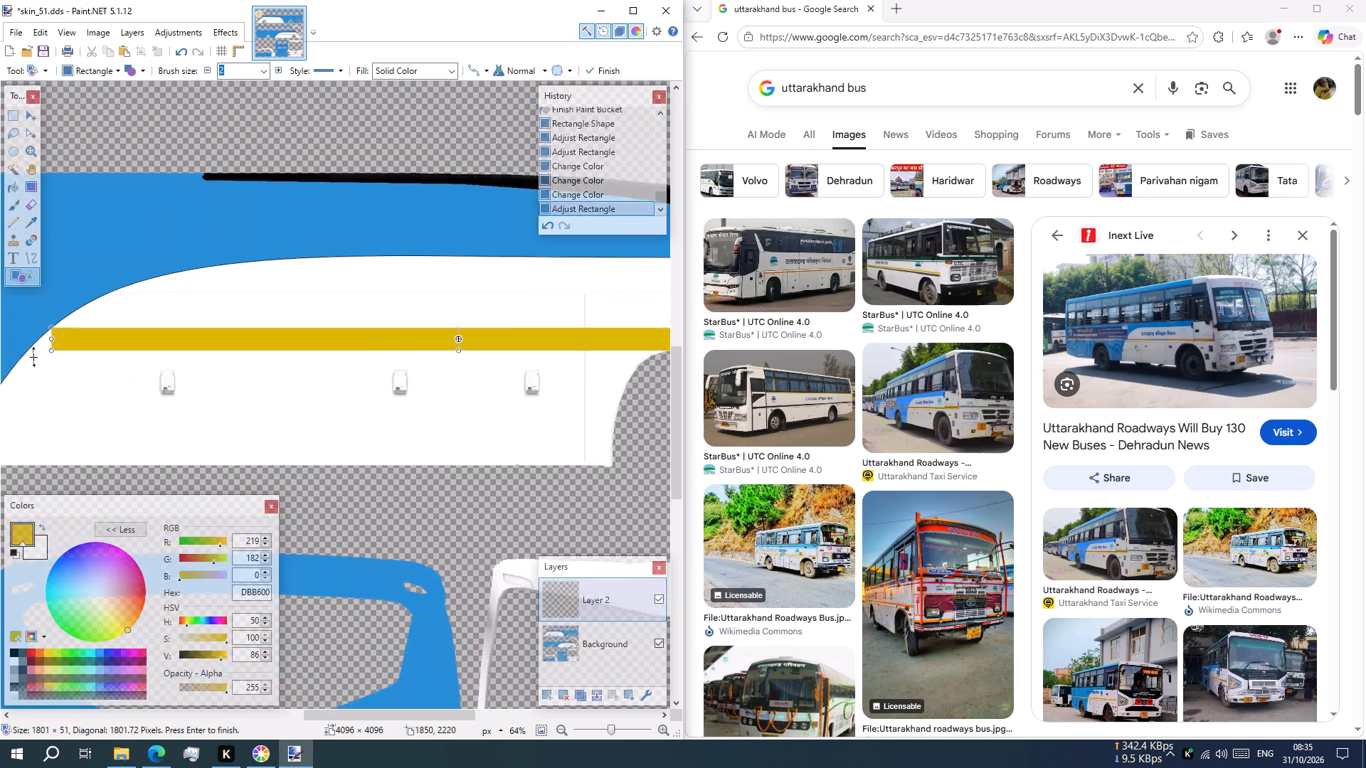
ctrl+scroll(33, 357, up, 5)
ctrl+scroll(55, 424, up, 1)
scroll(107, 356, down, 3)
ctrl+scroll(32, 382, up, 3)
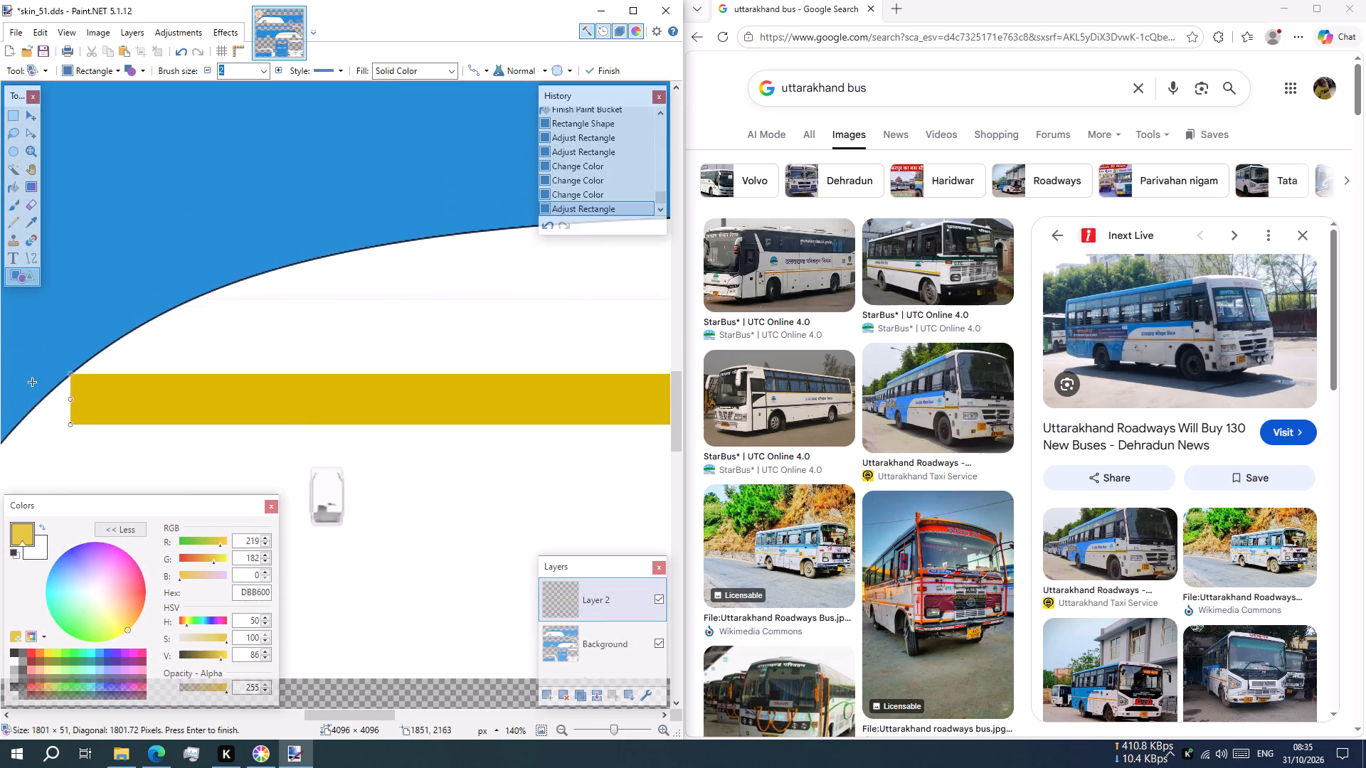
ctrl+scroll(32, 382, up, 4)
ctrl+scroll(77, 378, down, 1)
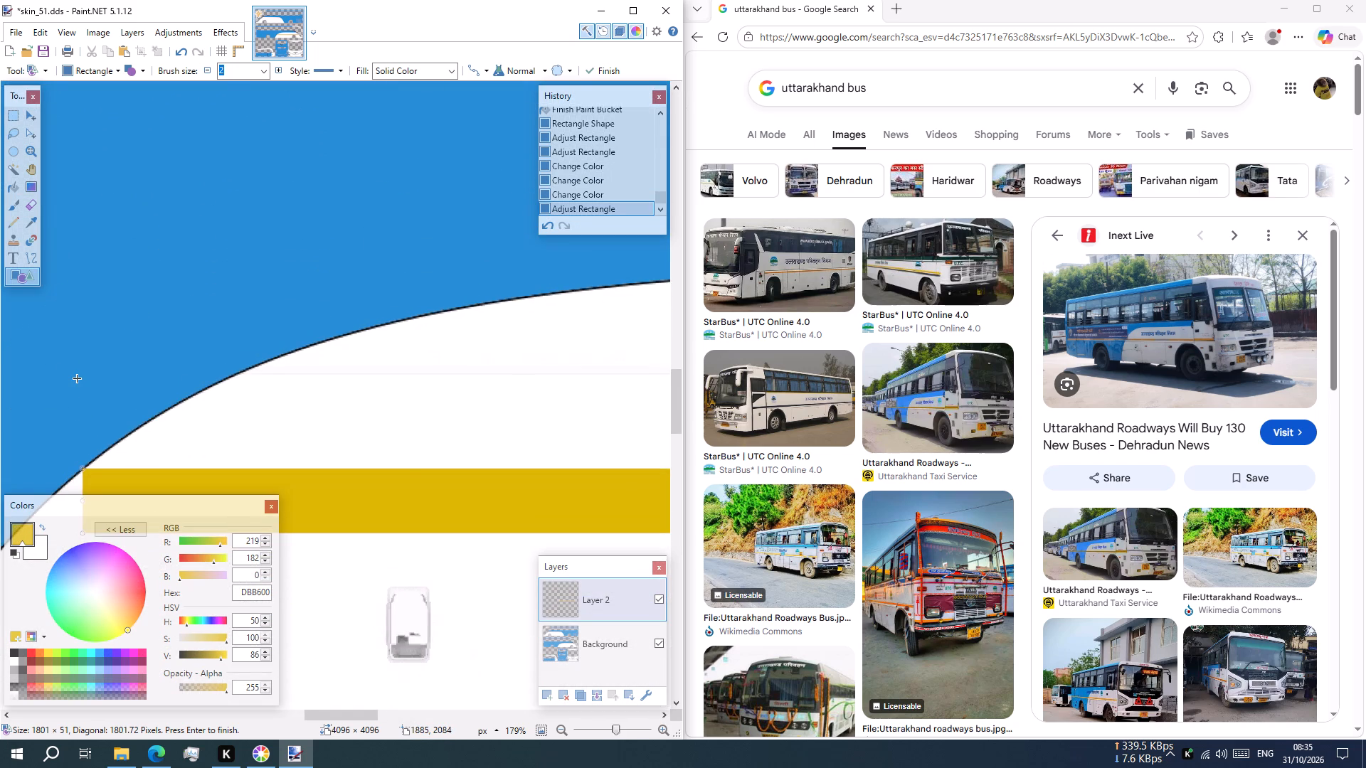
ctrl+scroll(83, 388, down, 2)
scroll(87, 425, down, 2)
ctrl+scroll(91, 379, up, 2)
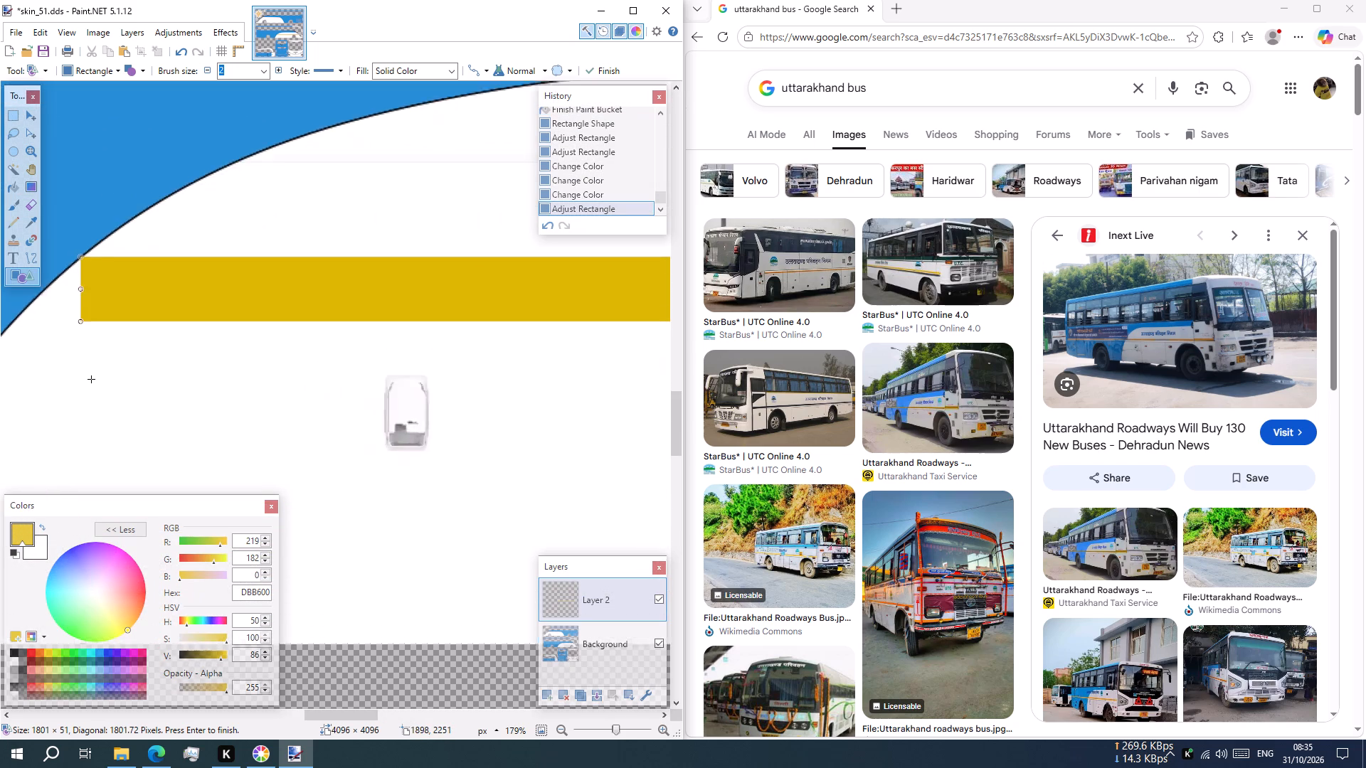
ctrl+scroll(91, 379, up, 1)
click(32, 255)
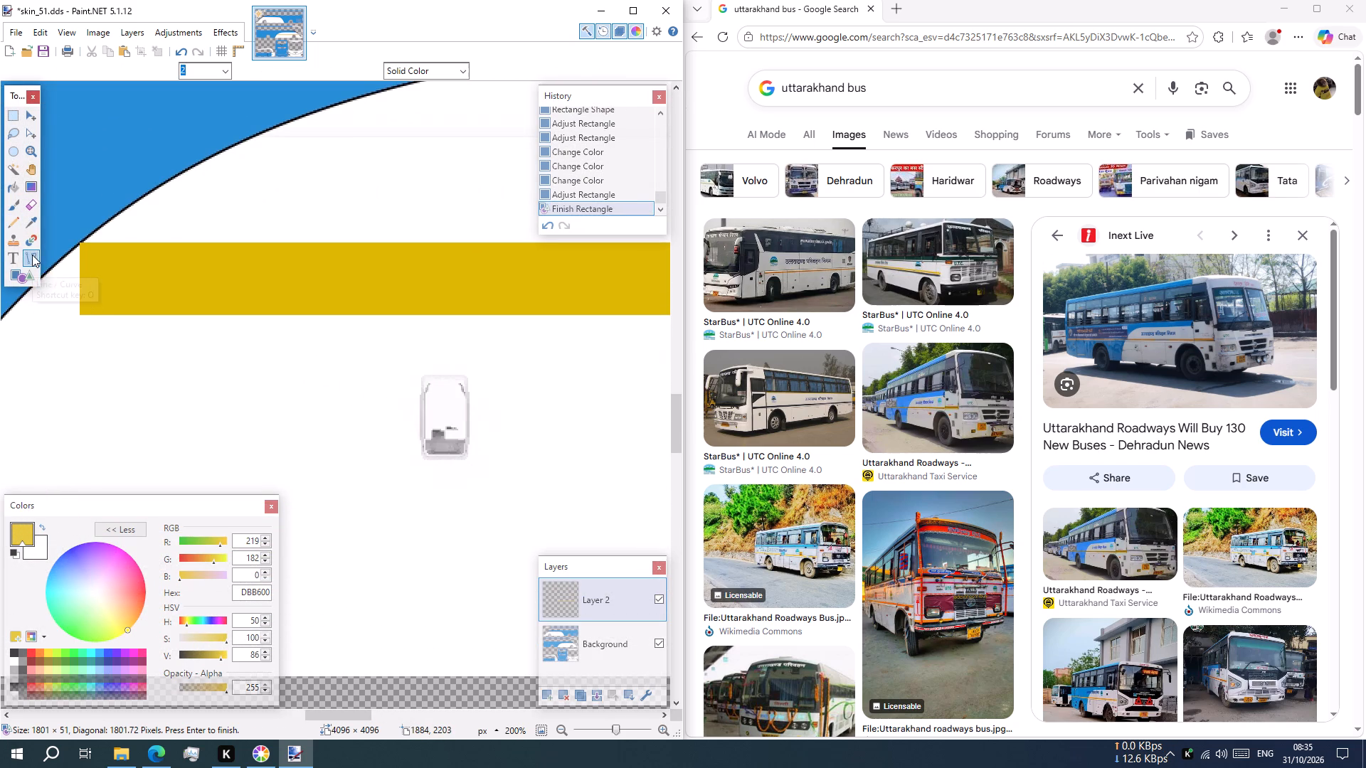
ctrl+scroll(65, 312, up, 5)
scroll(80, 307, down, 1)
scroll(80, 307, up, 2)
shift+scroll(81, 307, up, 3)
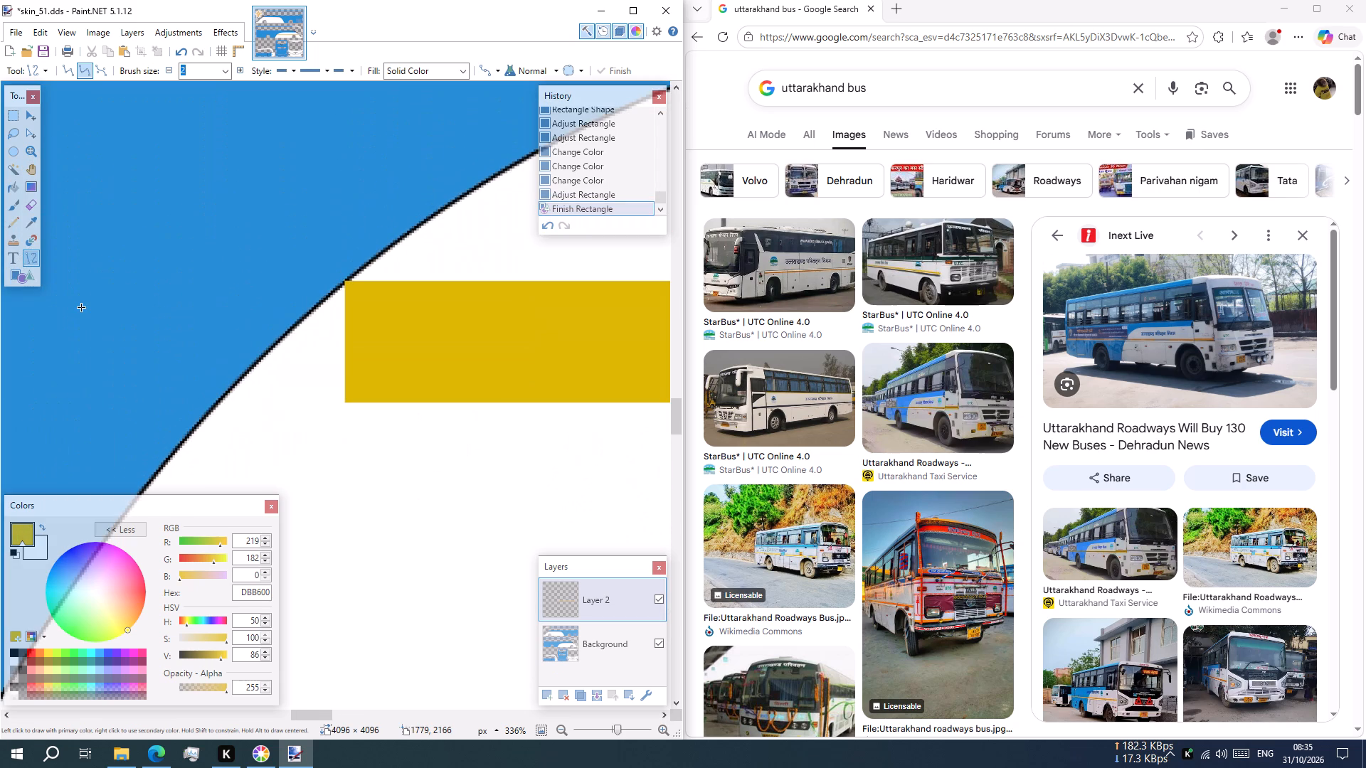
ctrl+scroll(346, 371, up, 3)
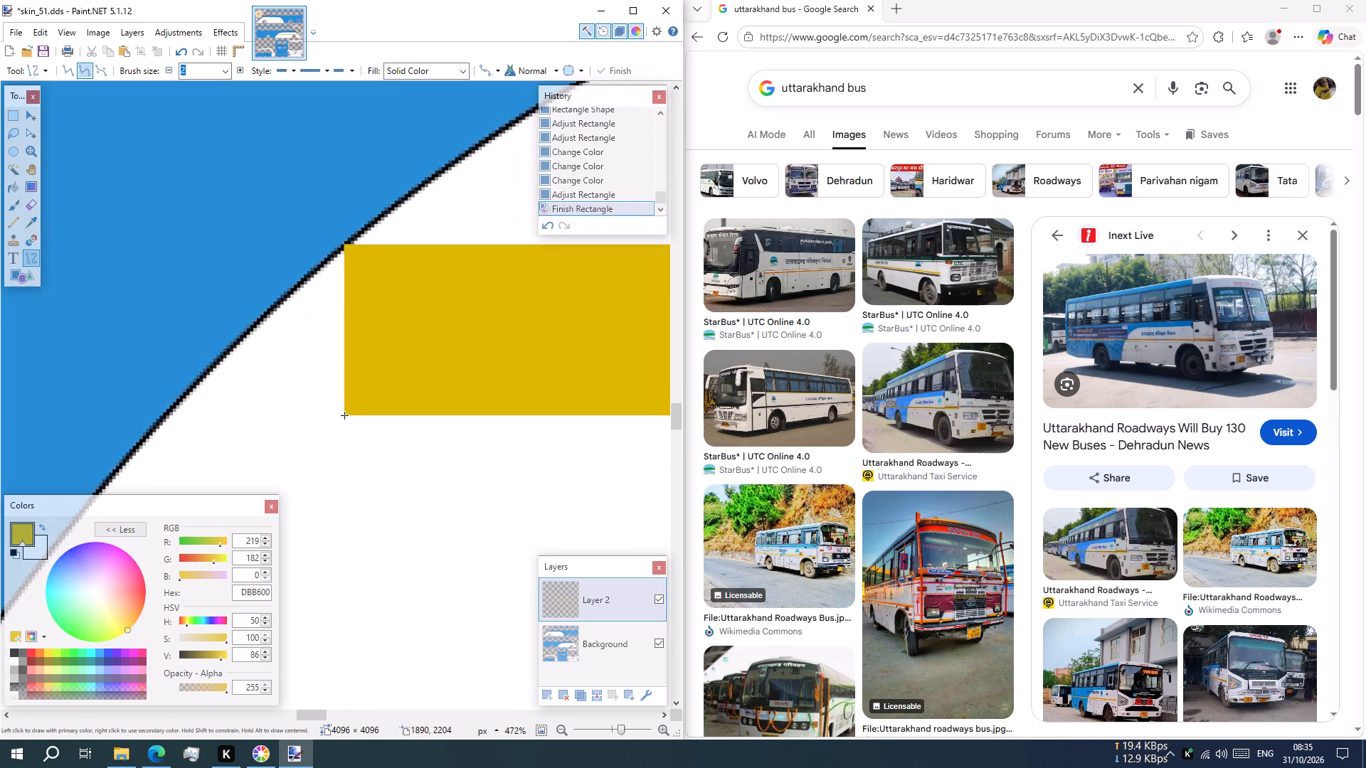
drag(344, 415, 185, 410)
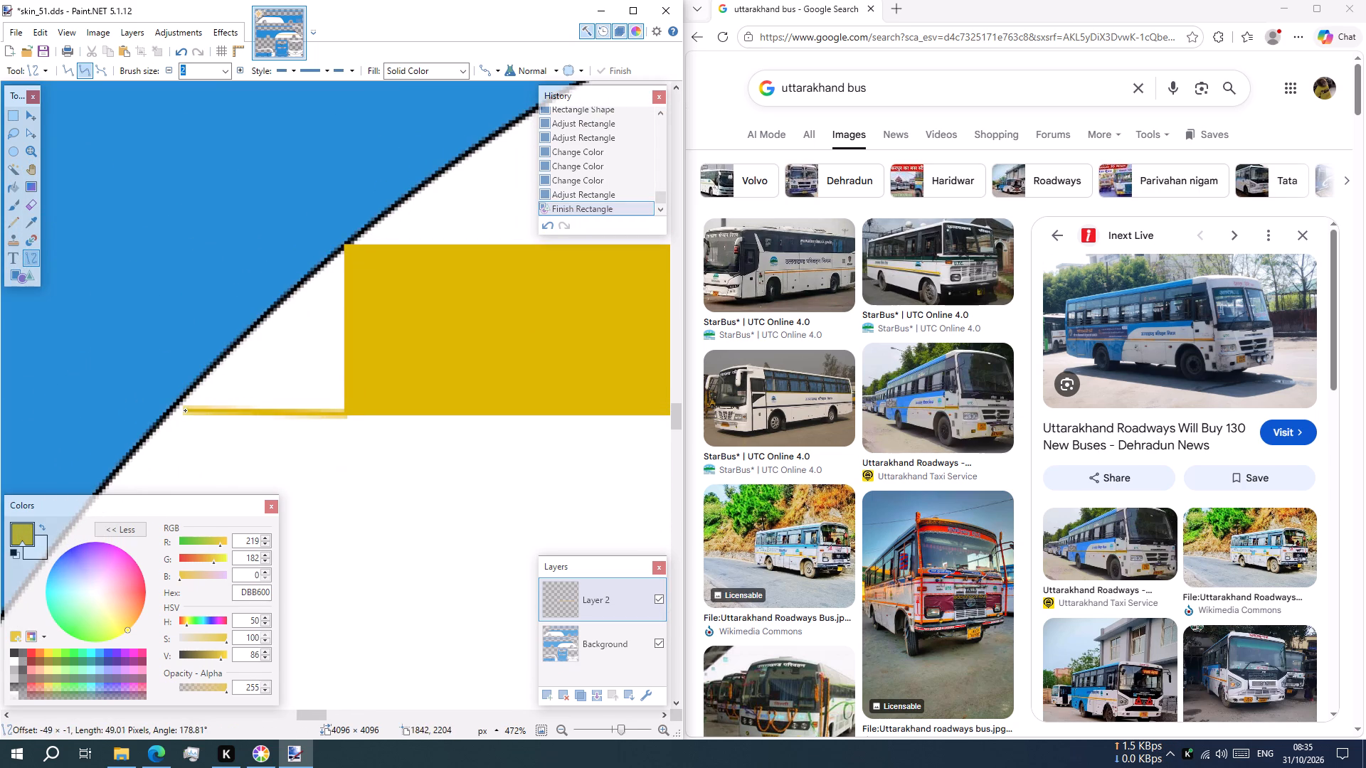
drag(185, 410, 168, 420)
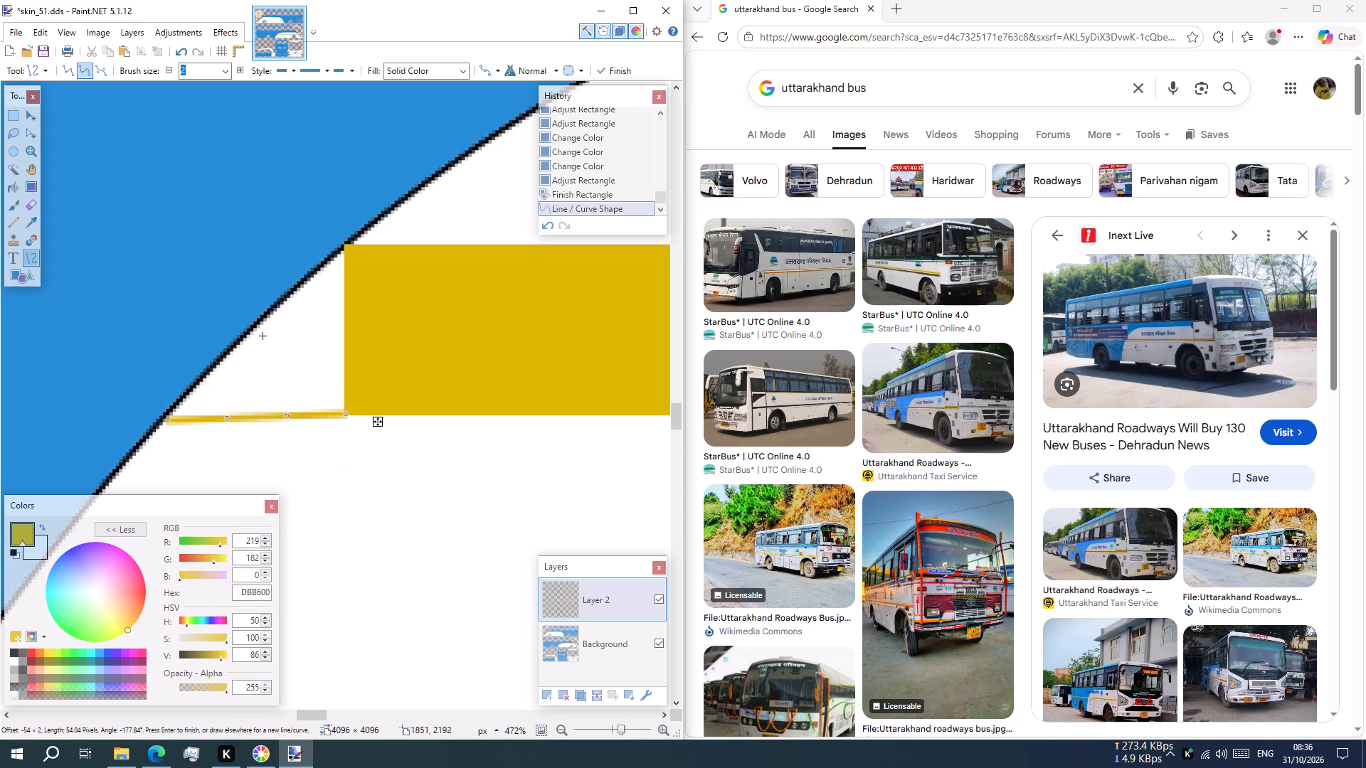
drag(344, 247, 186, 394)
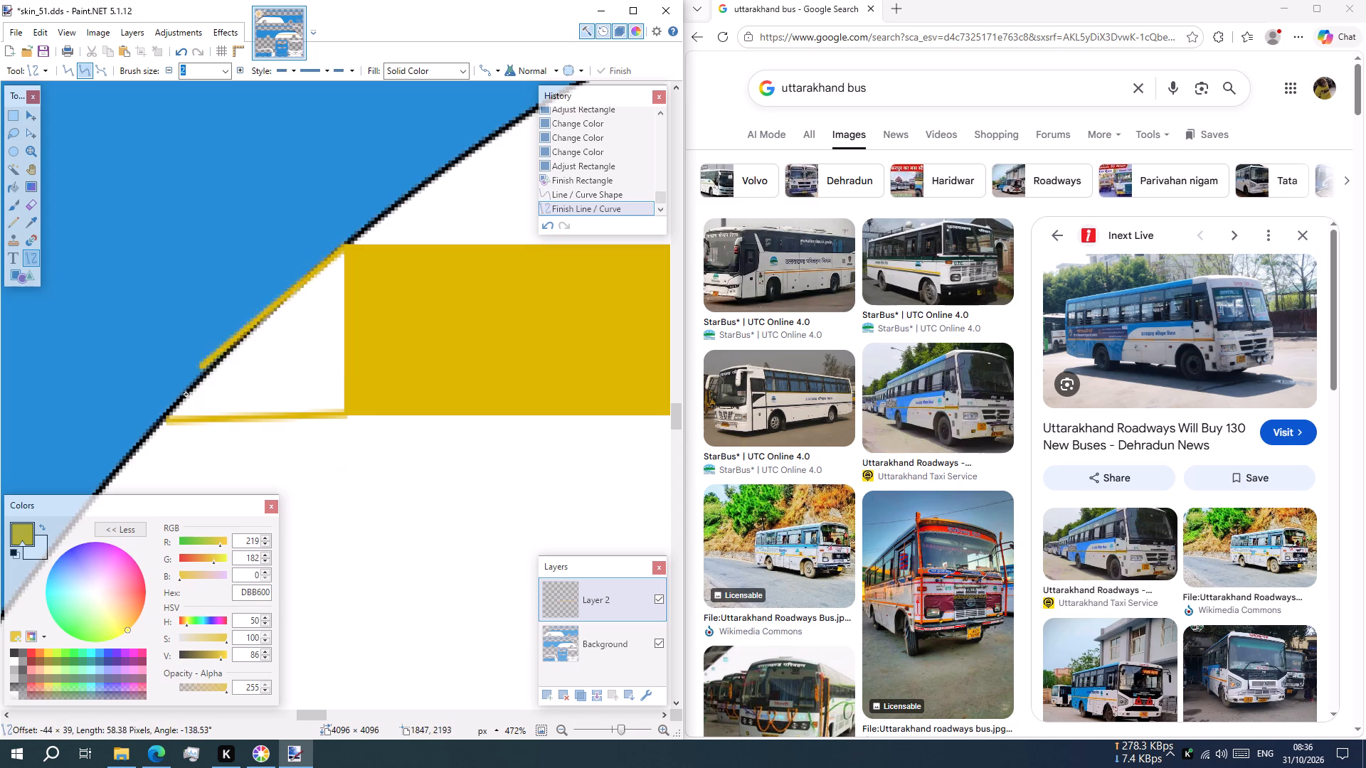
drag(186, 394, 167, 420)
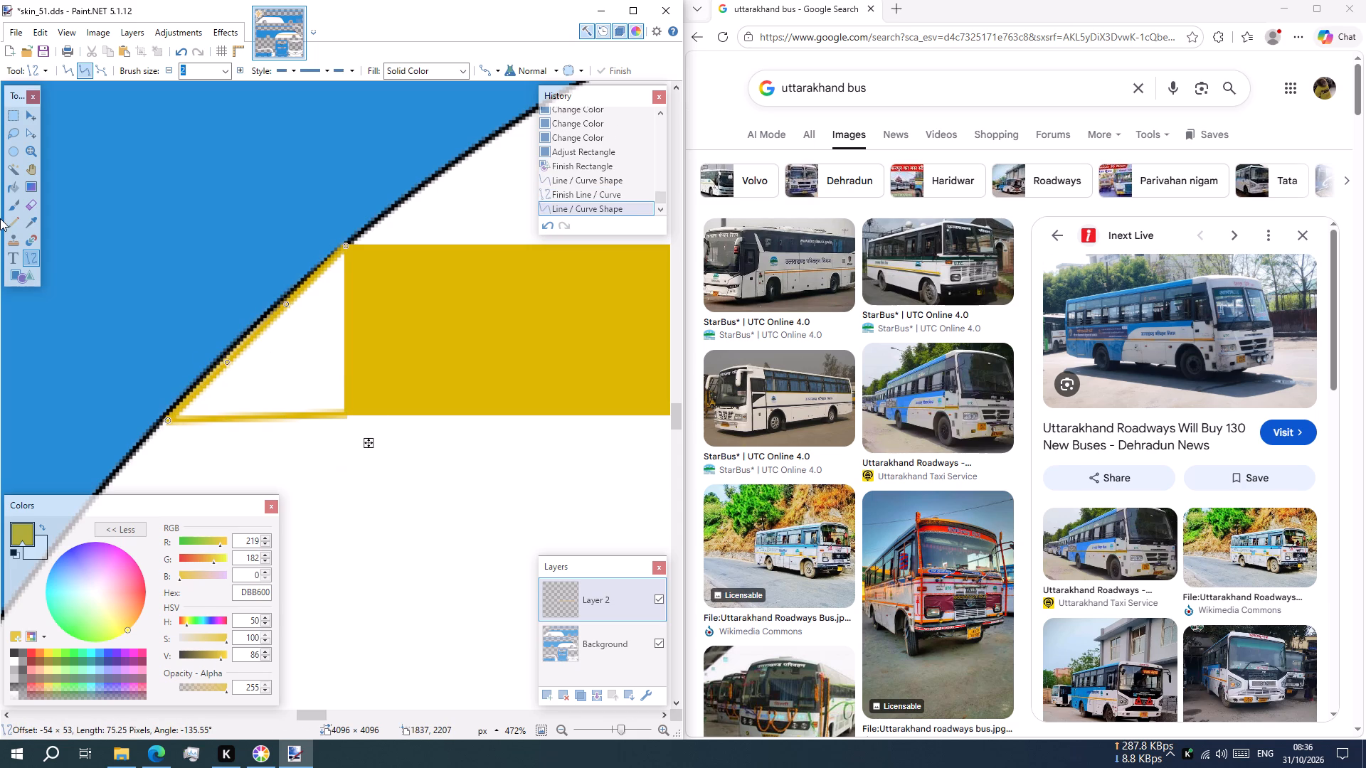
Fill the outlined triangular gap at the stripe's rear end with the golden yellow using the Paint Bucket.
click(13, 182)
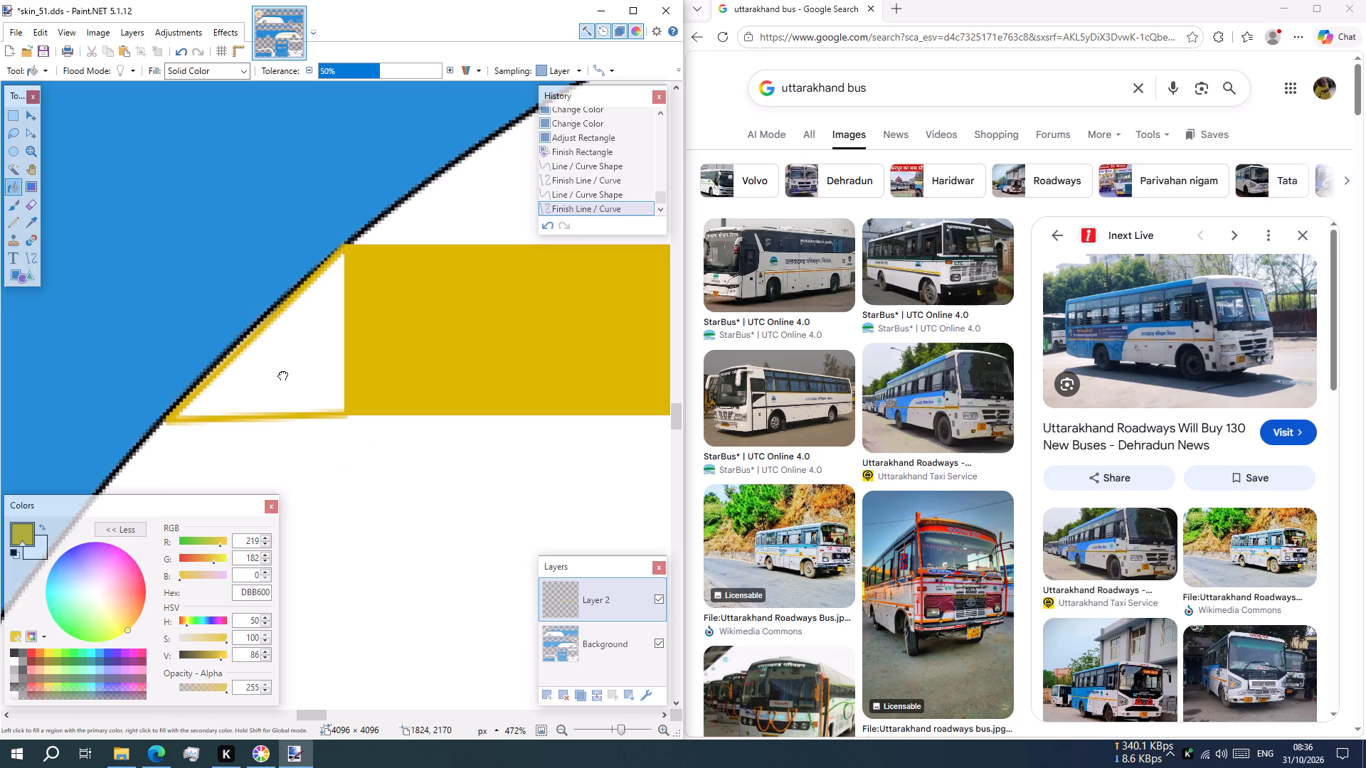
click(282, 374)
Examine the extended stripe's rear end and its look on the whole bus template.
ctrl+scroll(317, 375, down, 2)
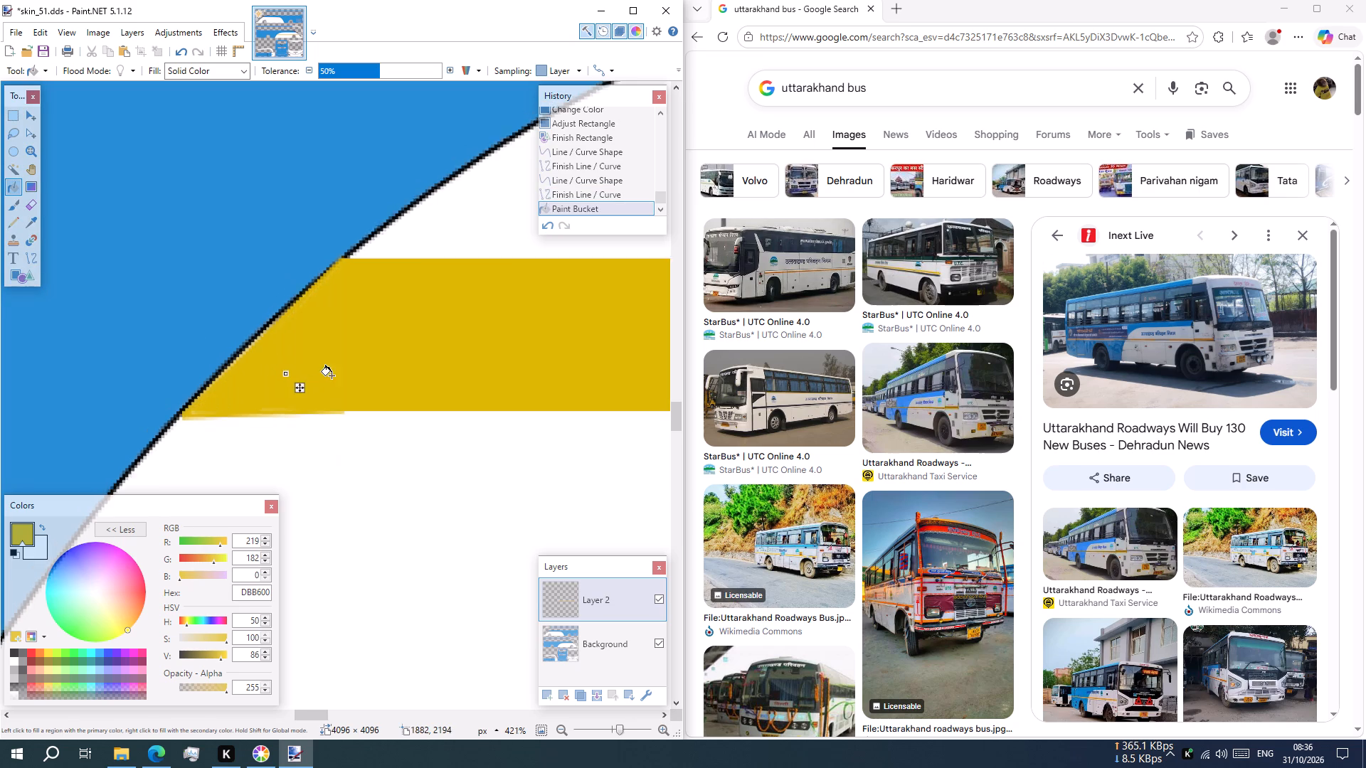
ctrl+scroll(332, 375, down, 2)
ctrl+scroll(397, 328, down, 15)
ctrl+scroll(357, 334, up, 2)
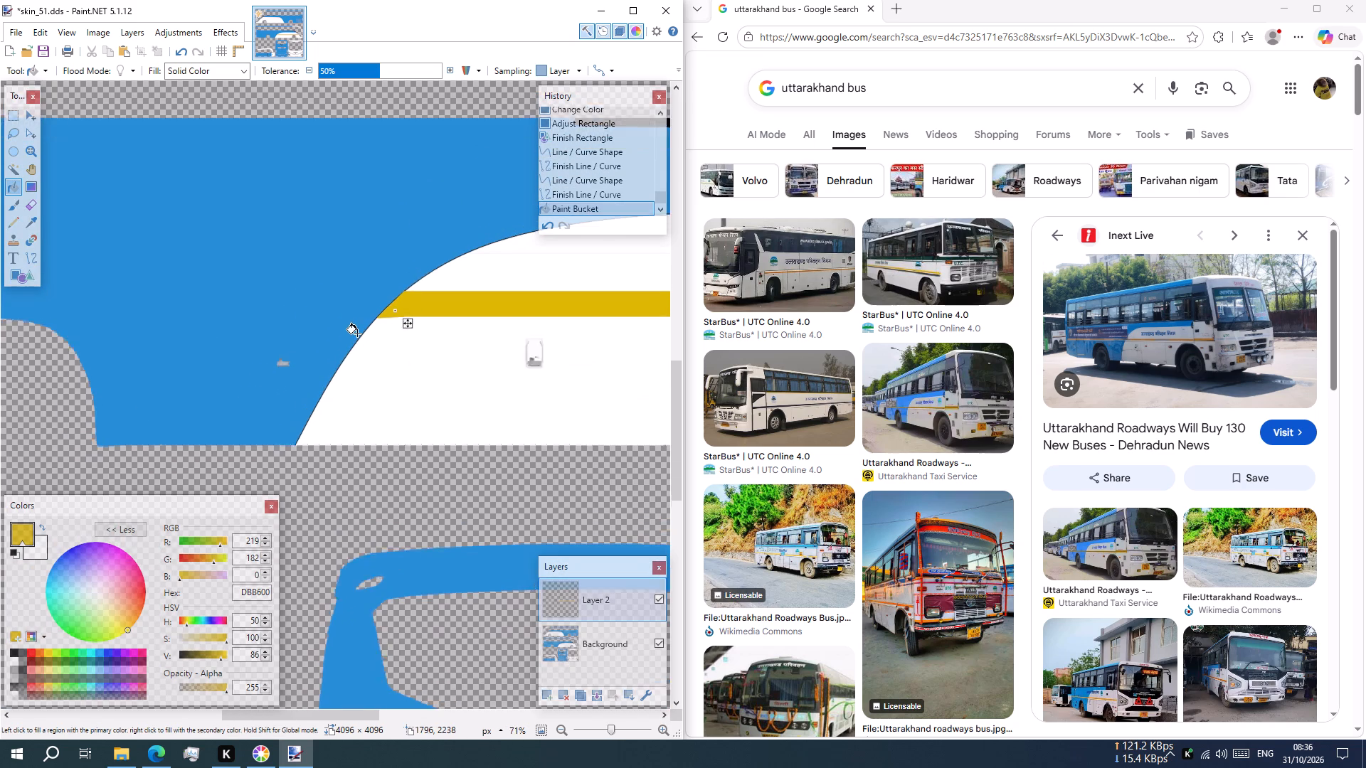
ctrl+scroll(357, 334, up, 2)
ctrl+scroll(255, 390, up, 7)
ctrl+scroll(255, 390, down, 15)
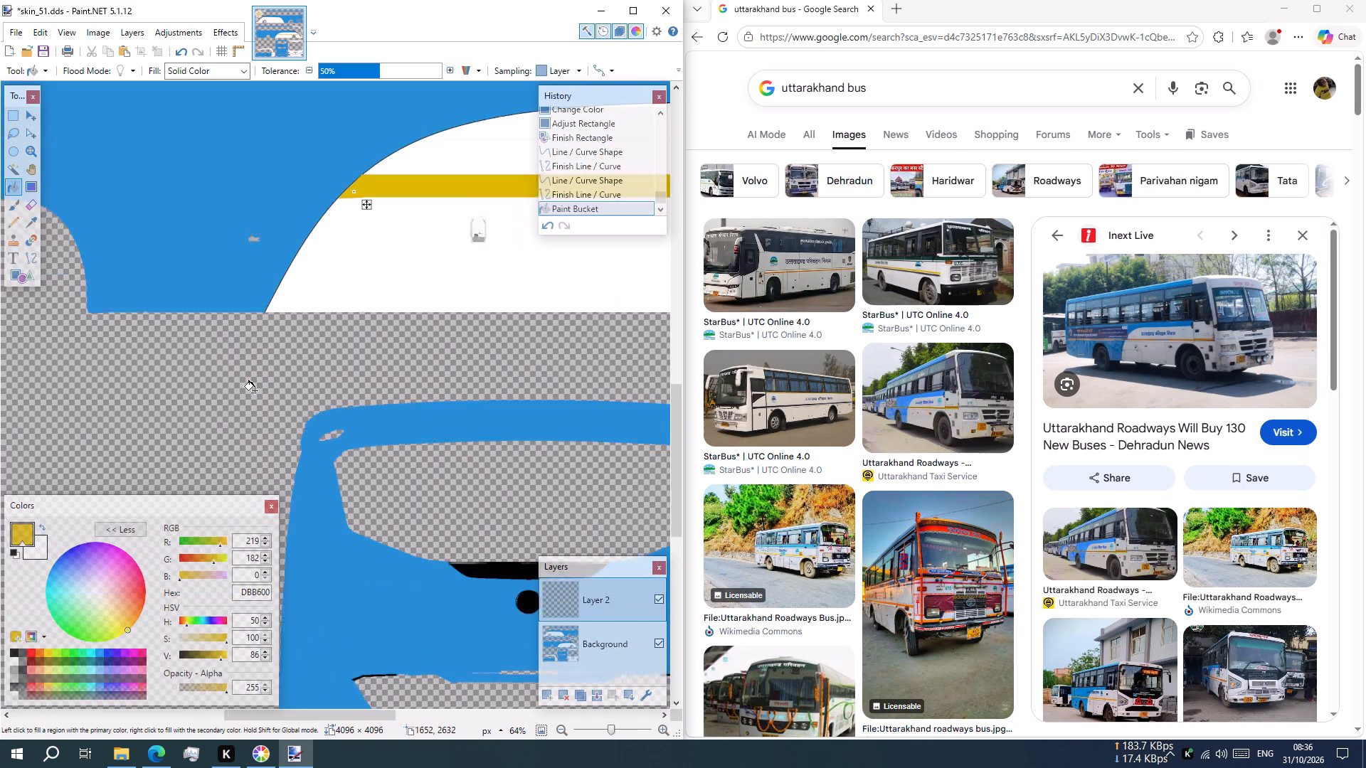
ctrl+scroll(255, 390, down, 13)
ctrl+scroll(346, 336, down, 1)
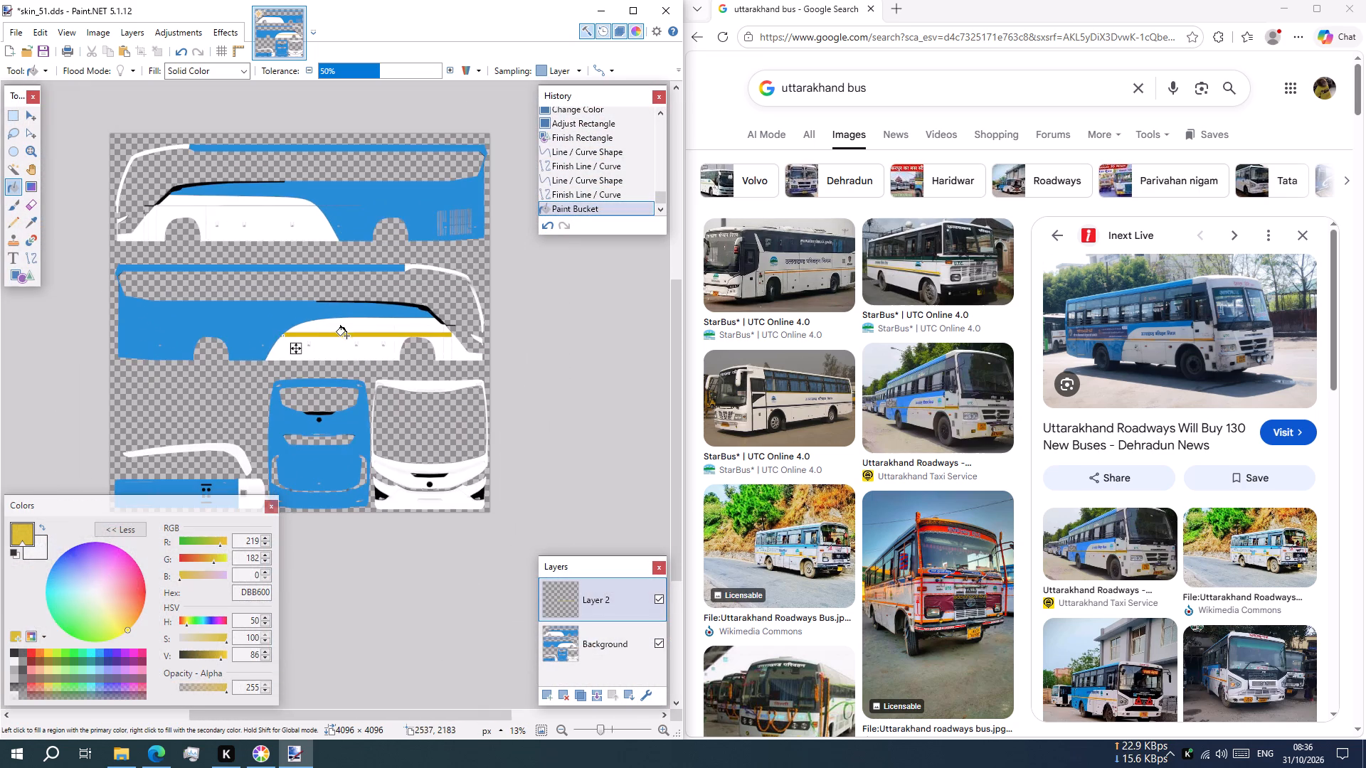
ctrl+scroll(346, 336, down, 1)
ctrl+scroll(393, 355, up, 4)
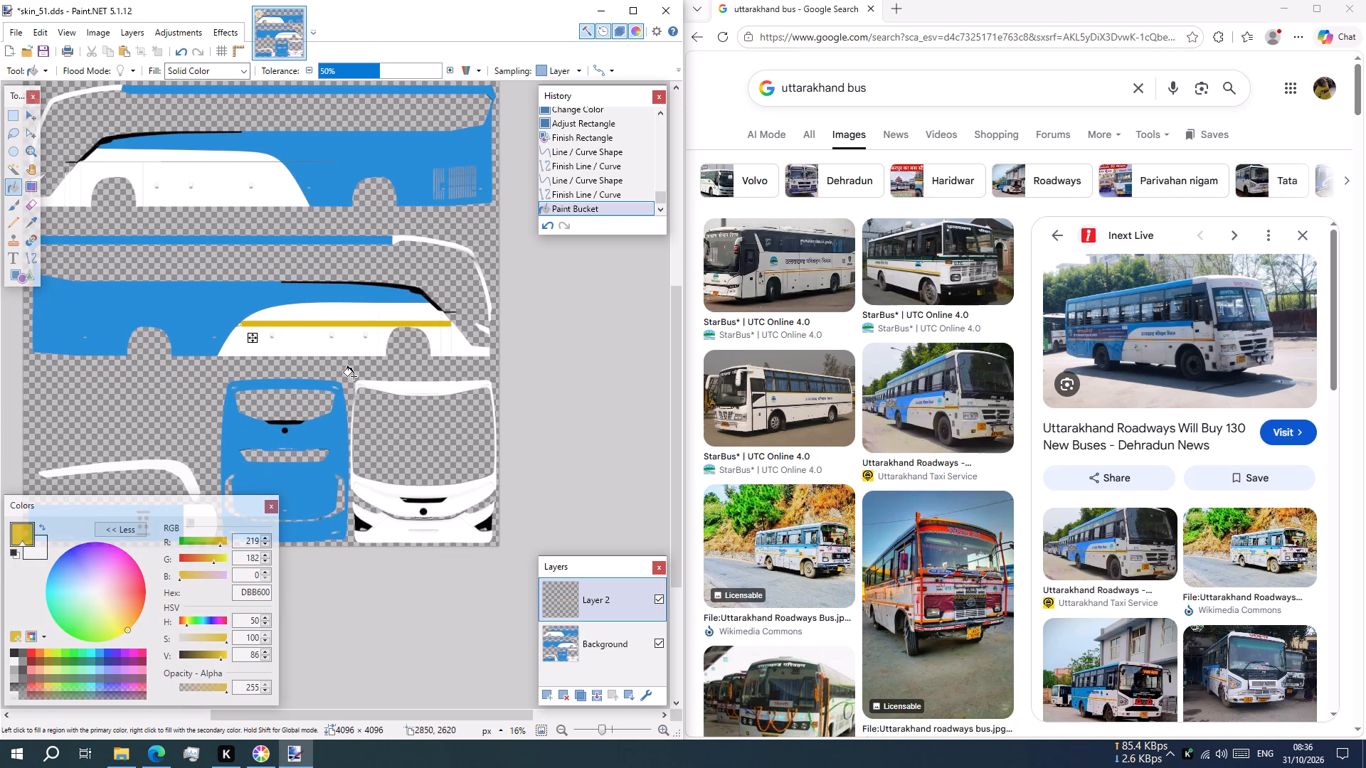
Change the triangular fill's colour to #DBB718 and finish the Paint Bucket fill.
click(126, 629)
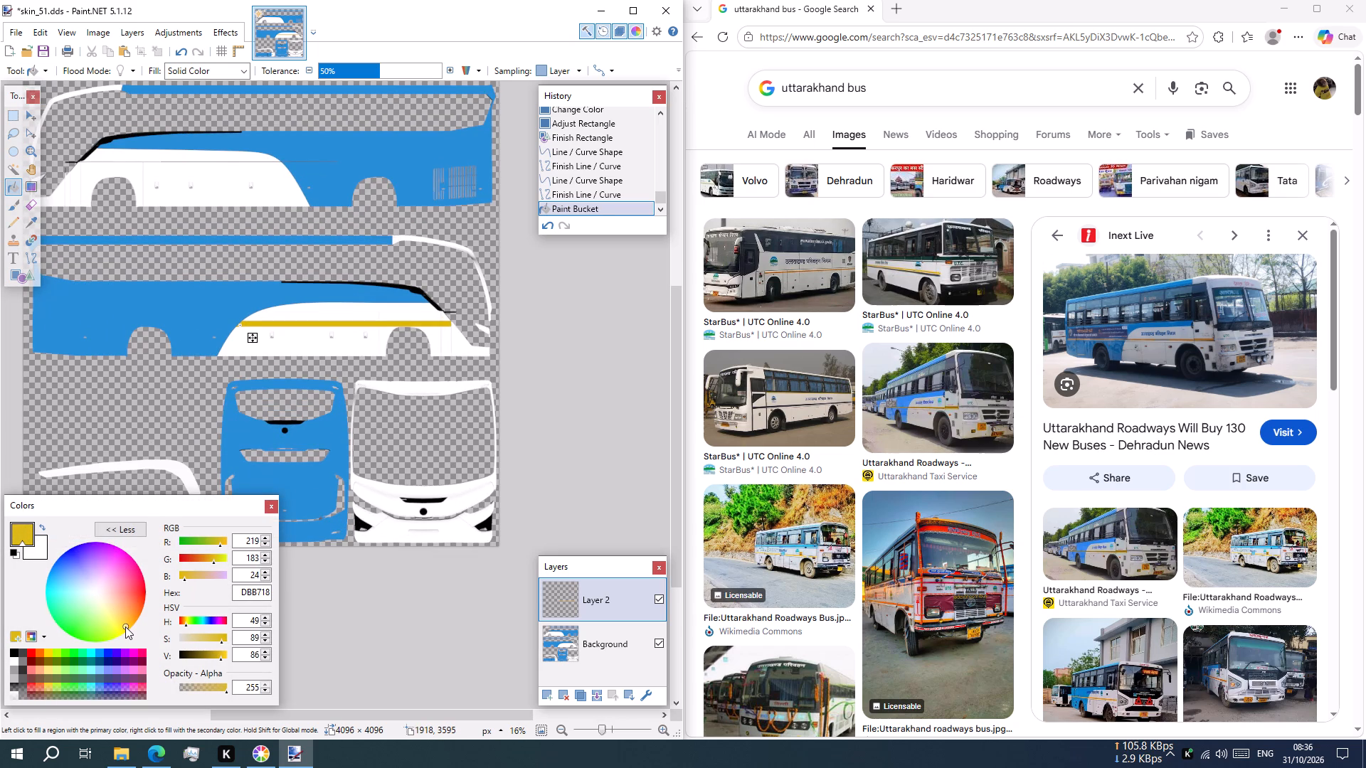
ctrl+scroll(267, 320, up, 8)
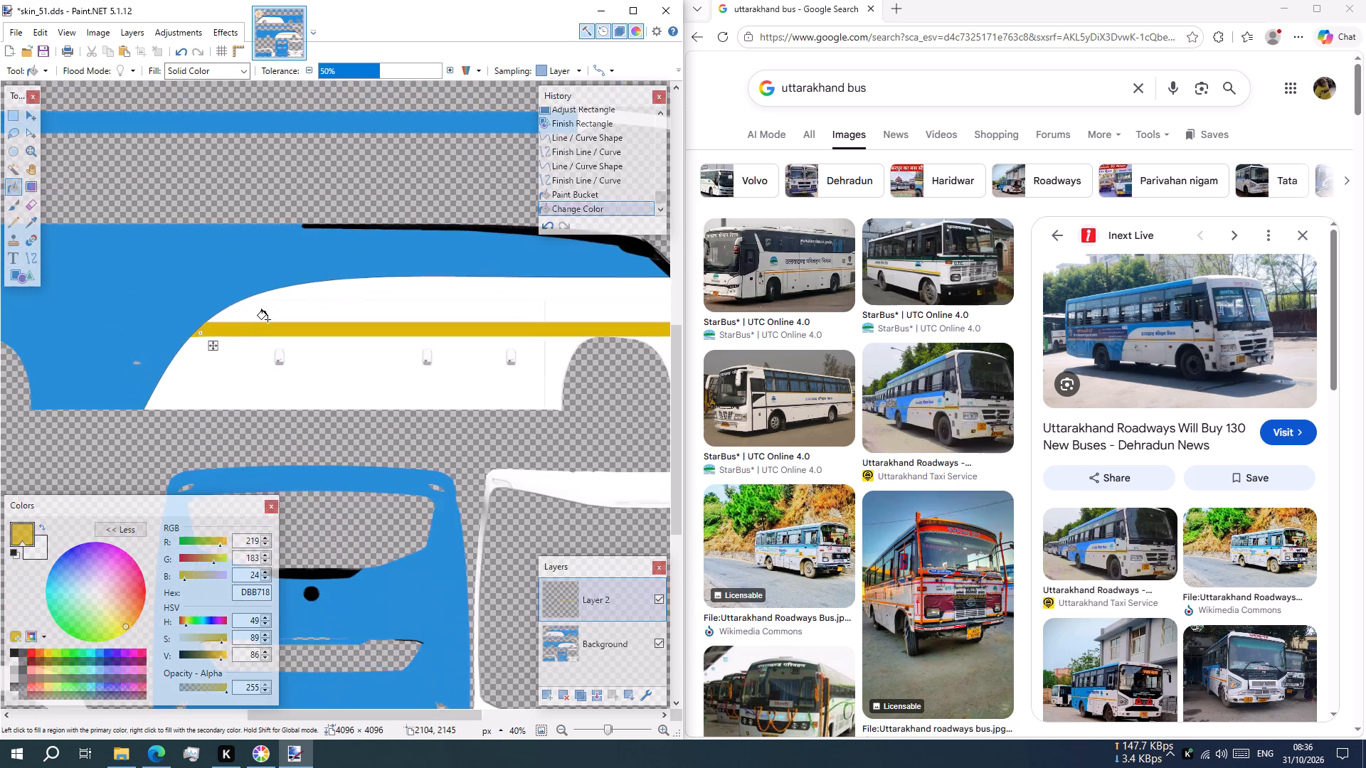
ctrl+scroll(268, 319, up, 2)
ctrl+scroll(268, 319, down, 11)
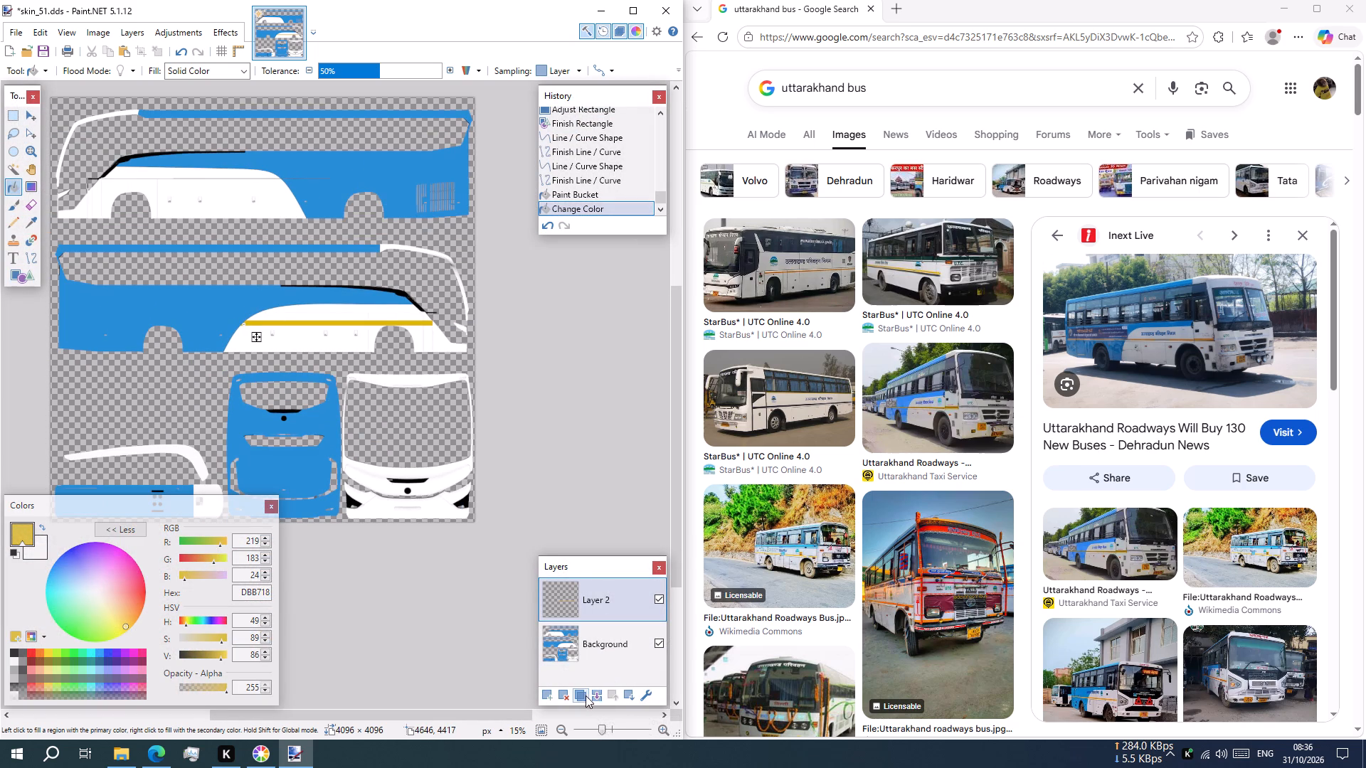
key(Escape)
key(Escape)
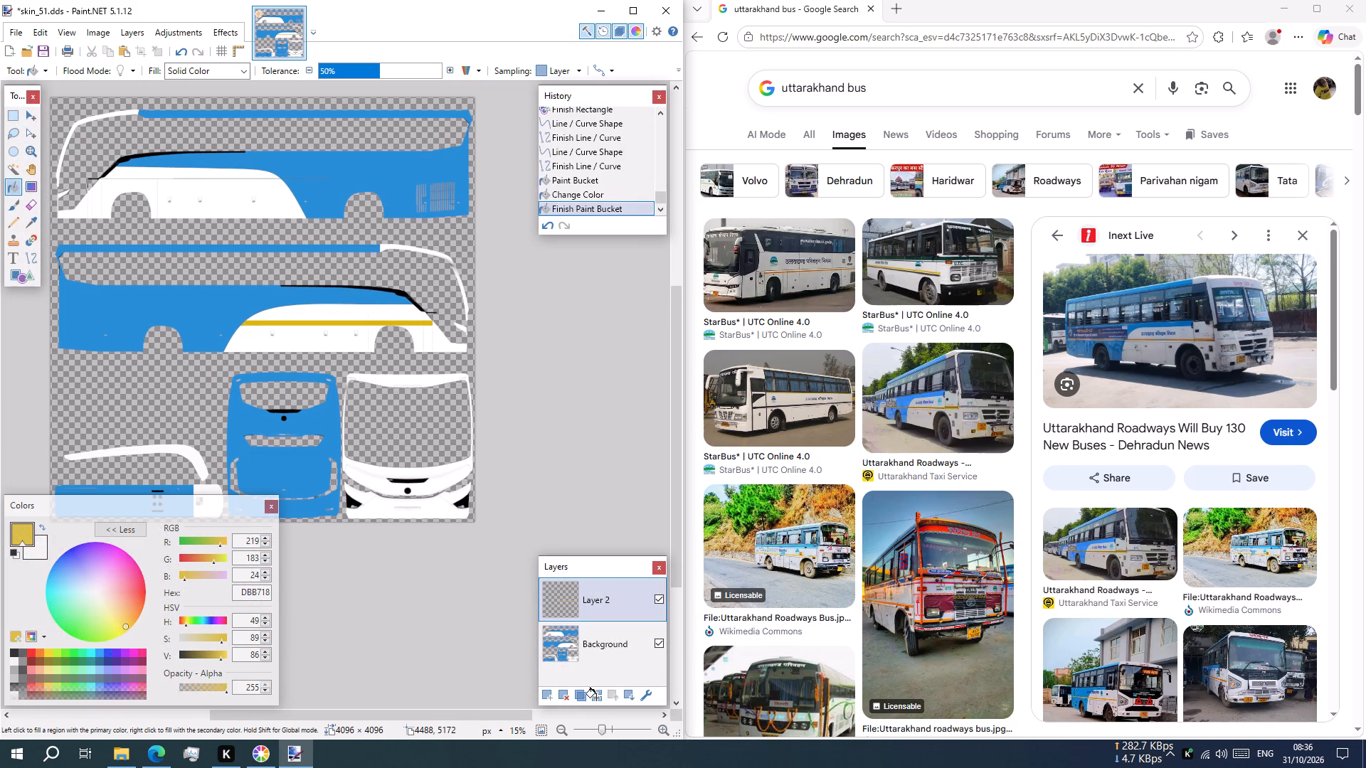
Duplicate Layer 2, which holds the yellow stripe.
click(579, 693)
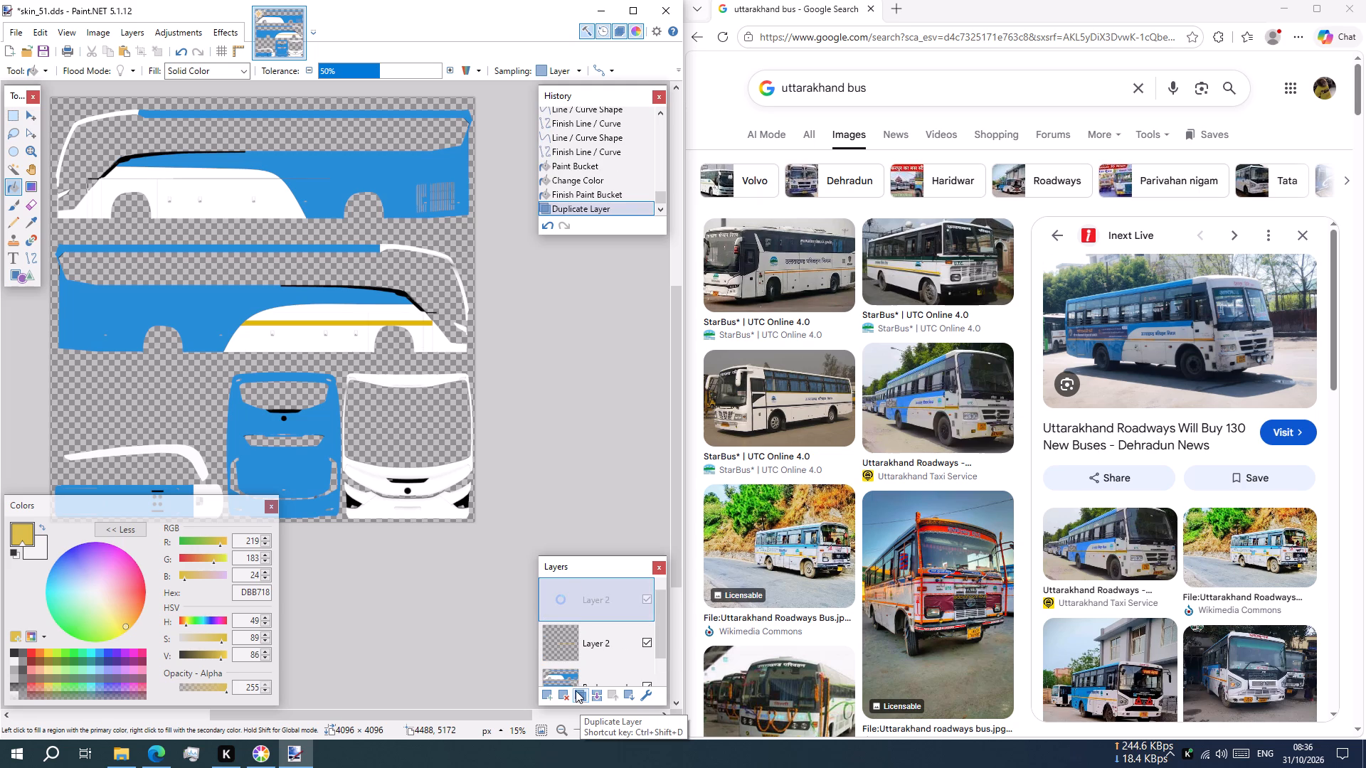
Move the duplicated stripe about 1414 px left and 1249 px up, onto the upper side view's white front area.
scroll(277, 366, up, 1)
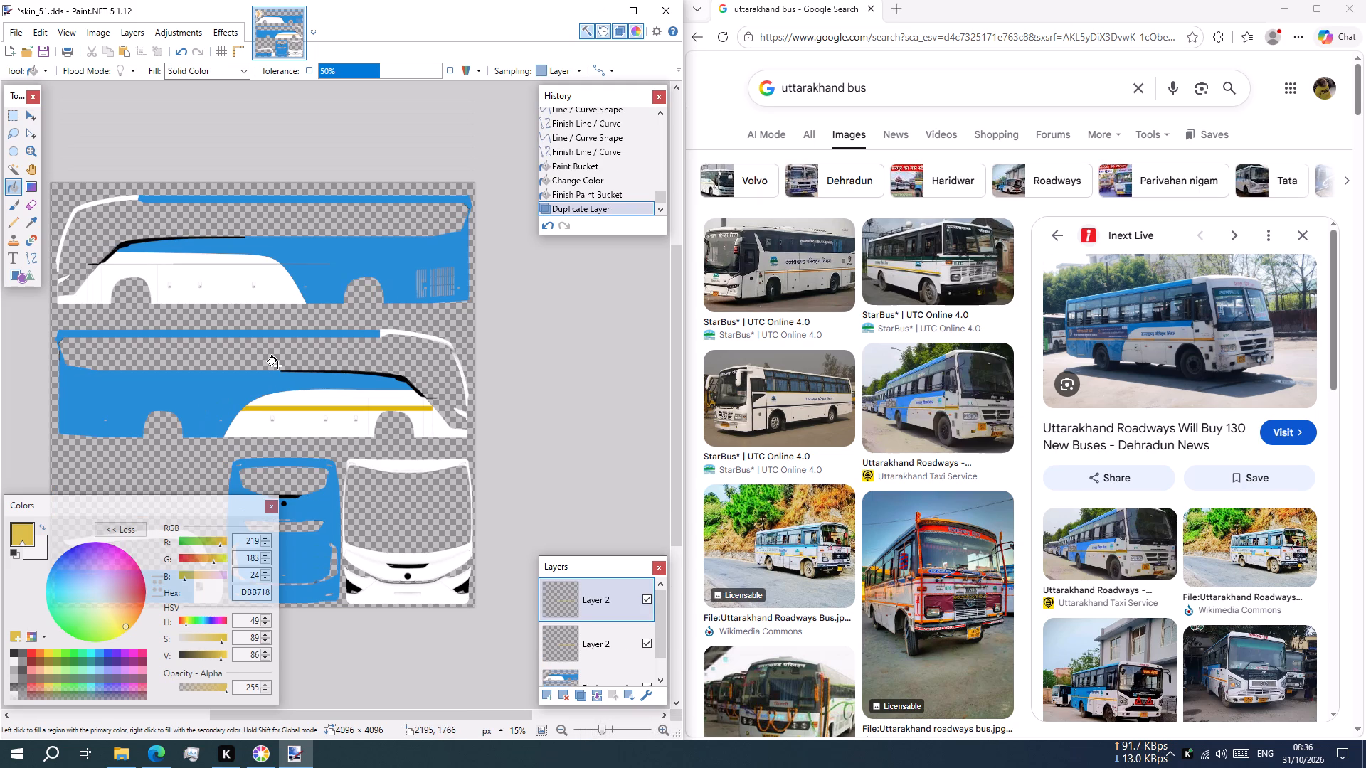
click(31, 116)
drag(231, 351, 231, 342)
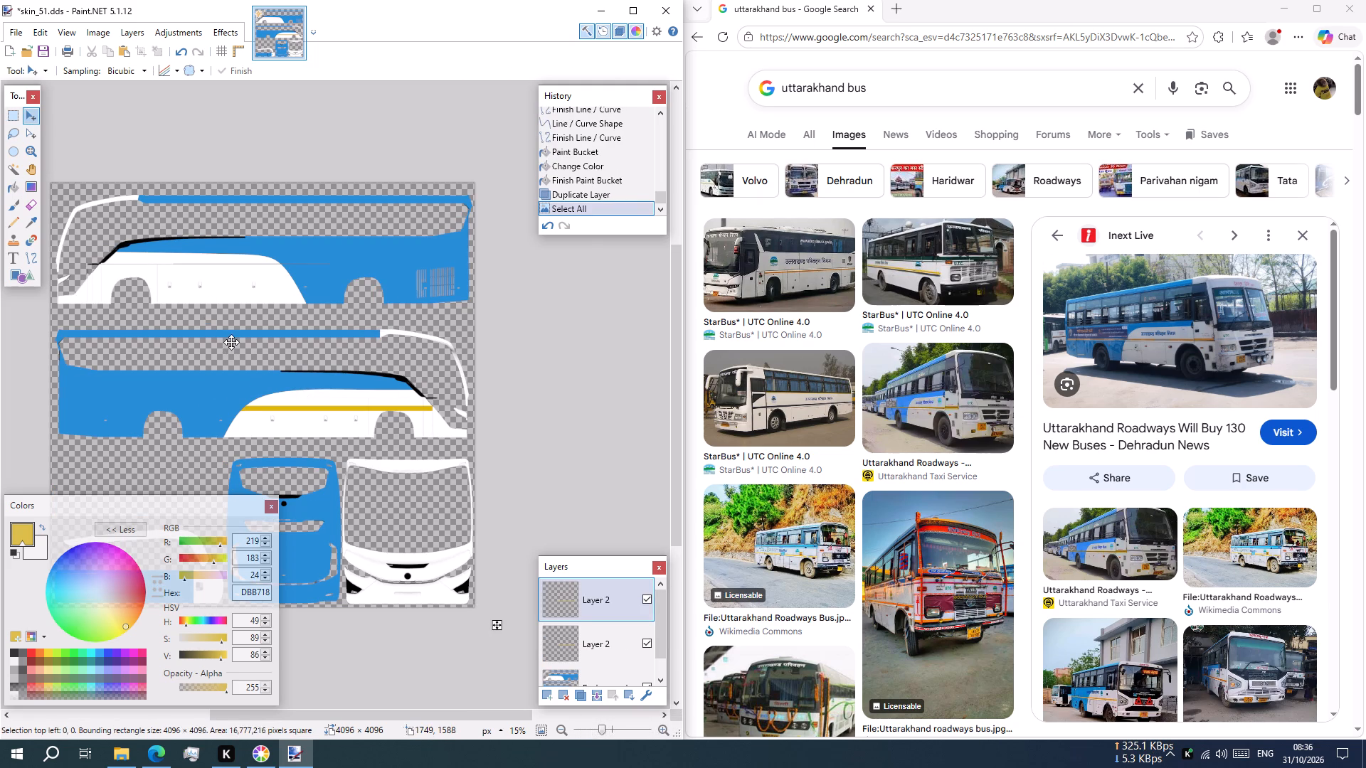
drag(231, 342, 171, 270)
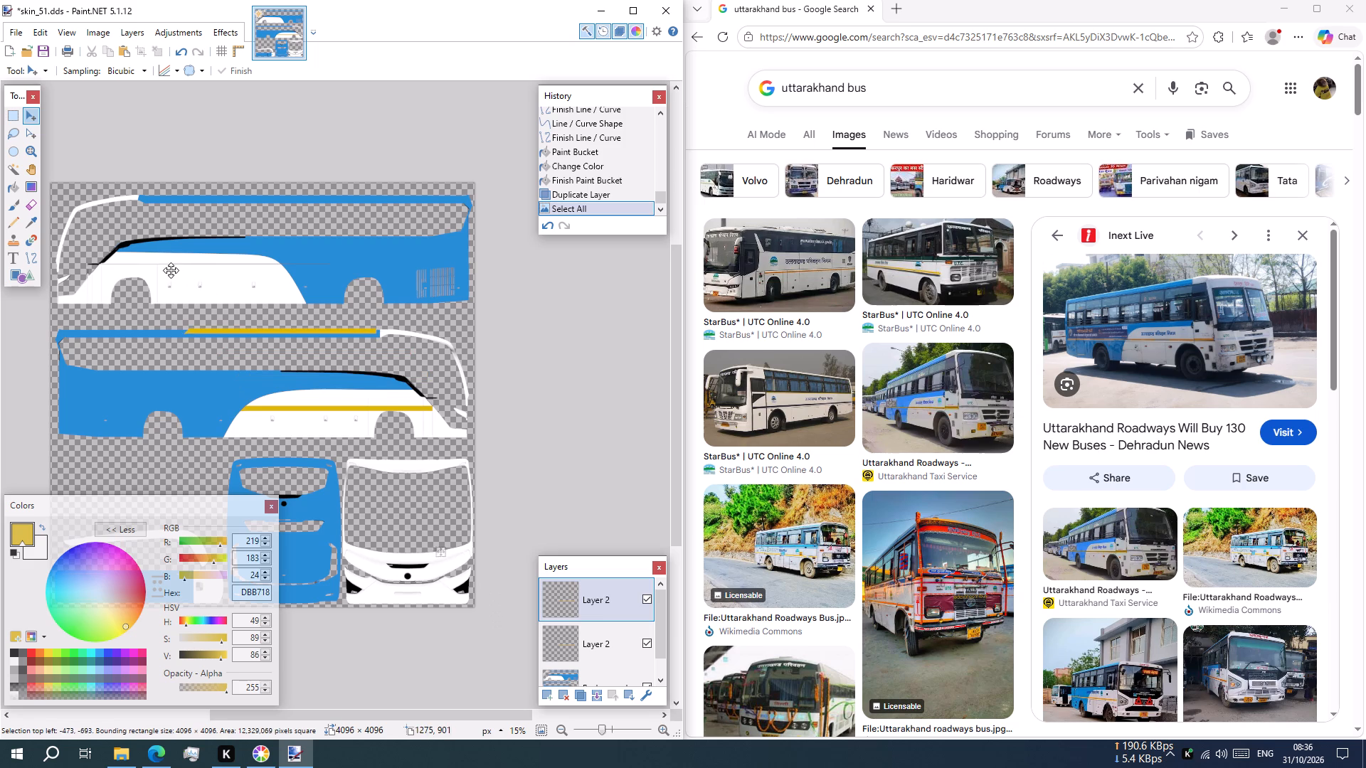
drag(171, 270, 112, 240)
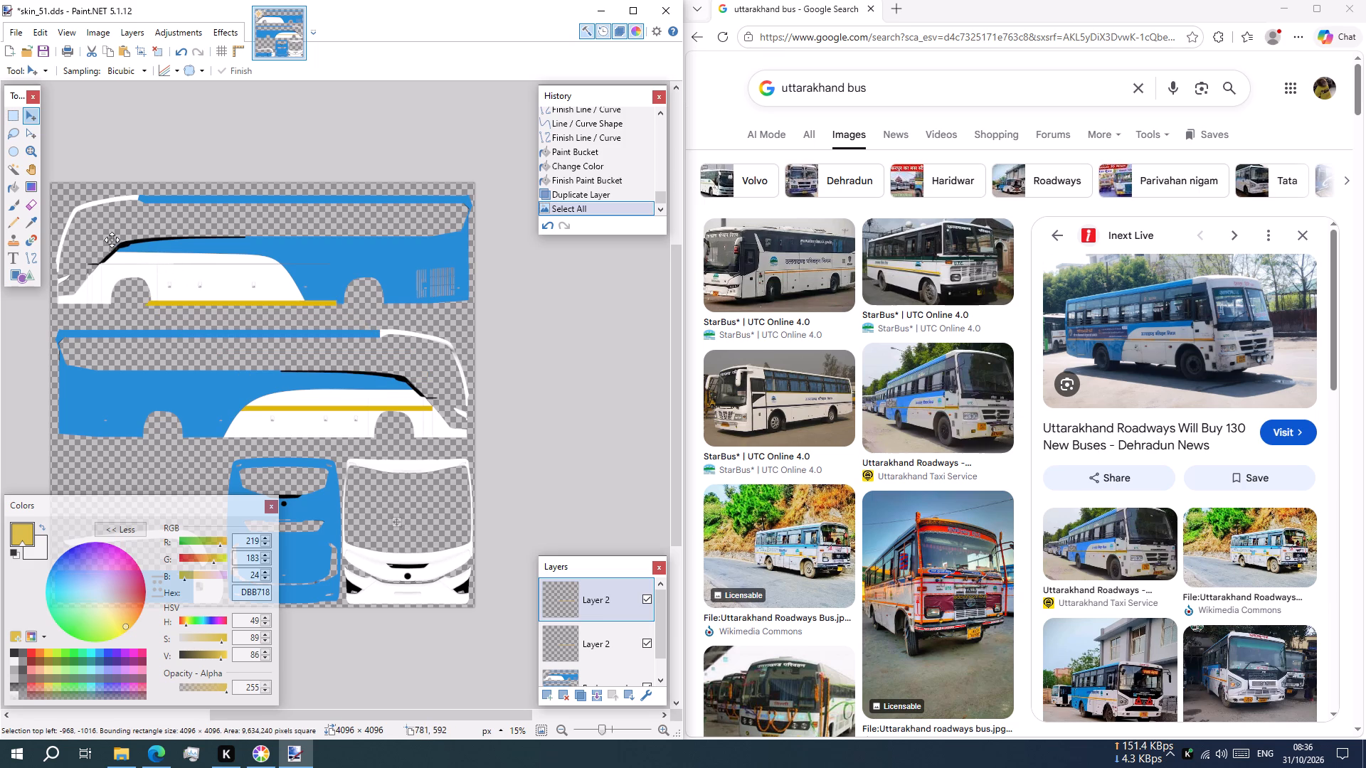
drag(112, 240, 88, 225)
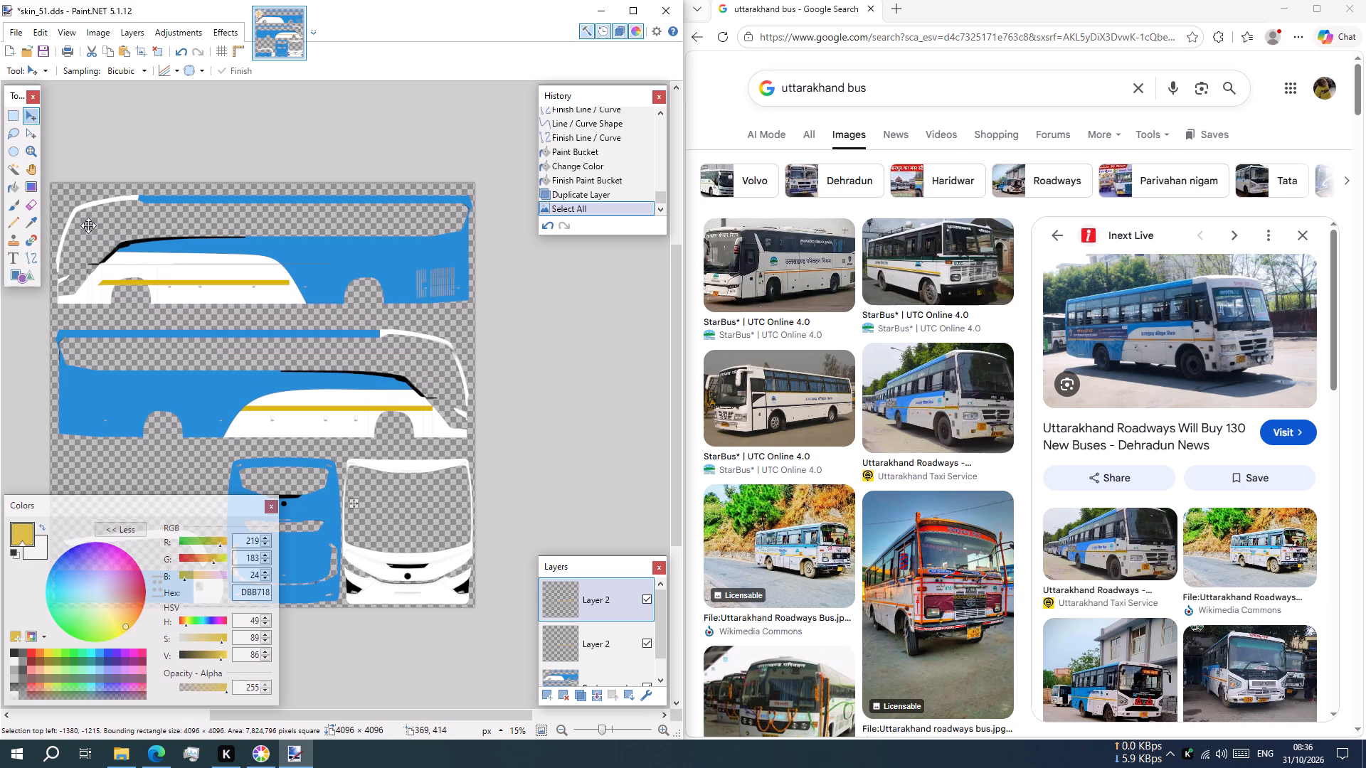
drag(88, 225, 85, 222)
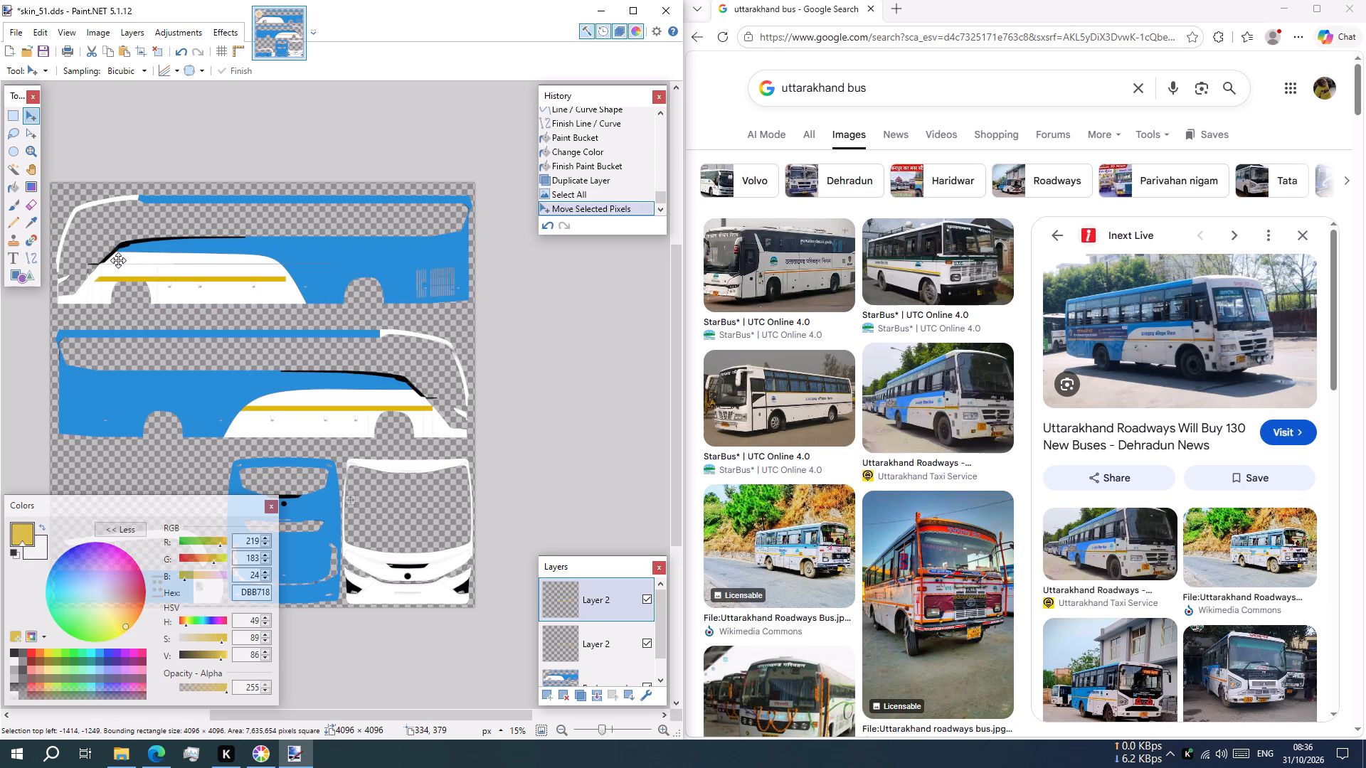
Flip the duplicated stripe layer horizontally.
click(122, 36)
click(149, 158)
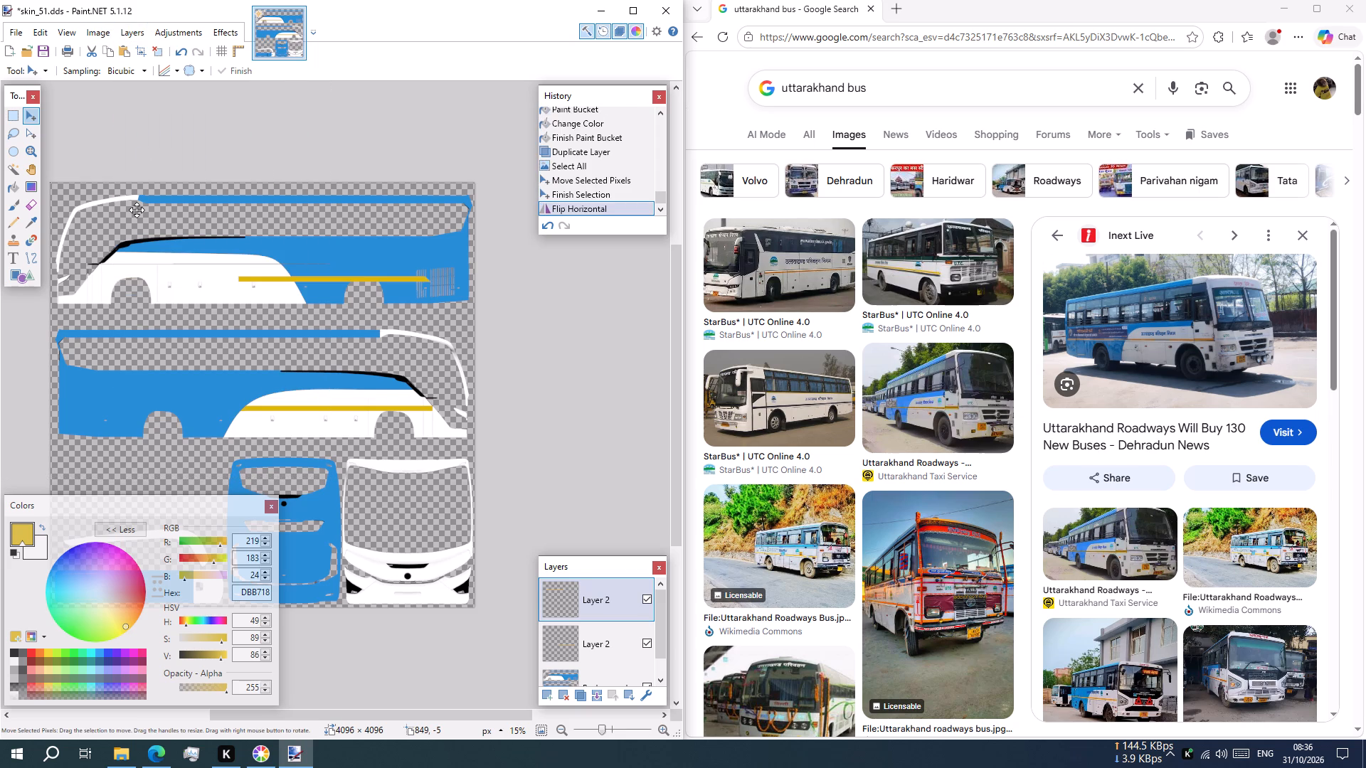
Move the flipped stripe about 1386 px left and 75 px up, onto the upper side view's white front area.
drag(324, 296, 225, 285)
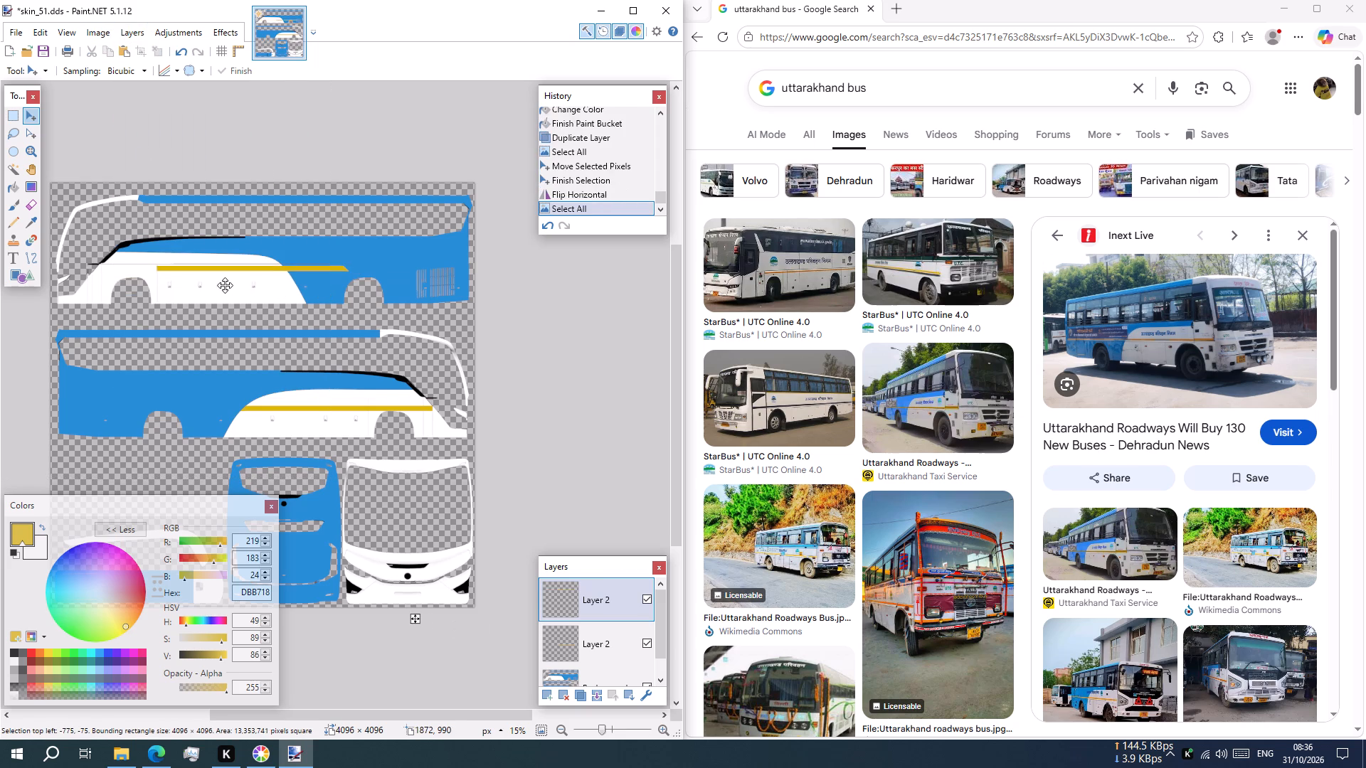
drag(225, 285, 181, 288)
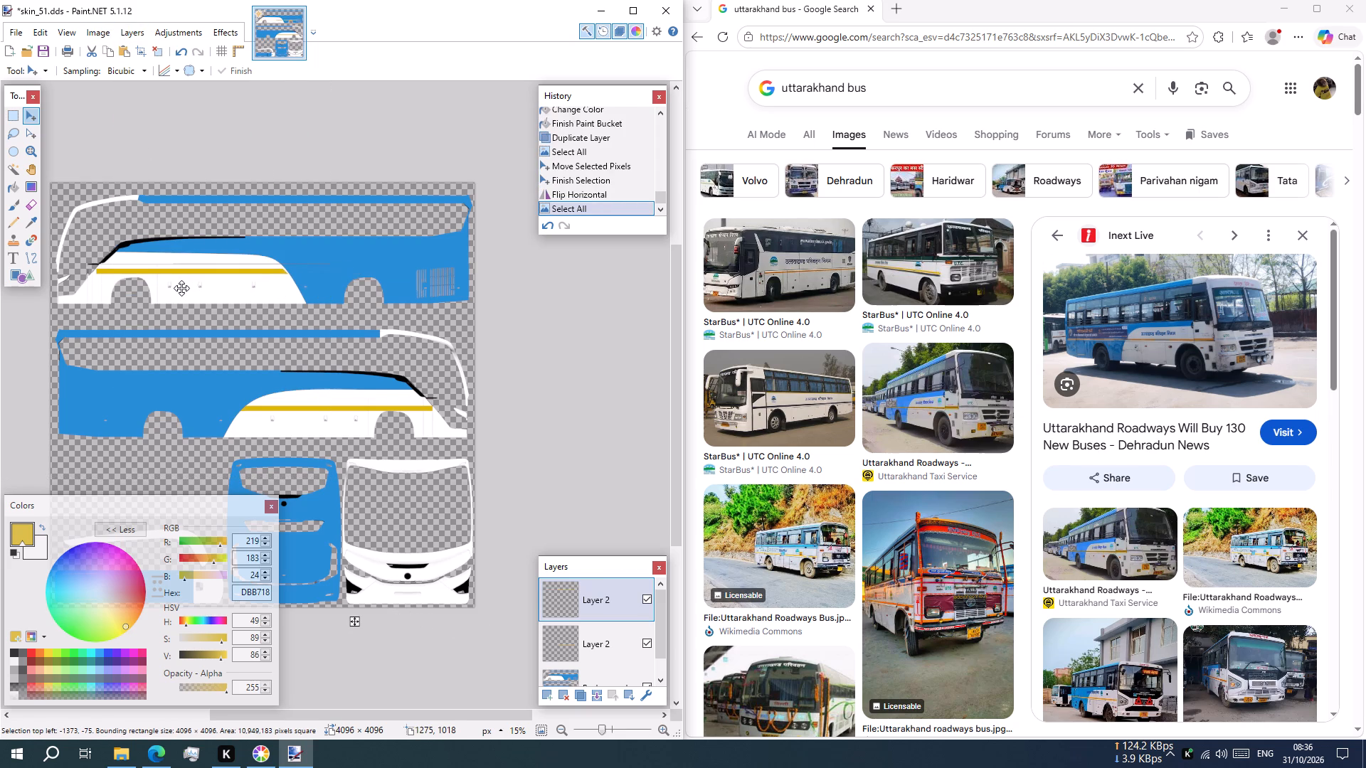
drag(181, 288, 181, 288)
Nudge the upper side's yellow stripe about 13 px down and 2 px left.
scroll(166, 304, up, 3)
ctrl+scroll(152, 337, up, 1)
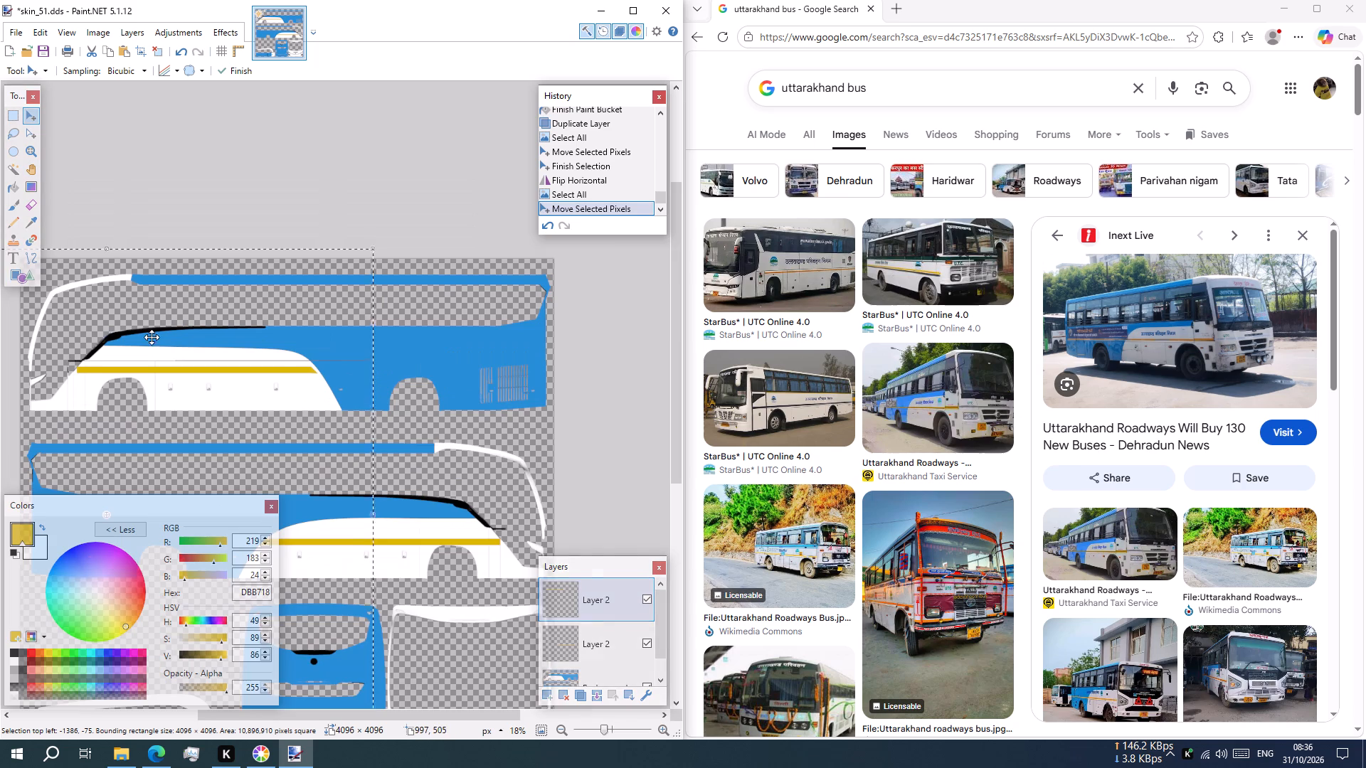
ctrl+scroll(152, 337, up, 5)
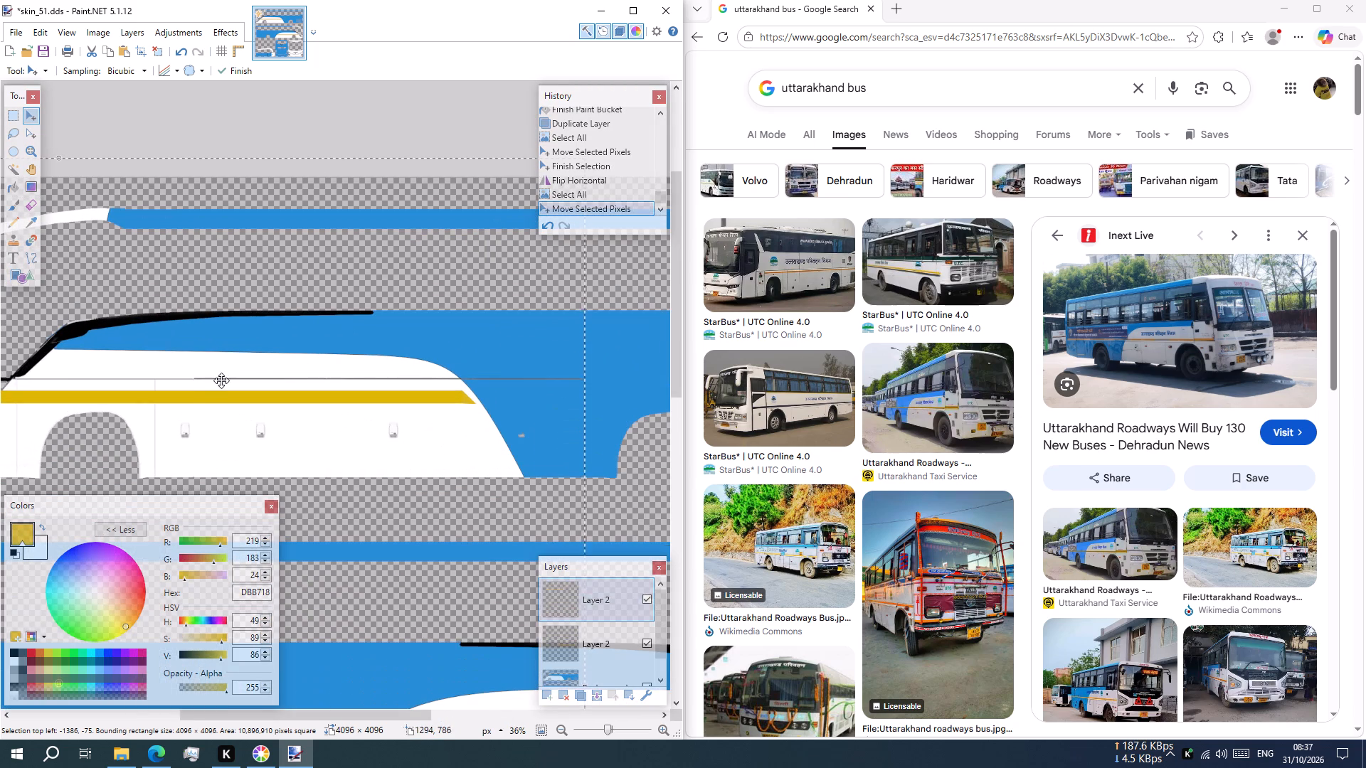
shift+scroll(167, 417, down, 2)
shift+scroll(167, 417, up, 3)
shift+click(225, 420)
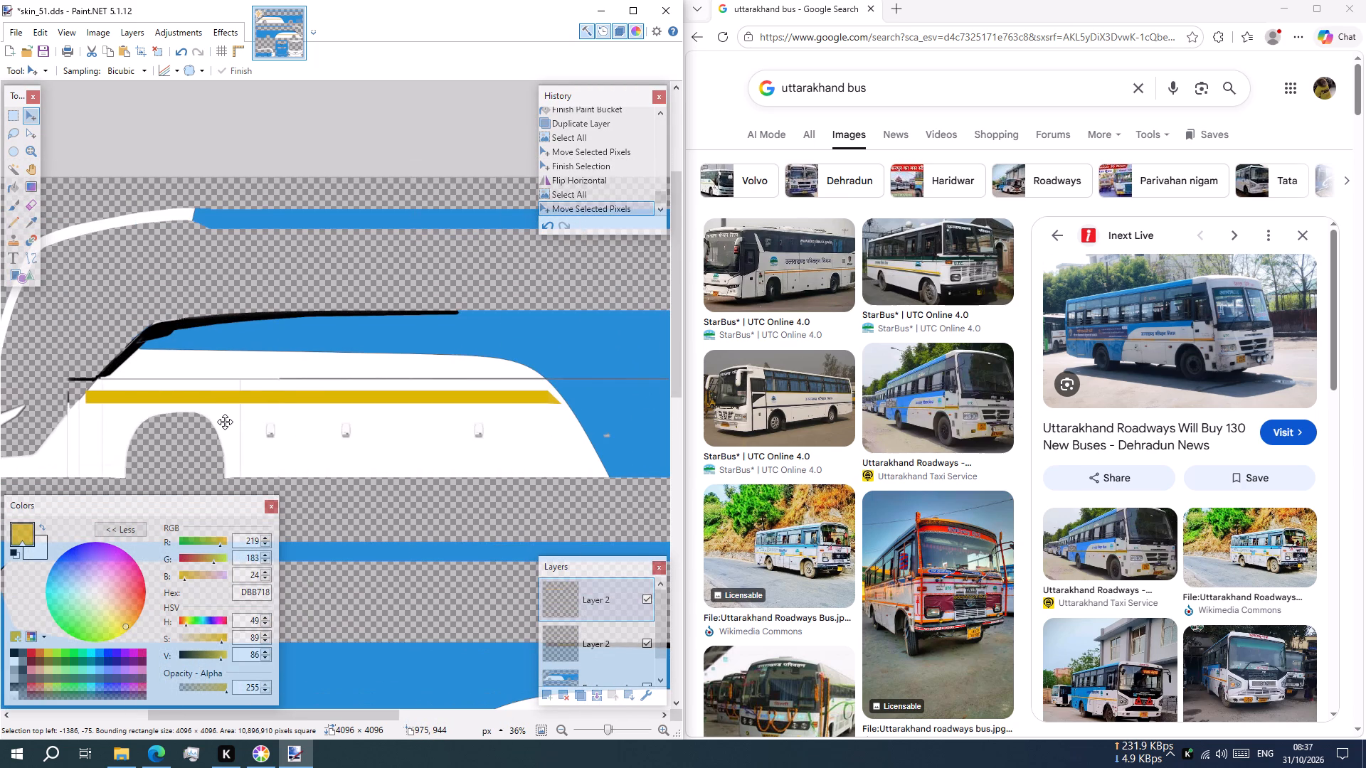
Match the upper stripe's height to the lower side's stripe by moving it about 24 px down and 24 px left.
scroll(263, 386, down, 4)
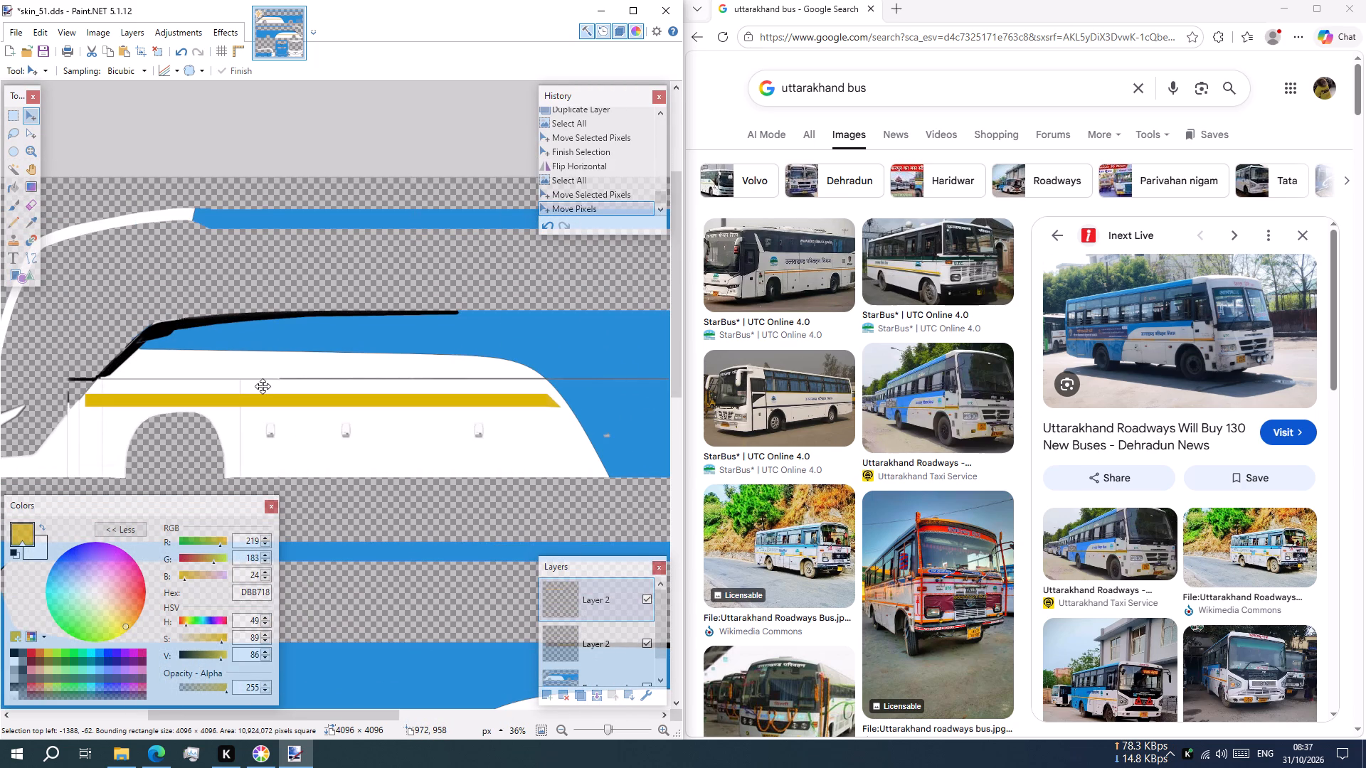
scroll(317, 387, down, 1)
scroll(322, 399, up, 1)
scroll(372, 389, down, 1)
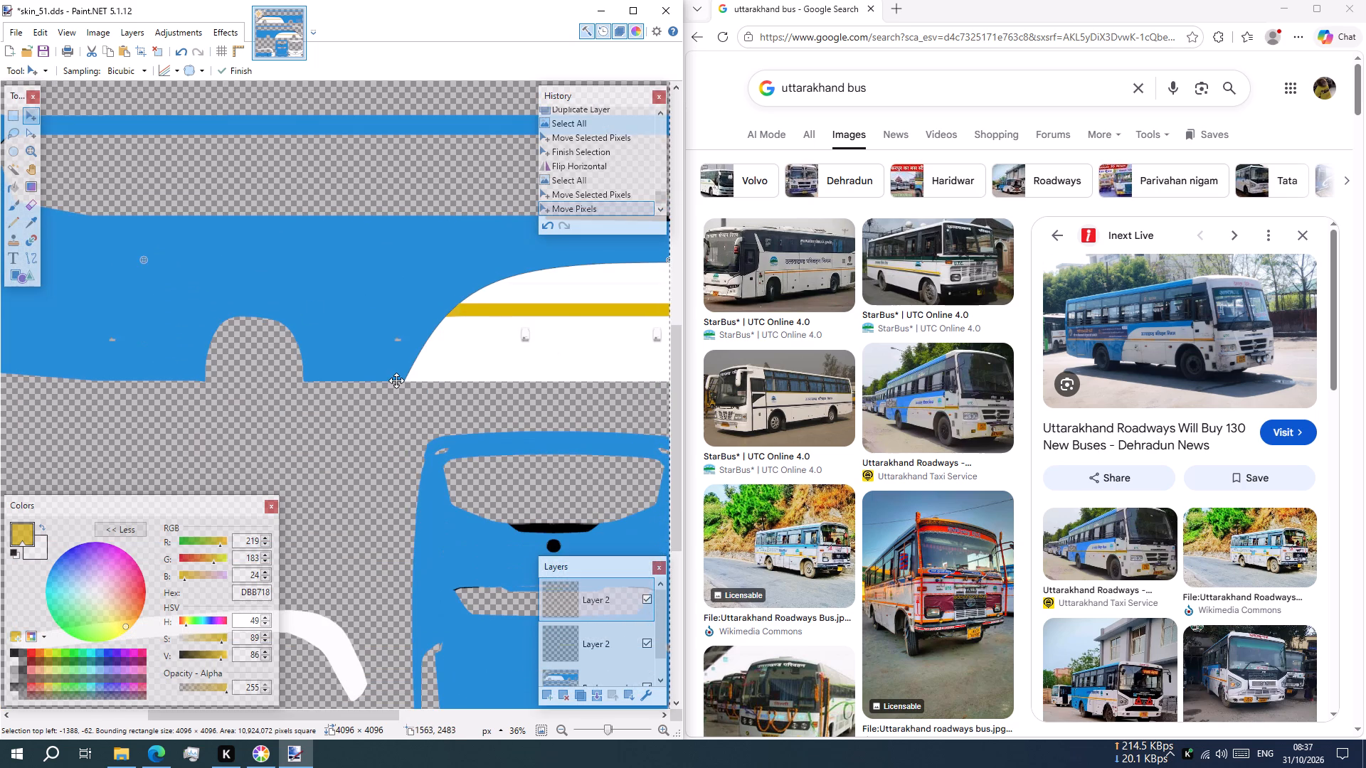
shift+scroll(396, 380, down, 4)
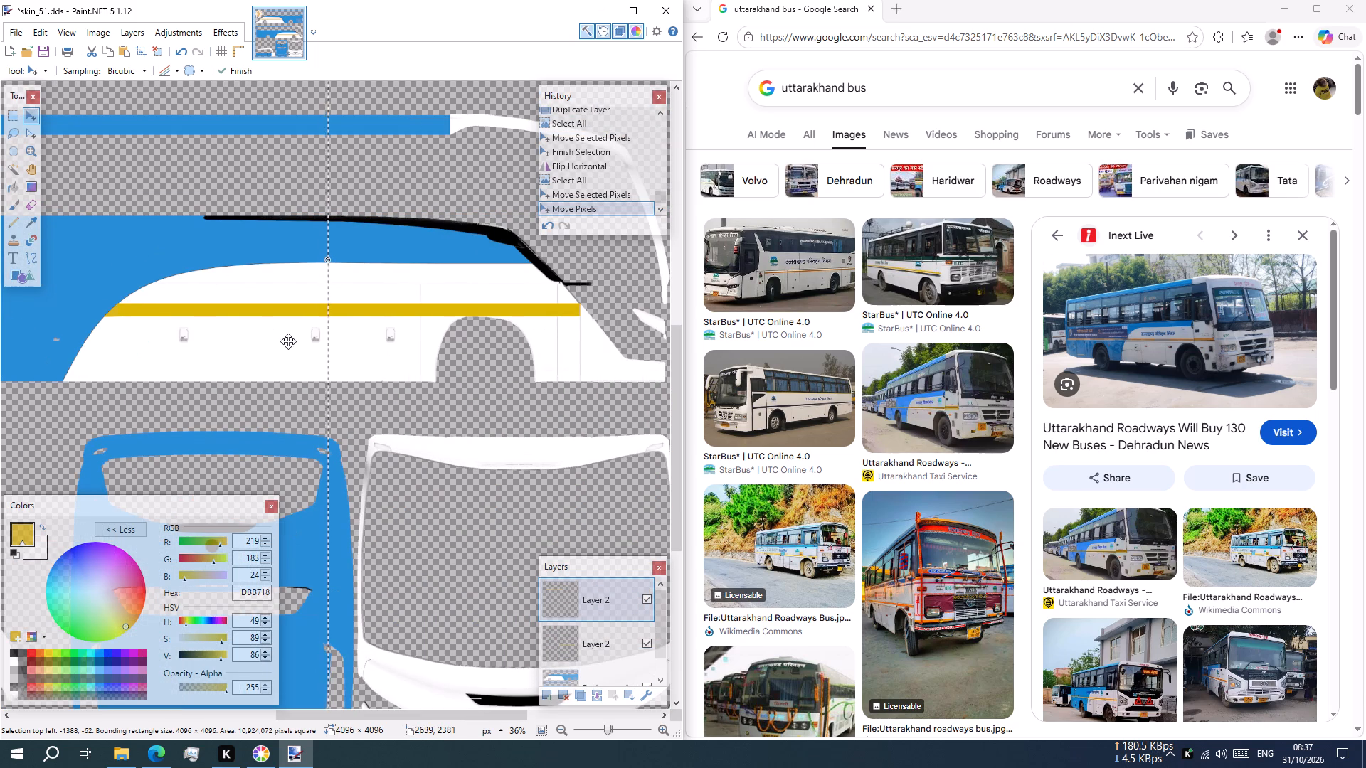
shift+scroll(288, 341, up, 2)
scroll(269, 321, up, 4)
shift+scroll(223, 343, down, 1)
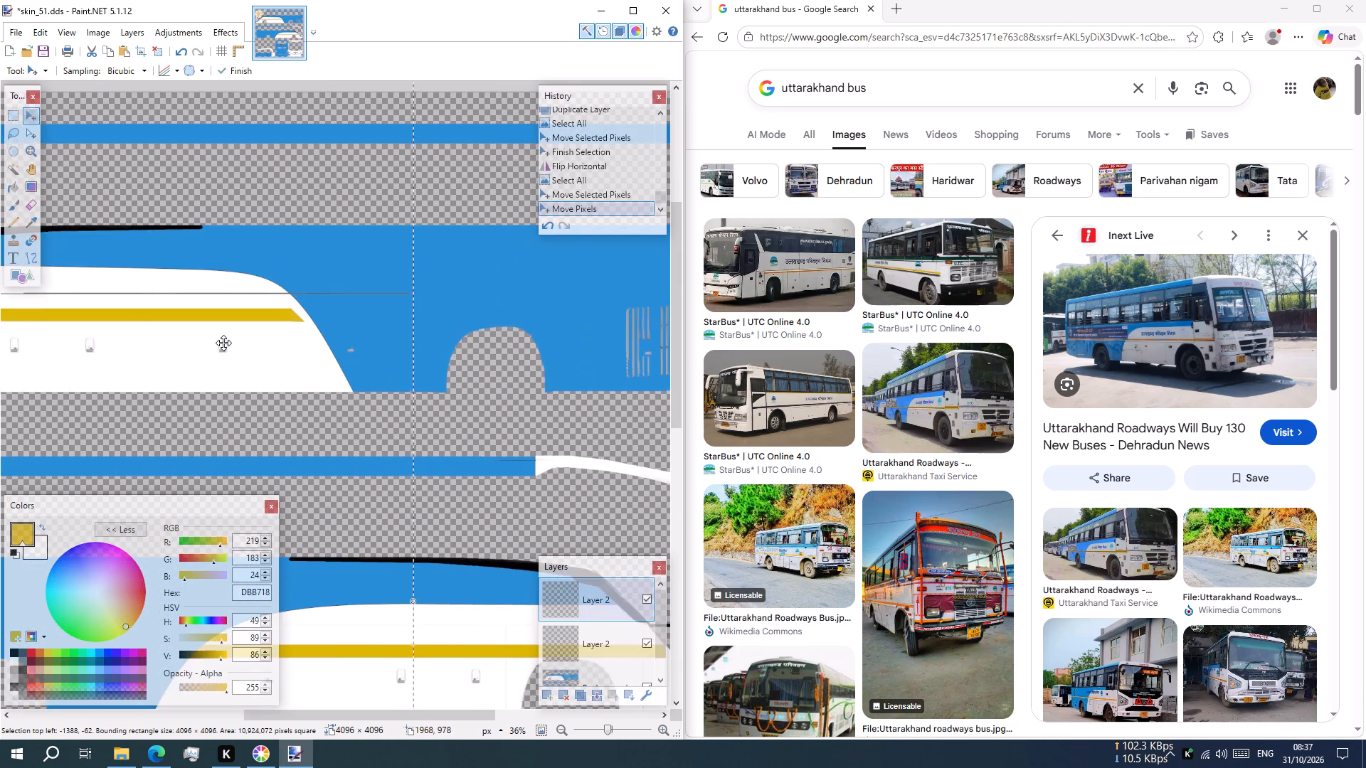
scroll(223, 343, up, 3)
shift+scroll(223, 343, up, 2)
shift+scroll(214, 405, up, 1)
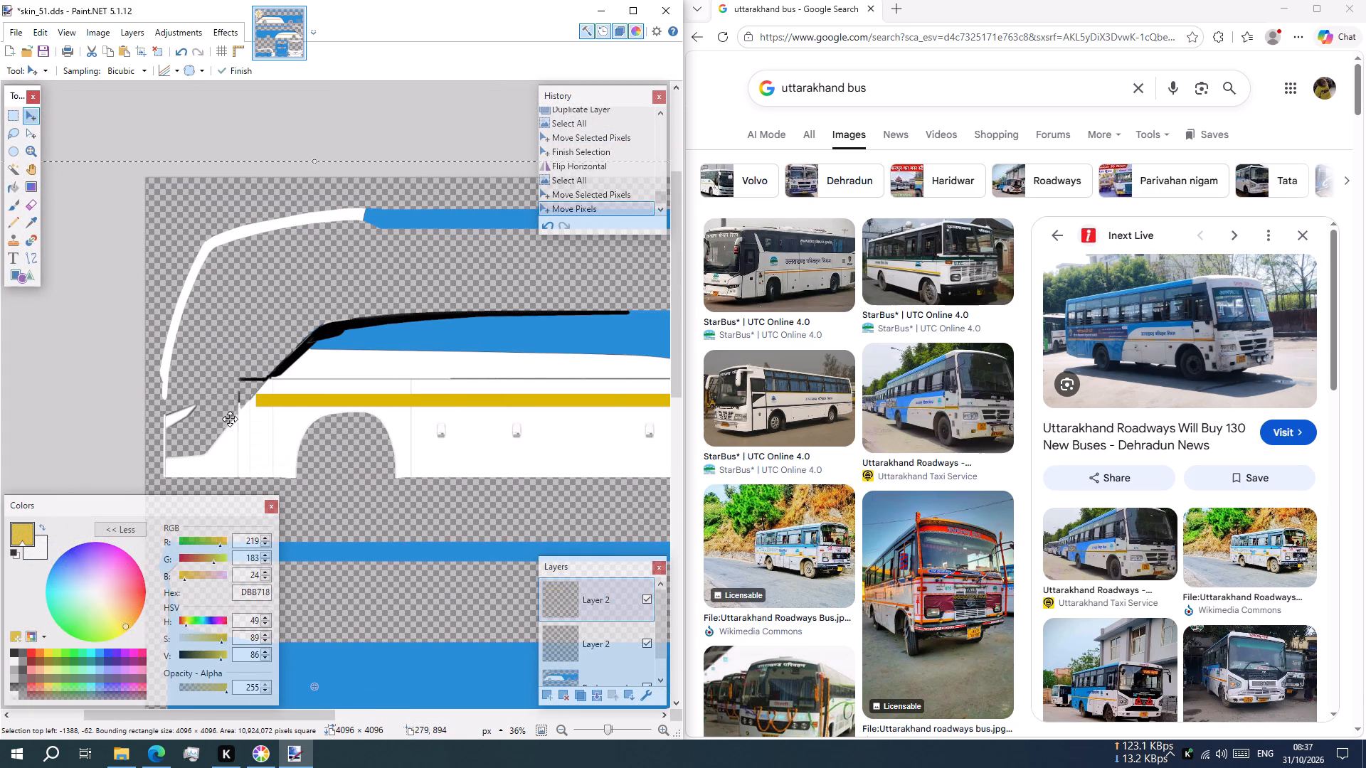
drag(329, 409, 324, 415)
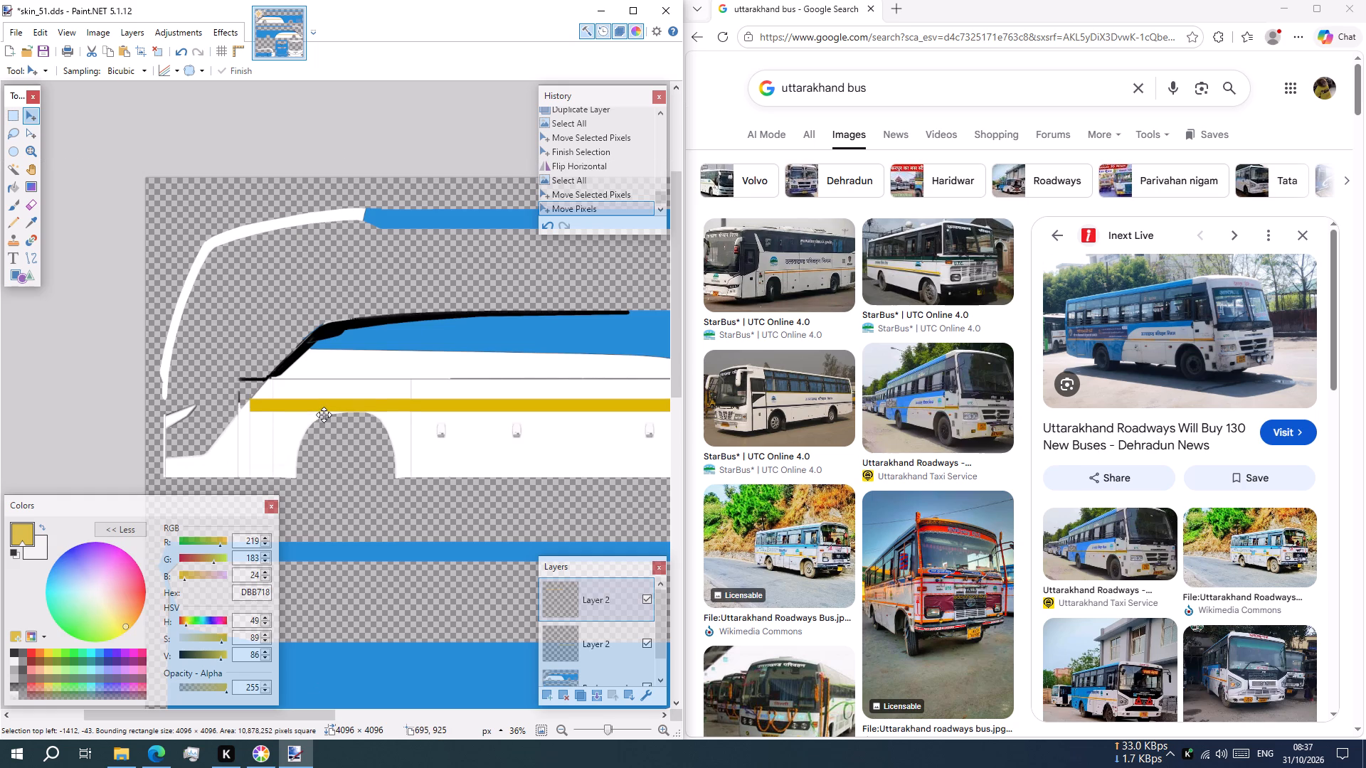
drag(324, 415, 327, 415)
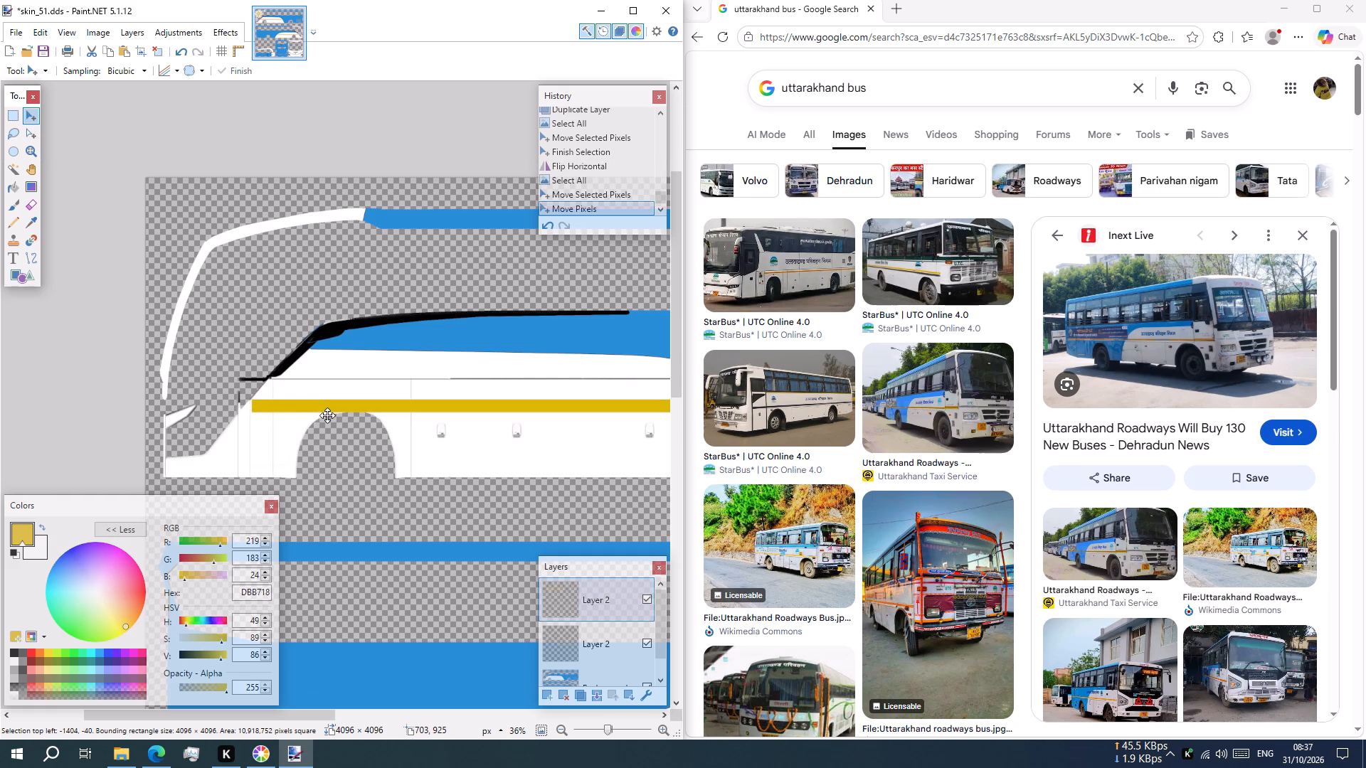
drag(327, 415, 323, 415)
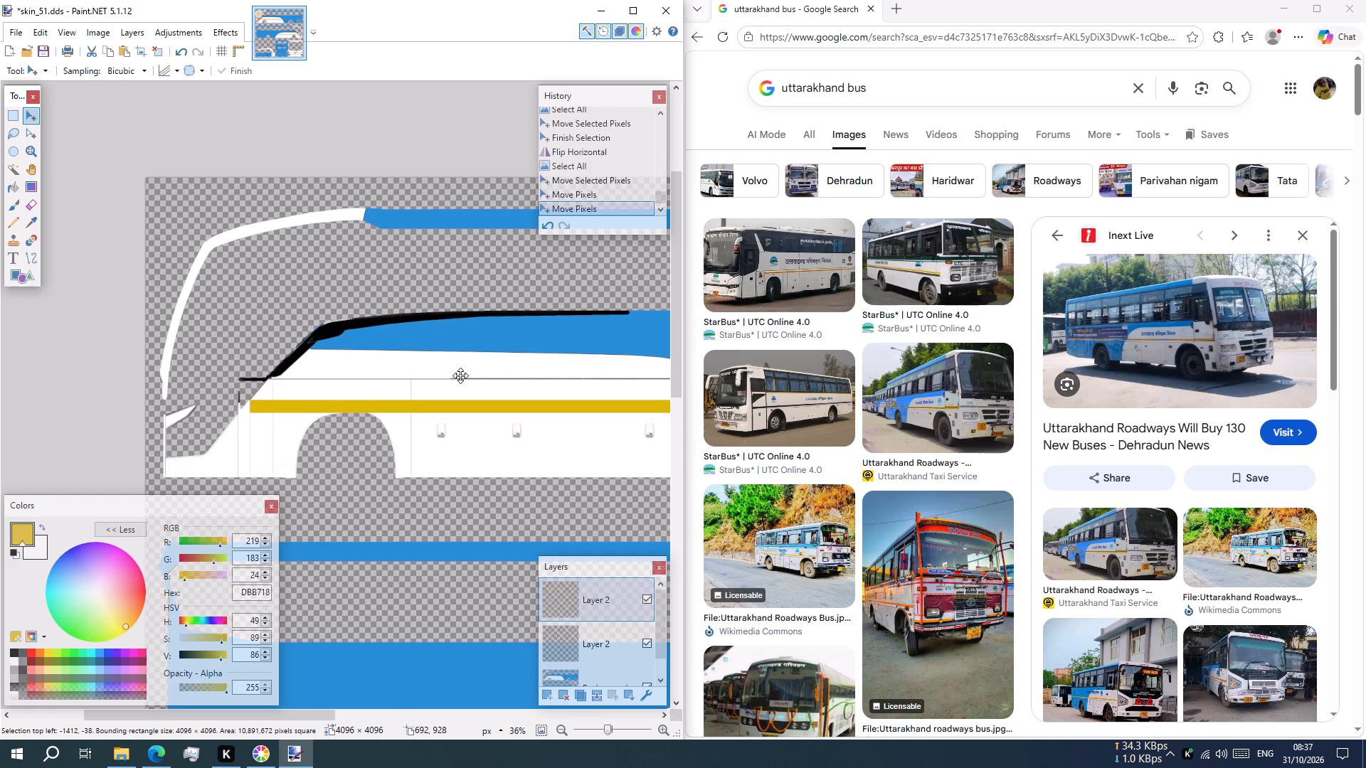
Compare the upper stripe's height and end positions with the stripe on the lower side view.
shift+scroll(460, 375, down, 2)
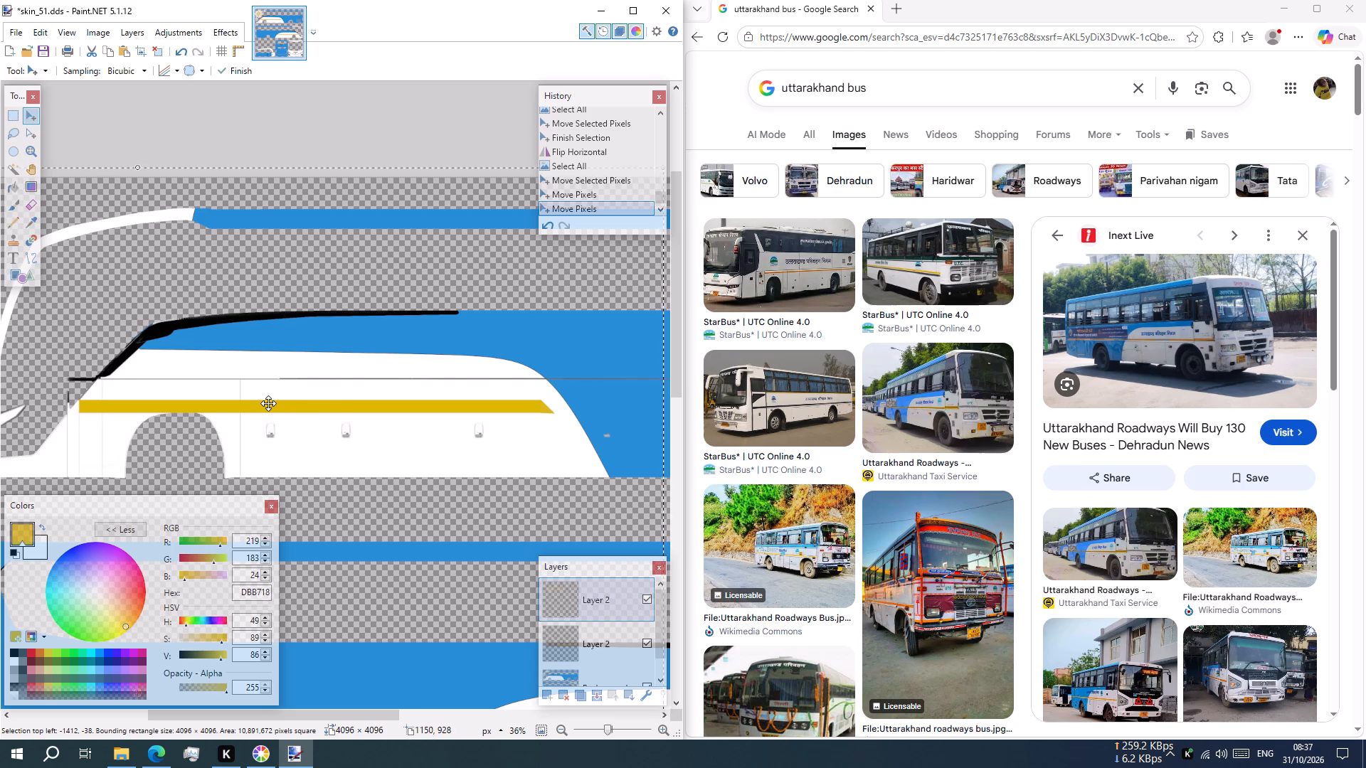
ctrl+scroll(268, 403, down, 1)
scroll(268, 403, up, 1)
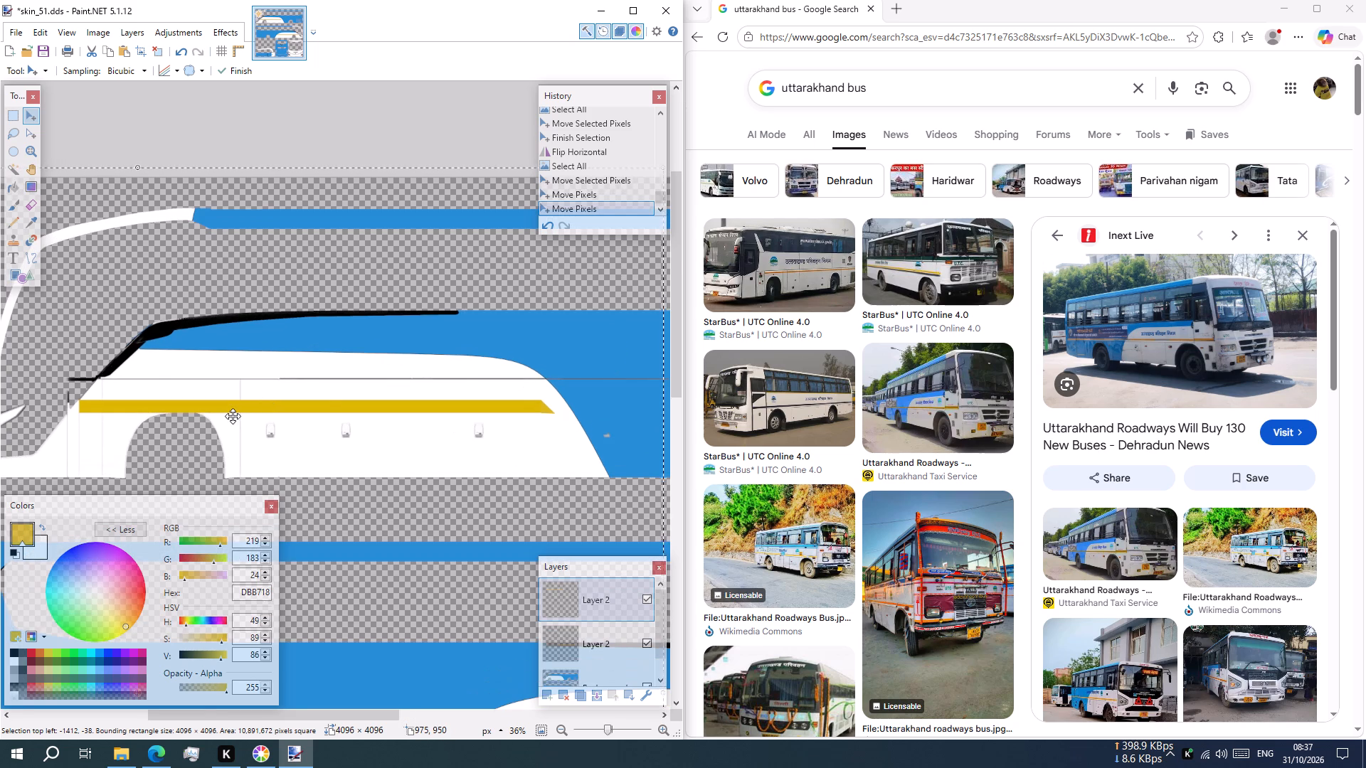
scroll(327, 404, down, 5)
shift+scroll(329, 402, down, 2)
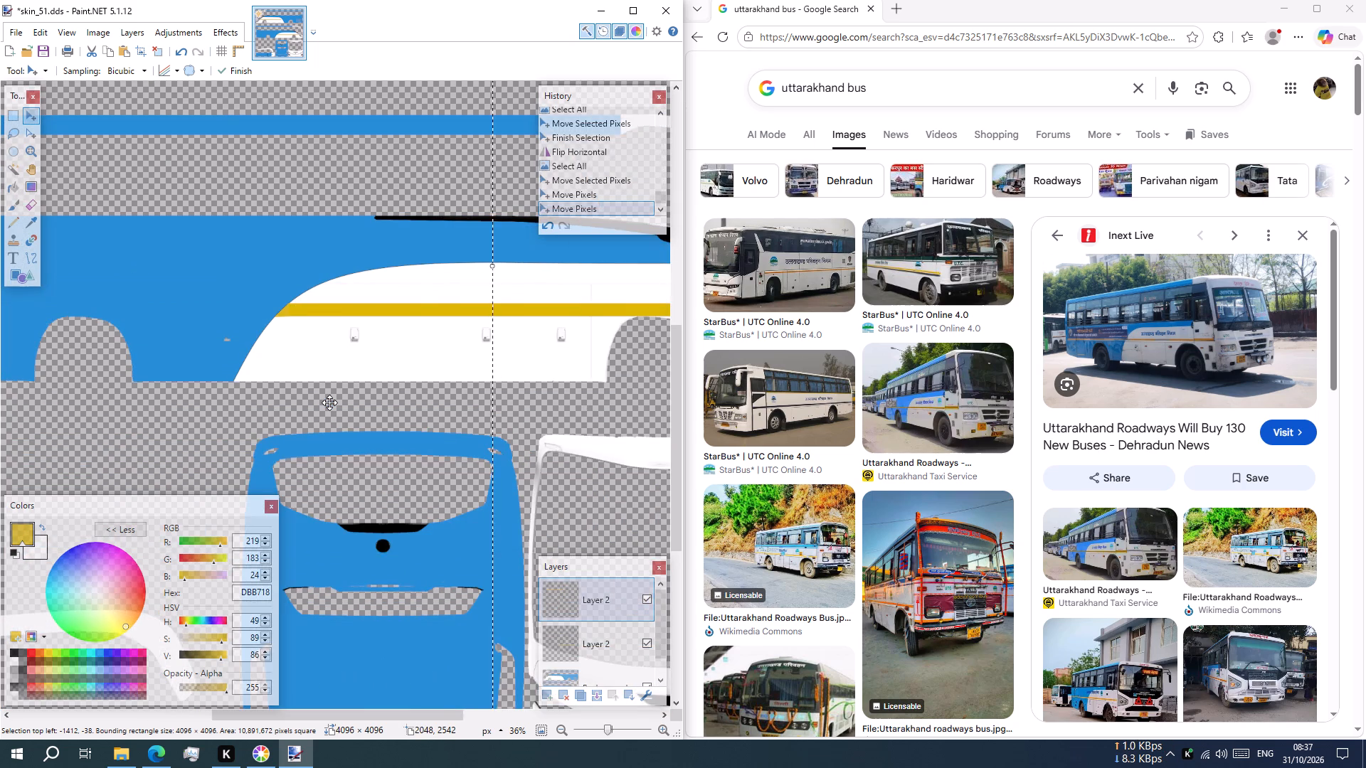
shift+scroll(329, 402, down, 2)
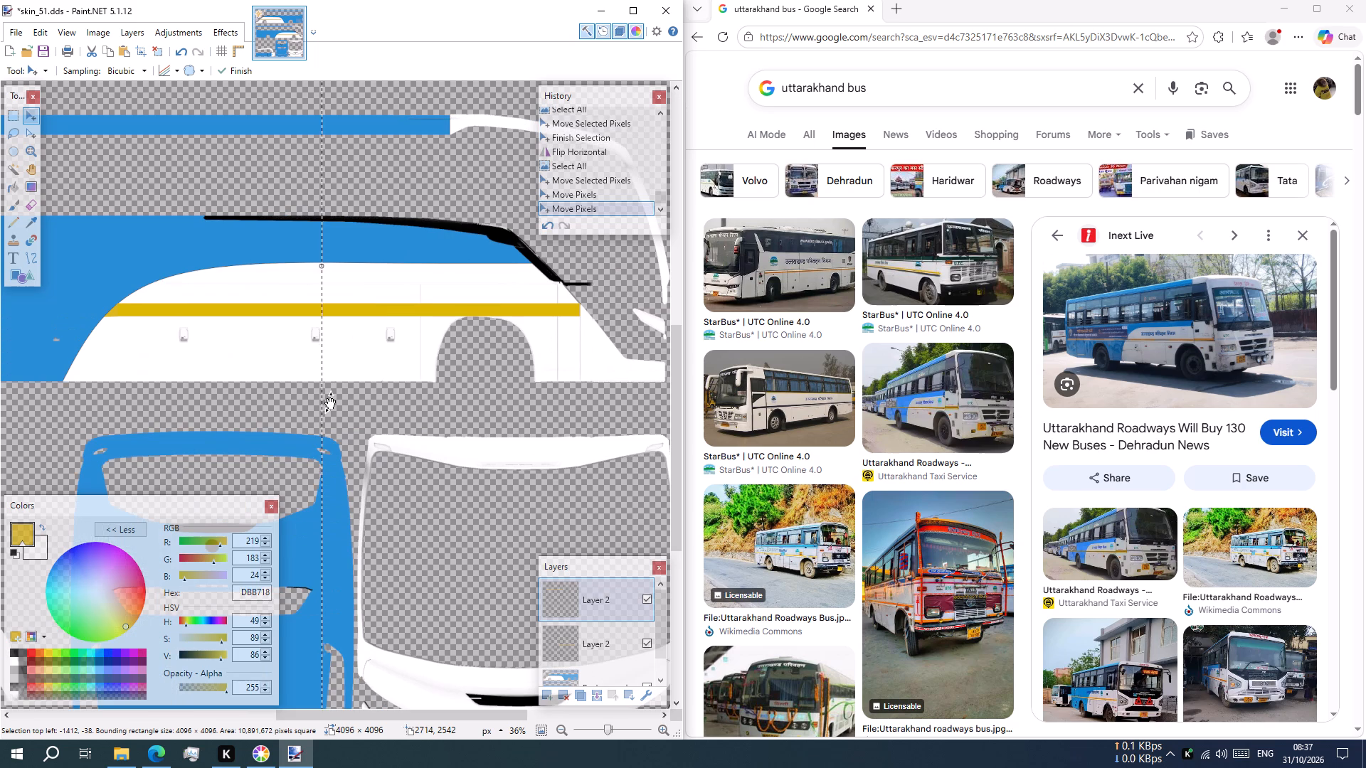
shift+scroll(157, 361, up, 3)
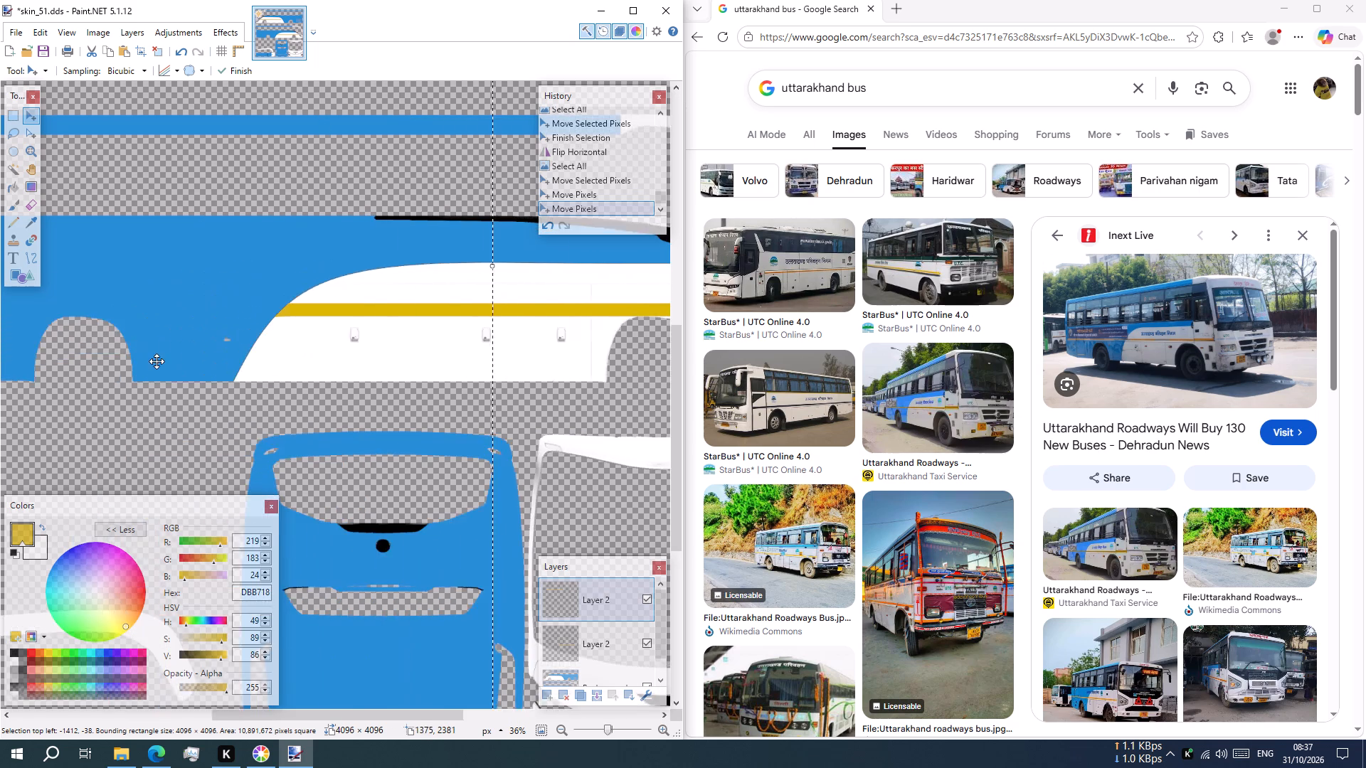
scroll(211, 343, up, 5)
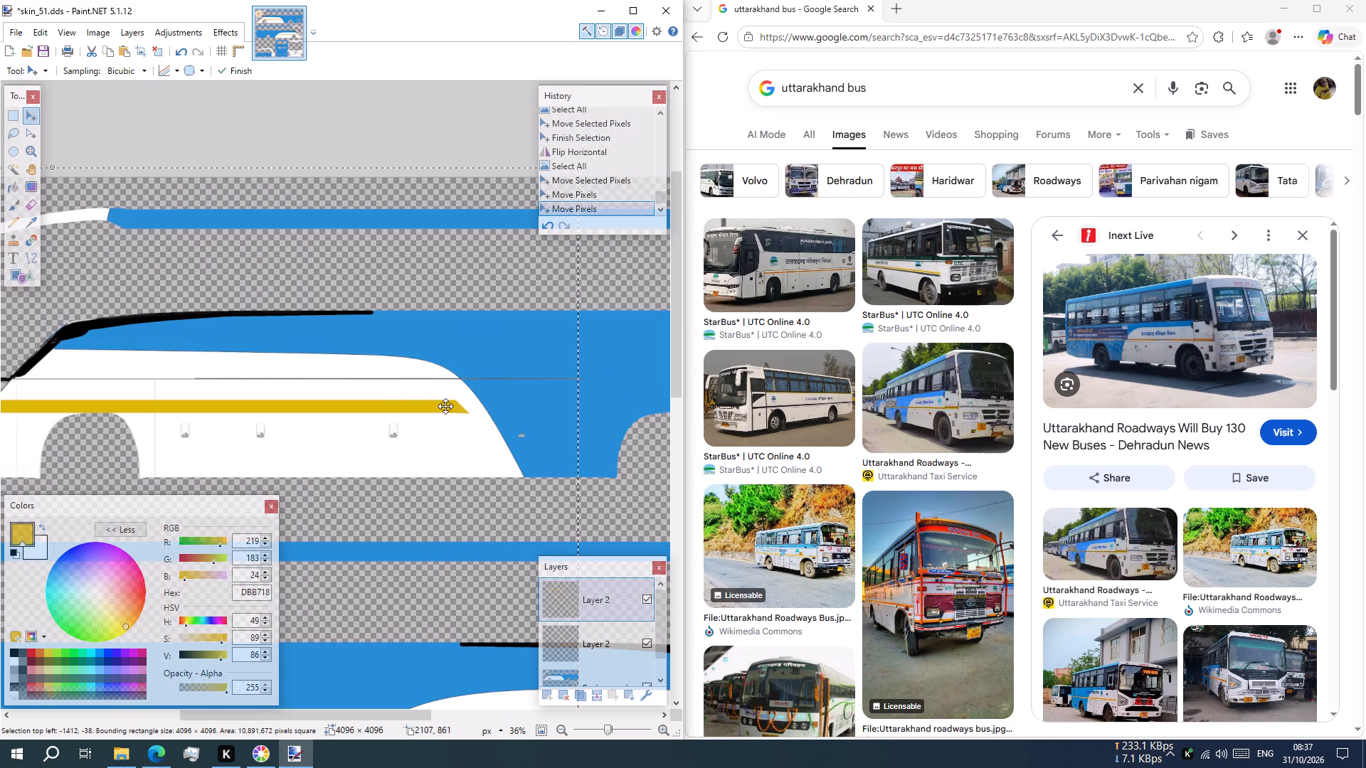
Stretch the upper stripe's layer content horizontally to 4169 × 4096 px, extending the stripe towards the blue edge.
scroll(514, 412, down, 4)
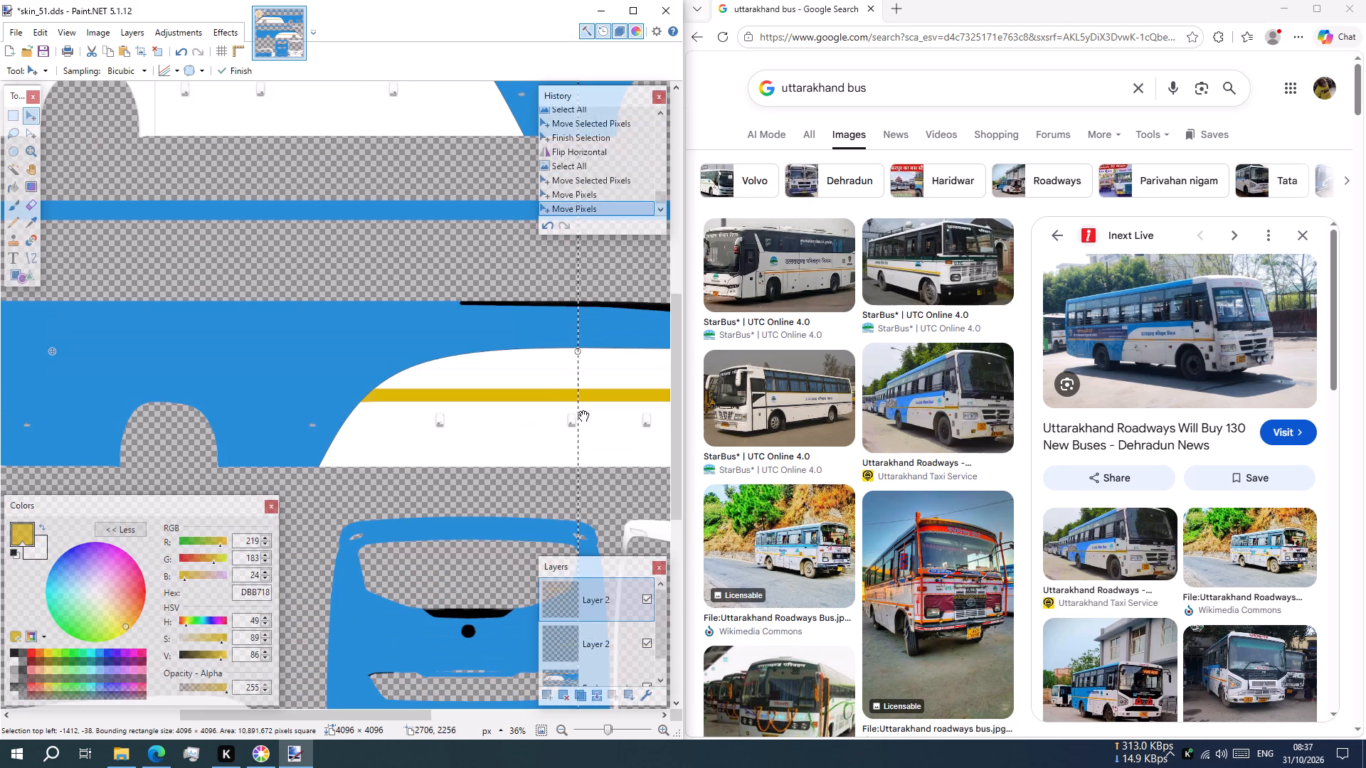
scroll(572, 355, up, 2)
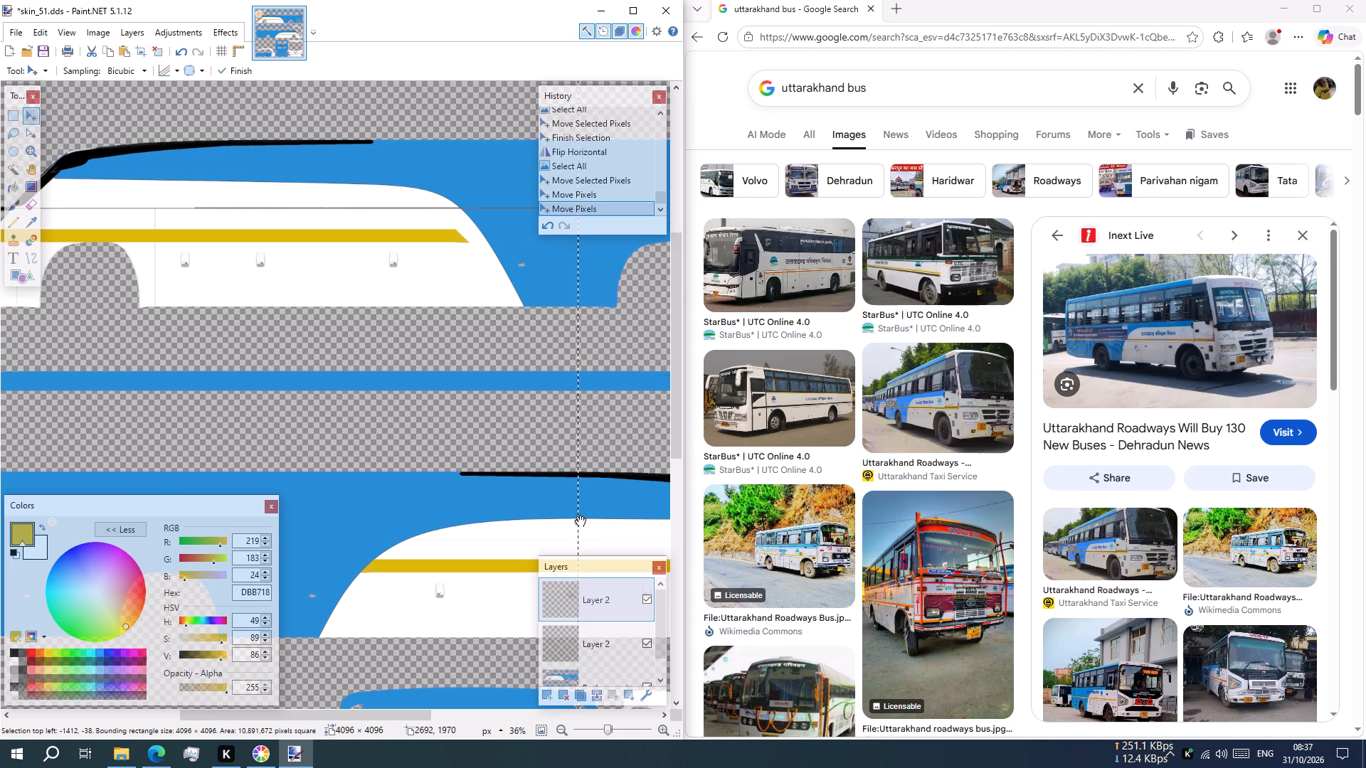
drag(580, 521, 601, 522)
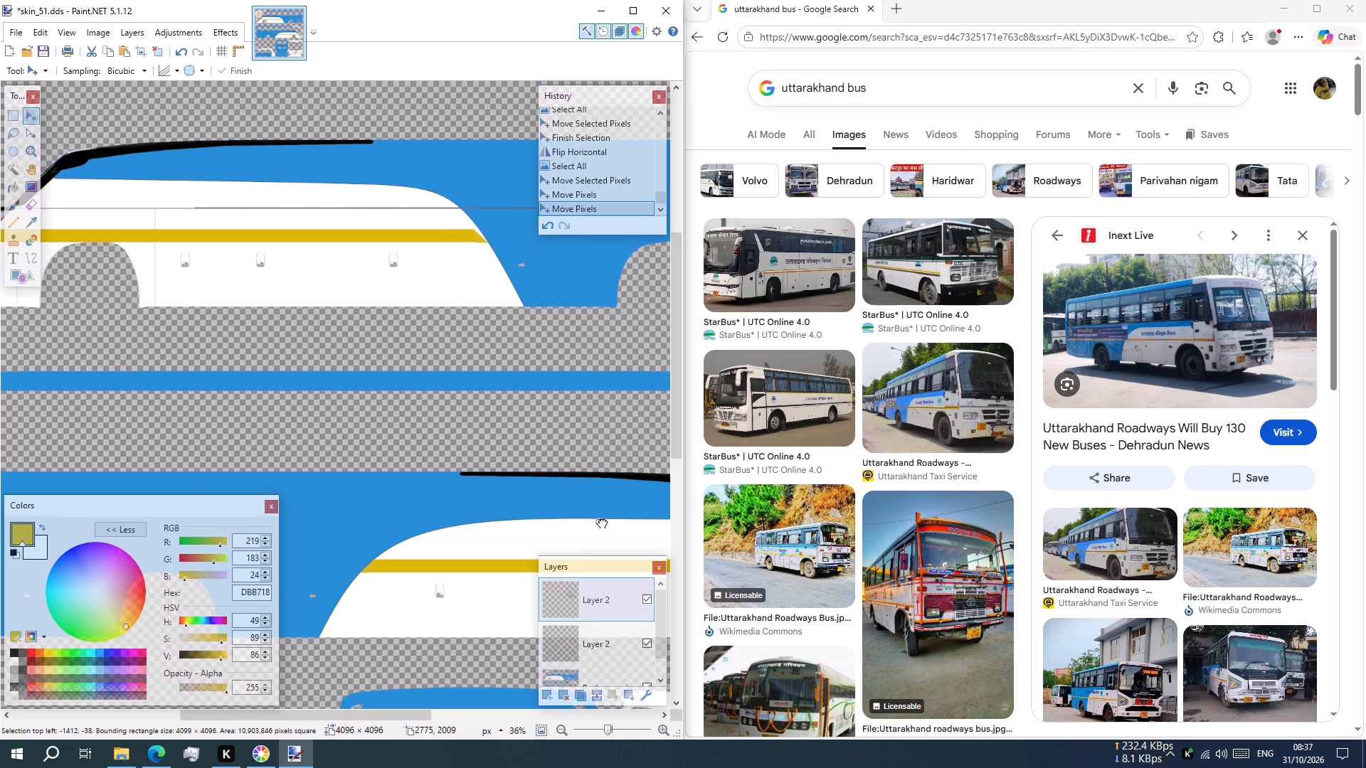
drag(601, 522, 604, 522)
drag(604, 522, 605, 522)
ctrl+scroll(438, 295, down, 3)
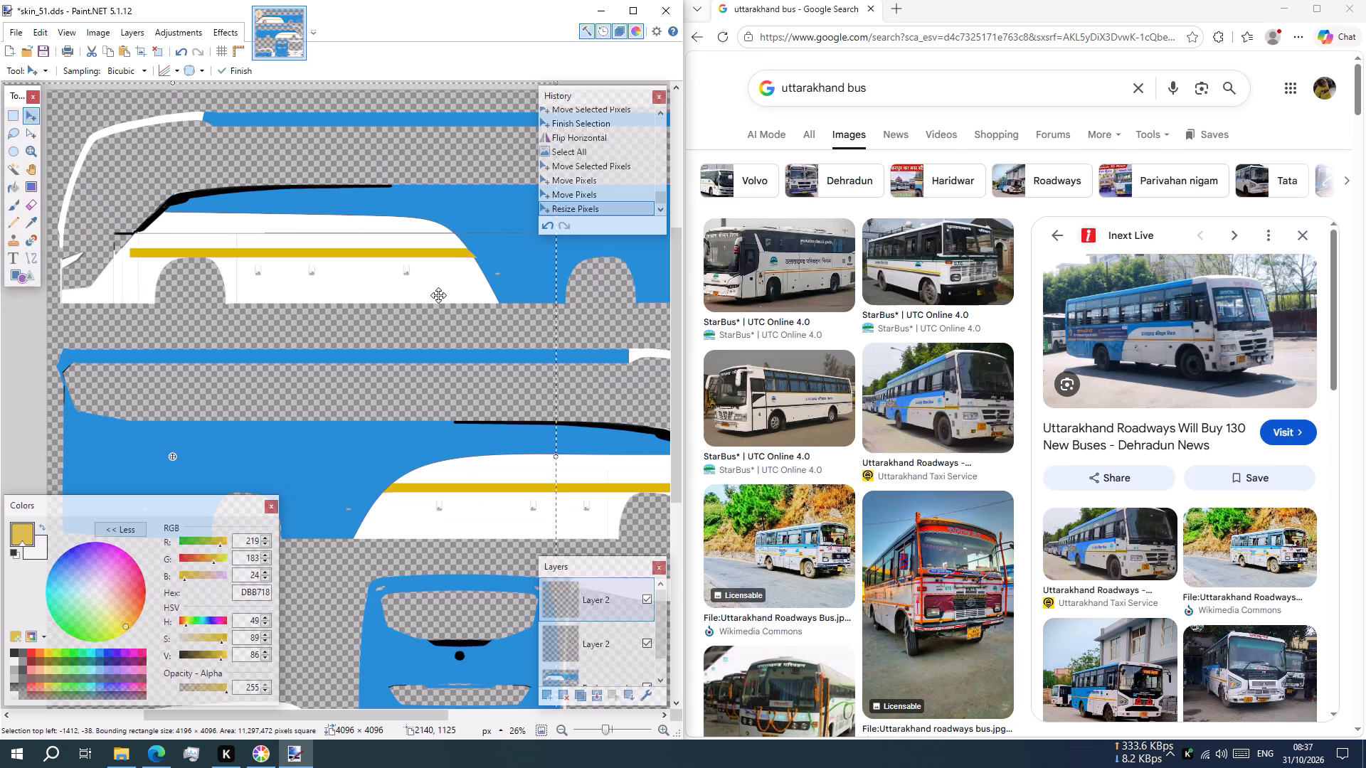
click(556, 461)
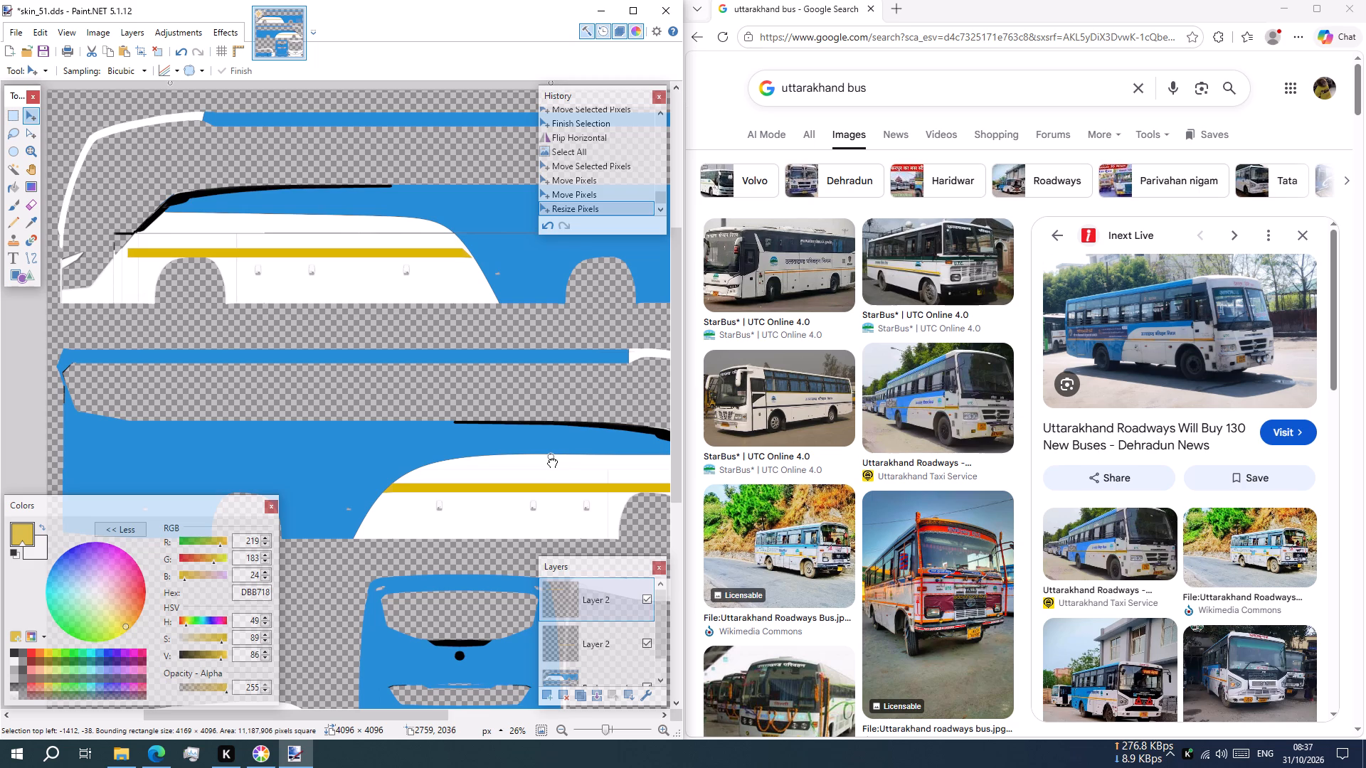
Draw a horizontal yellow line about 12 px long from the upper stripe's lower tip to the blue area's curved edge.
ctrl+scroll(438, 297, up, 3)
ctrl+scroll(525, 240, up, 5)
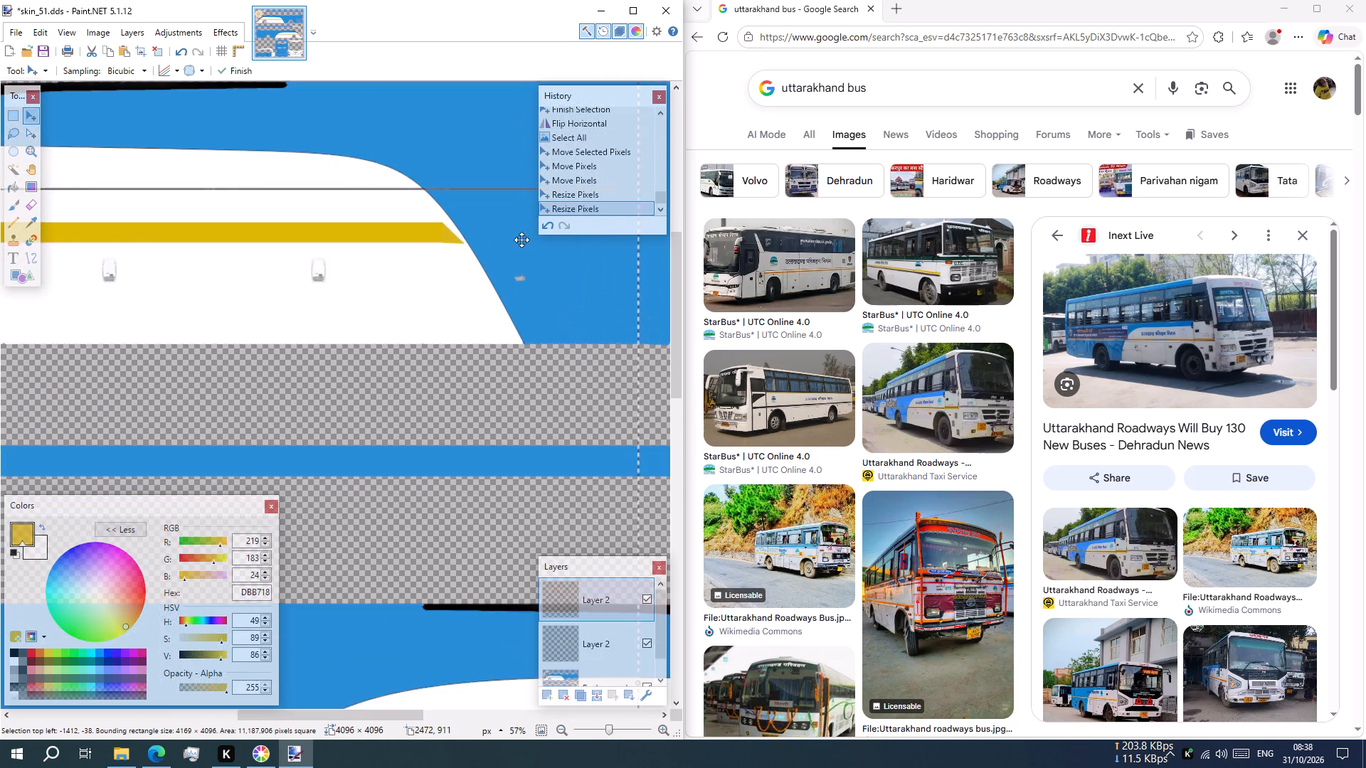
ctrl+scroll(521, 240, up, 1)
click(22, 260)
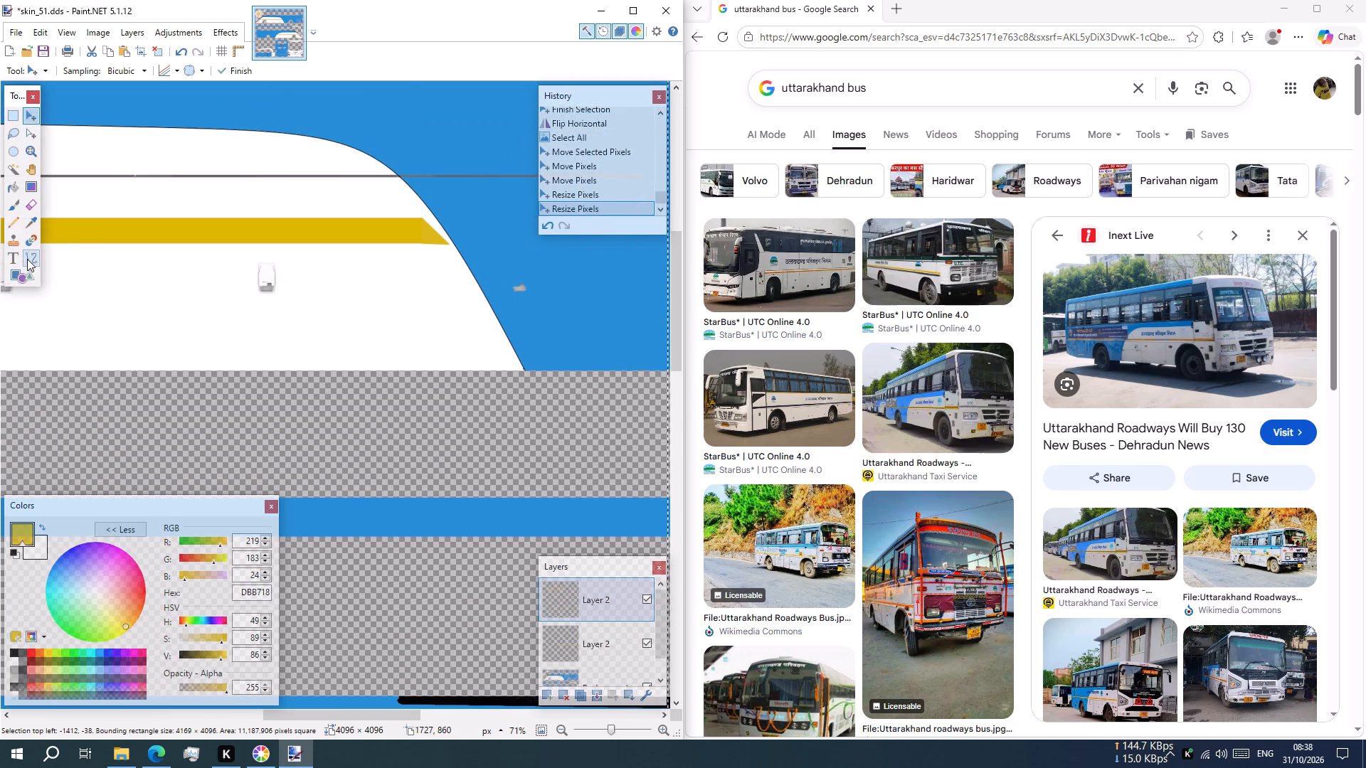
click(27, 259)
ctrl+scroll(456, 265, up, 5)
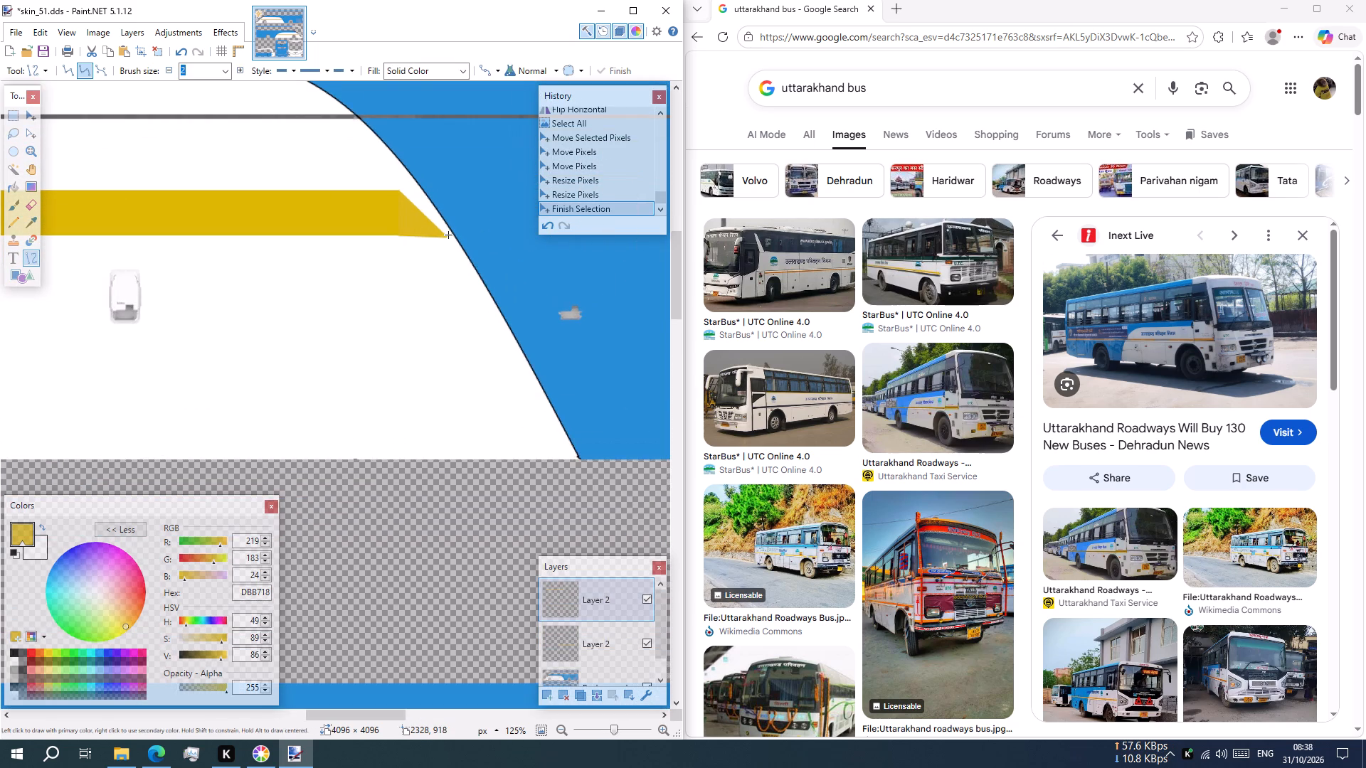
ctrl+scroll(448, 235, up, 3)
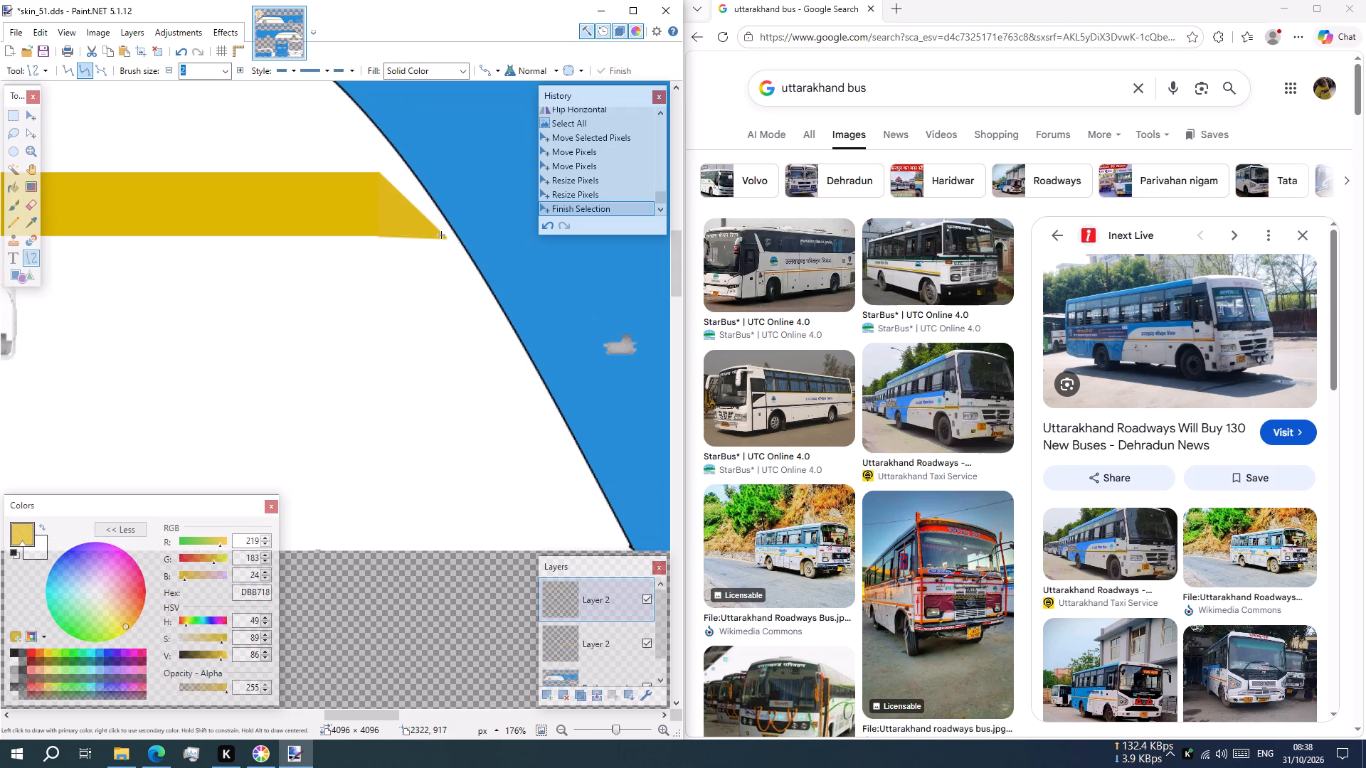
drag(444, 236, 458, 238)
key(ctrl+z)
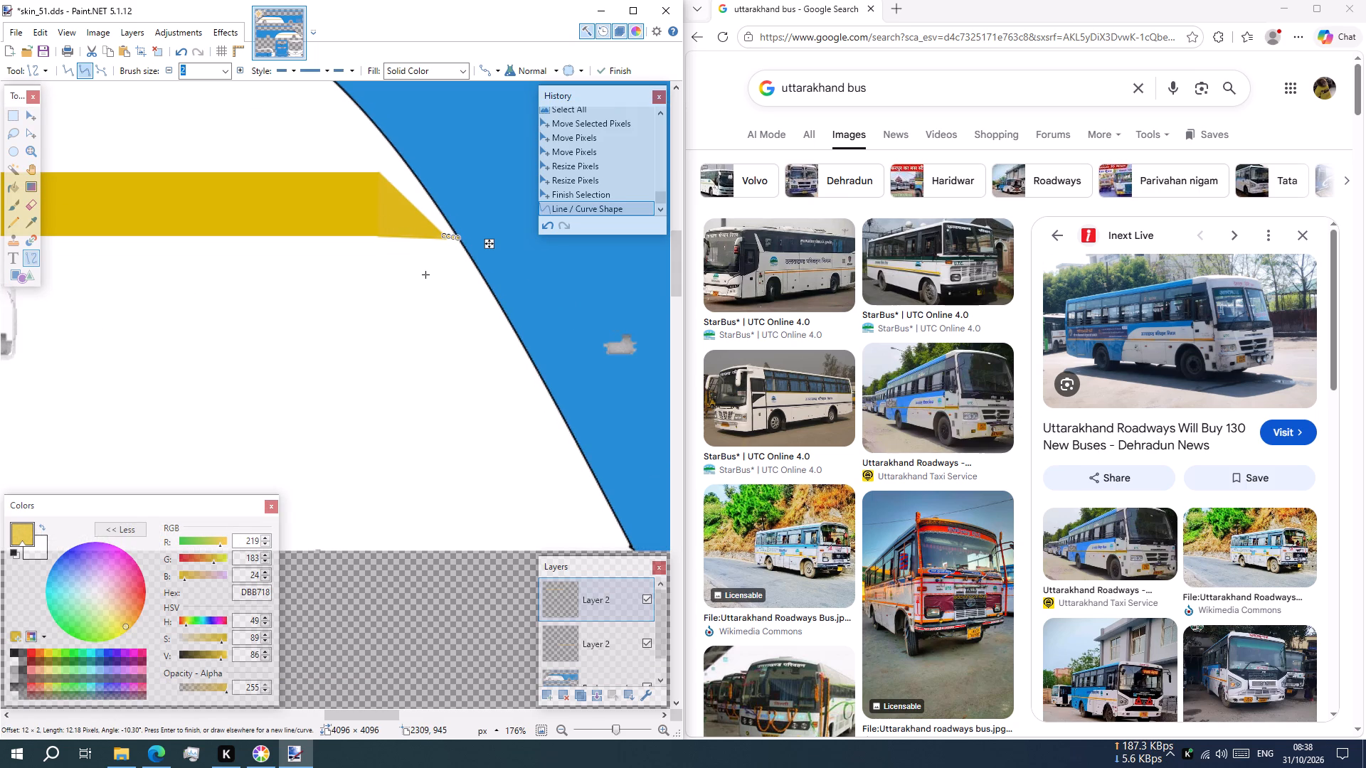
ctrl+scroll(482, 213, up, 3)
scroll(442, 263, up, 2)
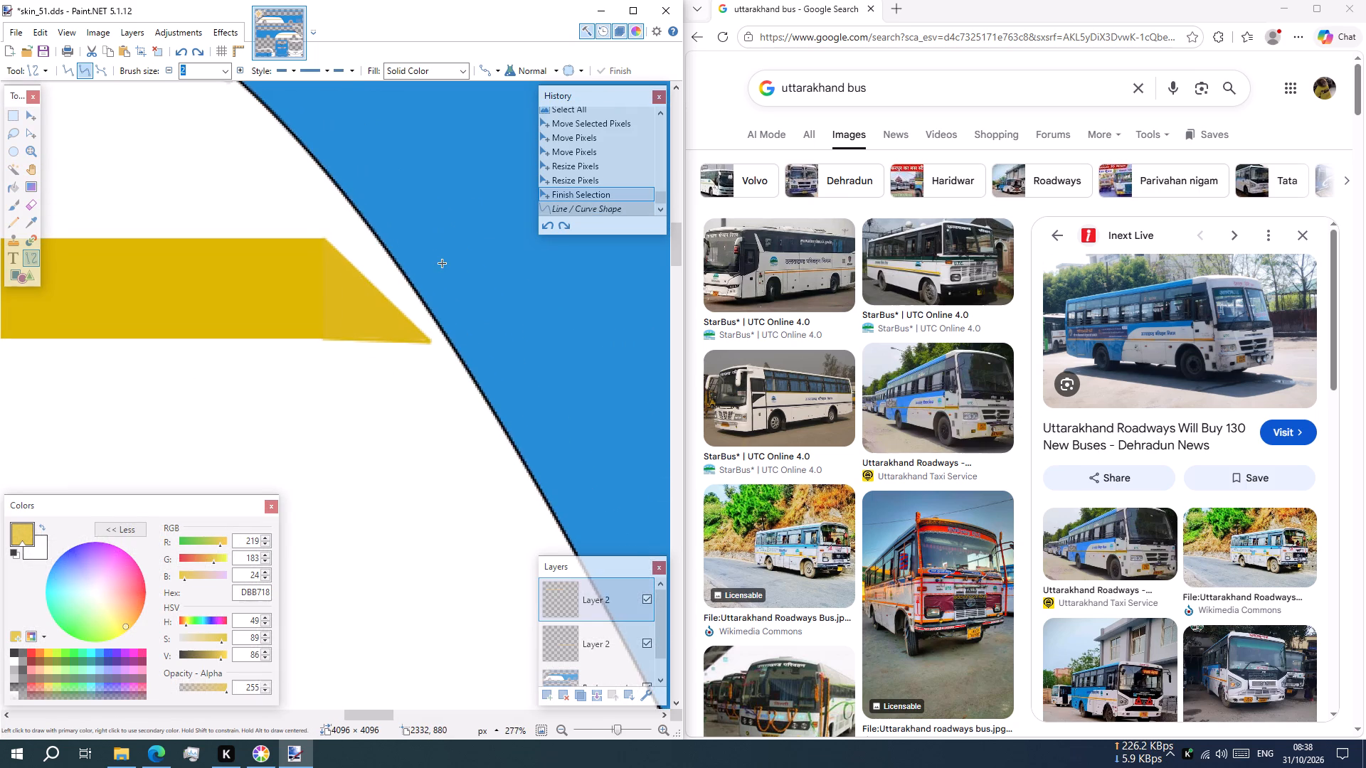
scroll(442, 263, up, 1)
drag(427, 348, 428, 348)
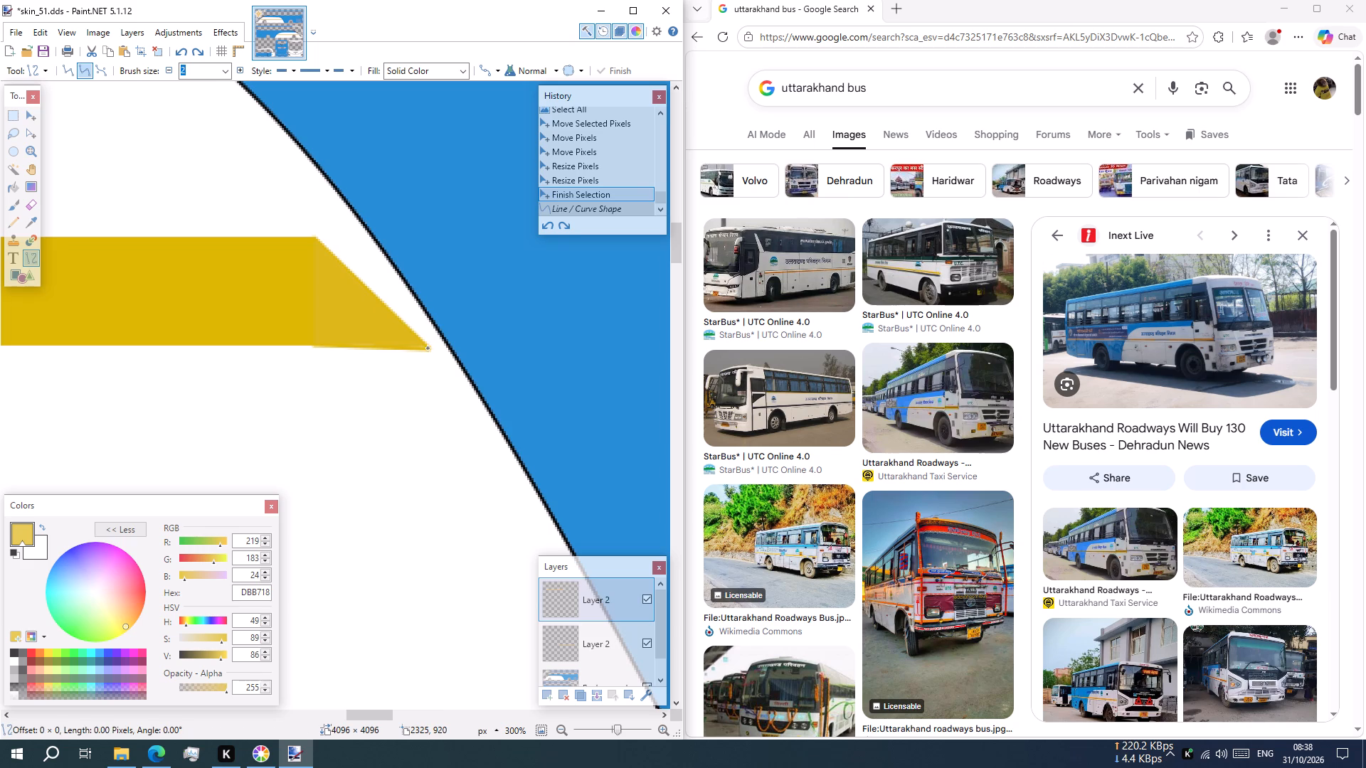
drag(428, 348, 448, 347)
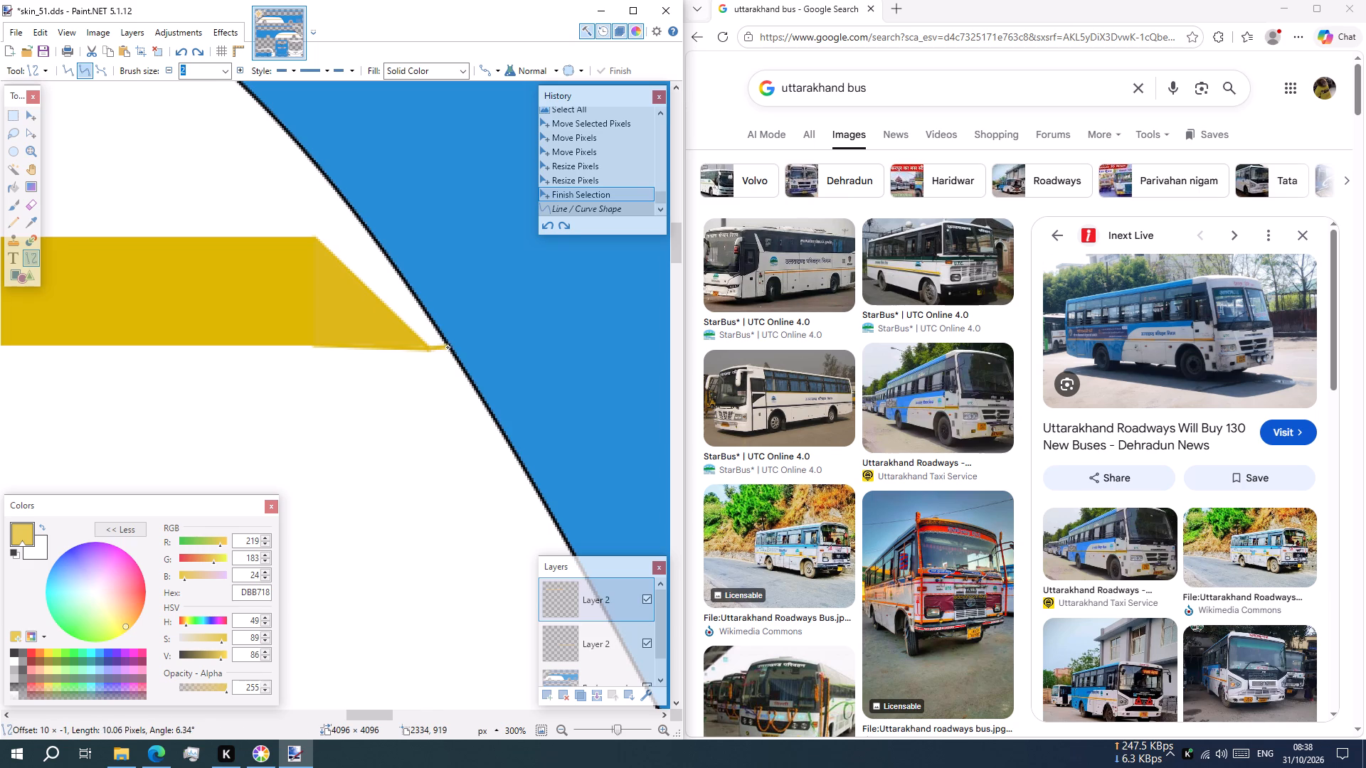
drag(448, 347, 450, 348)
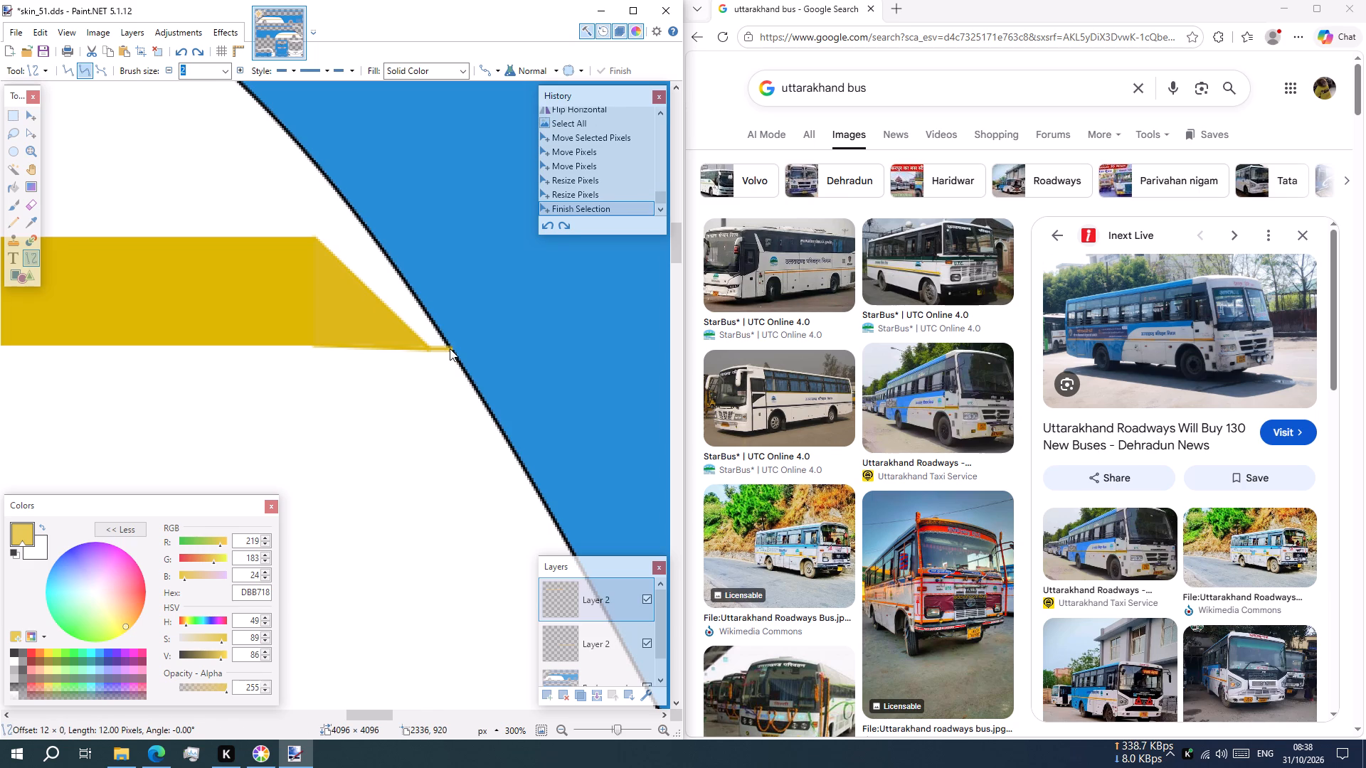
Draw a horizontal yellow line about 27 px long from the upper stripe's top corner to the blue area's curved edge.
drag(316, 238, 332, 238)
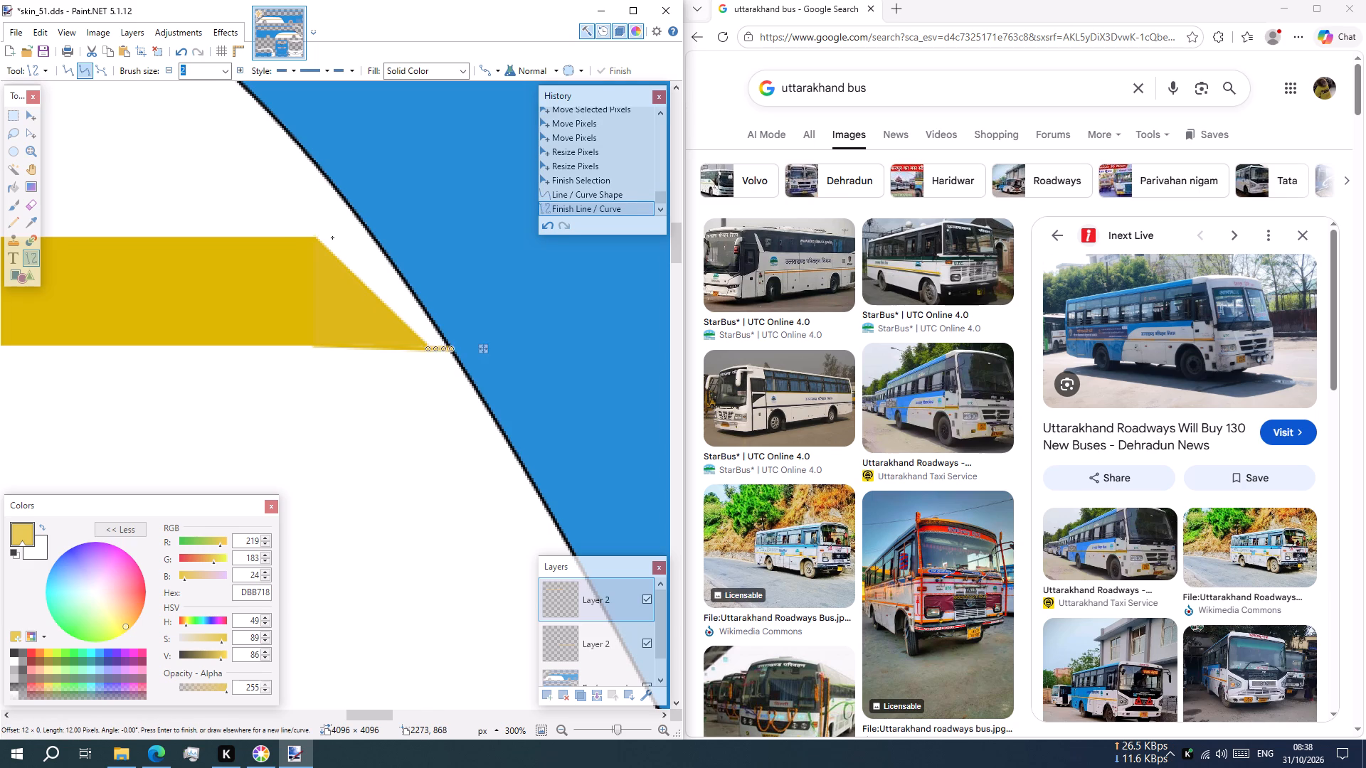
drag(332, 238, 371, 238)
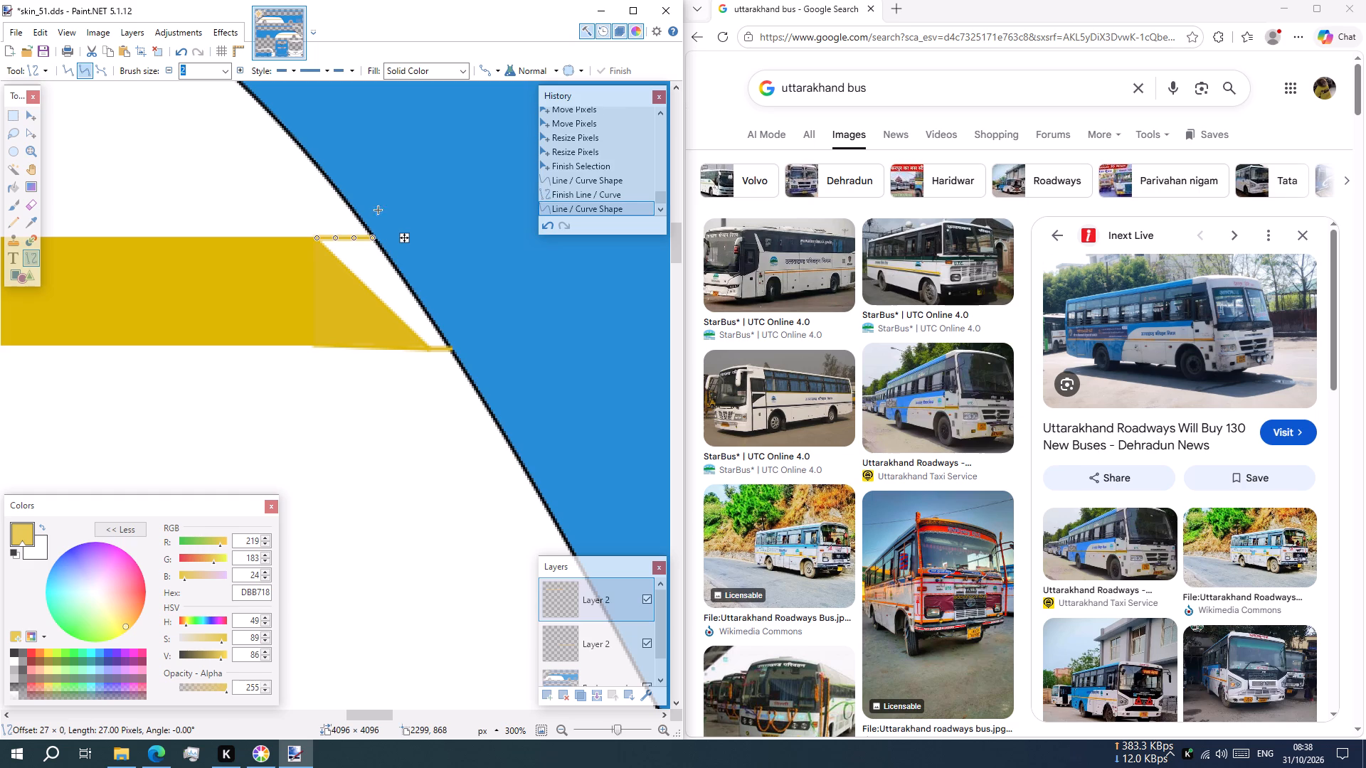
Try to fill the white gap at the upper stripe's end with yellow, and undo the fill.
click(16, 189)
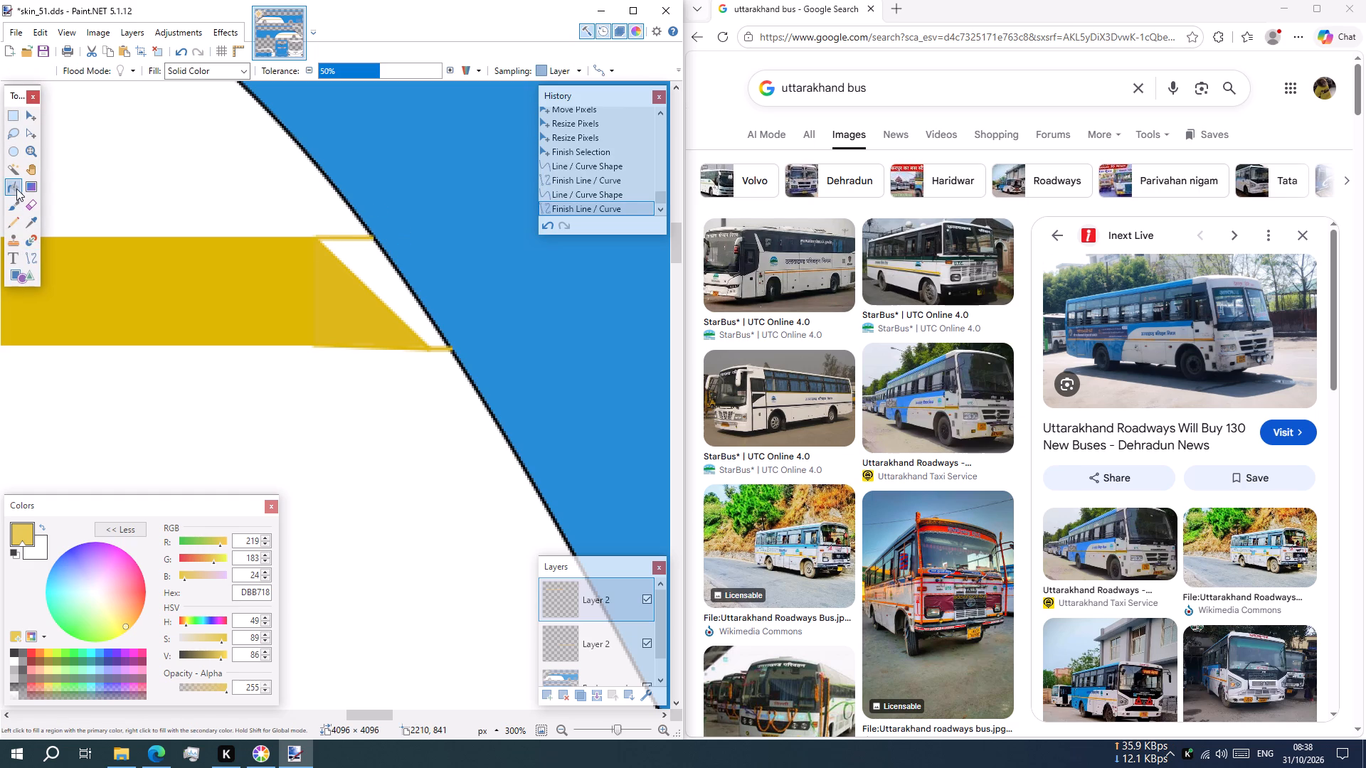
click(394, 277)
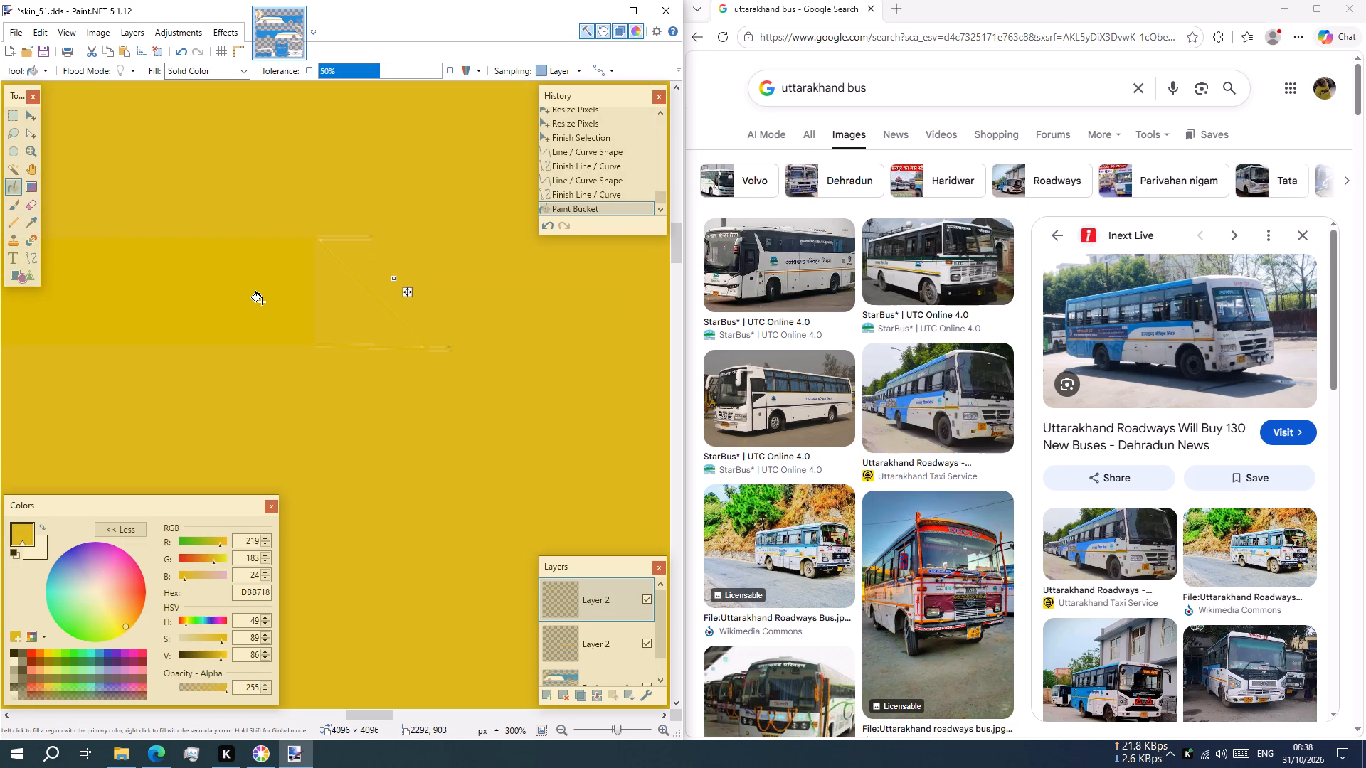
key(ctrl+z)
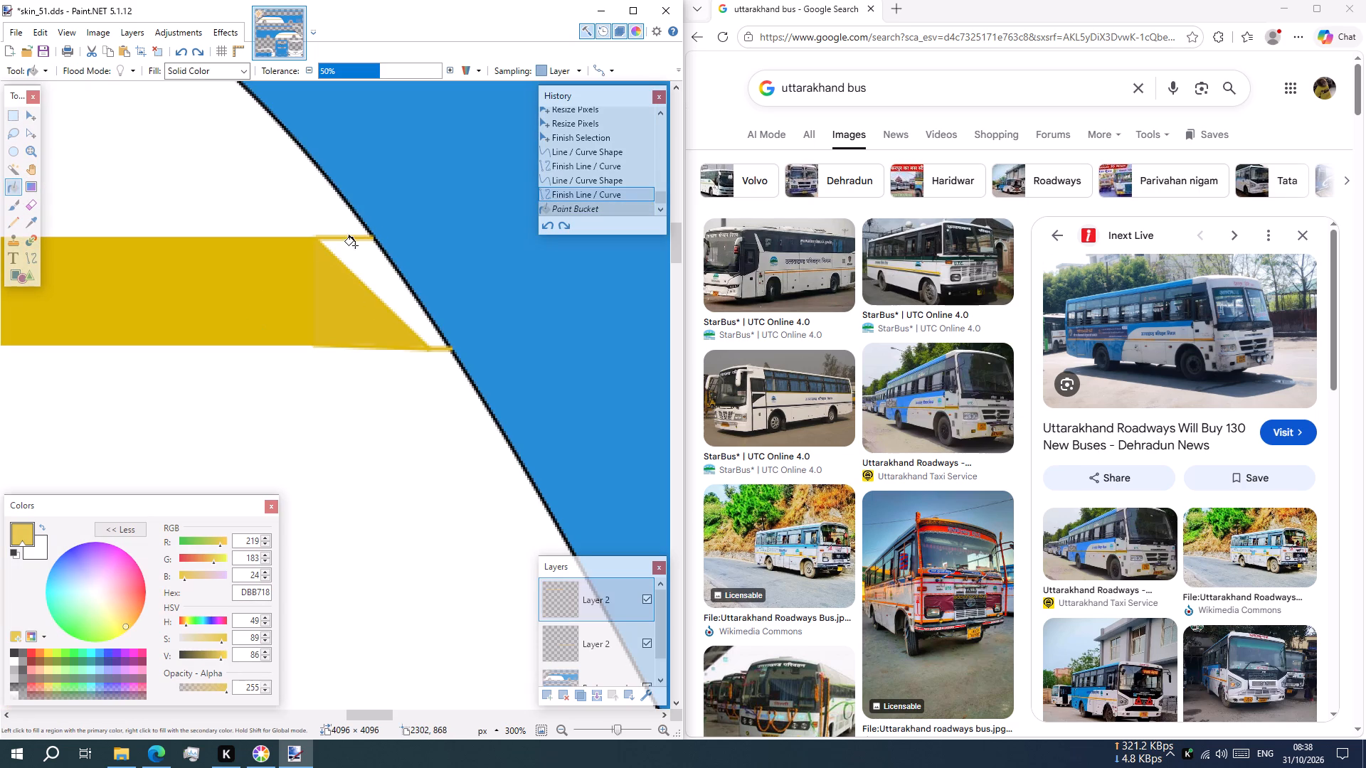
Draw a yellow line about 66 px long along the blue area's edge, joining the ends of the two horizontal lines.
click(31, 262)
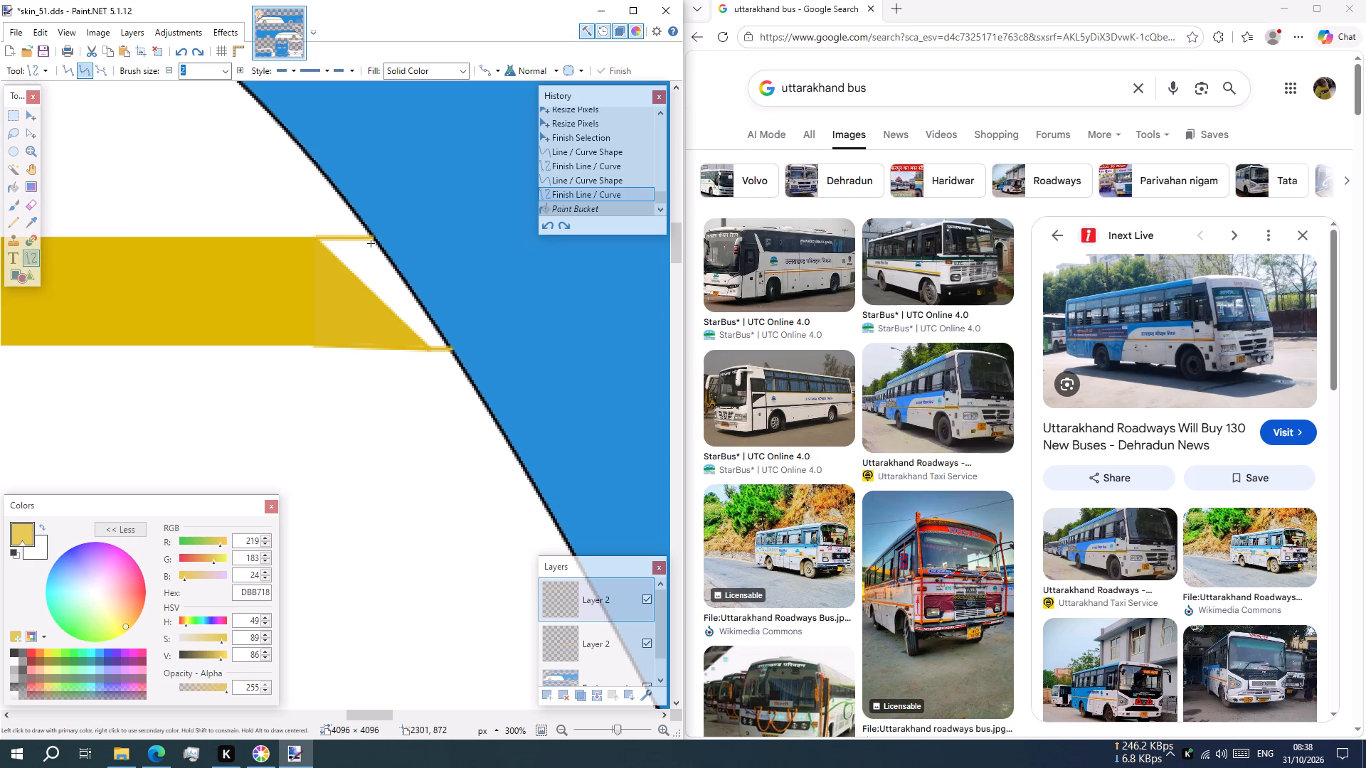
drag(369, 238, 439, 342)
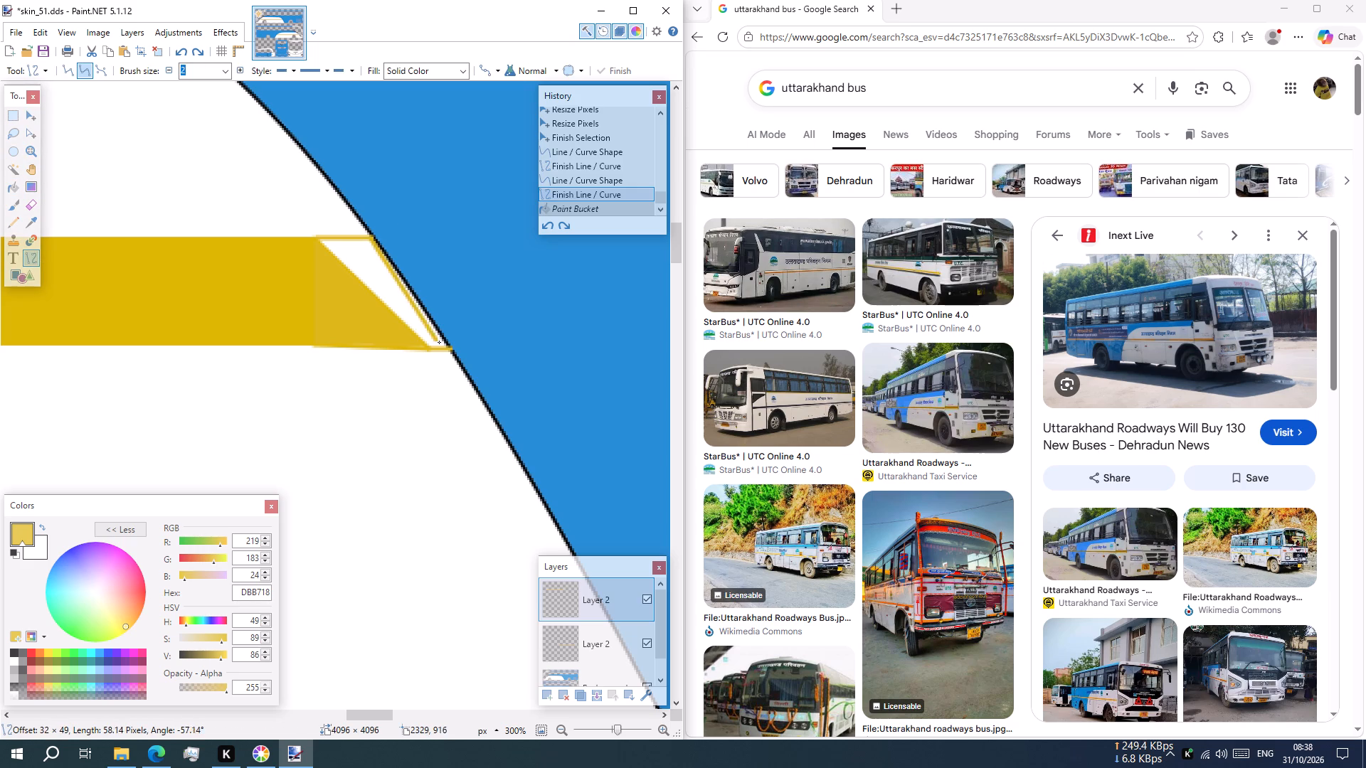
drag(439, 342, 449, 351)
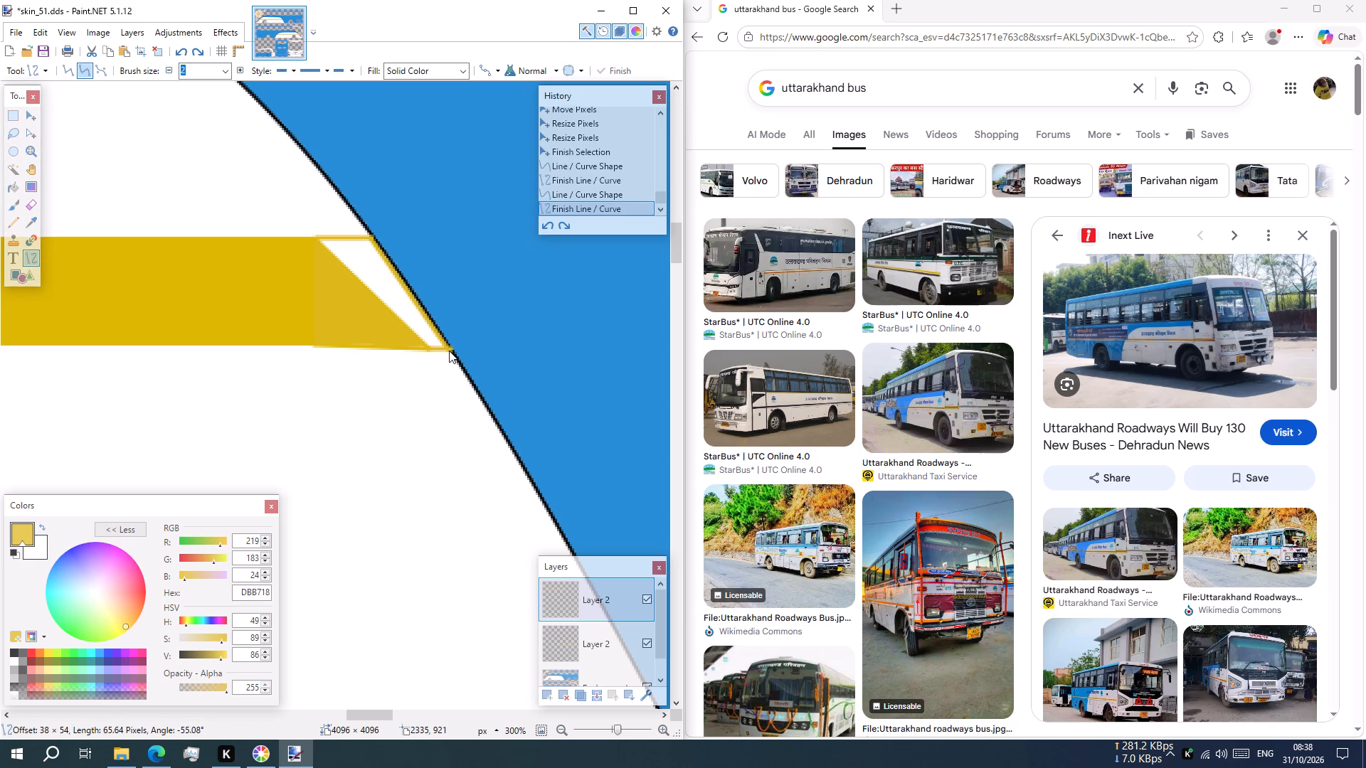
Fill the enclosed gap at the upper stripe's end with #DBB718 yellow and clear the selection.
click(16, 185)
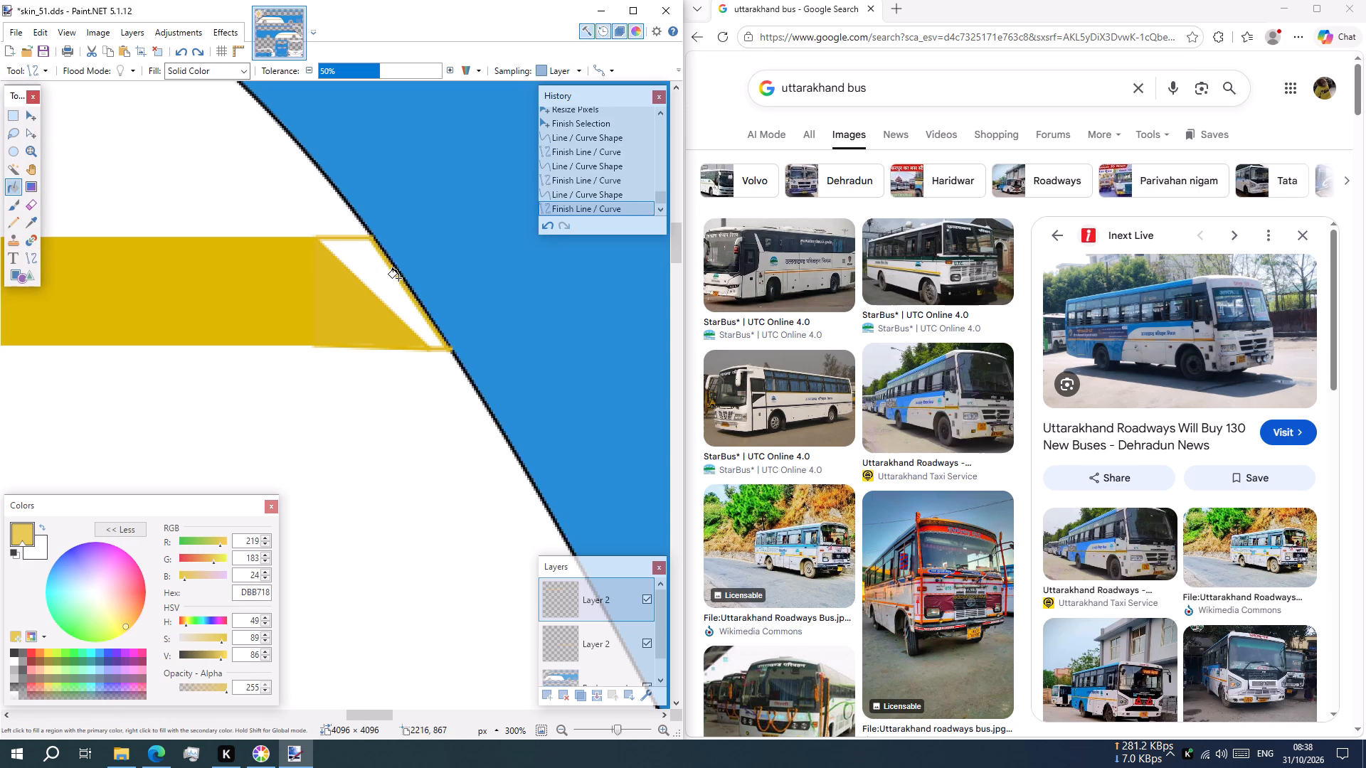
click(375, 273)
ctrl+scroll(322, 248, down, 5)
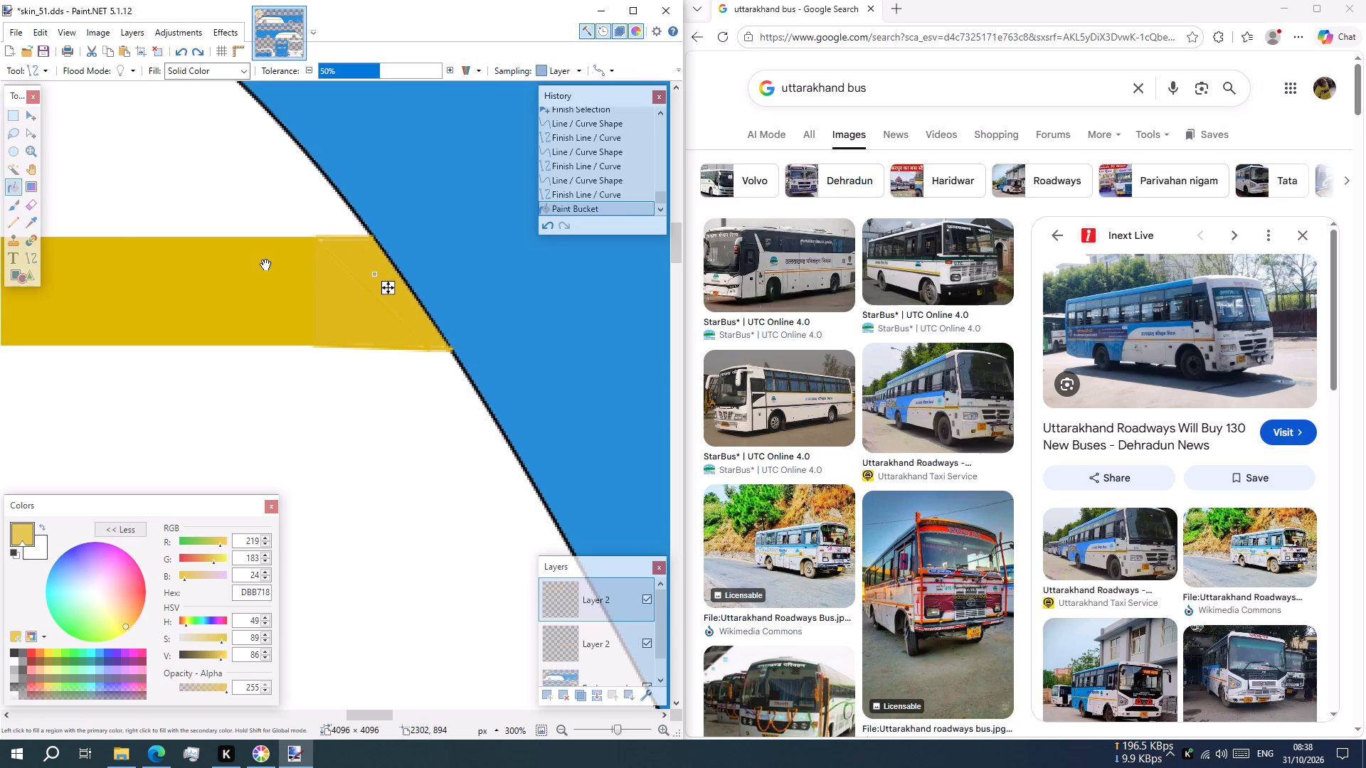
ctrl+scroll(305, 274, down, 18)
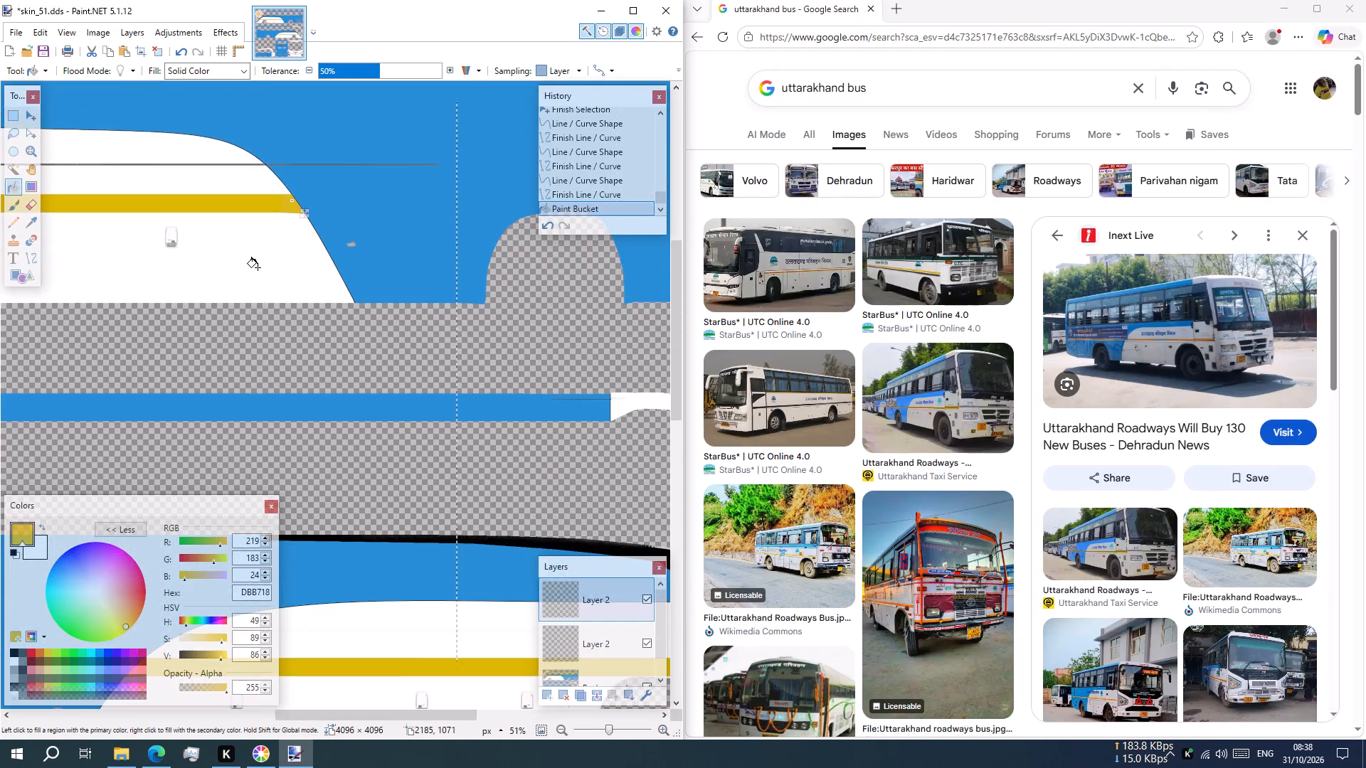
ctrl+scroll(249, 265, down, 11)
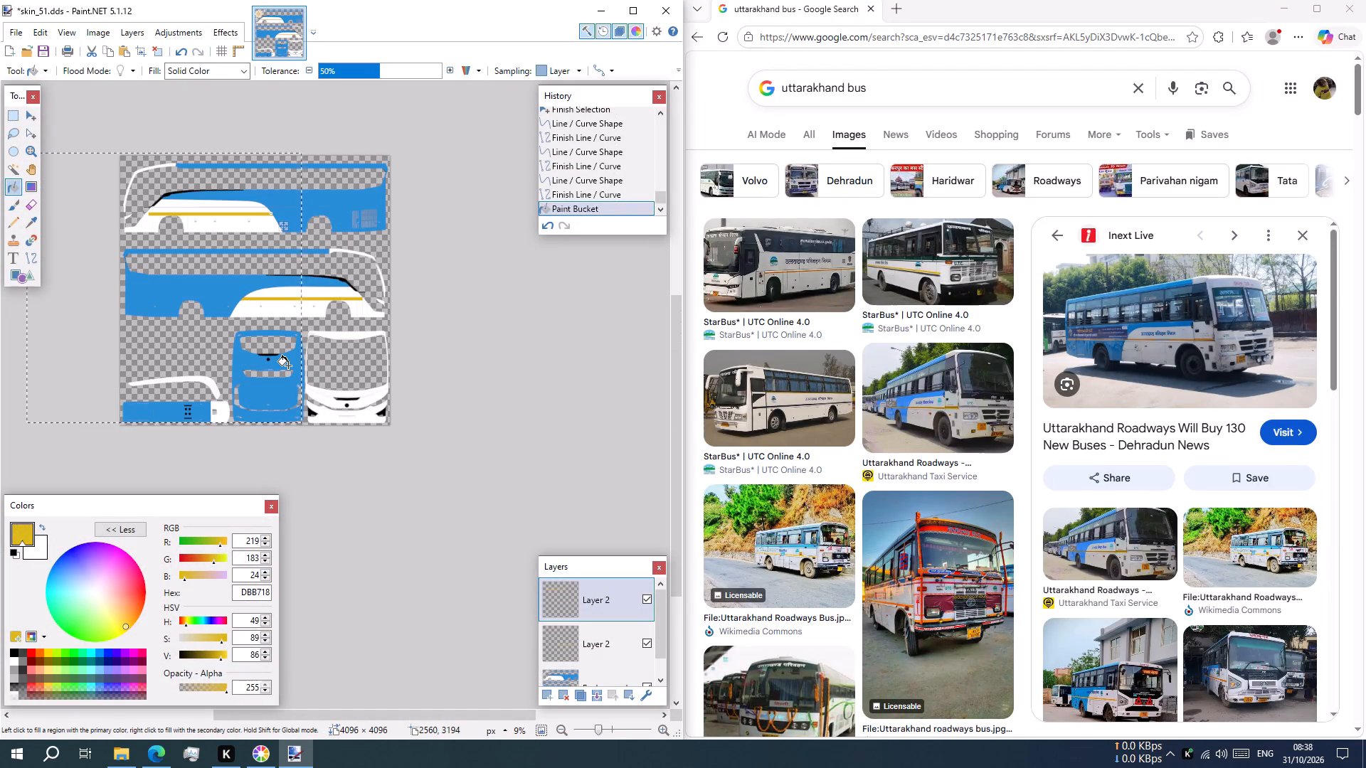
key(Escape)
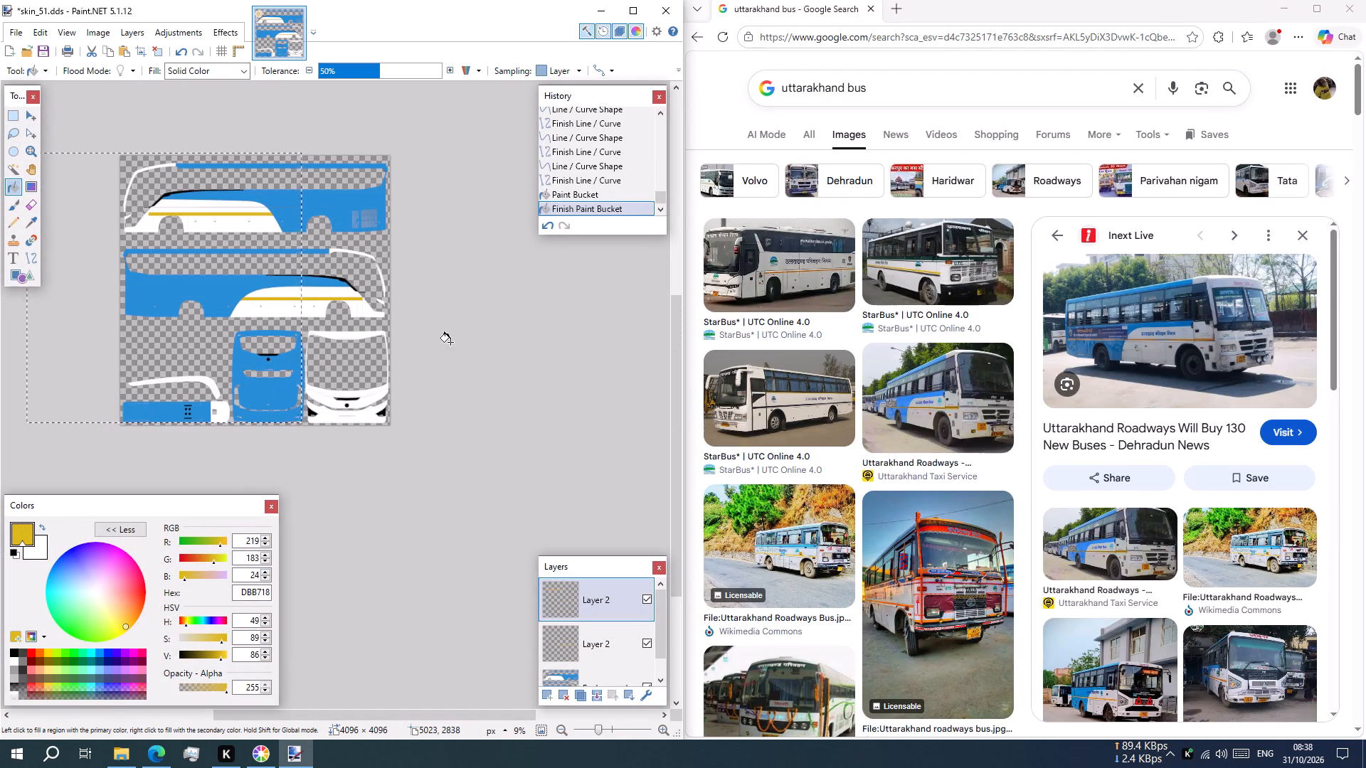
key(Escape)
Merge the top Layer 2 down into the other Layer 2, leaving the merged stripe layer active.
scroll(610, 621, down, 1)
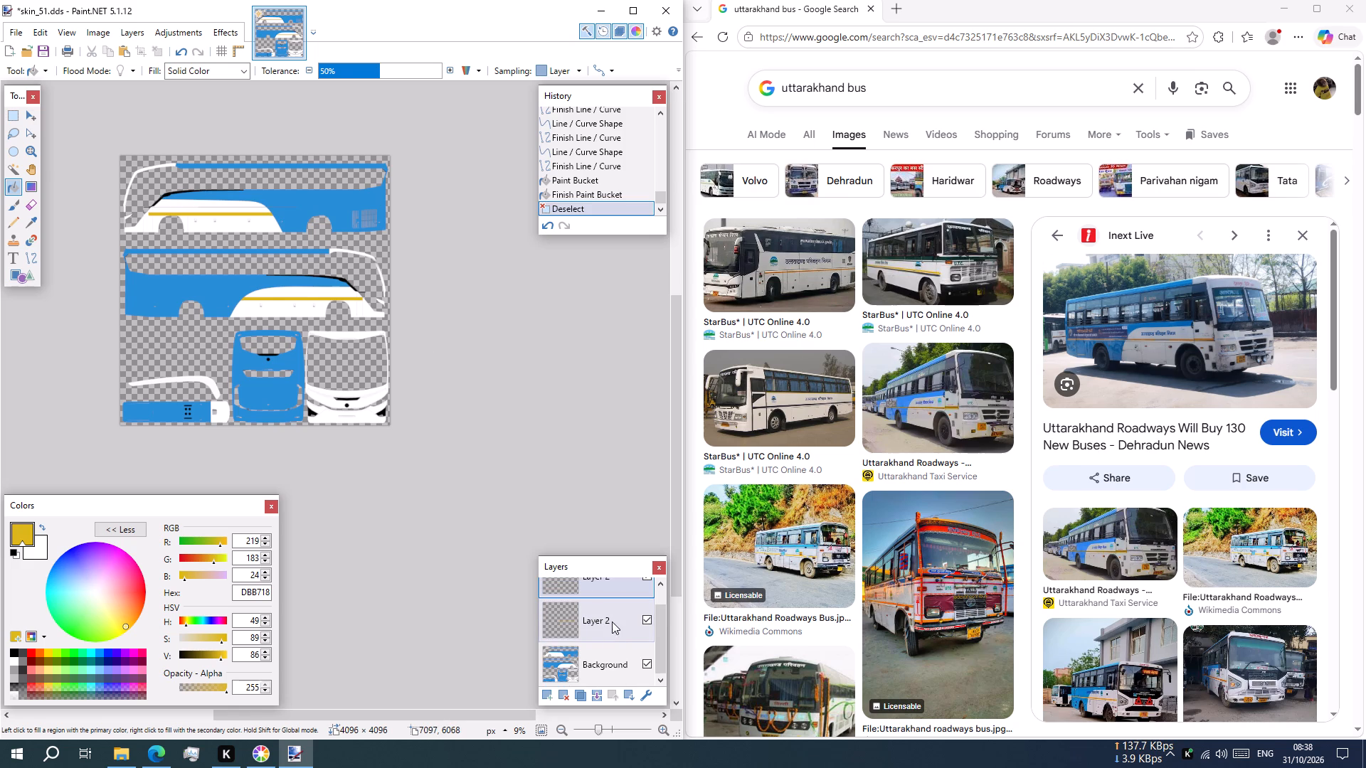
scroll(605, 619, up, 1)
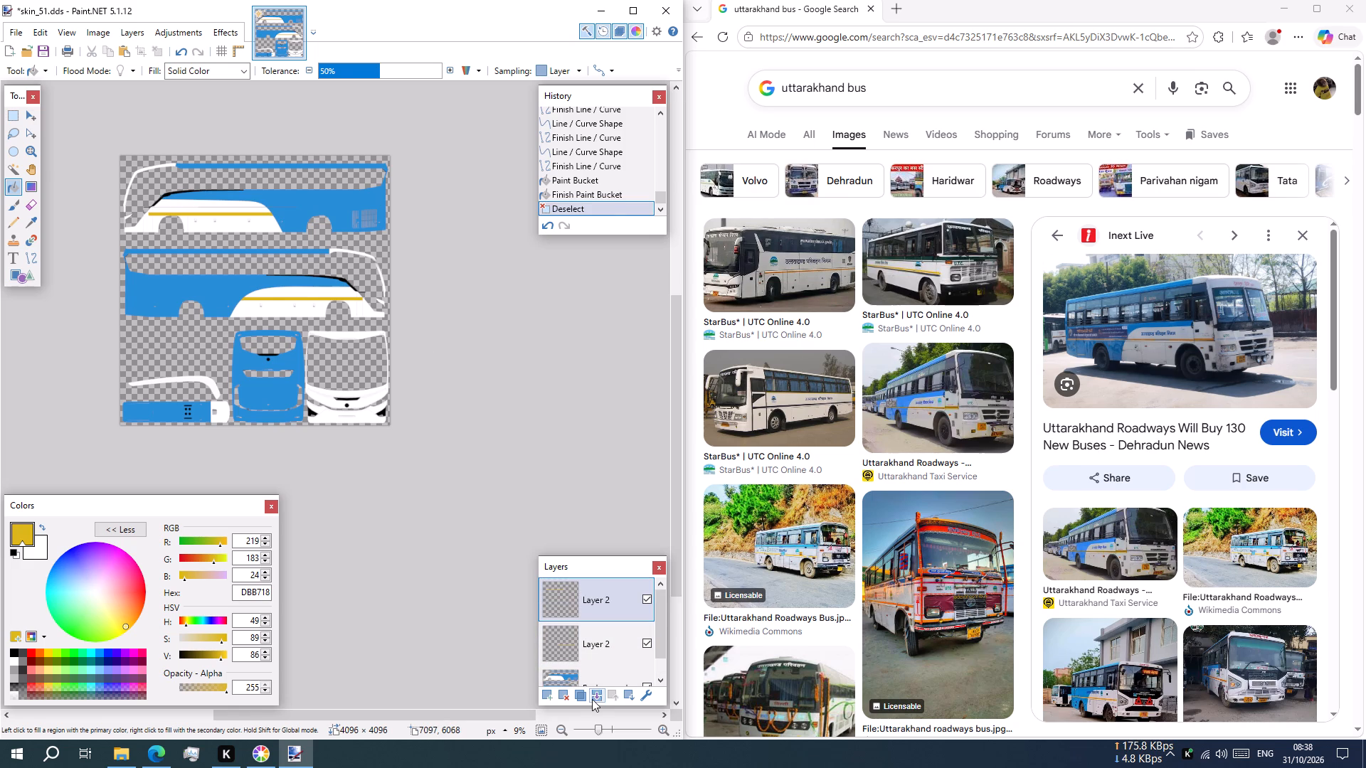
click(592, 699)
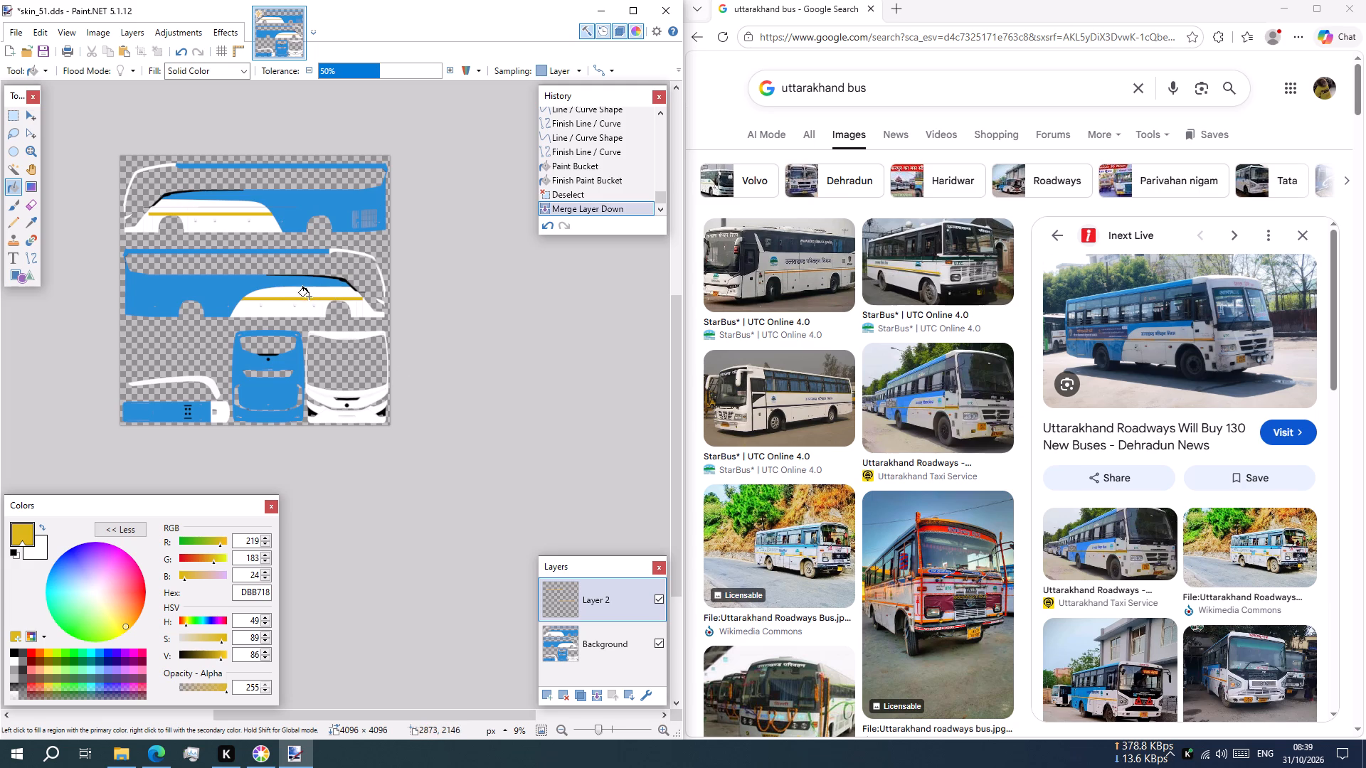
click(618, 637)
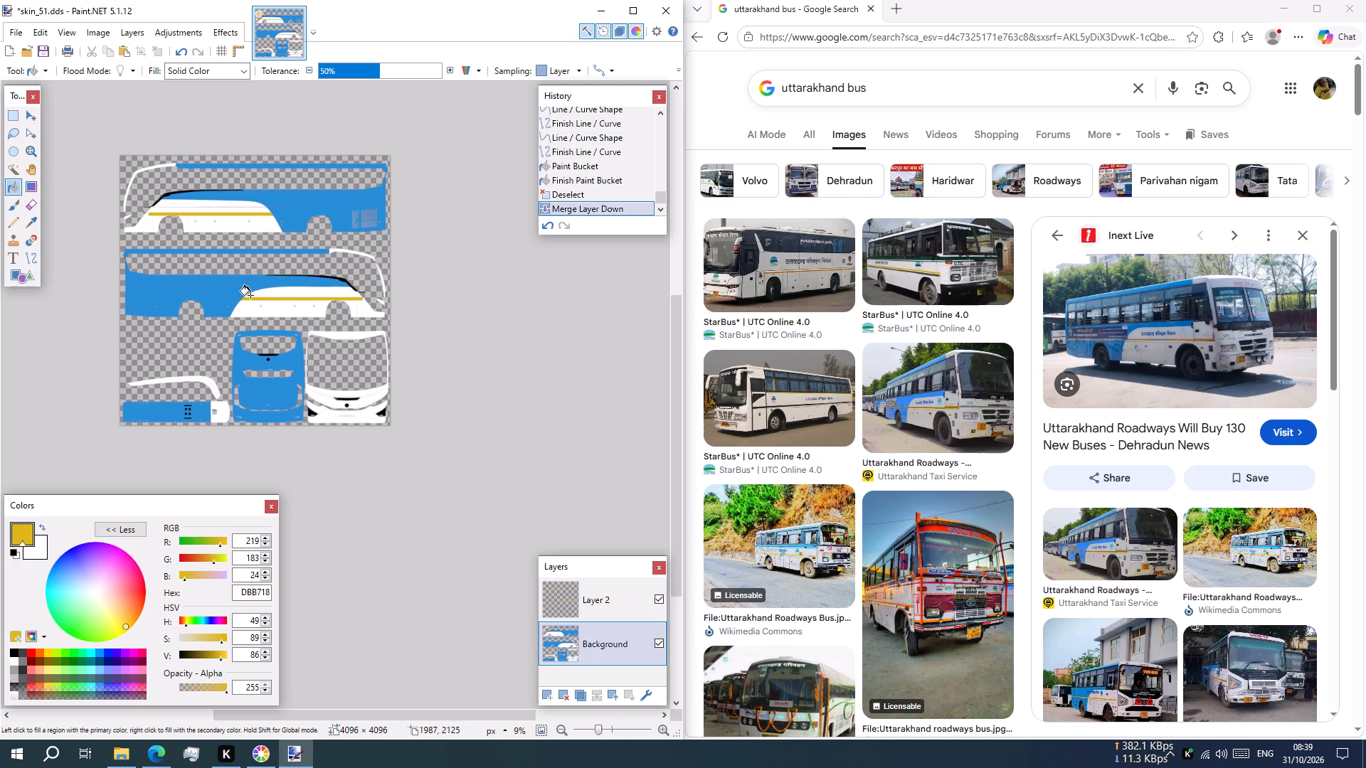
click(591, 597)
Examine the yellow stripes on both side views against the rest of the bus template.
scroll(300, 309, up, 1)
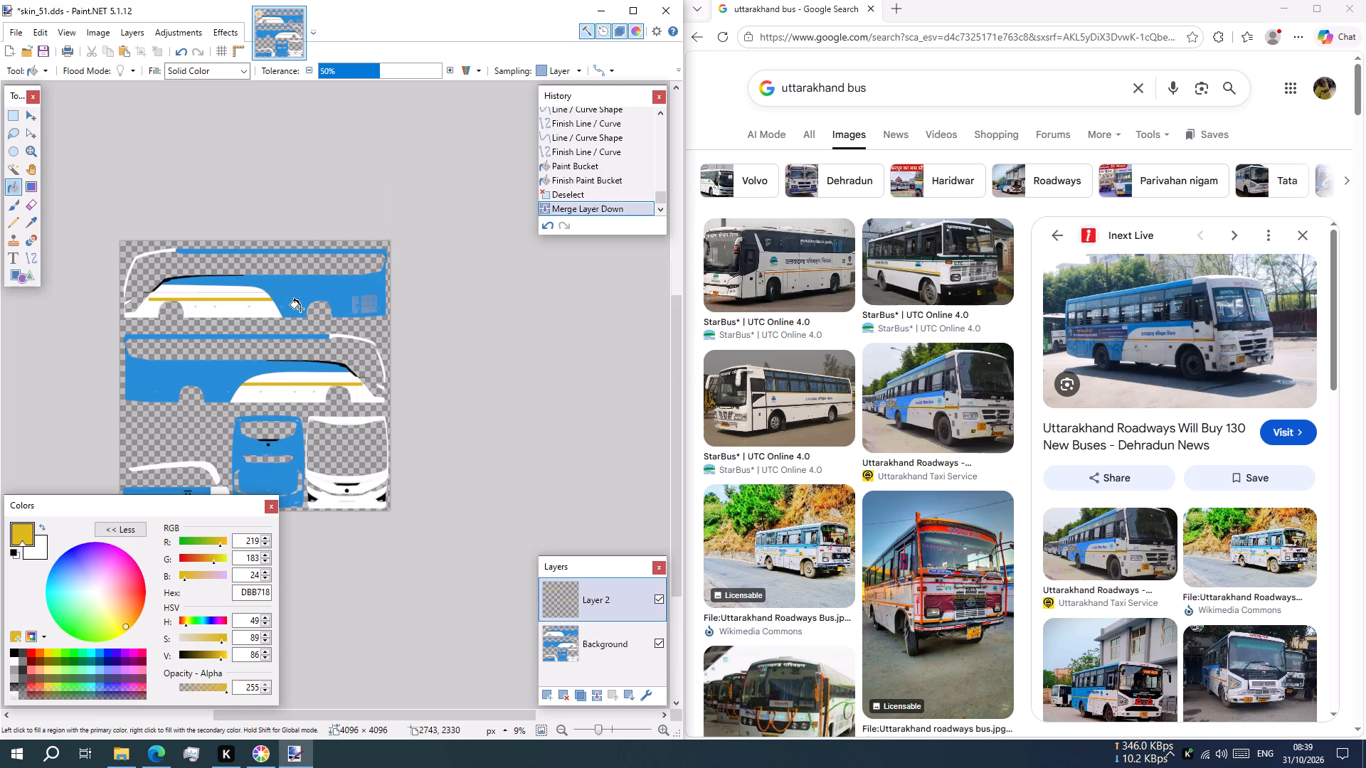
ctrl+scroll(303, 364, up, 5)
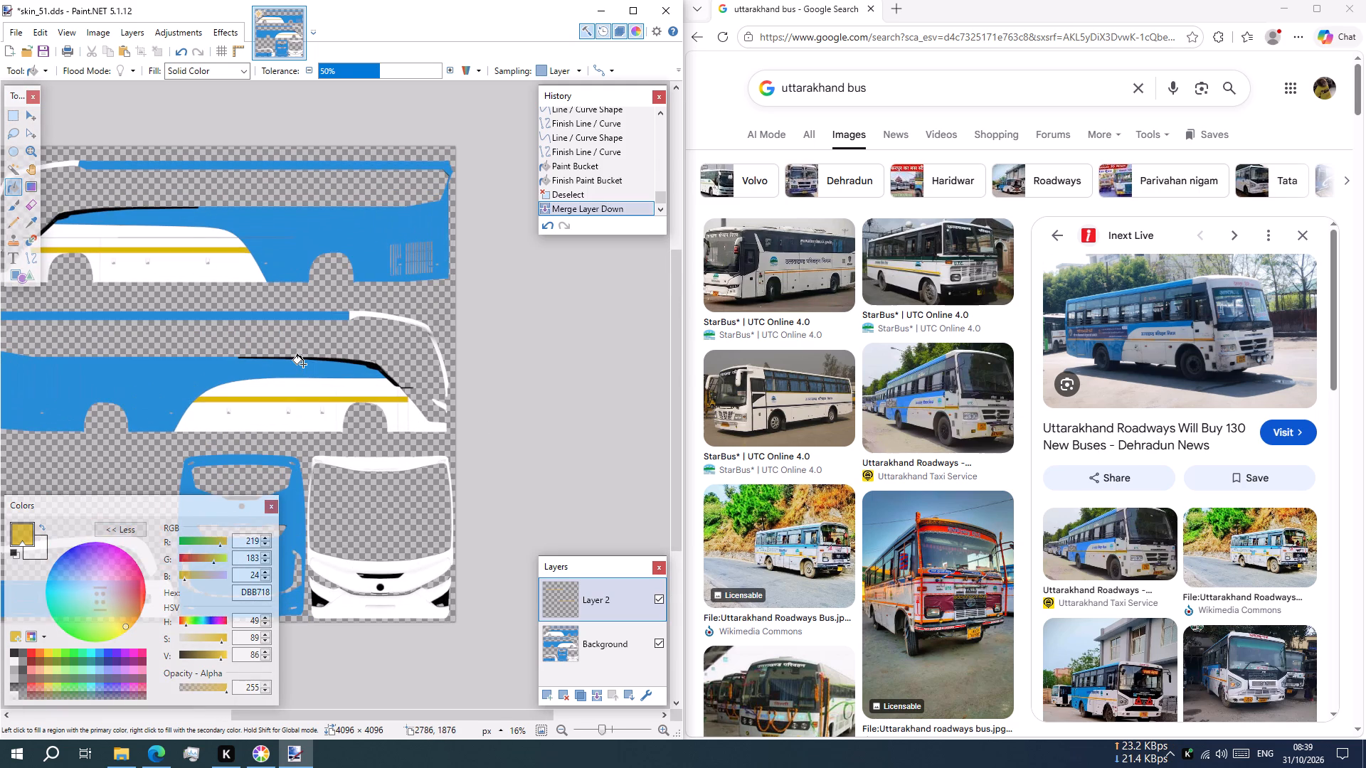
ctrl+scroll(303, 364, down, 2)
scroll(303, 364, down, 2)
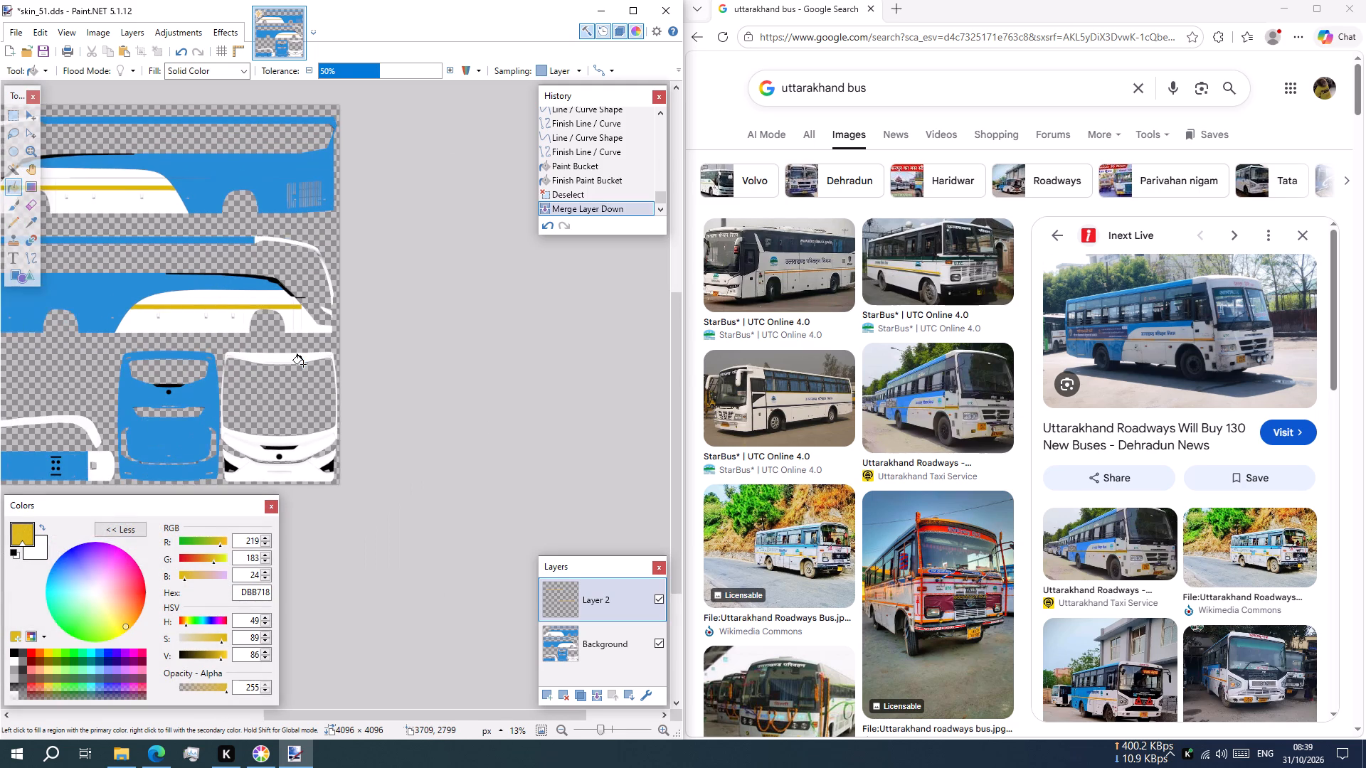
shift+scroll(303, 364, up, 2)
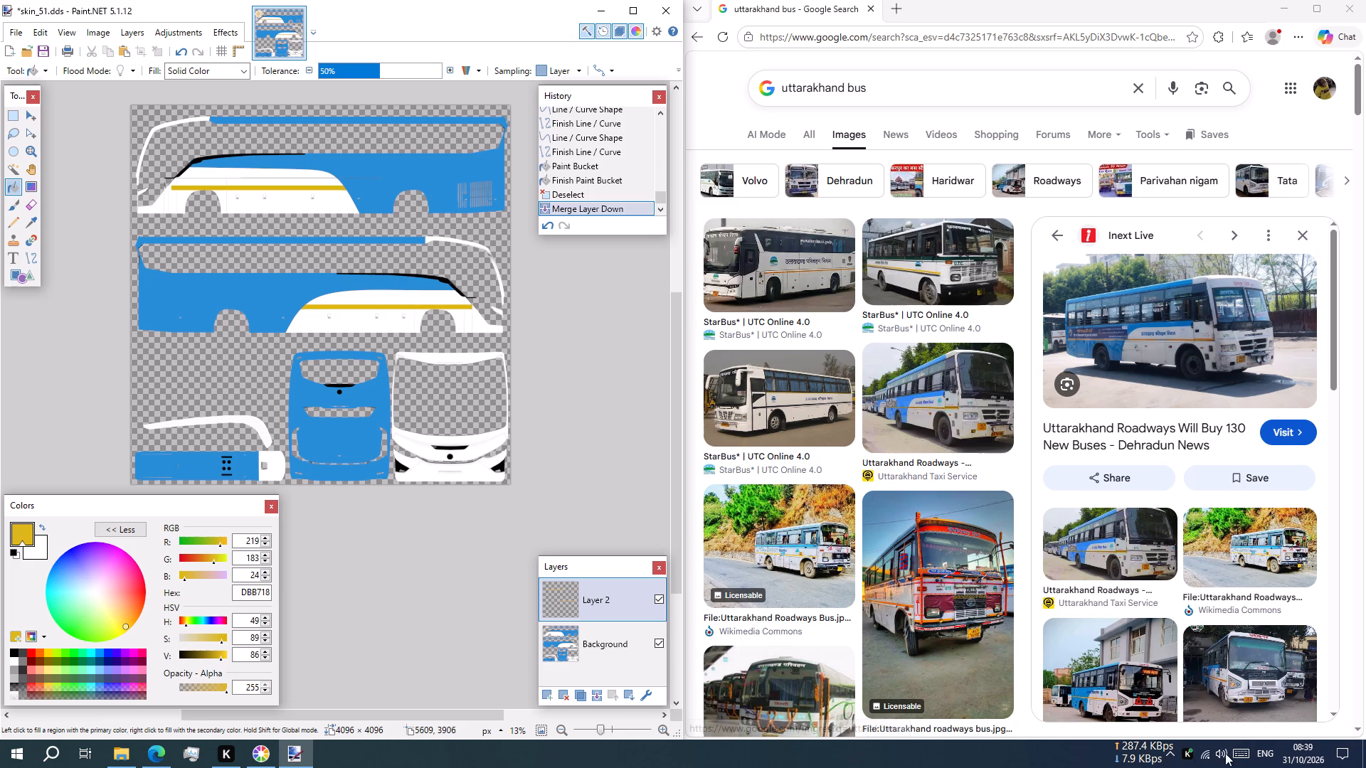
Switch the keyboard input to Hindi Traditional and activate the Text tool for the lettering.
click(1258, 752)
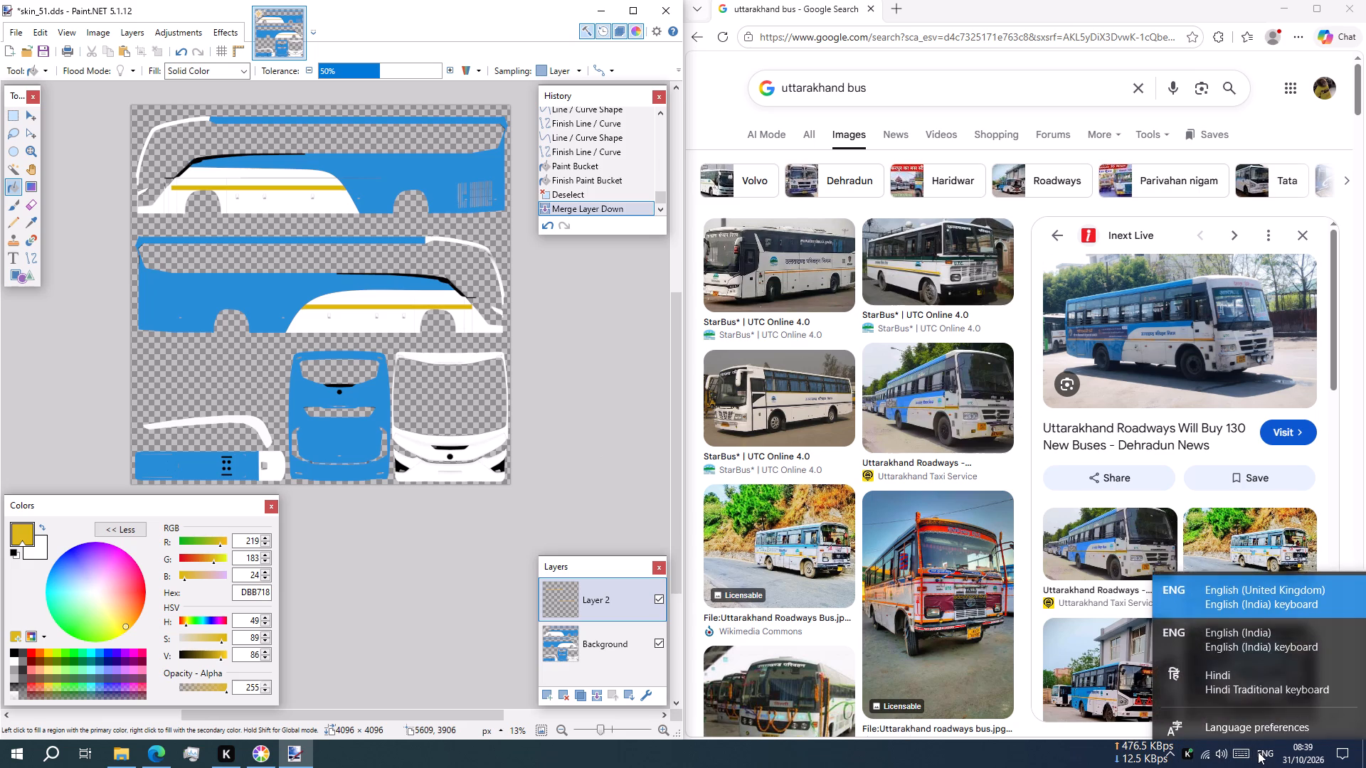
click(1263, 677)
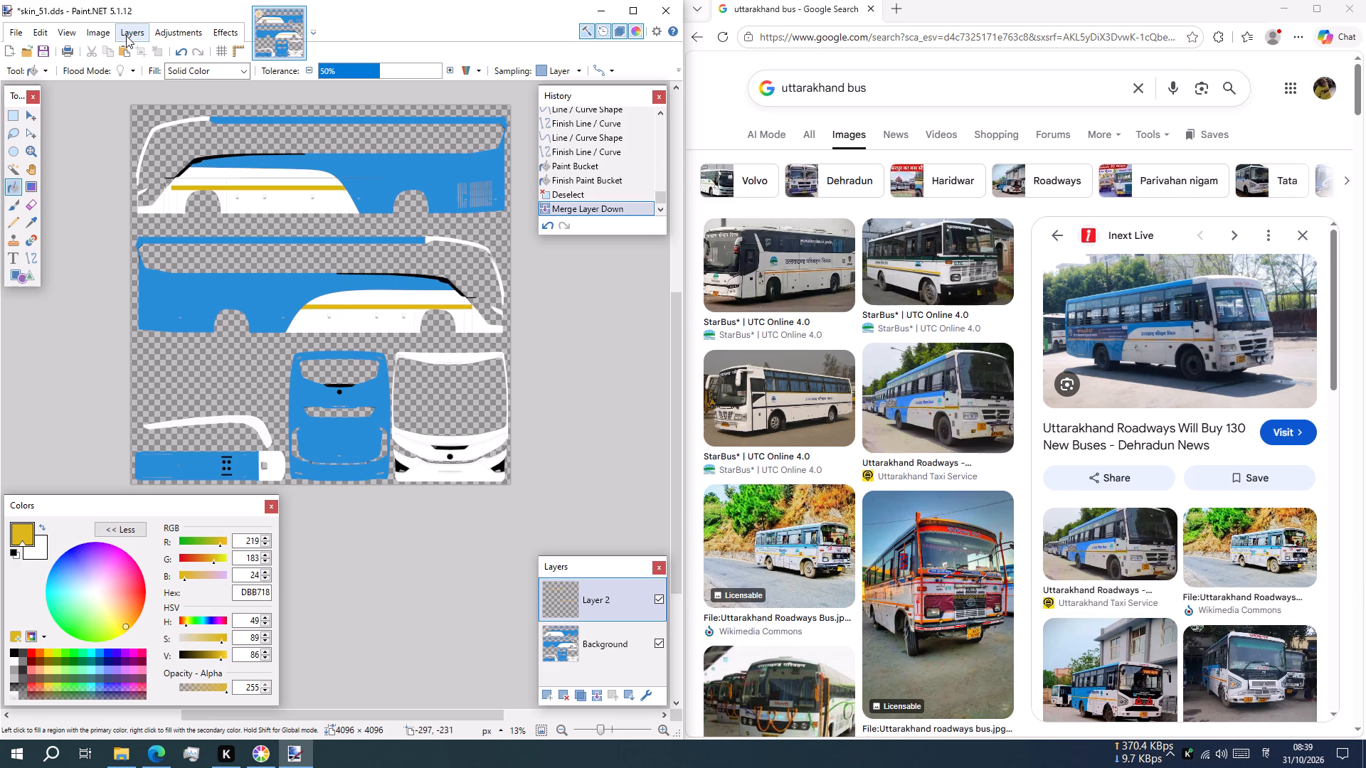
click(16, 253)
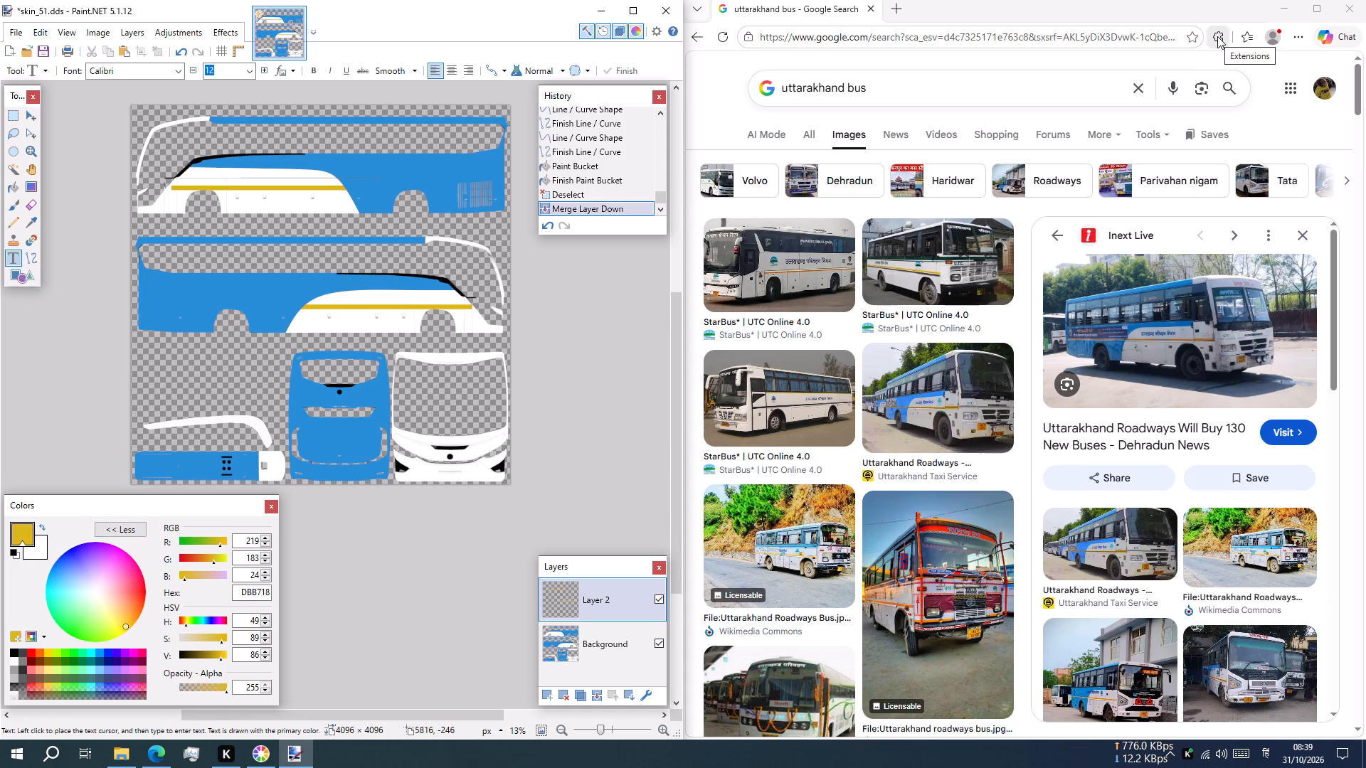
In Microsoft Edge, sample the blue of the Visit button with the Color Picker extension and copy its hex code #0b57d0.
click(1217, 36)
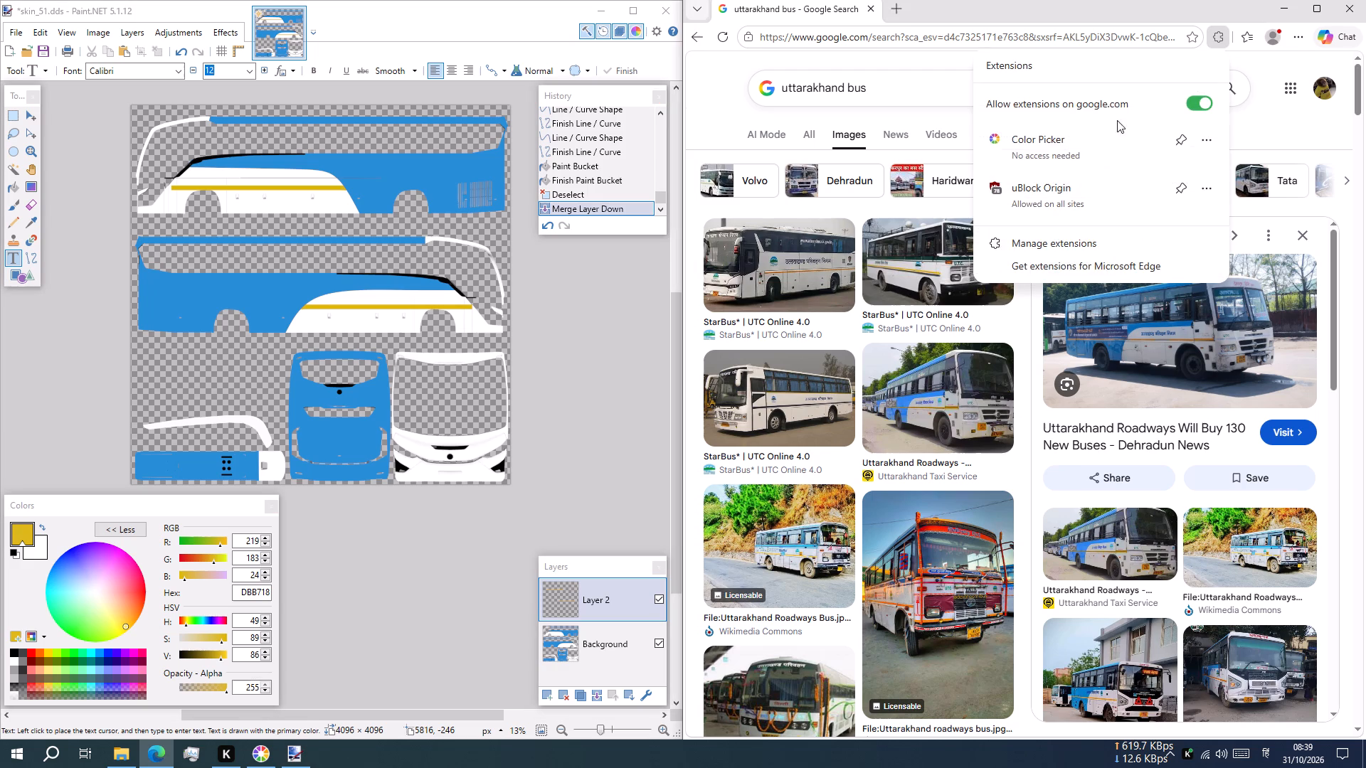
click(1057, 155)
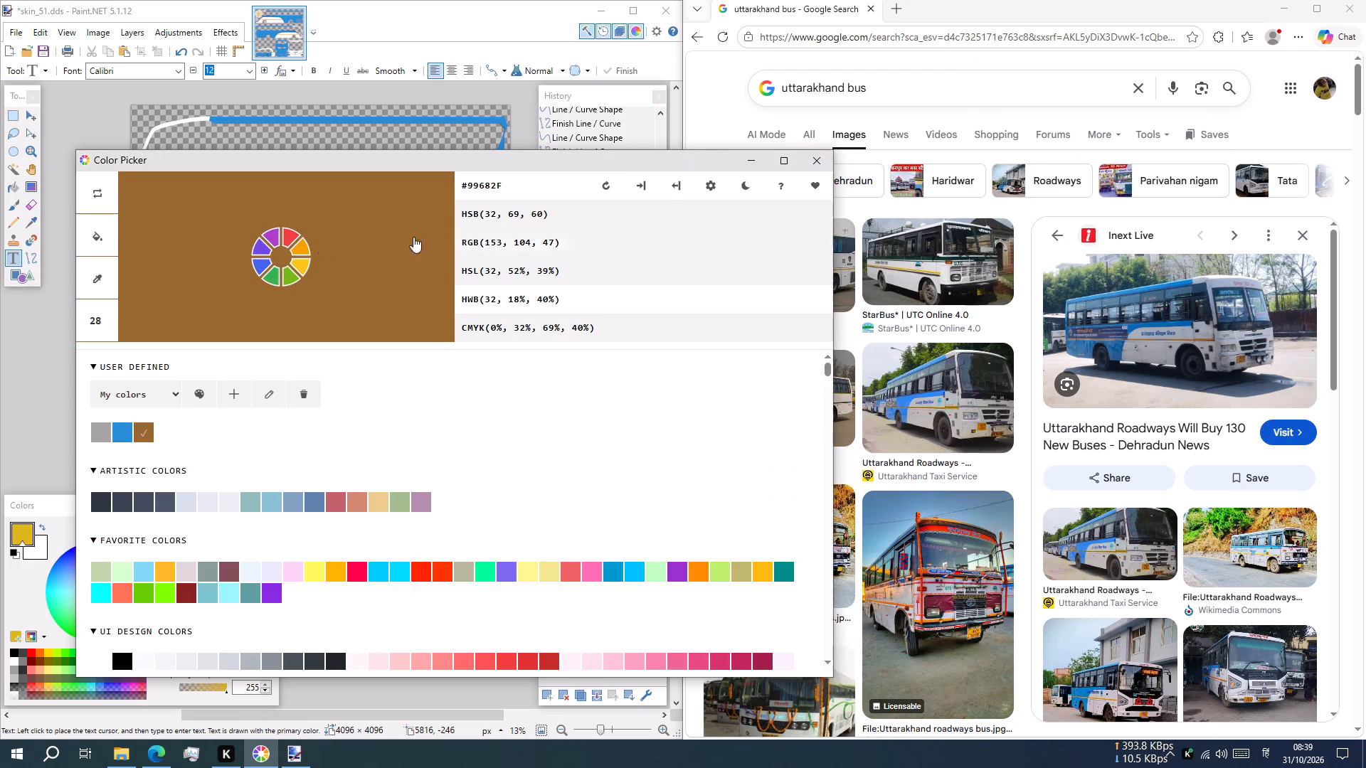
click(102, 273)
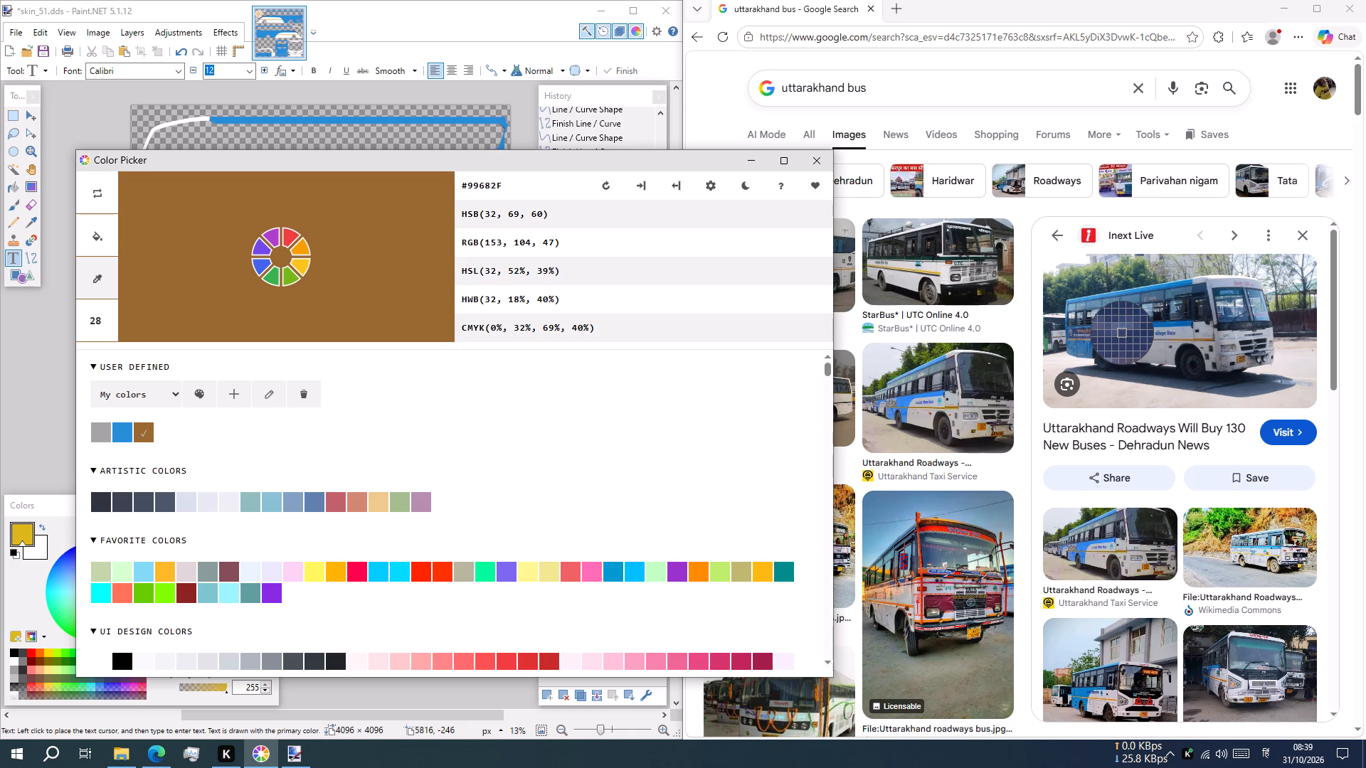
click(1266, 422)
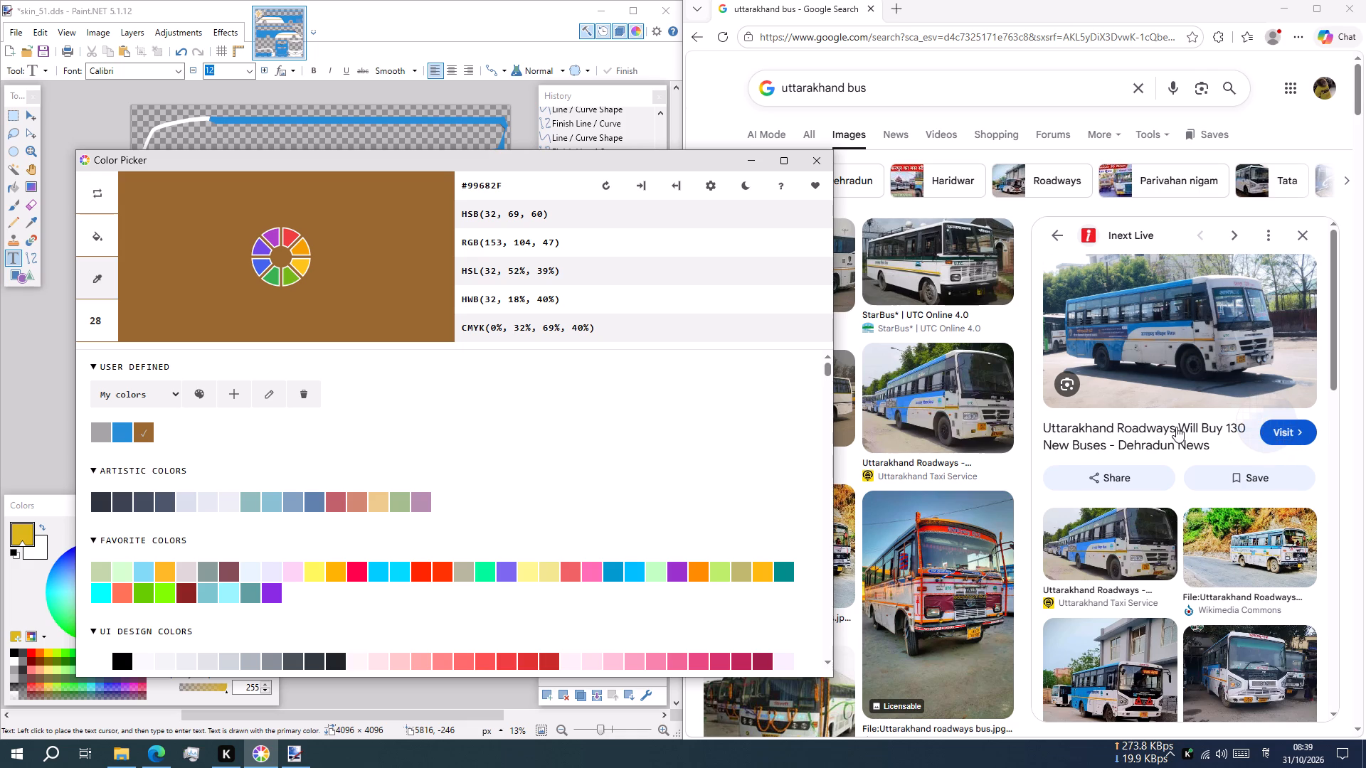
click(502, 191)
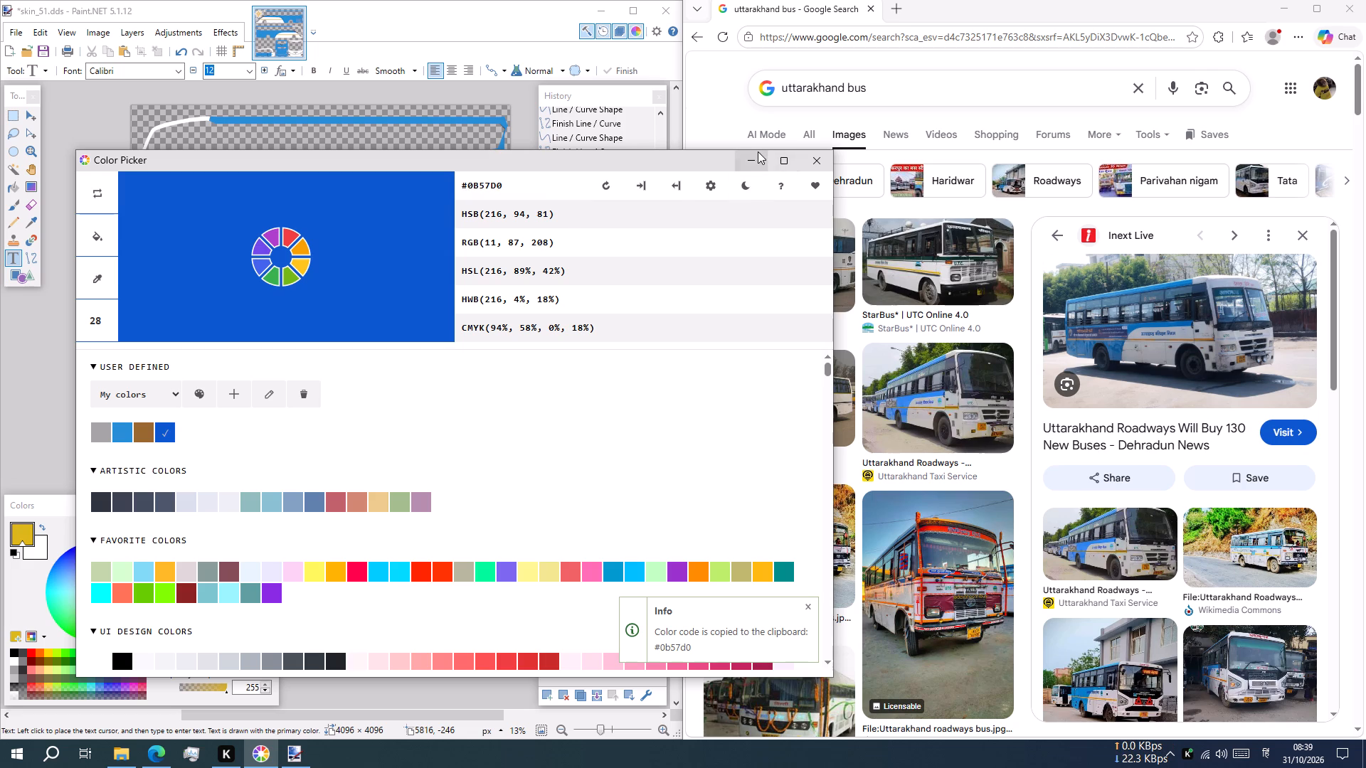
click(754, 156)
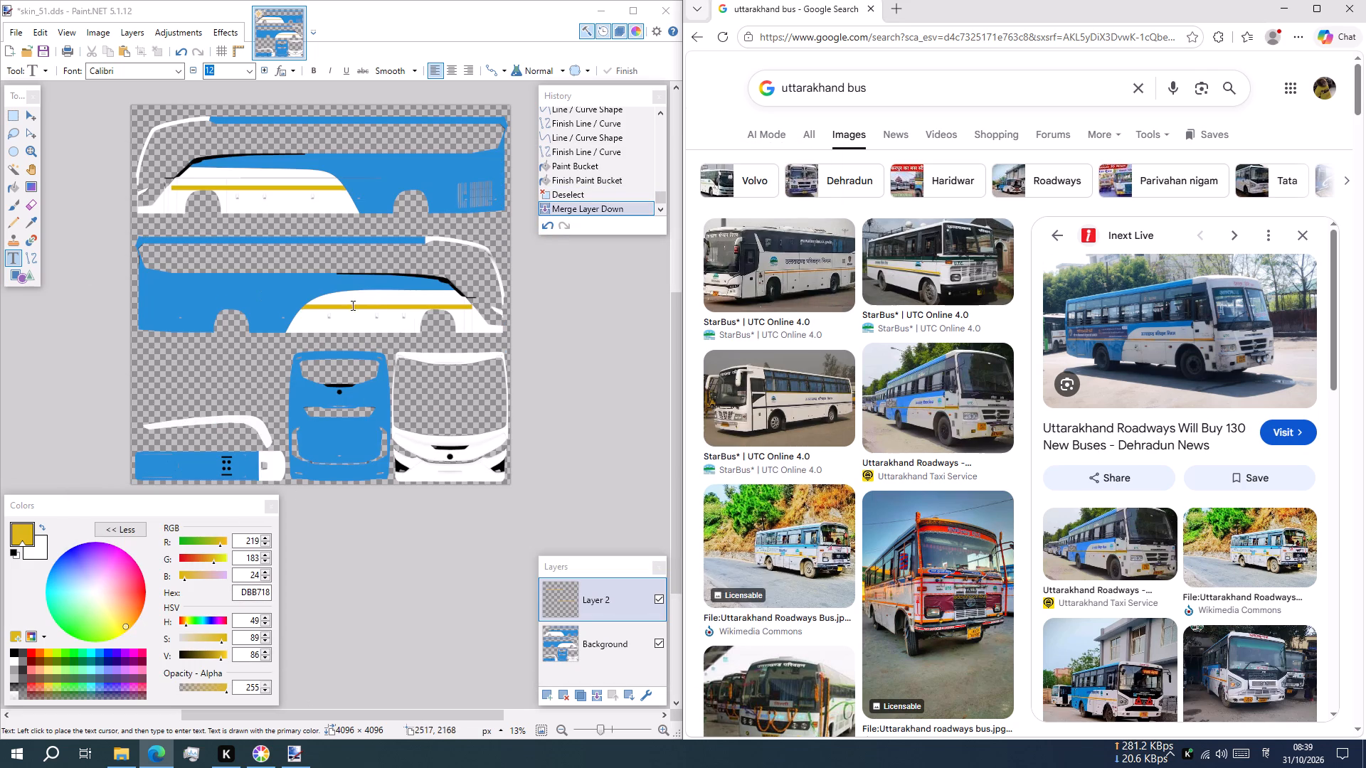
Back in Paint.NET, set the primary colour to the copied hex code #0b57d0.
click(243, 583)
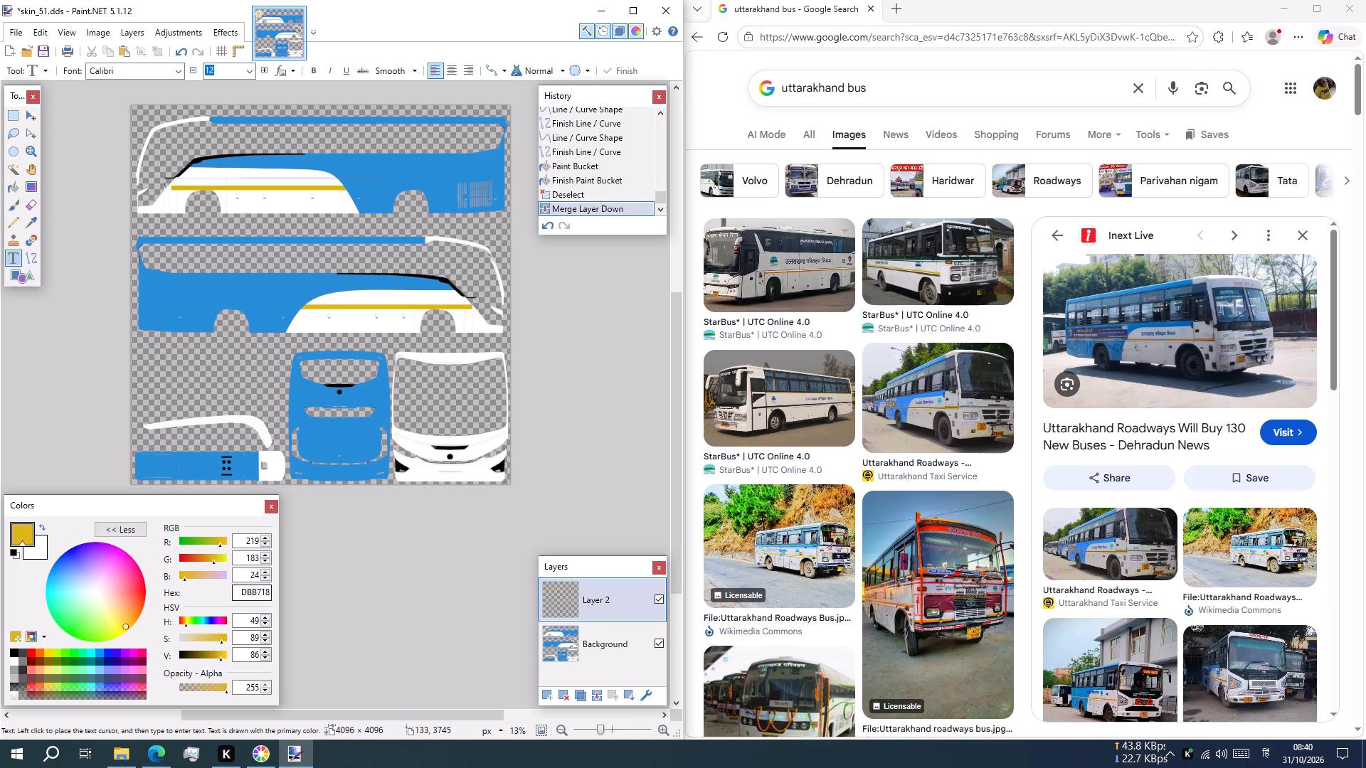
key(ctrl+a)
key(ctrl+v)
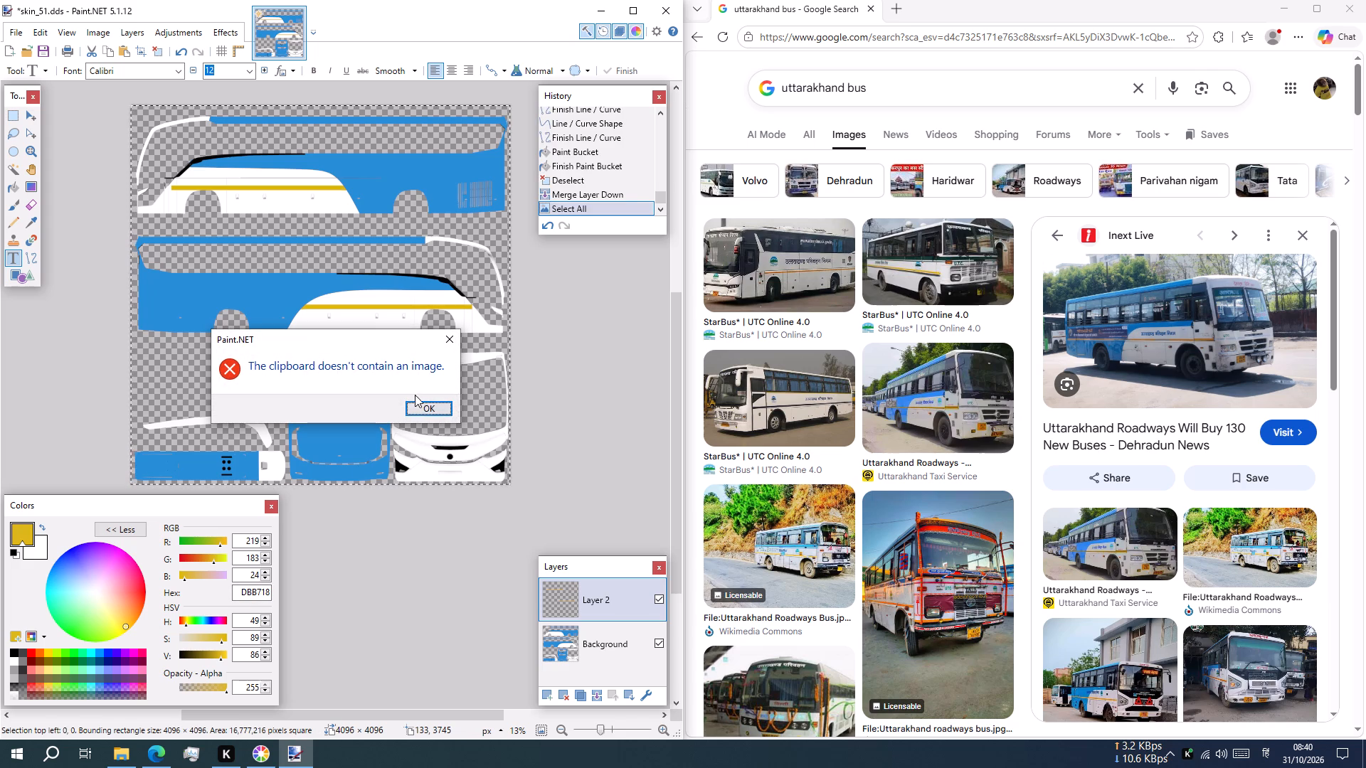
click(453, 342)
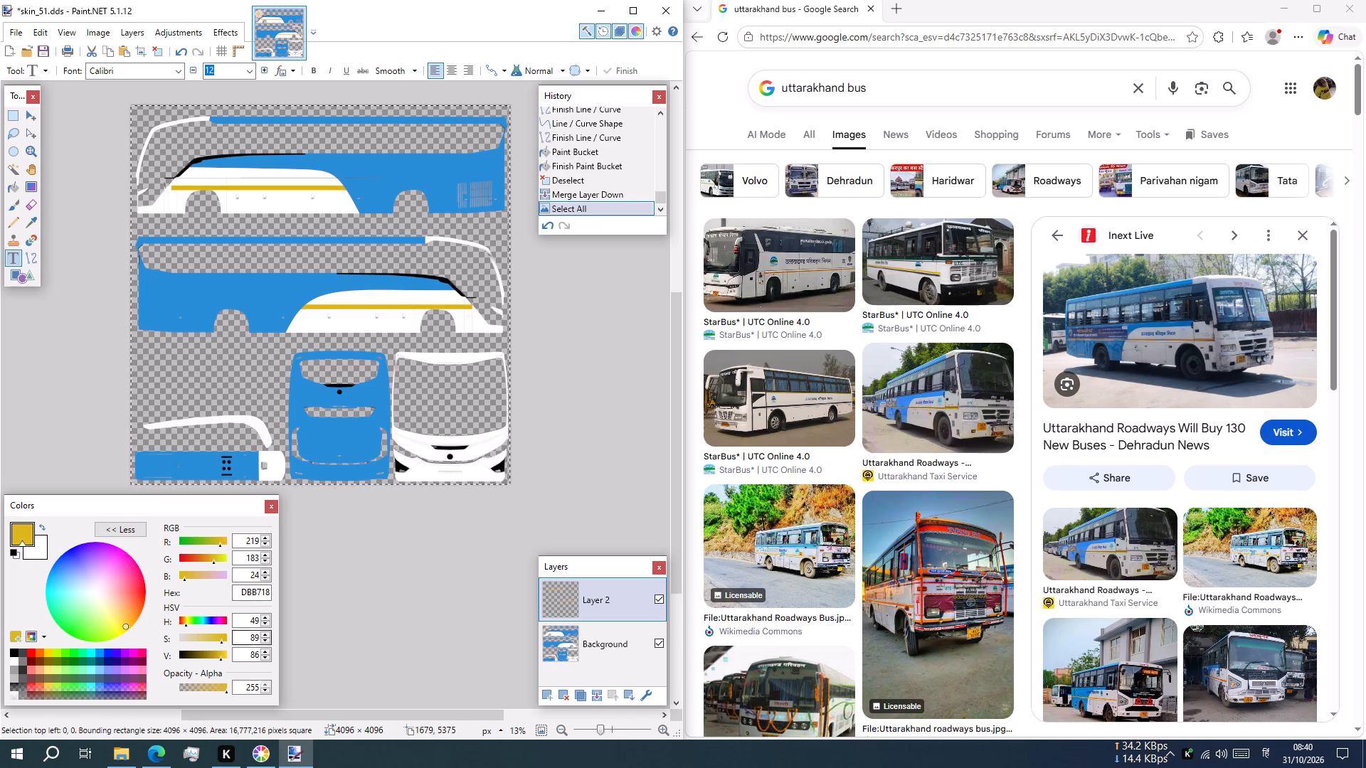
click(254, 592)
key(ctrl+a)
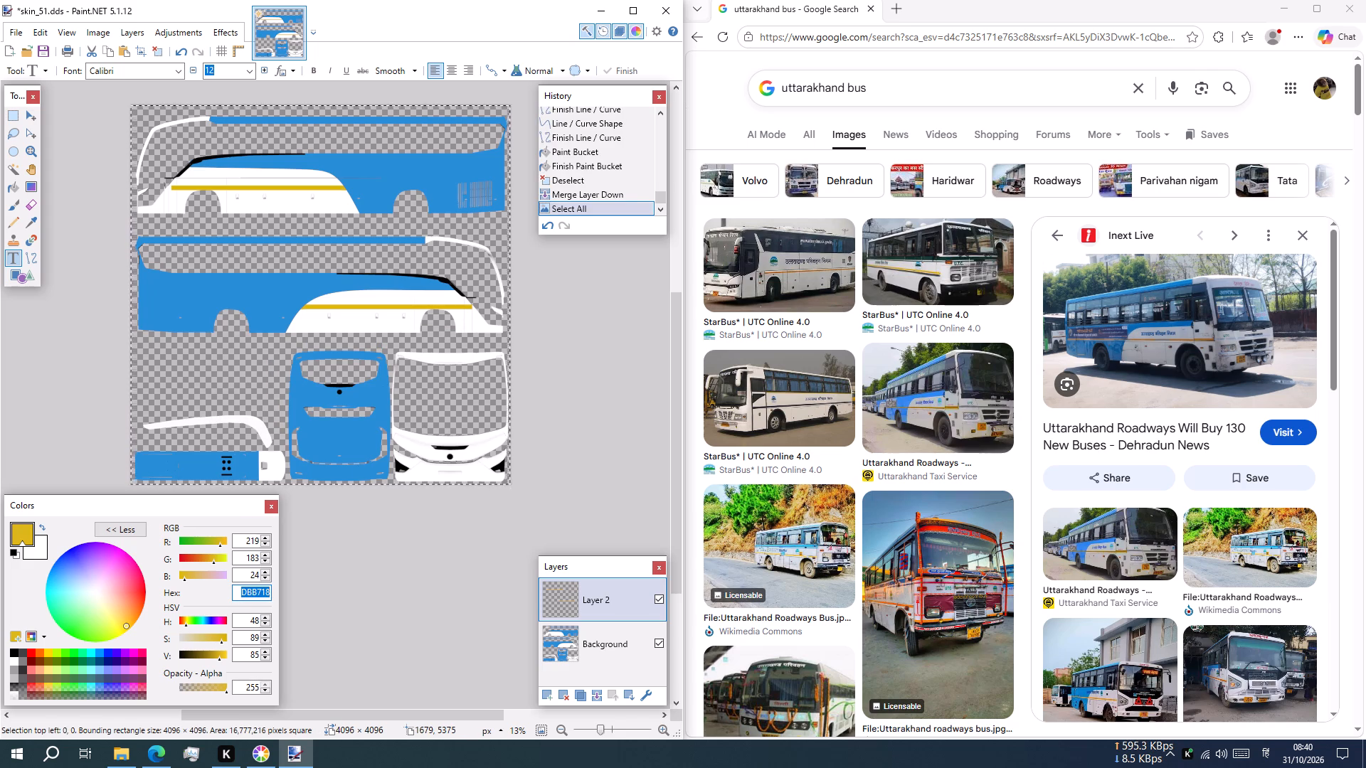
key(ctrl+v)
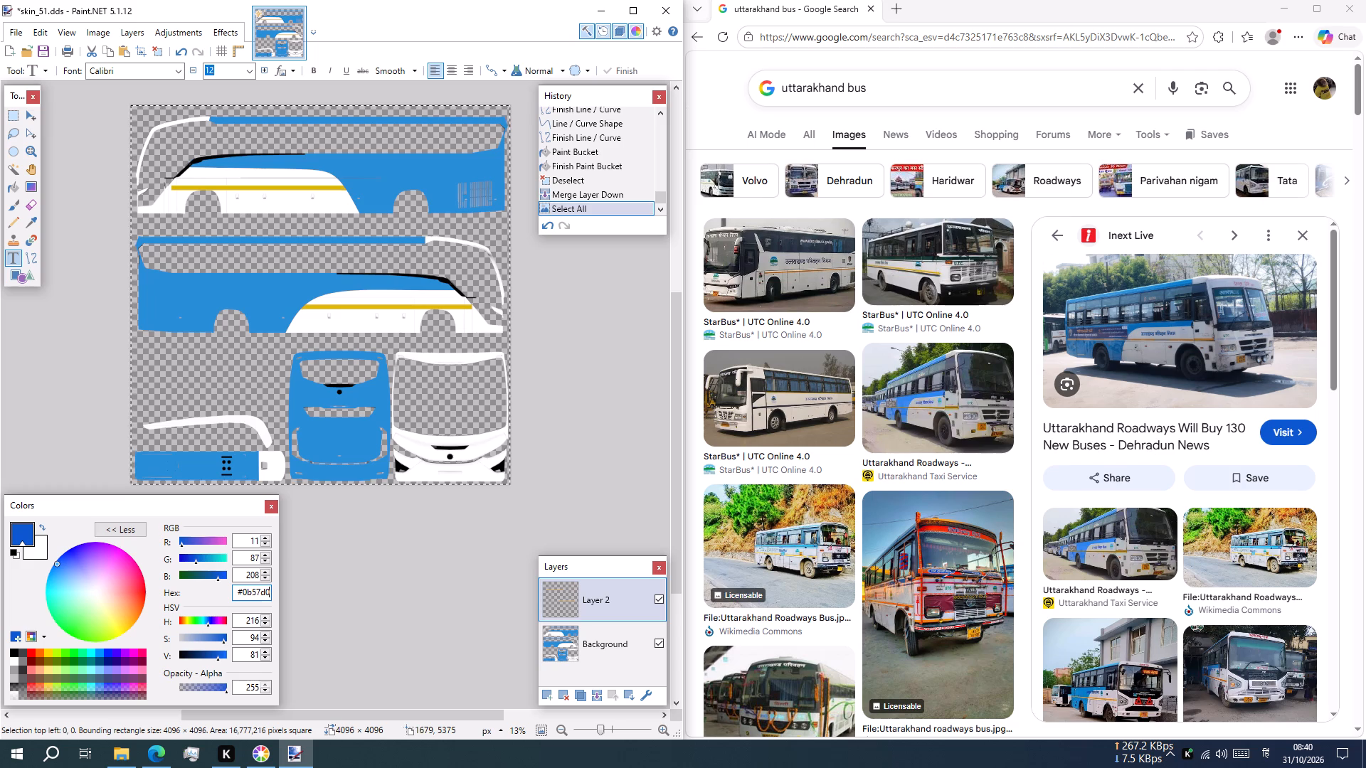
Clear the selection covering the whole canvas, keeping the Colors window available.
key(Escape)
key(Escape)
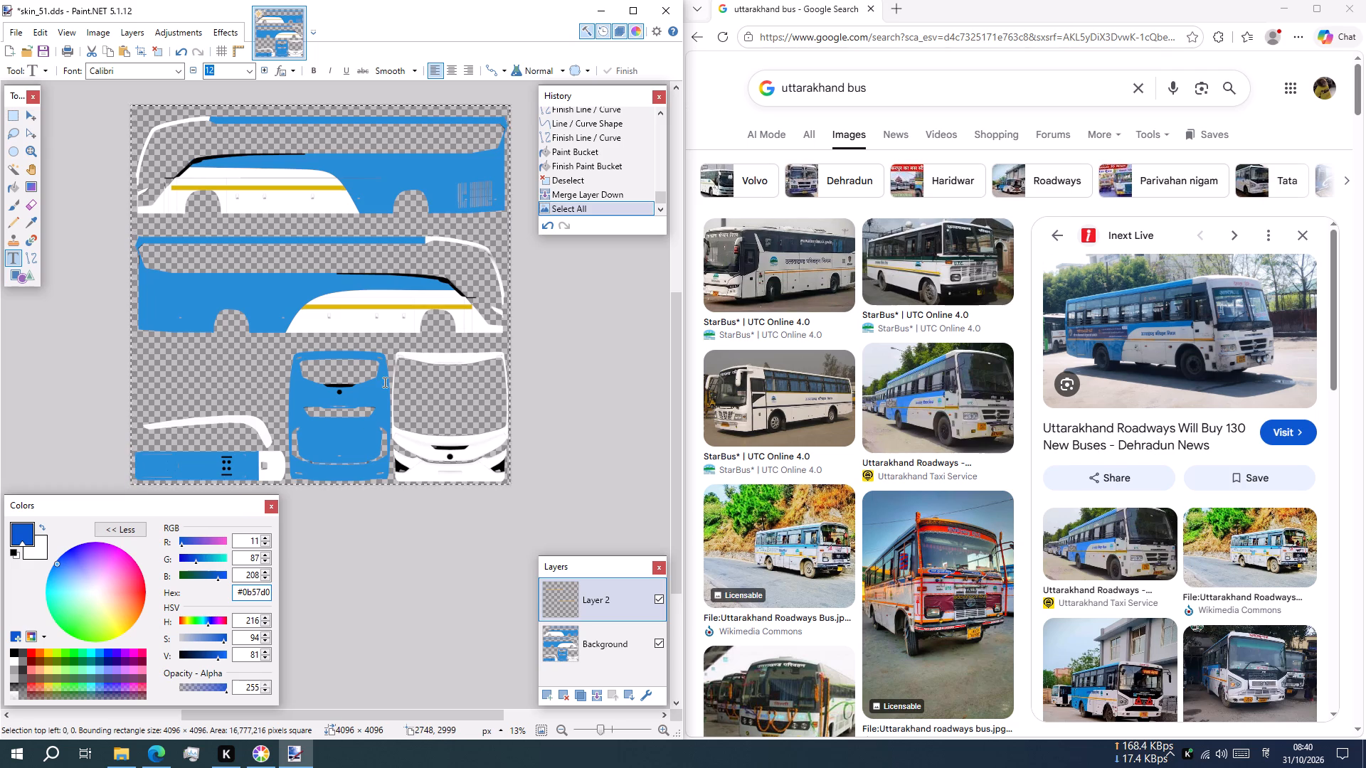
click(385, 341)
key(Escape)
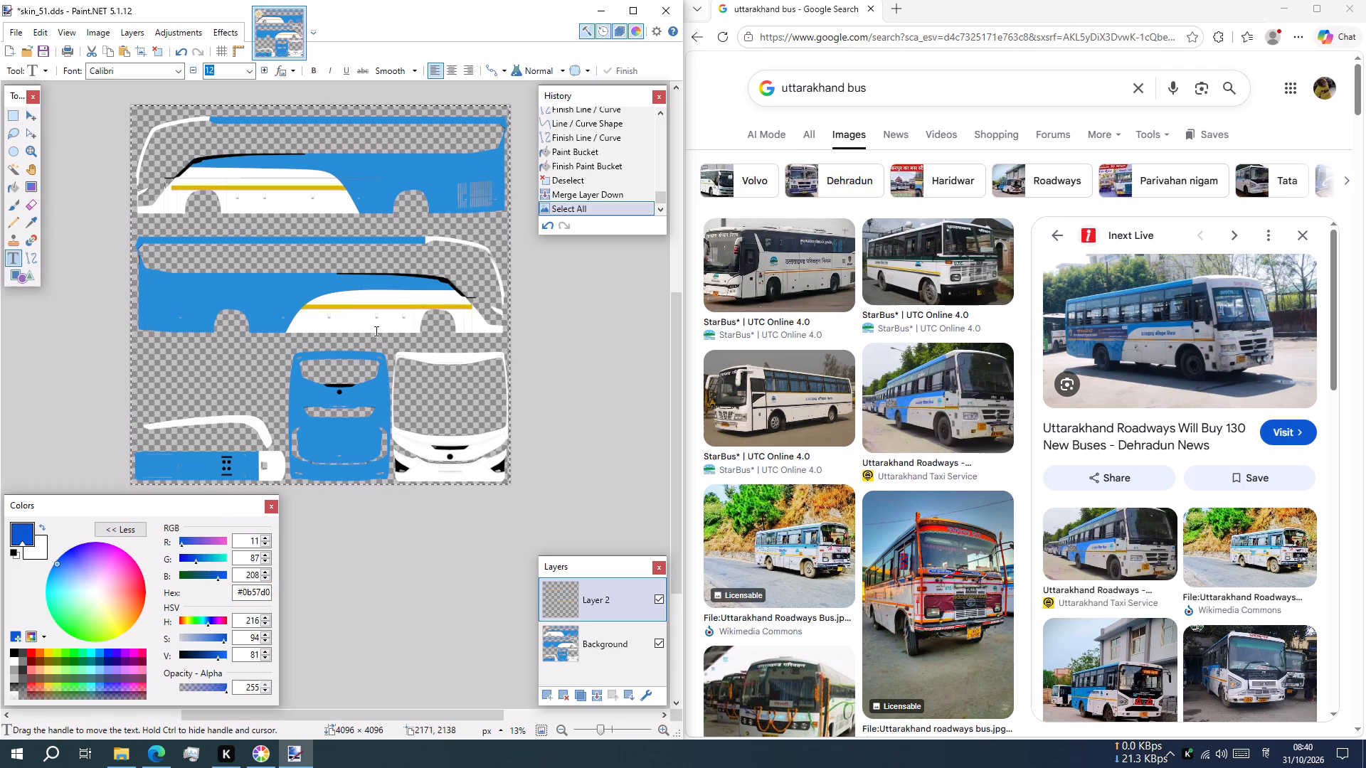
click(265, 506)
key(Escape)
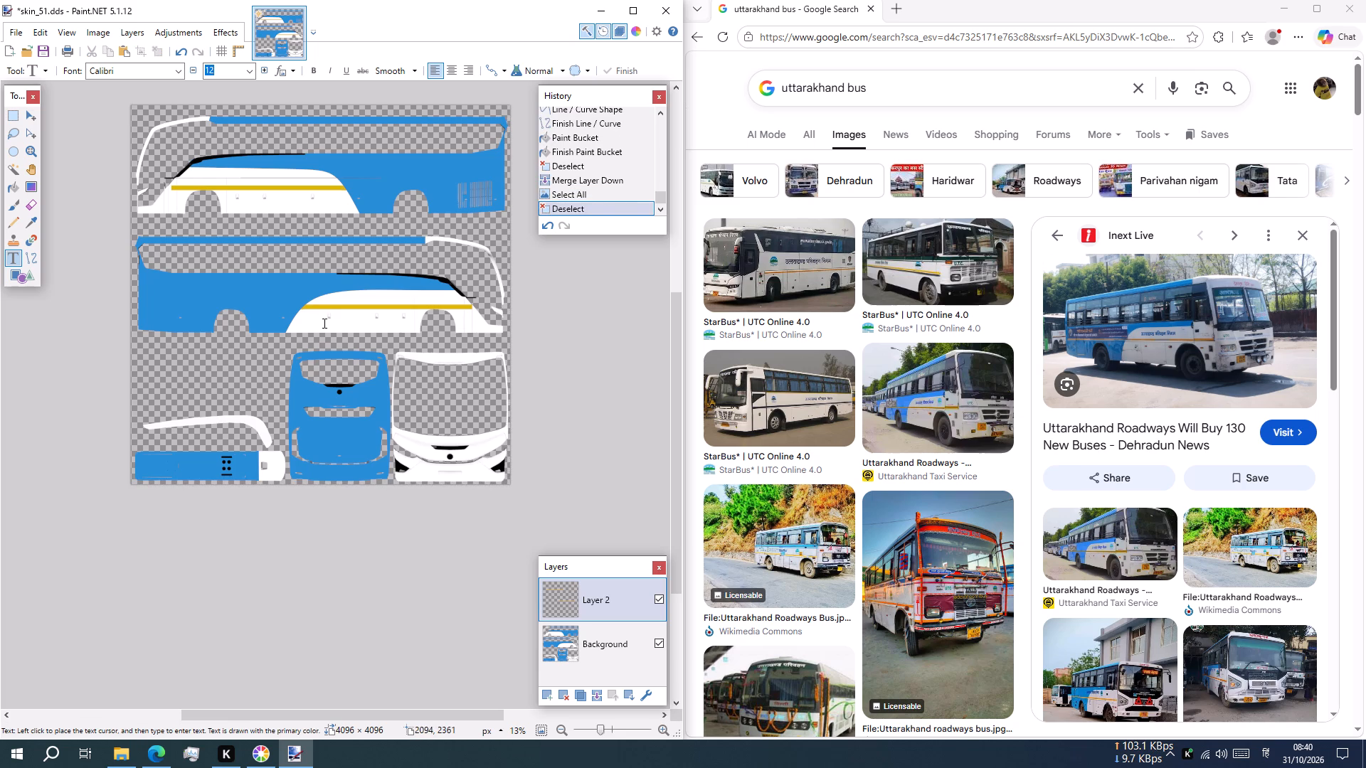
click(638, 27)
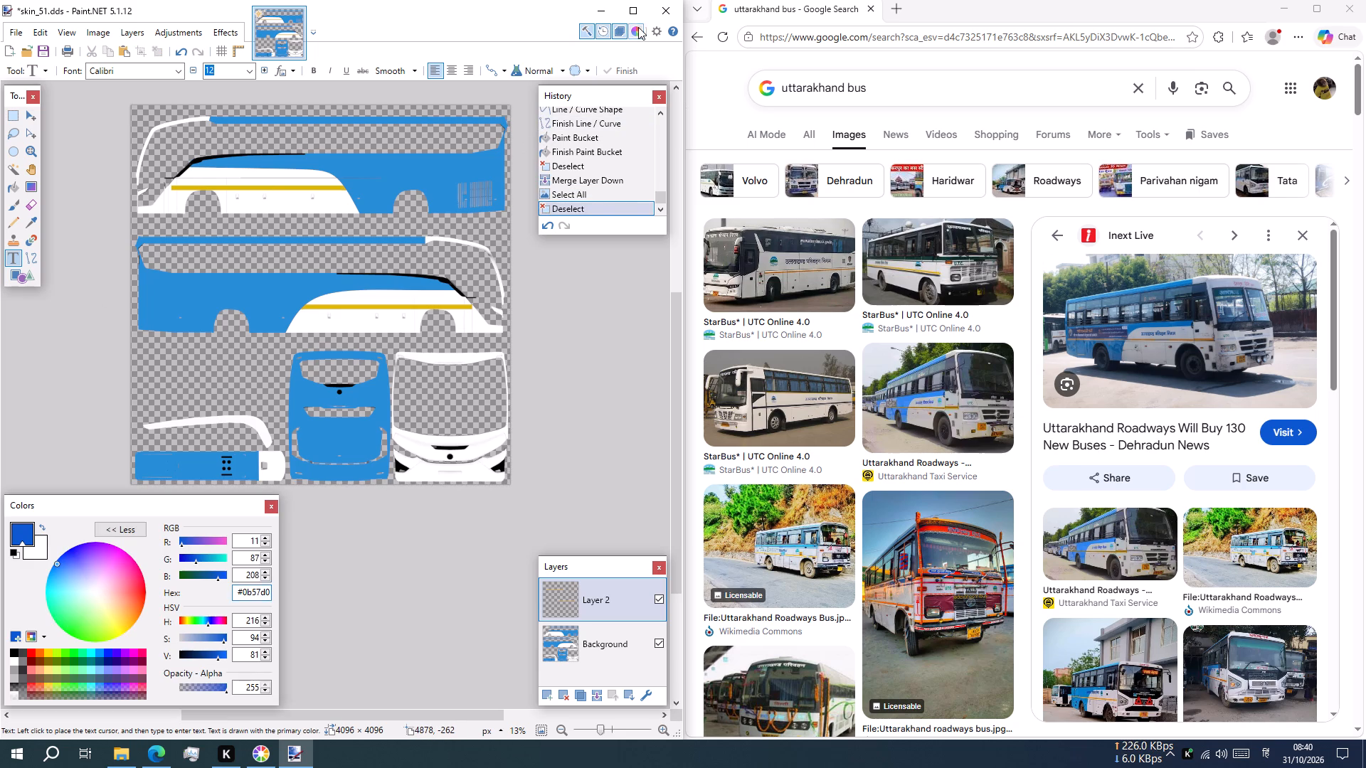
Start a text on the white area above the yellow stripe of the lower side view and choose the Kokila font.
ctrl+scroll(238, 306, up, 1)
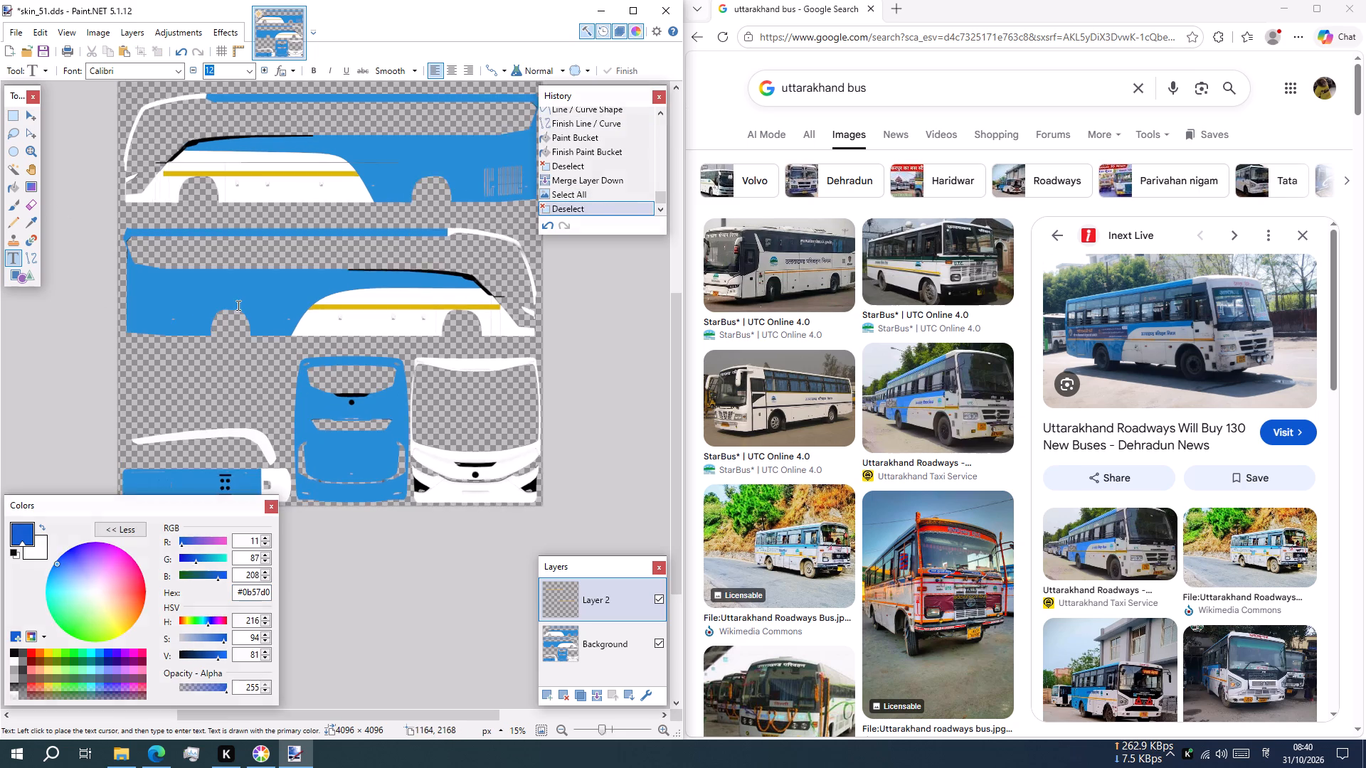
ctrl+scroll(238, 306, up, 2)
ctrl+scroll(406, 256, up, 4)
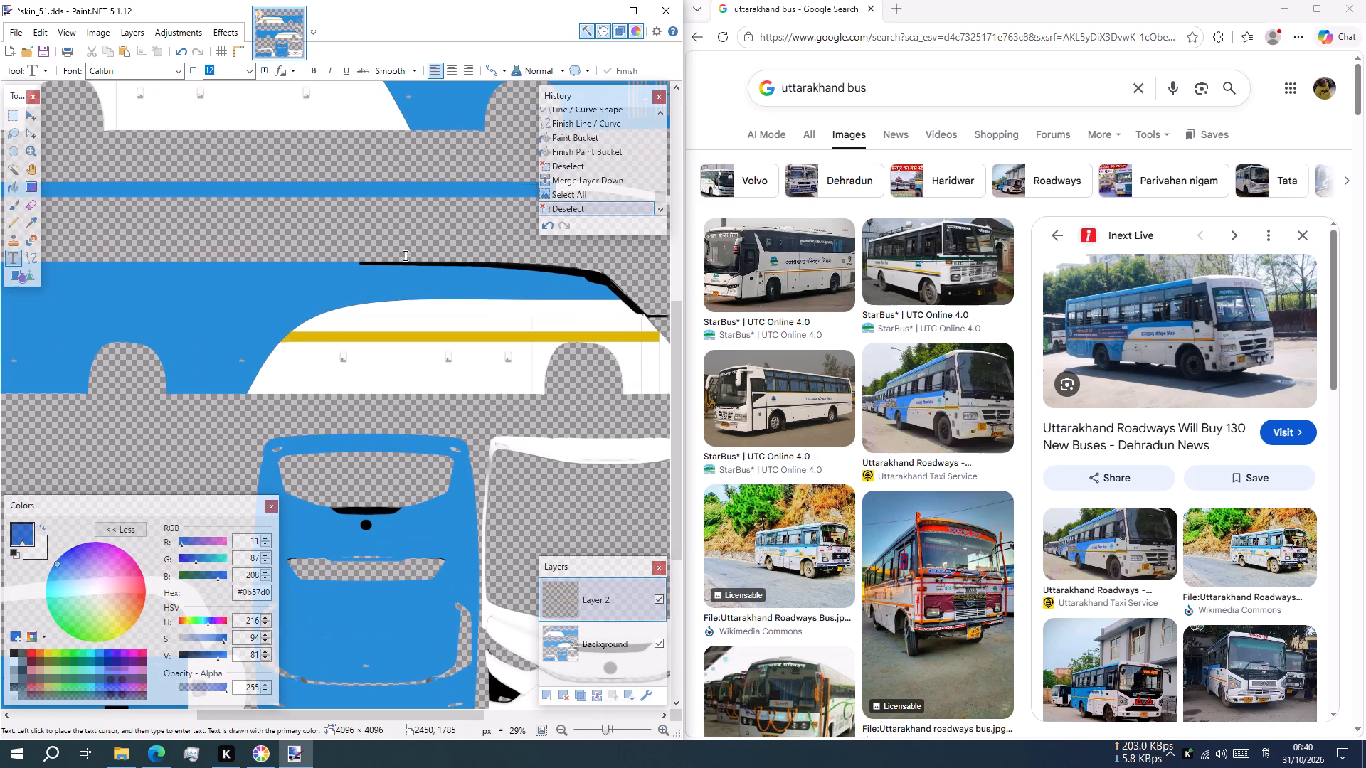
click(361, 317)
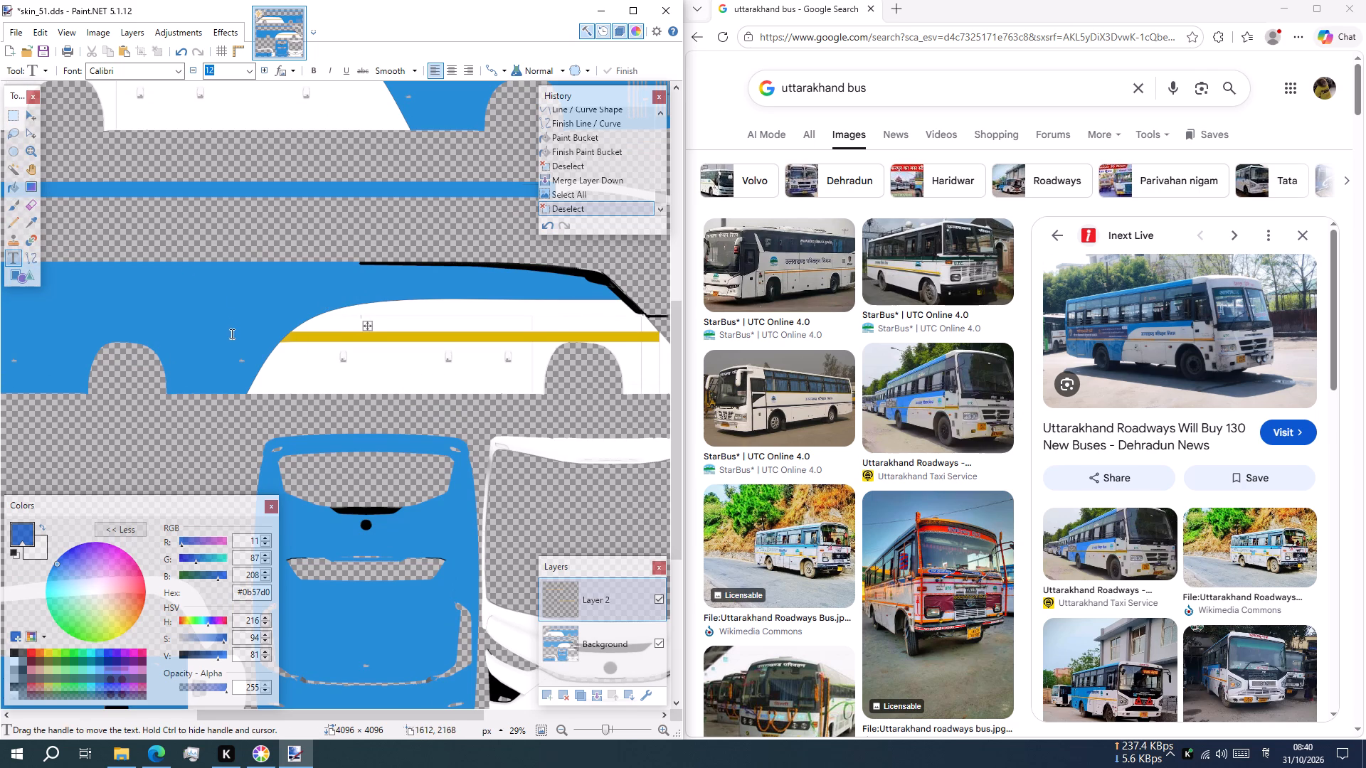
triple_click(266, 70)
triple_click(266, 70)
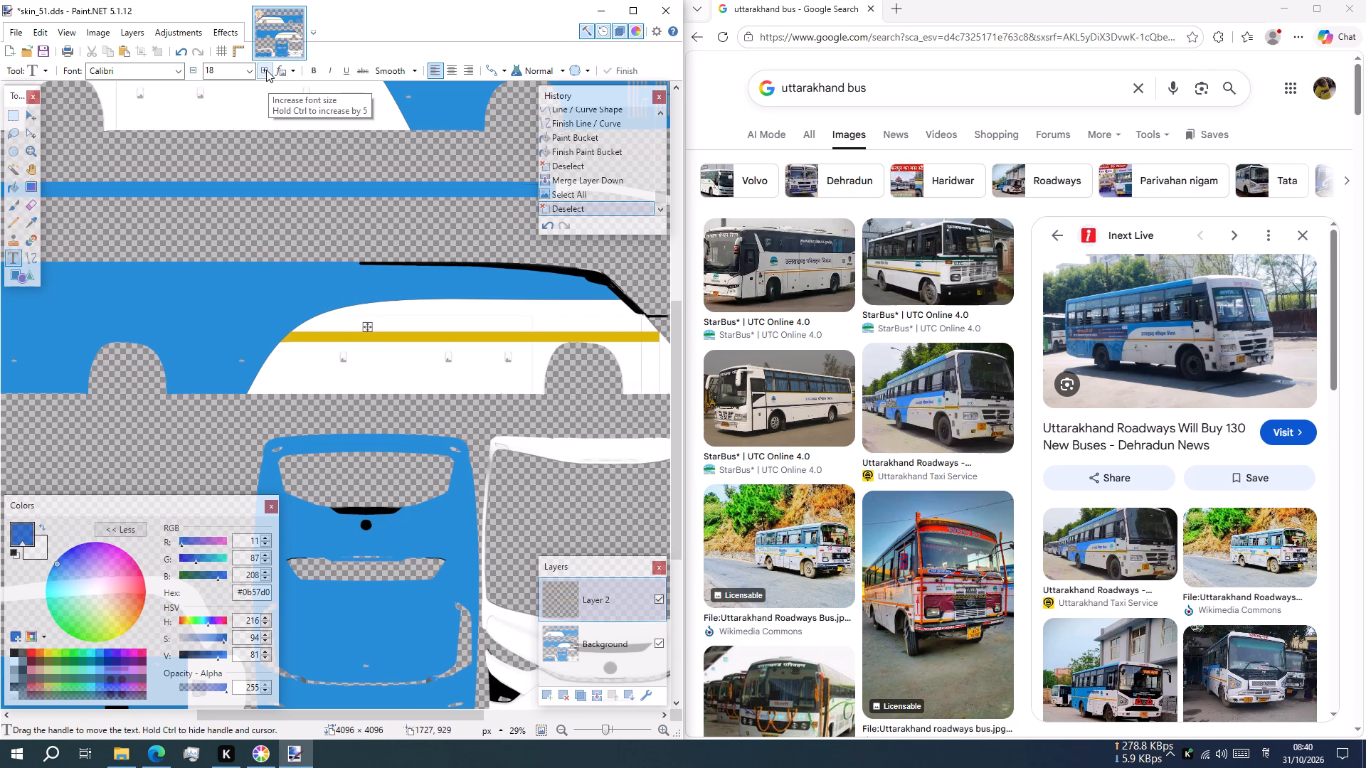
triple_click(266, 70)
triple_click(266, 70)
double_click(266, 70)
click(181, 73)
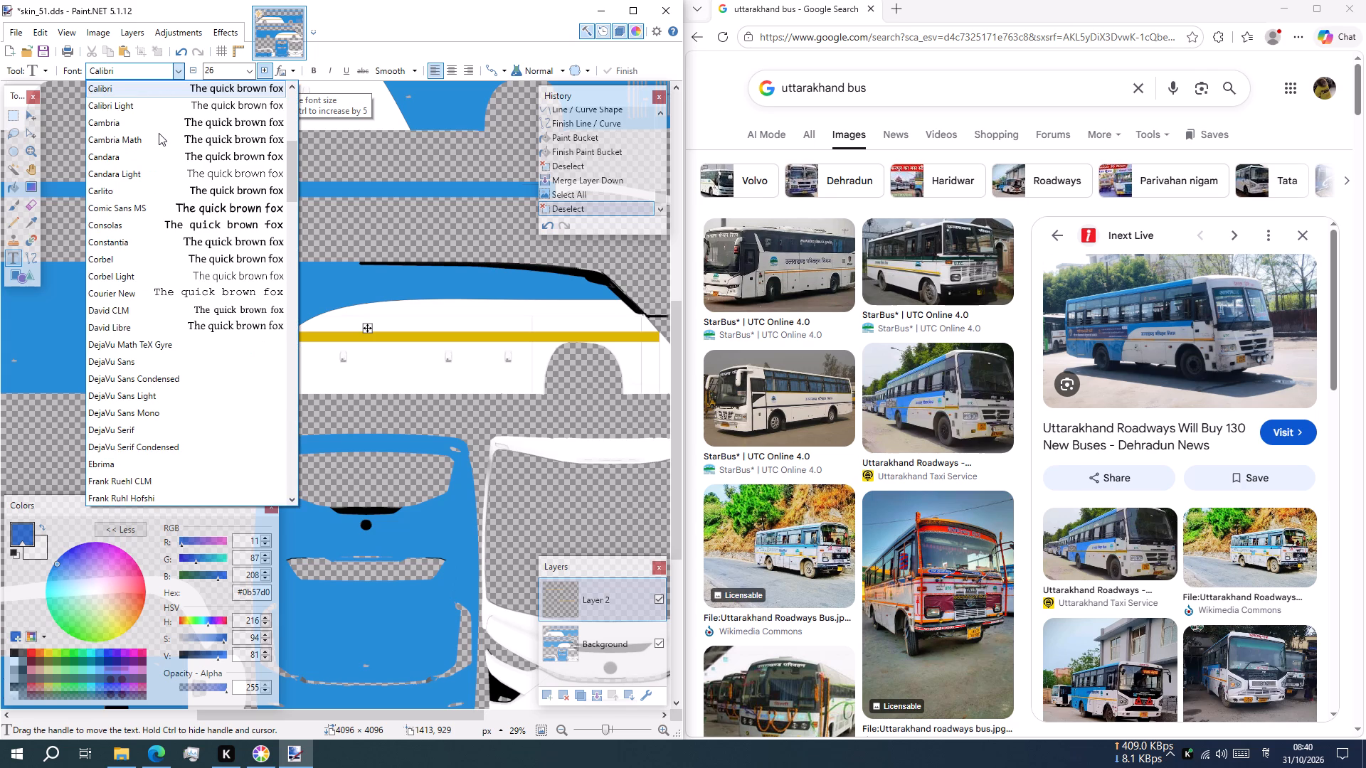
scroll(189, 320, down, 6)
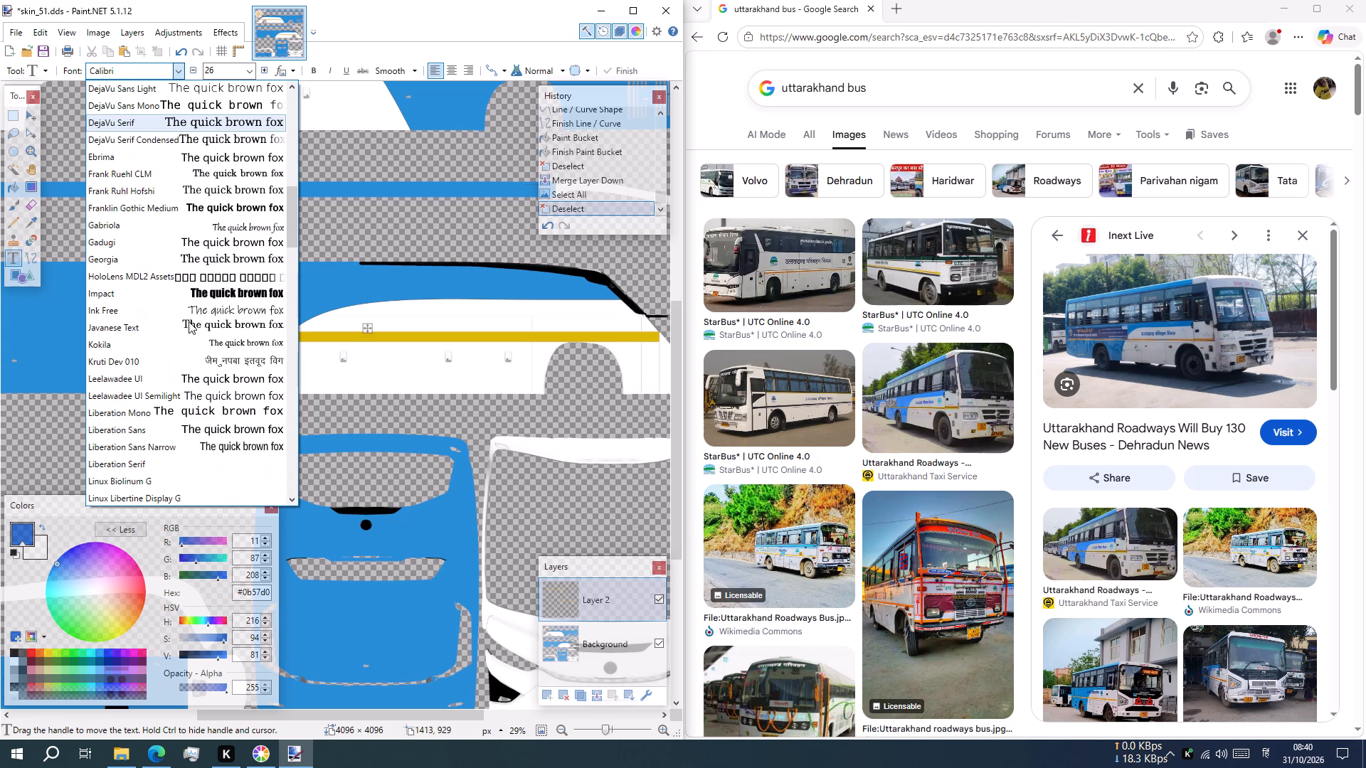
click(142, 341)
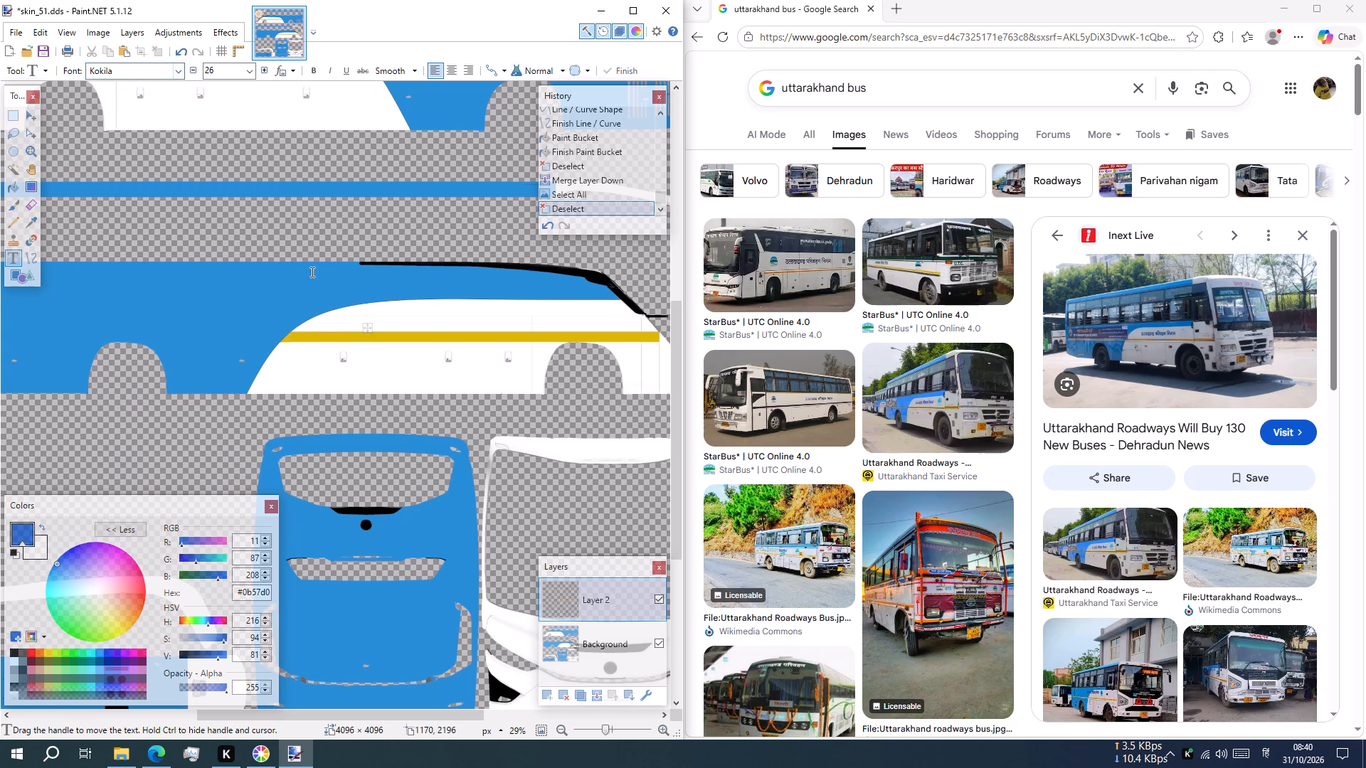
Set the text size to 50 and shift the empty text's starting point slightly toward the blue area.
double_click(220, 73)
text(50)
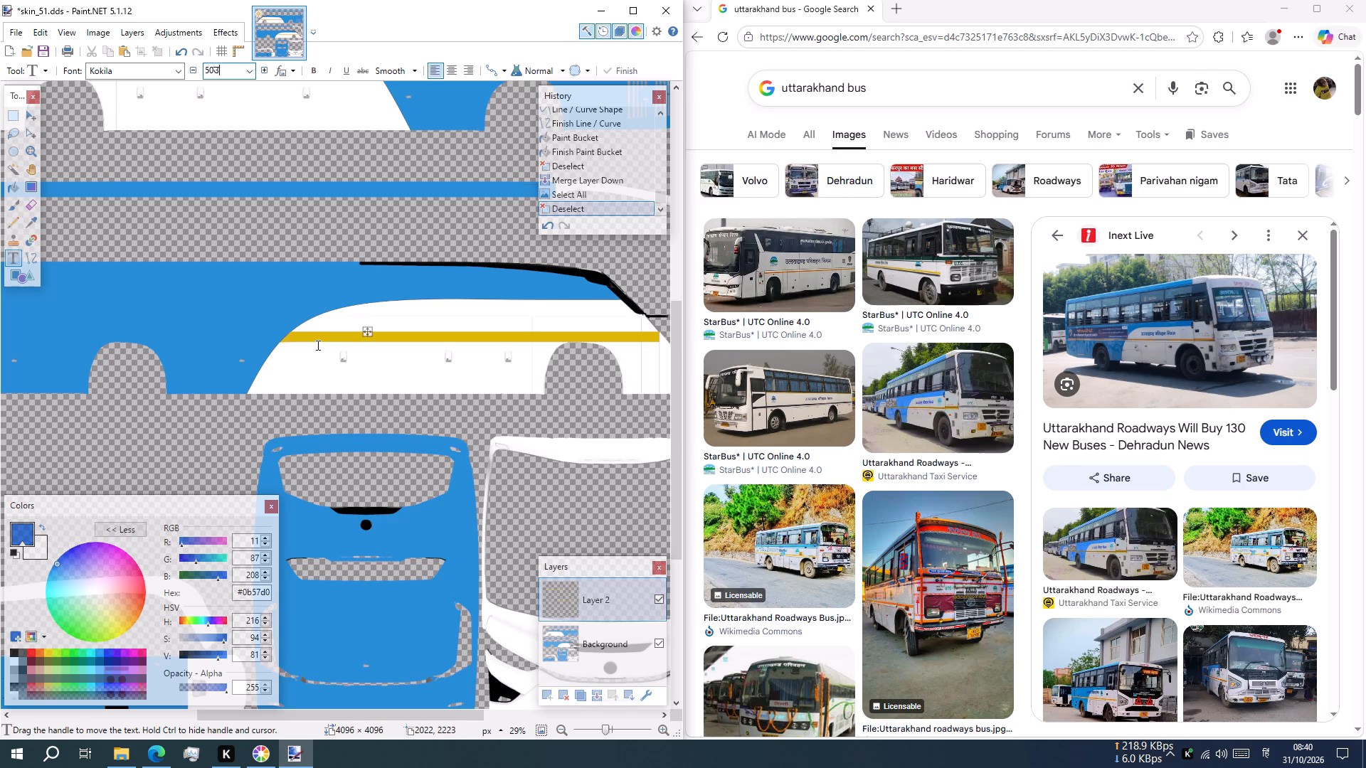
key(BackSpace)
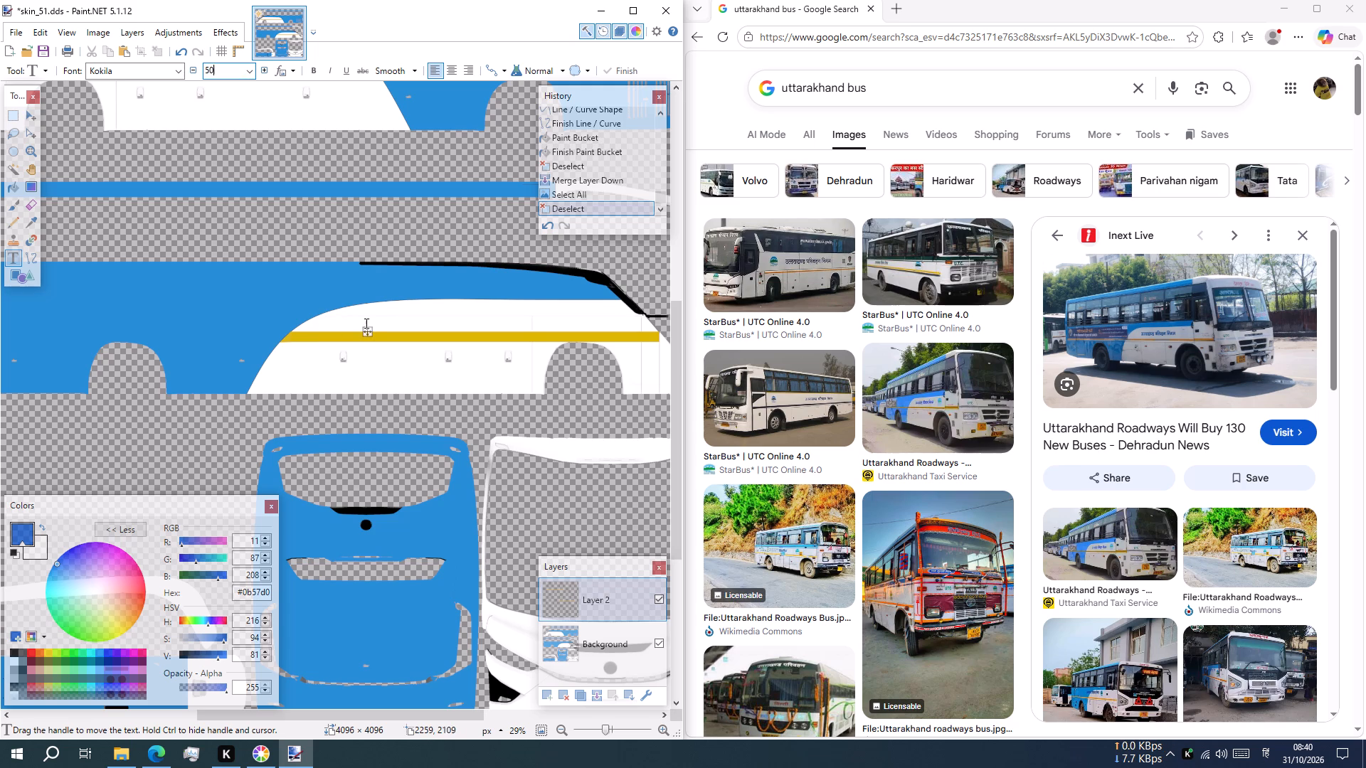
drag(367, 333, 359, 333)
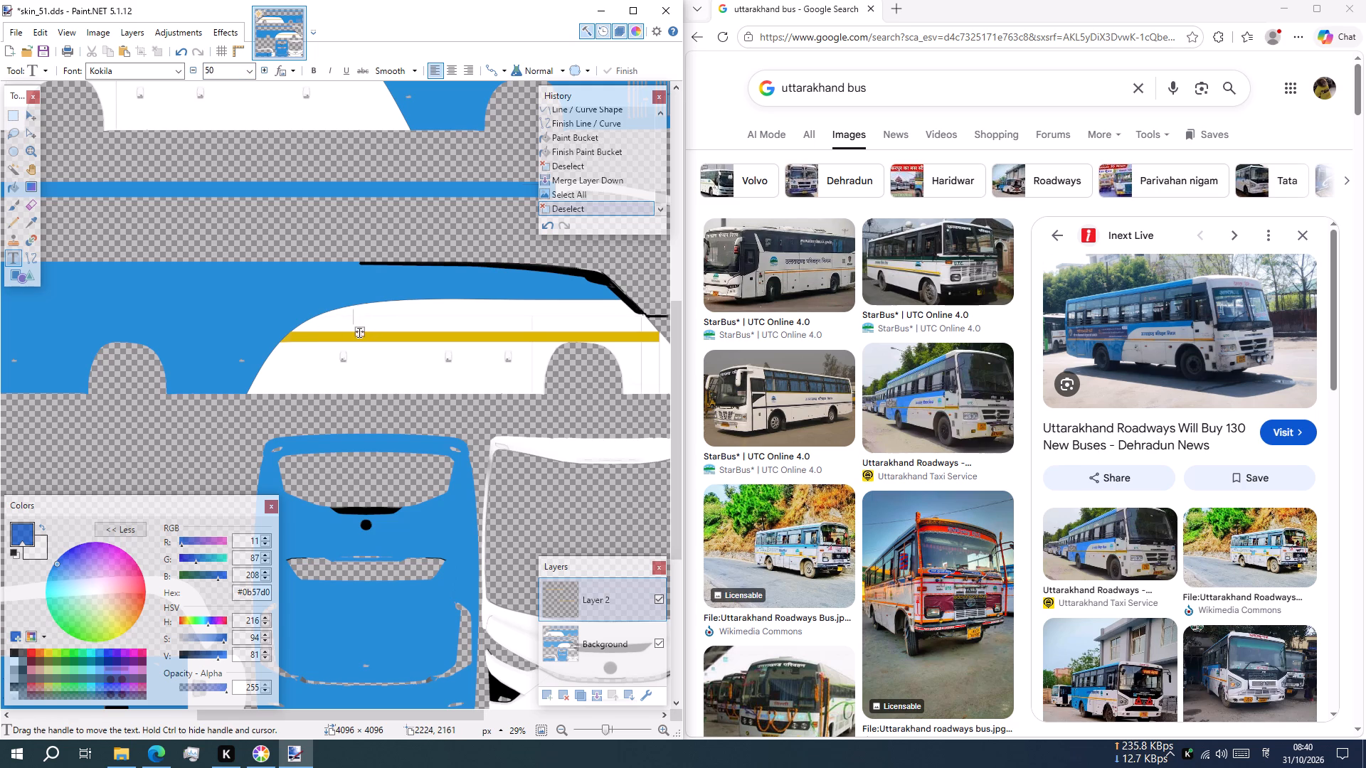
Enter the Hindi word उत्तराखण्ड above the yellow stripe of the lower side view.
text(अअ)
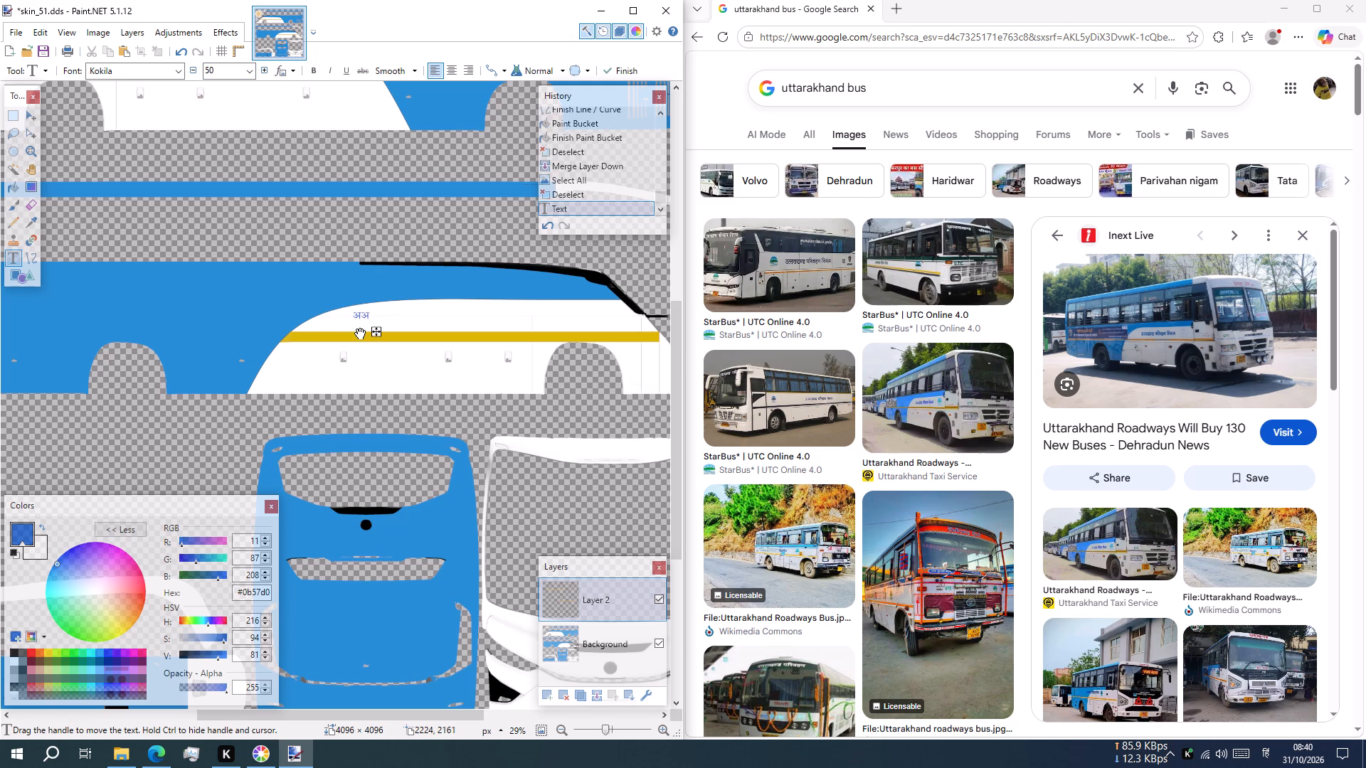
key(BackSpace)
key(BackSpace)
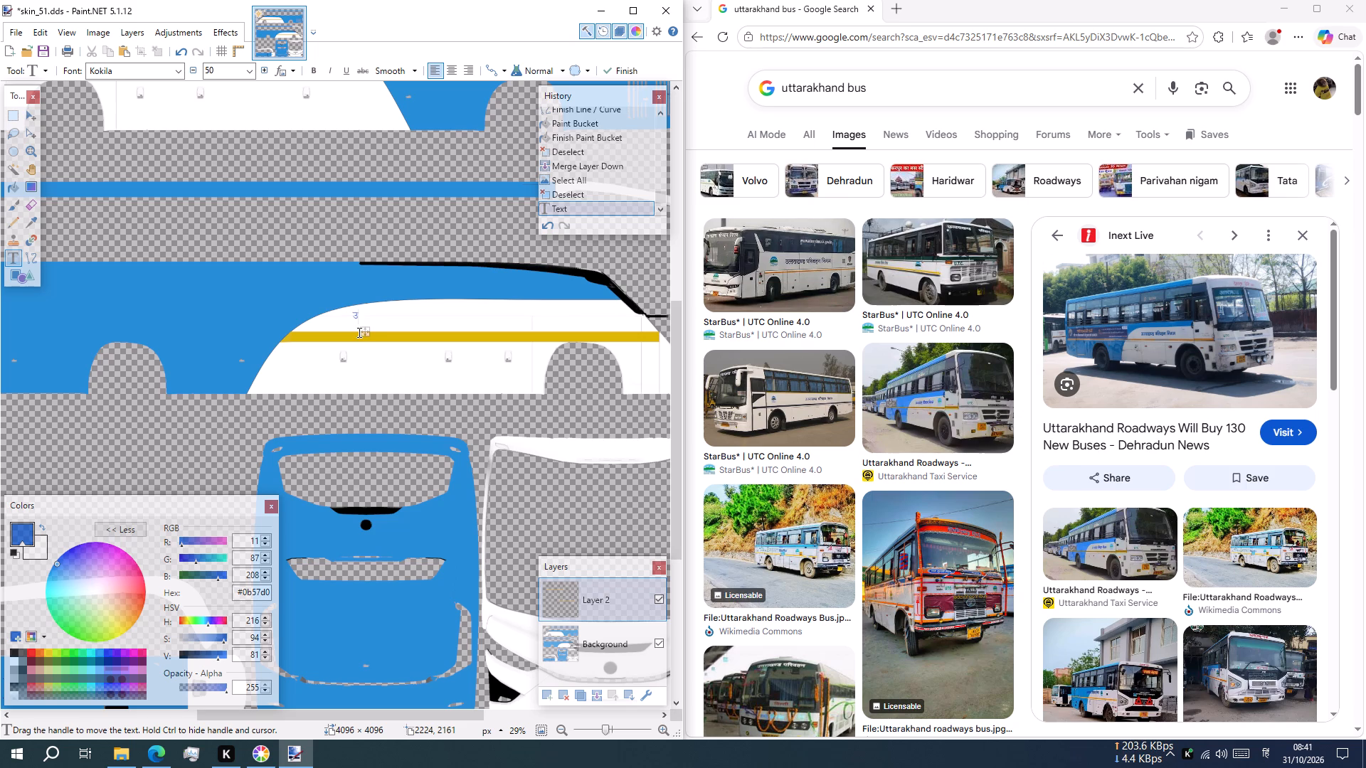
text(्त)
text(णम)
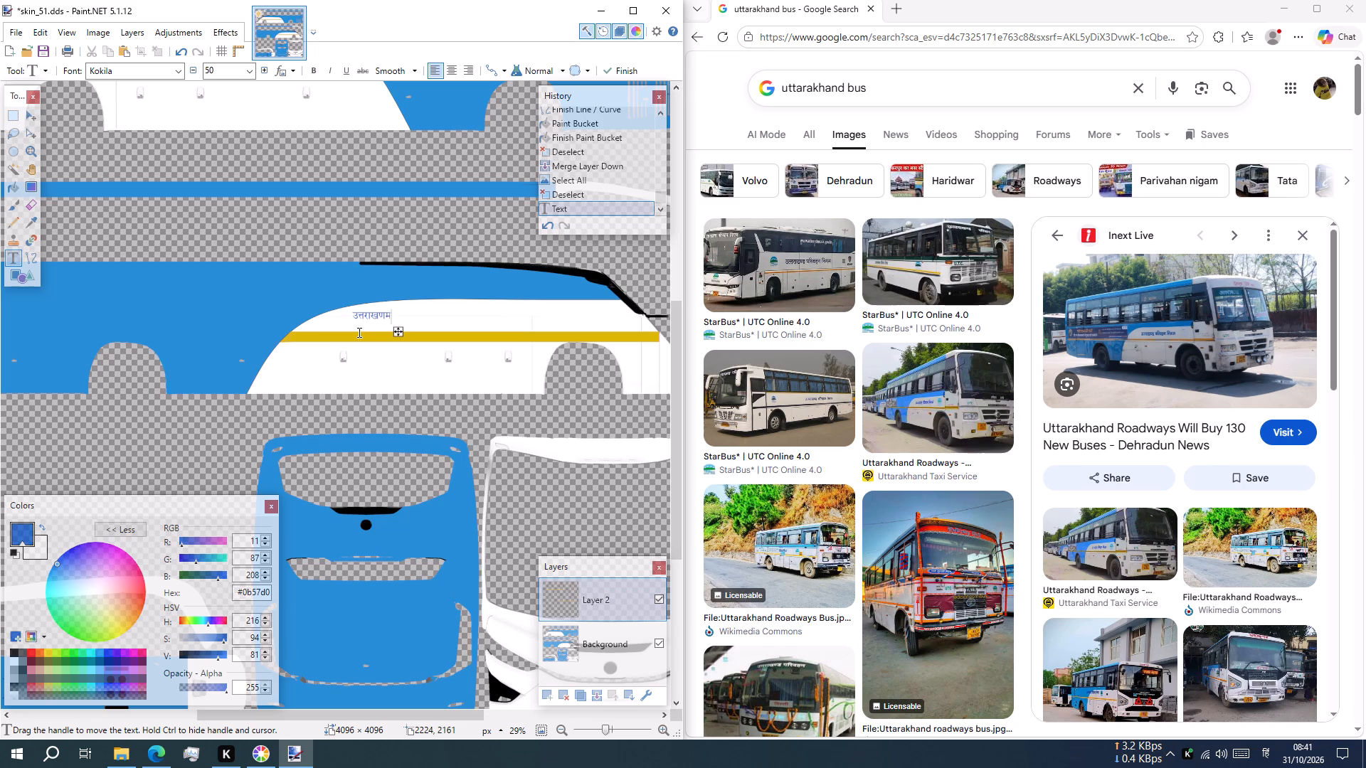
key(BackSpace)
text(ंं)
key(BackSpace)
key(BackSpace)
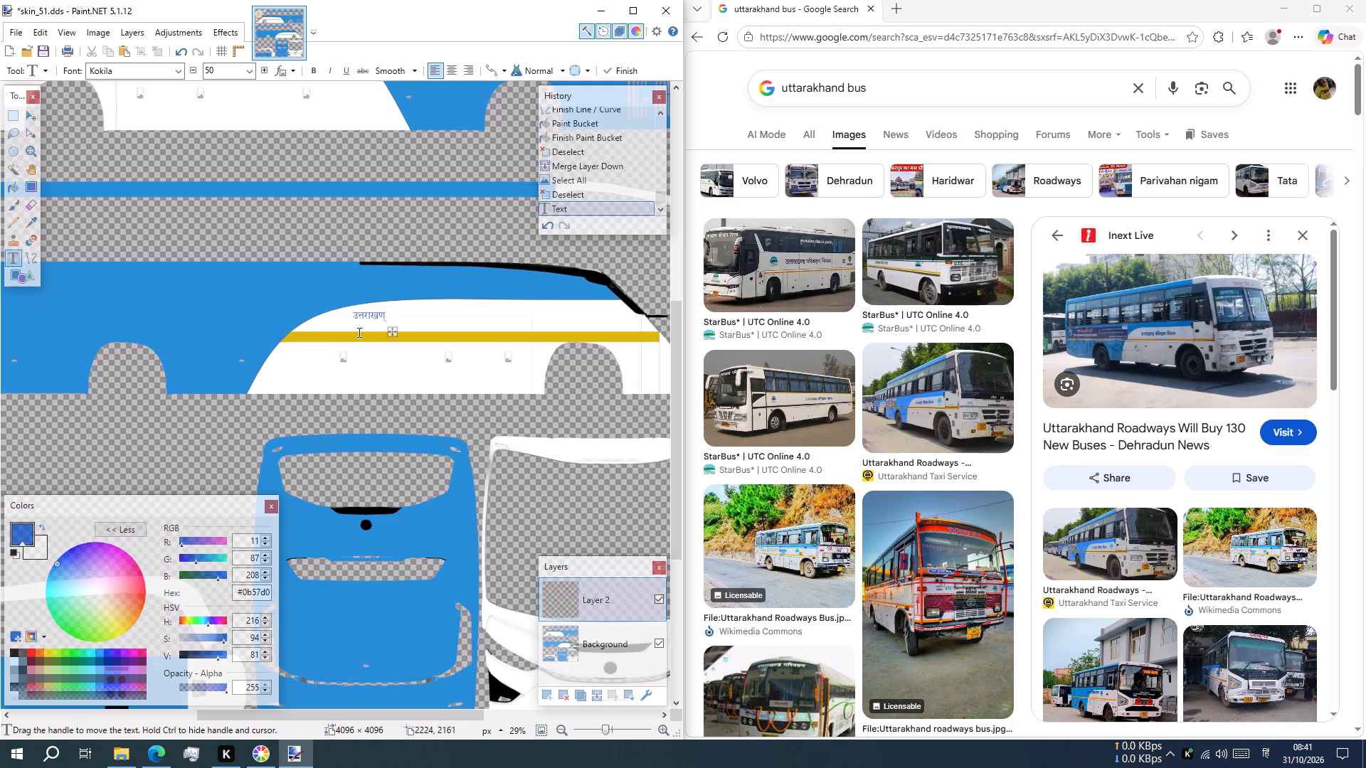
text(़़)
key(BackSpace)
Re-enter the ending ण्ड of उत्तराखण्ड without the stray dot below it.
ctrl+scroll(295, 321, up, 2)
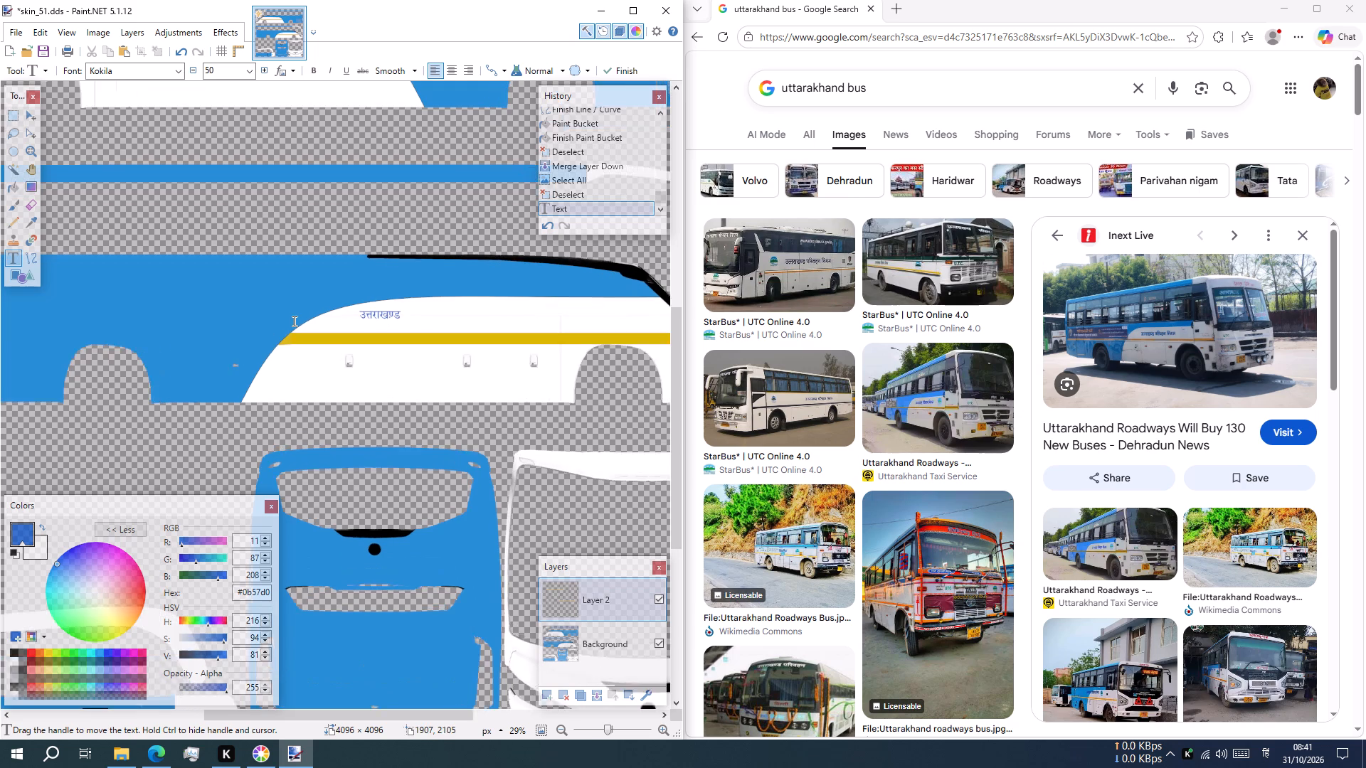
ctrl+scroll(384, 304, up, 7)
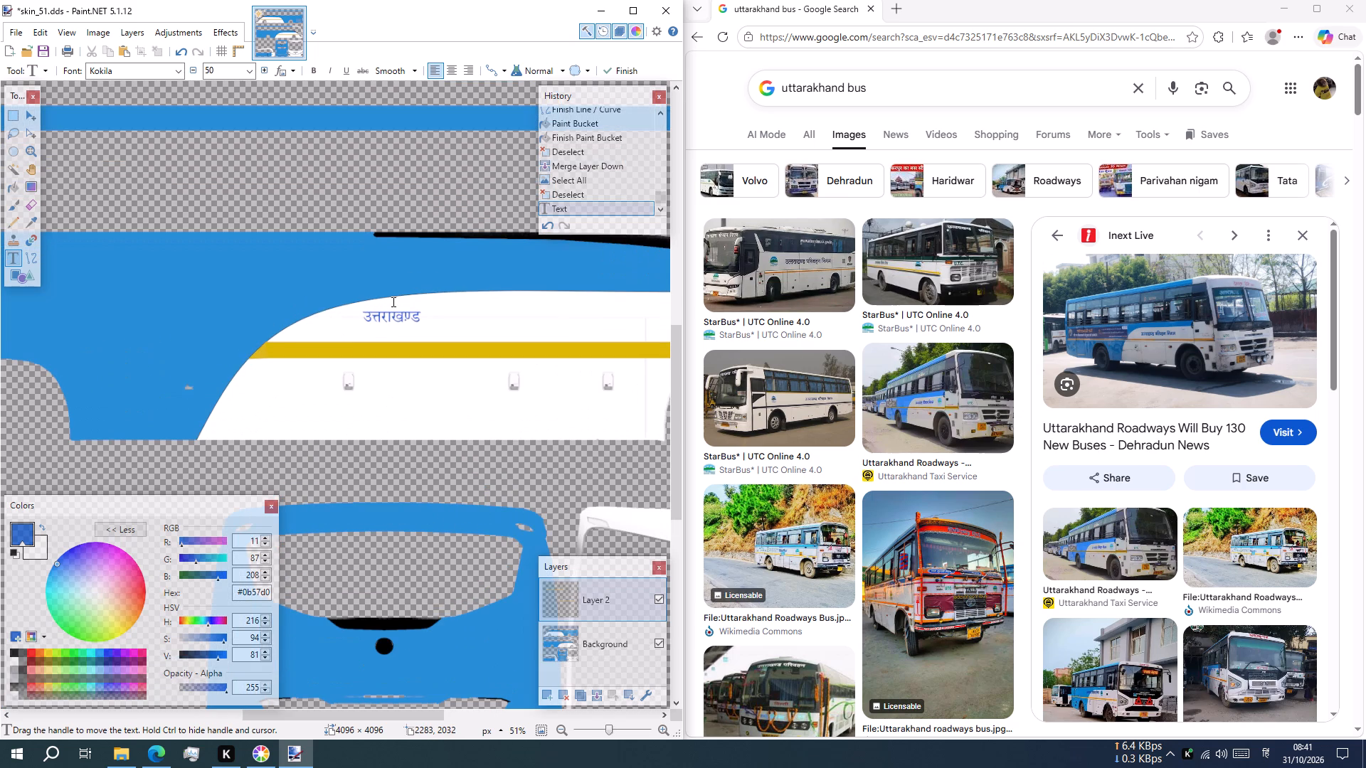
ctrl+scroll(393, 302, up, 2)
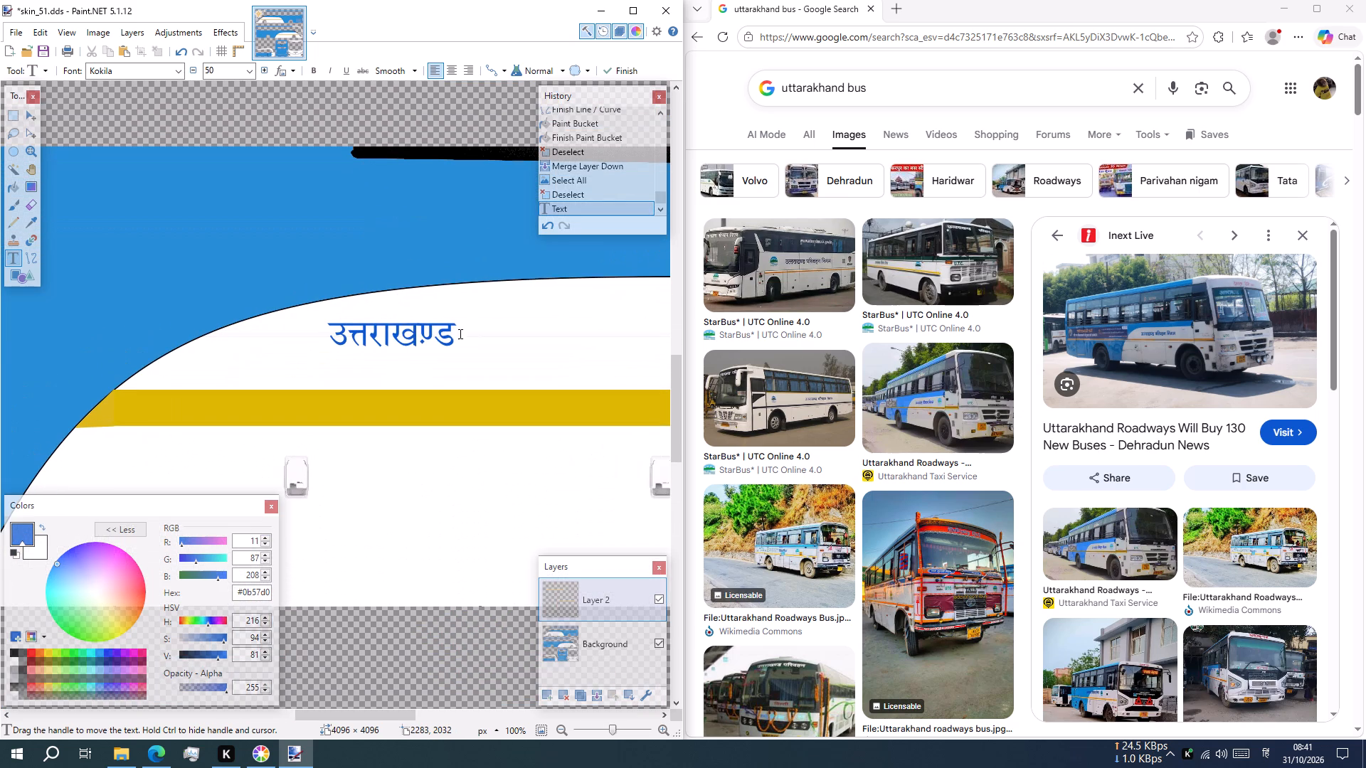
key(BackSpace)
key(BackSpace)
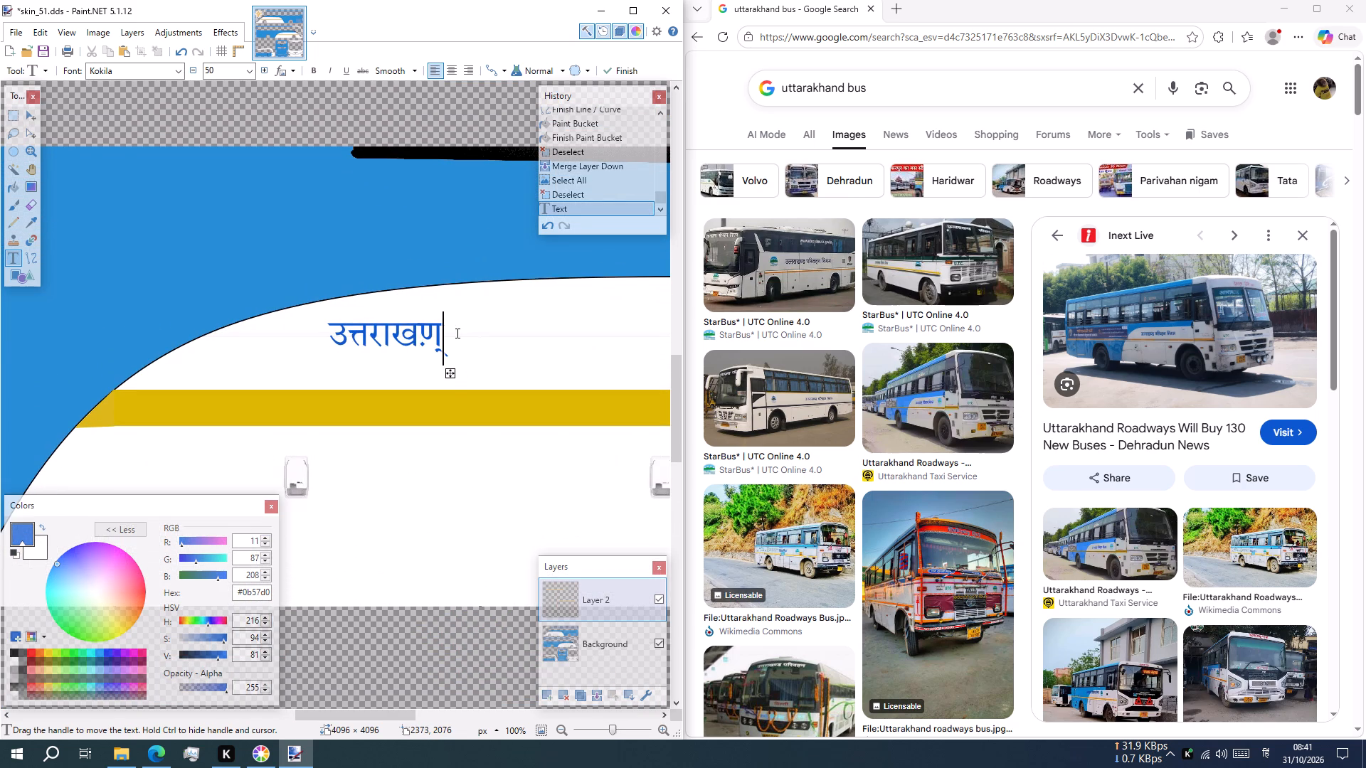
key(BackSpace)
key(BackSpace)
key(BackSpace)
text(ेे)
key(BackSpace)
key(BackSpace)
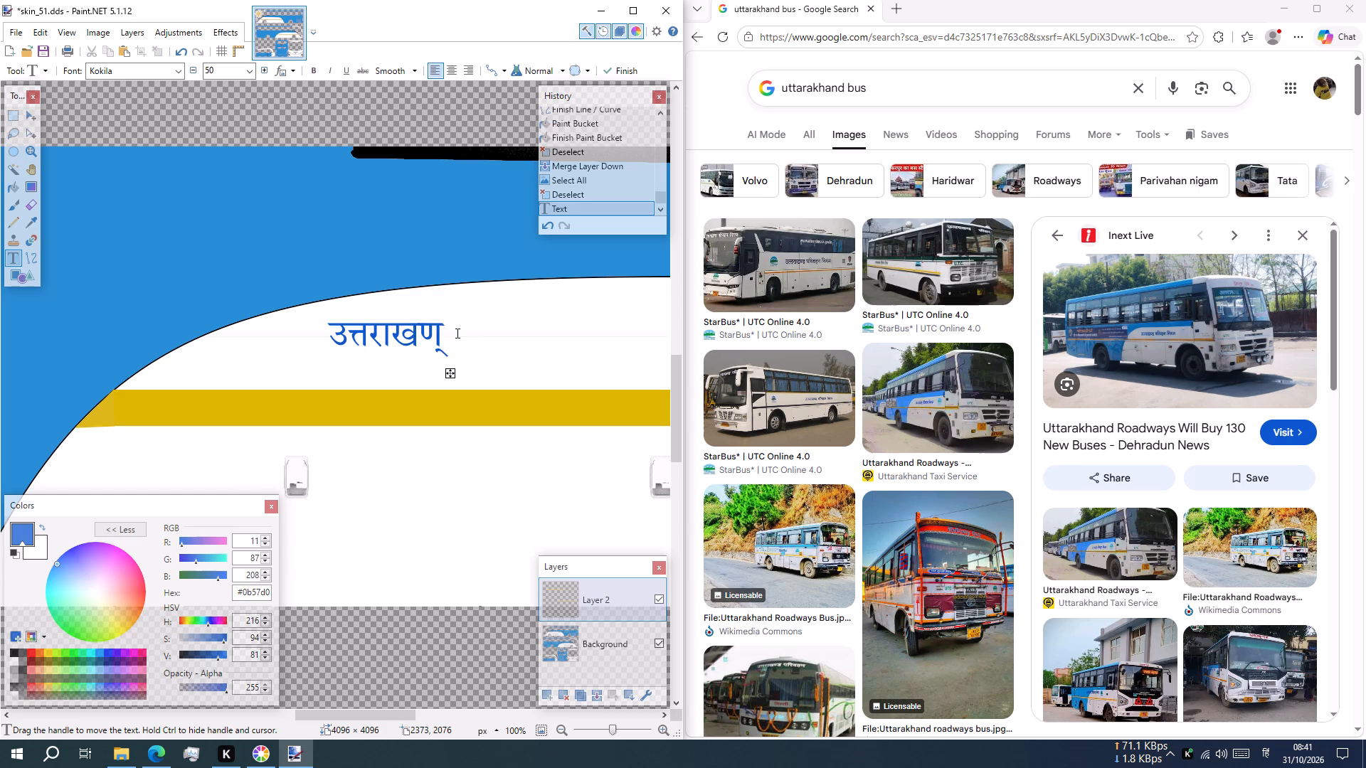
text(डड)
key(BackSpace)
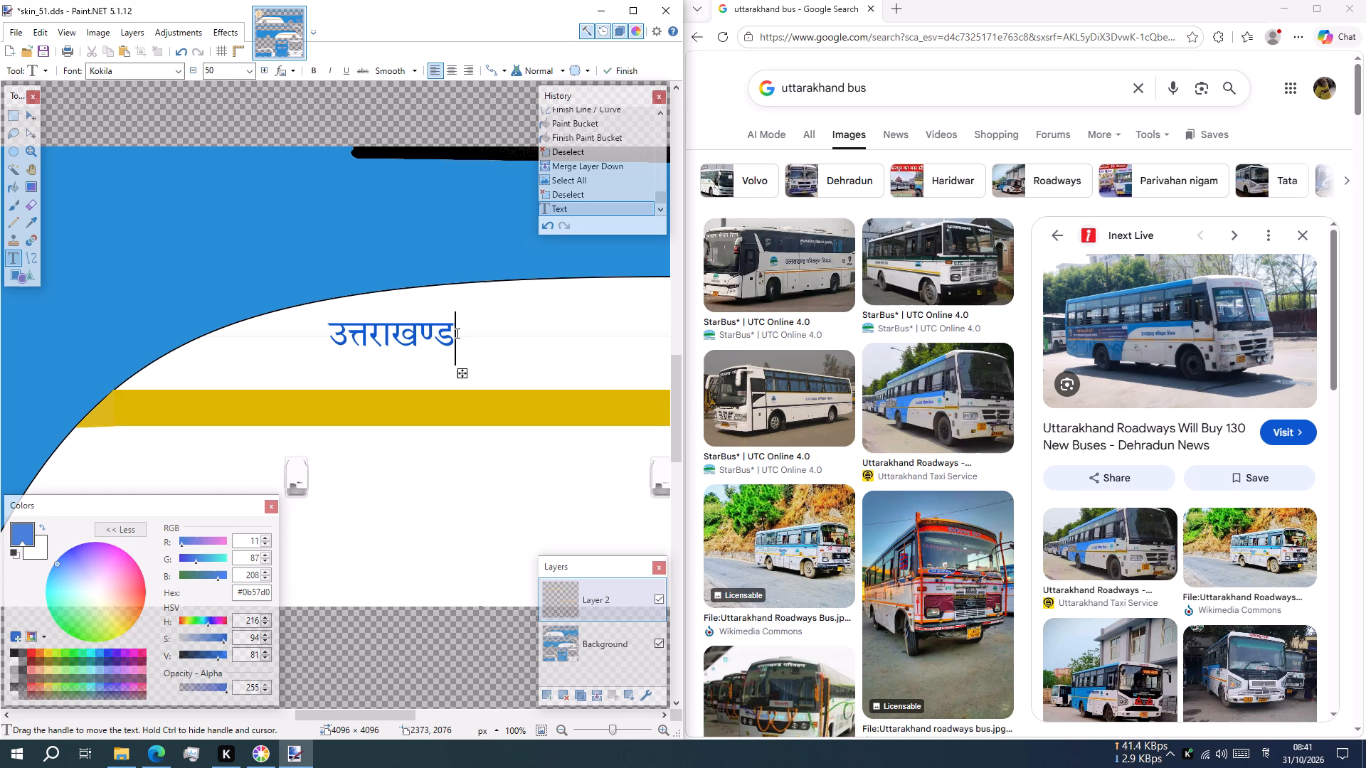
Continue the lettering with परिवहन निगम so the line reads उत्तराखण्ड परिवहन निगम.
key(space)
text(पर)
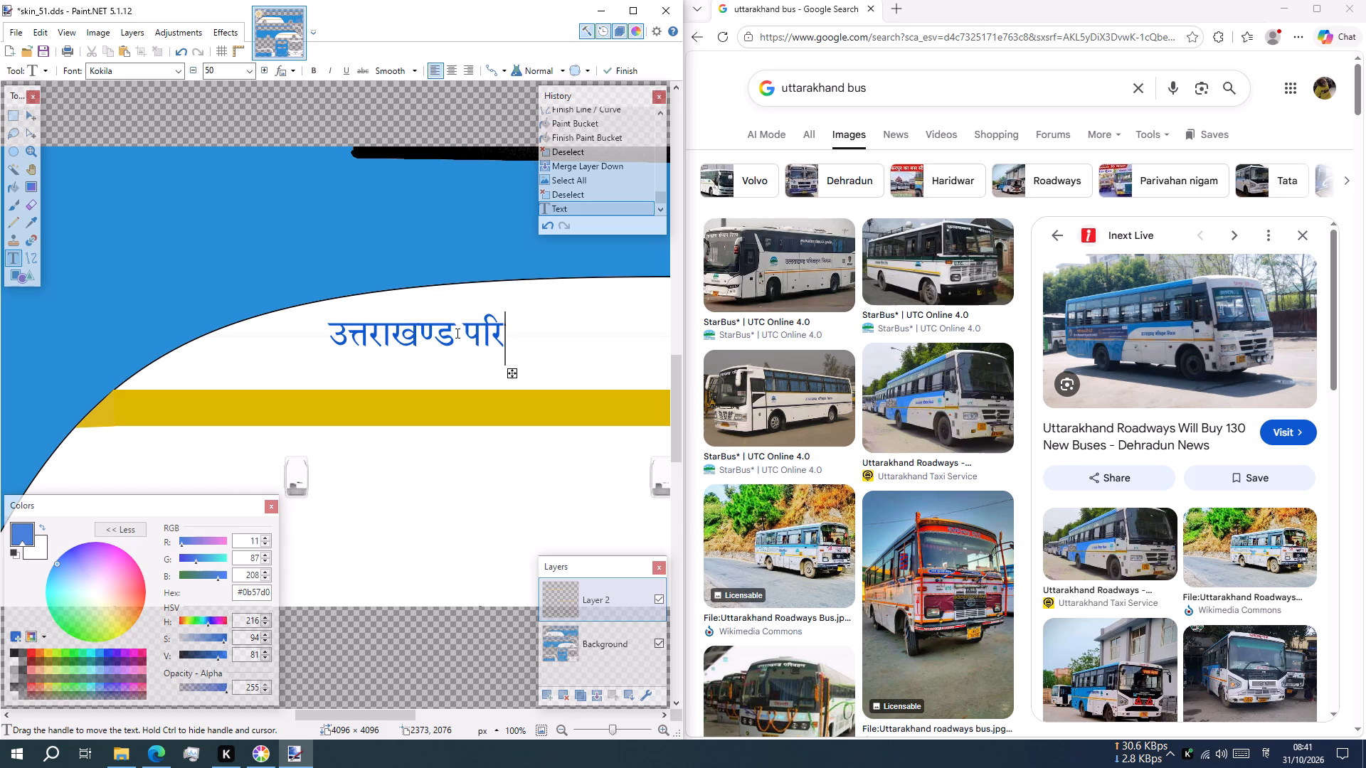
text(वव)
key(BackSpace)
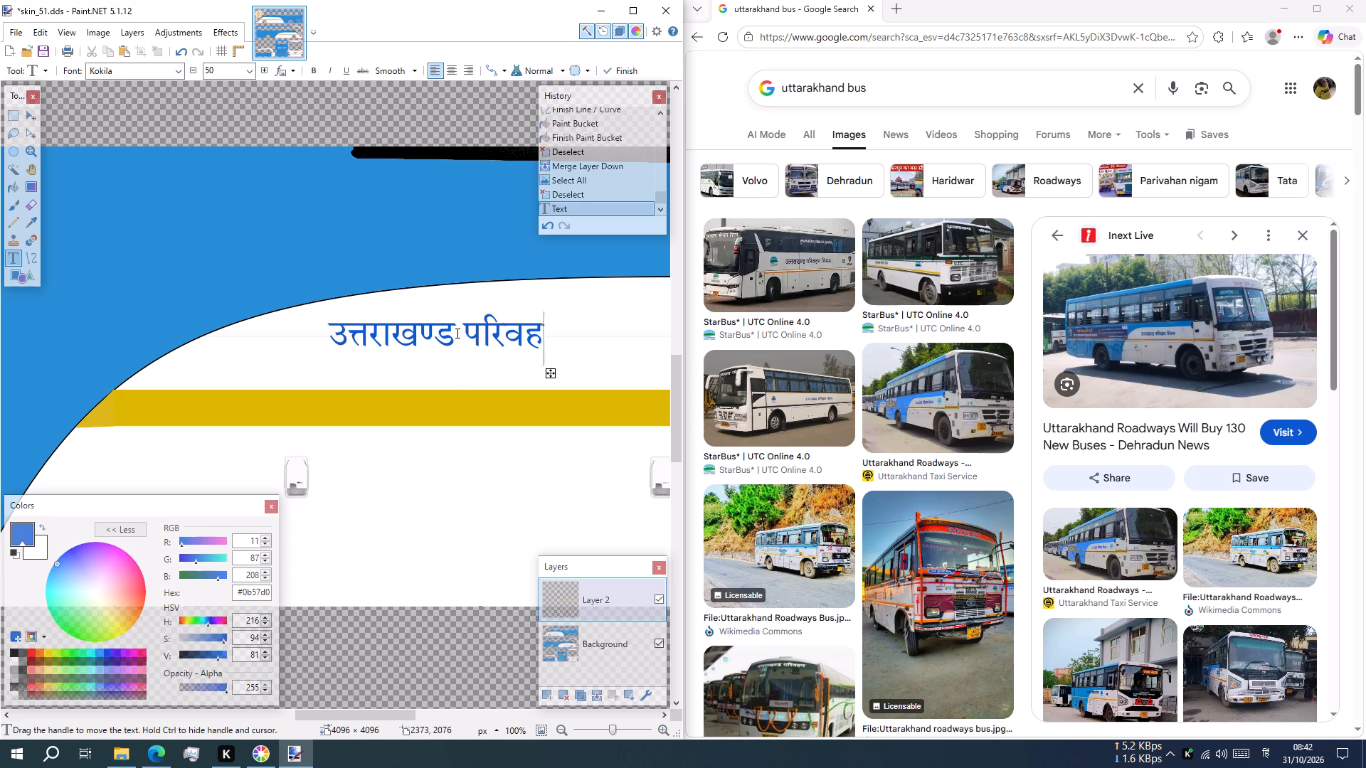
text(न)
key(space)
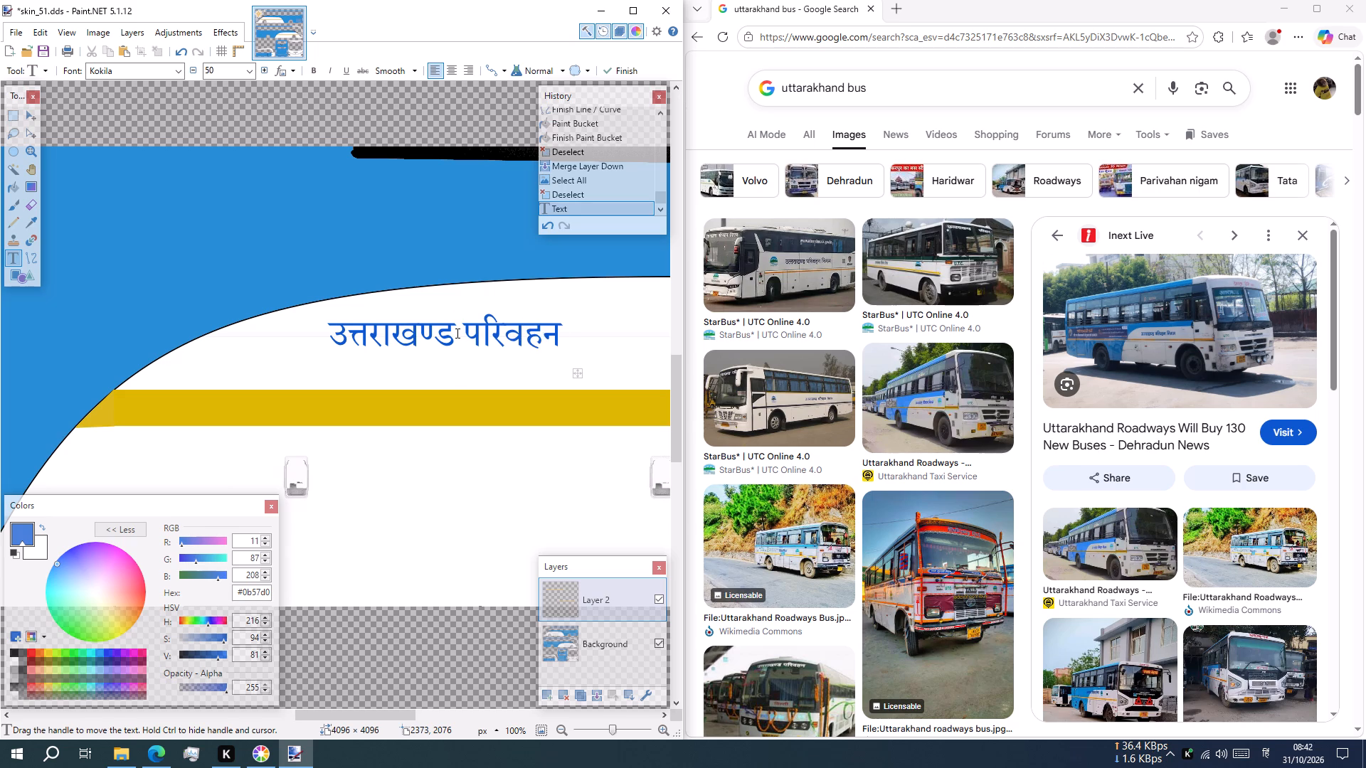
text(नन)
key(BackSpace)
key(BackSpace)
key(BackSpace)
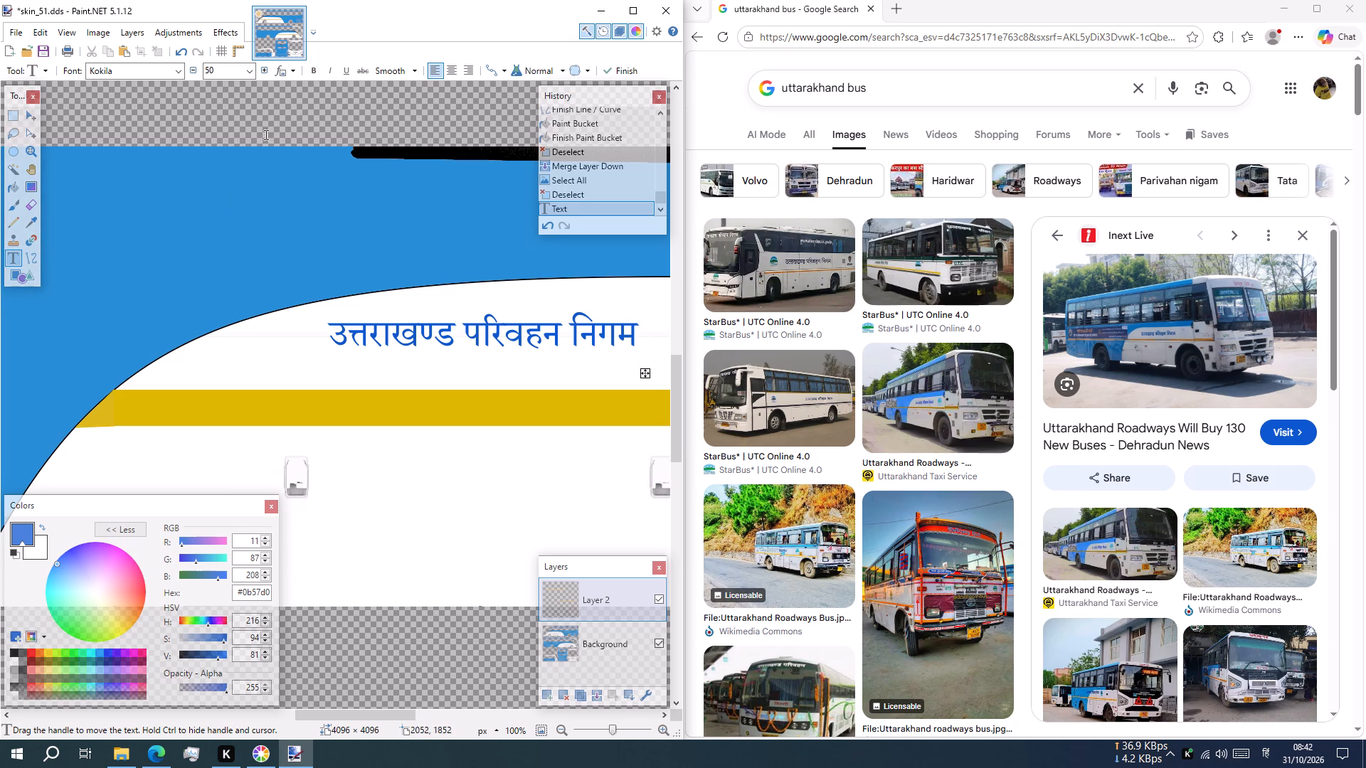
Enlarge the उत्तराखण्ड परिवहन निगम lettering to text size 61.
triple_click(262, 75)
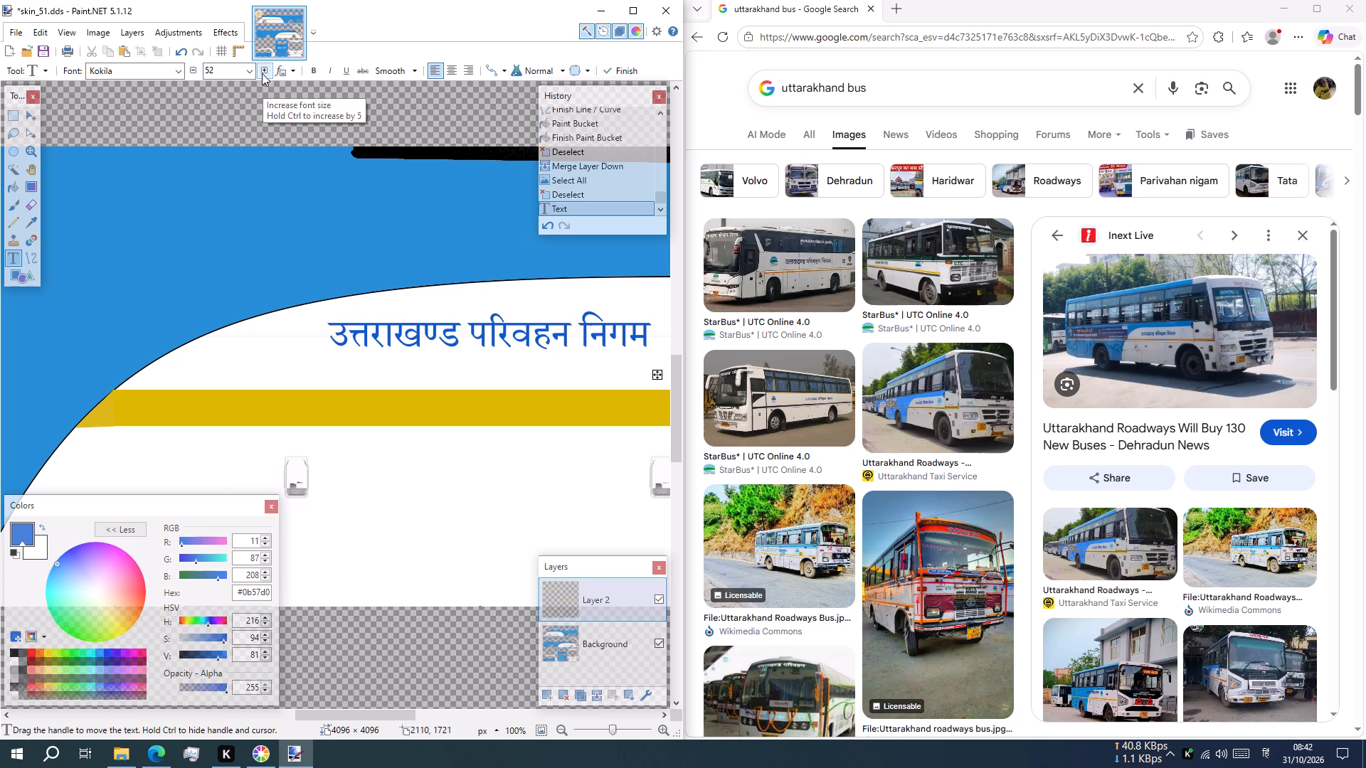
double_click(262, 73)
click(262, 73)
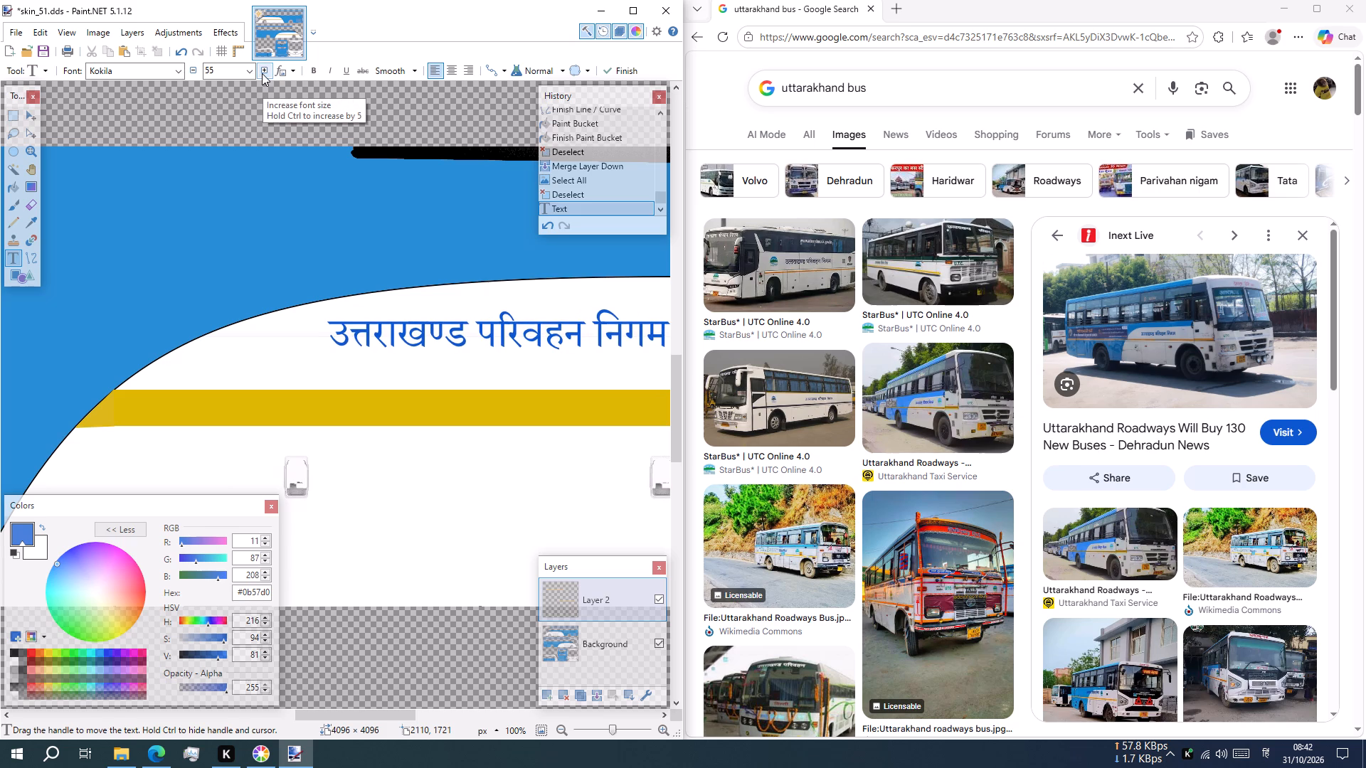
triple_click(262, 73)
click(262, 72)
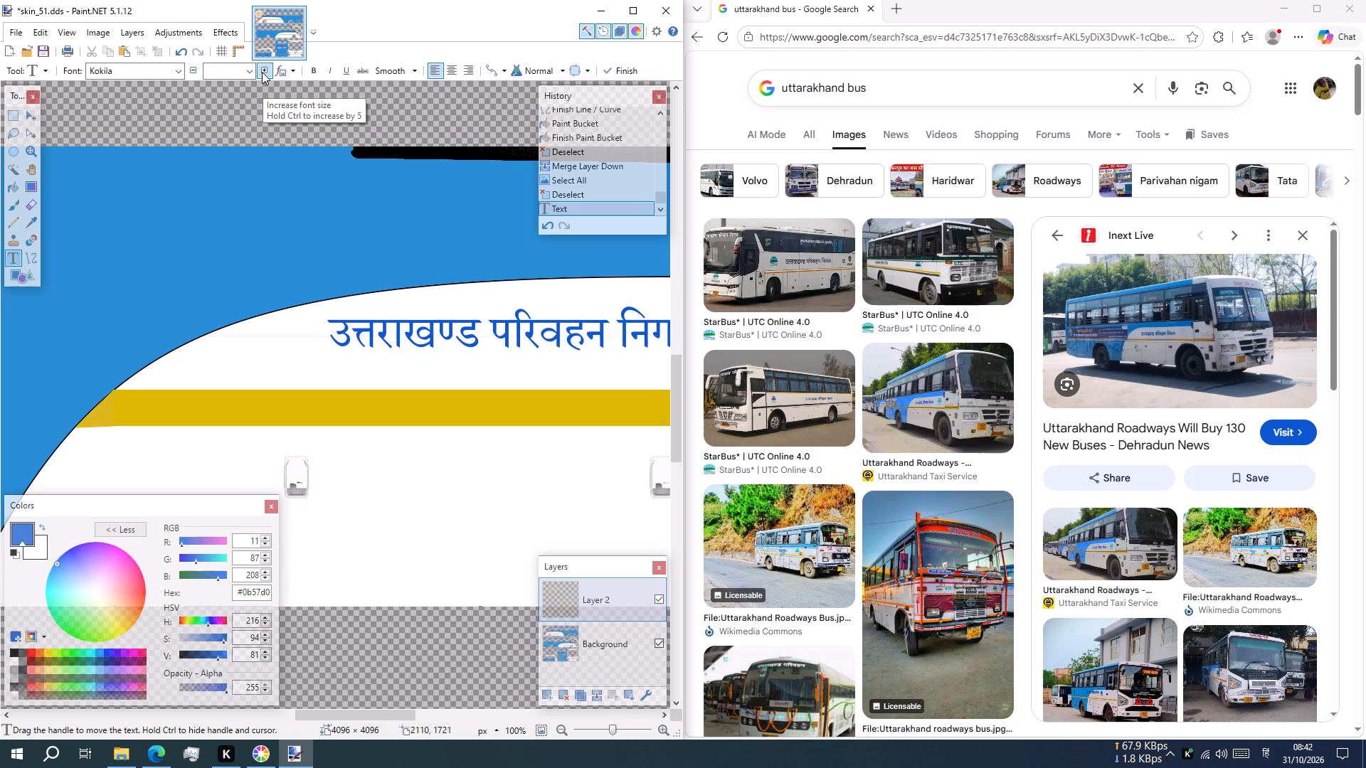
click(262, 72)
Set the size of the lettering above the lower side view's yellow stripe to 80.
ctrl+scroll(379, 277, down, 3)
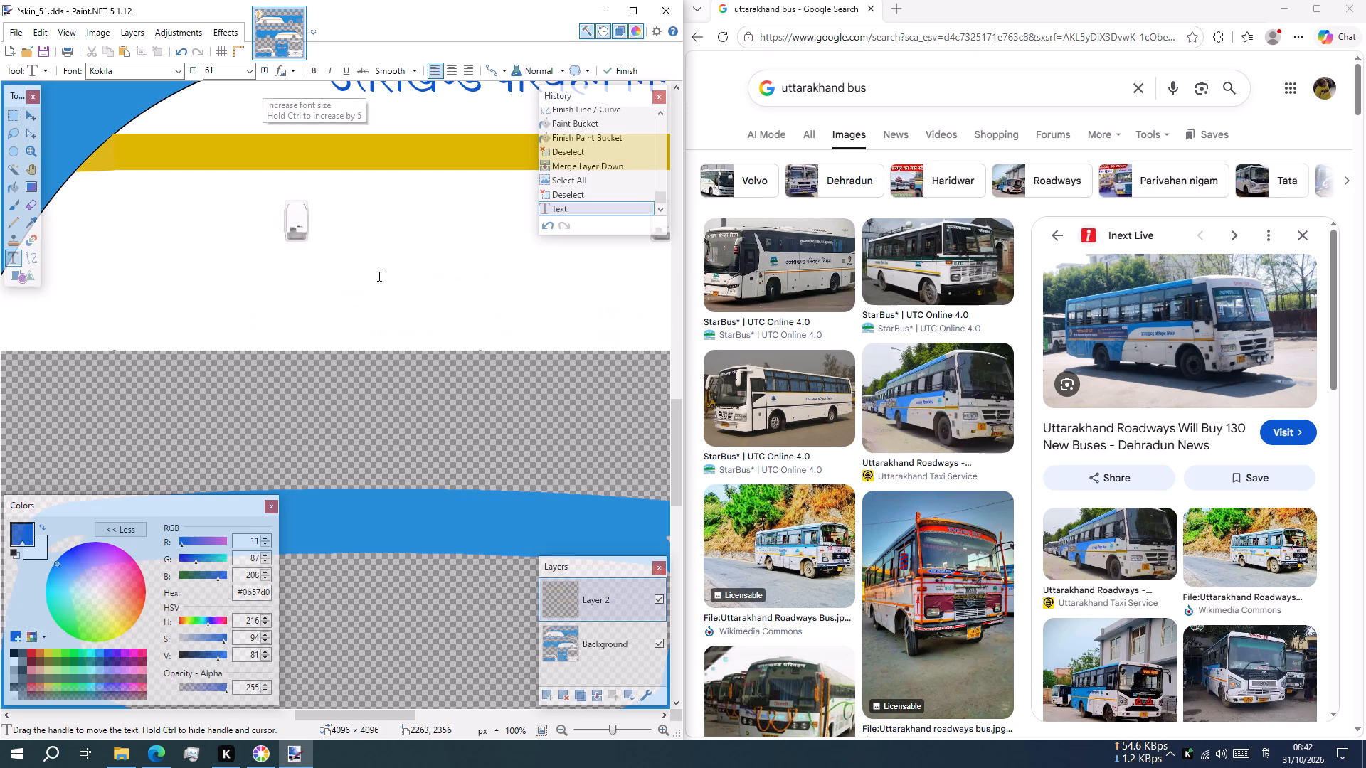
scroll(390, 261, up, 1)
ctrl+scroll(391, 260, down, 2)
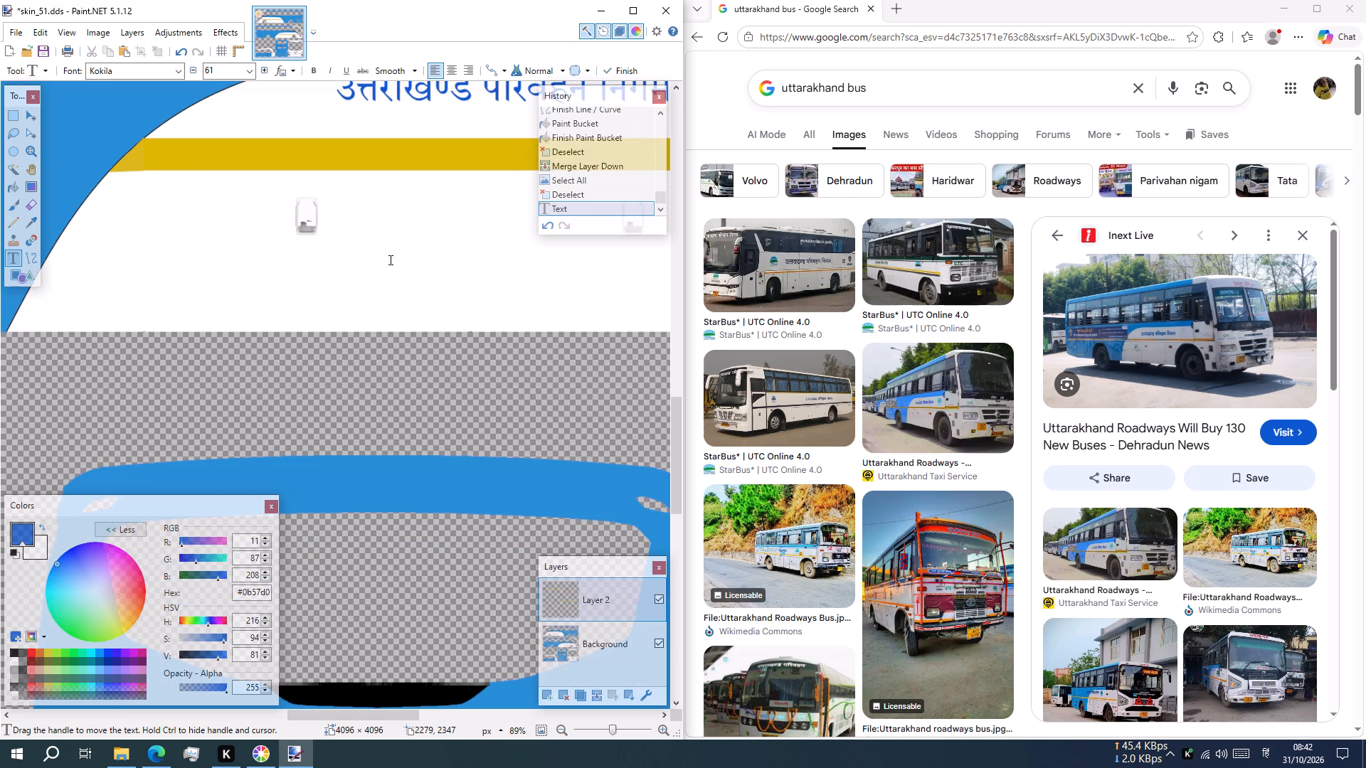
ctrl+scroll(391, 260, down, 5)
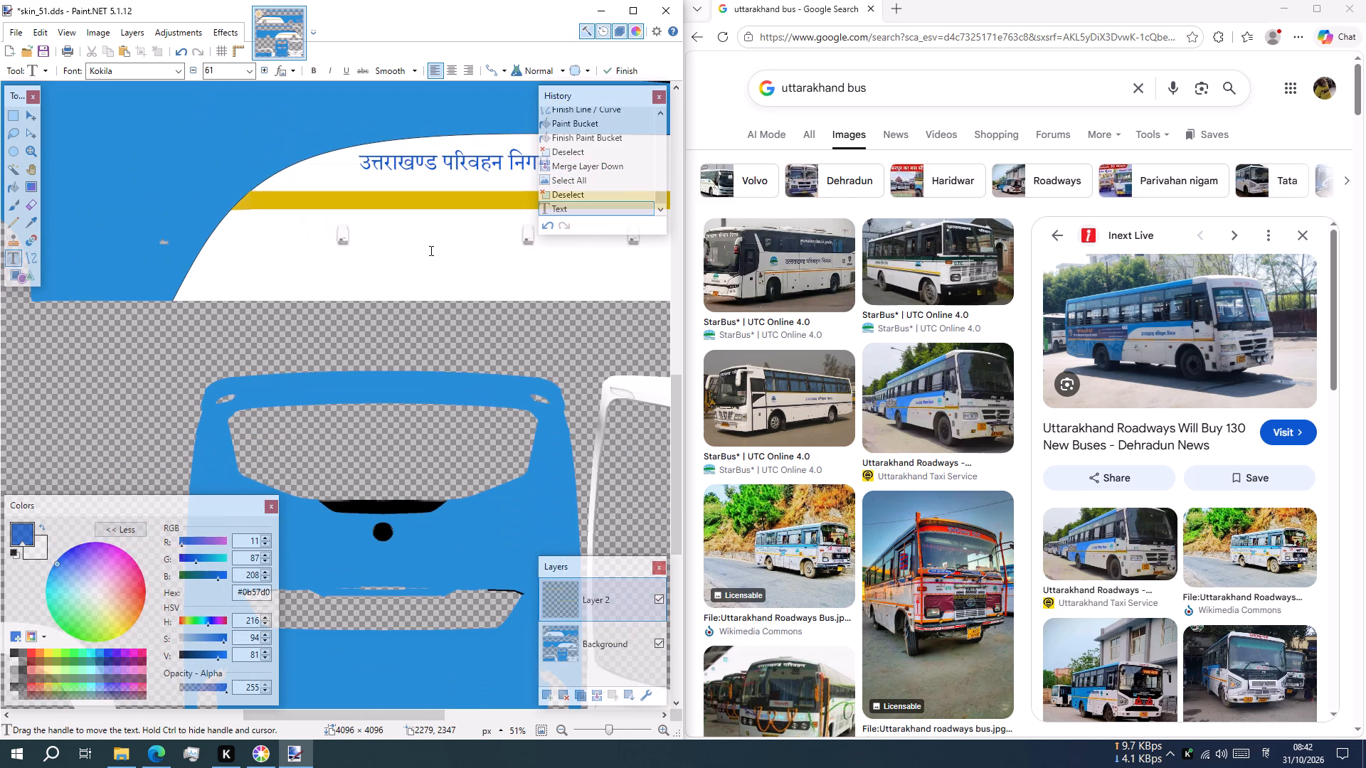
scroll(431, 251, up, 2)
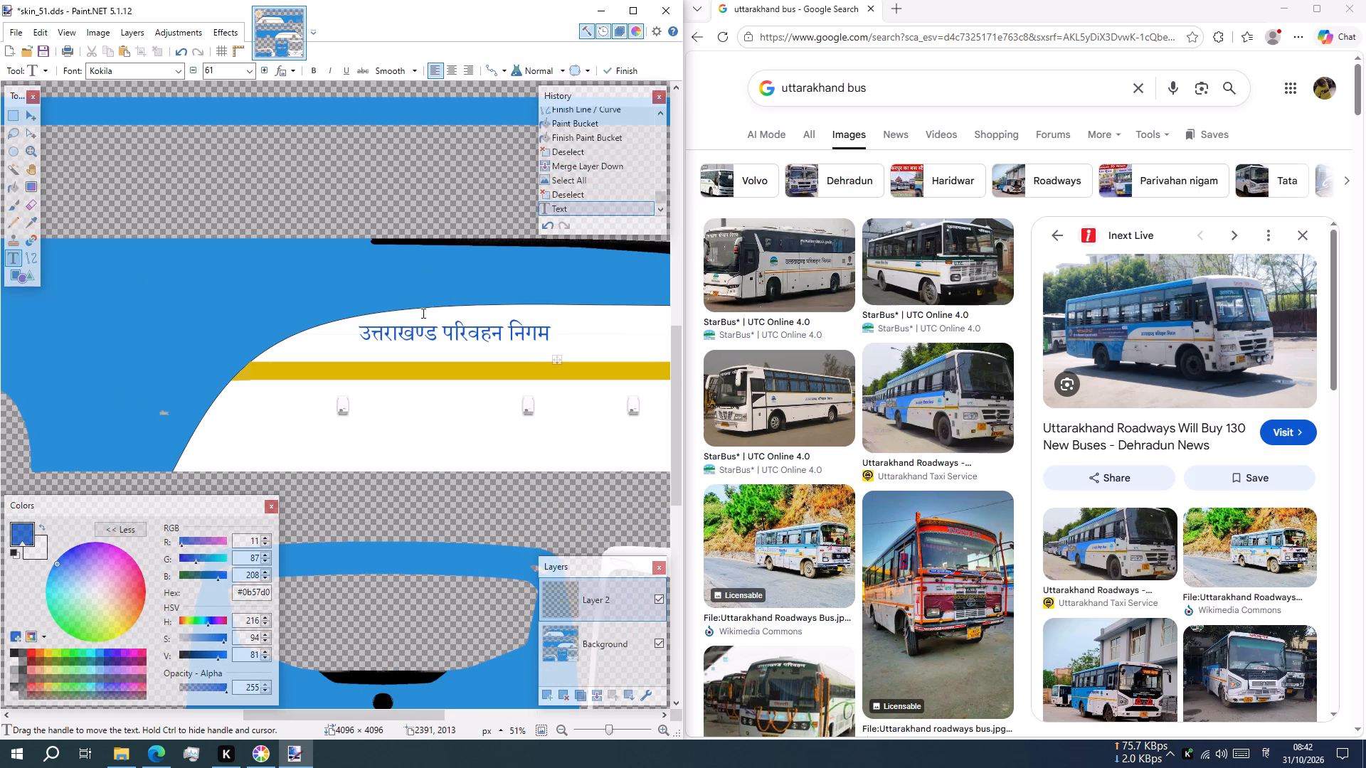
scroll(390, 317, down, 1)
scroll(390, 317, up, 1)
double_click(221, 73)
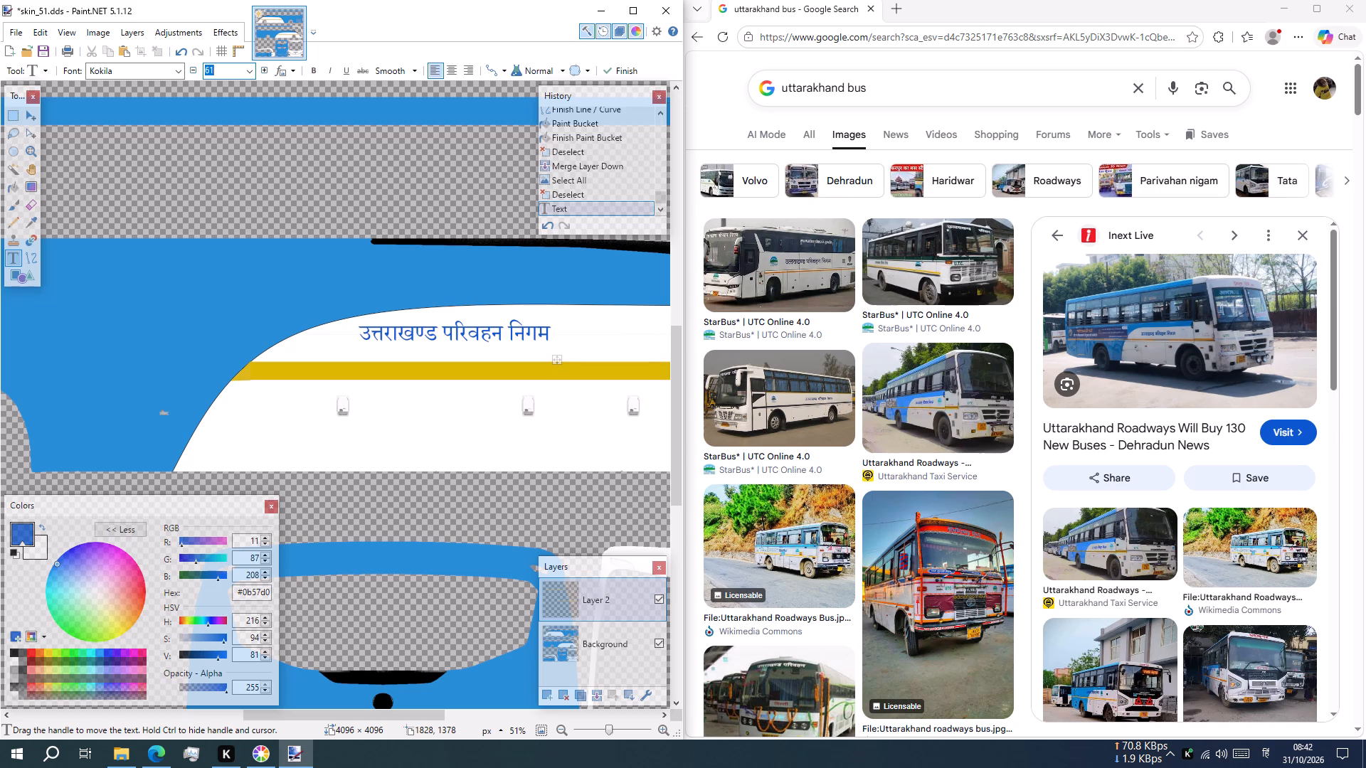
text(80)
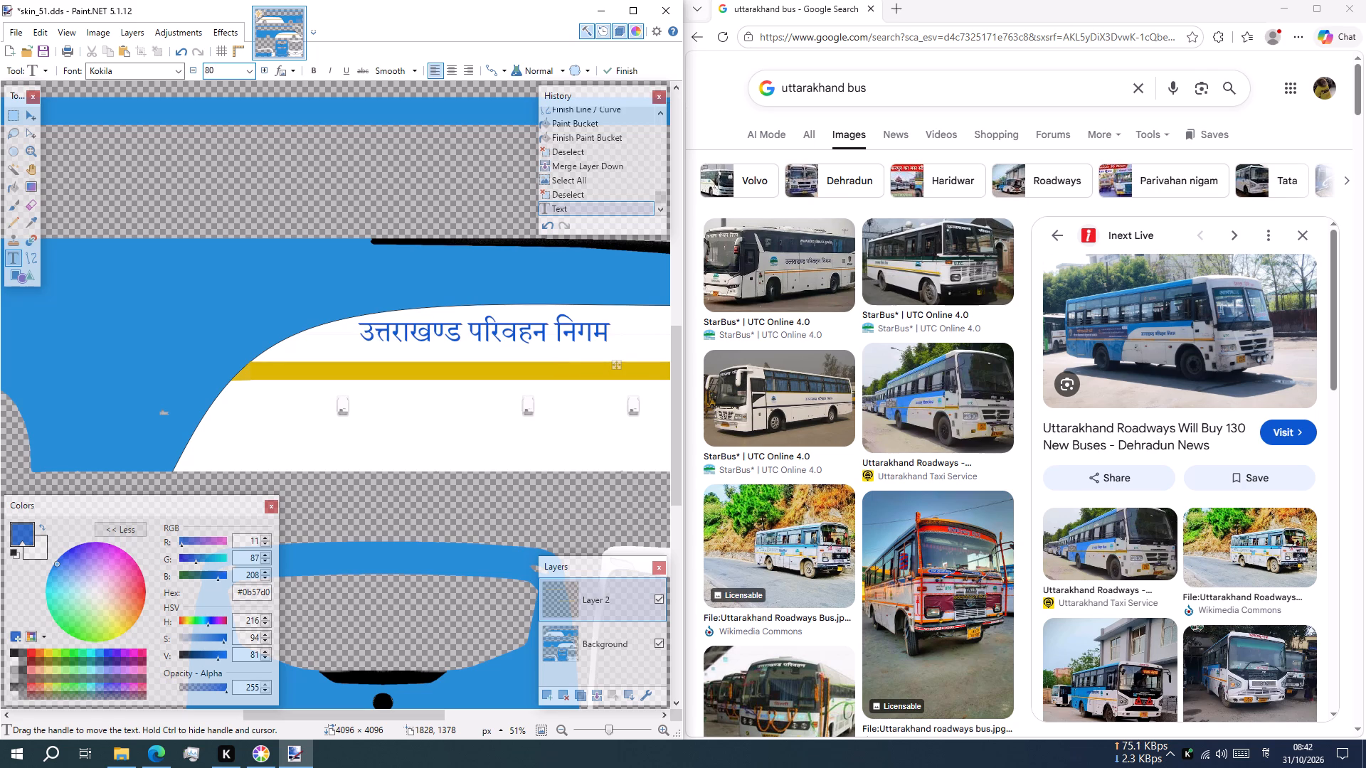
Set the lettering's text size to 100 and nudge the line slightly down toward the yellow stripe.
double_click(213, 69)
text(100)
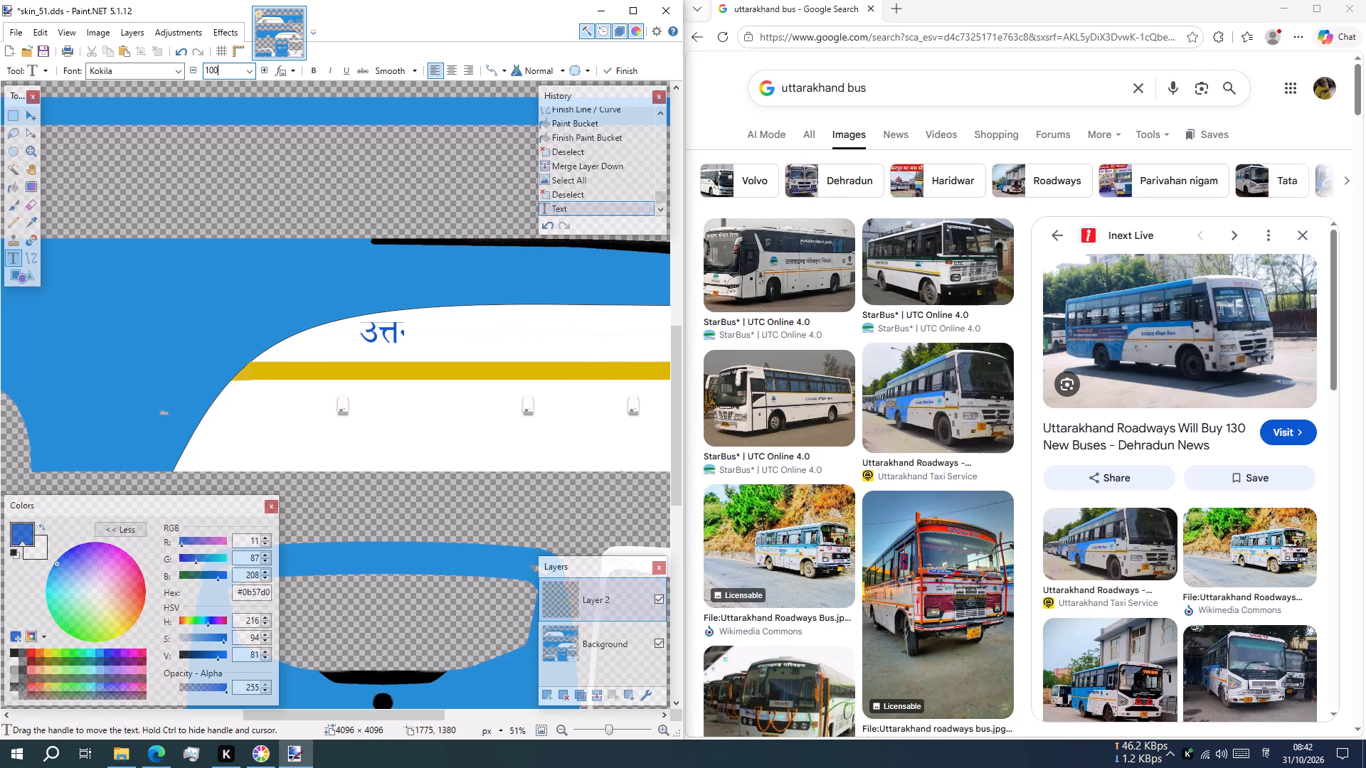
shift+scroll(420, 231, down, 3)
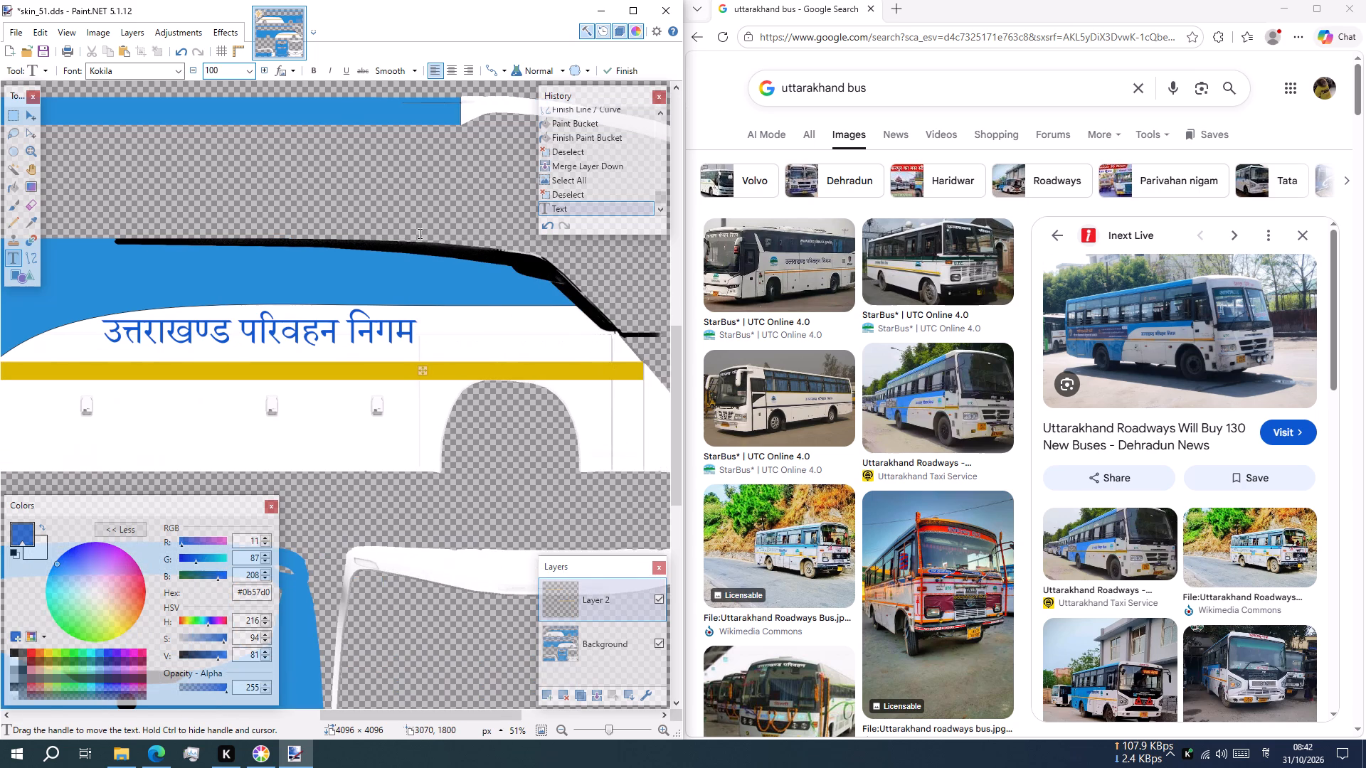
click(425, 372)
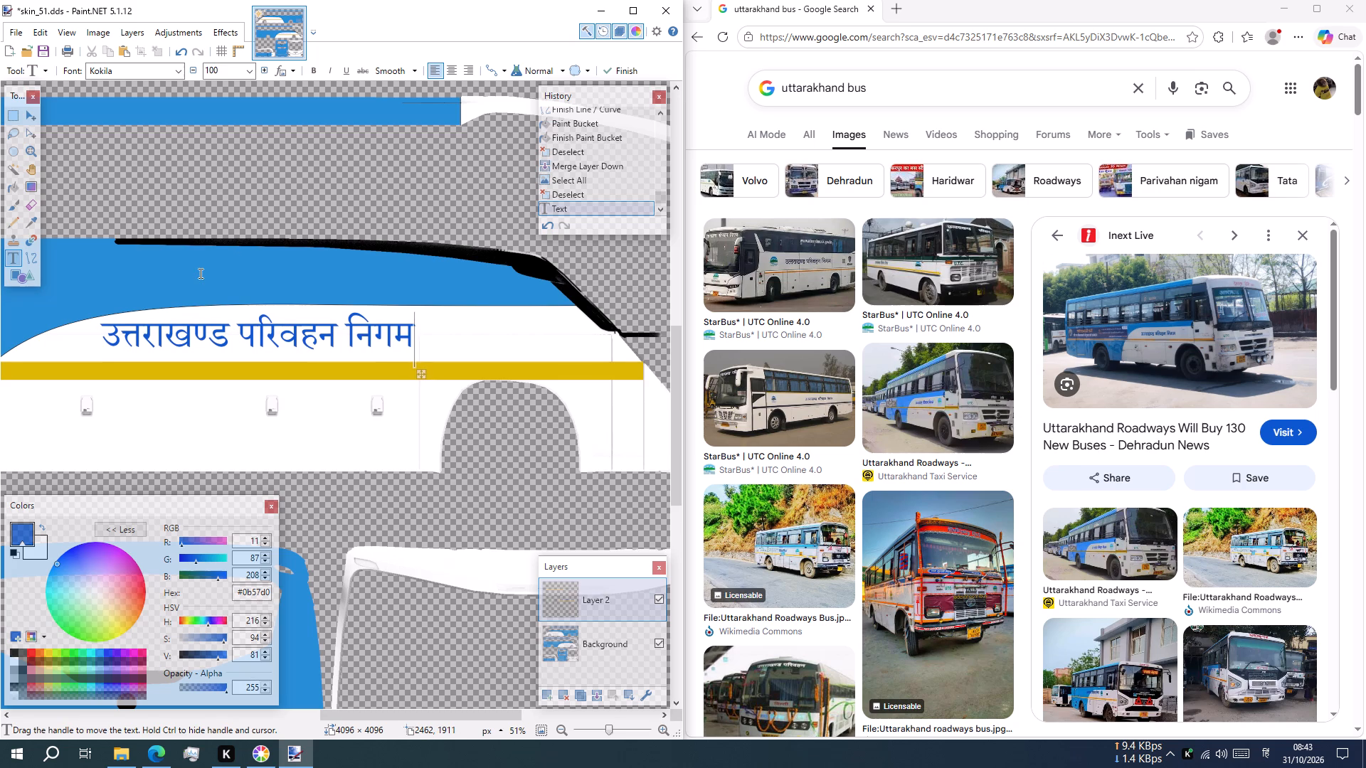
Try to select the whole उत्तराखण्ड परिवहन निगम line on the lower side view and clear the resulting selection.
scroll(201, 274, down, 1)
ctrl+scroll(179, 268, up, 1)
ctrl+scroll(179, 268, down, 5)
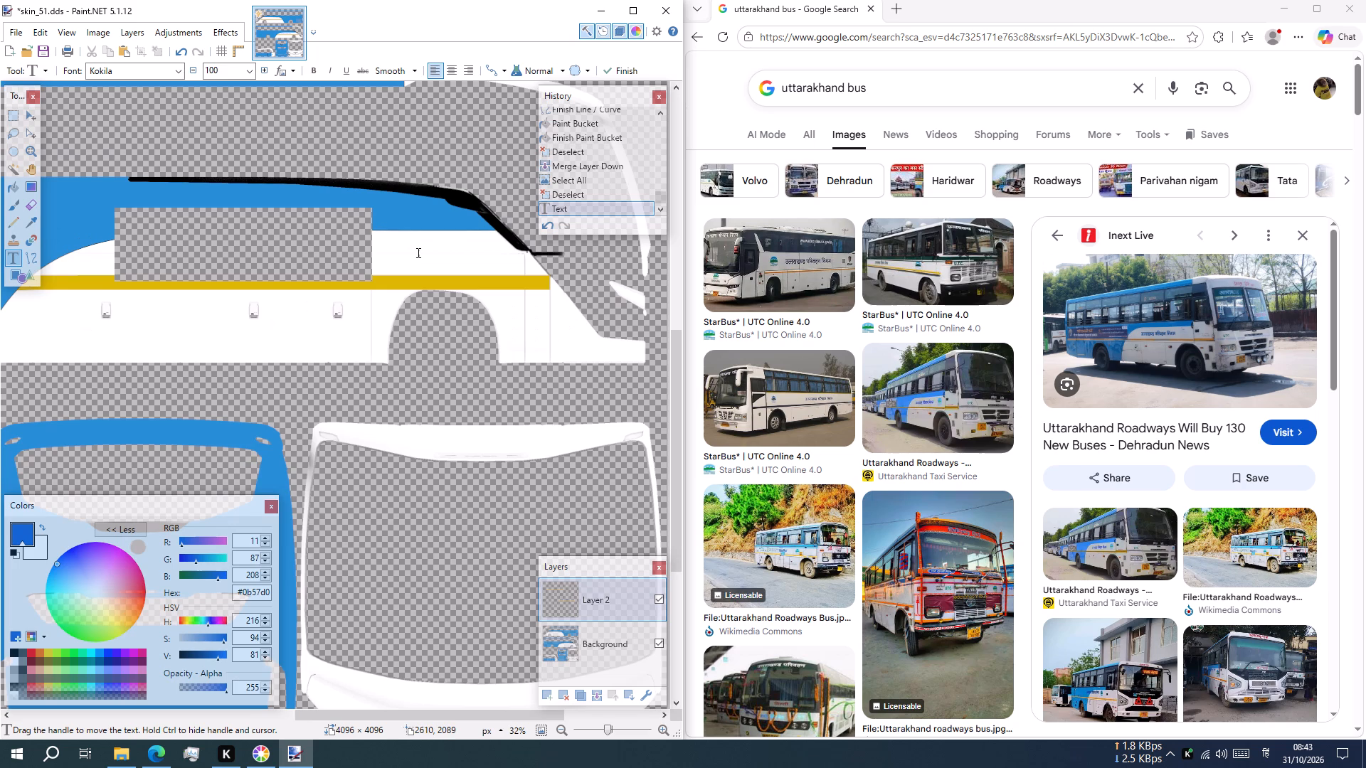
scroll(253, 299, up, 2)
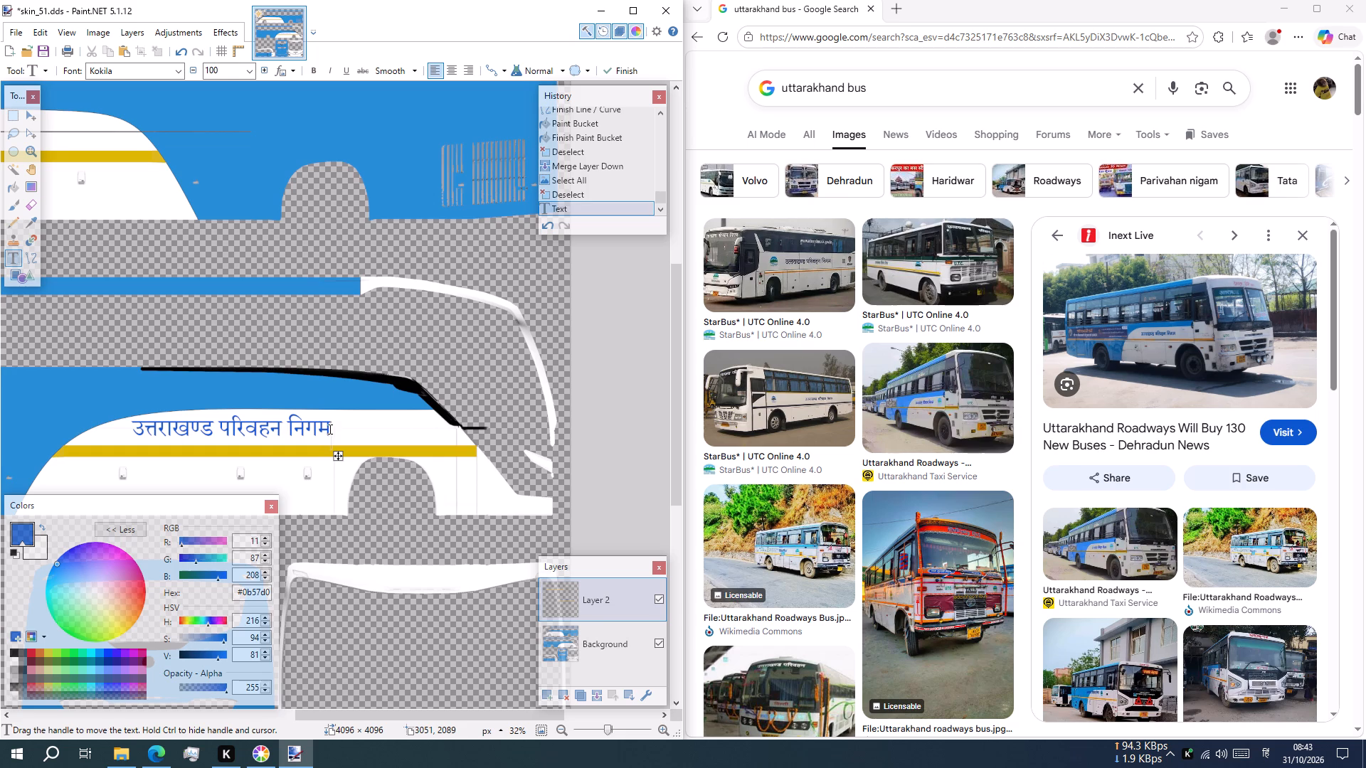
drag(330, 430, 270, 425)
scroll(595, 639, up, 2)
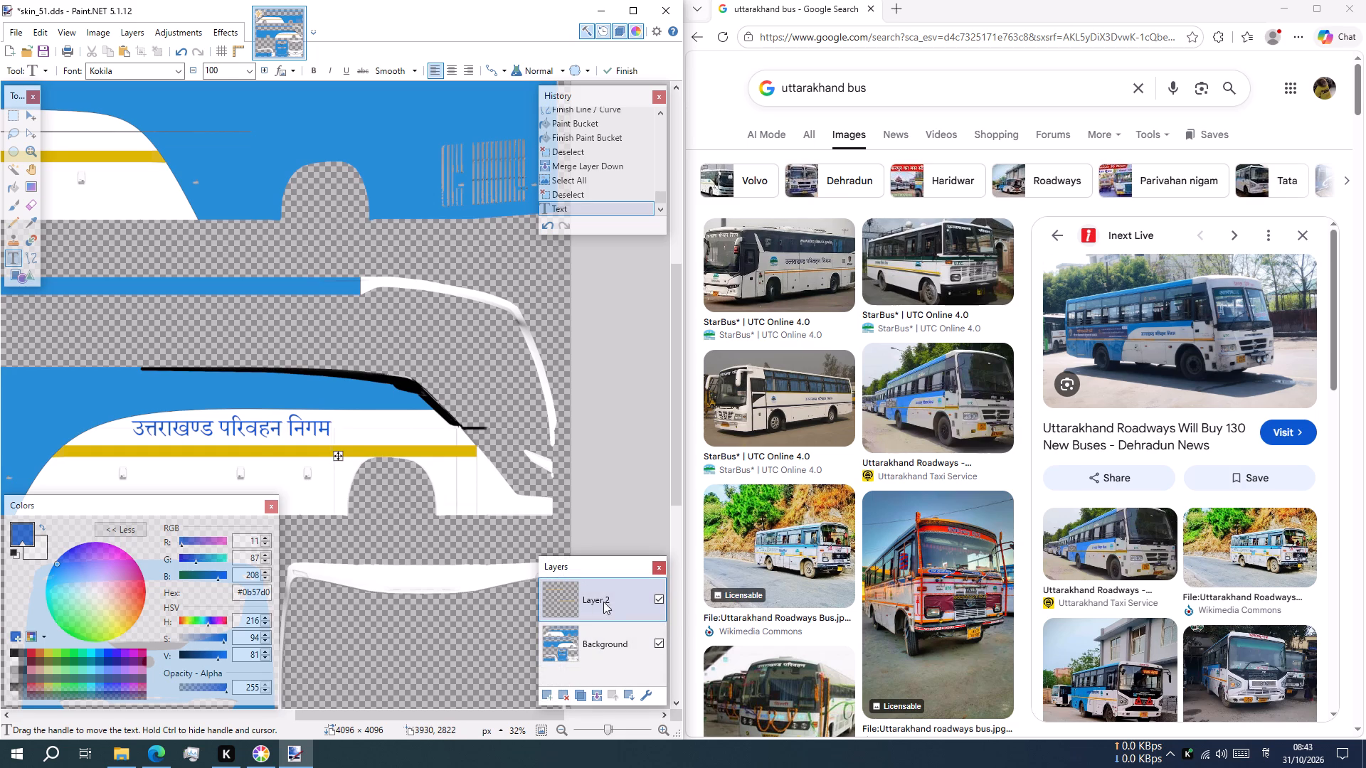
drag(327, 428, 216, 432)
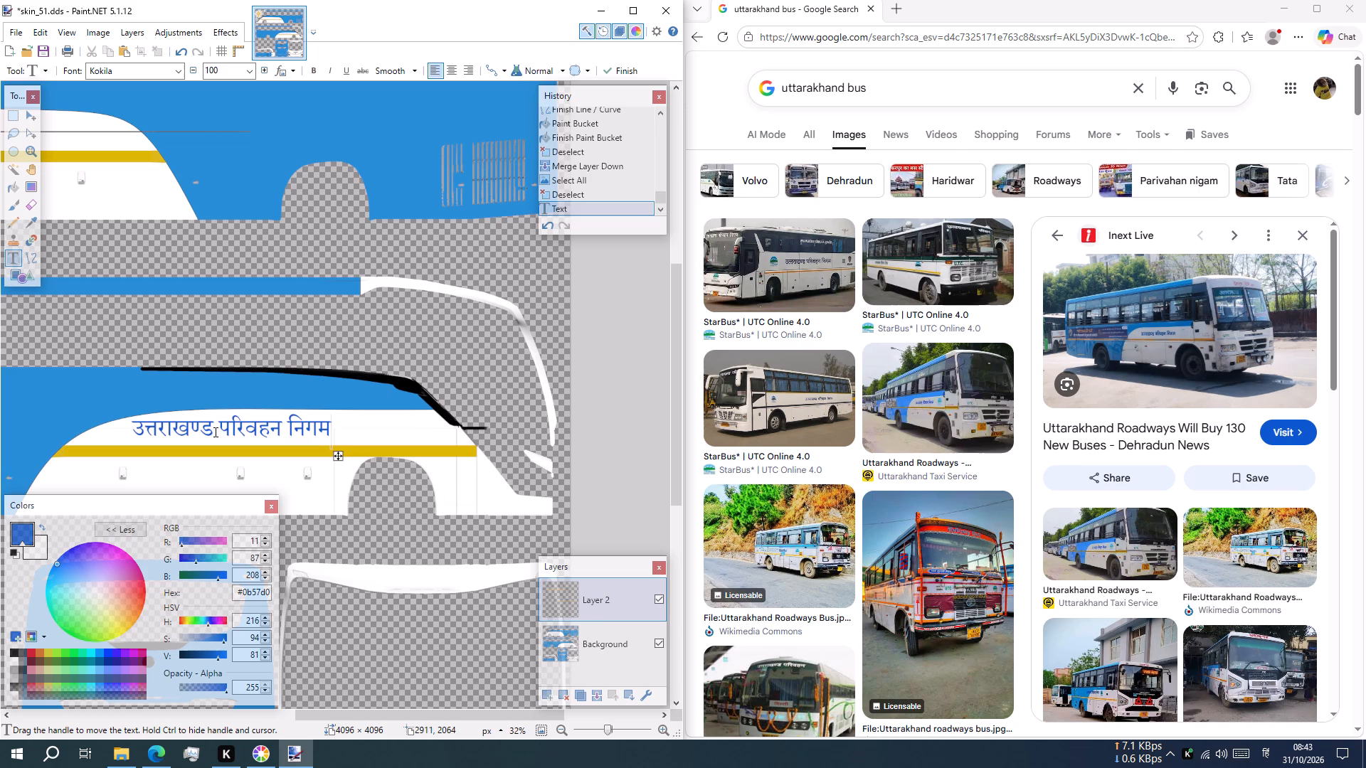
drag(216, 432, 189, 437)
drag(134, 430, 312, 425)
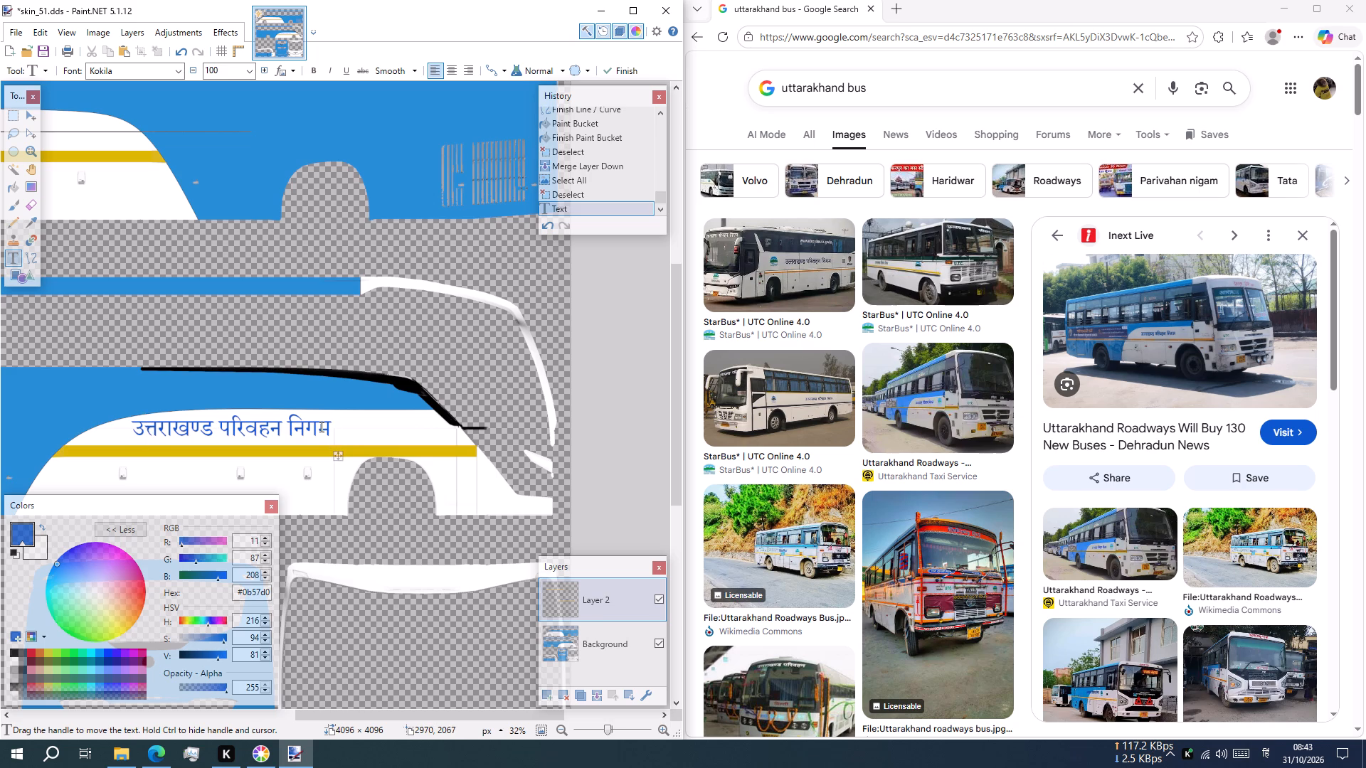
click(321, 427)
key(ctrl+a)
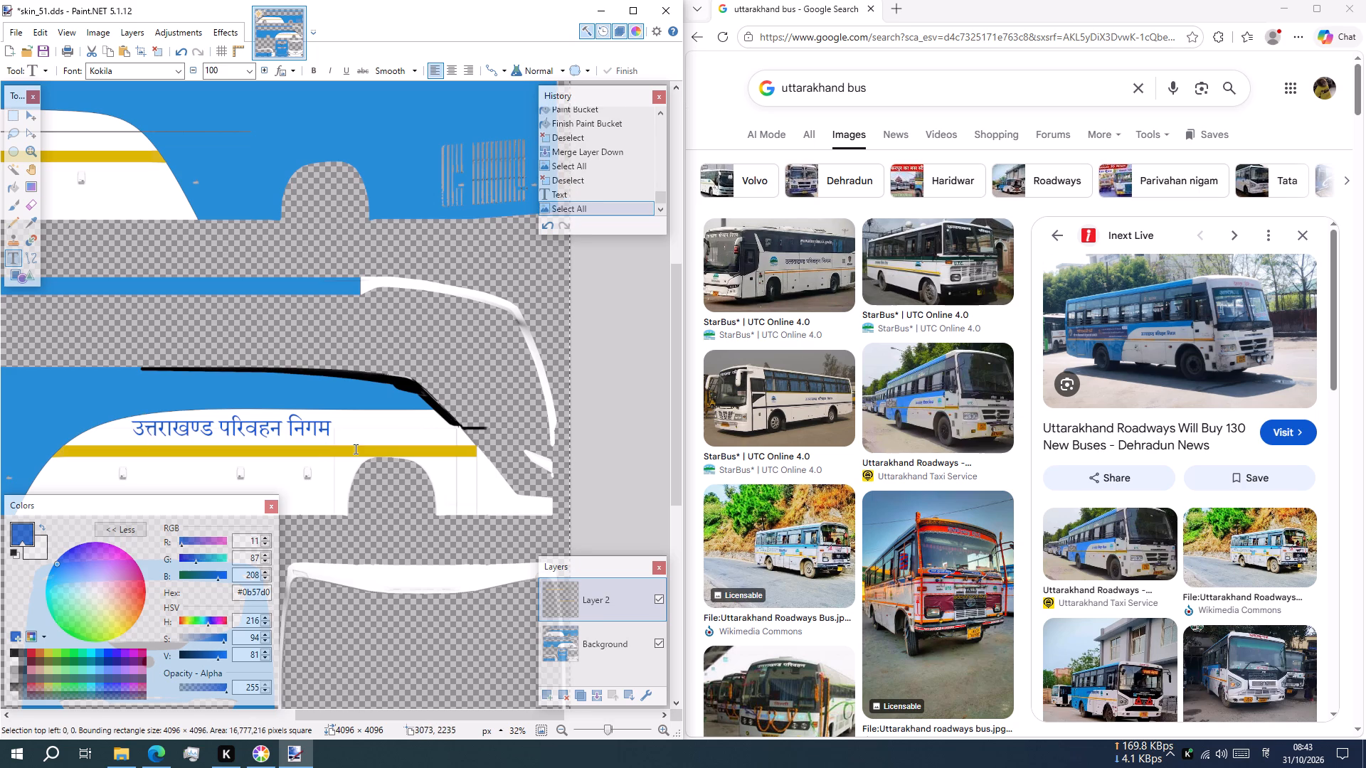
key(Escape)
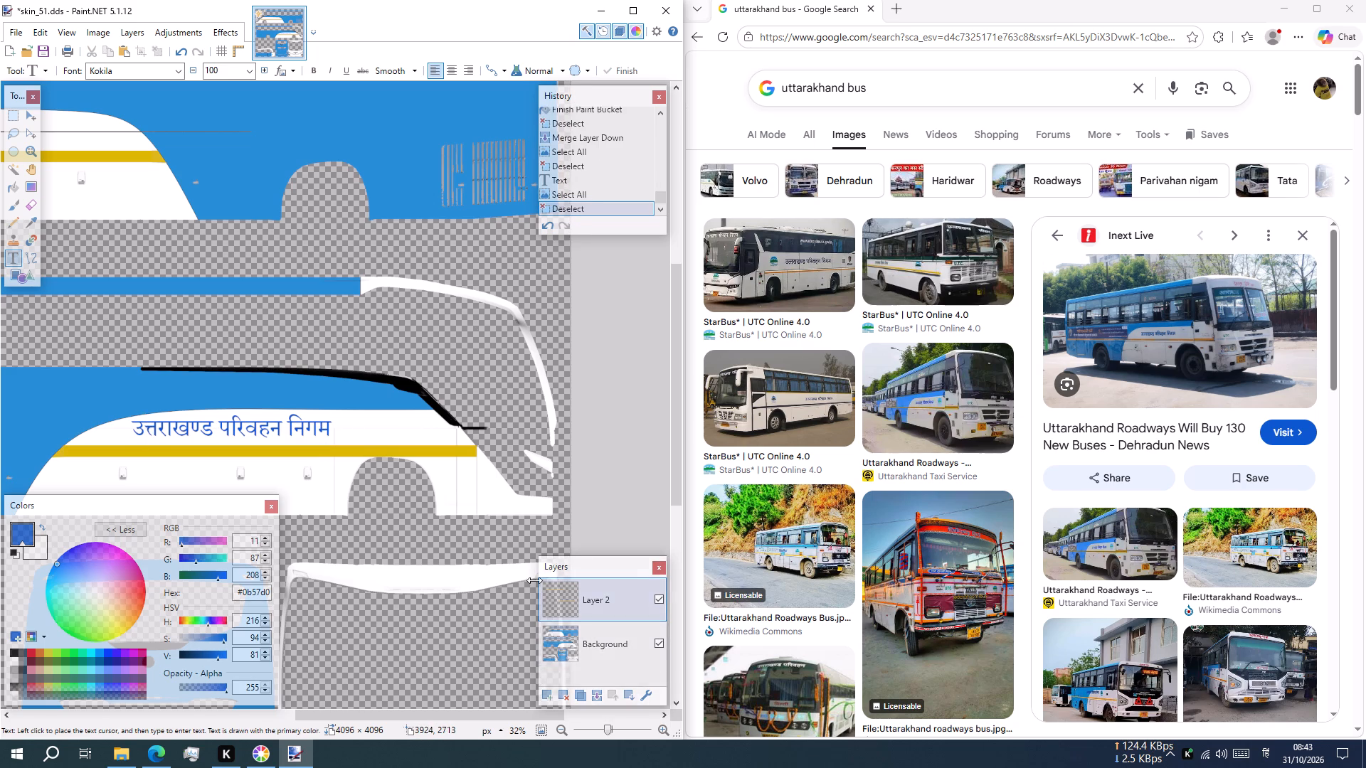
Duplicate Layer 2, which holds the Hindi lettering.
click(583, 694)
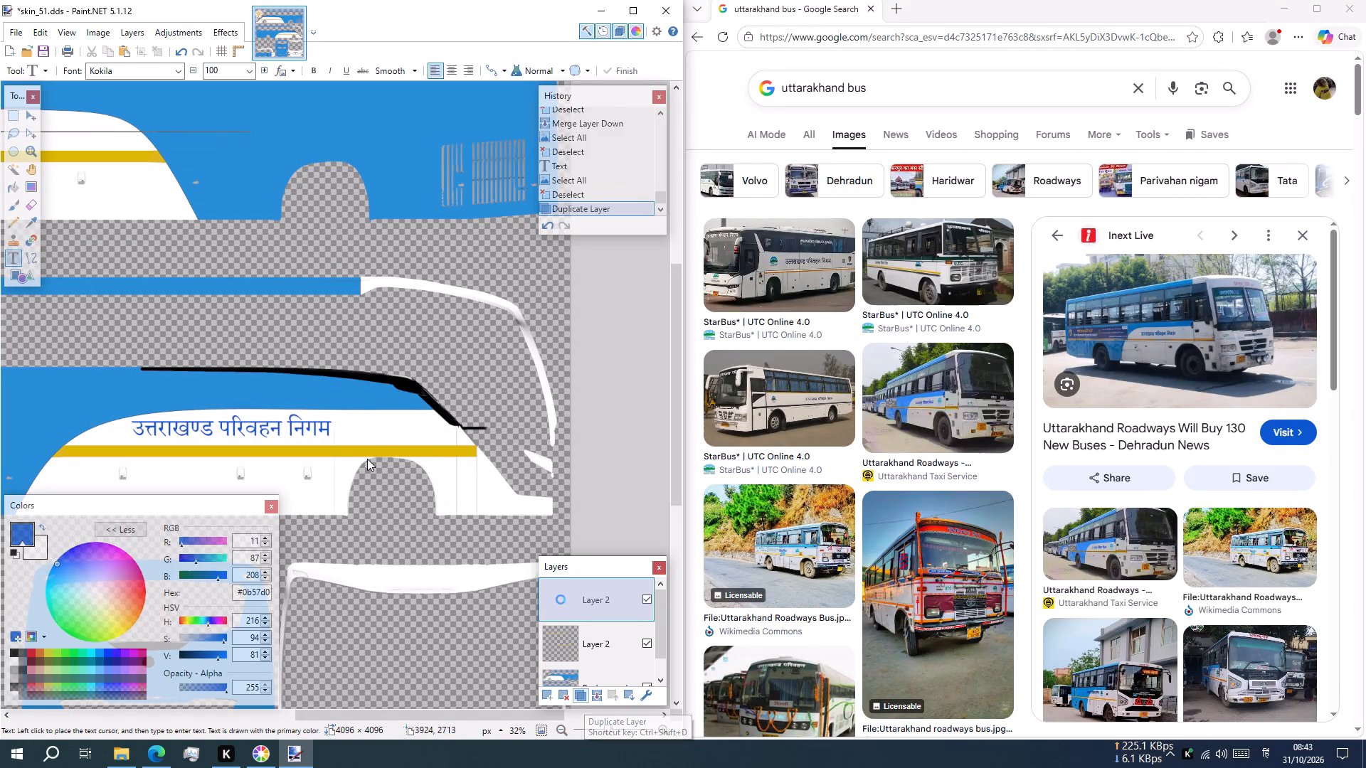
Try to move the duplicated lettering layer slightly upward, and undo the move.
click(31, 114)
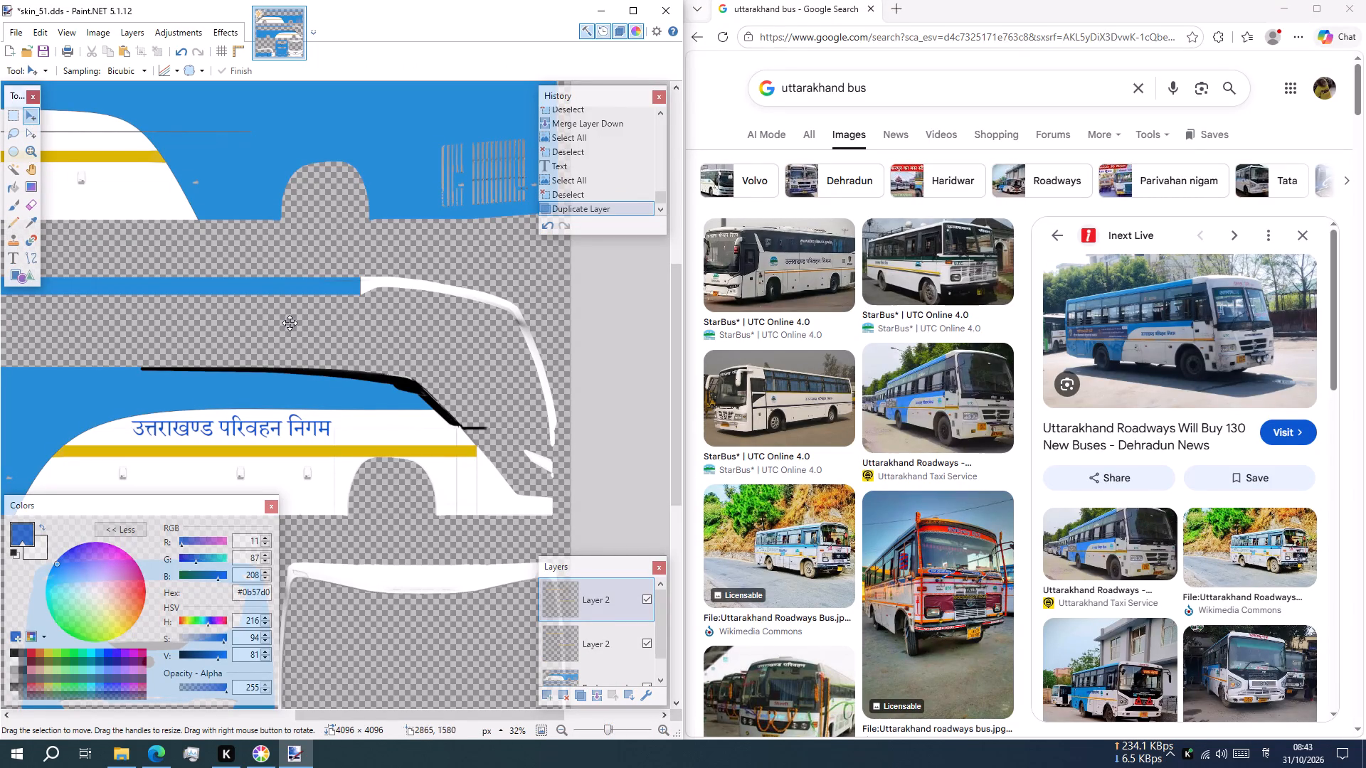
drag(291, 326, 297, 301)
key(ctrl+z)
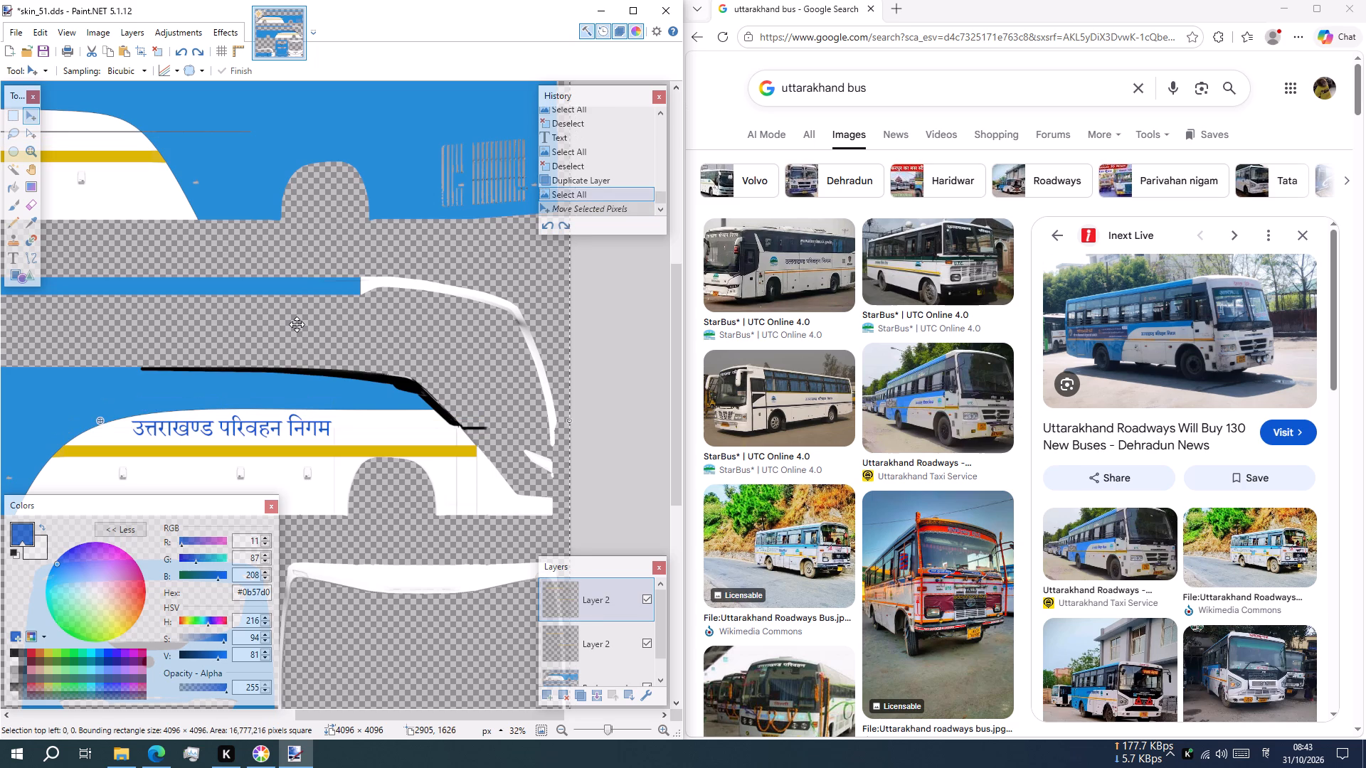
Examine the white area of the upper side view against the lettered lower side view to plan the second lettering's placement.
click(595, 631)
click(601, 608)
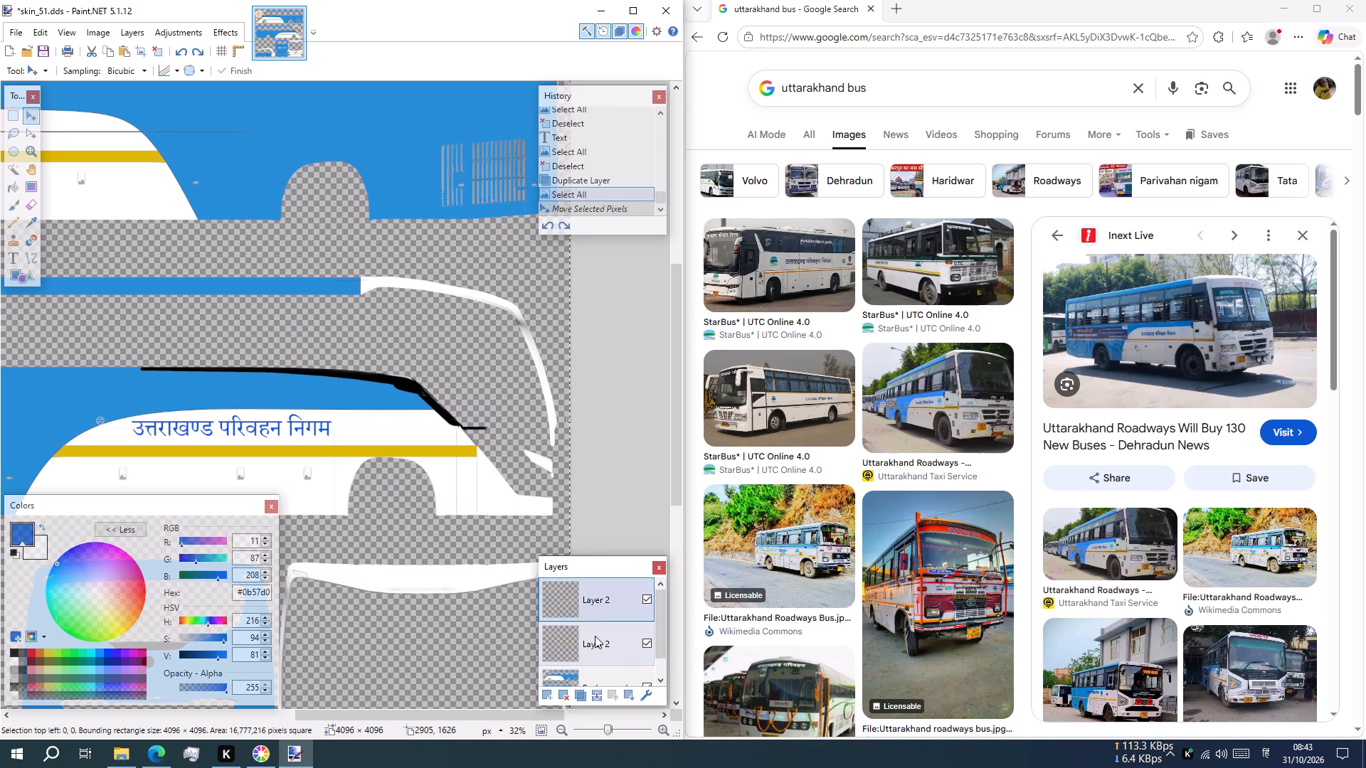
click(11, 258)
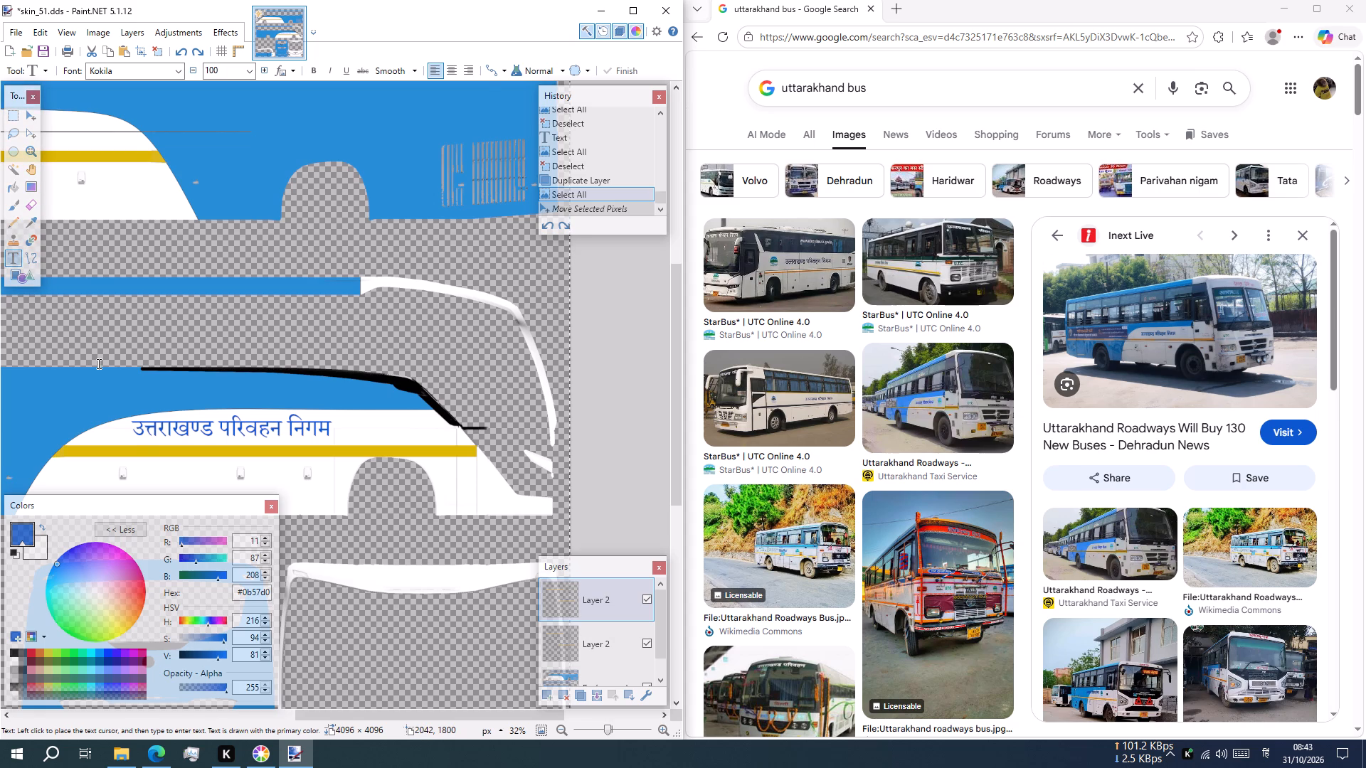
ctrl+scroll(99, 364, down, 1)
ctrl+scroll(99, 364, up, 2)
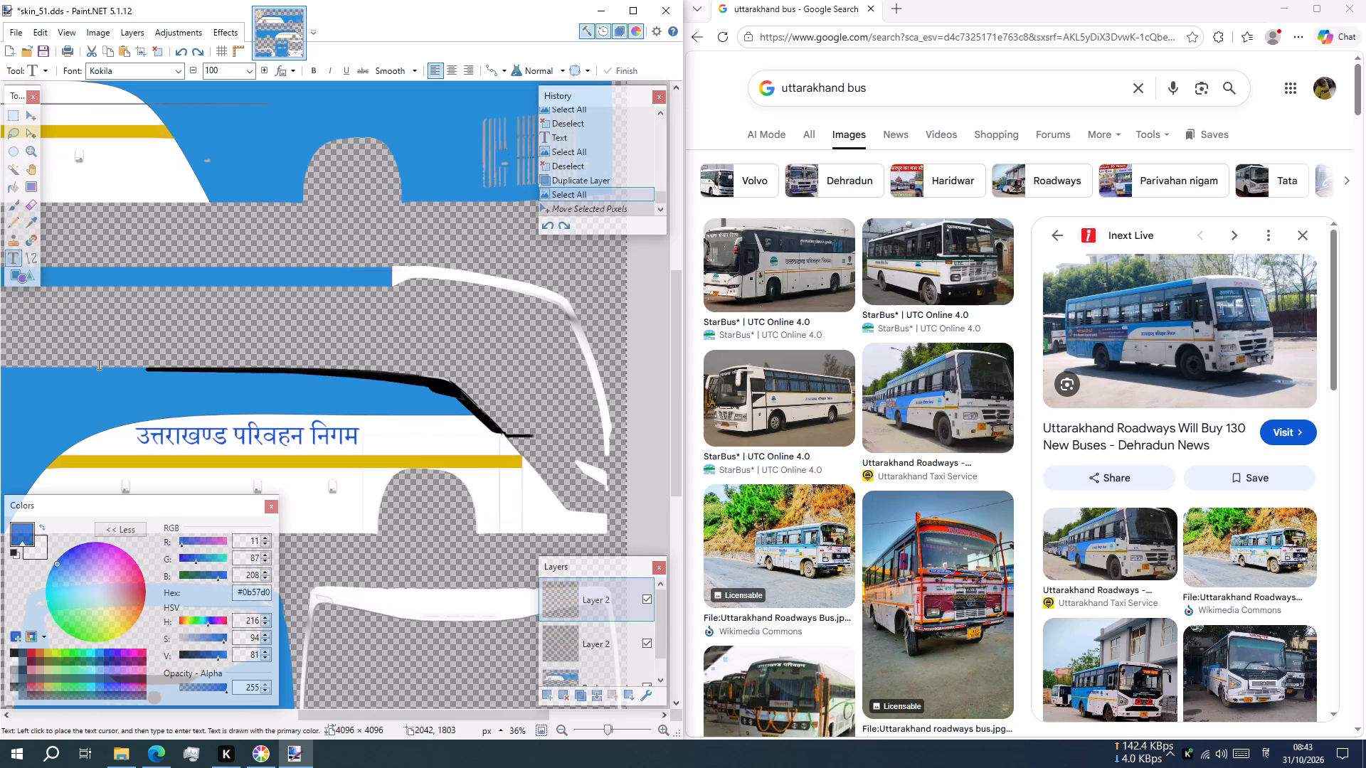
scroll(99, 365, up, 2)
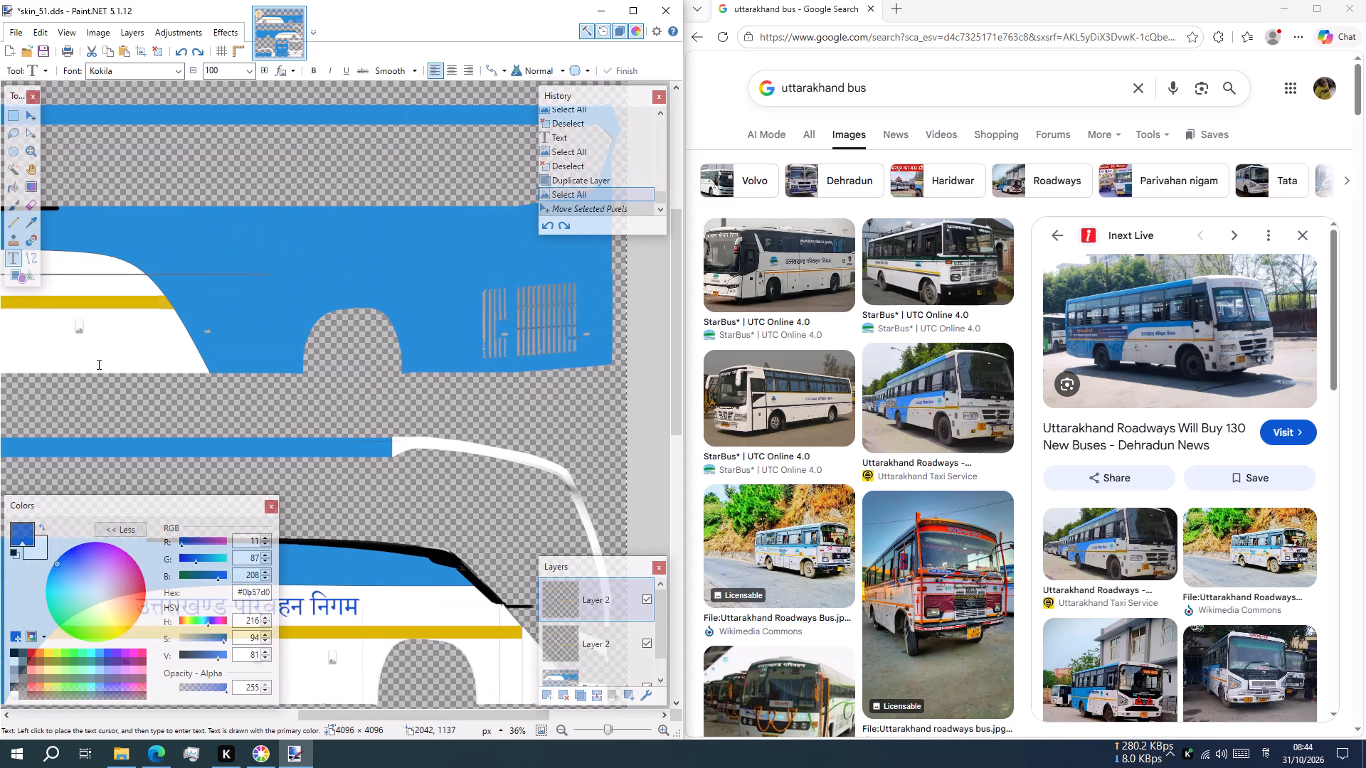
shift+scroll(99, 365, down, 1)
shift+scroll(99, 365, up, 2)
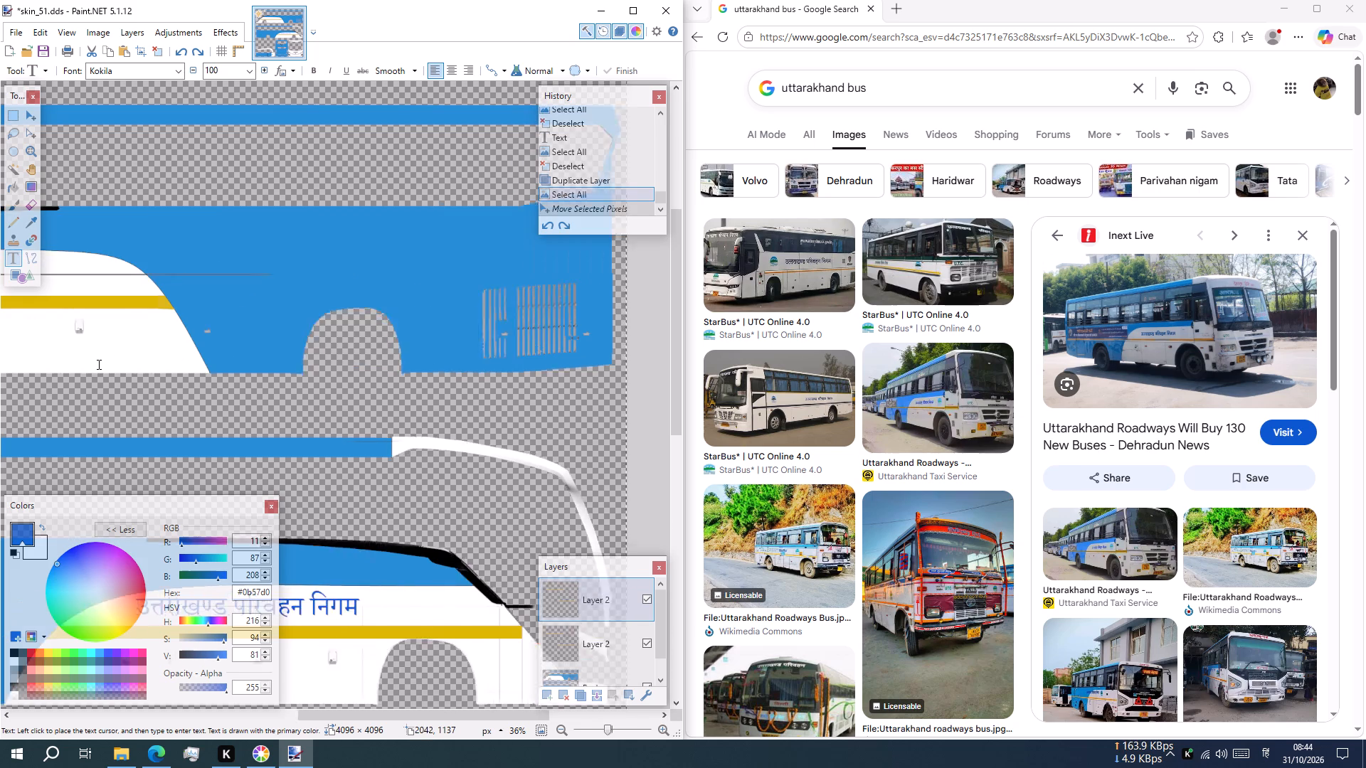
shift+scroll(99, 365, up, 4)
shift+scroll(99, 365, down, 1)
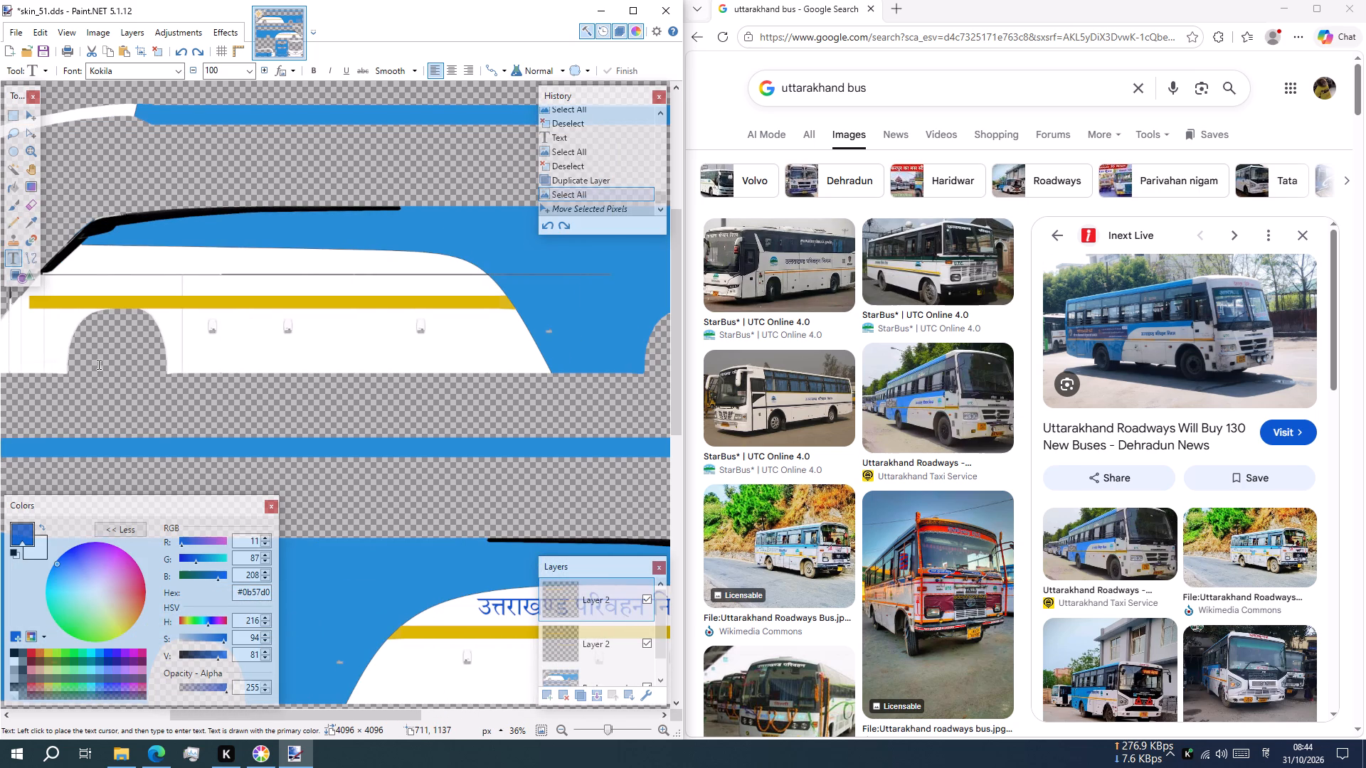
scroll(154, 343, down, 1)
shift+scroll(279, 306, down, 2)
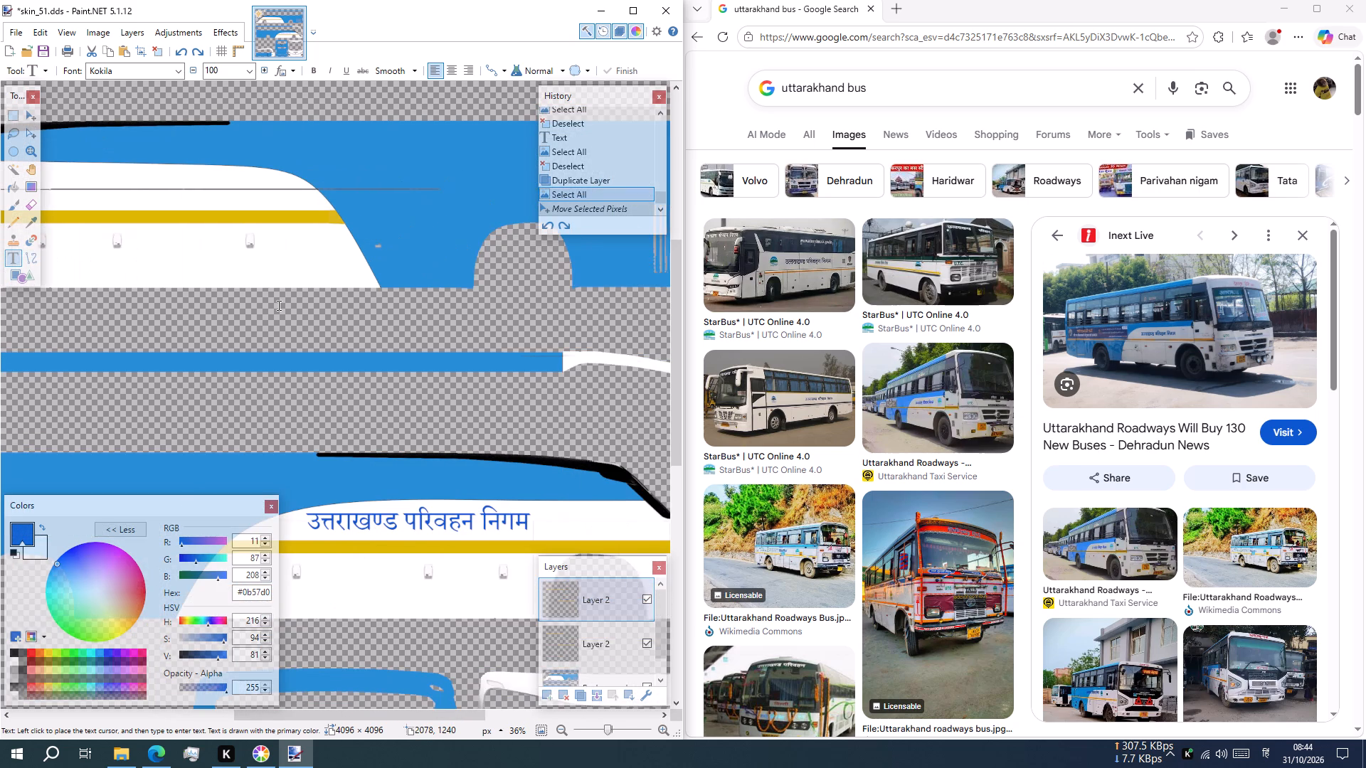
shift+scroll(279, 306, down, 1)
shift+scroll(279, 306, up, 1)
ctrl+scroll(278, 293, down, 3)
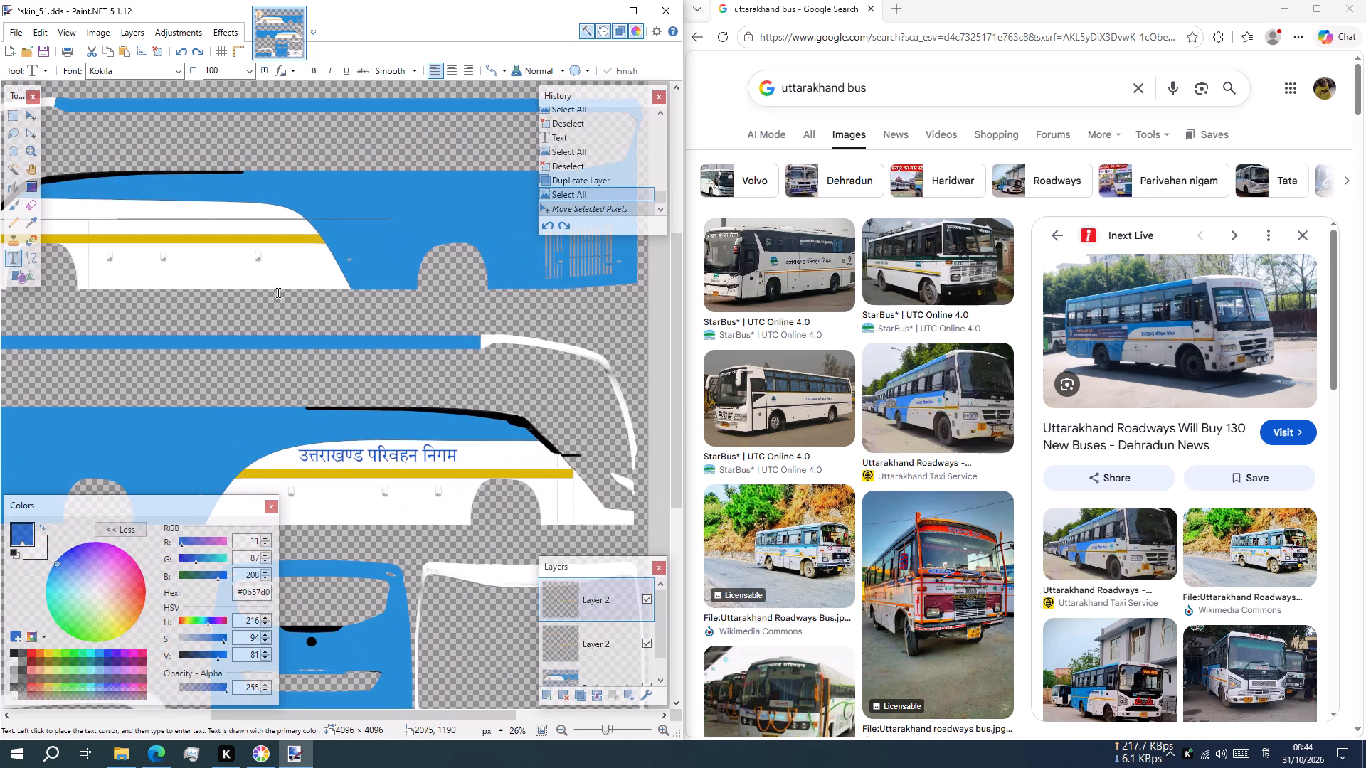
ctrl+scroll(278, 293, down, 2)
ctrl+scroll(235, 260, up, 1)
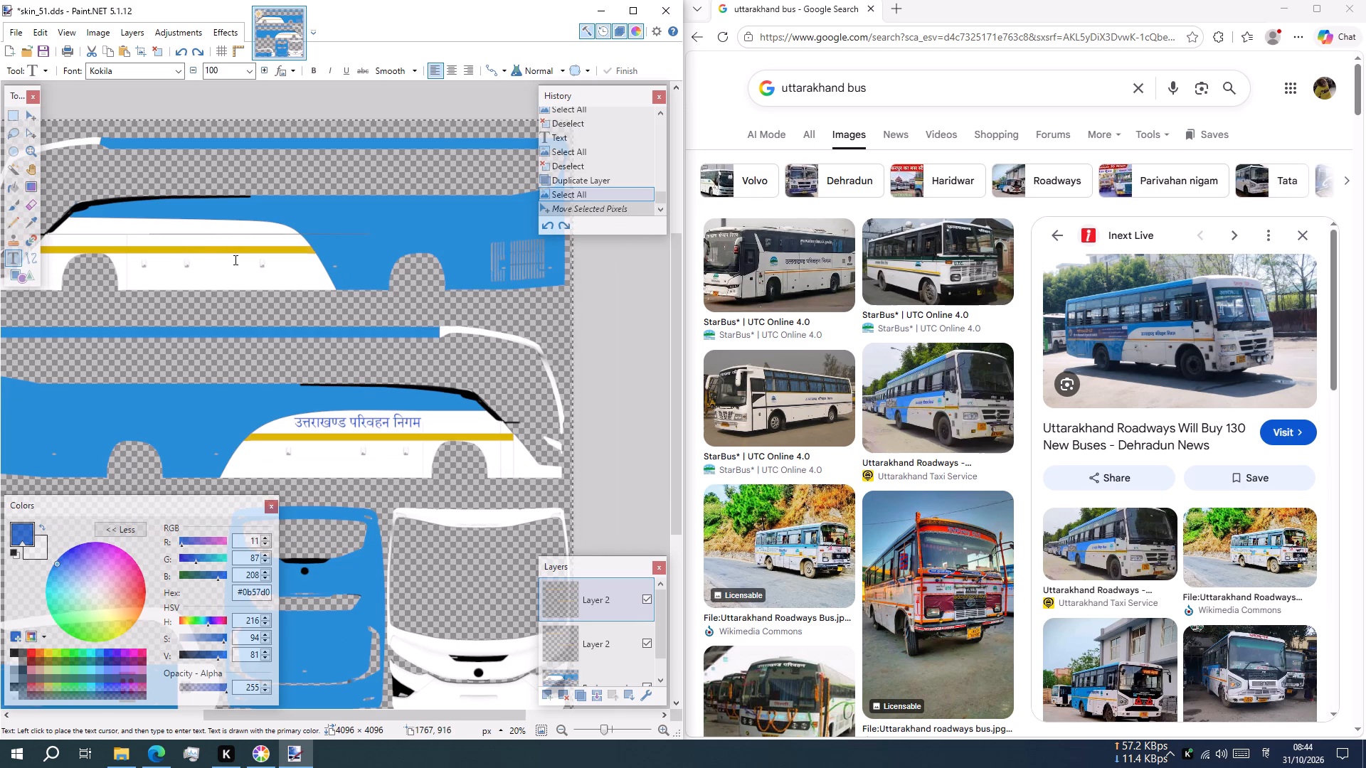
ctrl+scroll(235, 260, up, 11)
ctrl+scroll(248, 331, down, 2)
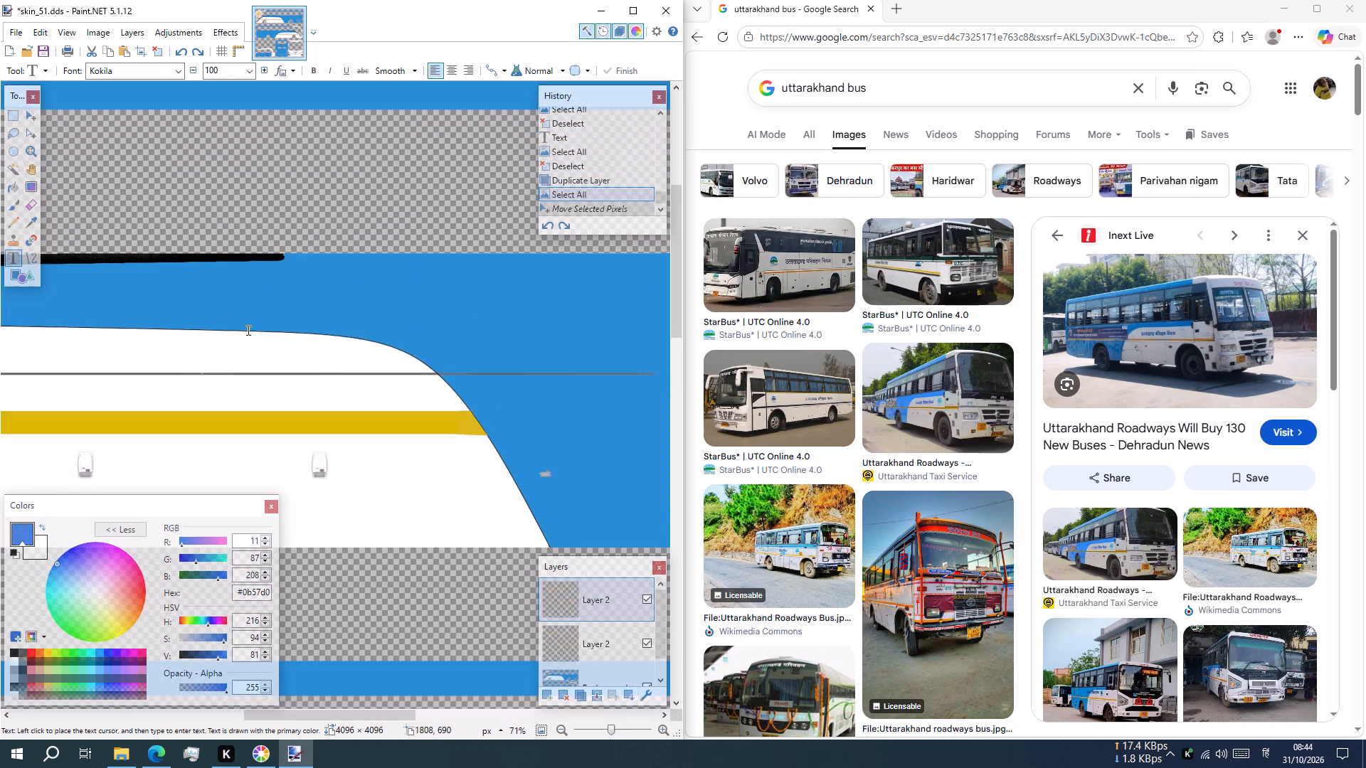
ctrl+scroll(248, 331, down, 11)
ctrl+scroll(165, 308, up, 1)
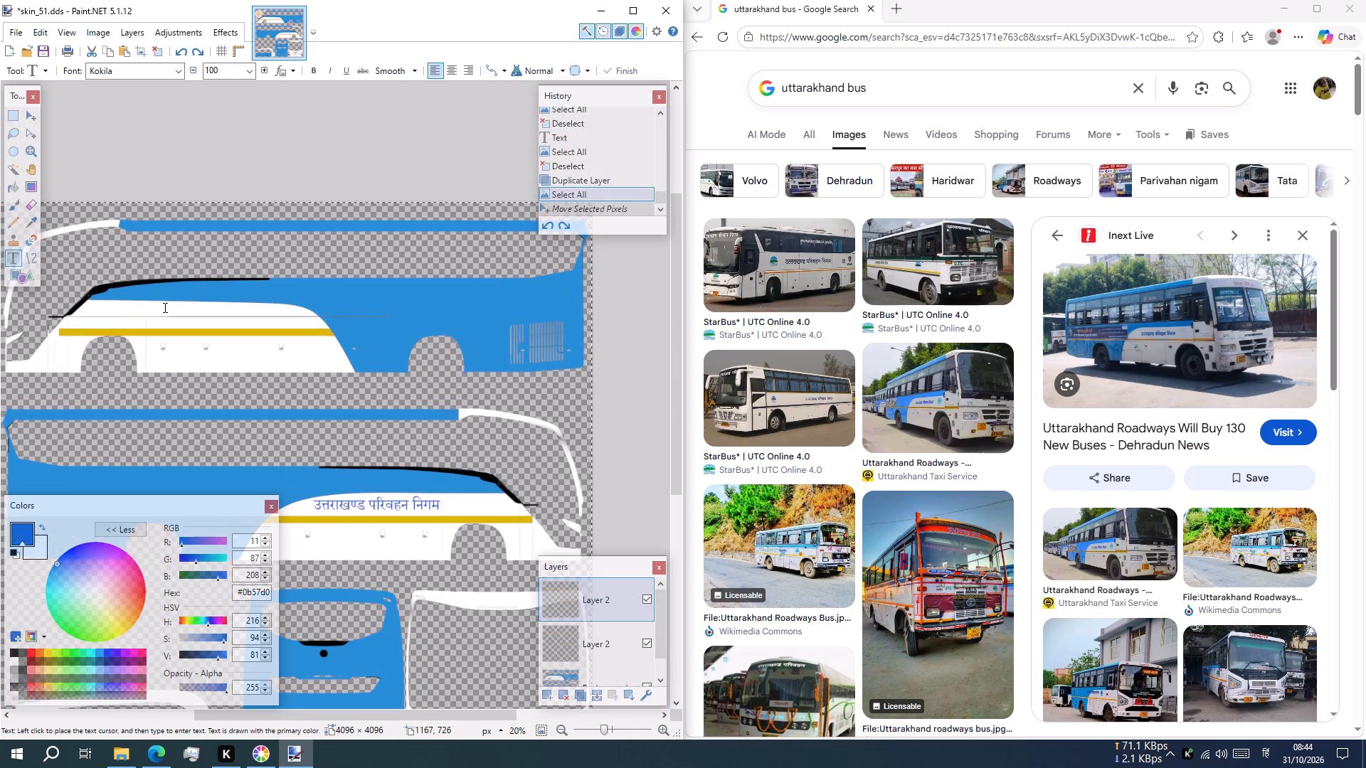
ctrl+scroll(85, 334, up, 1)
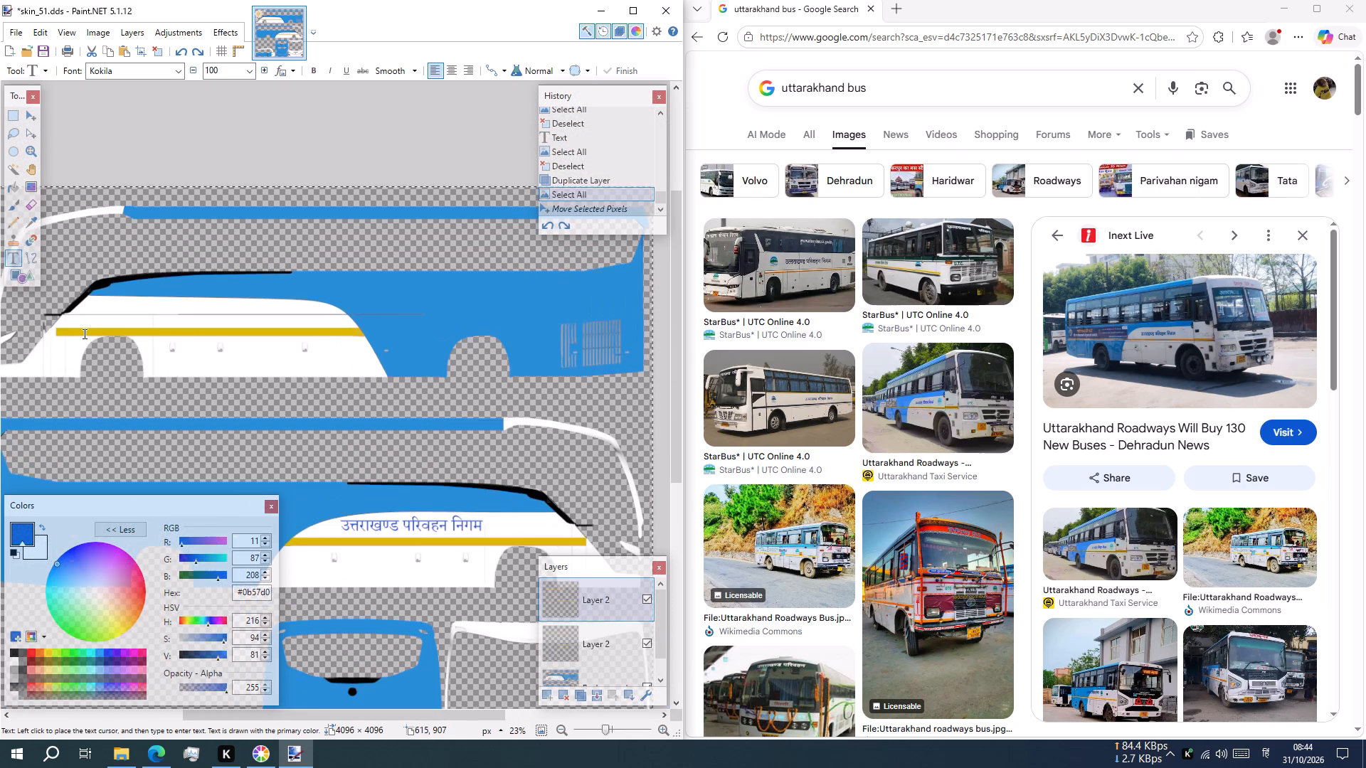
shift+scroll(88, 339, down, 2)
shift+scroll(88, 339, up, 5)
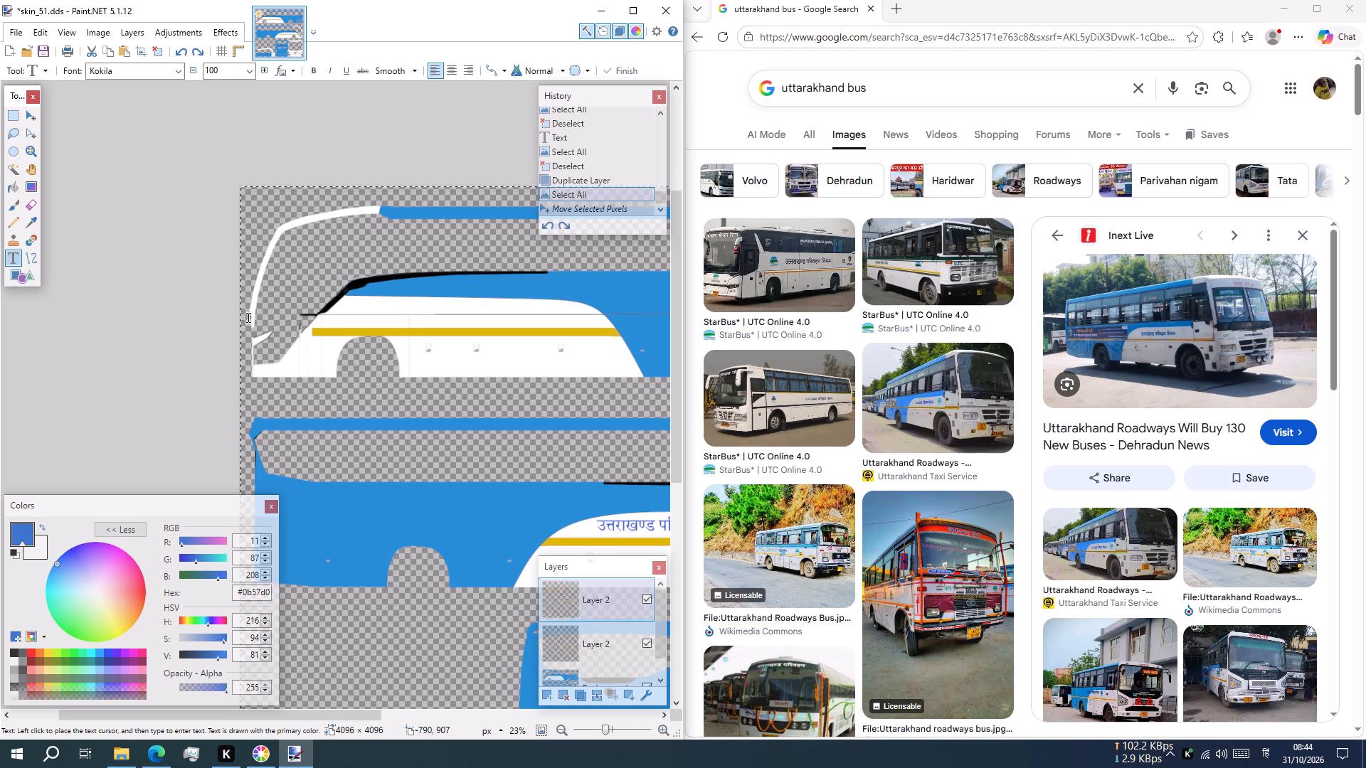
ctrl+scroll(255, 311, up, 2)
ctrl+scroll(334, 312, up, 11)
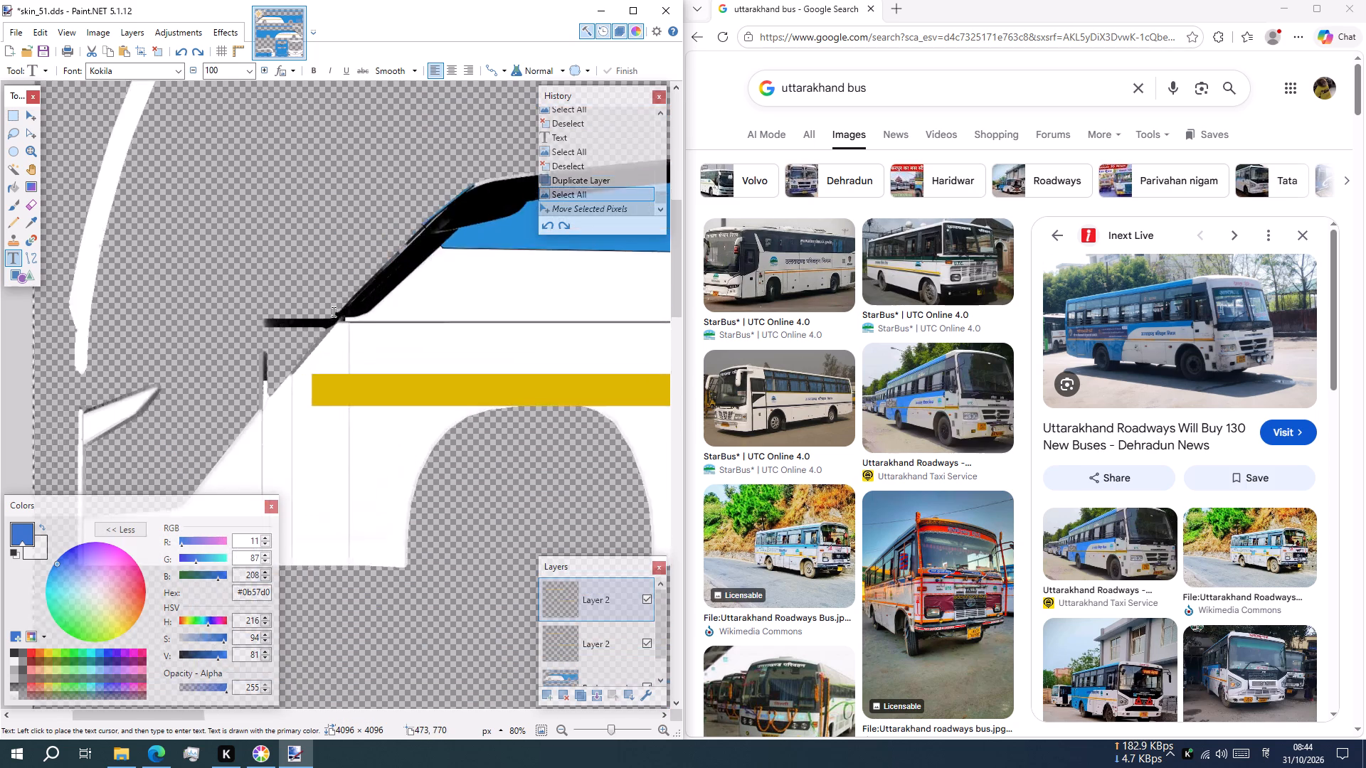
ctrl+scroll(334, 312, up, 2)
ctrl+scroll(334, 312, down, 20)
shift+scroll(334, 312, down, 2)
ctrl+scroll(319, 302, up, 1)
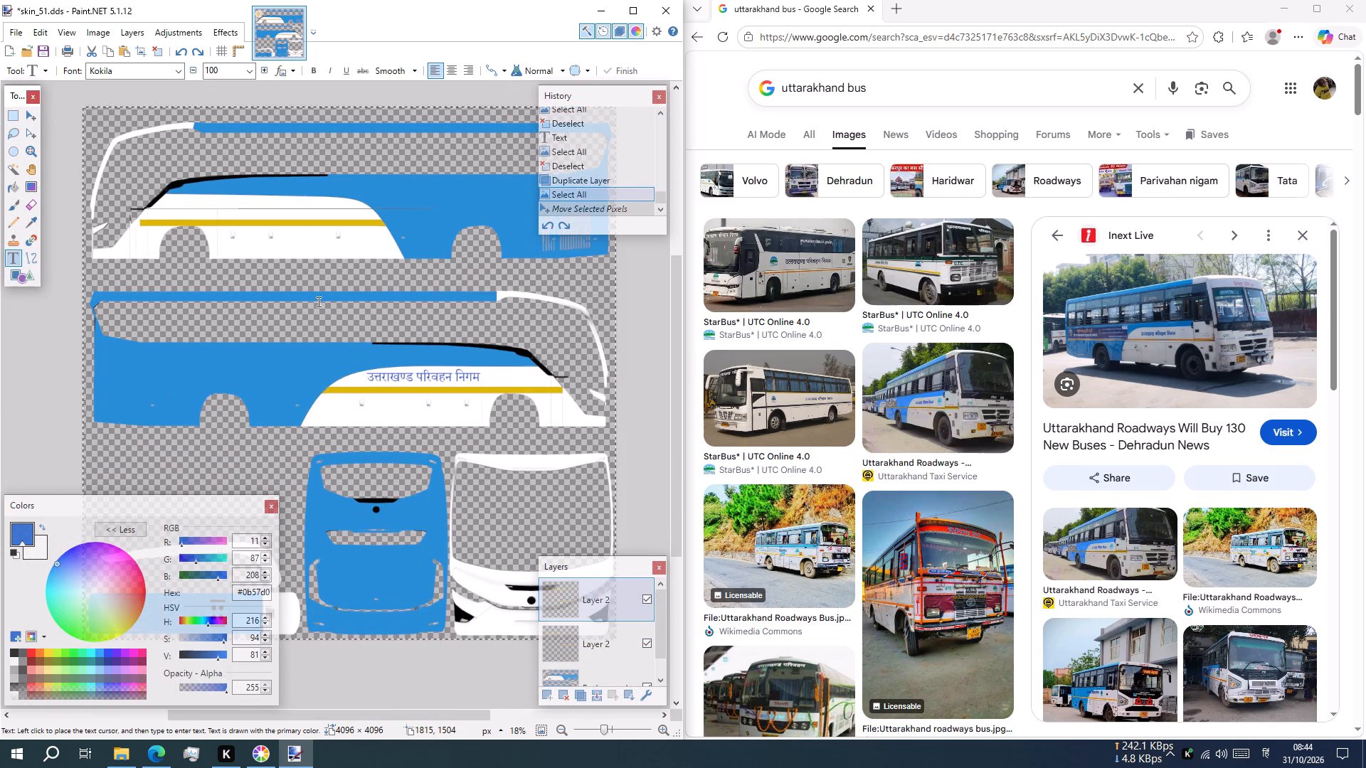
ctrl+scroll(270, 203, up, 3)
ctrl+scroll(209, 209, up, 2)
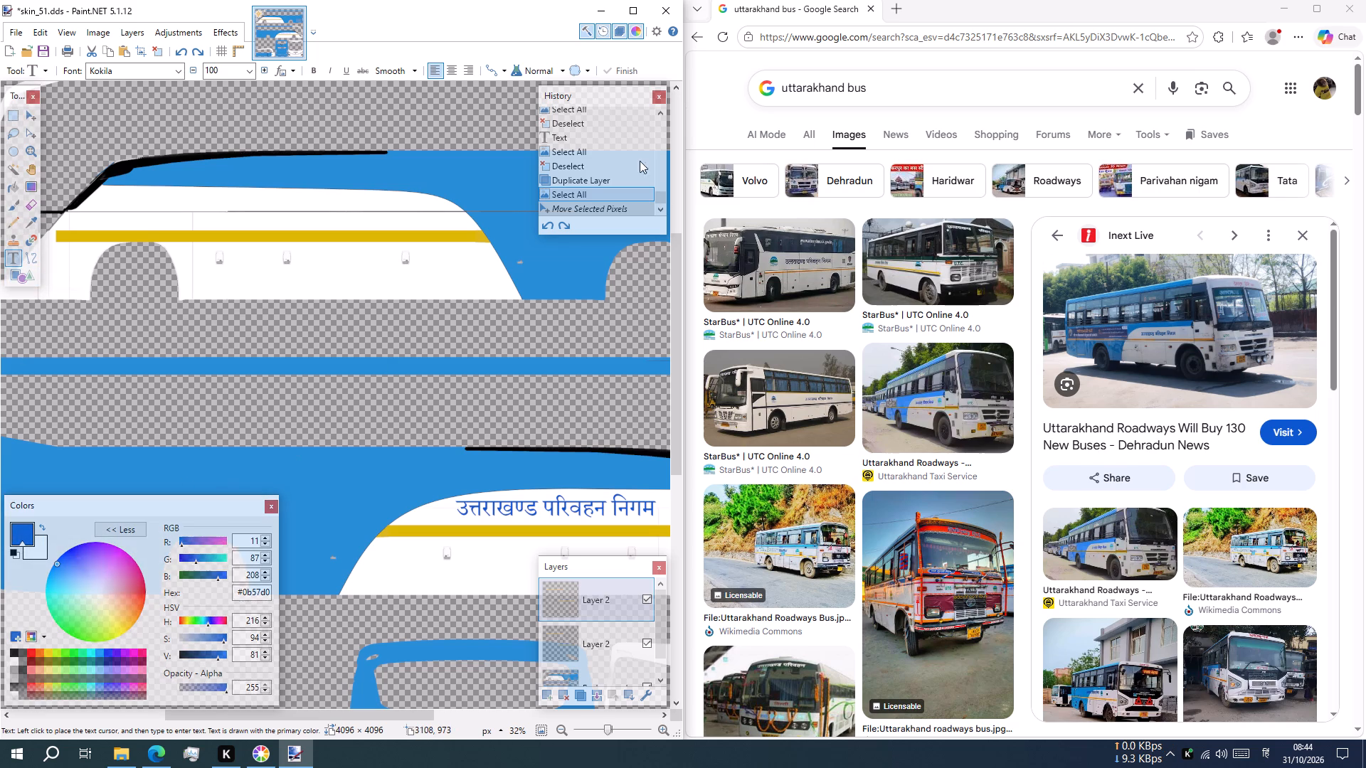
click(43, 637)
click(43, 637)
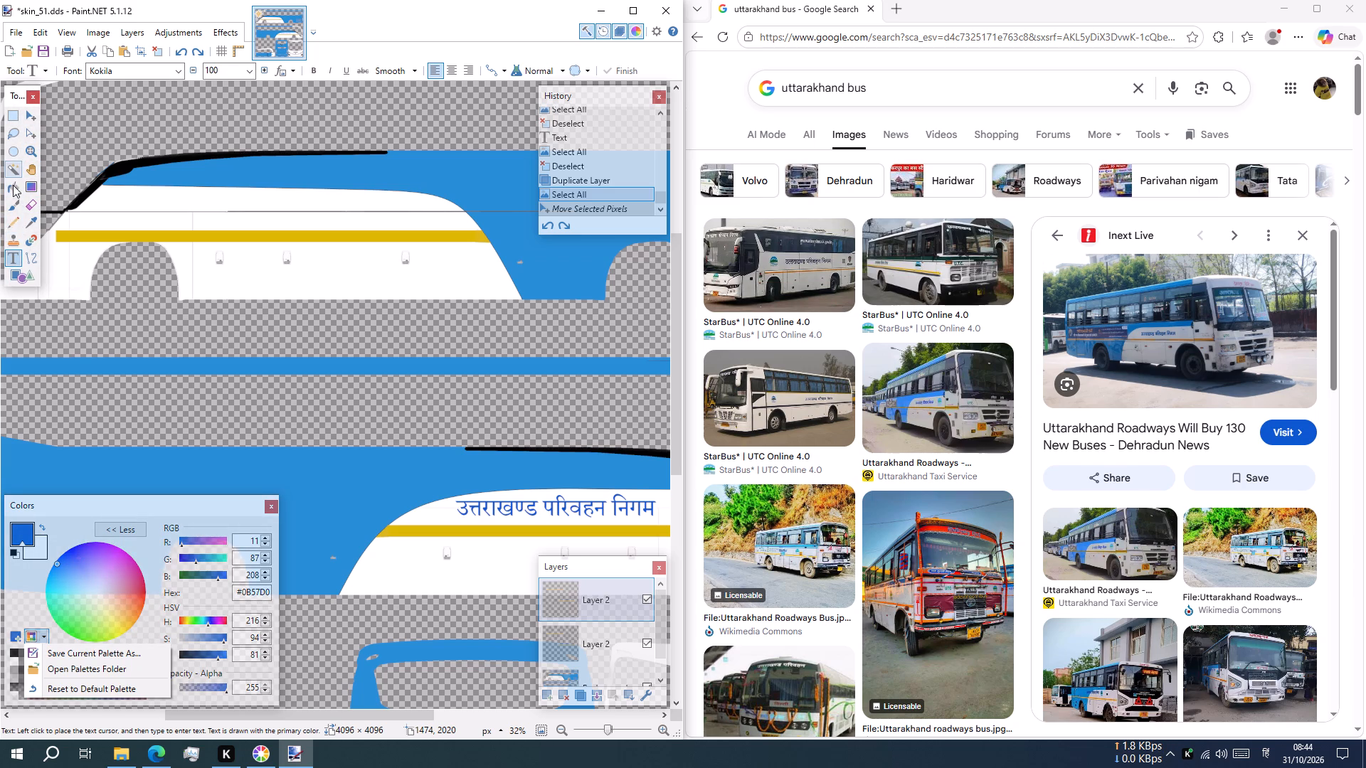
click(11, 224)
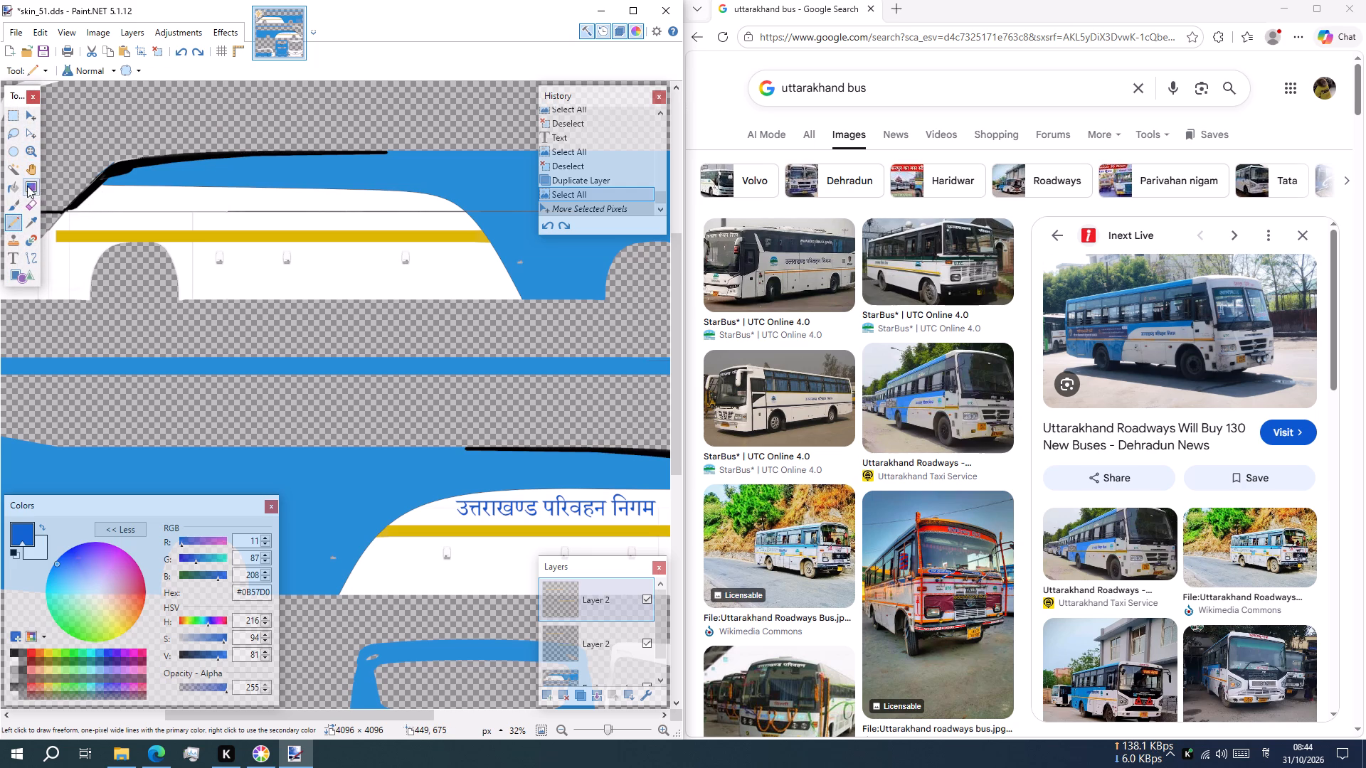
Set up the Paintbrush with the default black and white colours and a brush size of 10.
click(12, 202)
ctrl+scroll(83, 305, up, 4)
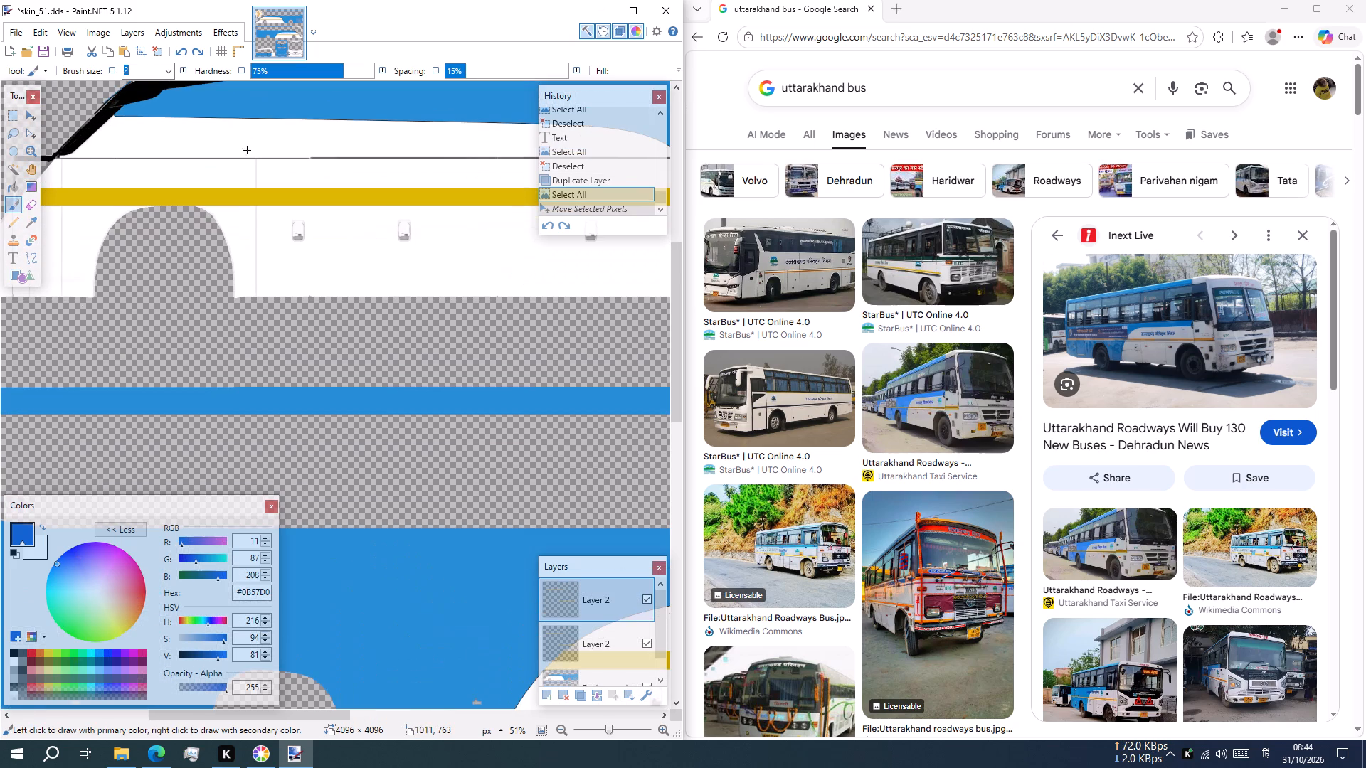
click(13, 558)
click(28, 549)
ctrl+scroll(425, 132, down, 1)
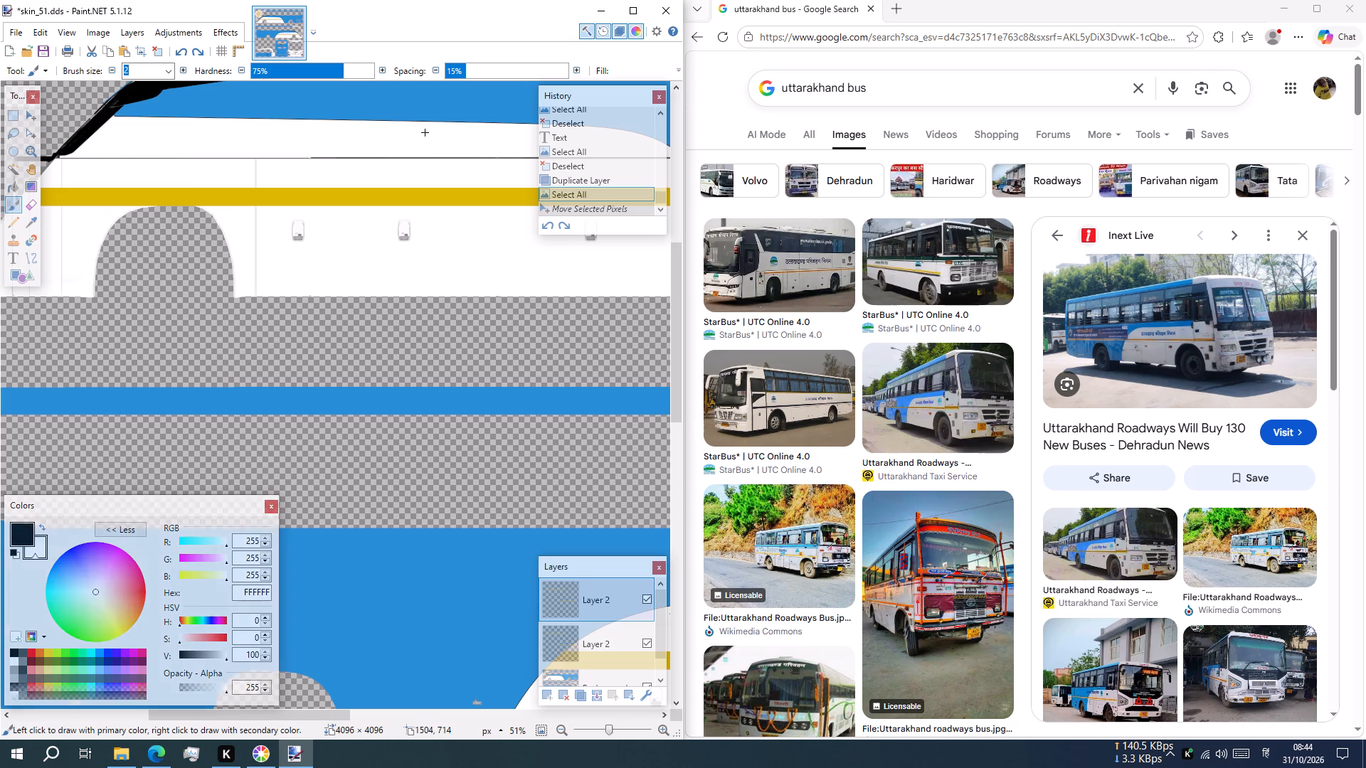
ctrl+scroll(411, 158, down, 1)
ctrl+scroll(410, 160, up, 3)
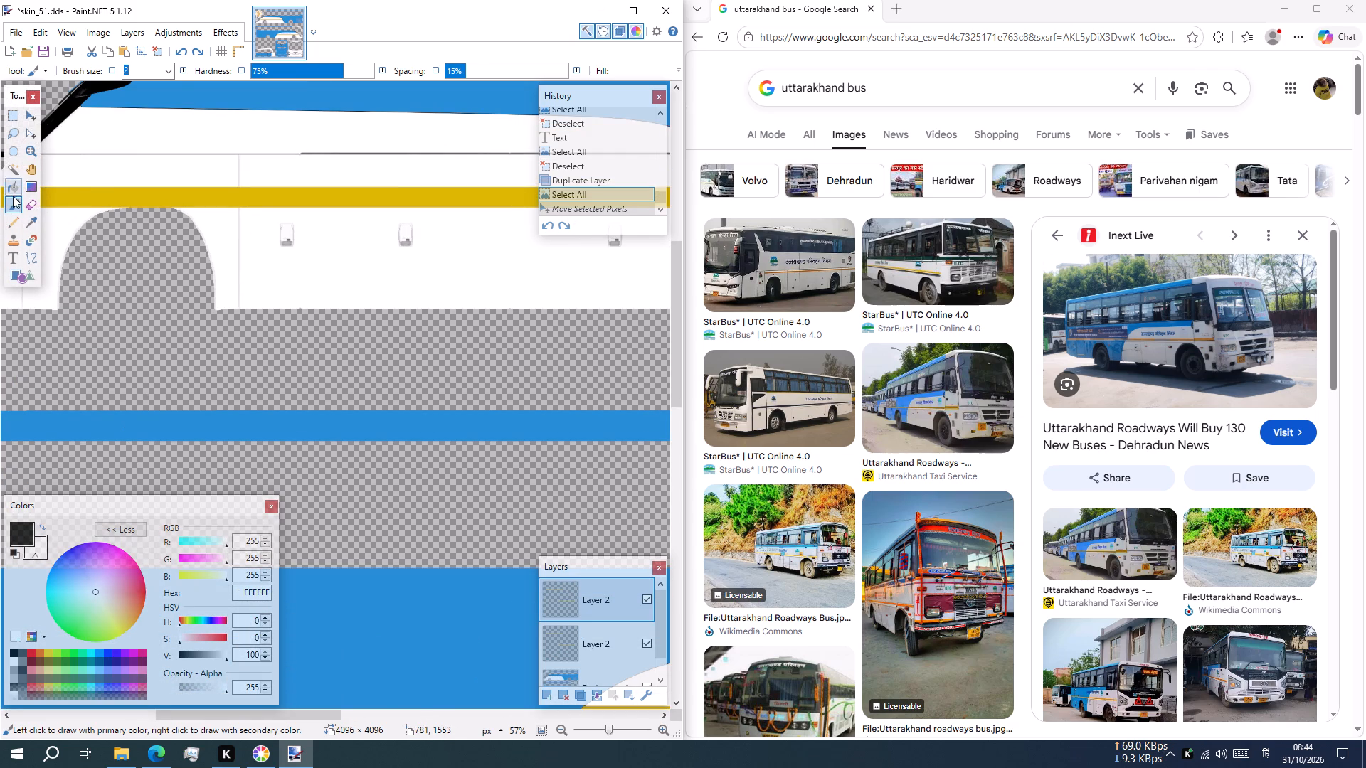
text(10)
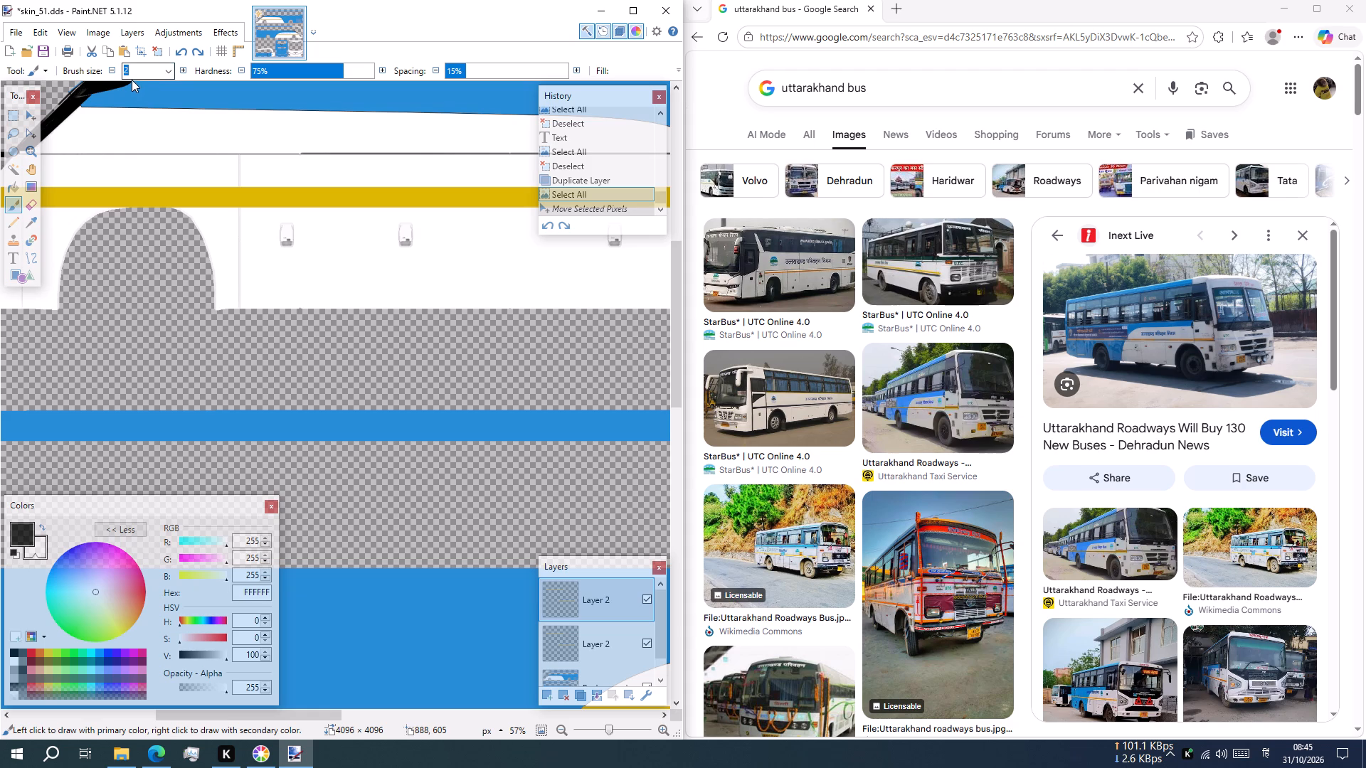
double_click(132, 70)
double_click(132, 70)
key(1)
key(0)
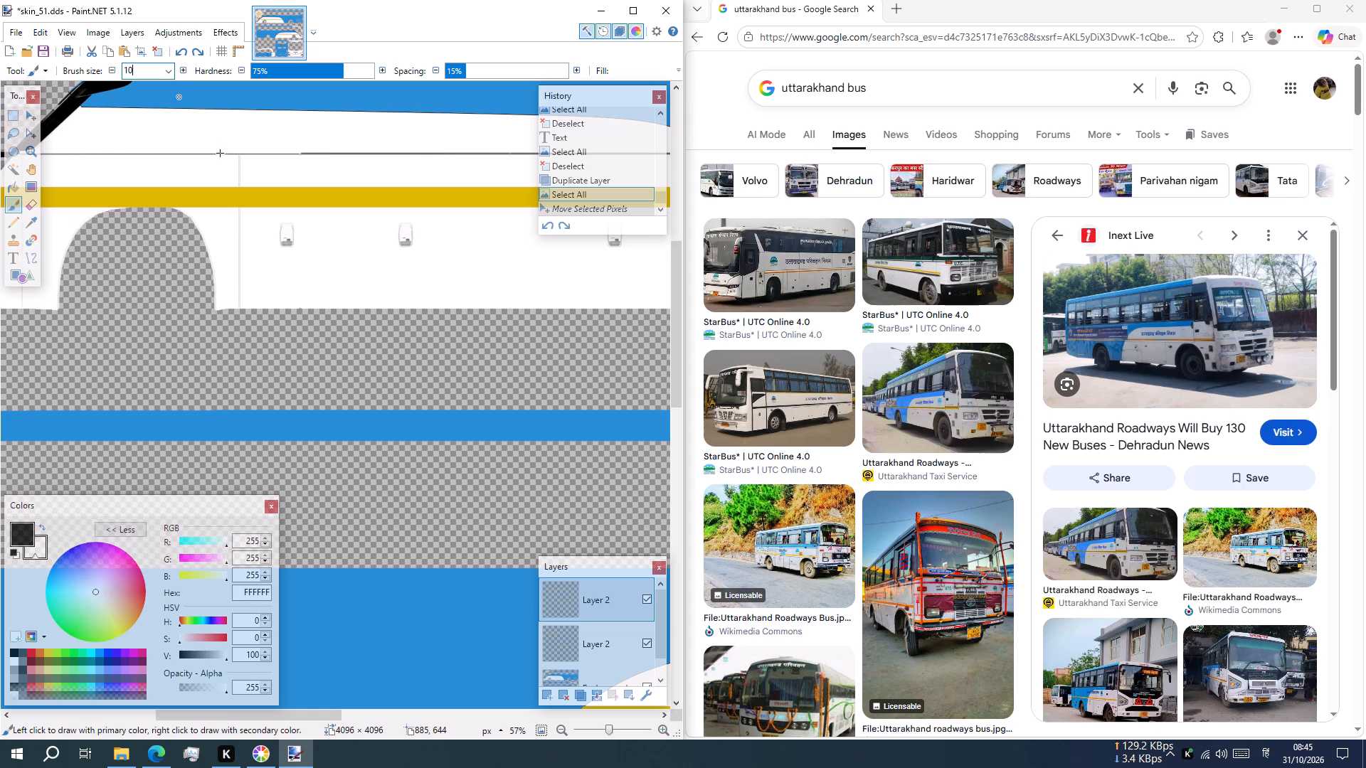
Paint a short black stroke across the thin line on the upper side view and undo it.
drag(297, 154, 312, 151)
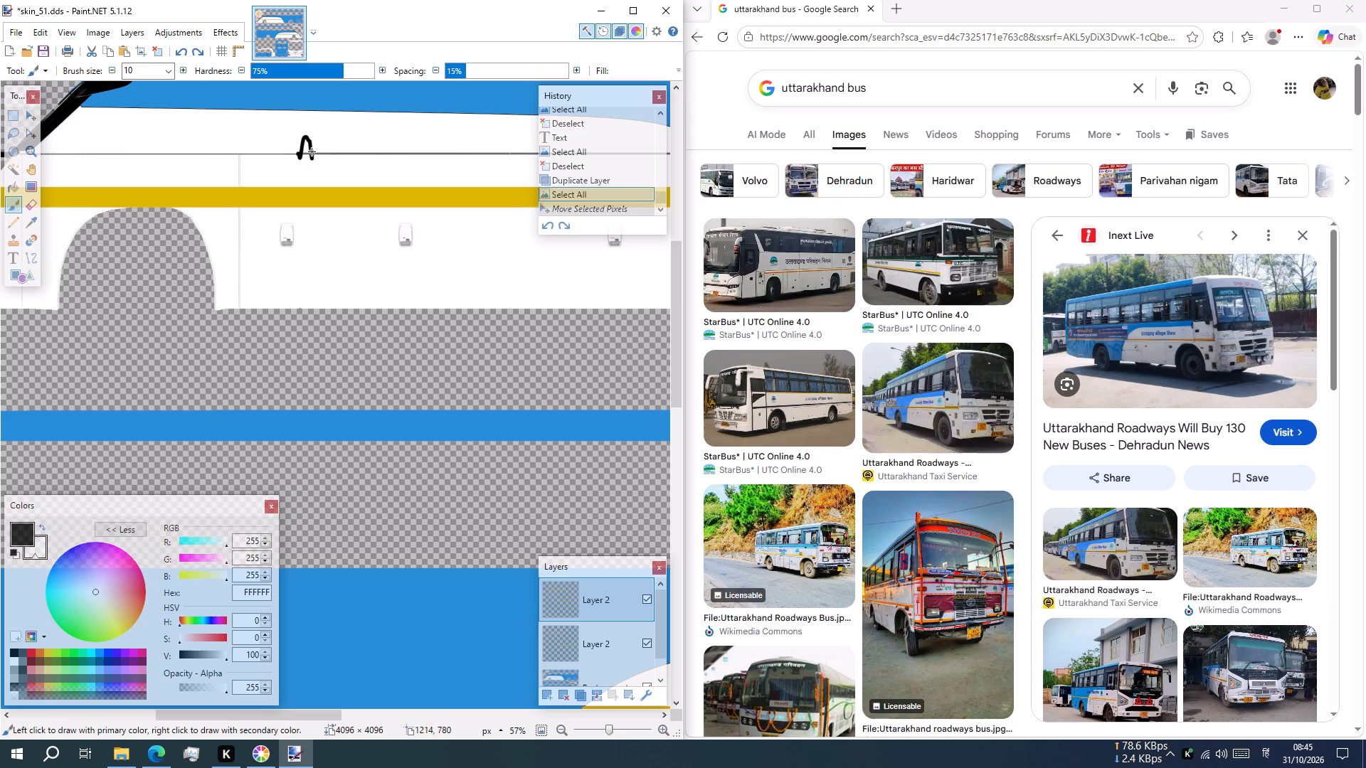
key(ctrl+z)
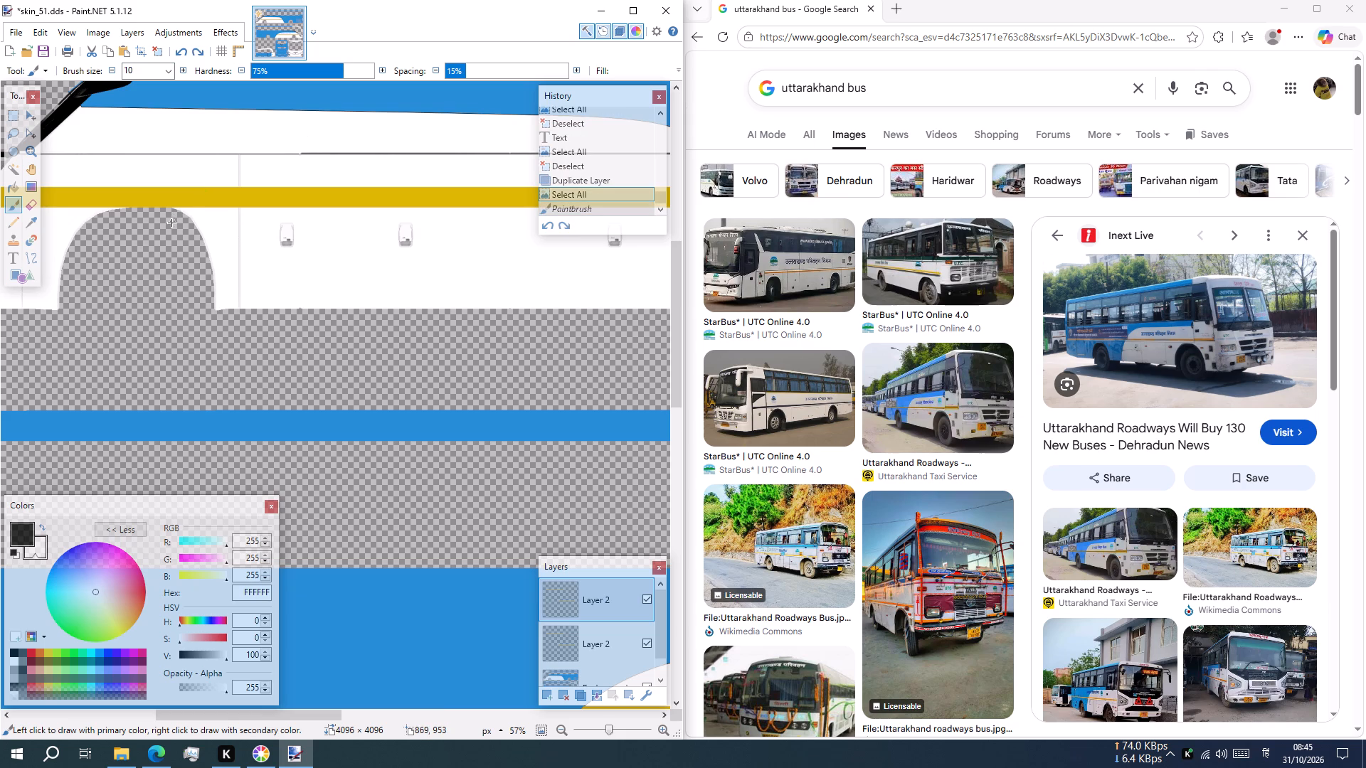
Make white the brush colour and paint over the thin dark line on the upper side view's white panel, just past the wheel arch.
click(39, 543)
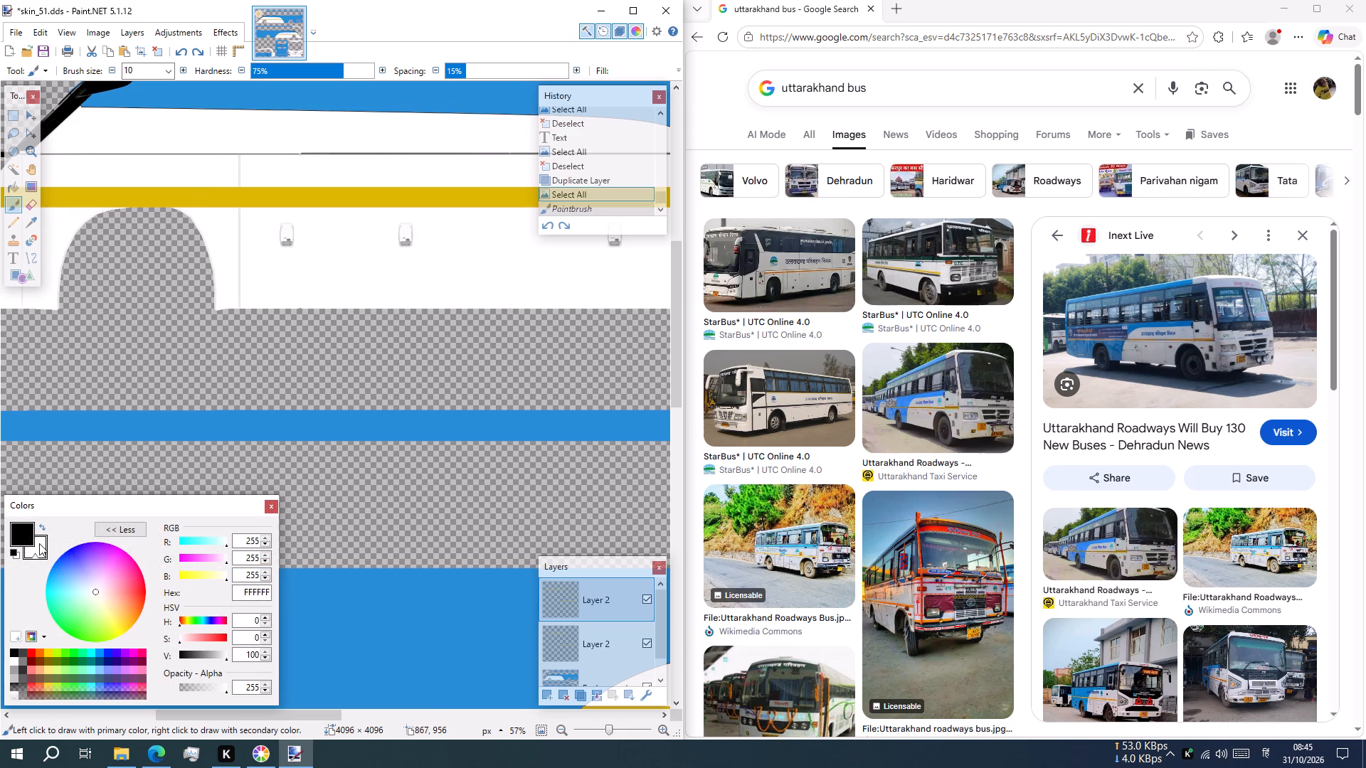
click(19, 552)
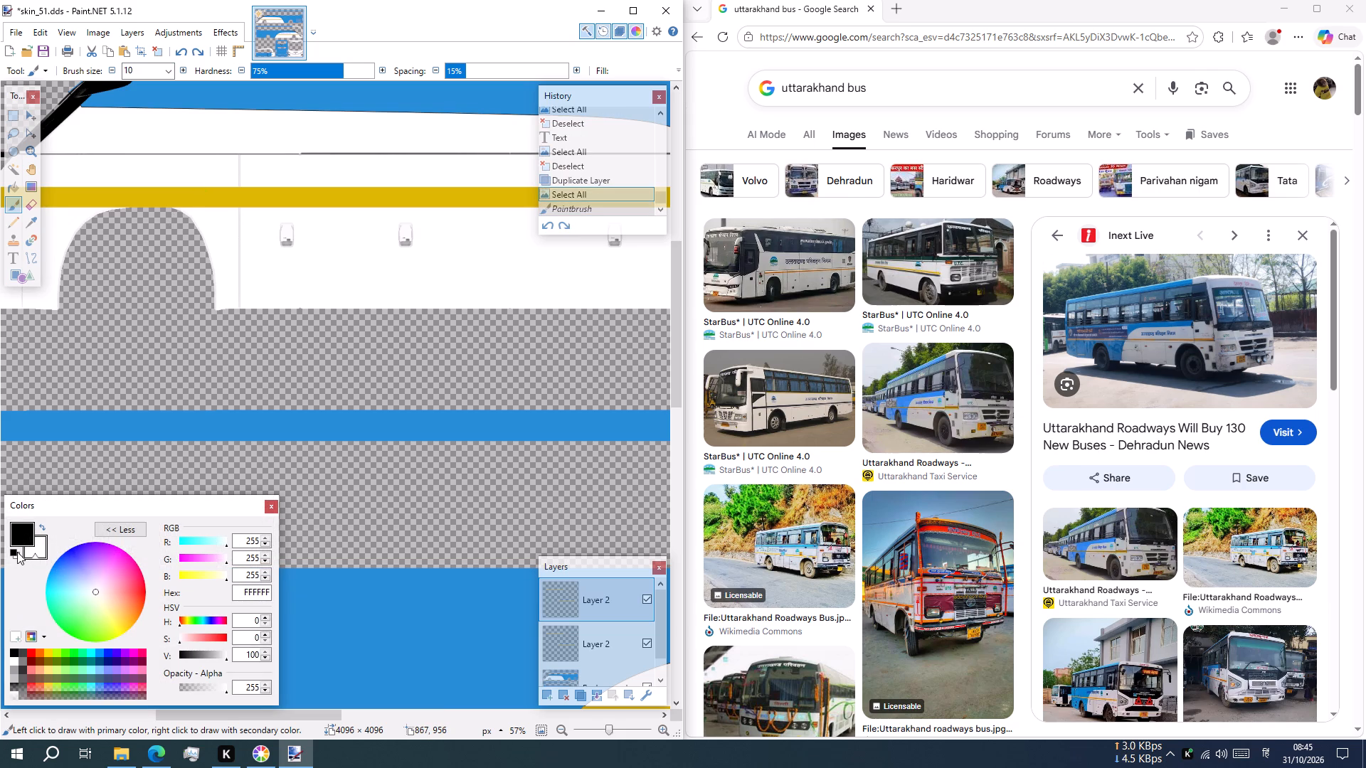
click(16, 552)
double_click(16, 553)
triple_click(34, 548)
triple_click(34, 548)
click(42, 526)
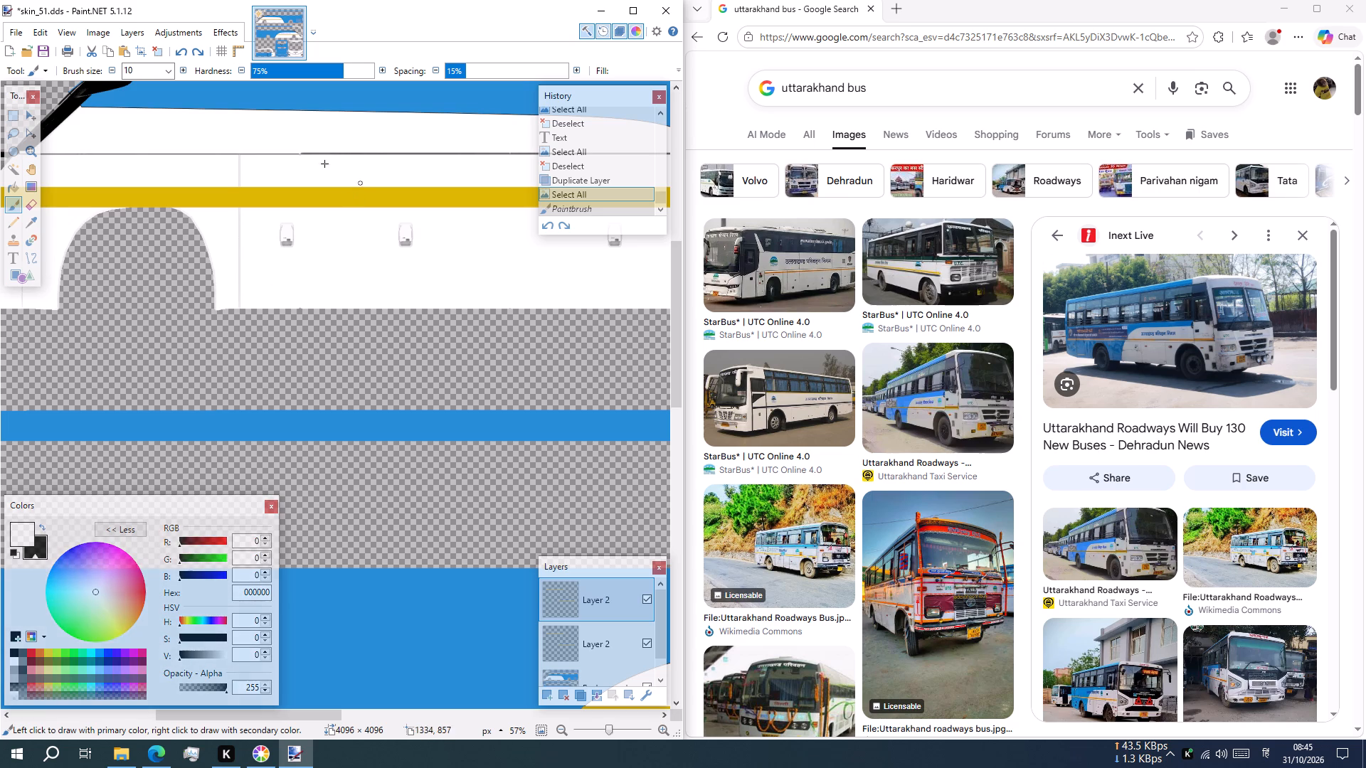
click(304, 150)
drag(291, 152, 298, 156)
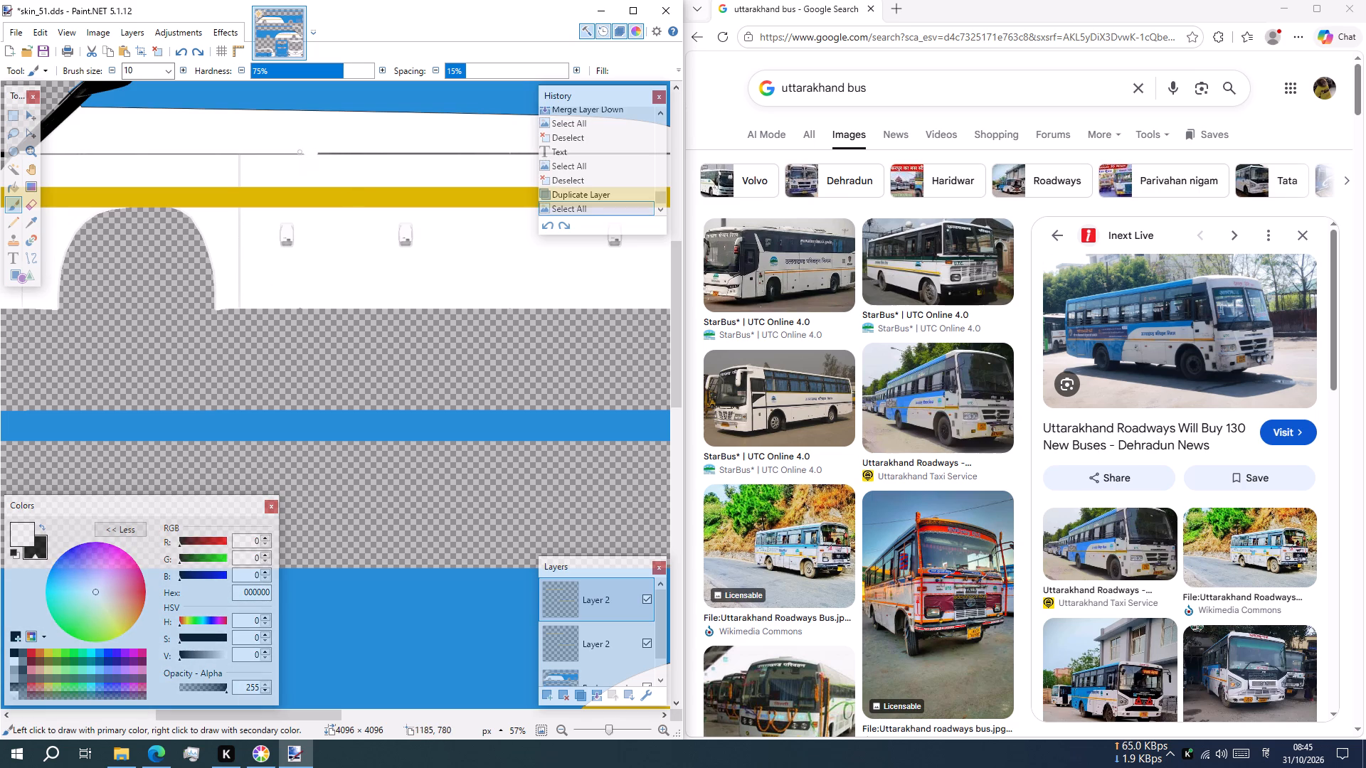
drag(298, 156, 332, 150)
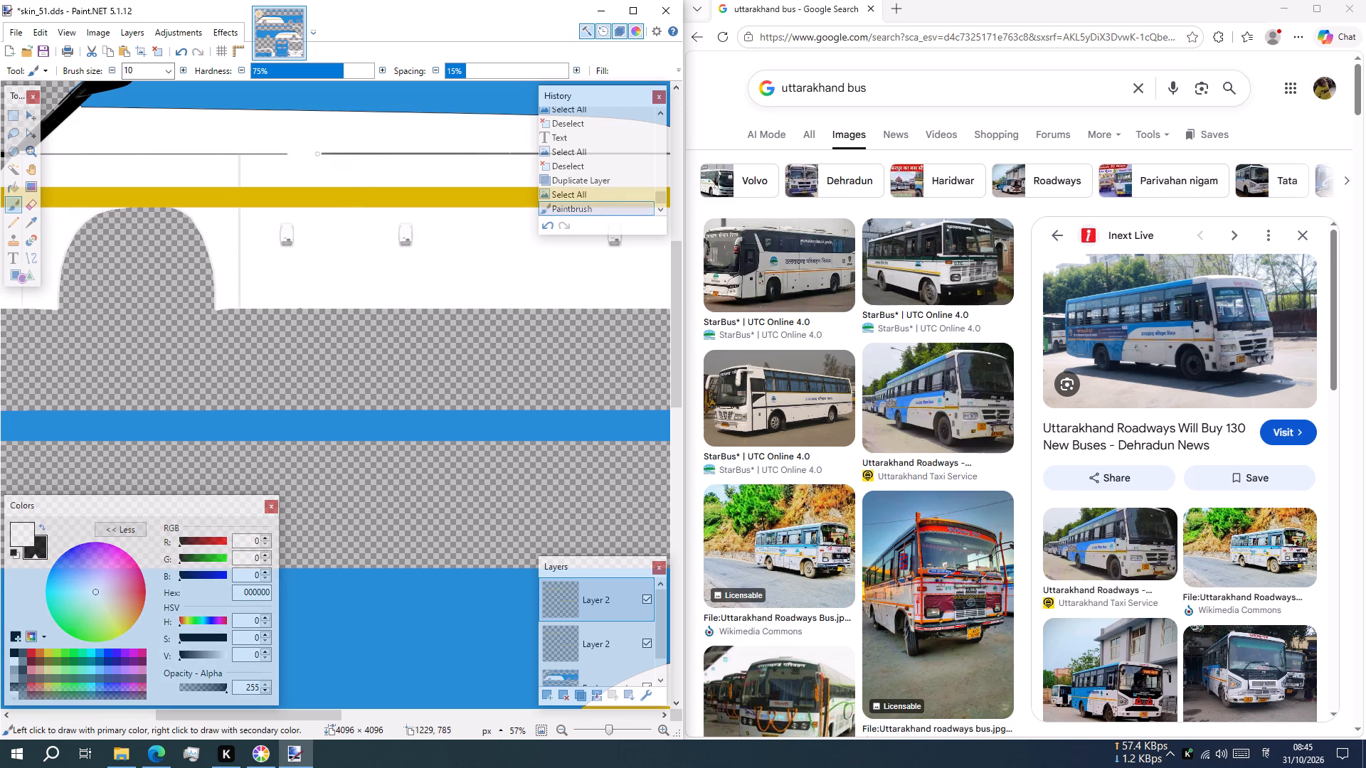
drag(332, 150, 351, 150)
drag(351, 150, 403, 151)
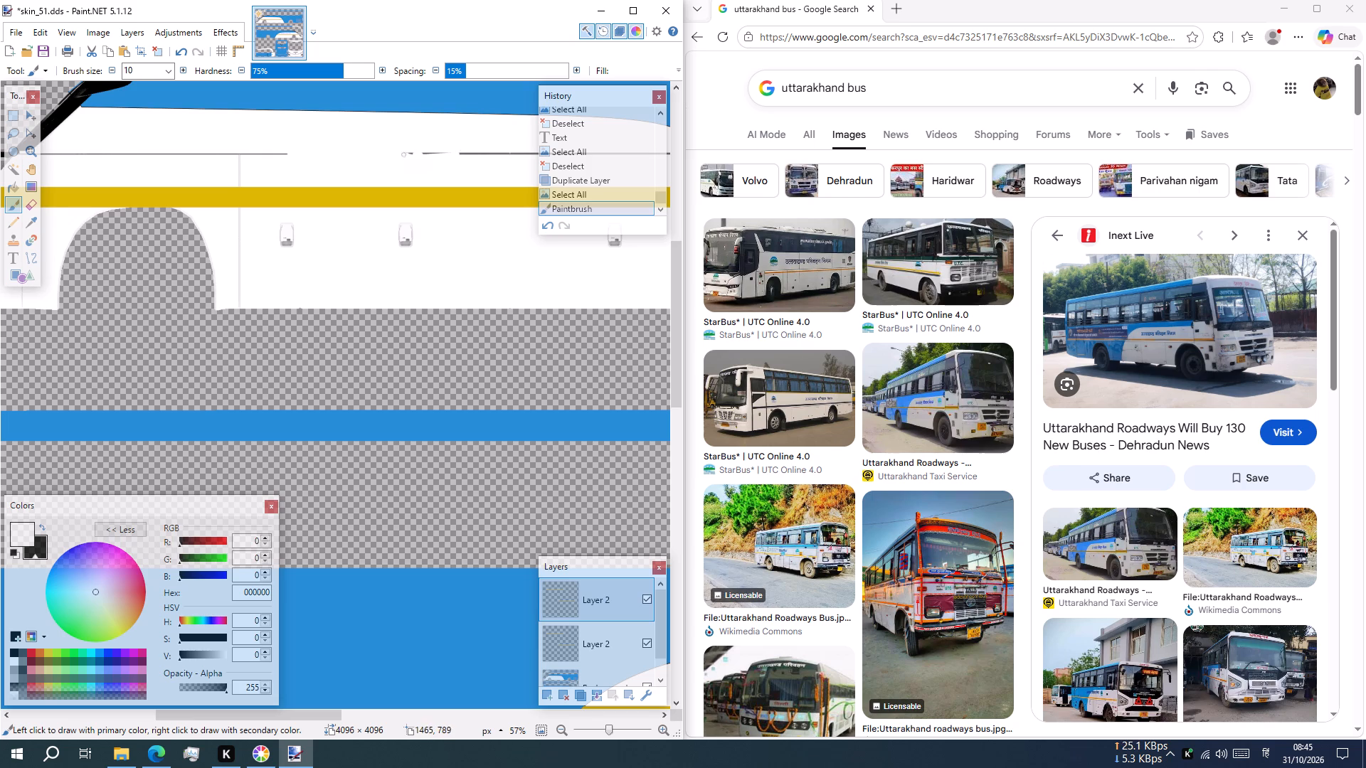
drag(403, 151, 477, 156)
Continue painting the thin line out in white along the middle of the upper side view's panel, towards the curved blue area.
shift+scroll(475, 153, down, 4)
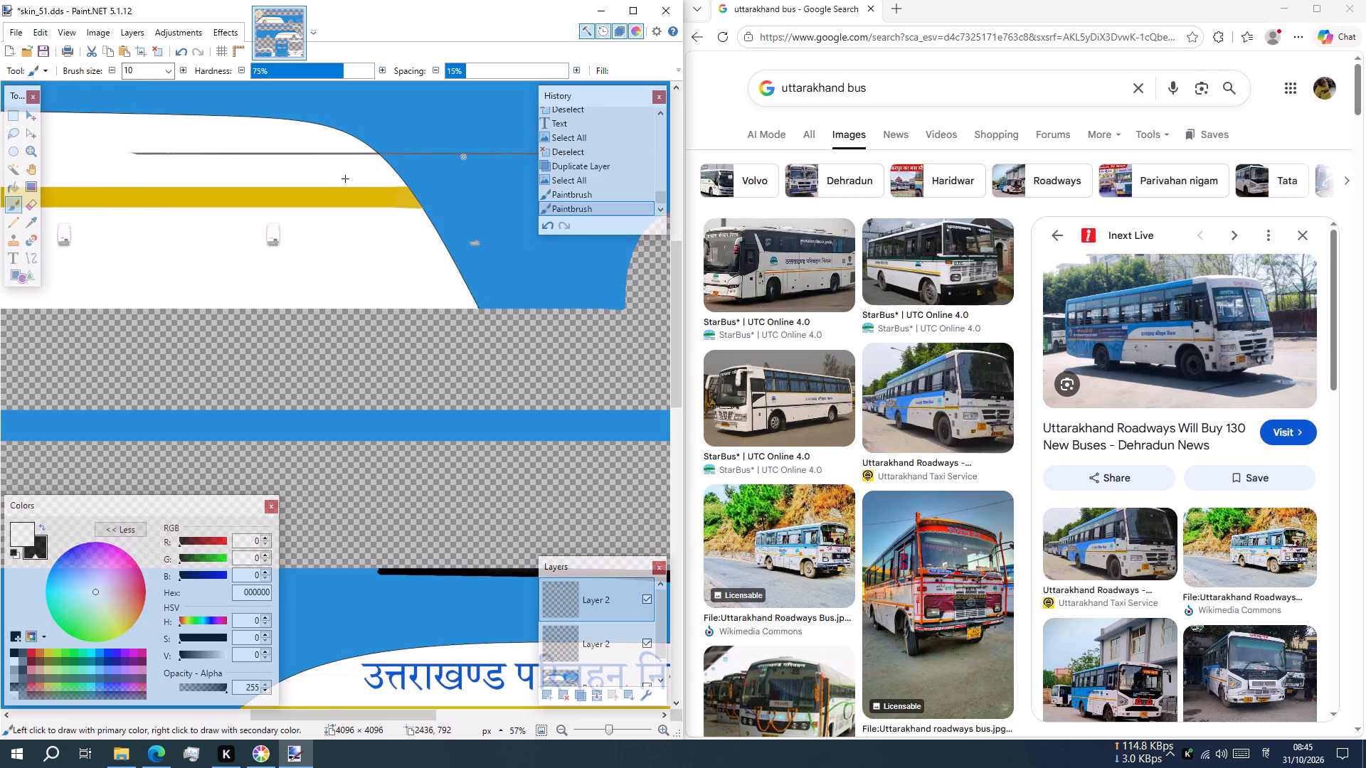
shift+scroll(345, 178, up, 1)
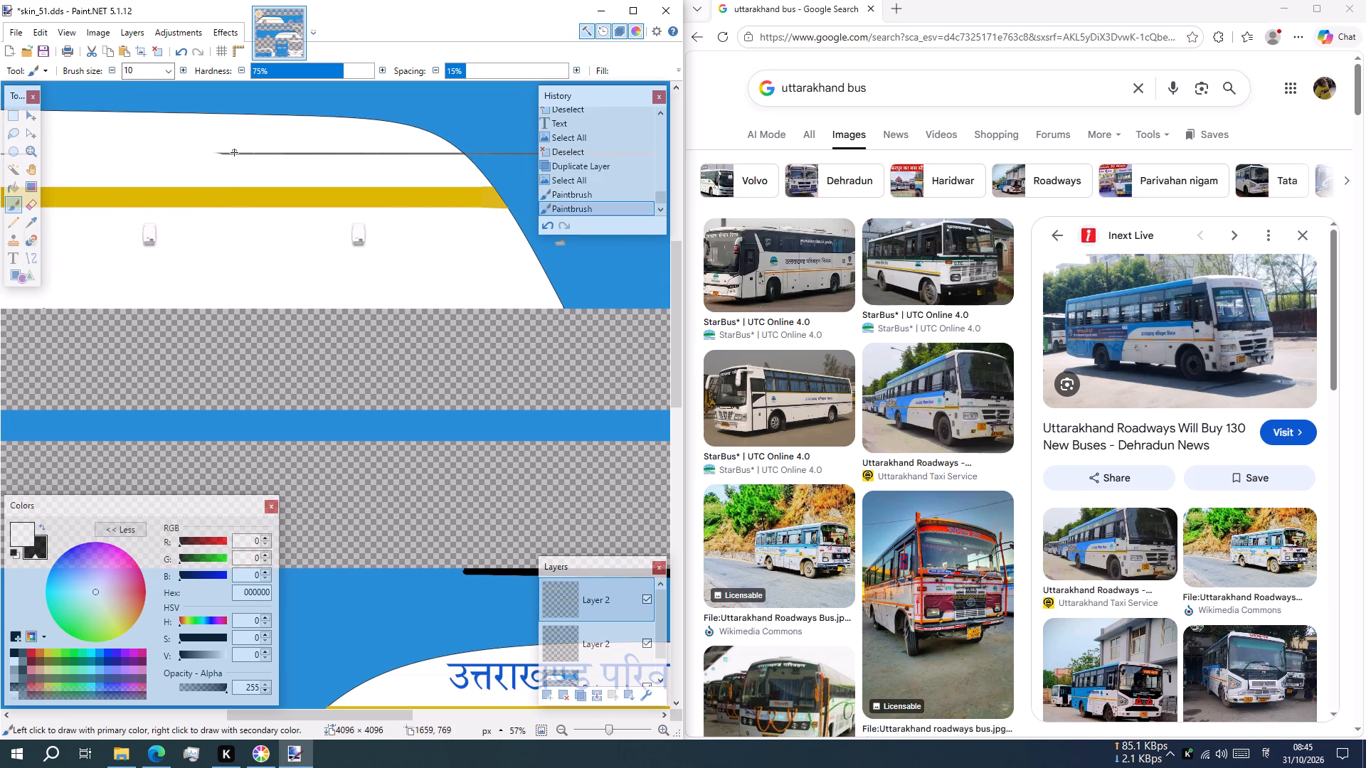
drag(233, 153, 277, 153)
drag(277, 153, 302, 146)
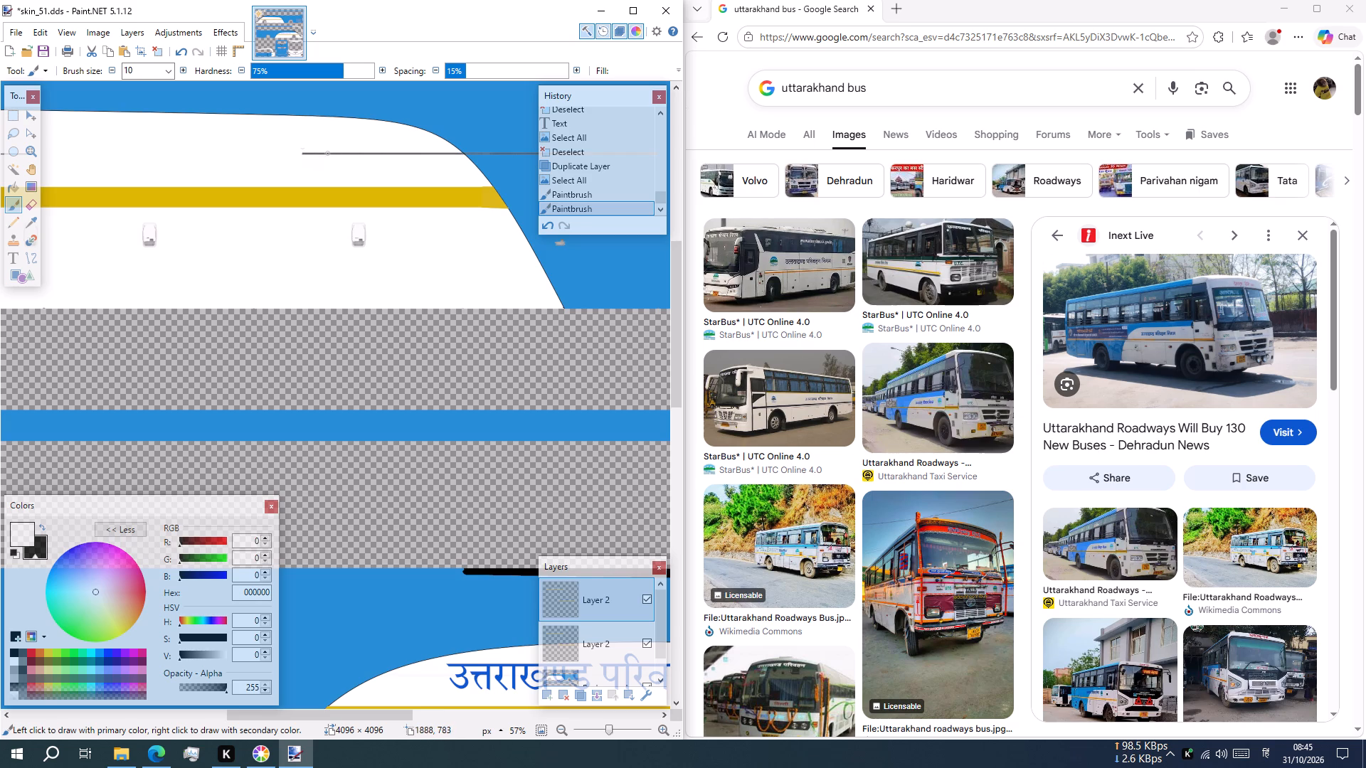
drag(302, 146, 304, 156)
drag(304, 156, 353, 154)
drag(353, 154, 342, 154)
Cover the last stretch of the thin line with short white strokes up to the edge of the blue curve.
ctrl+scroll(392, 147, up, 6)
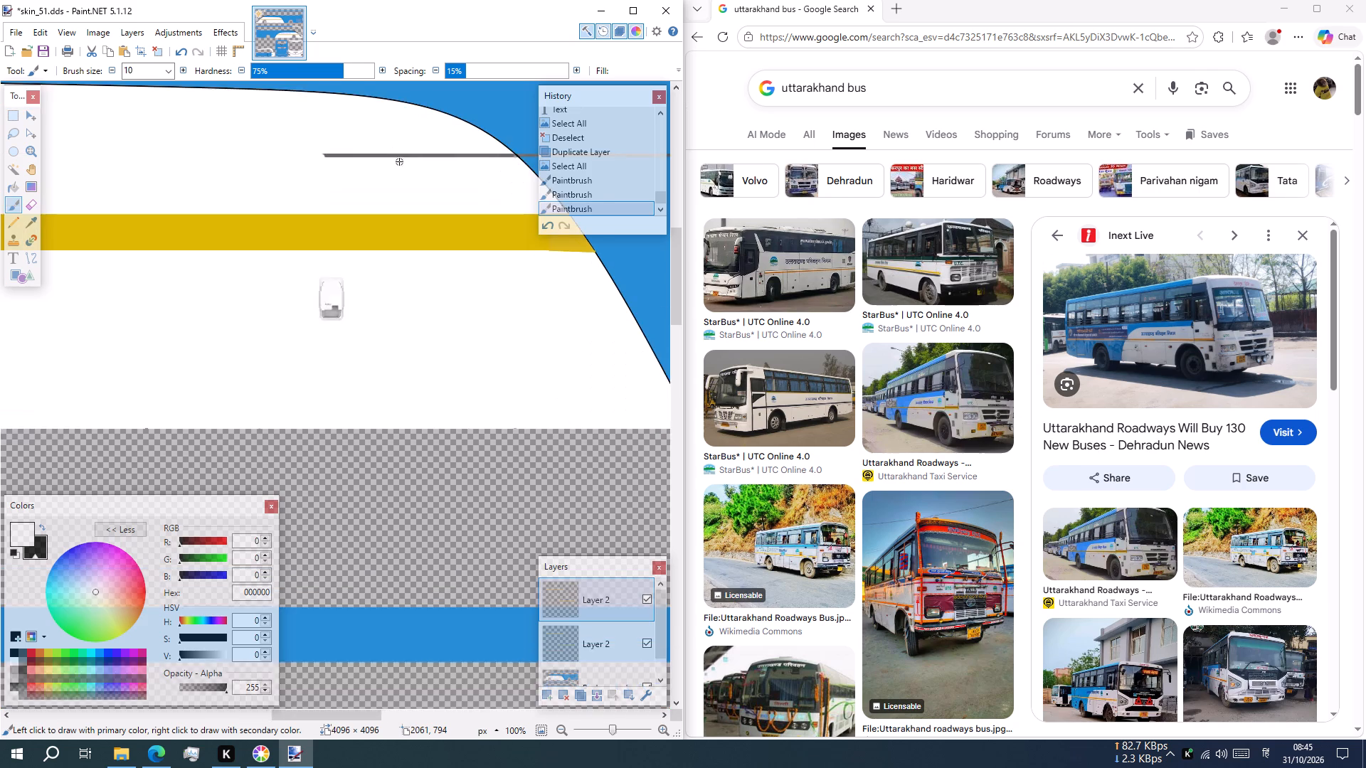
drag(331, 159, 317, 151)
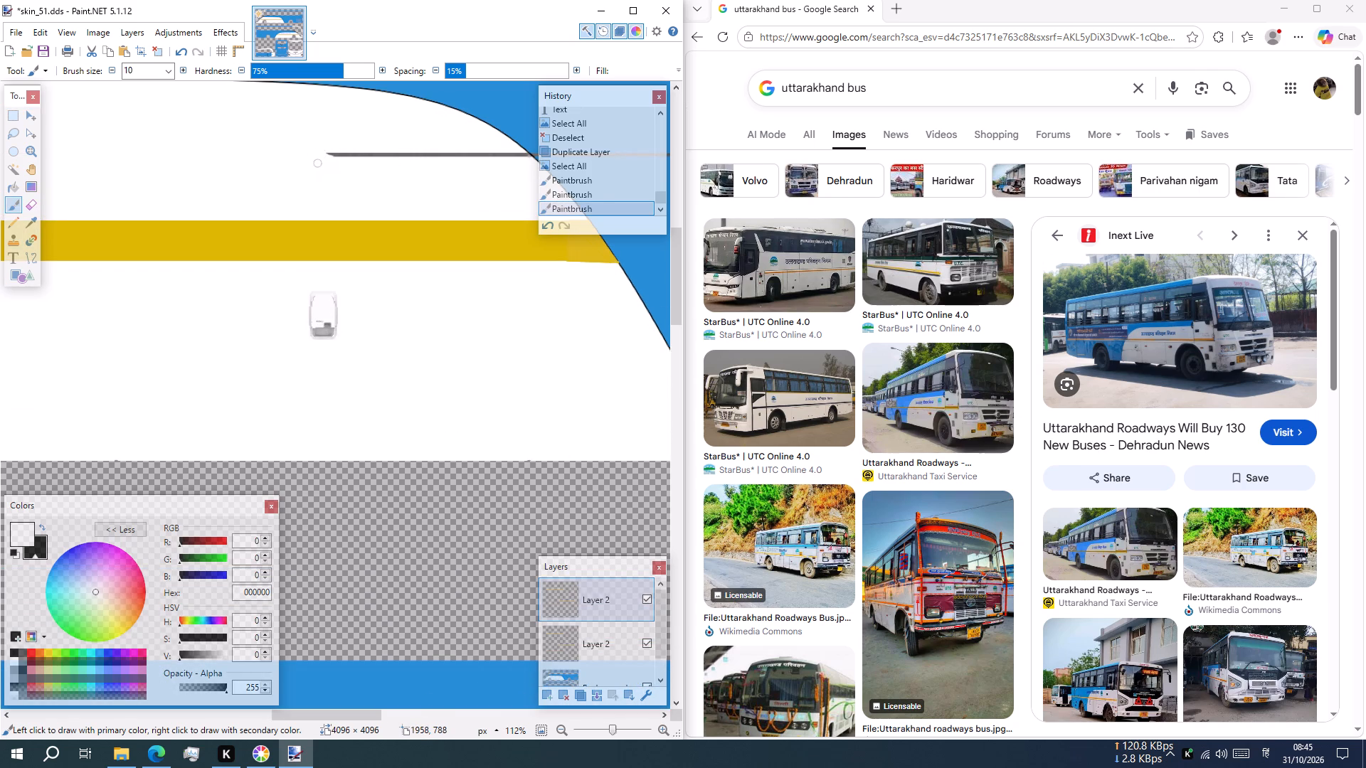
drag(317, 151, 357, 156)
drag(357, 156, 362, 152)
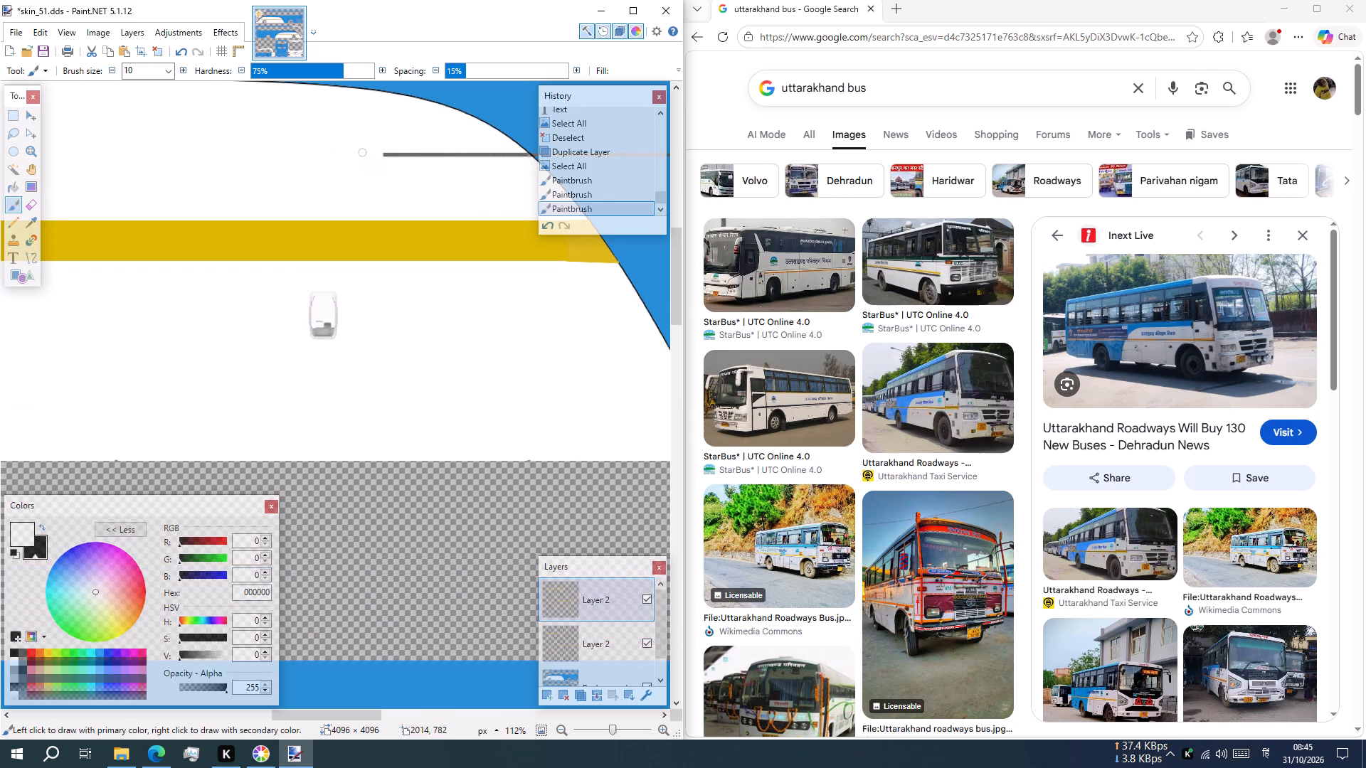
drag(362, 152, 383, 155)
drag(383, 155, 402, 150)
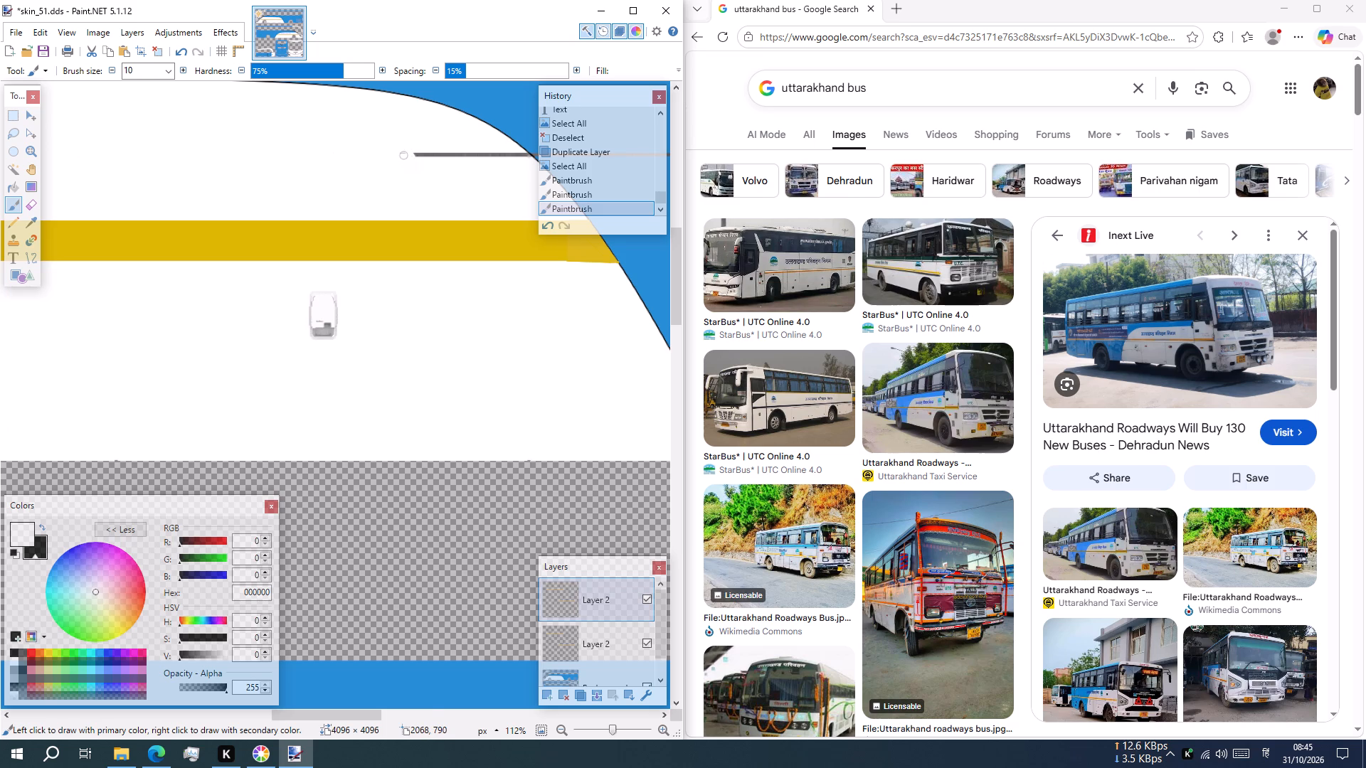
drag(402, 150, 437, 169)
drag(437, 169, 445, 164)
drag(445, 164, 460, 155)
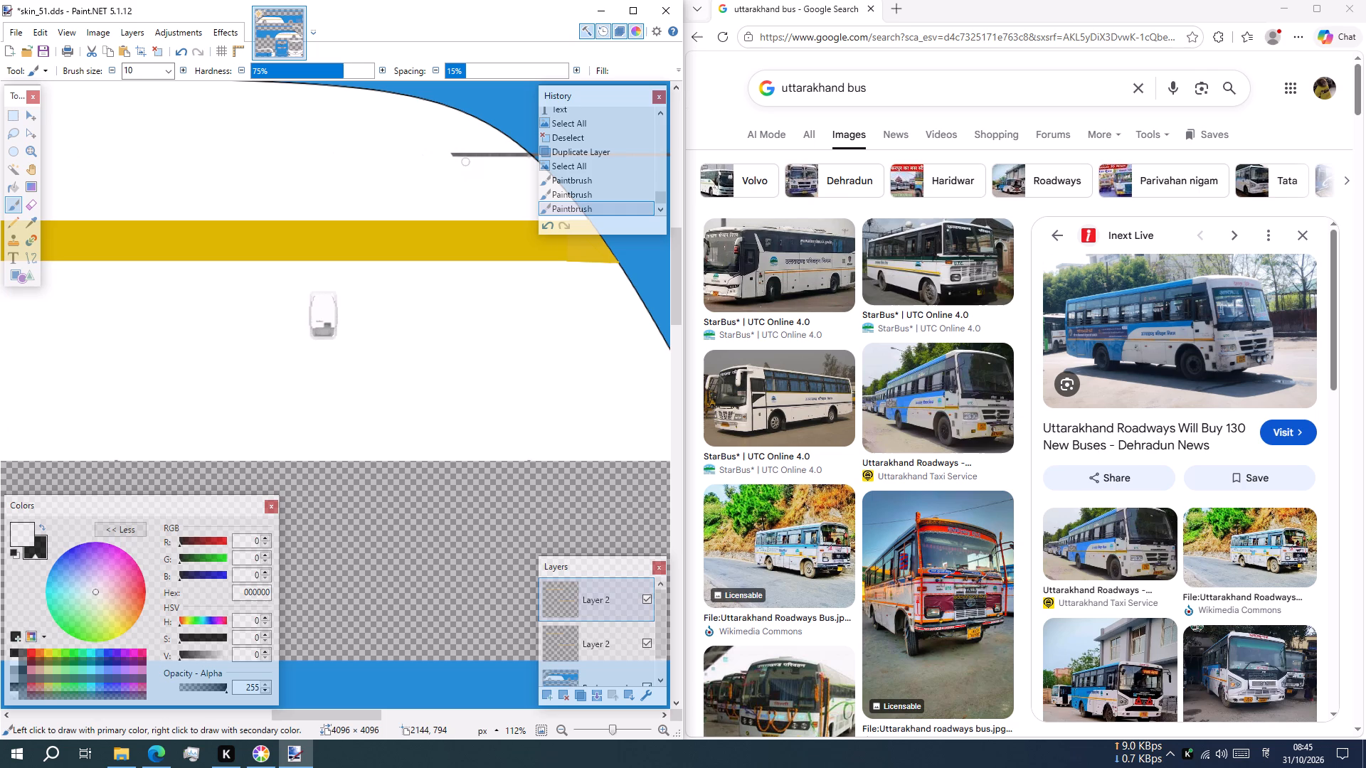
drag(460, 155, 467, 163)
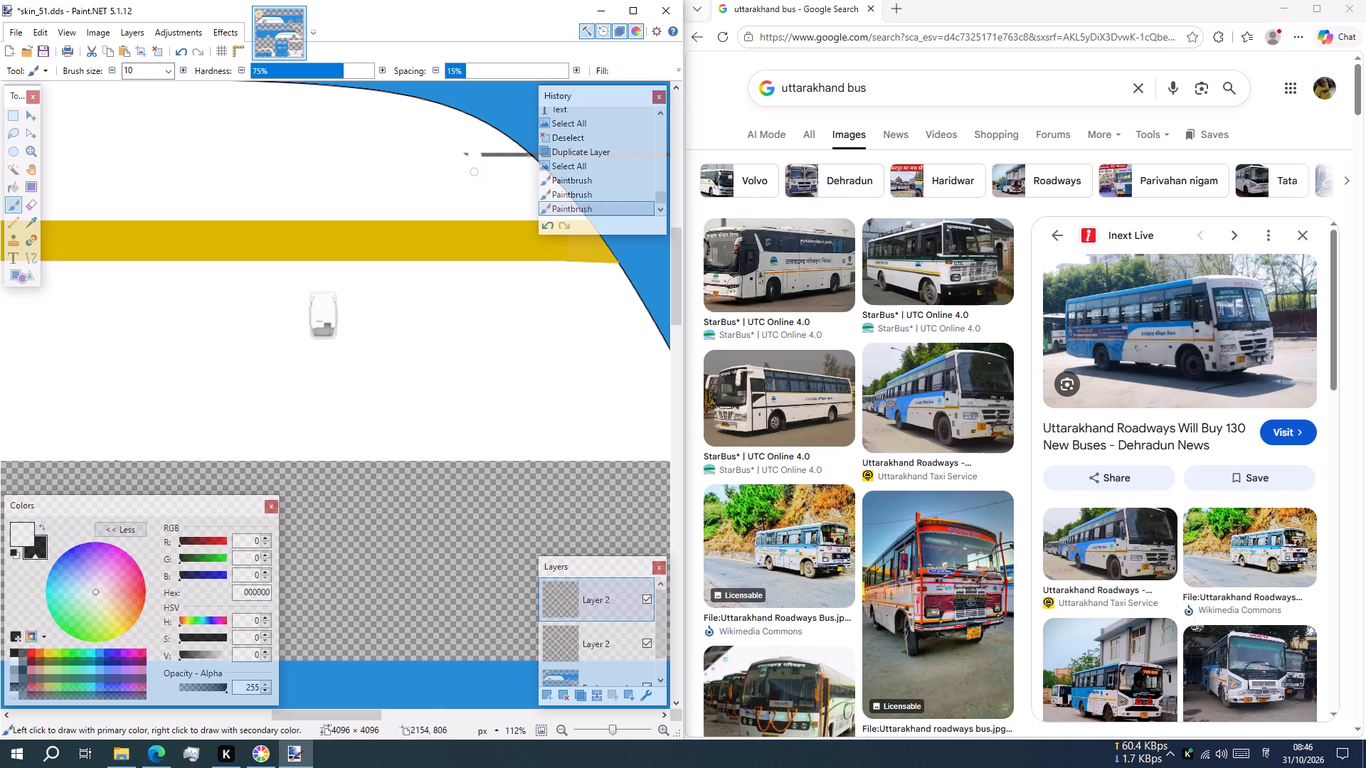
drag(467, 163, 479, 152)
drag(479, 152, 498, 151)
drag(498, 151, 518, 149)
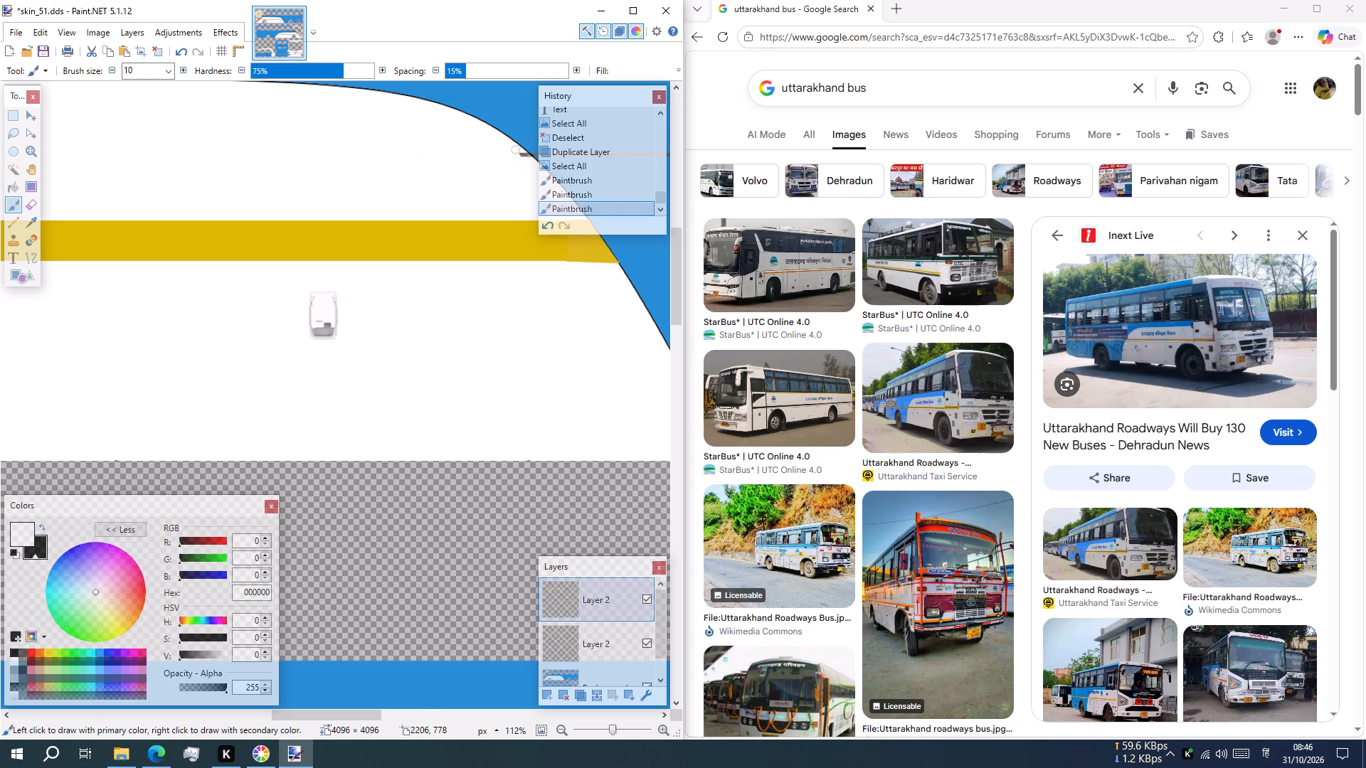
drag(518, 149, 524, 154)
drag(524, 154, 529, 162)
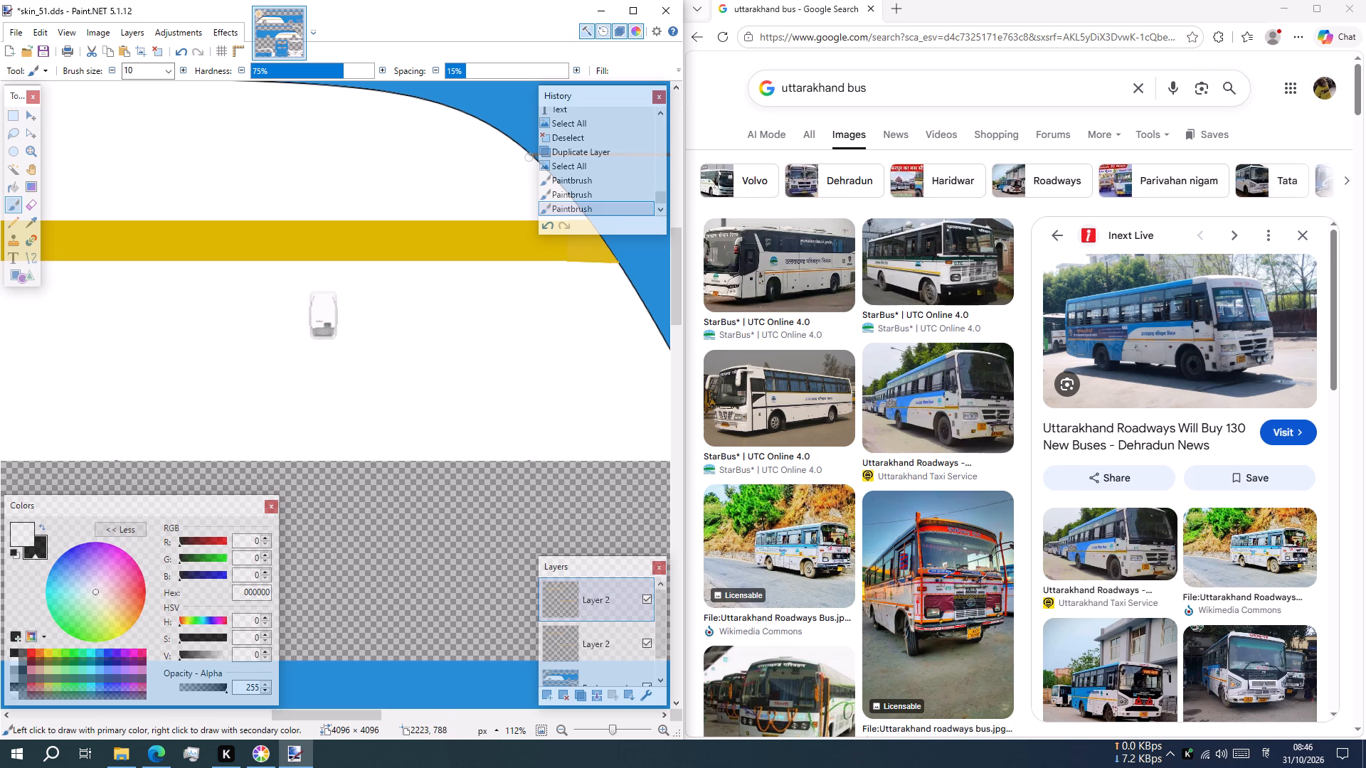
drag(529, 162, 524, 162)
Paint white over the thin dark line above the upper side view's wheel arch, working from its free end towards the black window trim.
ctrl+scroll(399, 134, down, 4)
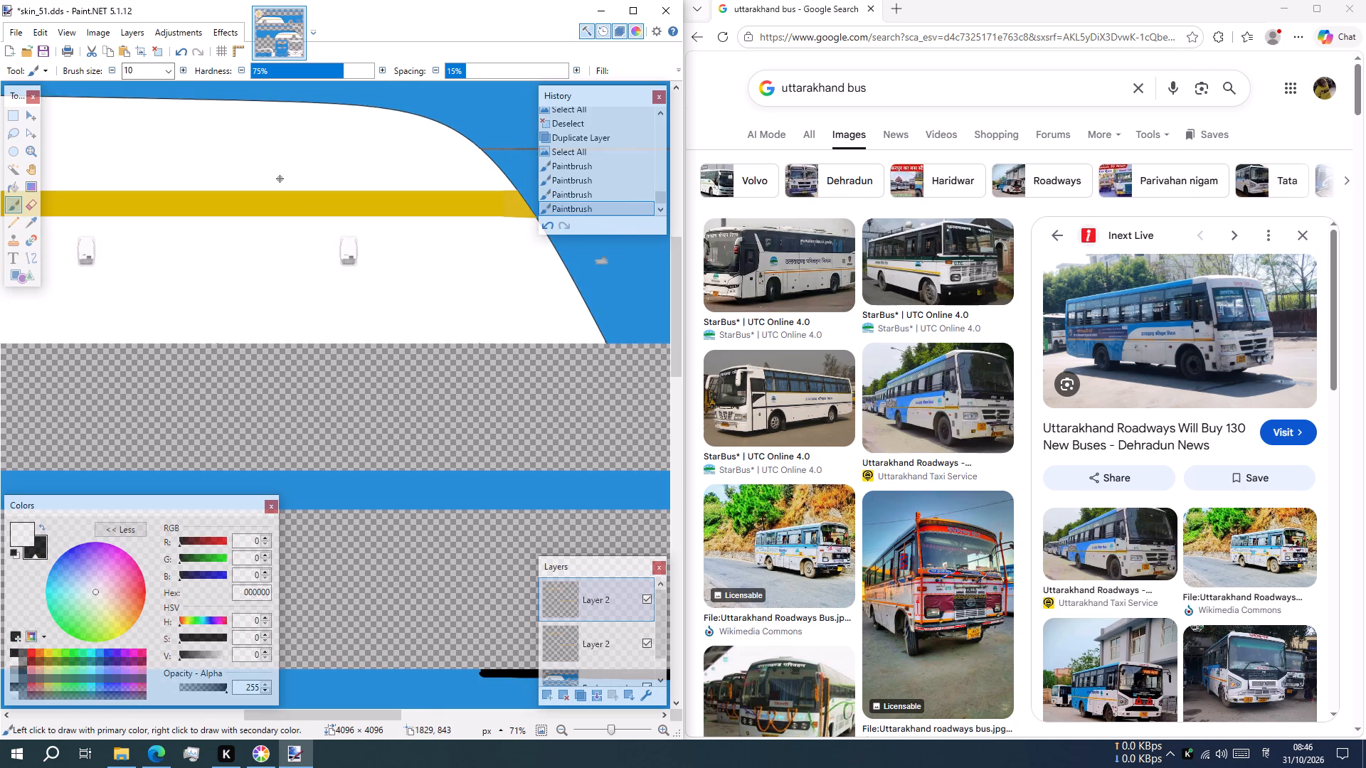
shift+scroll(280, 178, down, 2)
shift+scroll(280, 178, up, 7)
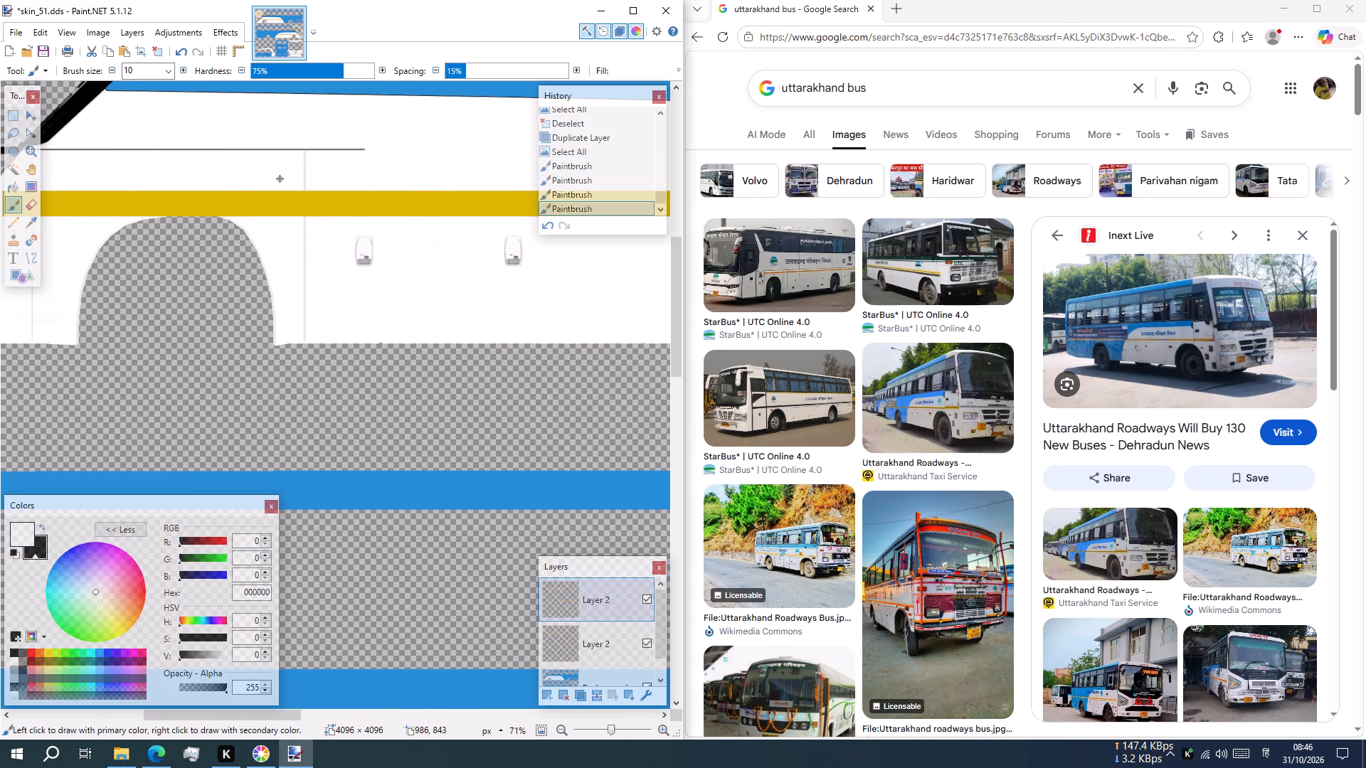
shift+scroll(280, 178, up, 2)
shift+scroll(280, 178, down, 2)
ctrl+scroll(280, 178, down, 11)
ctrl+scroll(280, 178, up, 2)
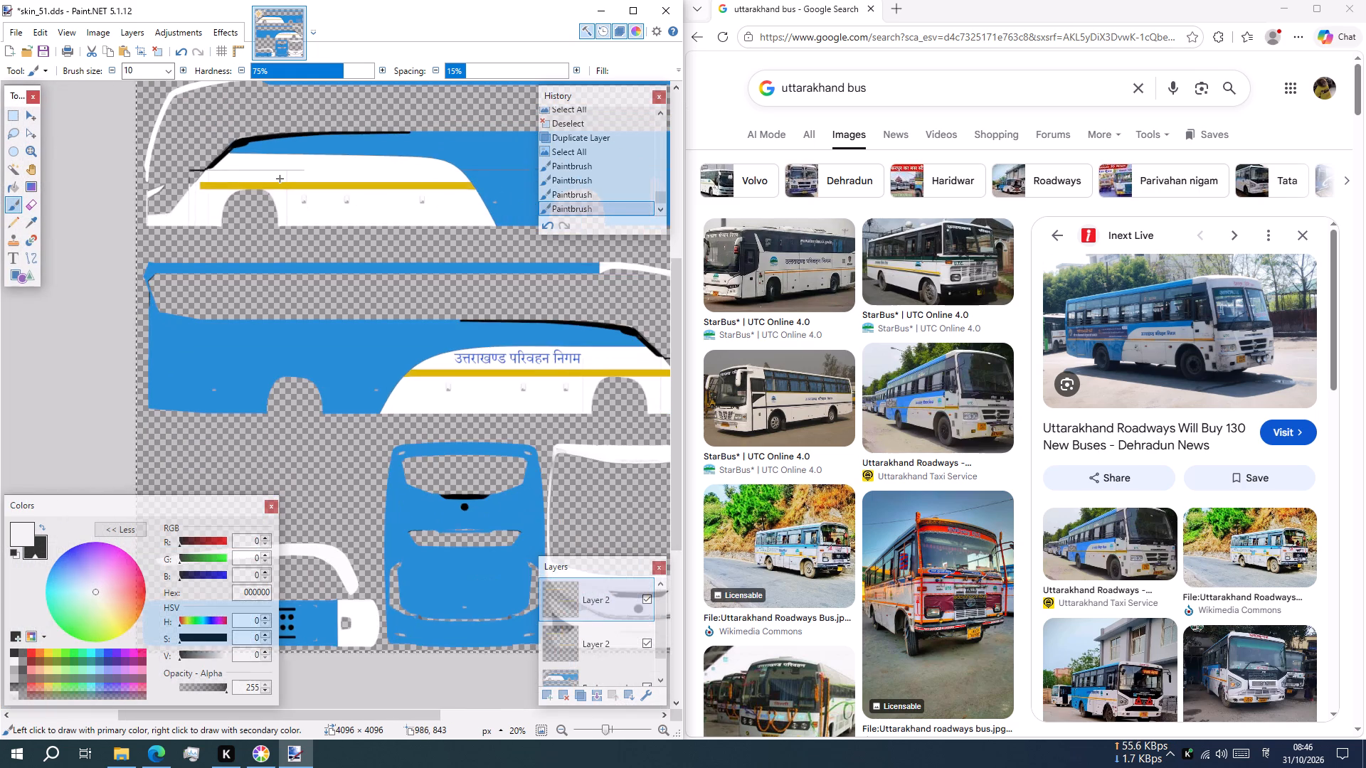
ctrl+scroll(280, 178, up, 9)
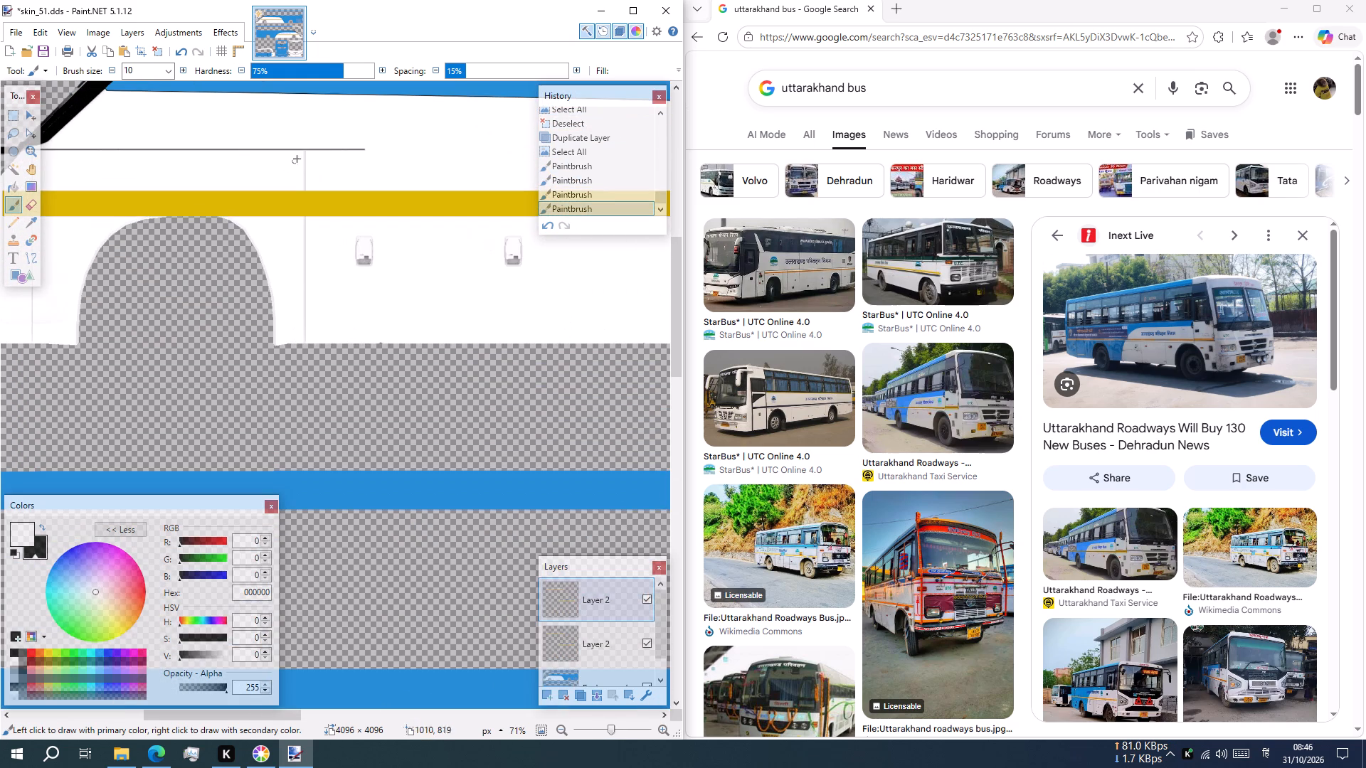
drag(363, 147, 372, 153)
drag(372, 153, 317, 151)
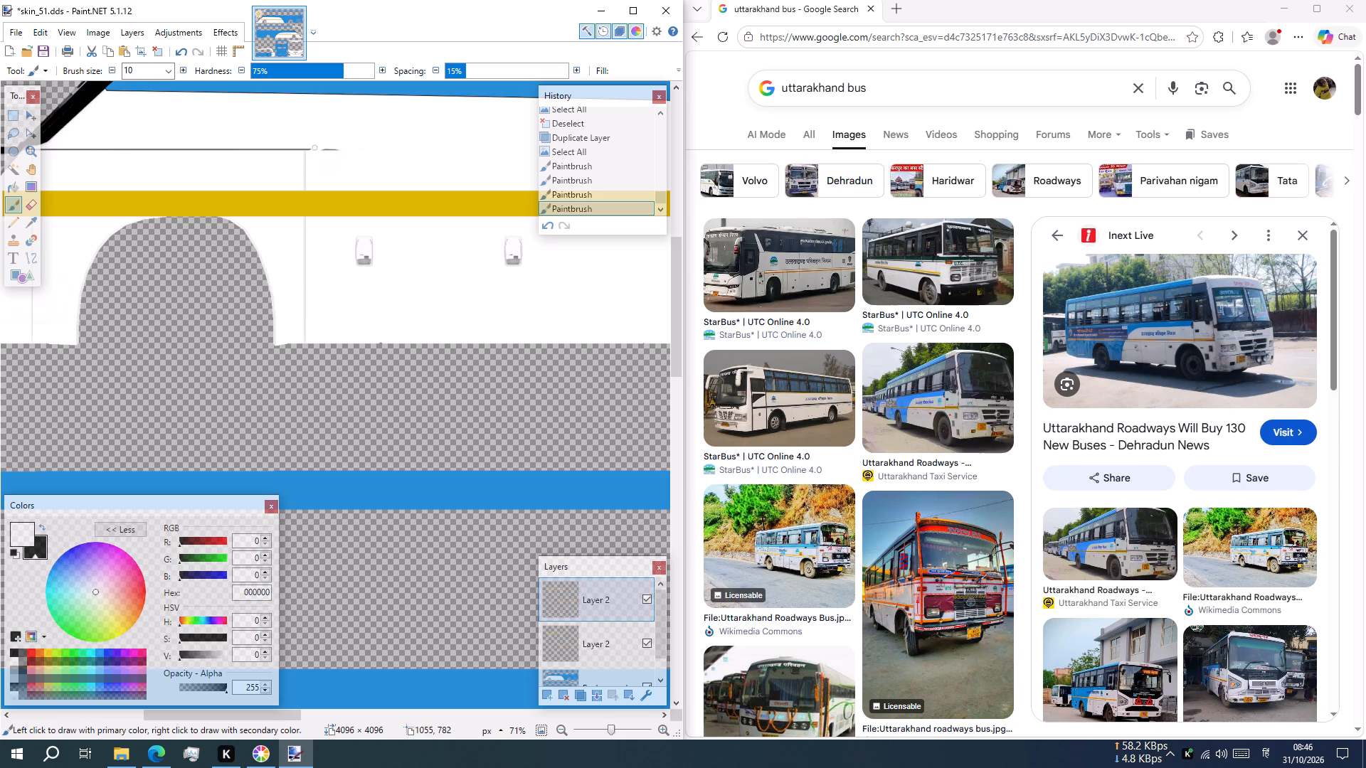
drag(317, 151, 312, 152)
drag(312, 152, 171, 155)
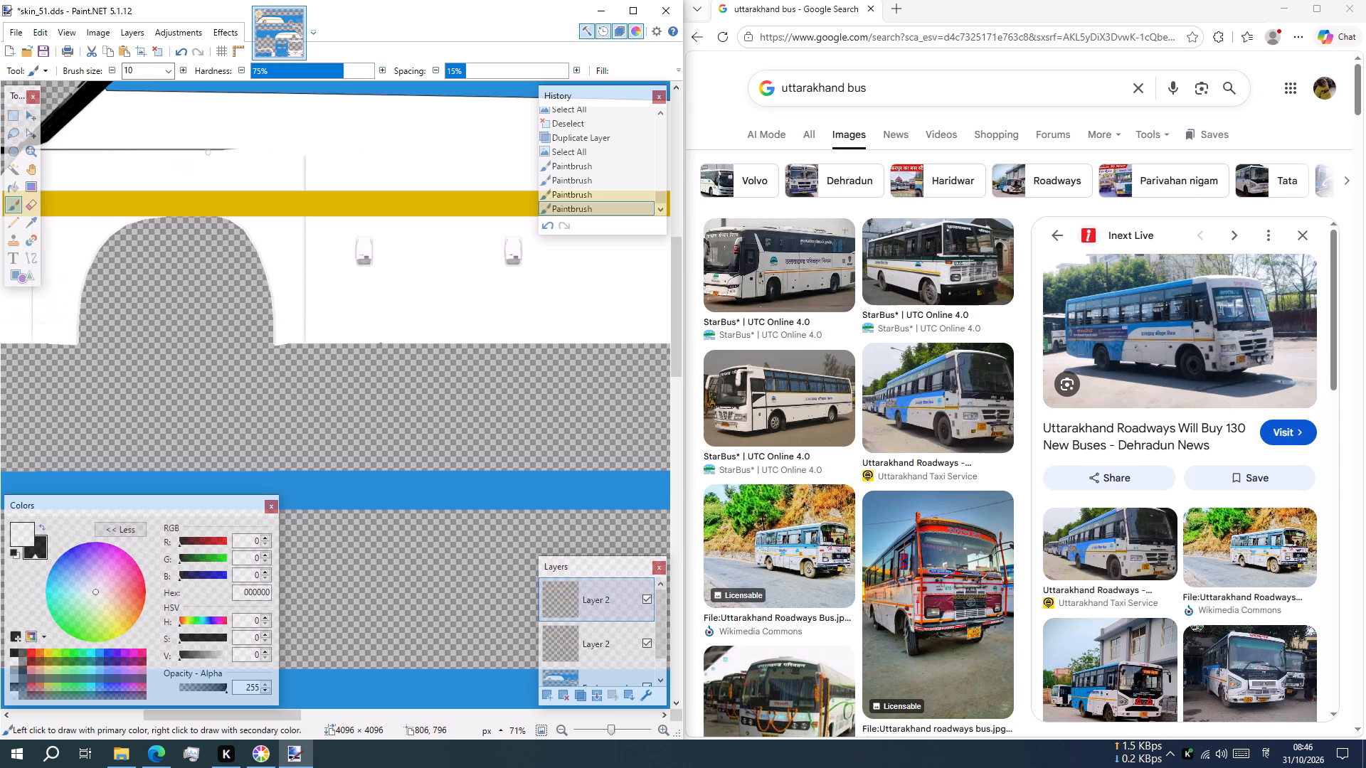
drag(171, 155, 239, 149)
drag(239, 149, 179, 161)
Paint out the rest of the thin line in white, from the black window trim's lower end across the area above the wheel arch.
shift+scroll(186, 157, down, 2)
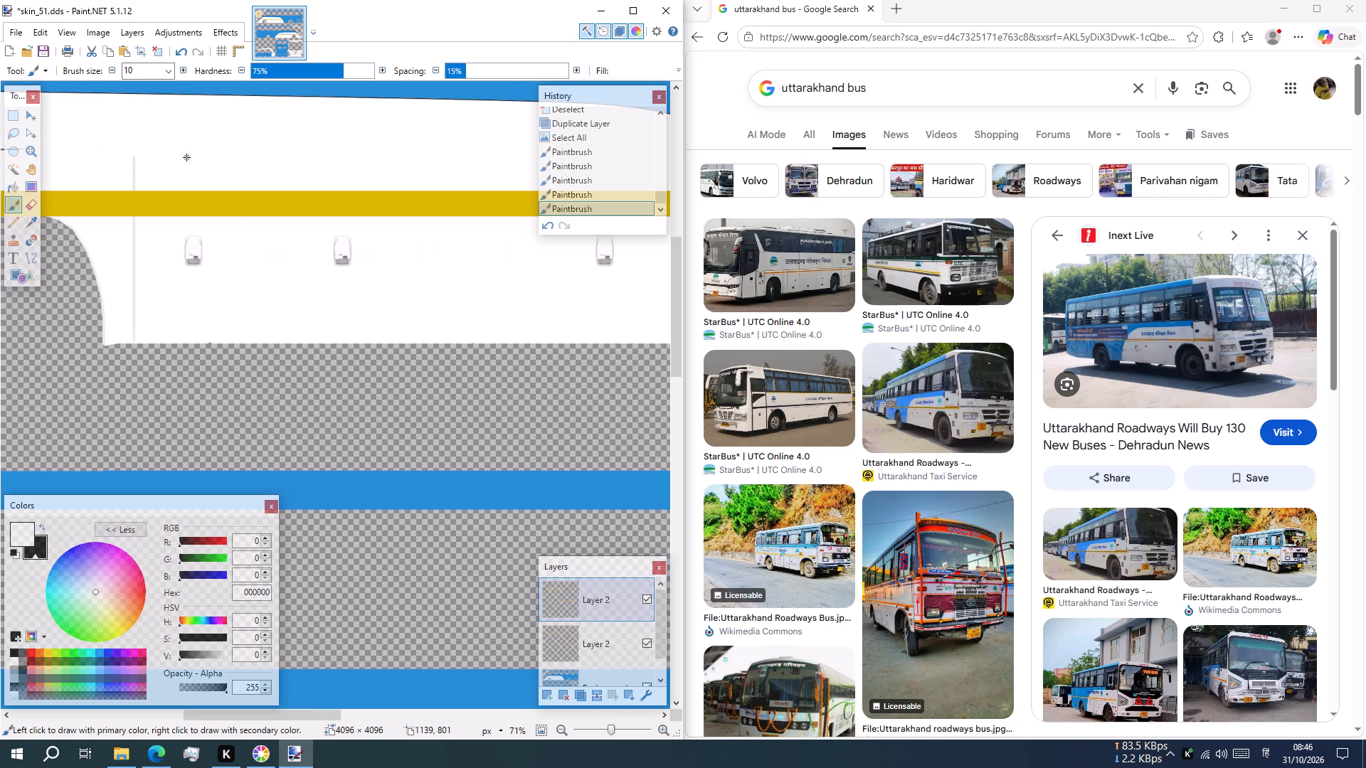
shift+scroll(186, 157, up, 4)
ctrl+scroll(243, 156, up, 5)
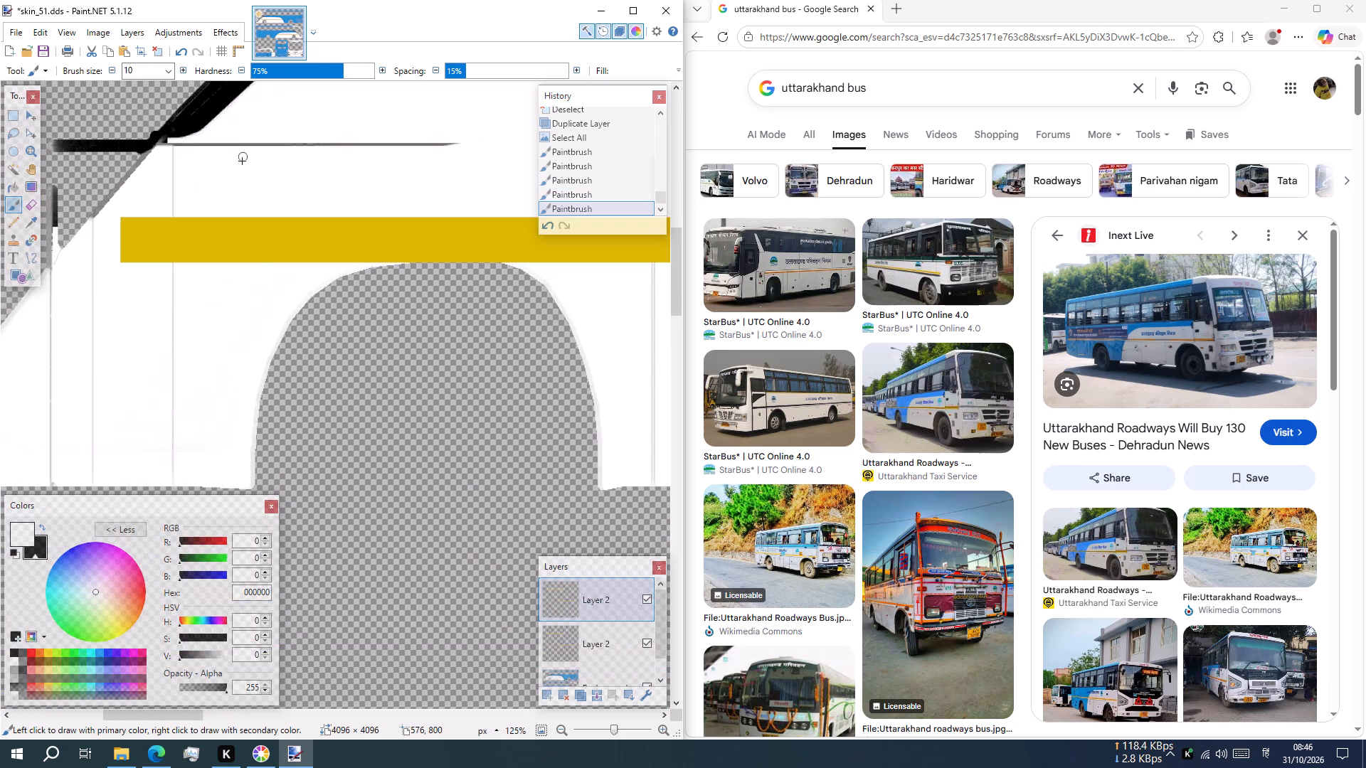
ctrl+scroll(242, 161, up, 2)
drag(147, 141, 174, 137)
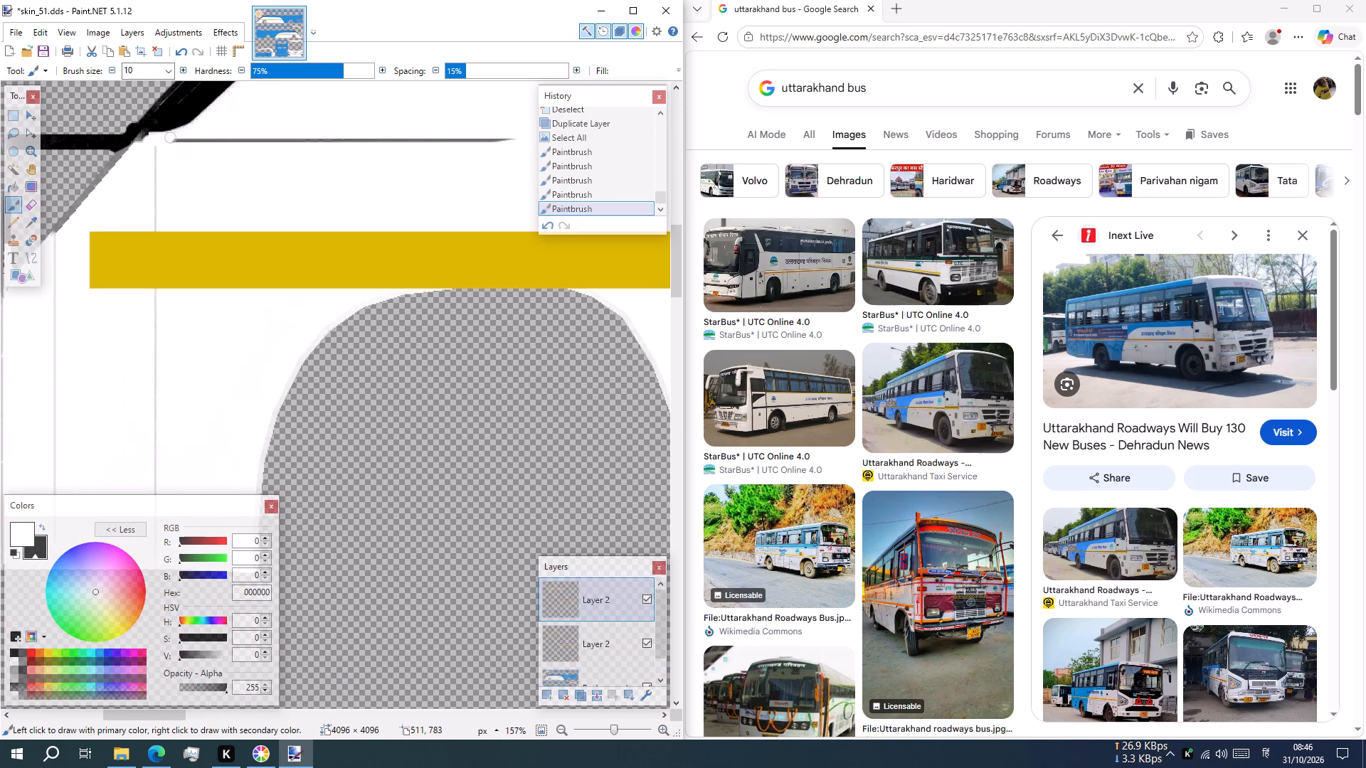
drag(174, 137, 200, 134)
drag(200, 134, 276, 142)
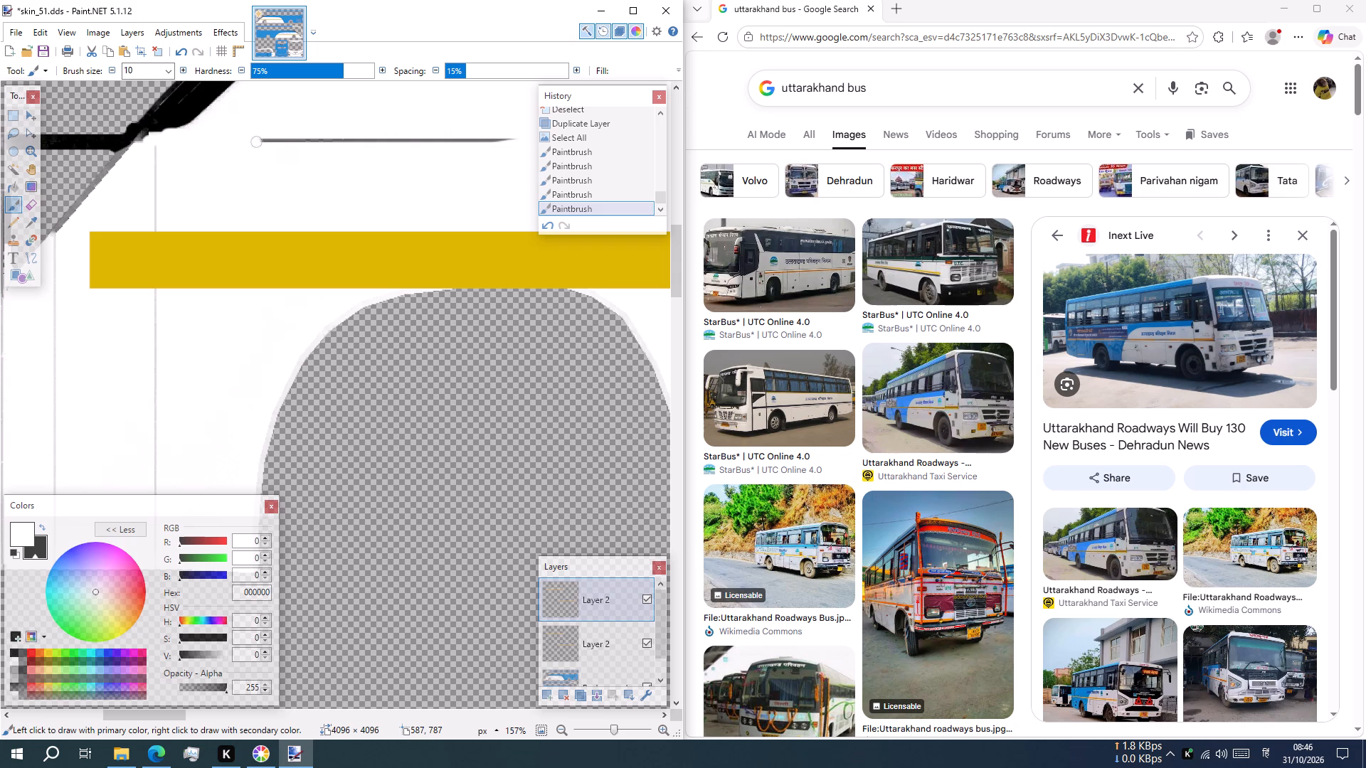
drag(276, 142, 520, 139)
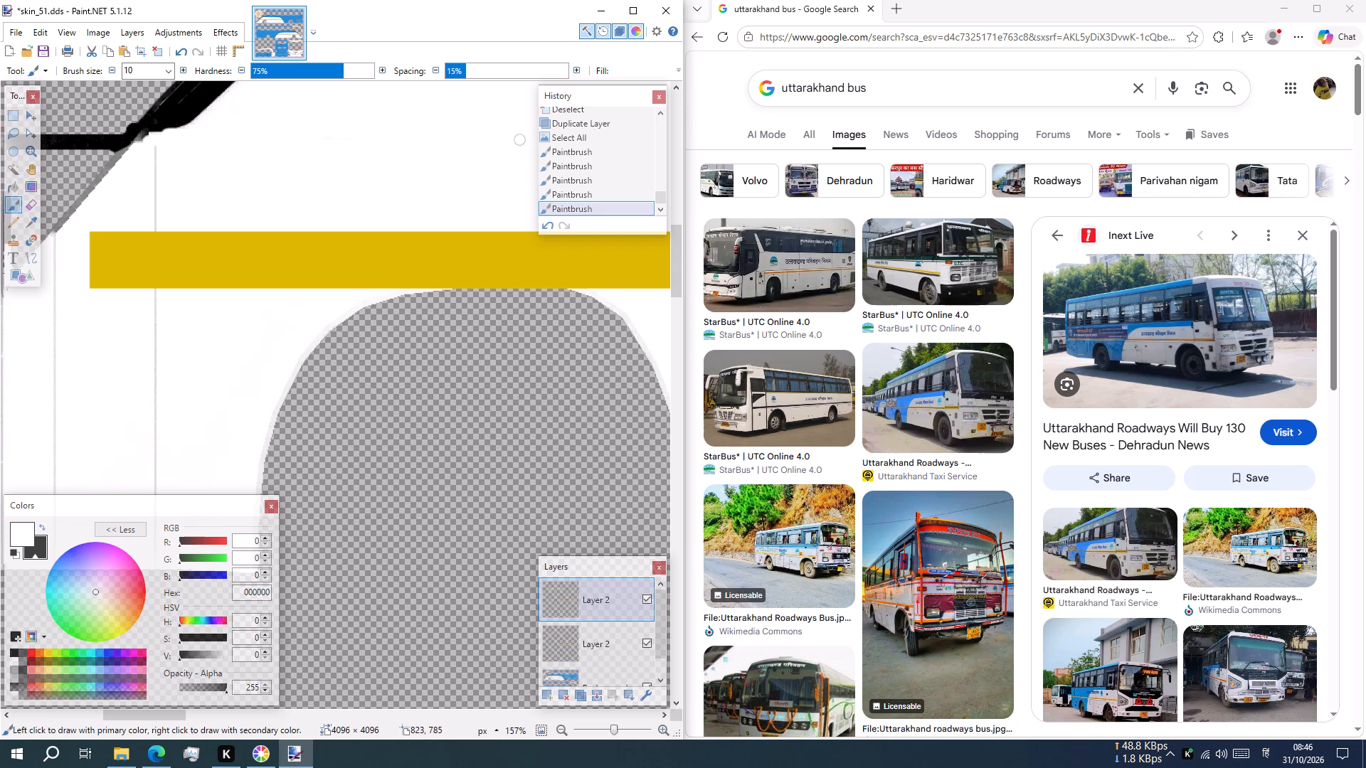
drag(520, 139, 489, 127)
Examine the upper side view's white panel and the whole template for leftover traces of the thin line.
ctrl+scroll(408, 107, down, 4)
ctrl+scroll(452, 162, down, 2)
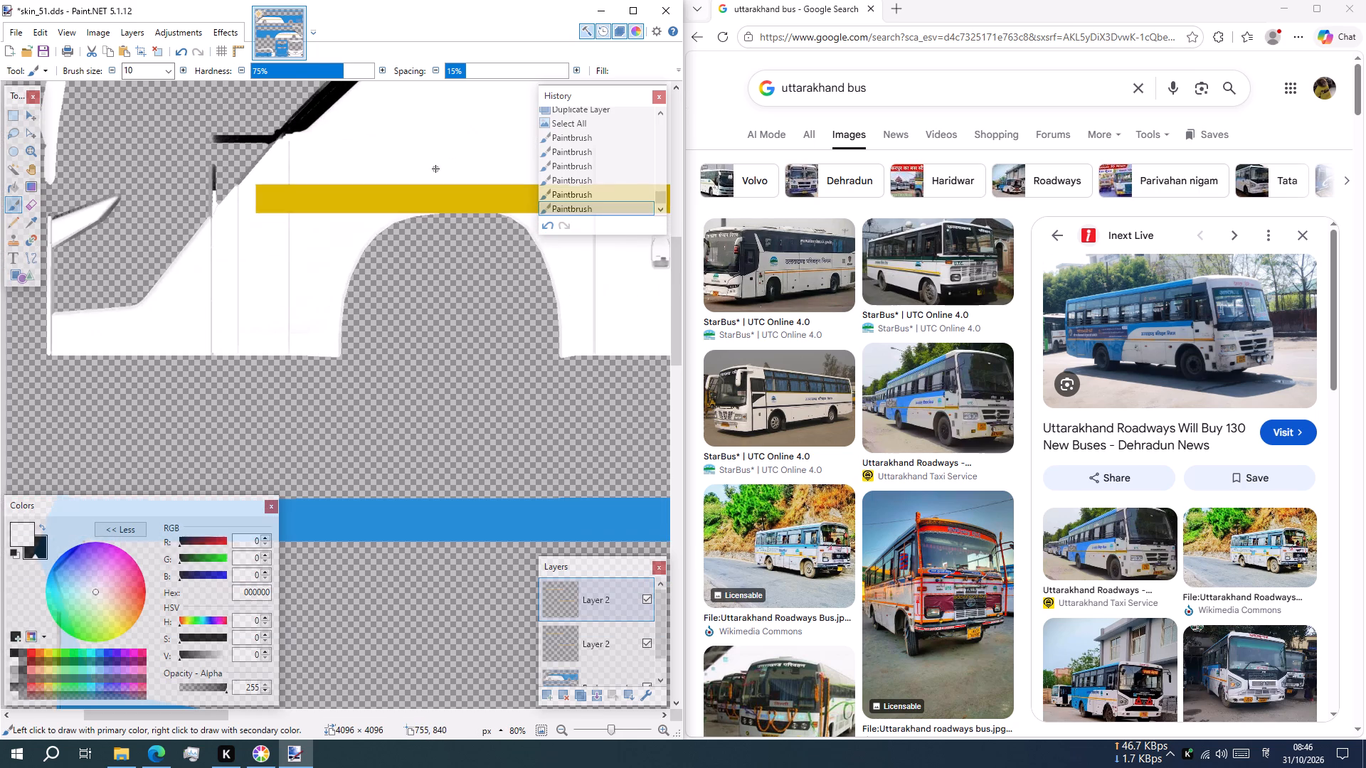
shift+scroll(469, 142, down, 2)
ctrl+scroll(436, 181, up, 1)
ctrl+scroll(436, 181, down, 2)
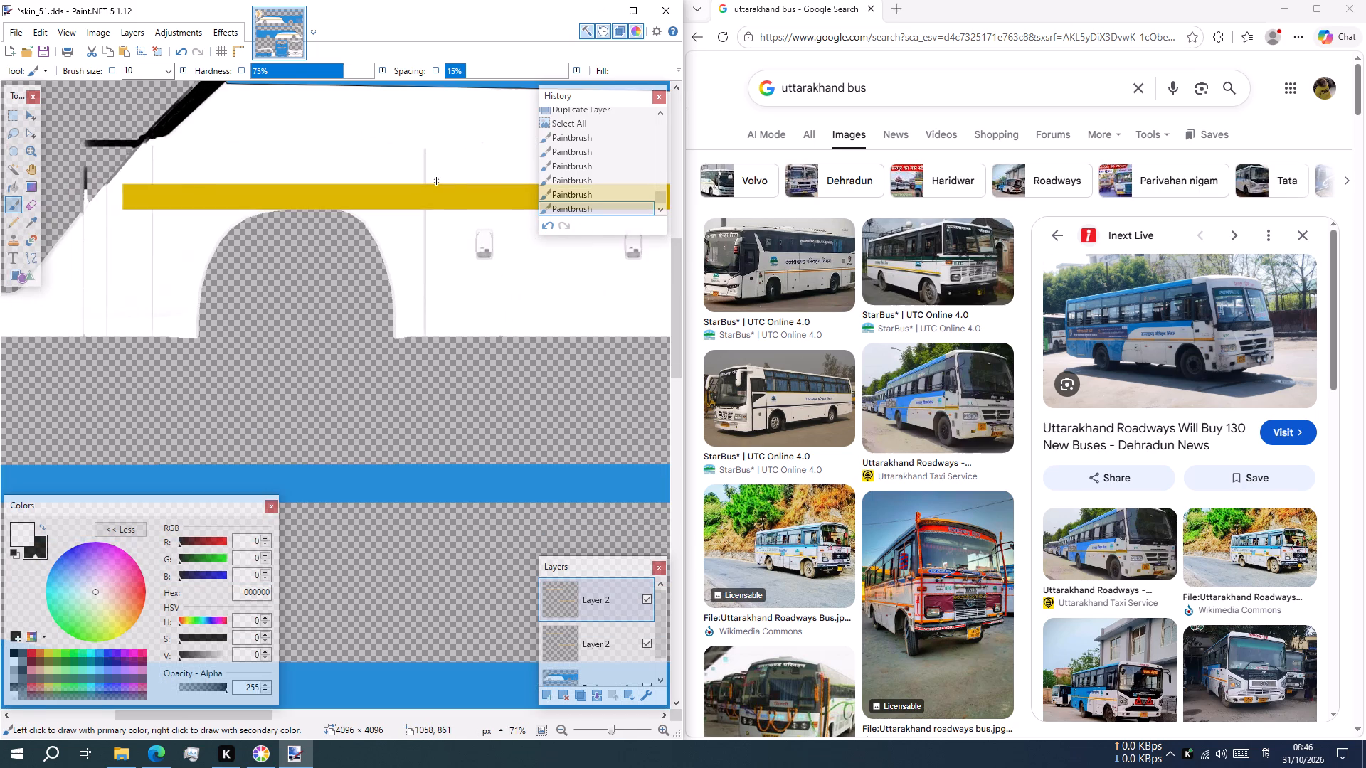
shift+scroll(436, 181, up, 1)
shift+scroll(436, 181, down, 1)
scroll(444, 216, up, 1)
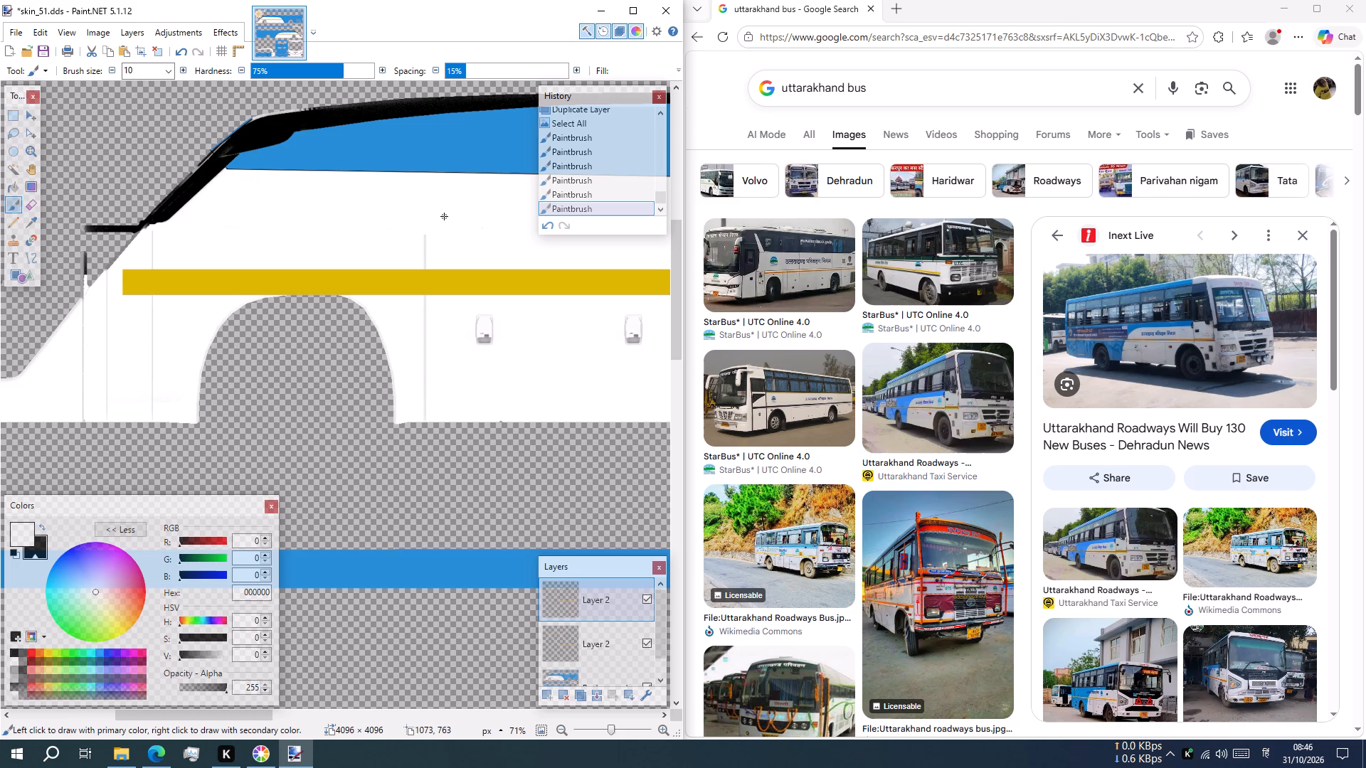
ctrl+scroll(383, 217, down, 5)
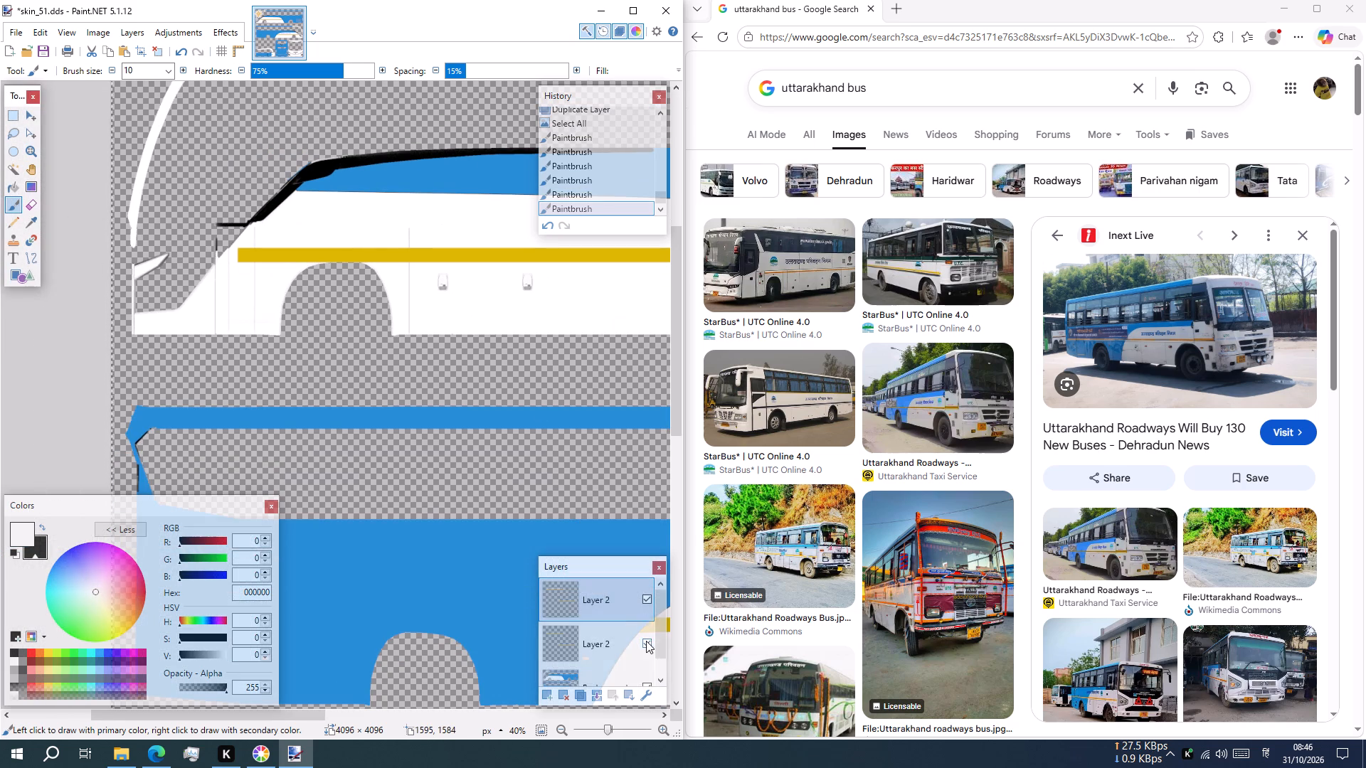
ctrl+scroll(513, 452, down, 3)
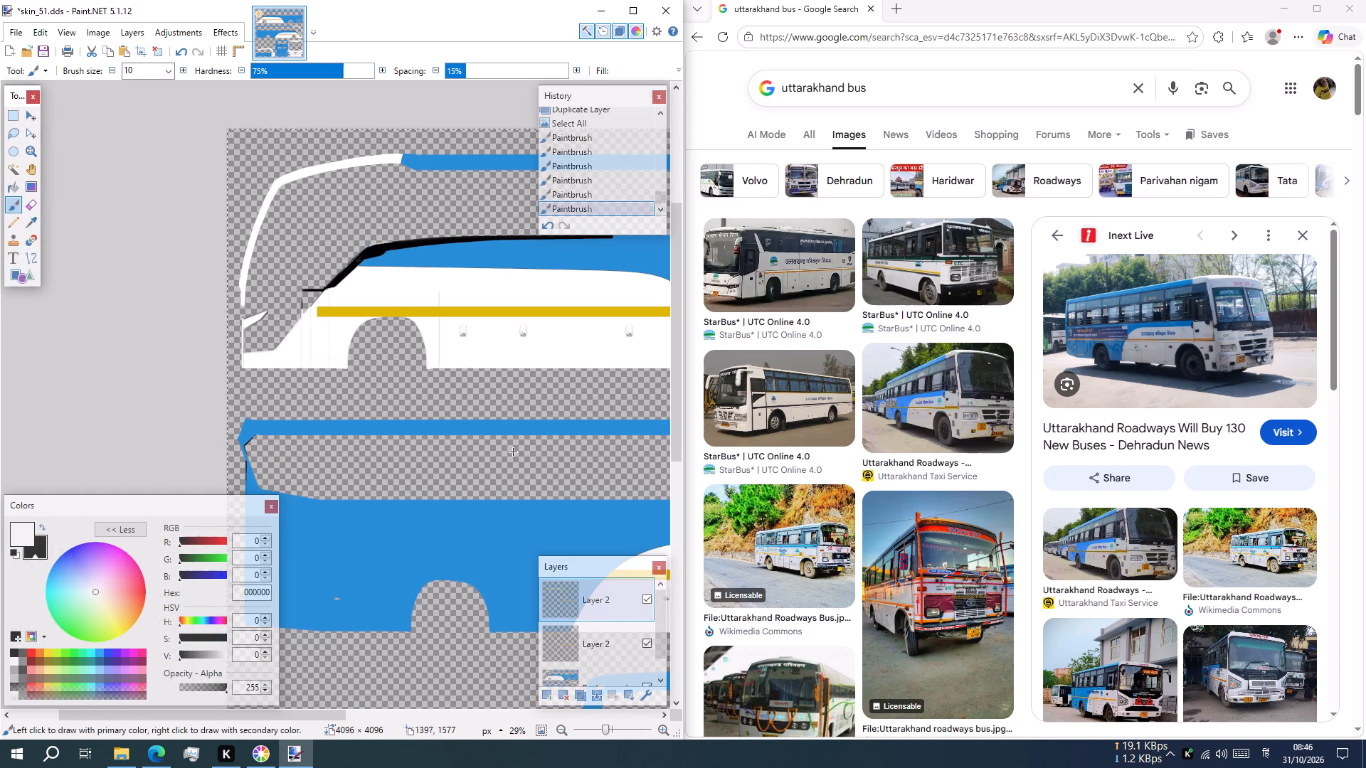
ctrl+scroll(520, 340, down, 2)
shift+scroll(520, 340, down, 2)
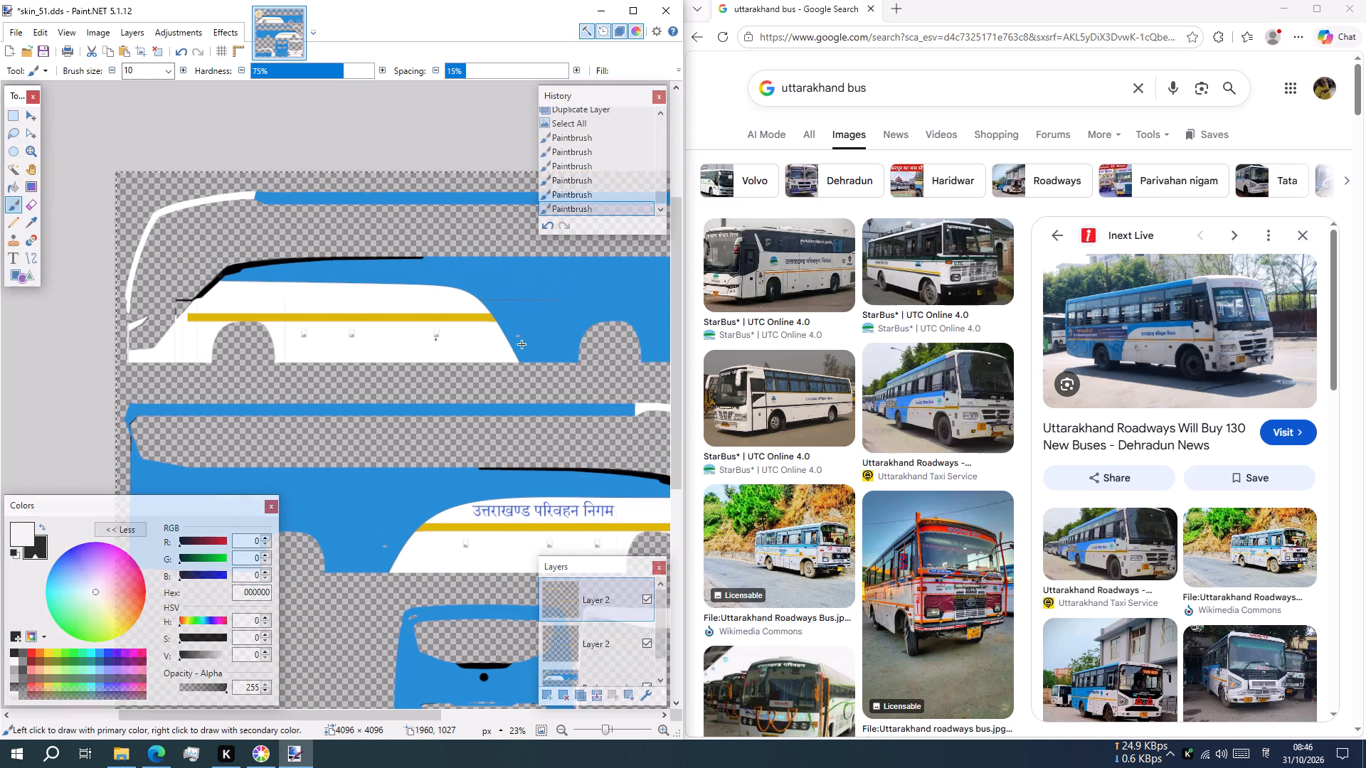
Merge the top Layer 2 down and duplicate the merged layer.
click(594, 700)
click(583, 696)
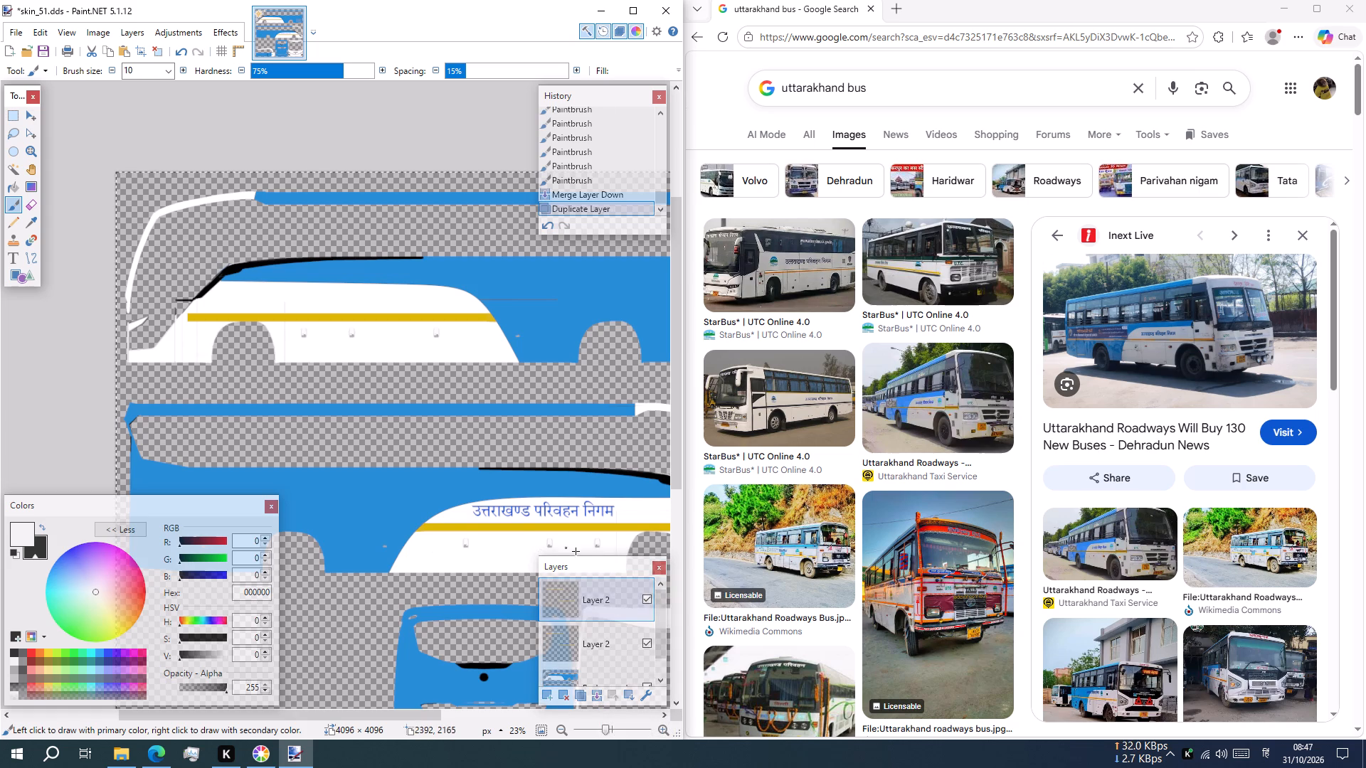
With the Text tool active, copy hex #0b57d0 from the browser's Color Picker extension and make it the primary colour, with white secondary.
click(10, 255)
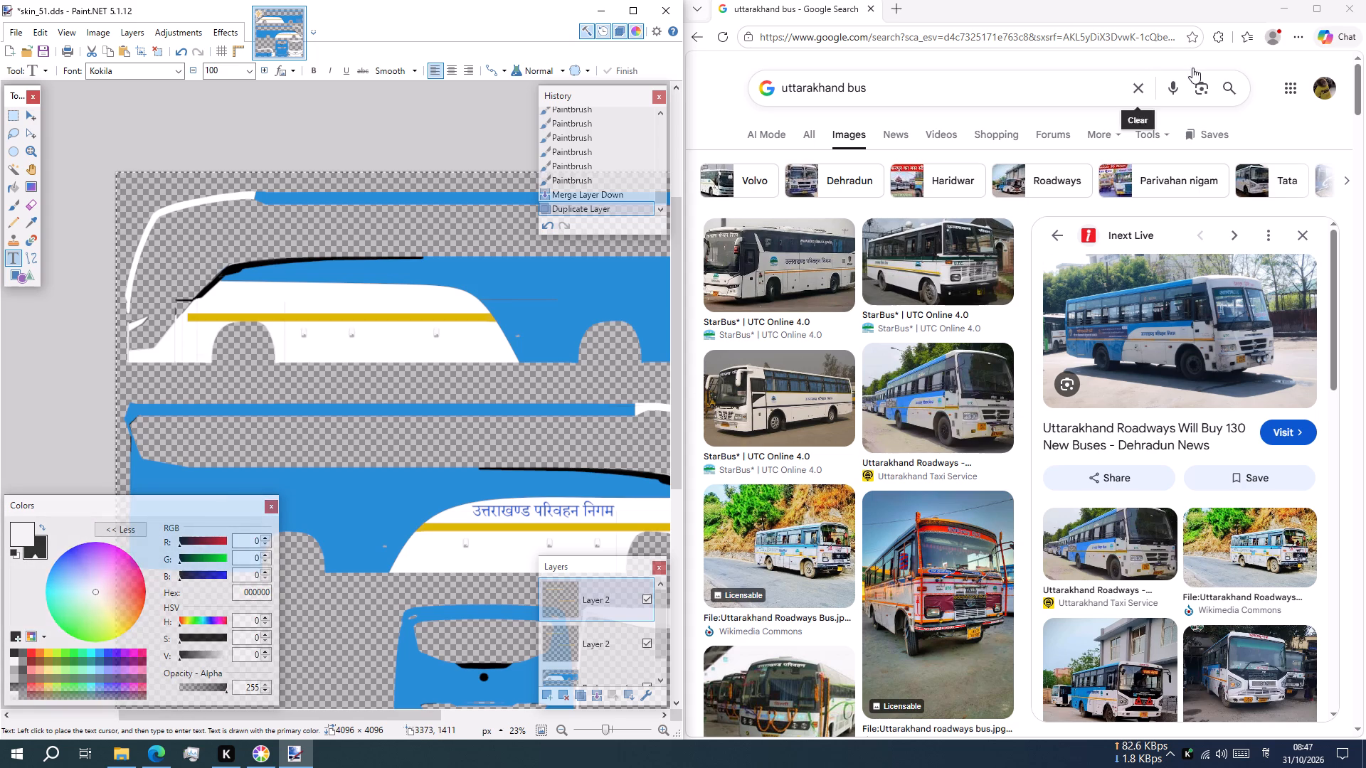
click(1218, 37)
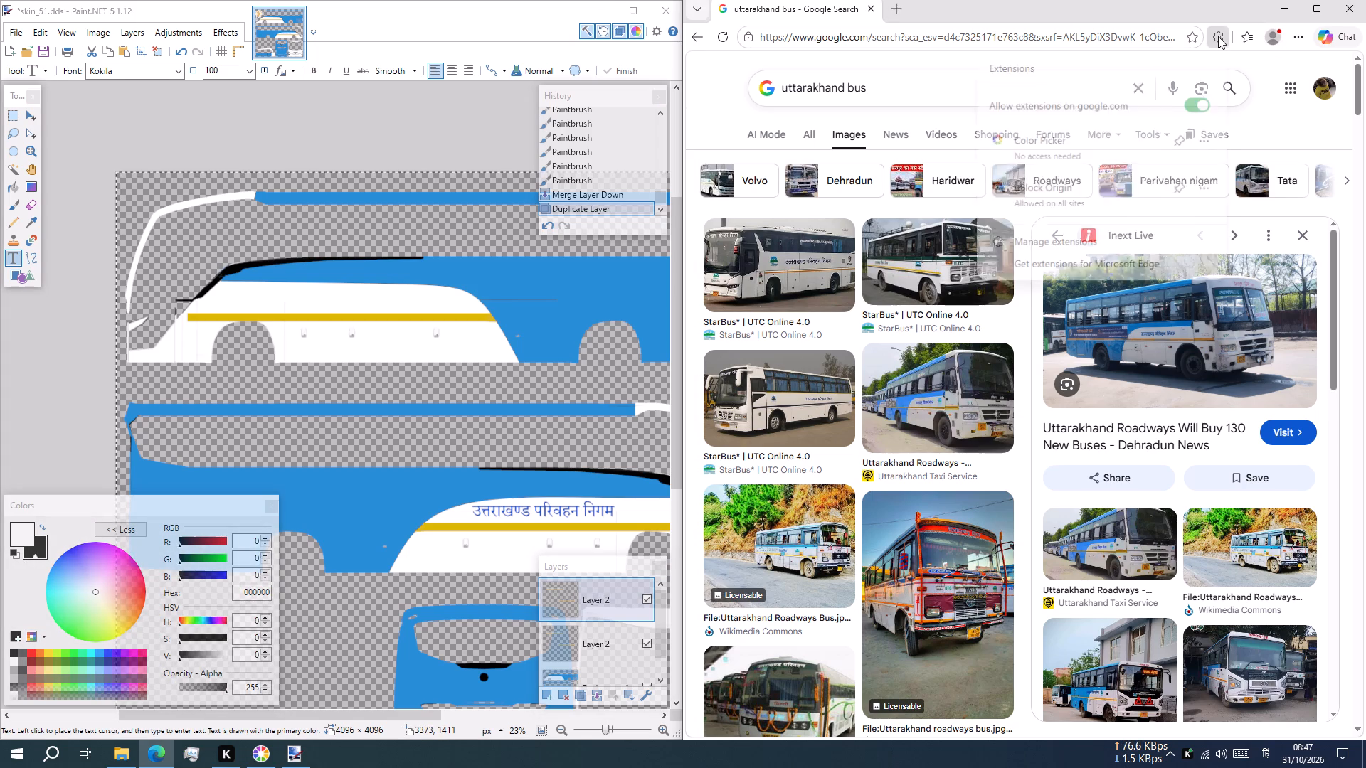
click(1042, 147)
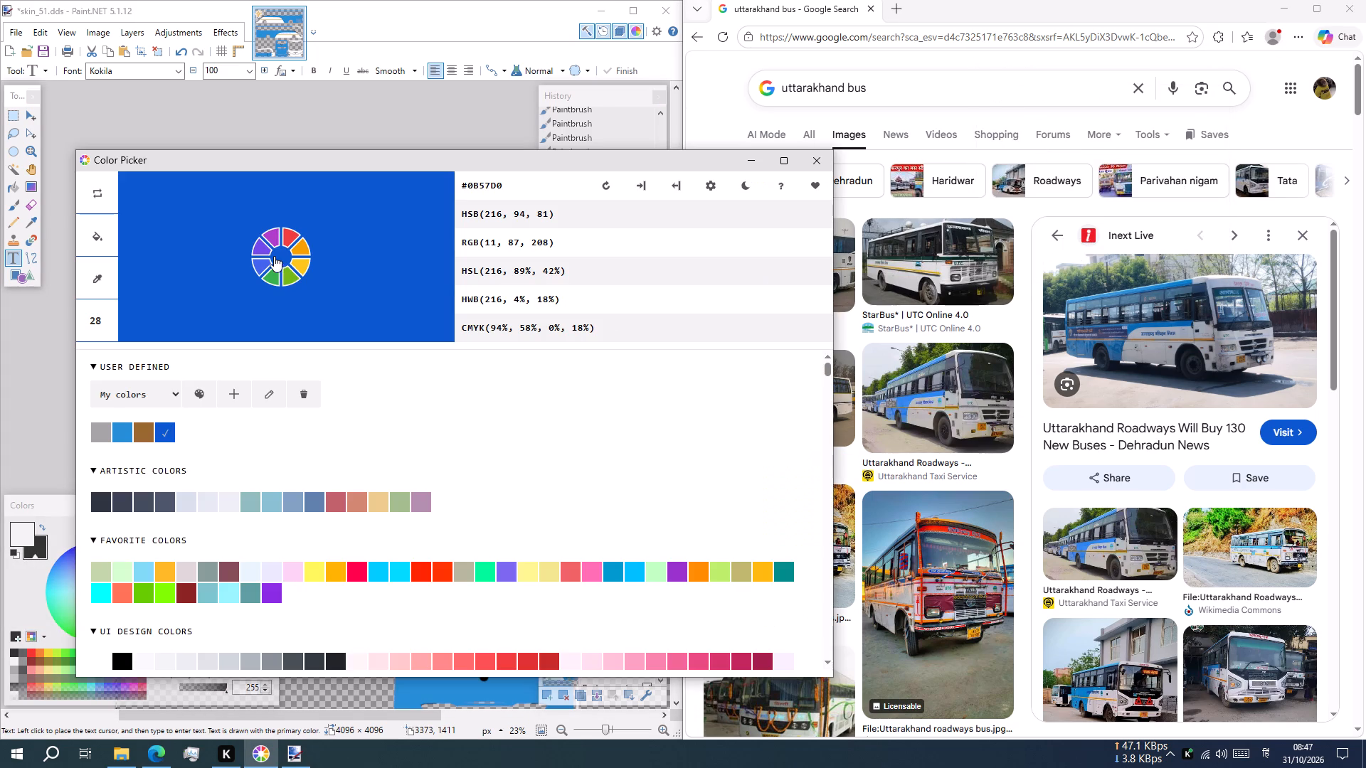
click(518, 179)
click(745, 158)
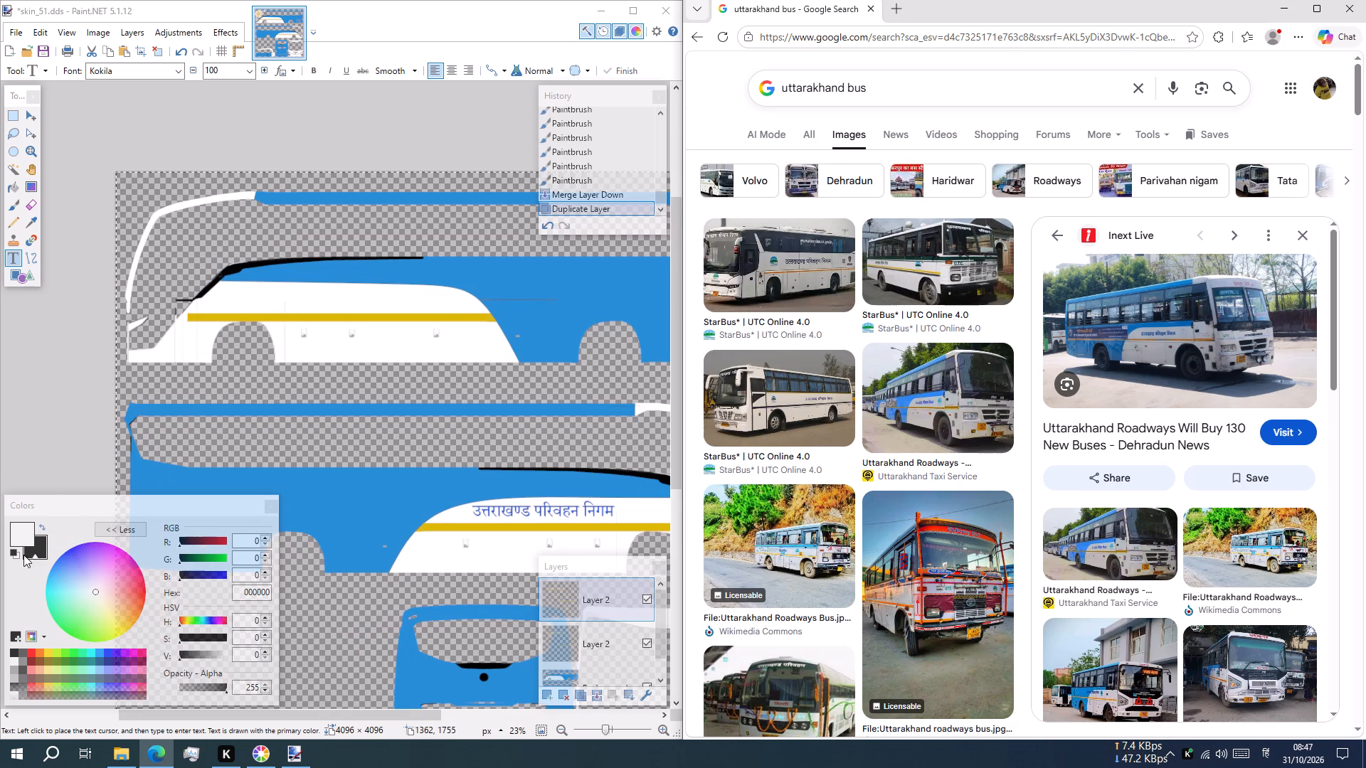
click(254, 594)
key(ctrl+a)
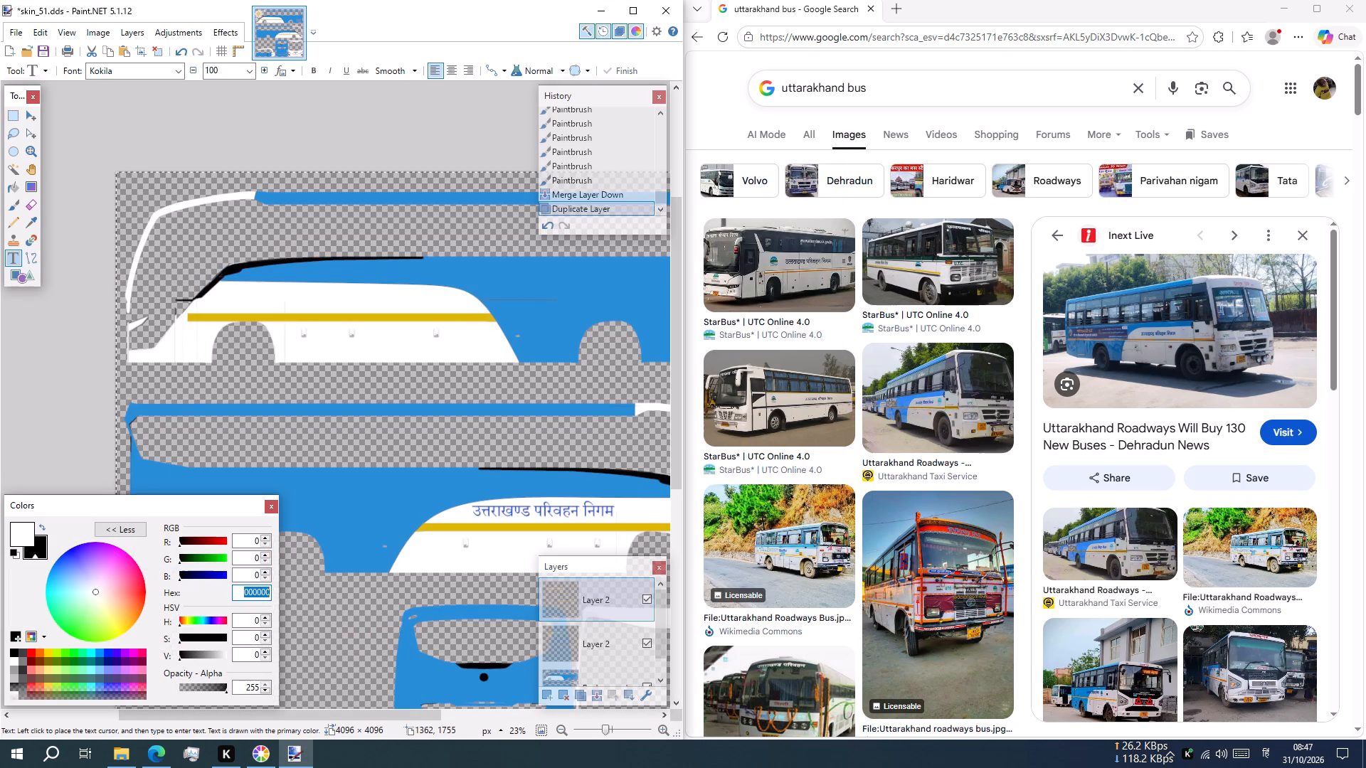
key(ctrl+v)
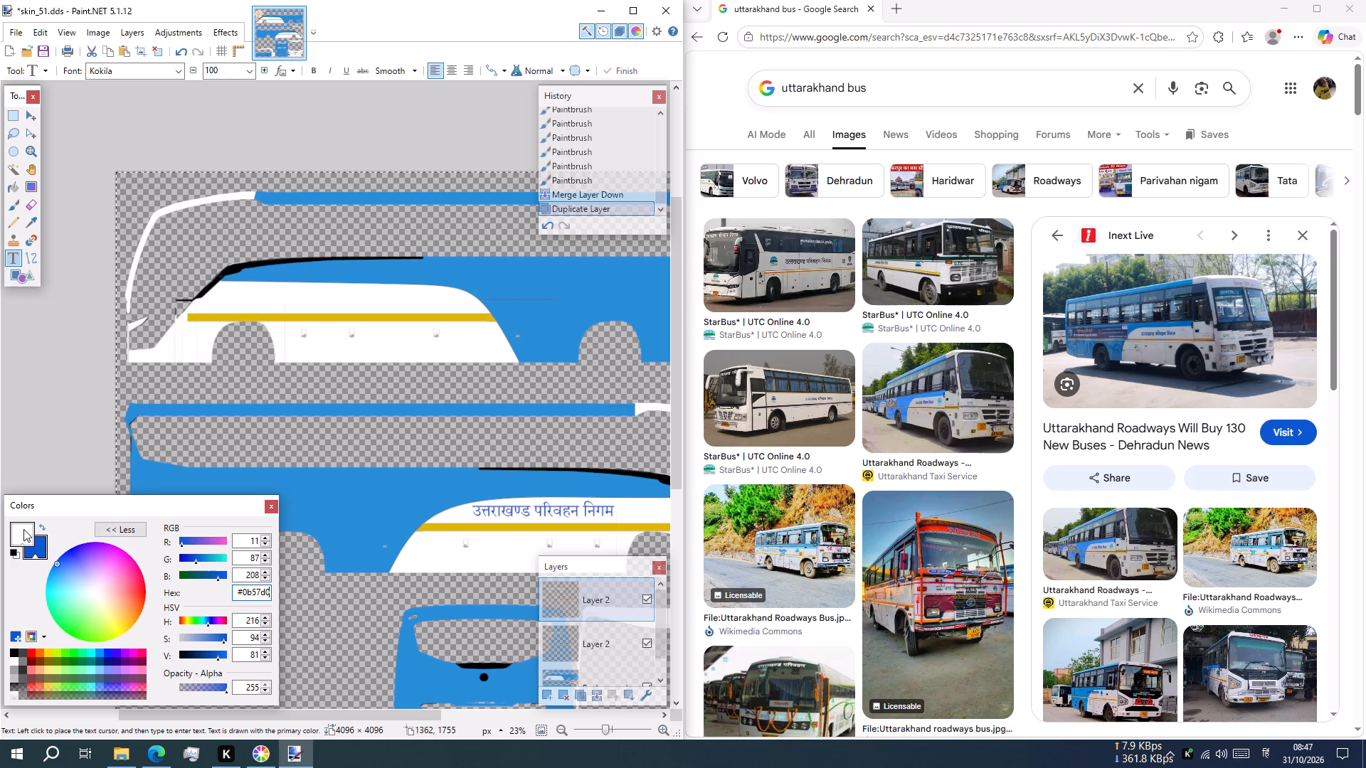
click(38, 526)
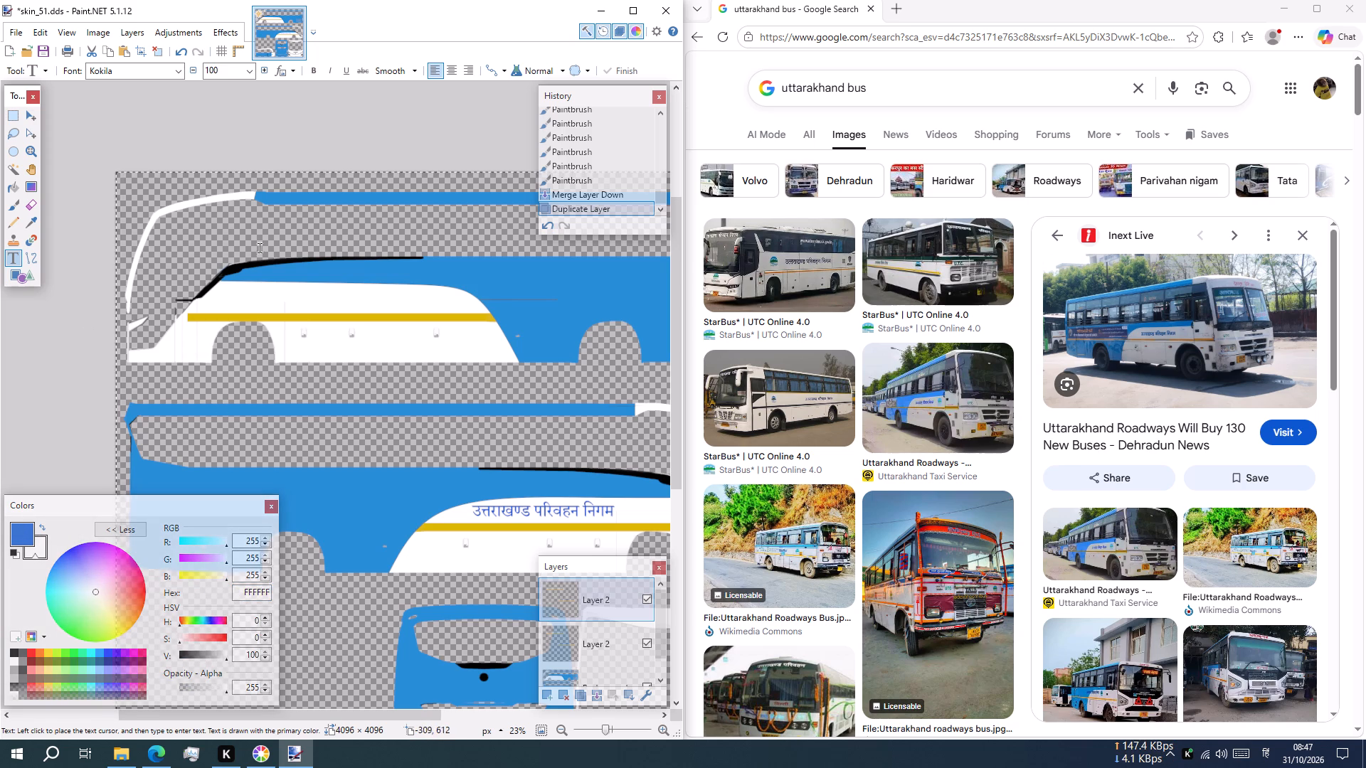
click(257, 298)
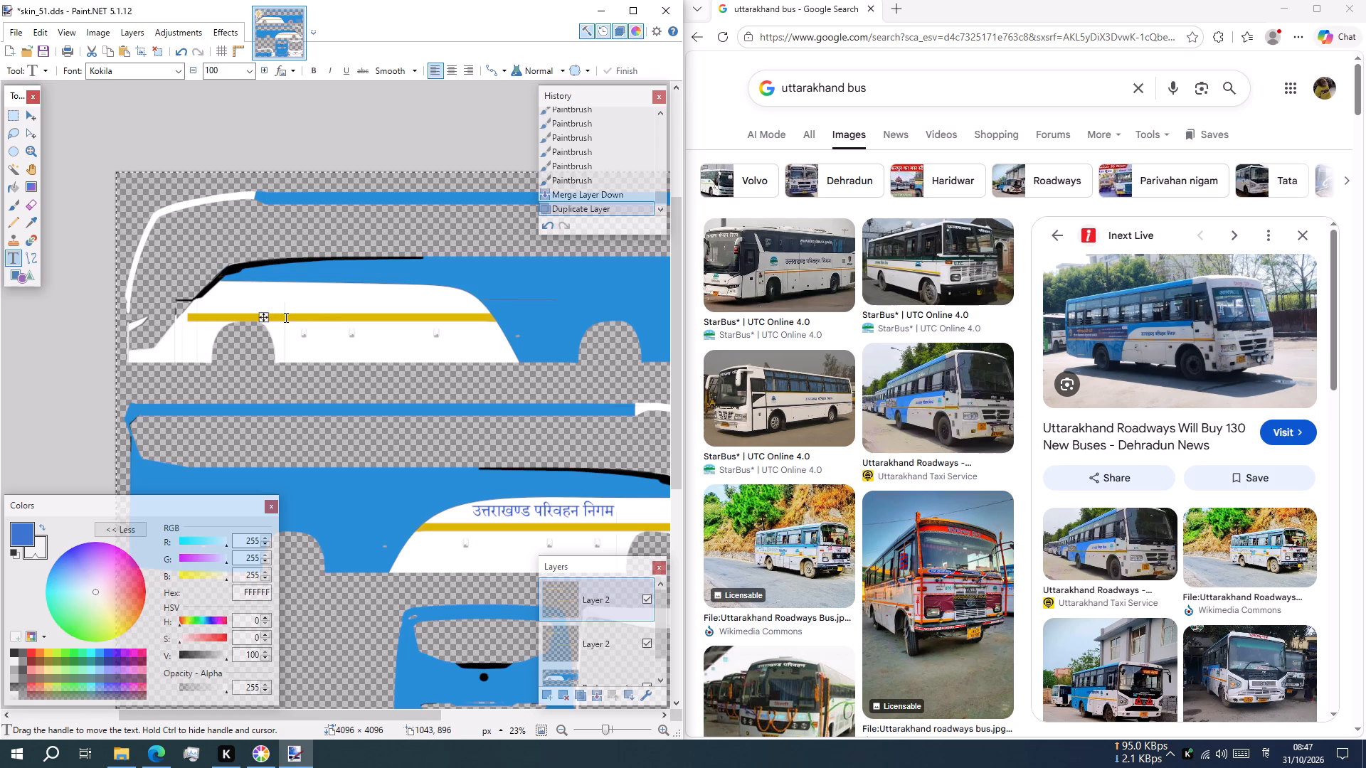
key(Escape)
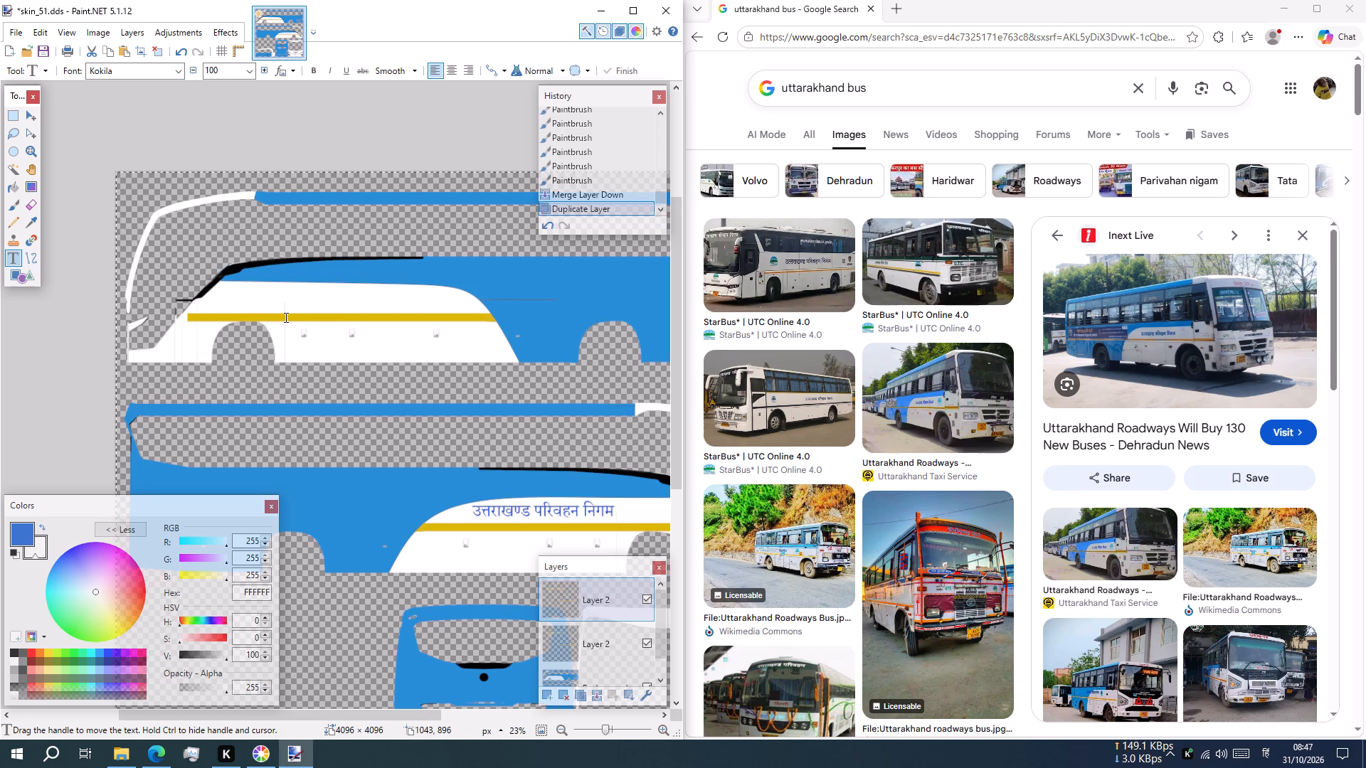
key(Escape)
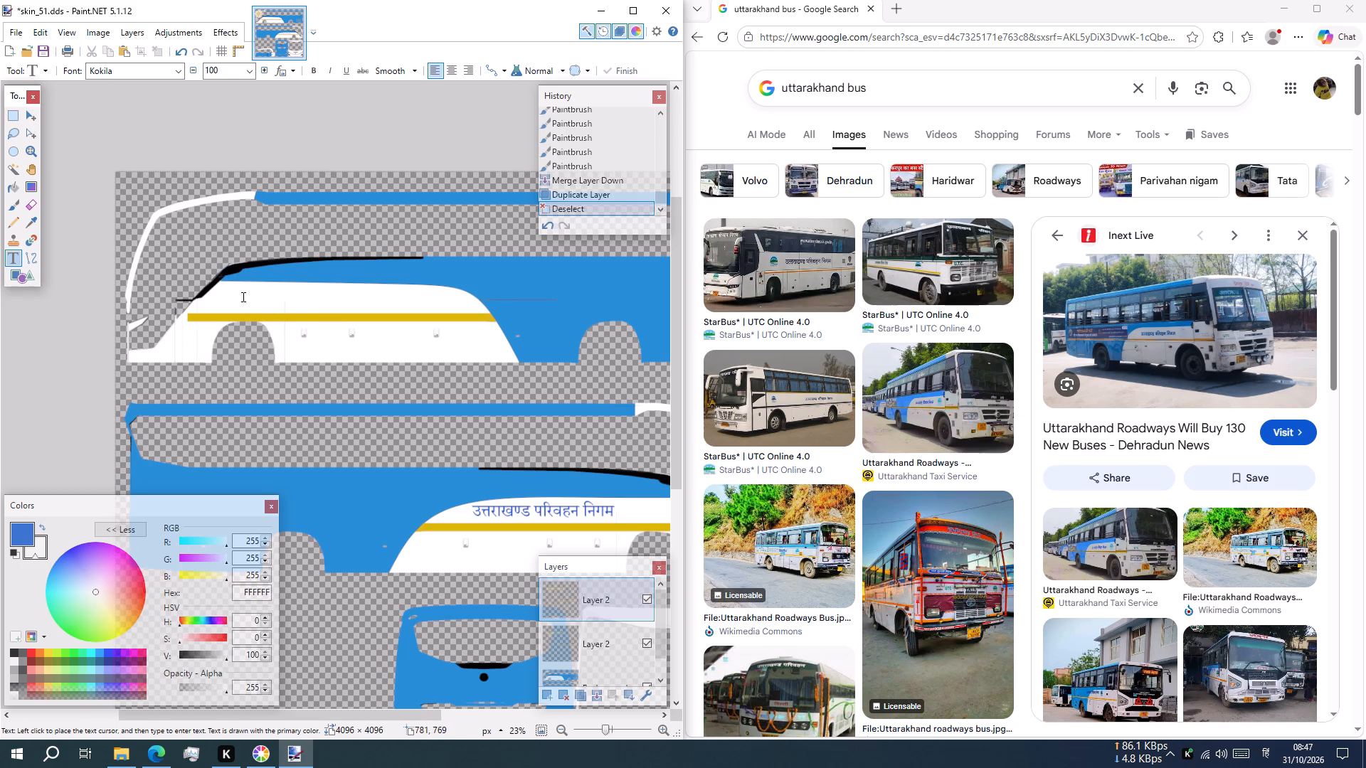
Start a Kokila size 100 text on the upper side view's white panel, above the yellow stripe, and enter उत्तराखण्ड.
click(243, 296)
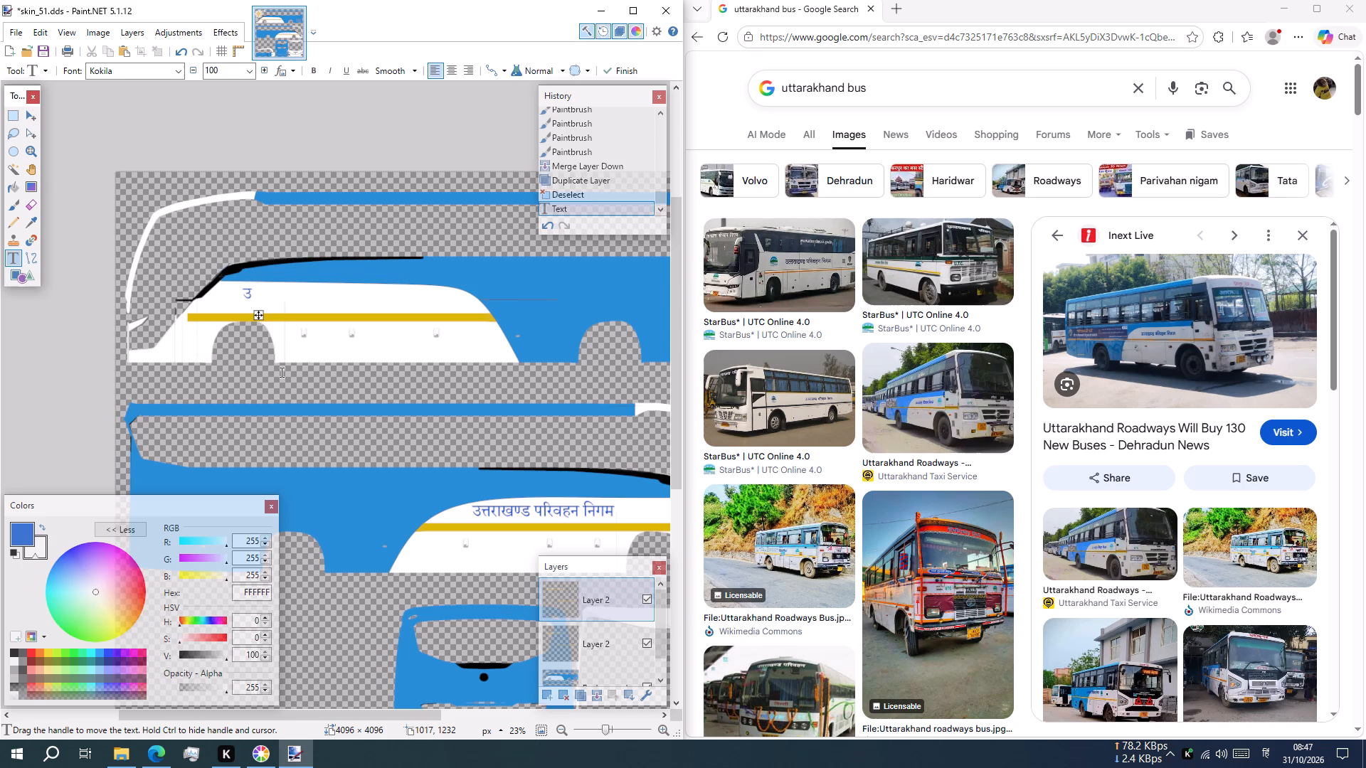
text(तत)
key(BackSpace)
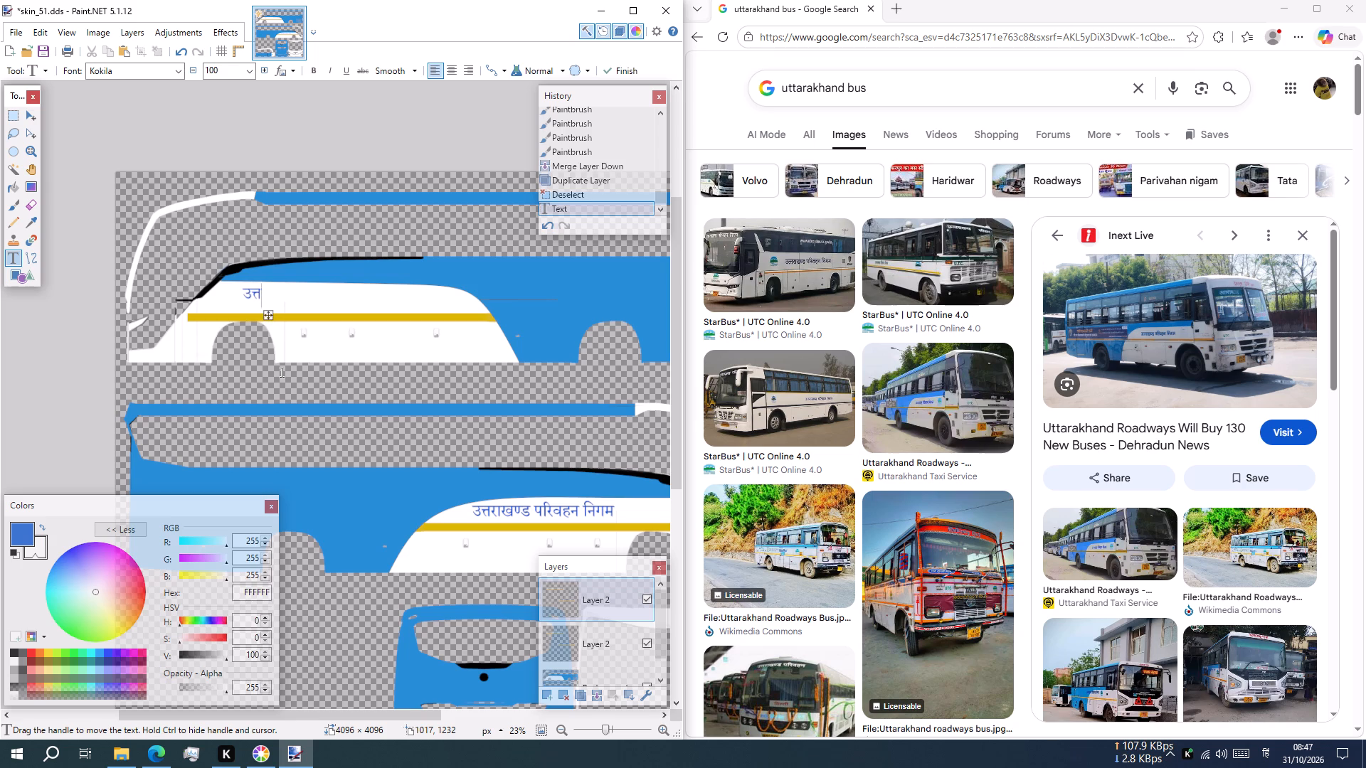
text(रा)
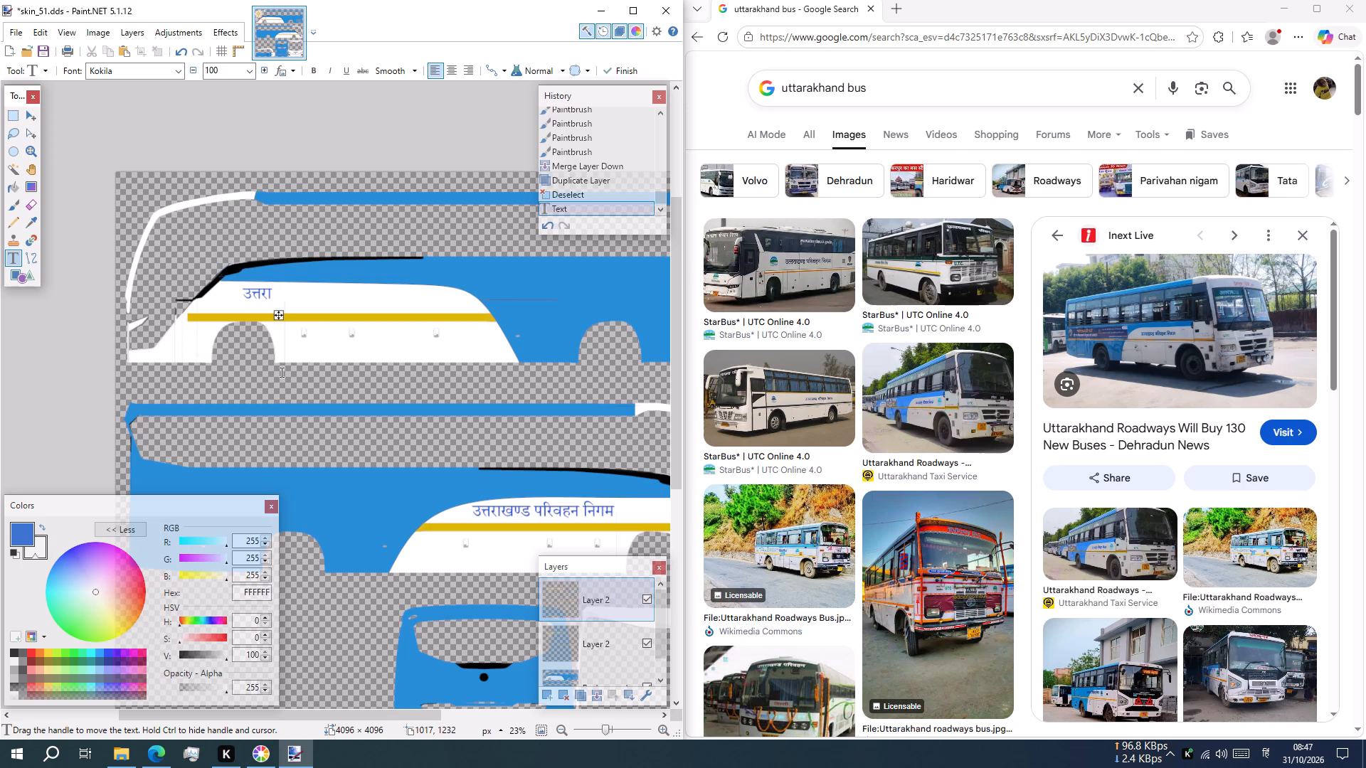
text(खख)
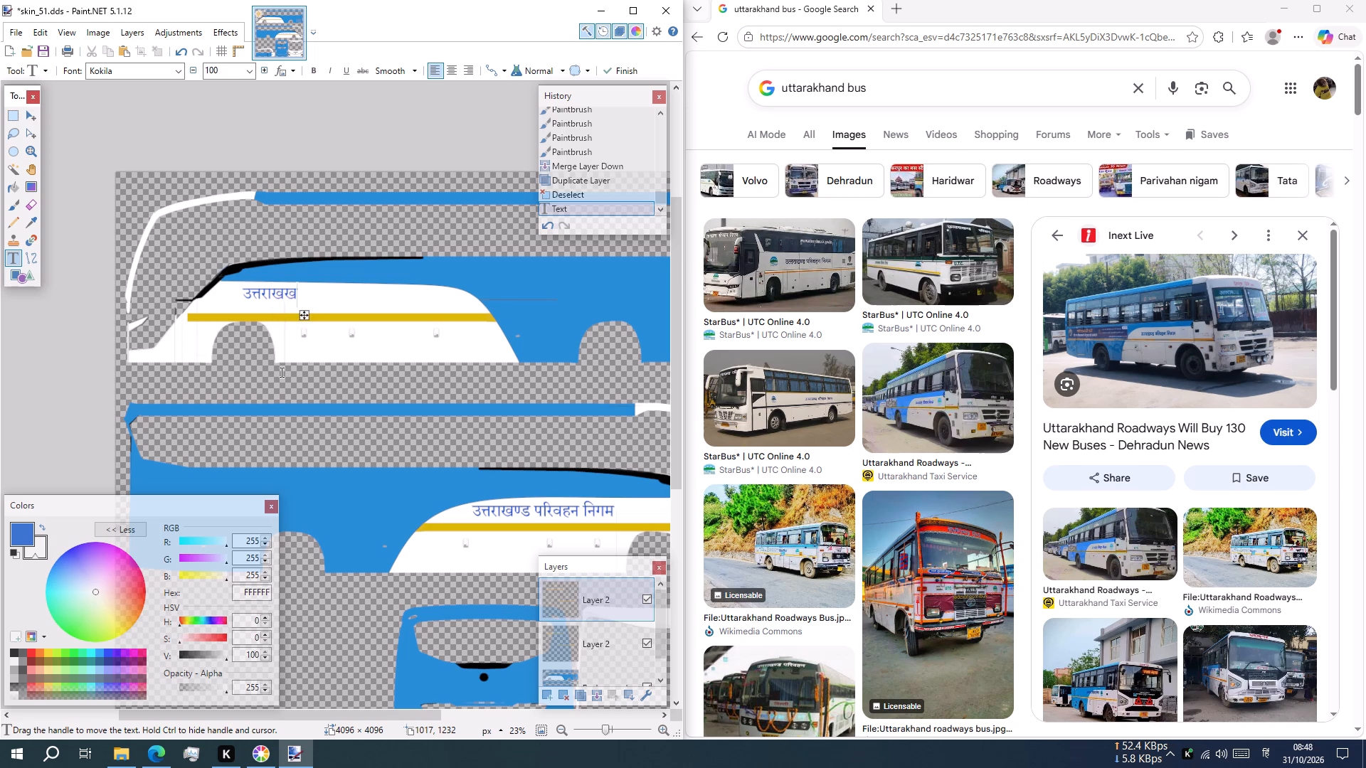
key(BackSpace)
key(BackSpace)
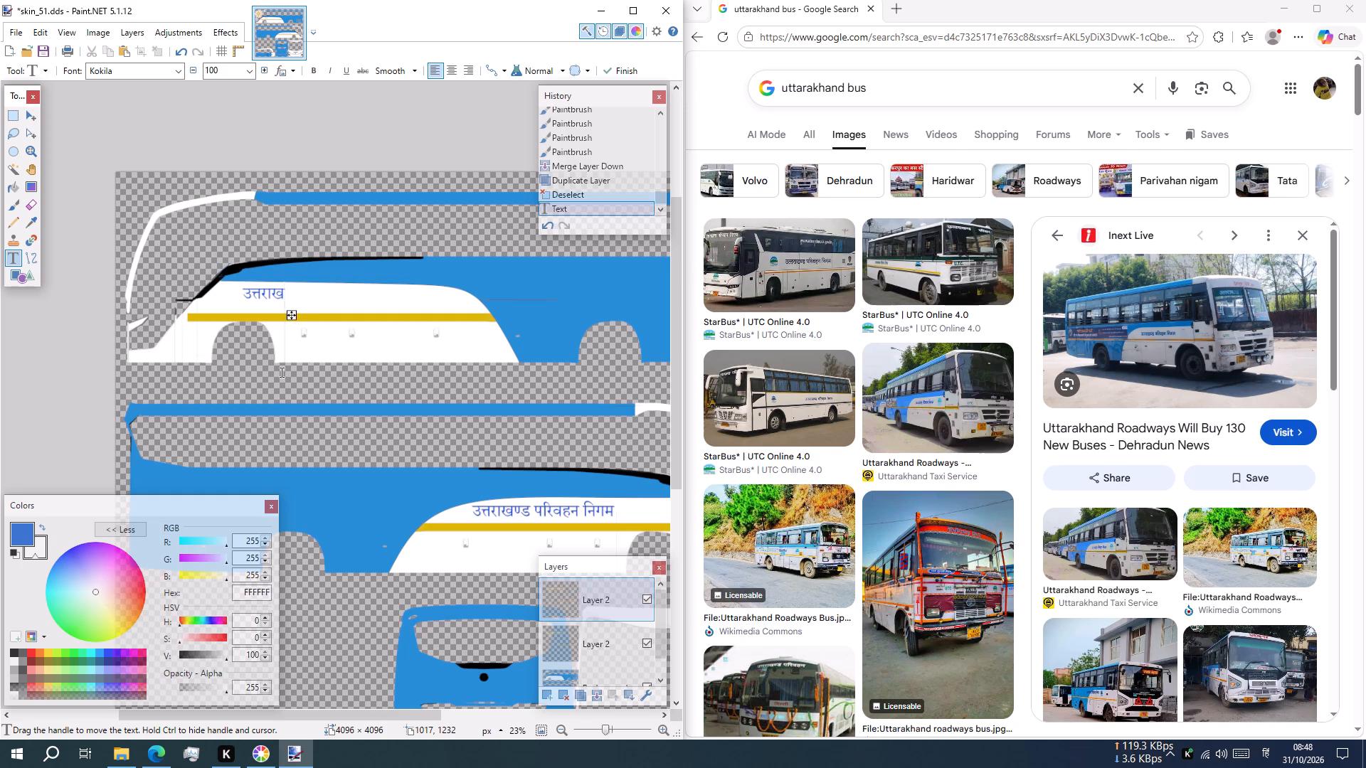
text(णम)
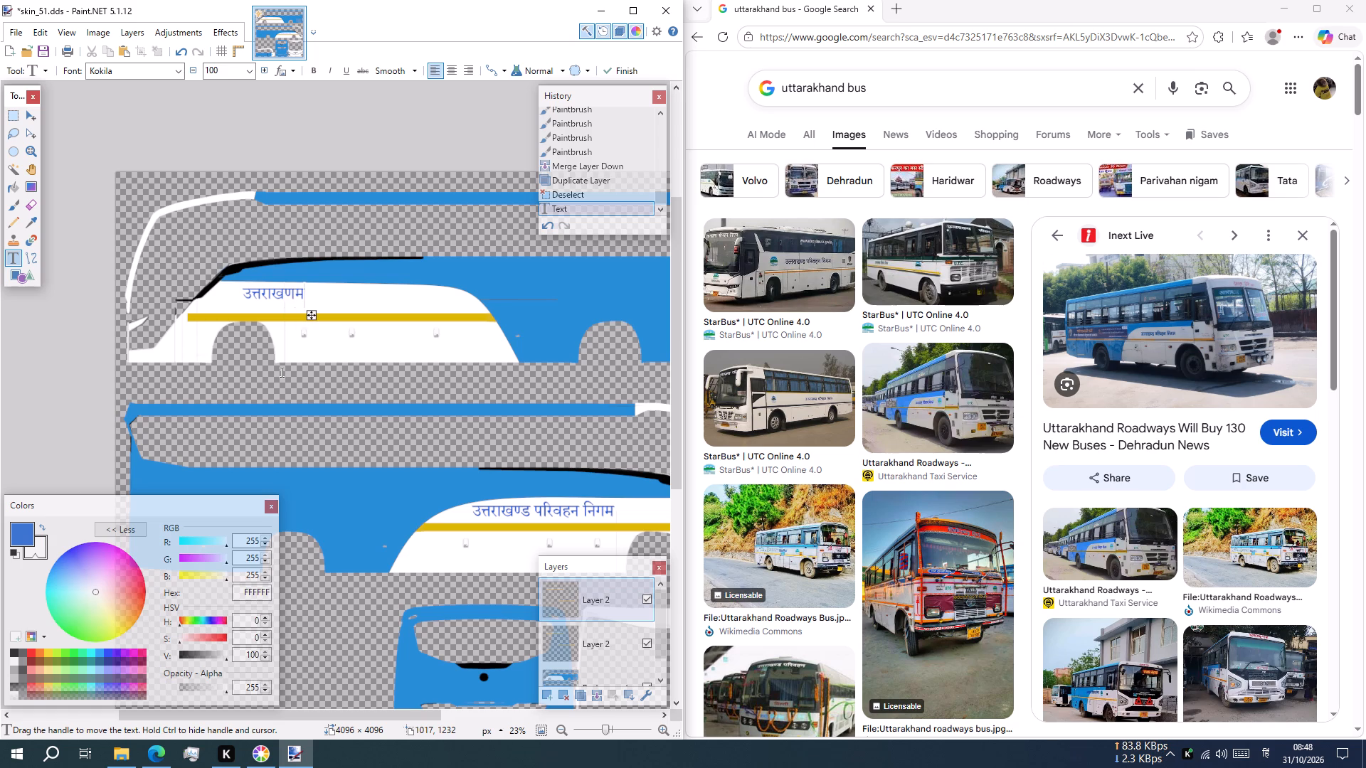
key(BackSpace)
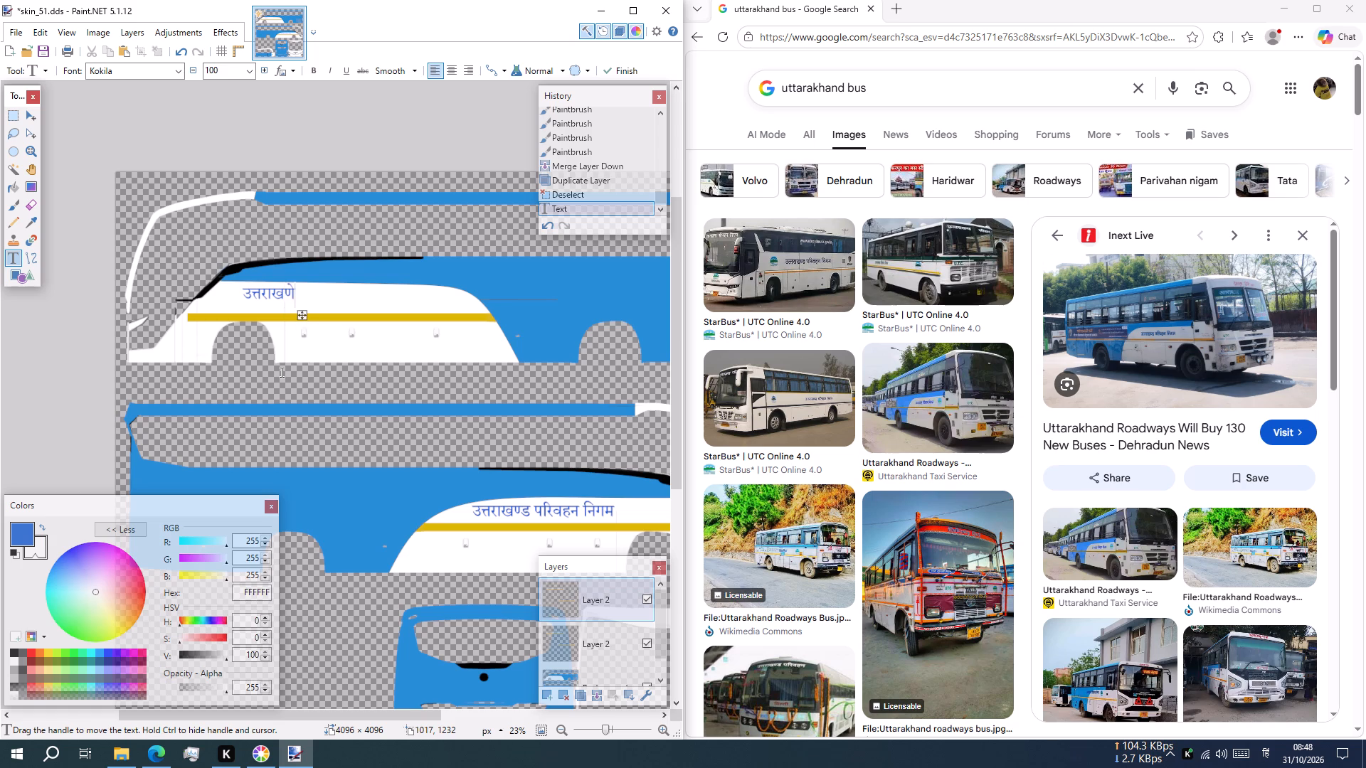
key(BackSpace)
key(BackSpace)
key(BackSpace)
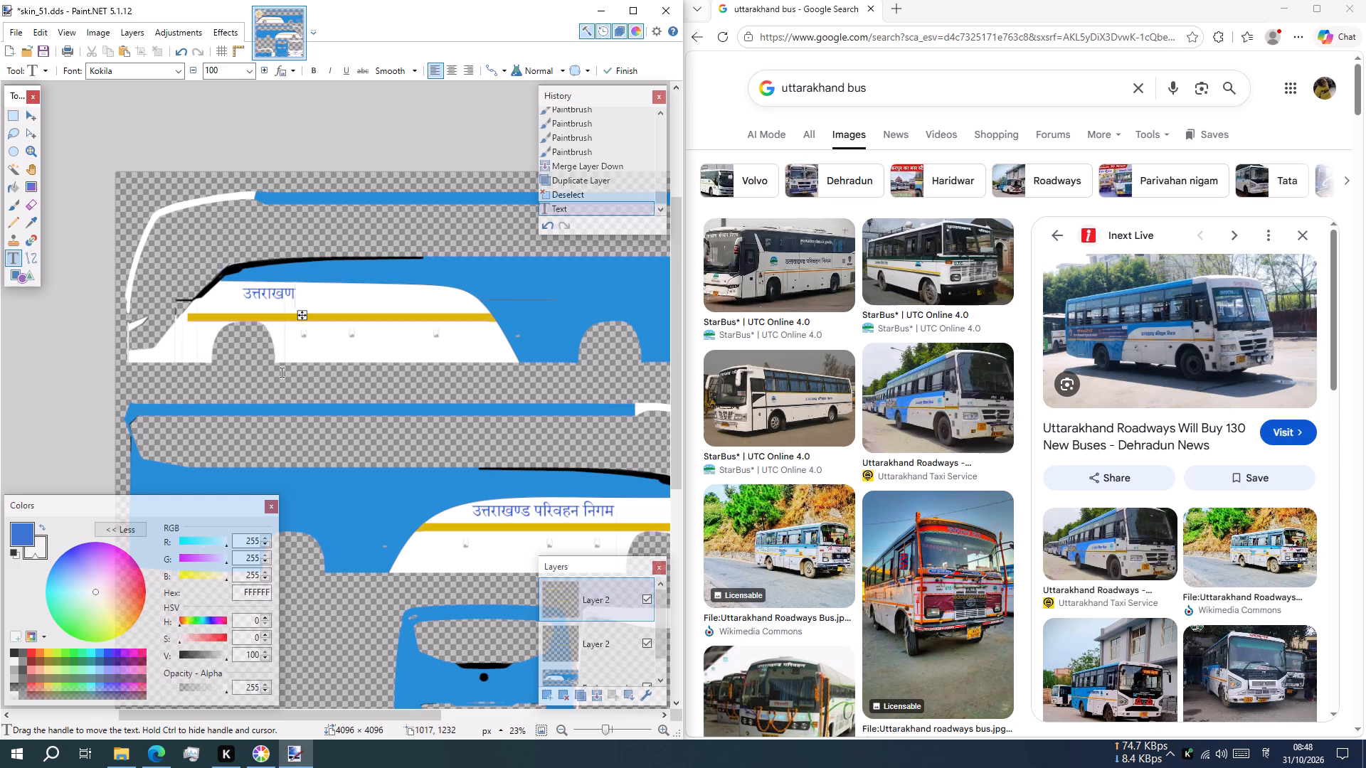
key(BackSpace)
text(ंं)
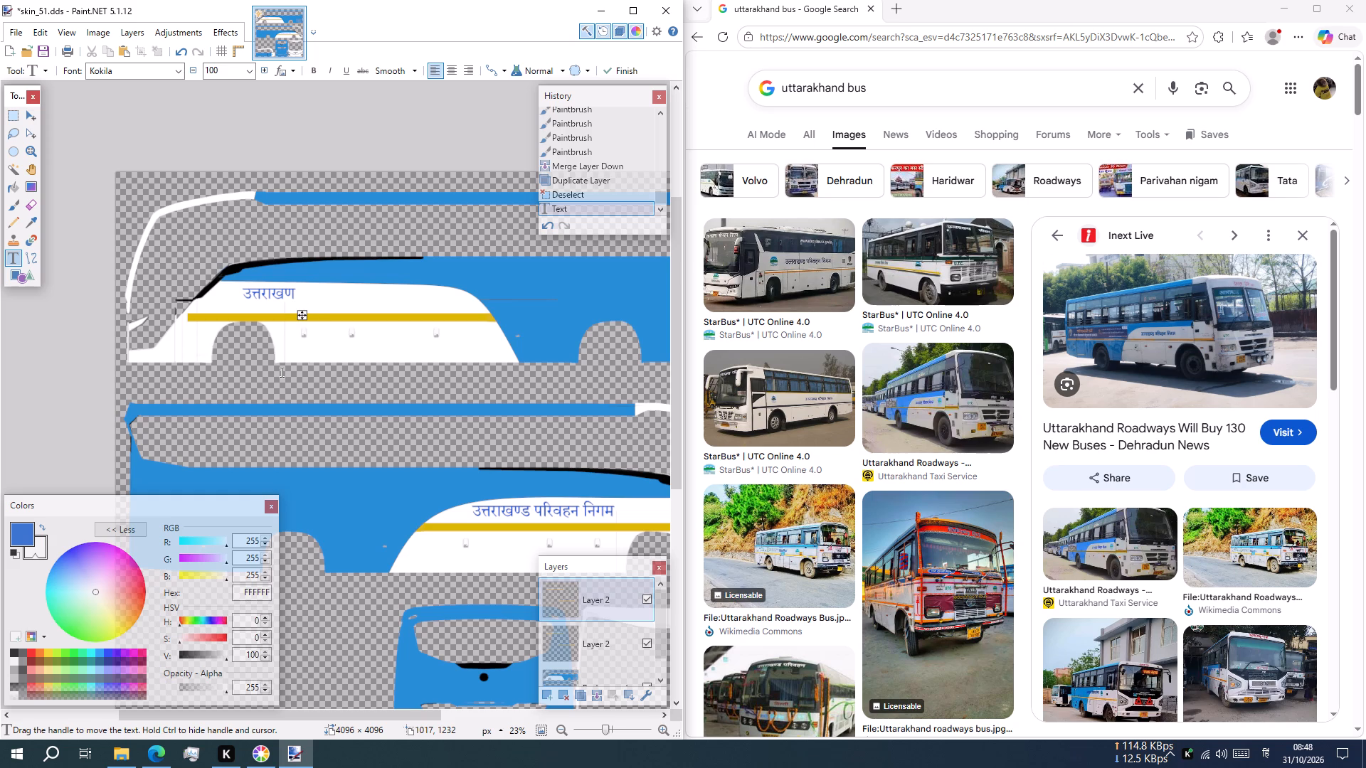
key(BackSpace)
key(BackSpace)
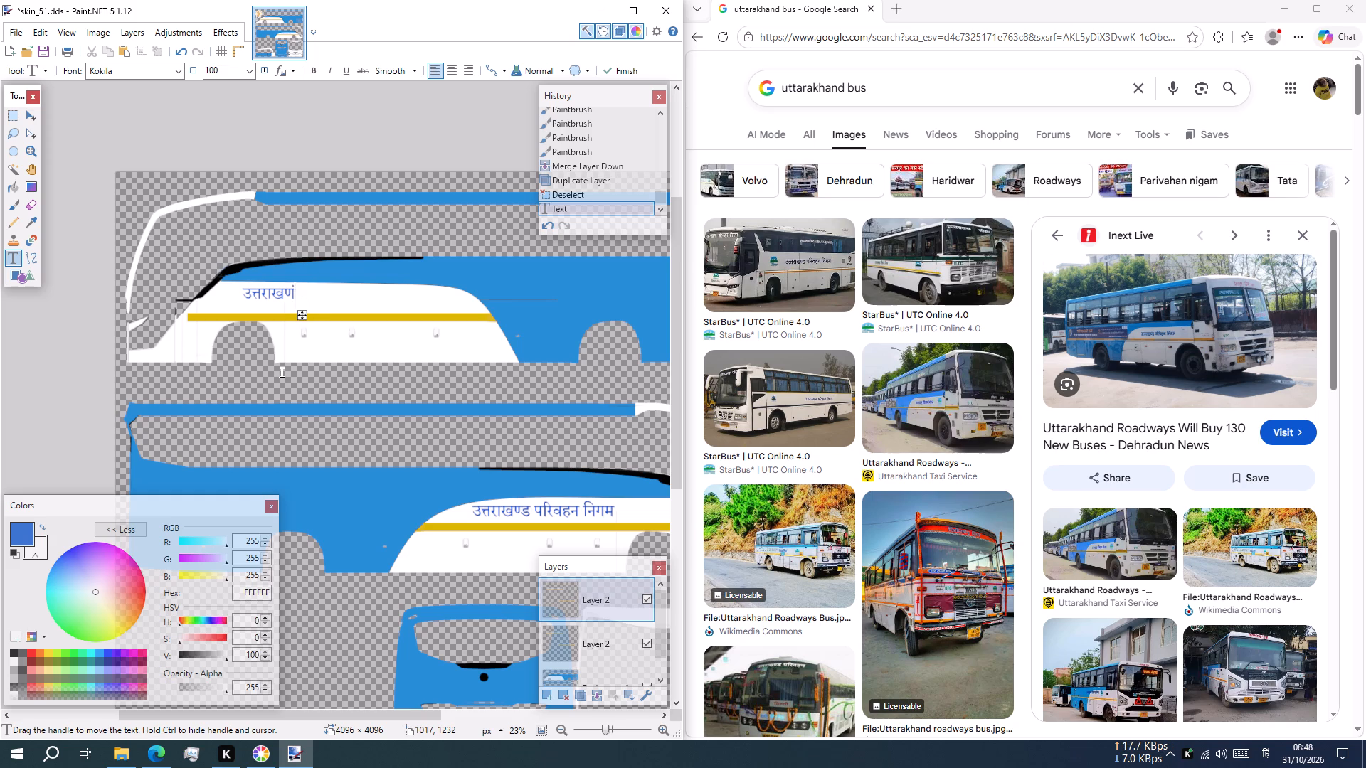
key(BackSpace)
key(BackSpace)
key(BackSpace)
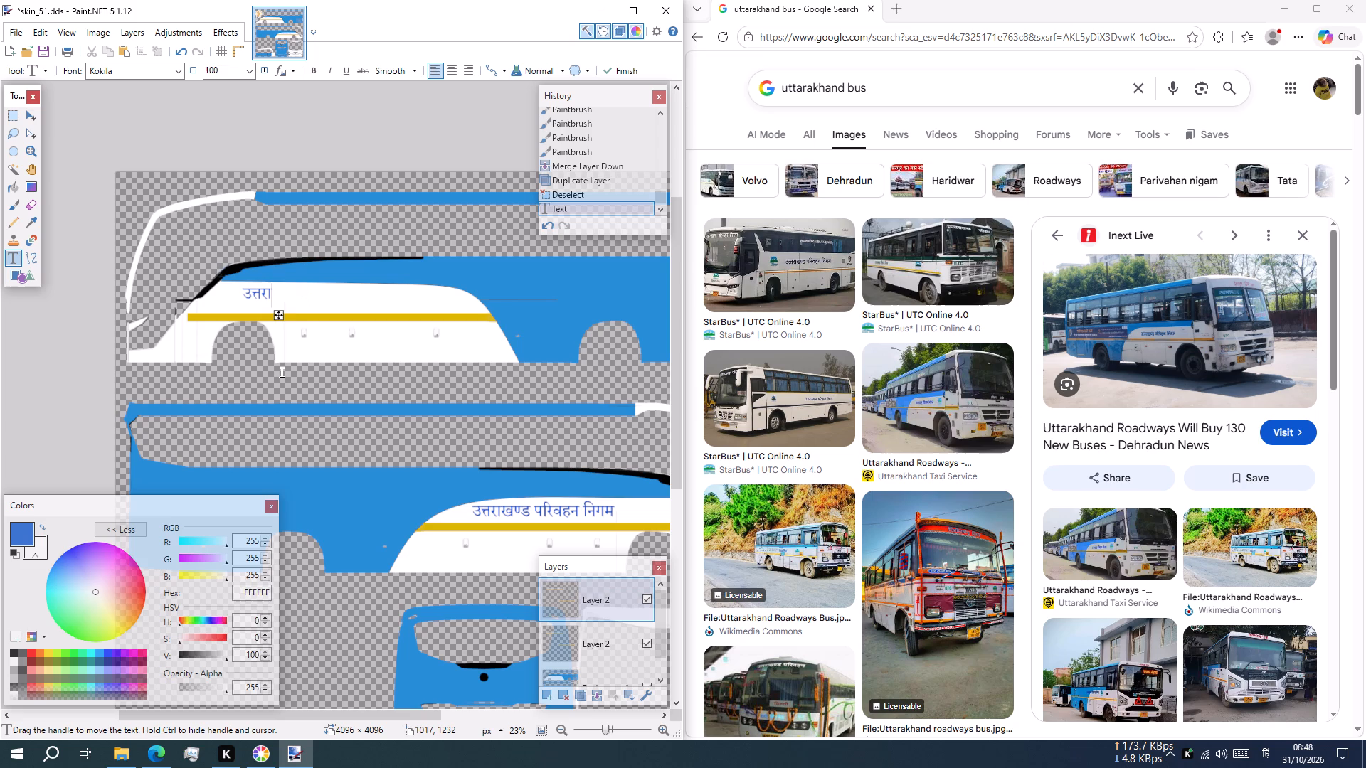
text(ँं)
key(BackSpace)
key(BackSpace)
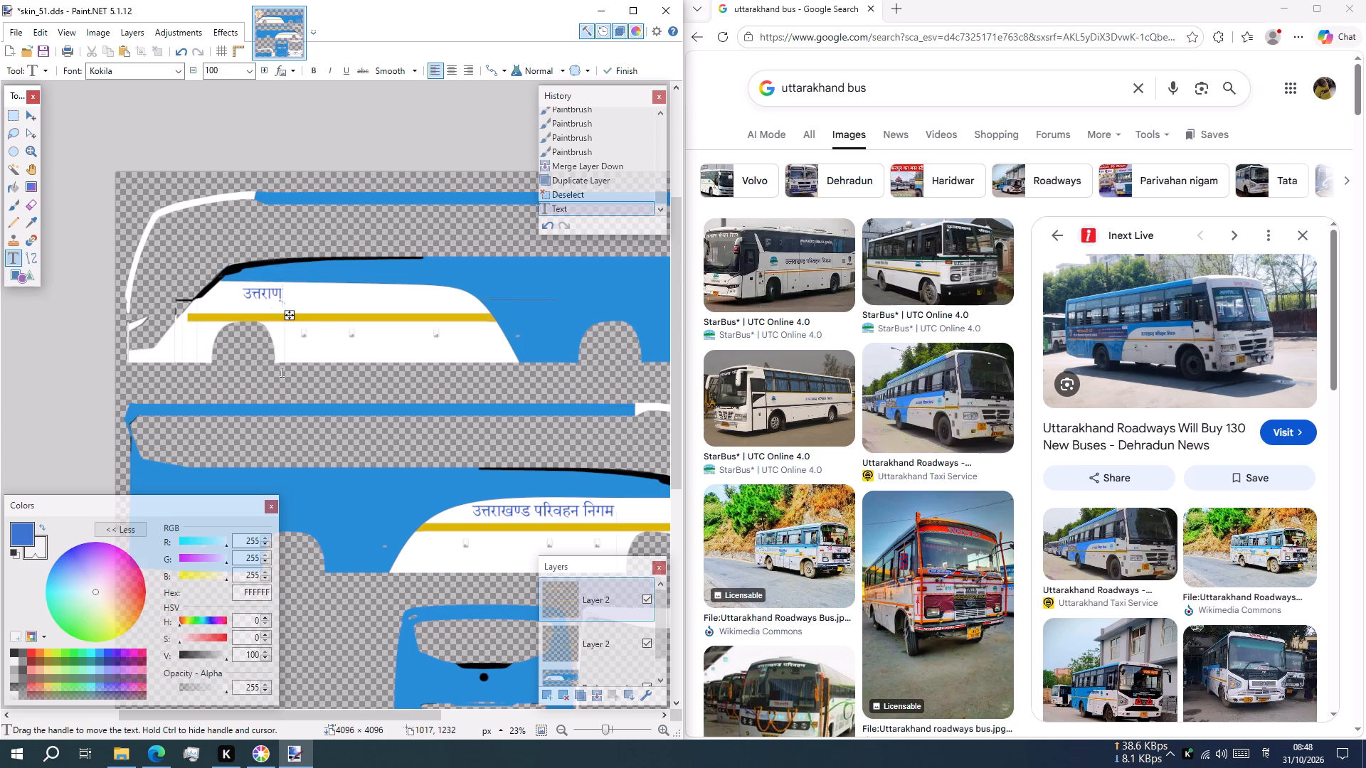
key(BackSpace)
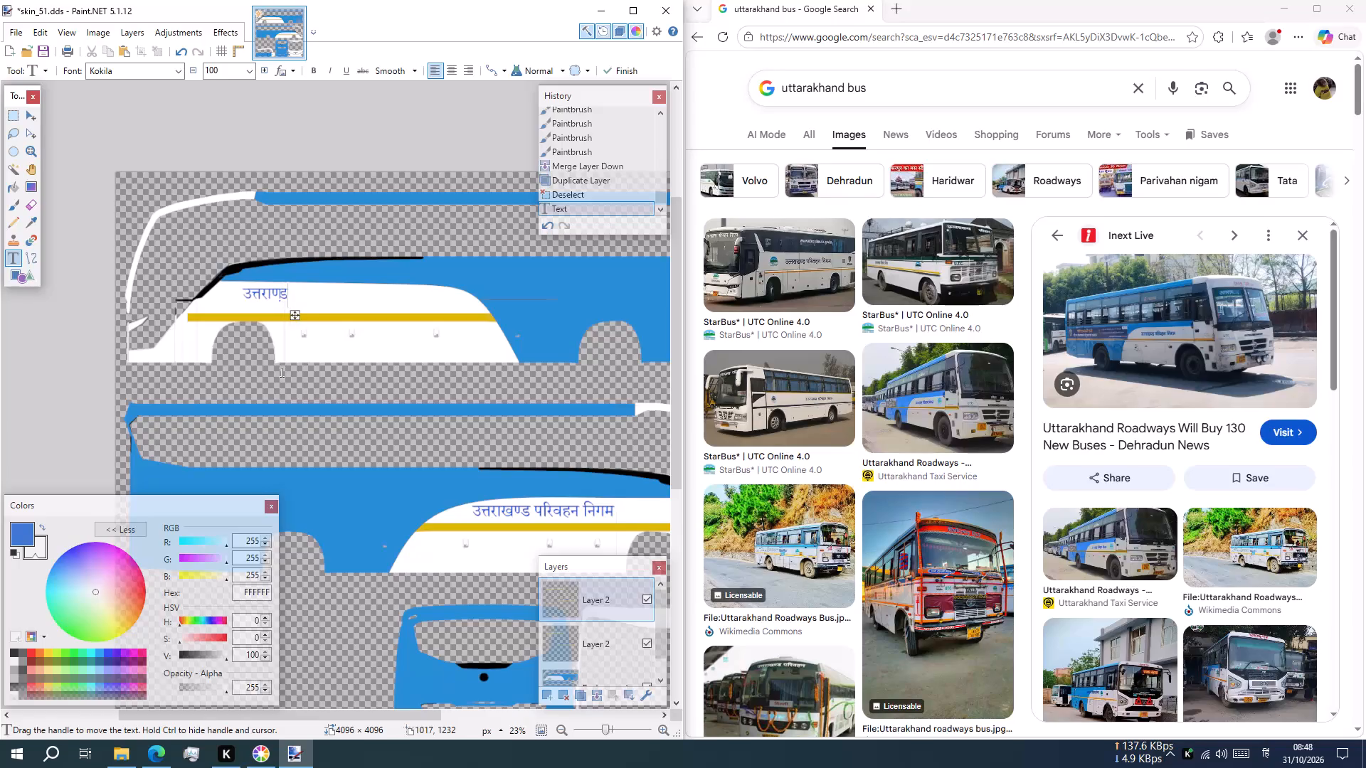
key(BackSpace)
key(BackSpace)
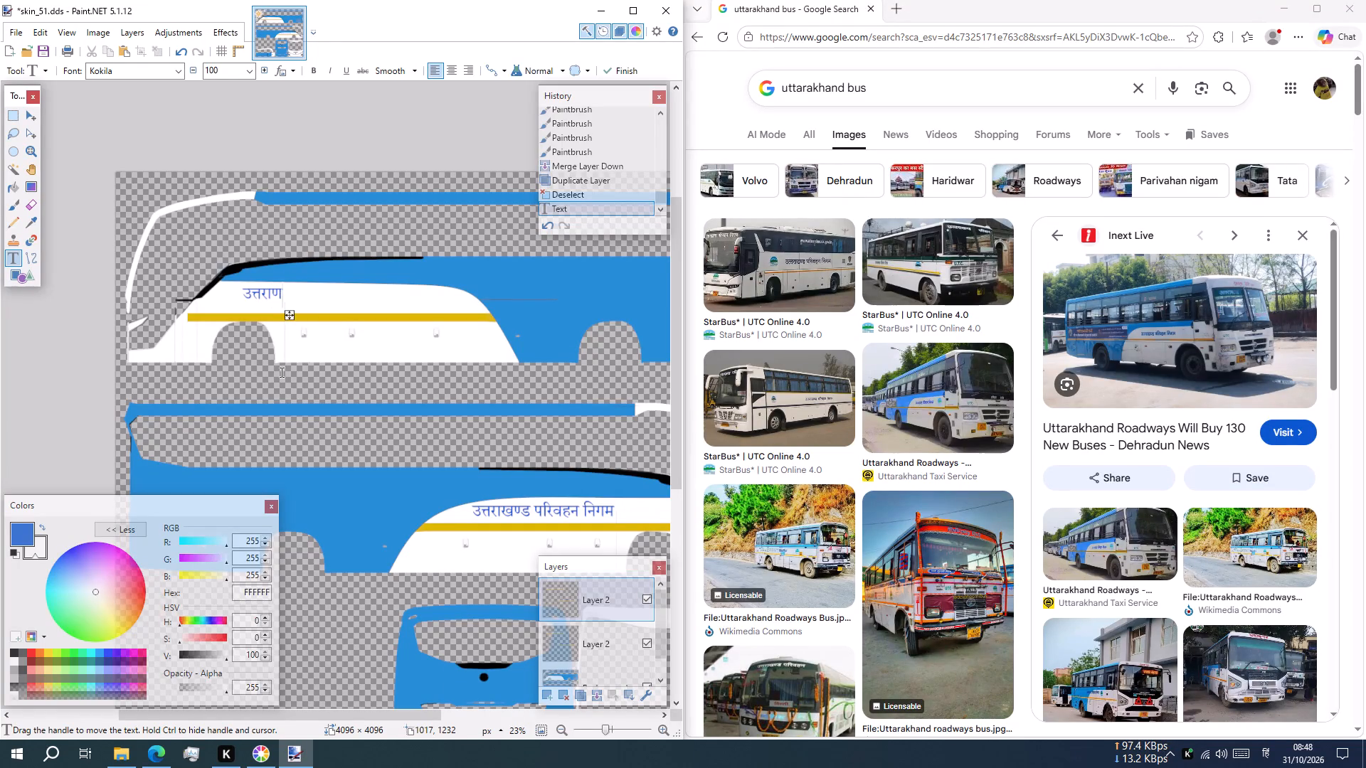
key(BackSpace)
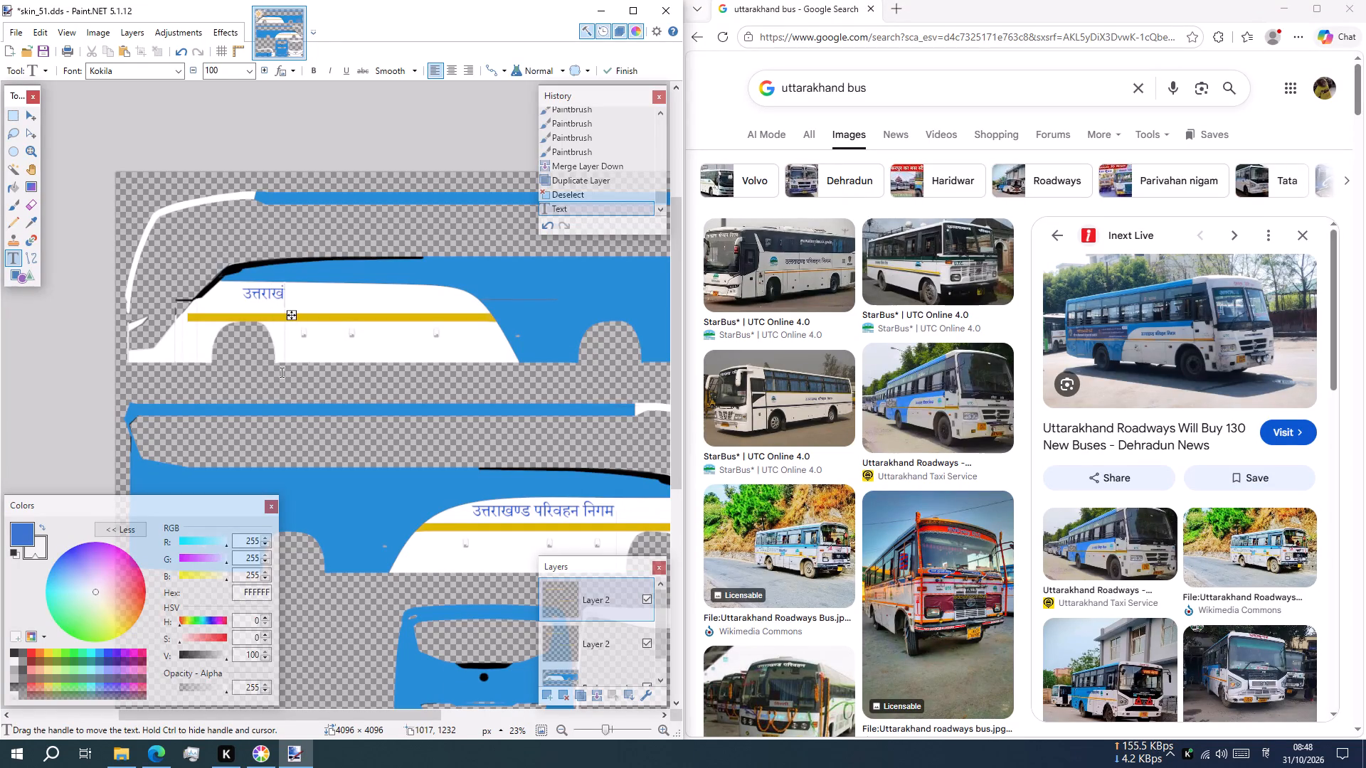
key(BackSpace)
key(BackSpace)
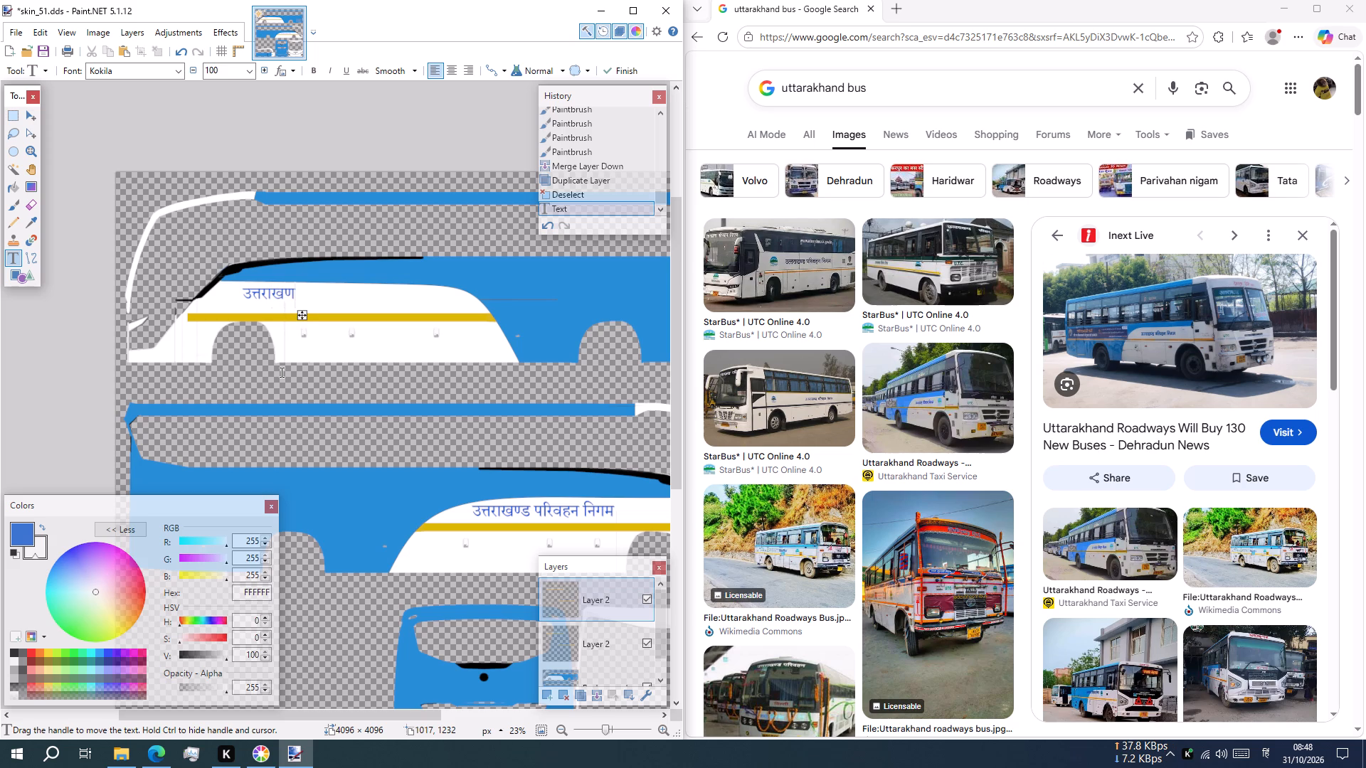
text(डड)
key(BackSpace)
Complete the upper side view's lettering by adding परिवहन निगम after the first word.
key(space)
text(पर)
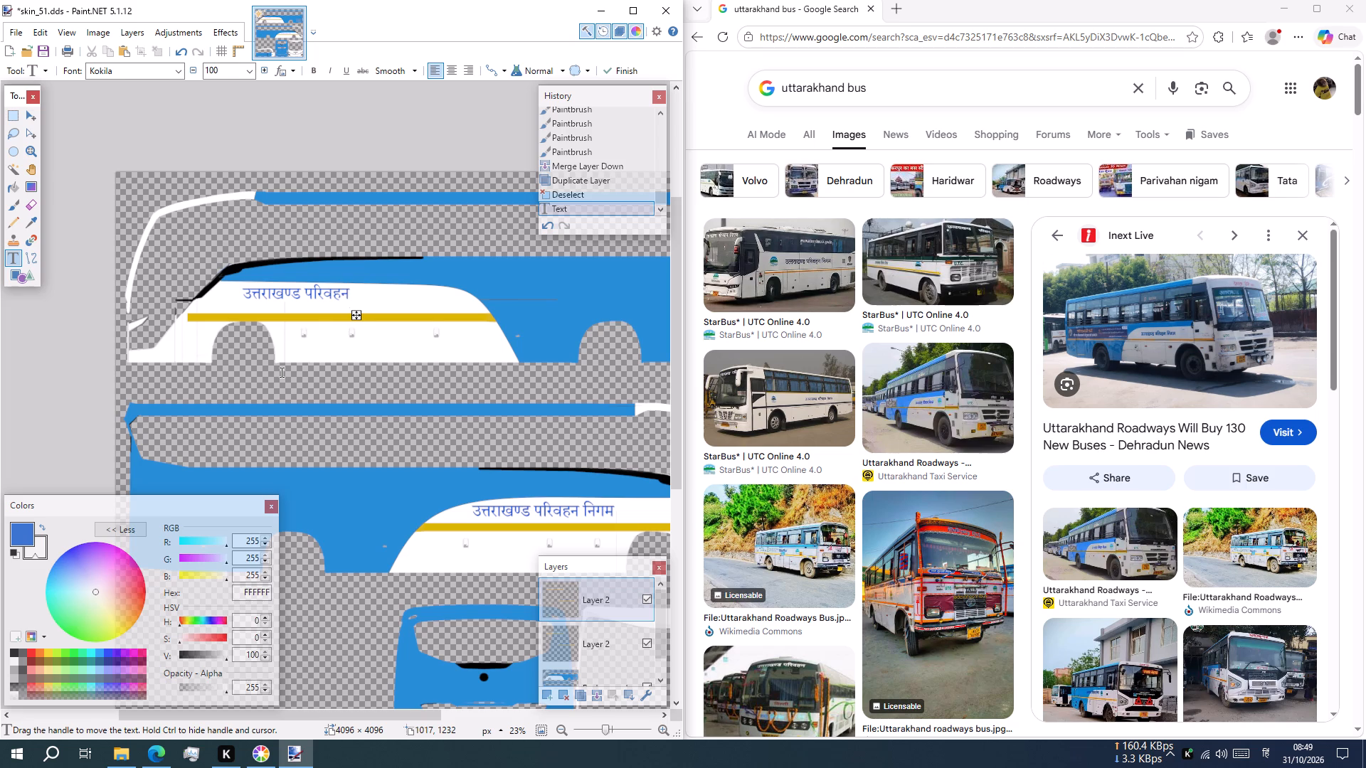
key(space)
text(नि)
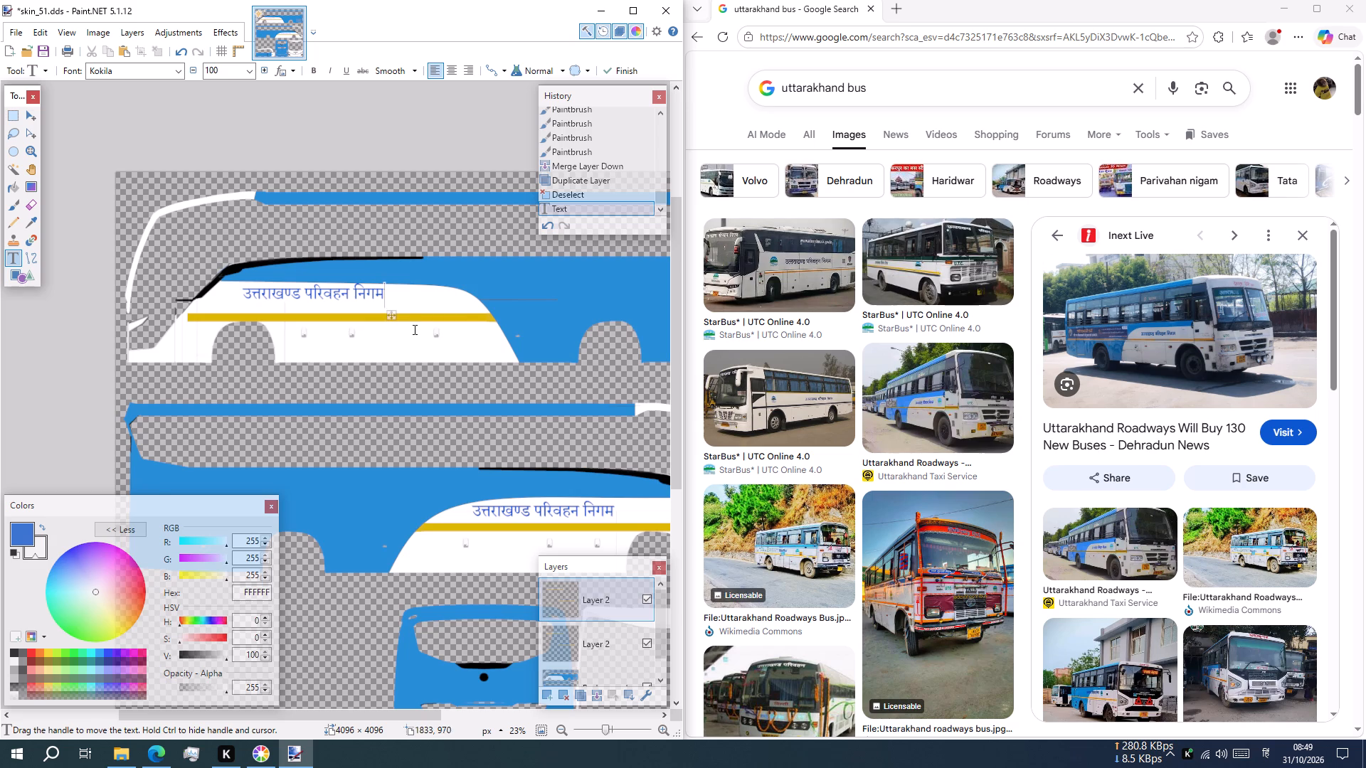
Move the new Hindi lettering towards the middle of the upper side view's white panel, just above the yellow stripe.
ctrl+scroll(416, 336, down, 1)
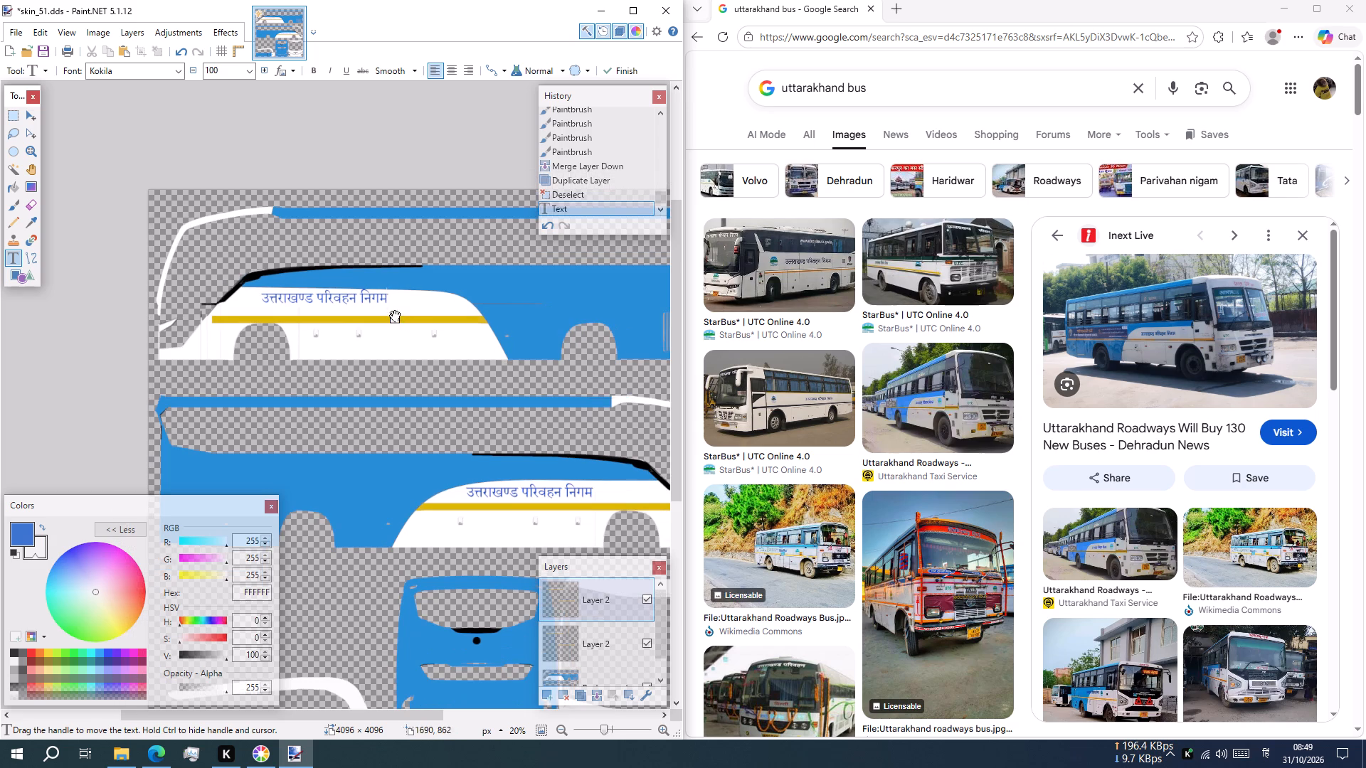
drag(397, 320, 438, 326)
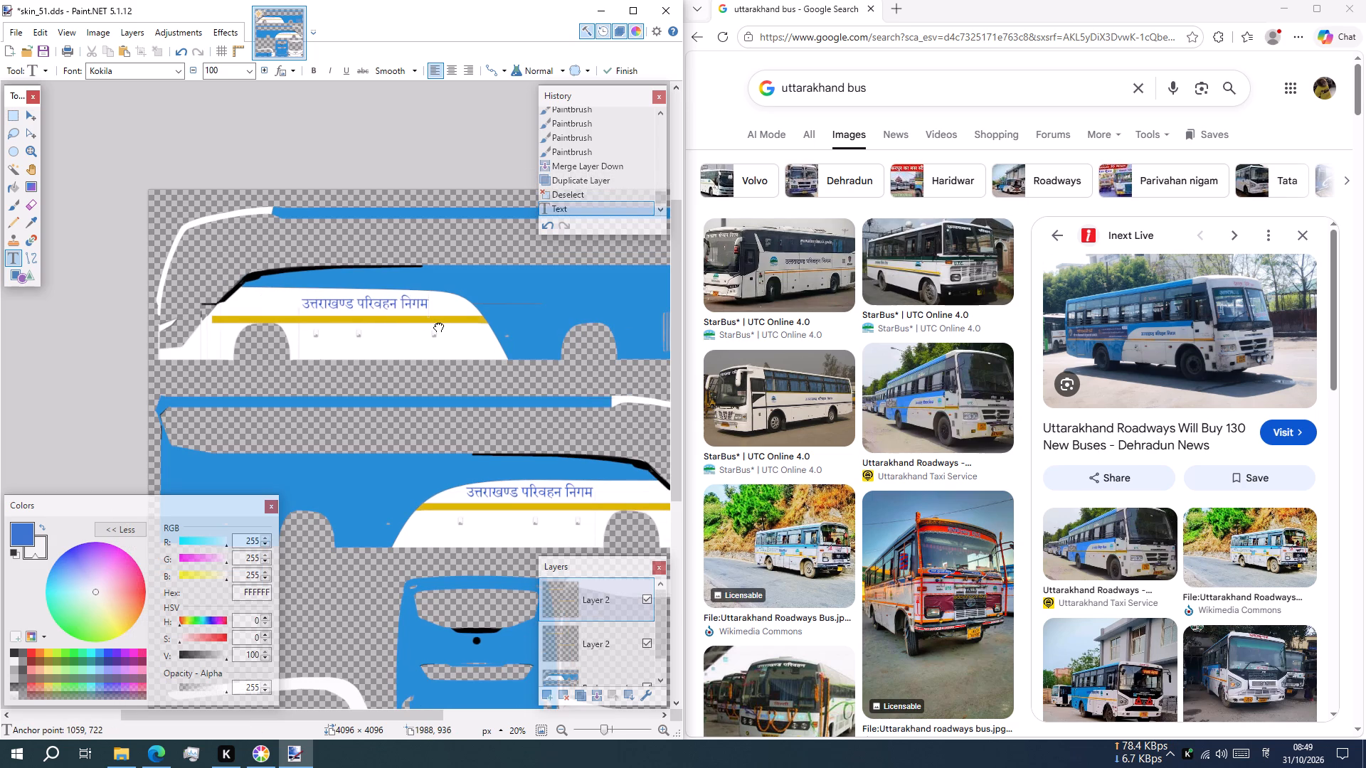
drag(438, 326, 438, 326)
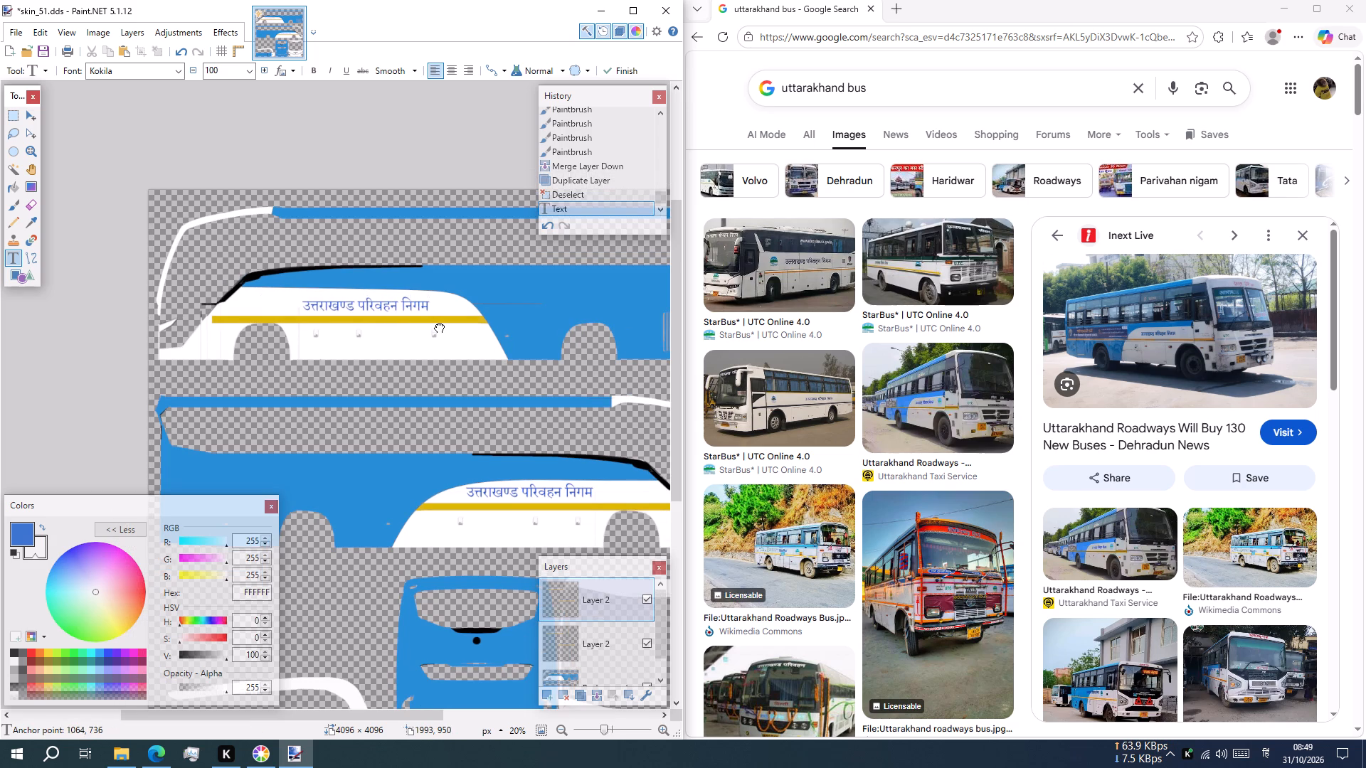
drag(438, 326, 438, 325)
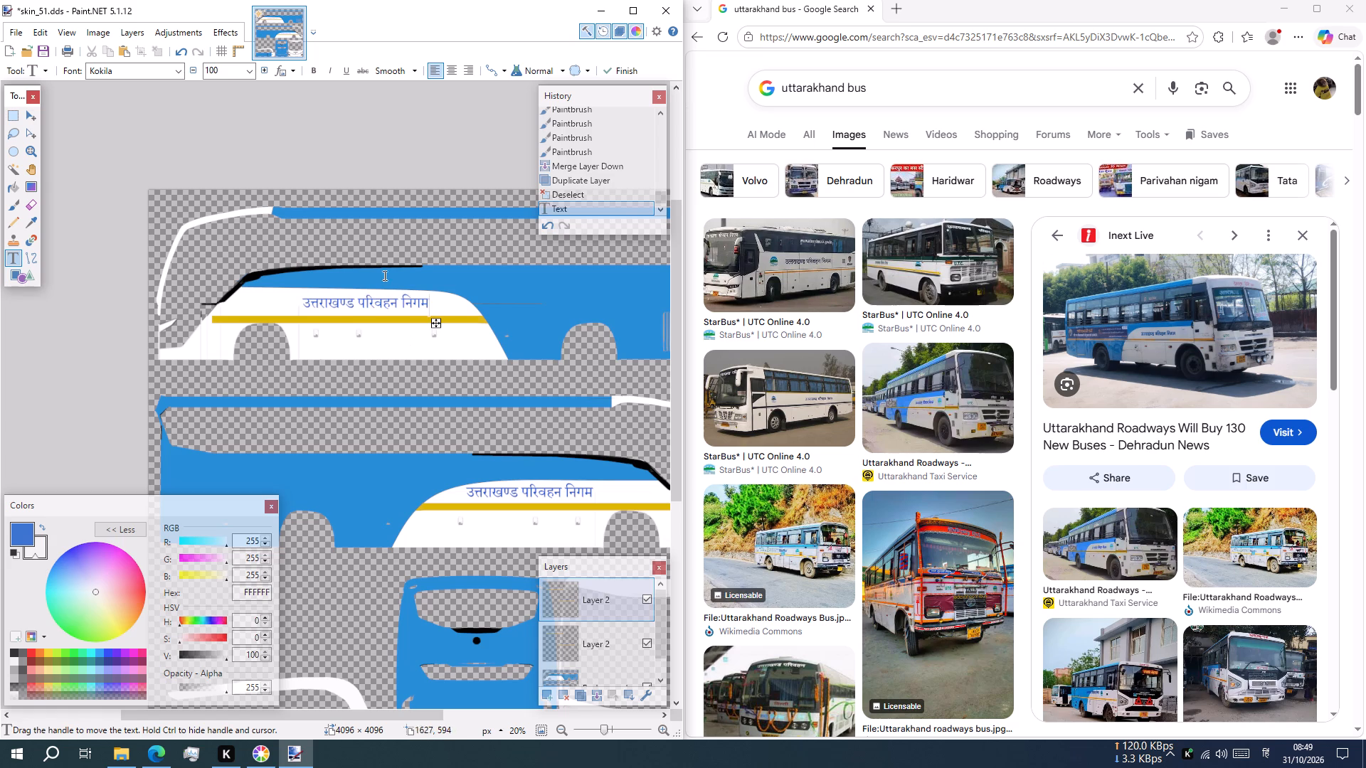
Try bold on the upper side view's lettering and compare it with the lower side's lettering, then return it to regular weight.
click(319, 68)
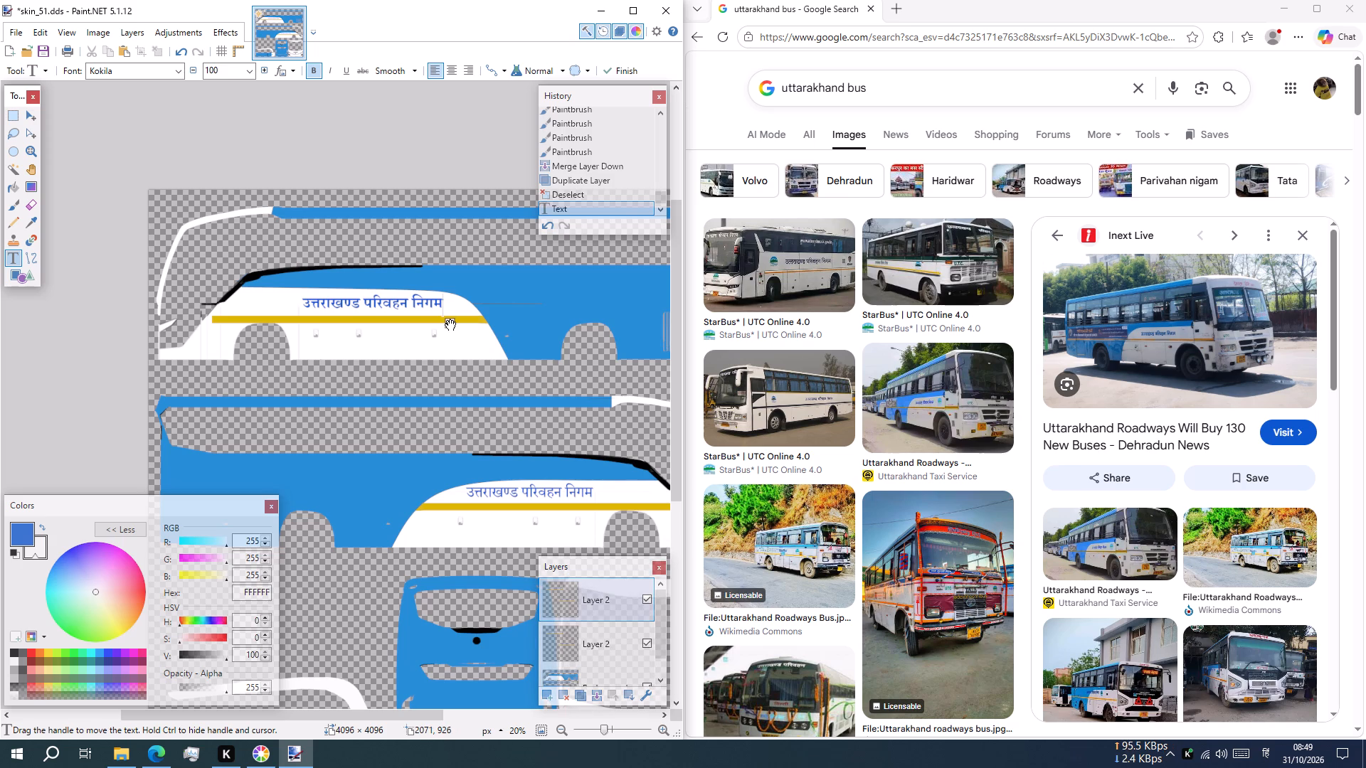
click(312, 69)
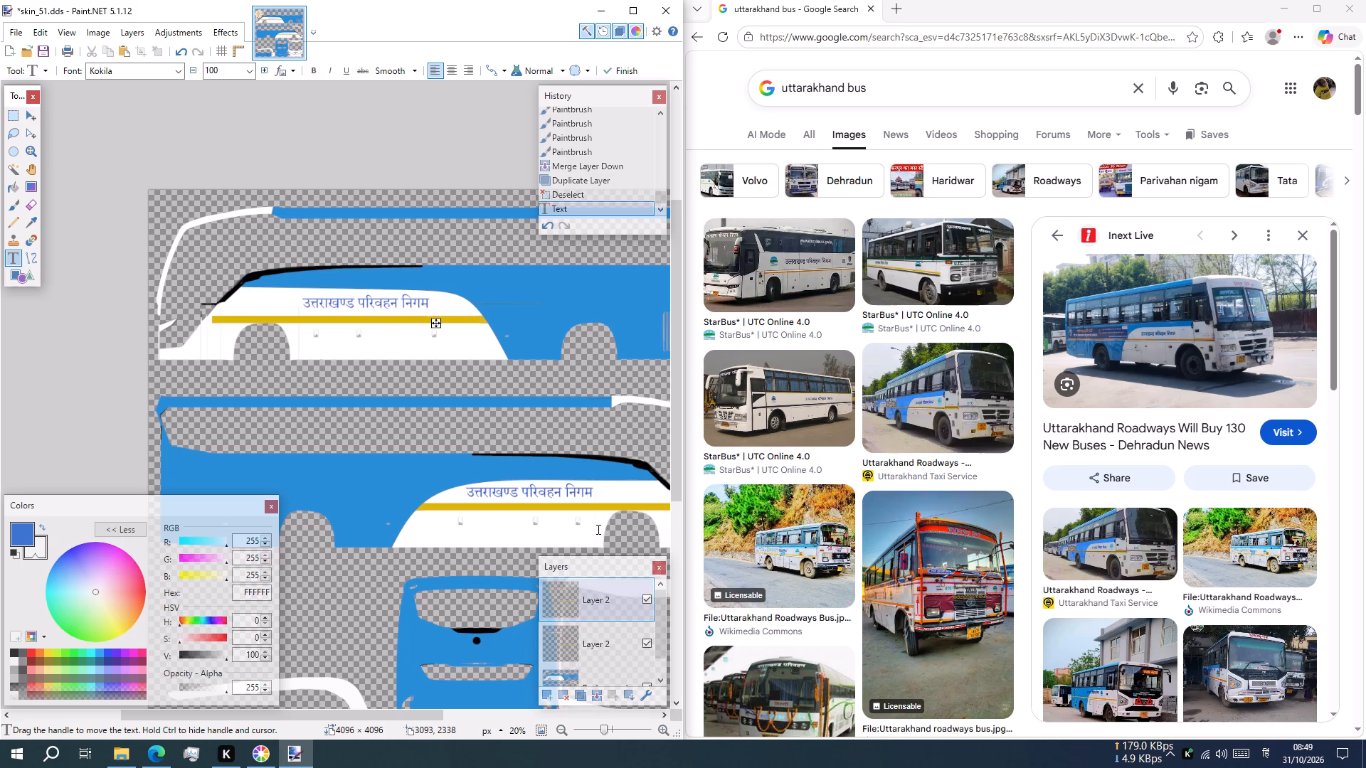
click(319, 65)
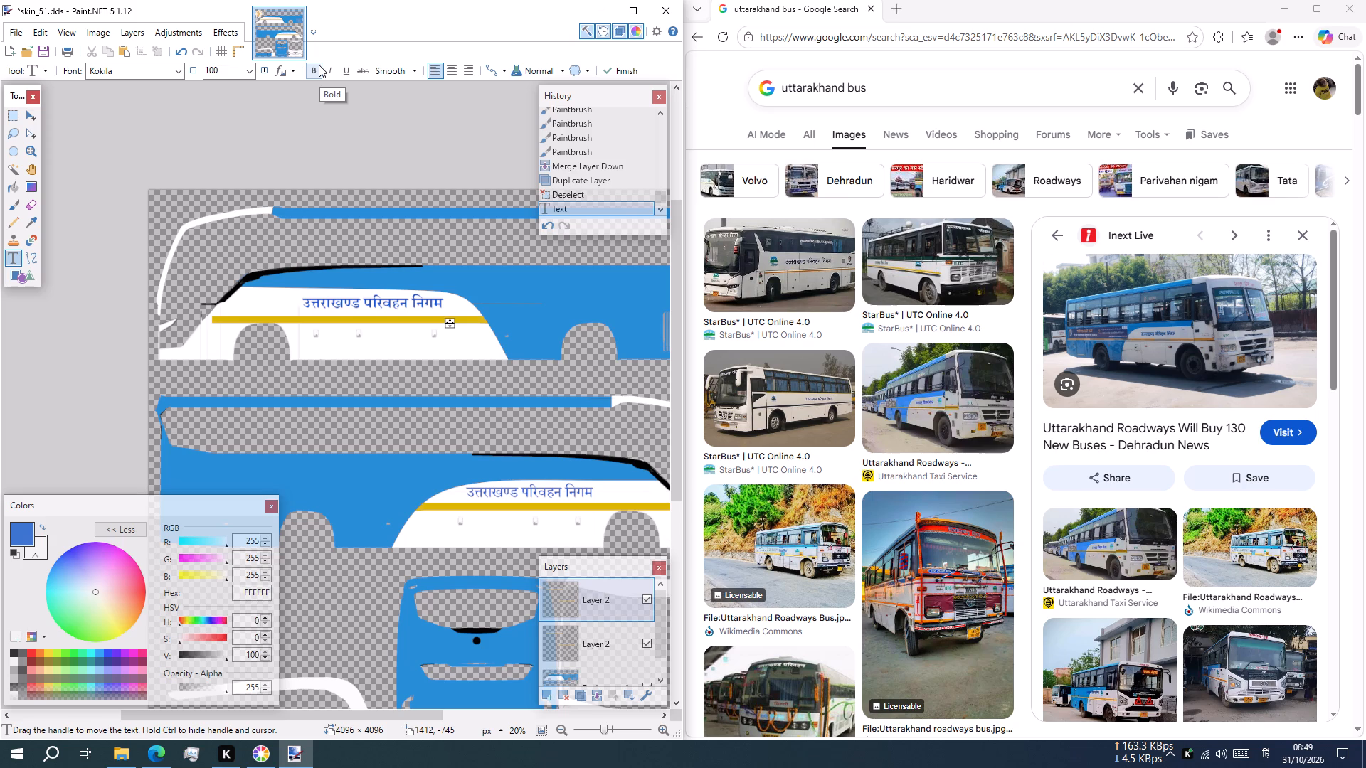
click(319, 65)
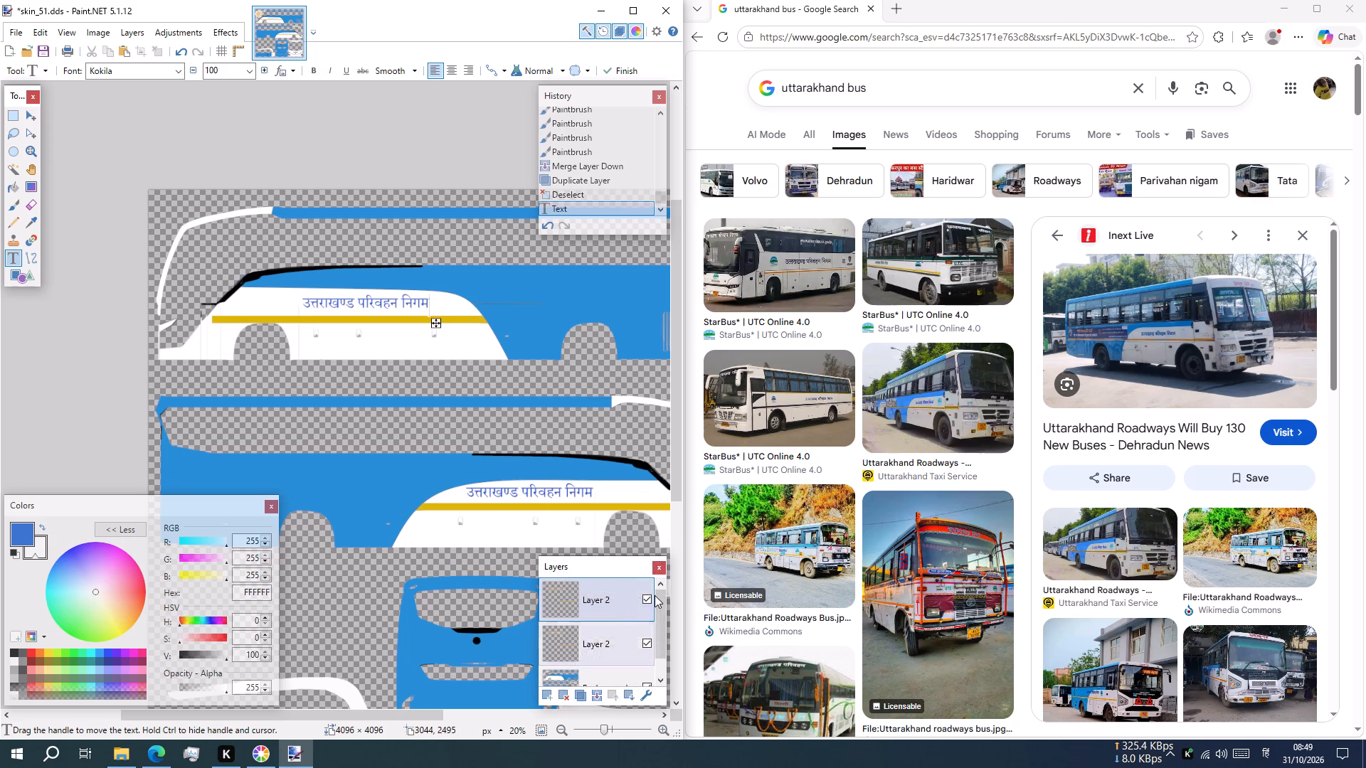
Merge both Layer 2 layers down into Background and add a new empty layer on top.
click(600, 695)
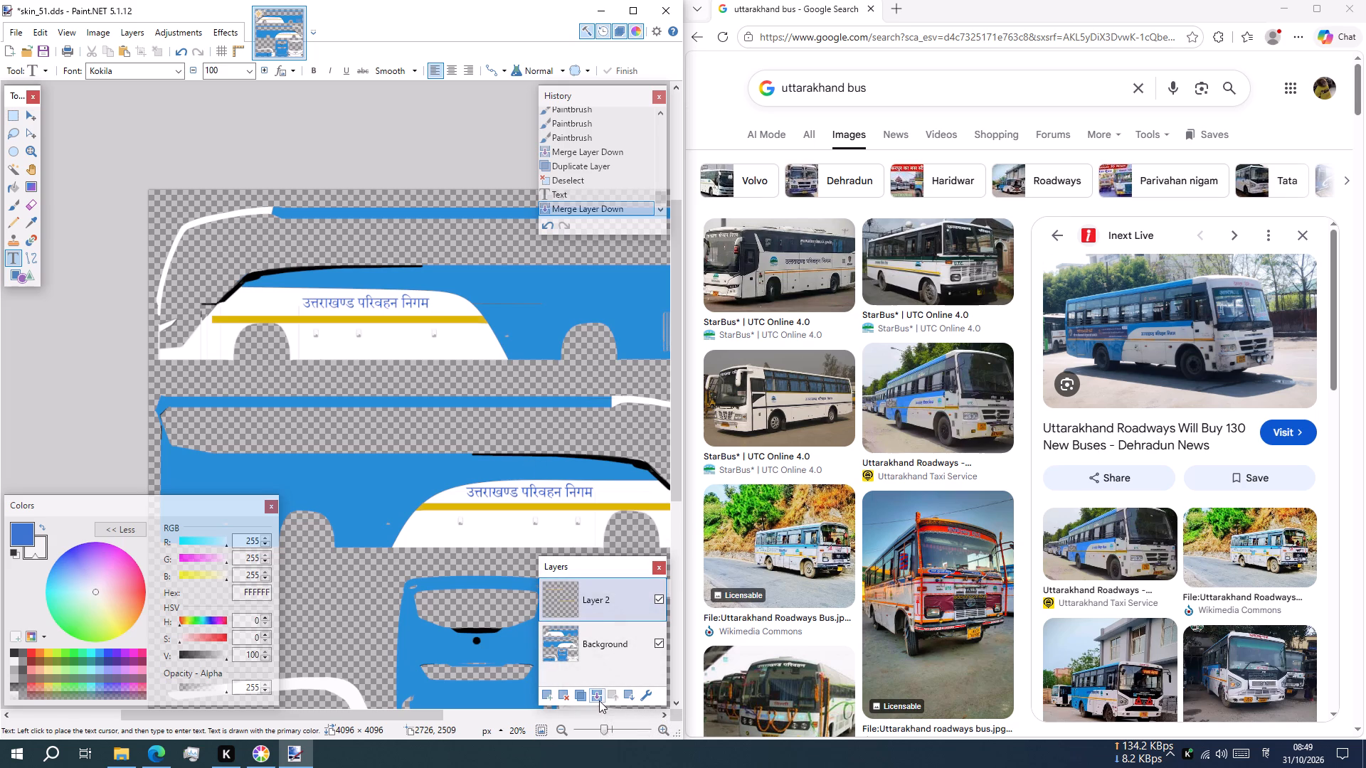
click(599, 697)
click(551, 692)
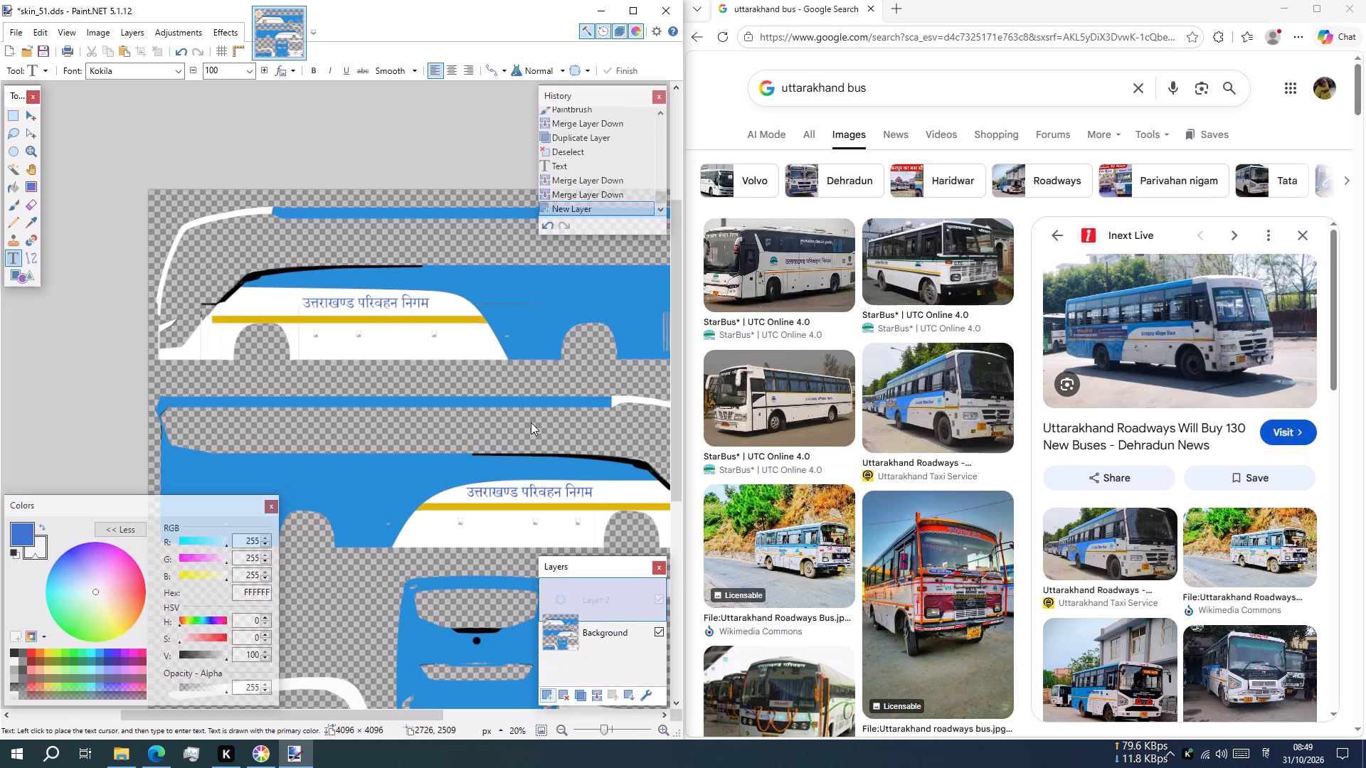
Copy the hex code of the saved light blue #268ed6 from the Color Picker app.
ctrl+scroll(520, 370, down, 4)
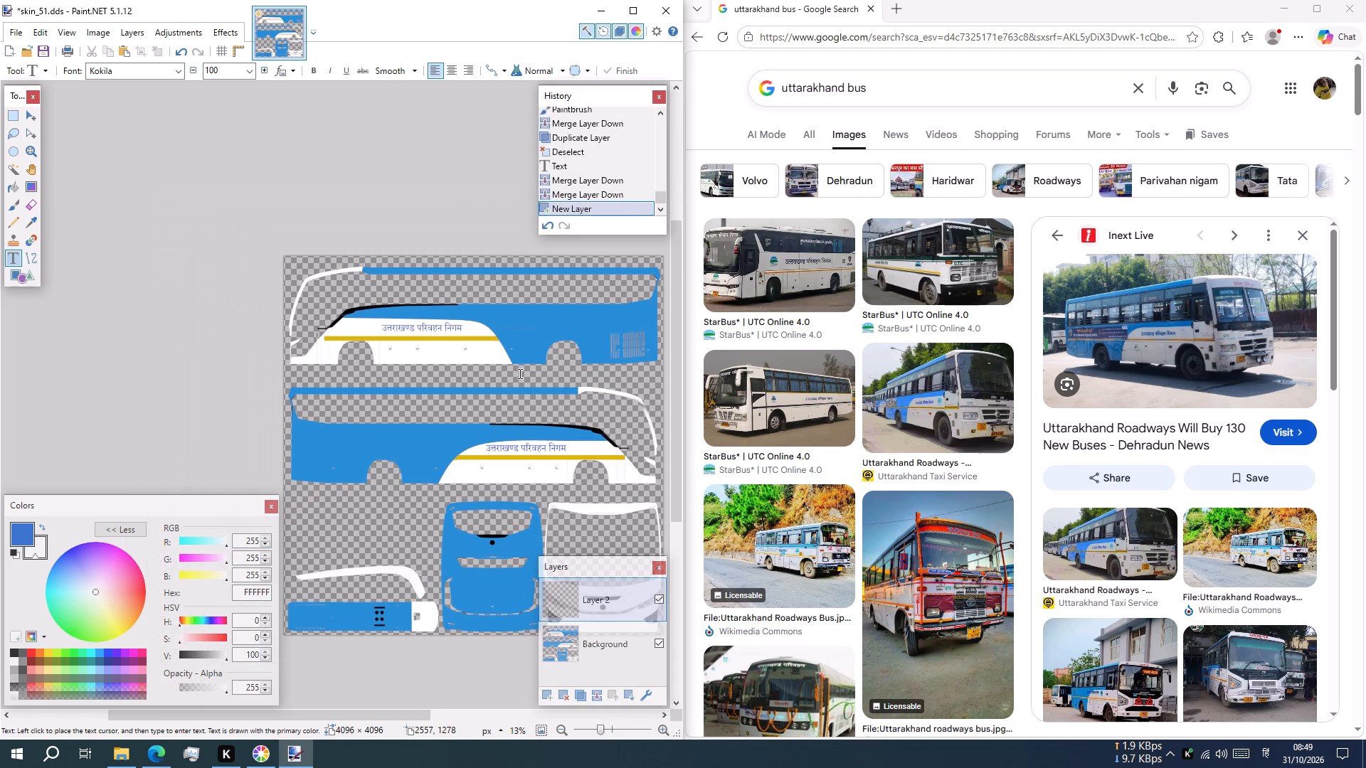
scroll(533, 375, up, 1)
shift+scroll(533, 375, down, 1)
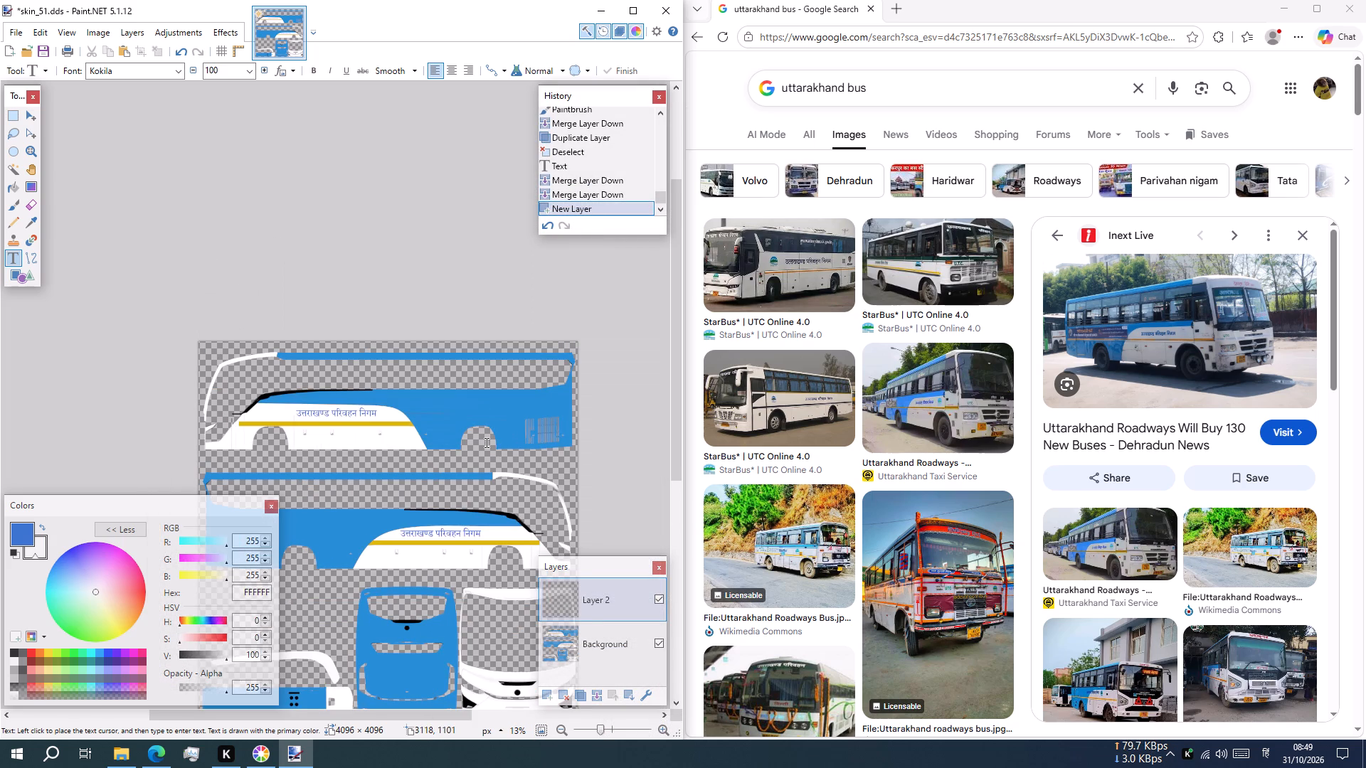
ctrl+scroll(487, 443, down, 2)
ctrl+scroll(487, 443, up, 7)
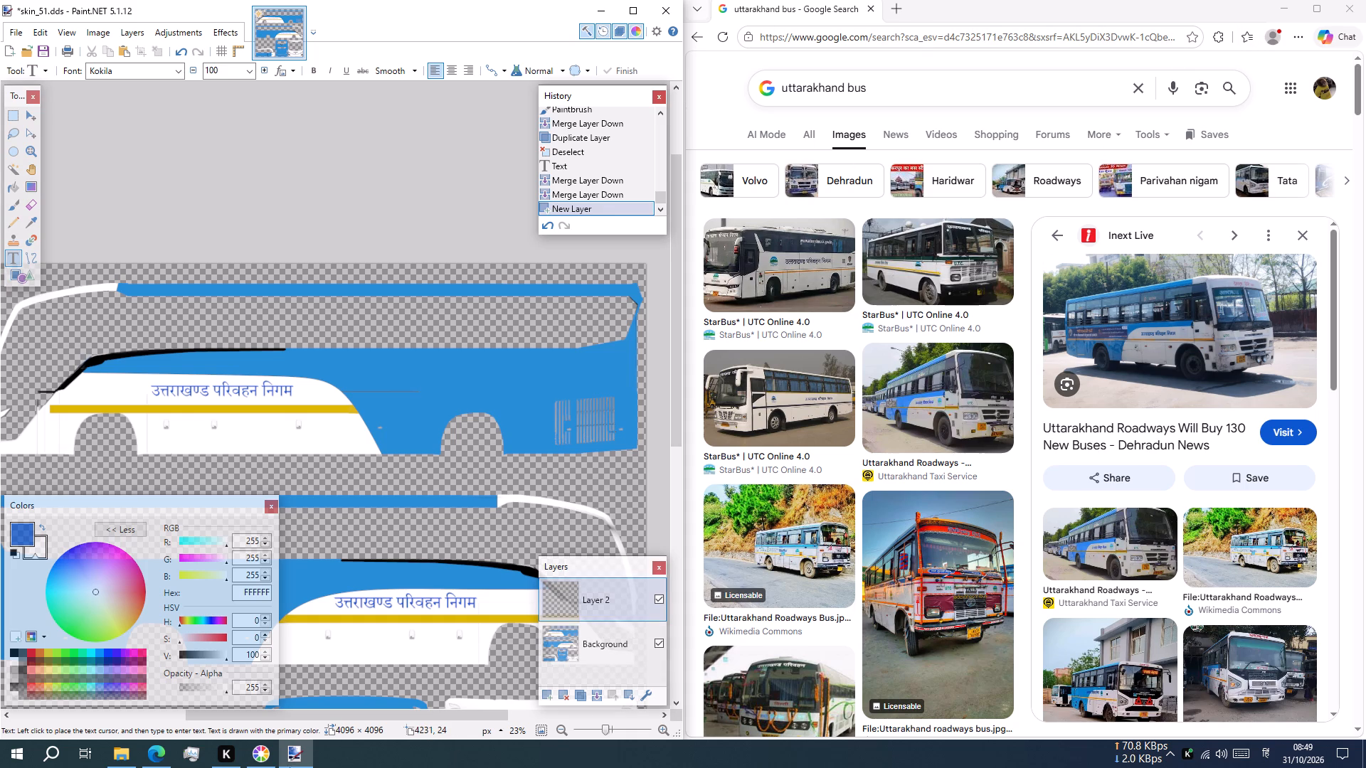
click(260, 745)
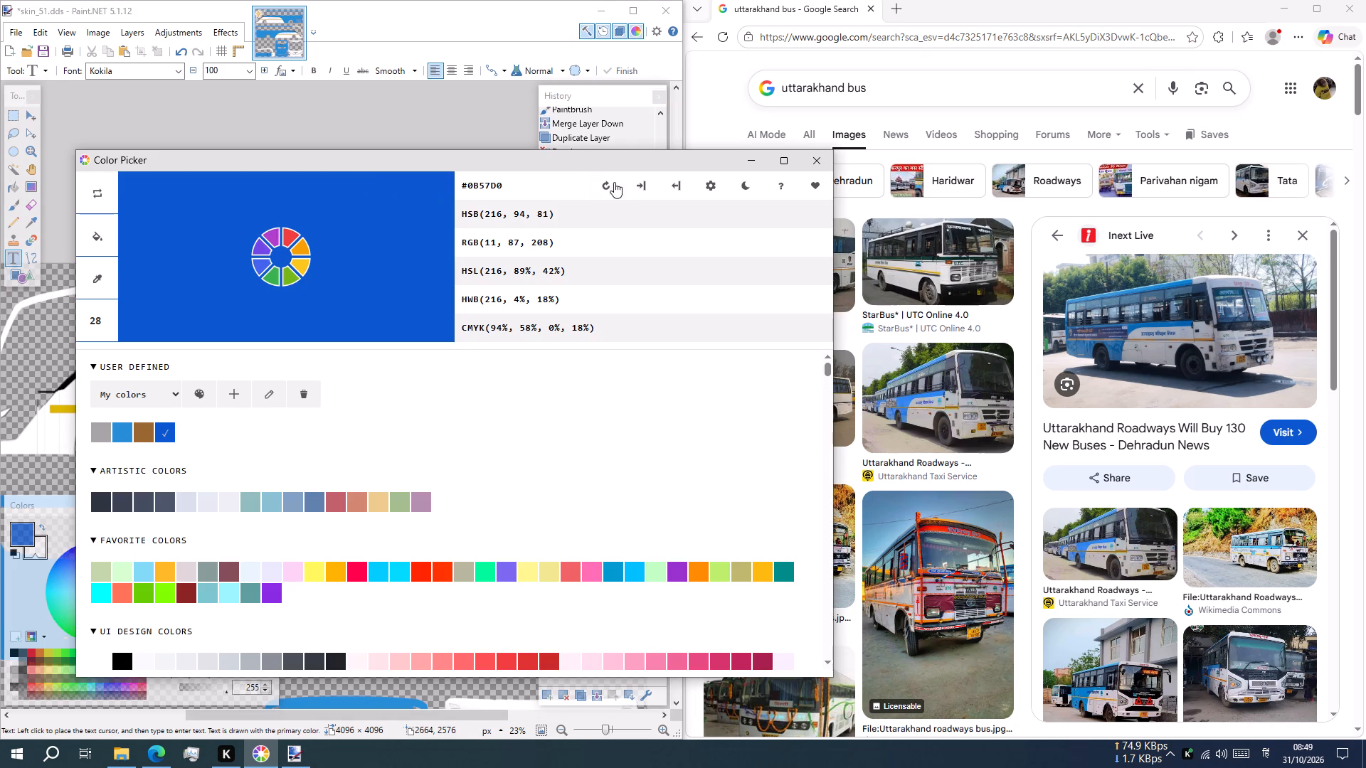
click(127, 433)
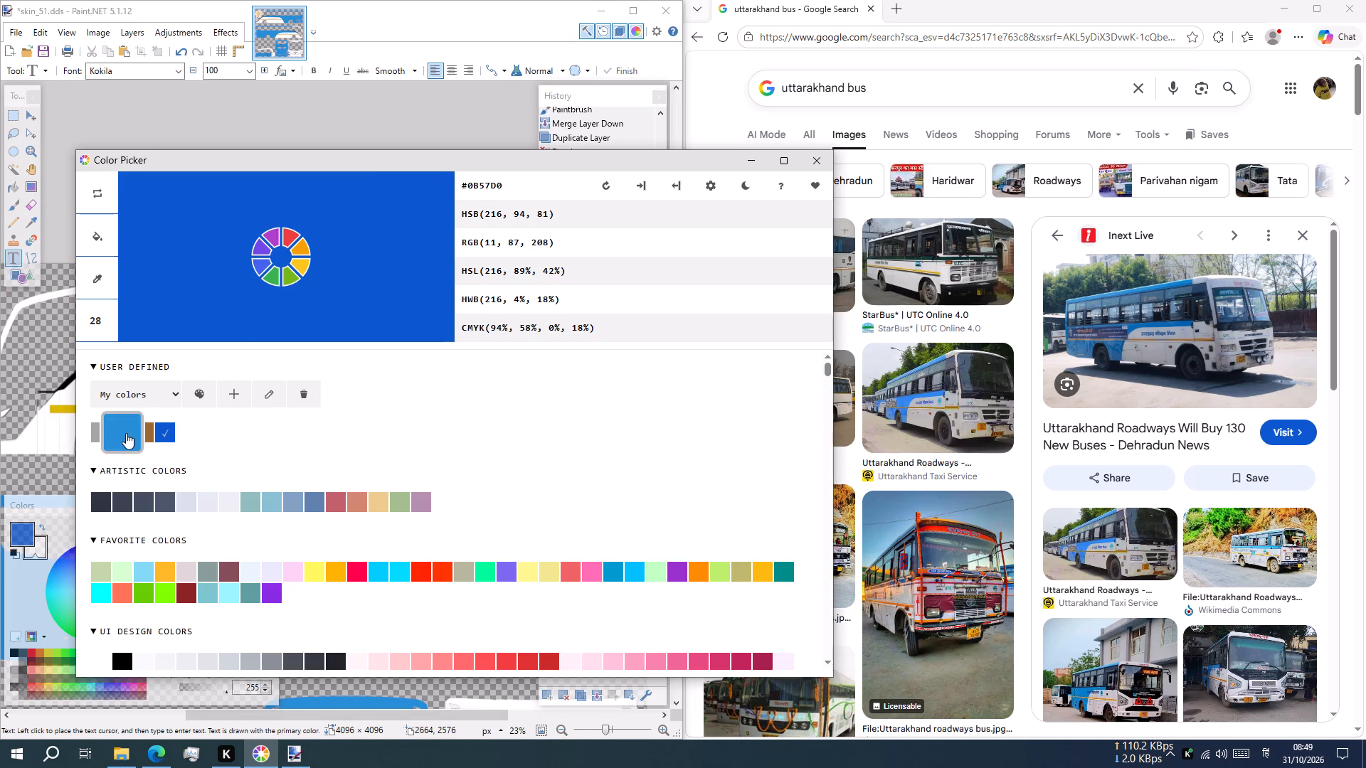
click(549, 181)
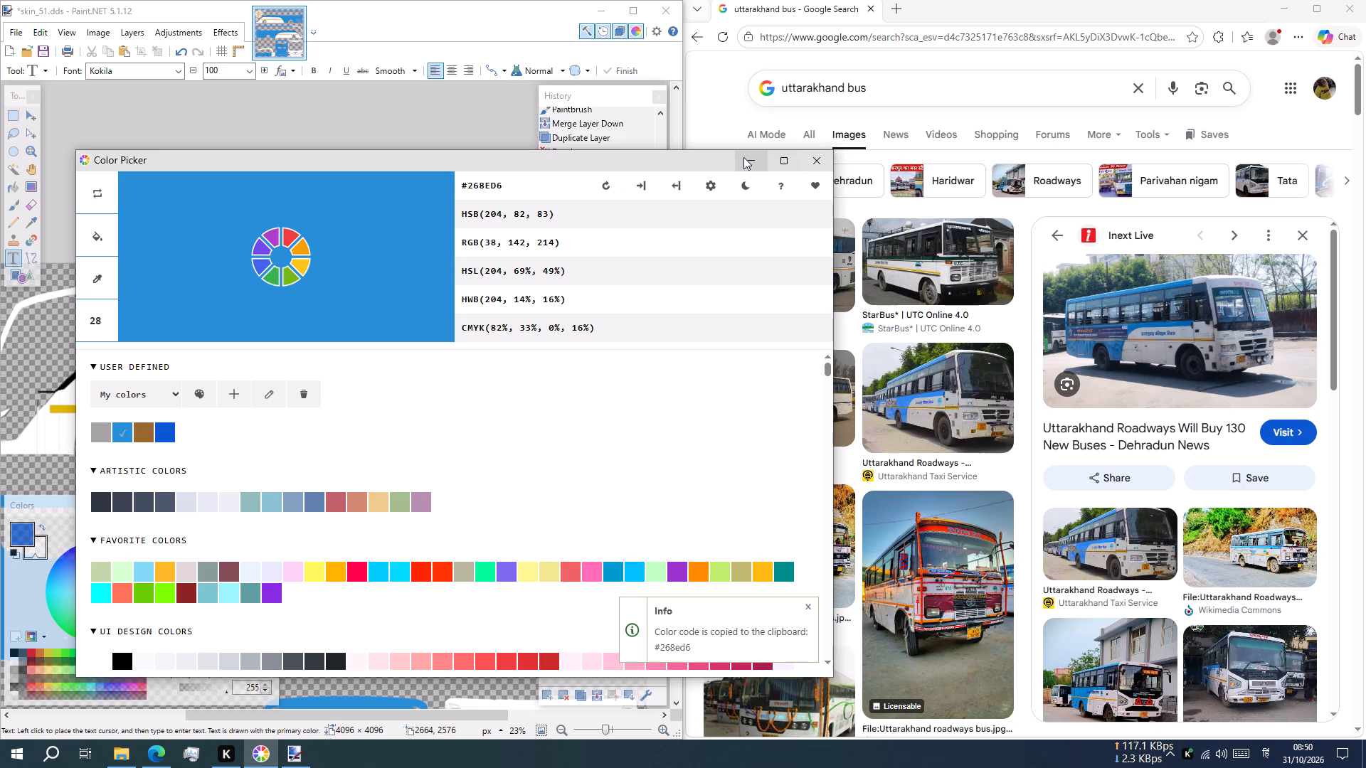
click(743, 157)
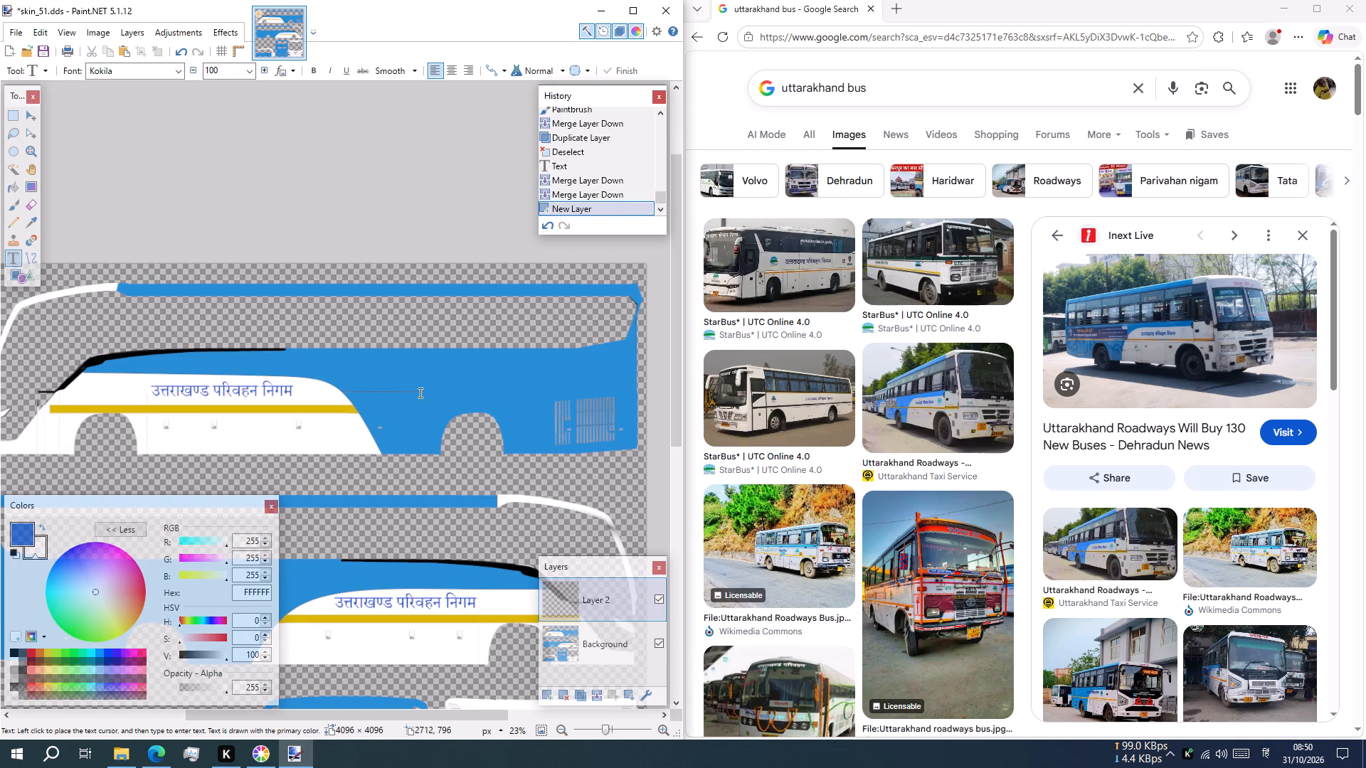
Select the Paintbrush in Paint.NET and make #268ed6 the primary colour, with 0B57D0 as the secondary colour.
ctrl+scroll(420, 393, up, 10)
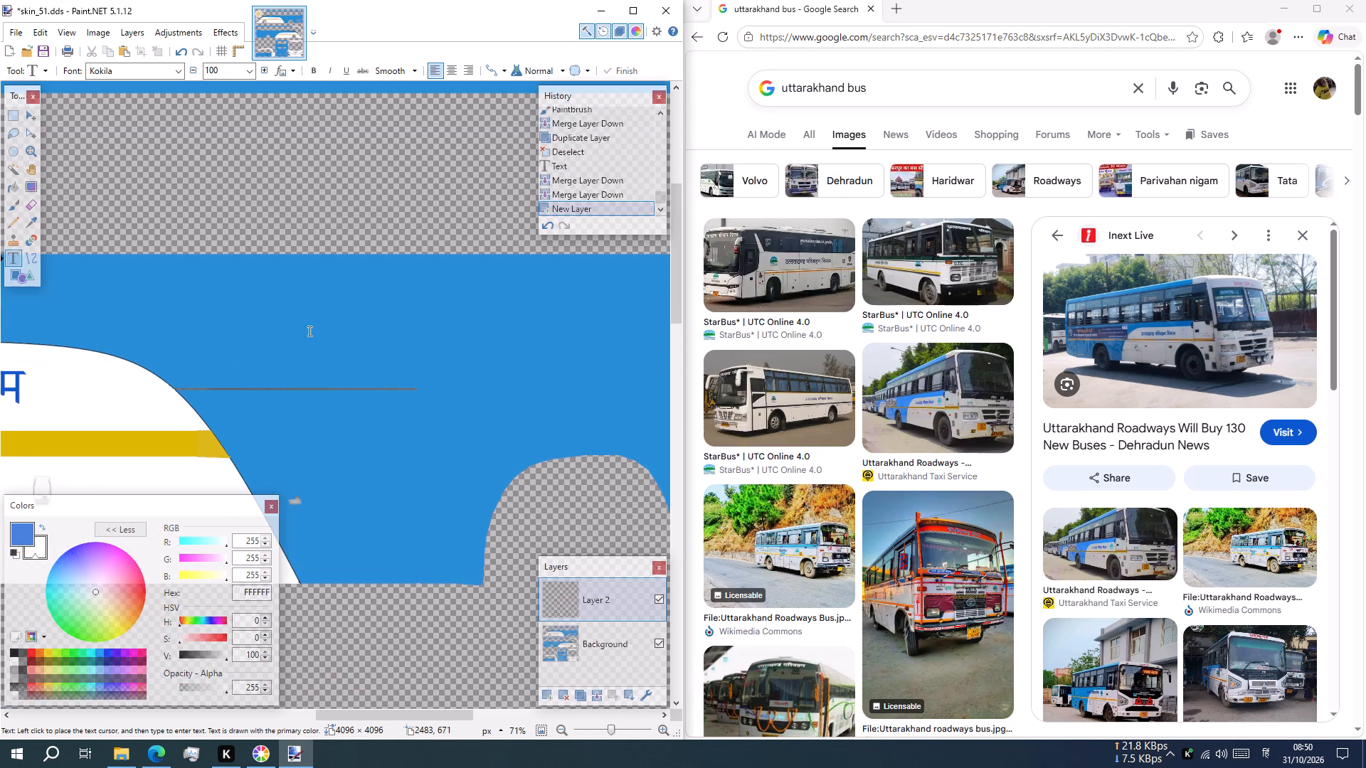
ctrl+scroll(353, 344, up, 2)
click(16, 207)
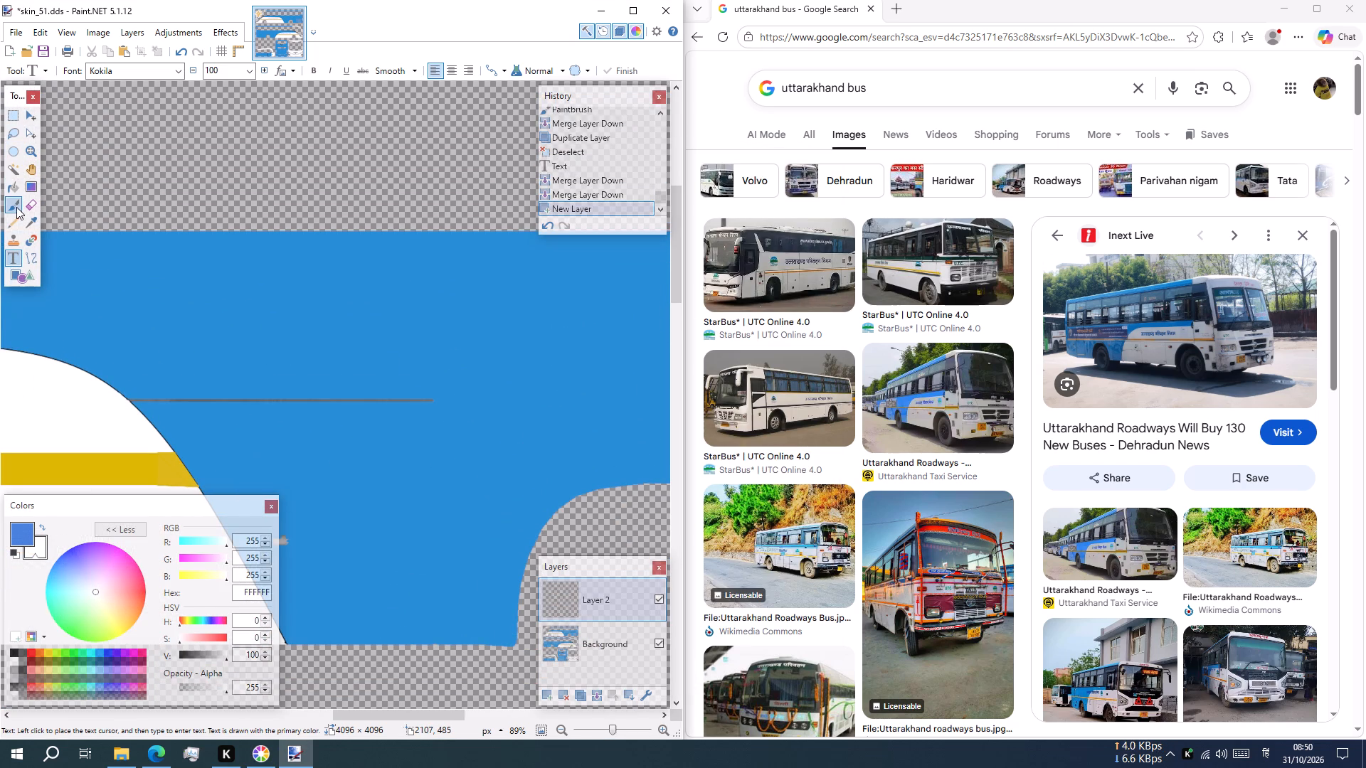
ctrl+scroll(130, 412, up, 3)
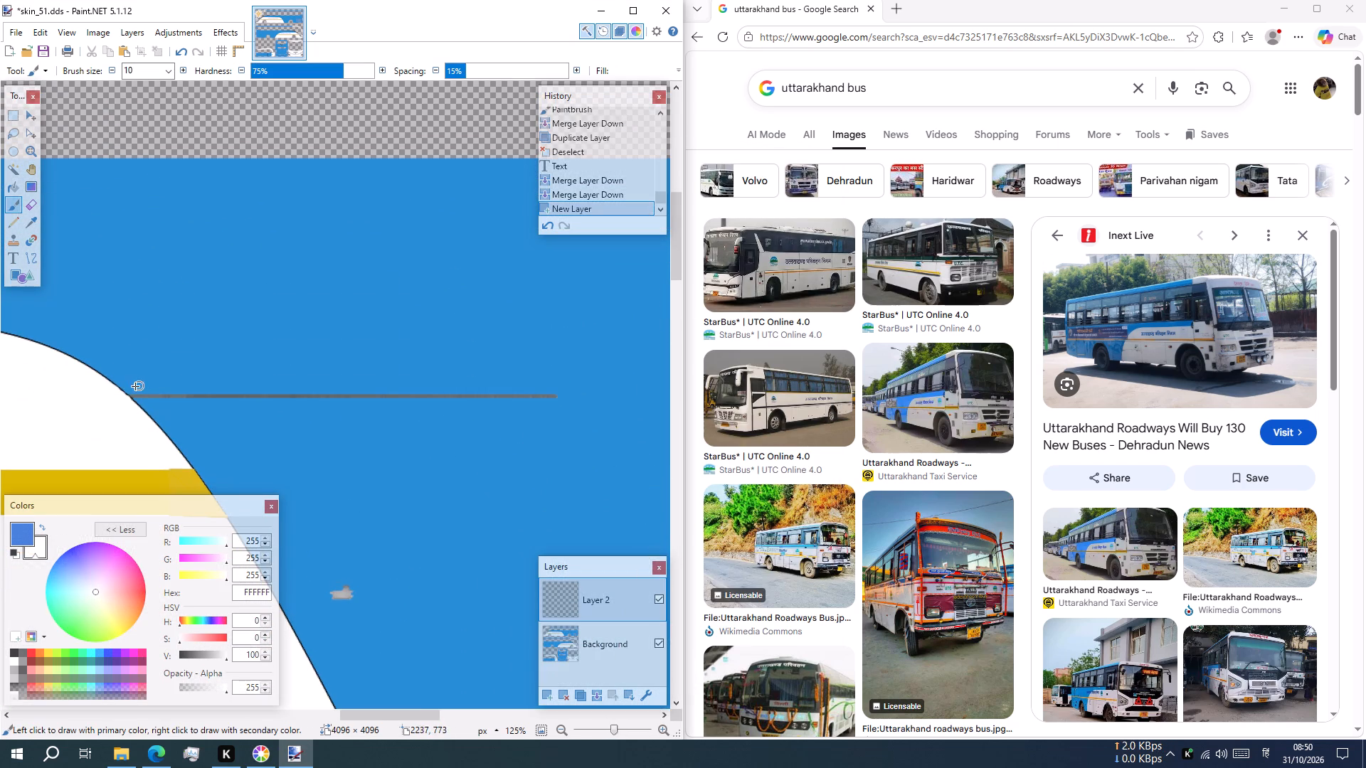
drag(134, 389, 141, 399)
key(ctrl+z)
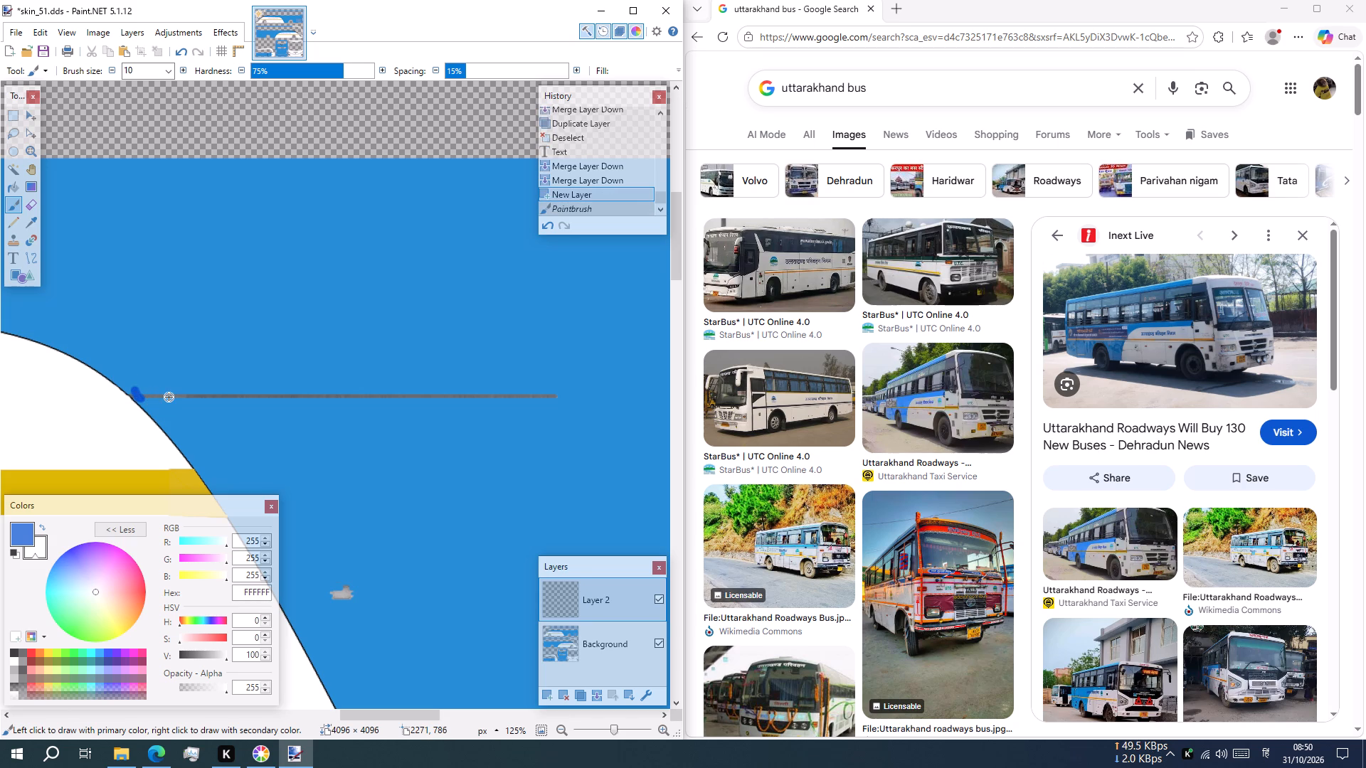
click(250, 586)
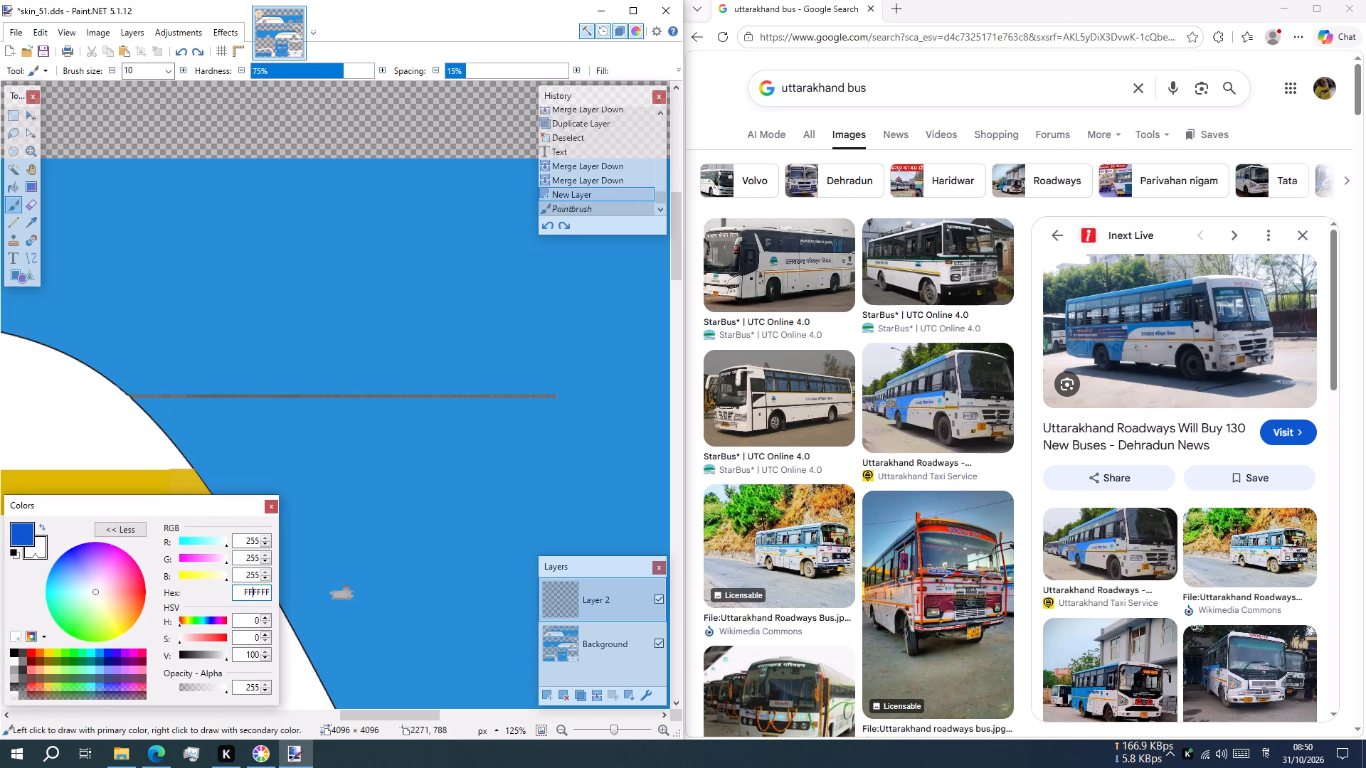
key(ctrl+a)
key(ctrl+v)
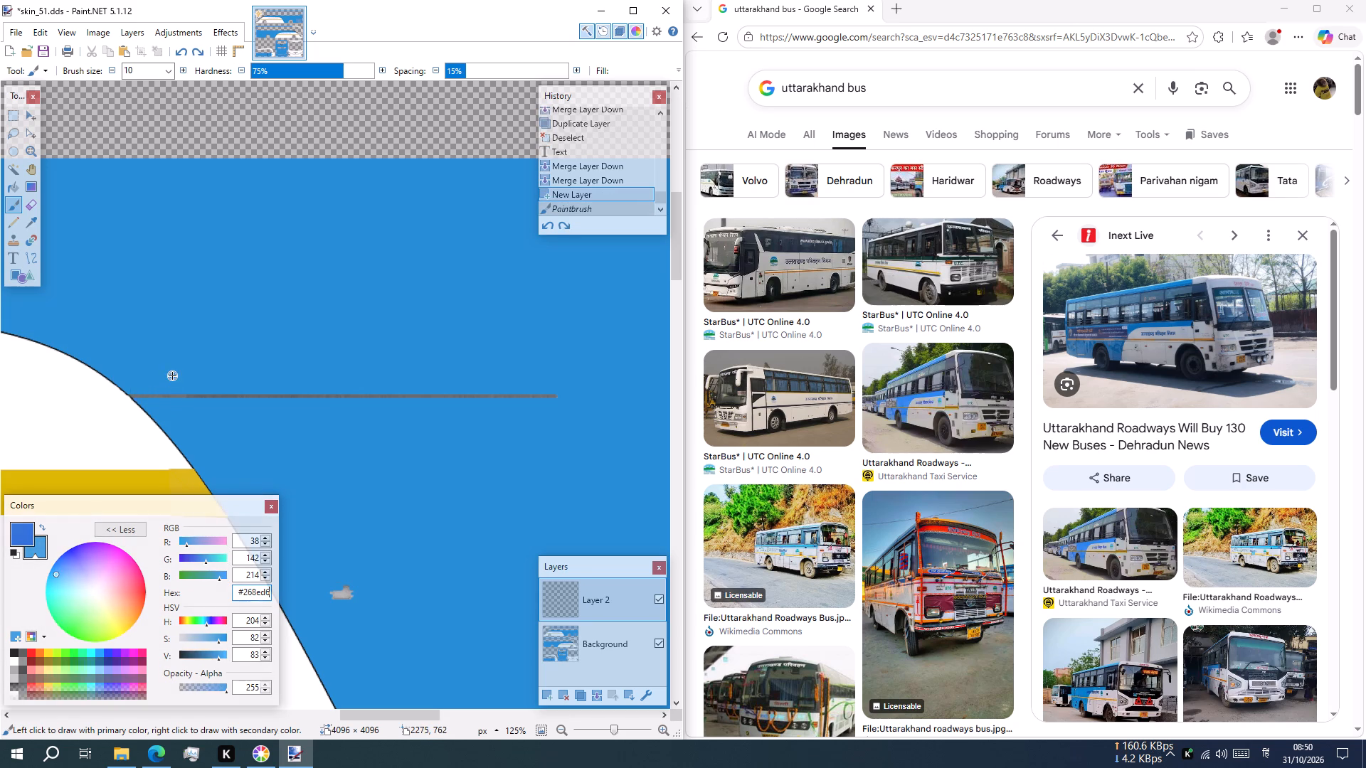
click(44, 527)
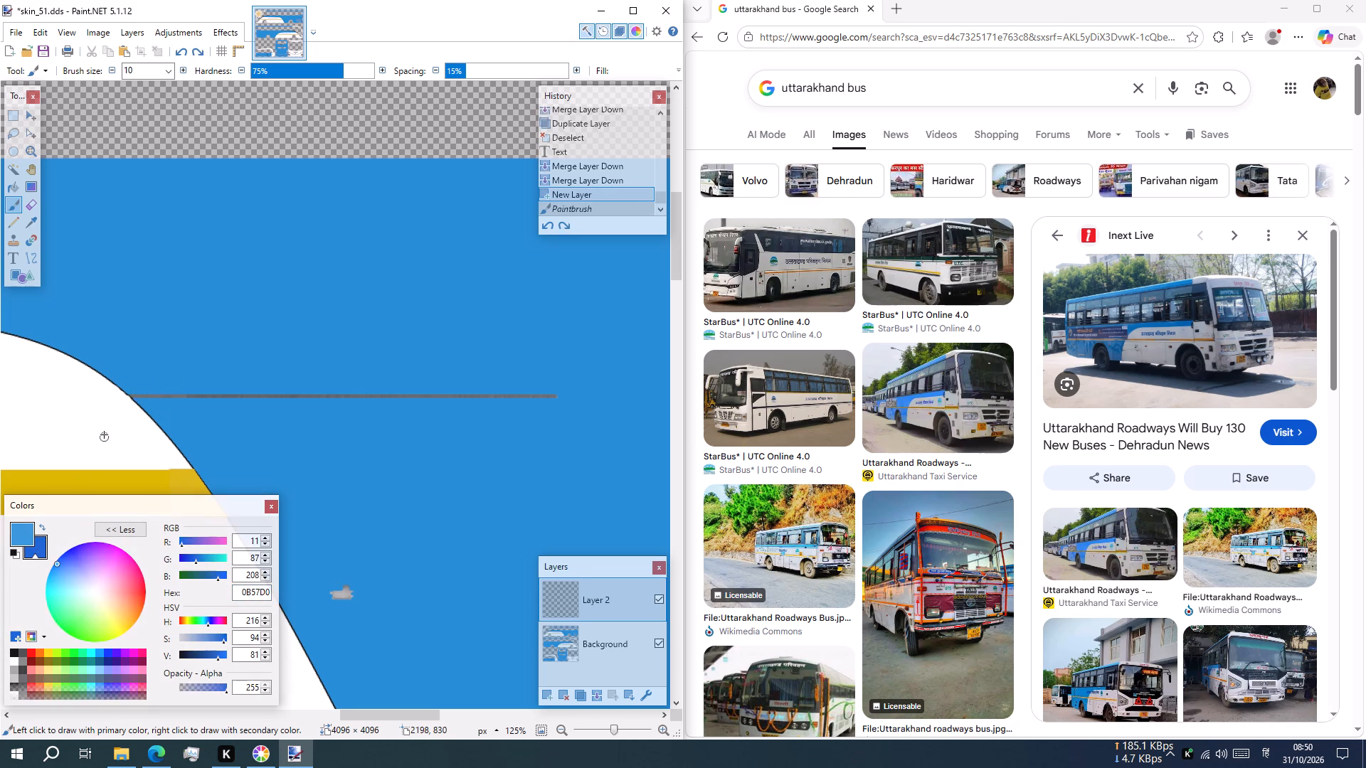
Paint over the thin grey horizontal line in the upper side view's blue area, from the white panel's curved edge to the line's far end.
ctrl+scroll(144, 402, up, 7)
scroll(144, 402, down, 2)
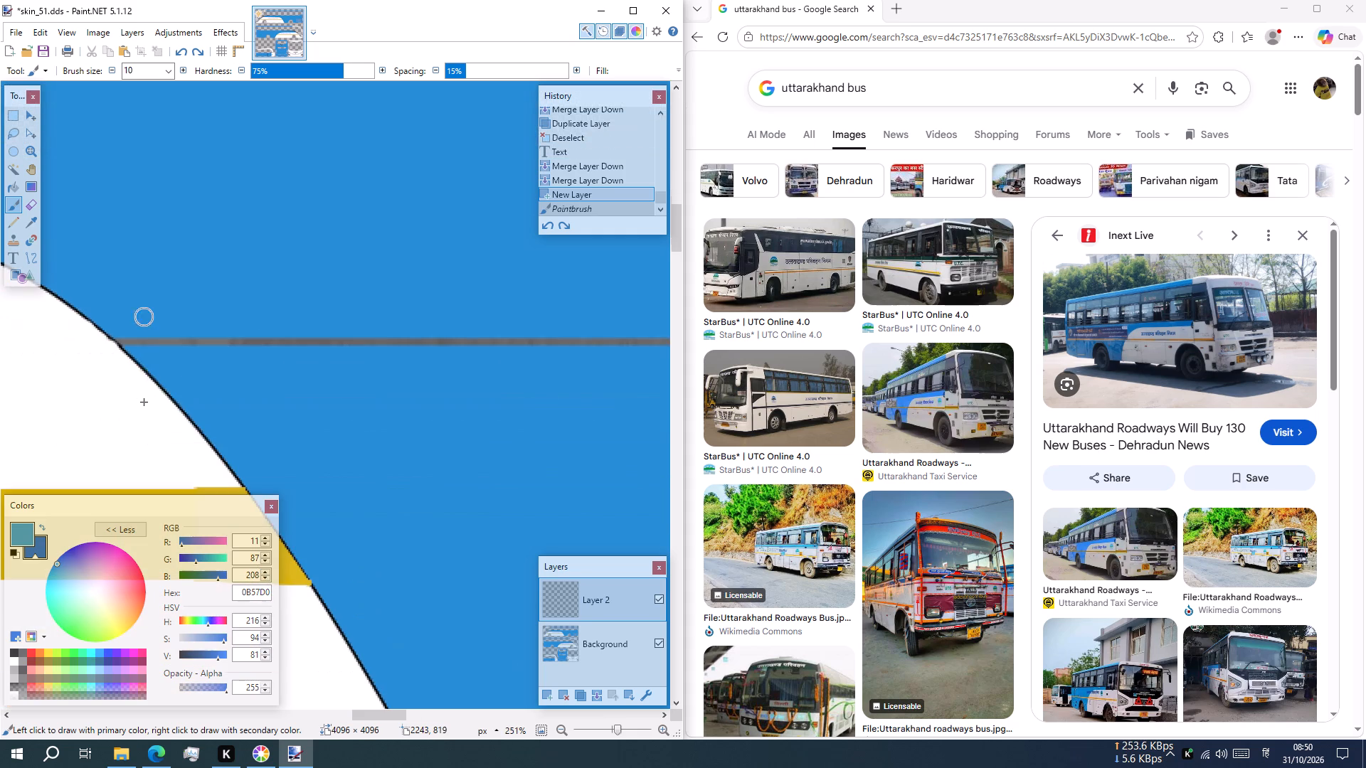
ctrl+scroll(139, 338, up, 4)
drag(124, 335, 125, 337)
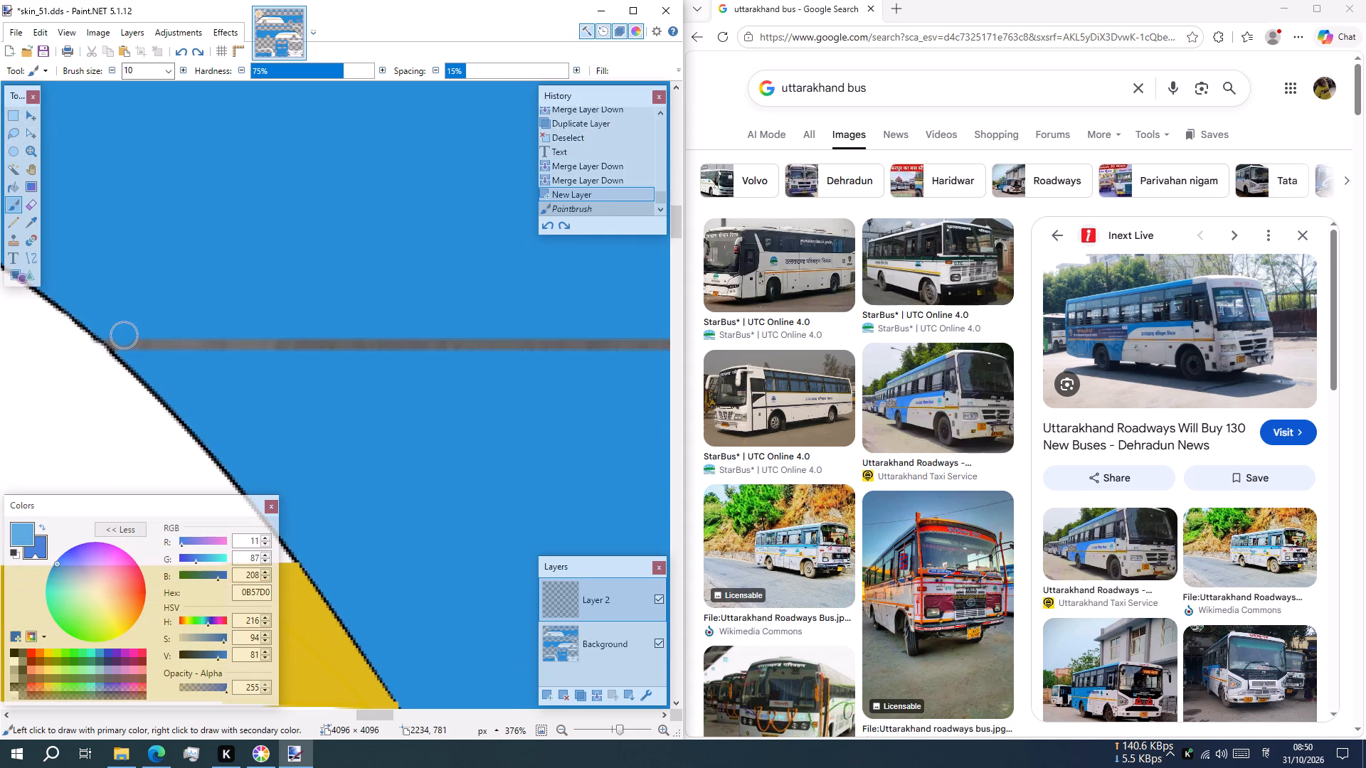
drag(125, 337, 247, 338)
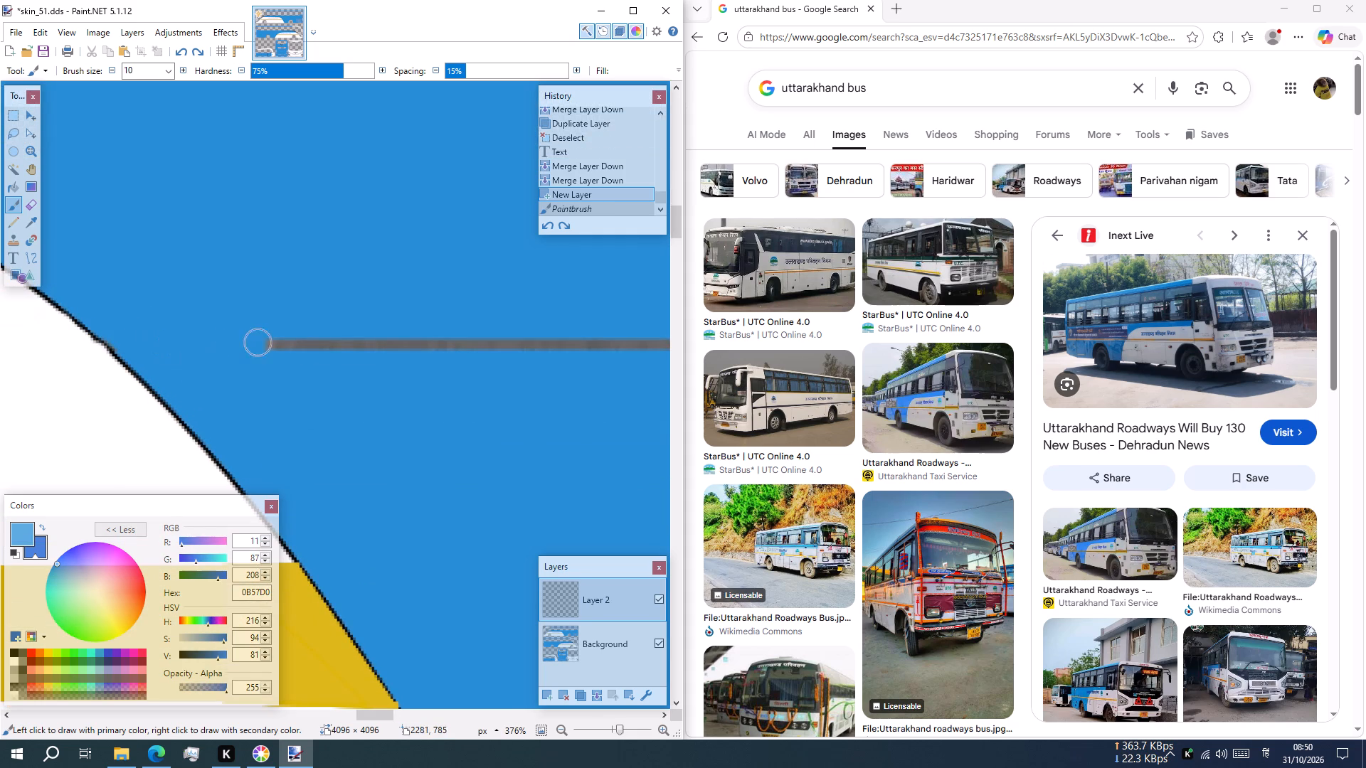
drag(247, 338, 508, 341)
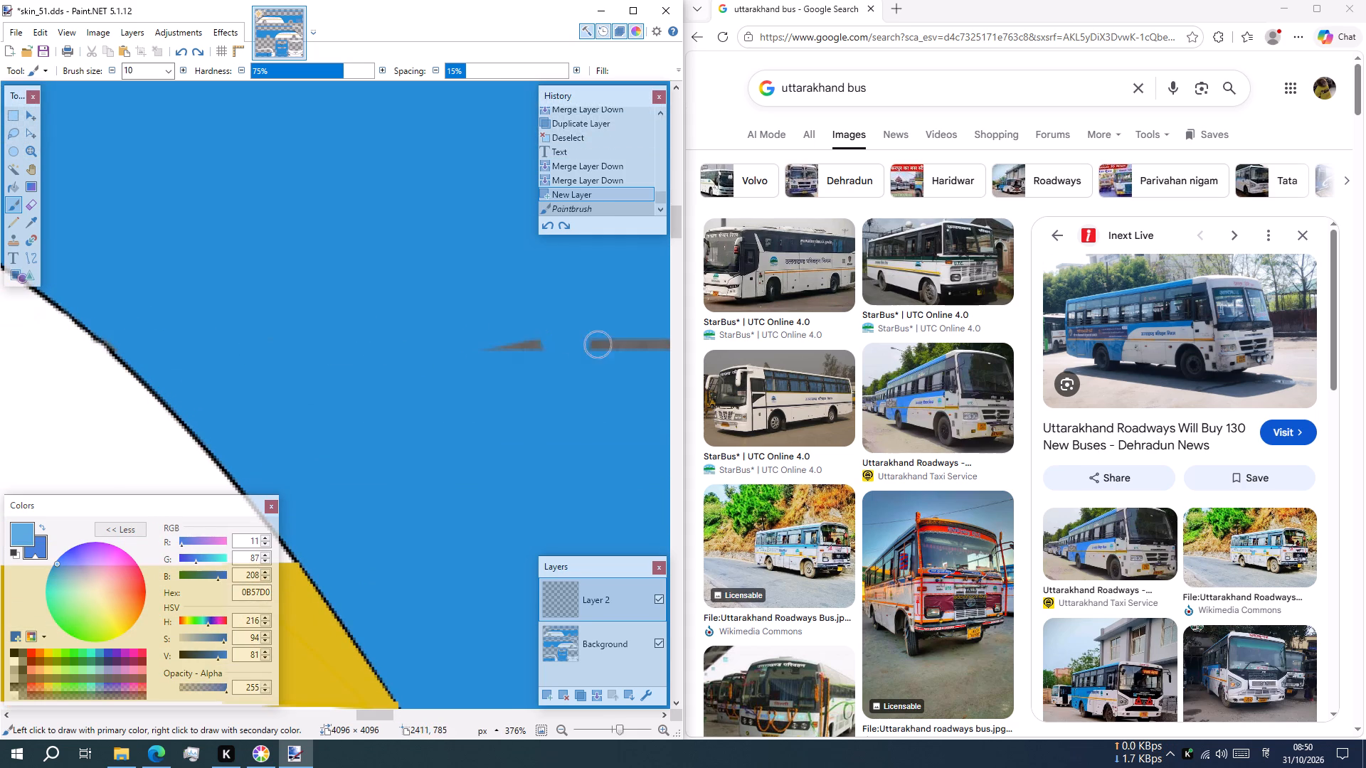
drag(508, 341, 586, 342)
ctrl+scroll(617, 328, down, 4)
shift+scroll(599, 332, down, 2)
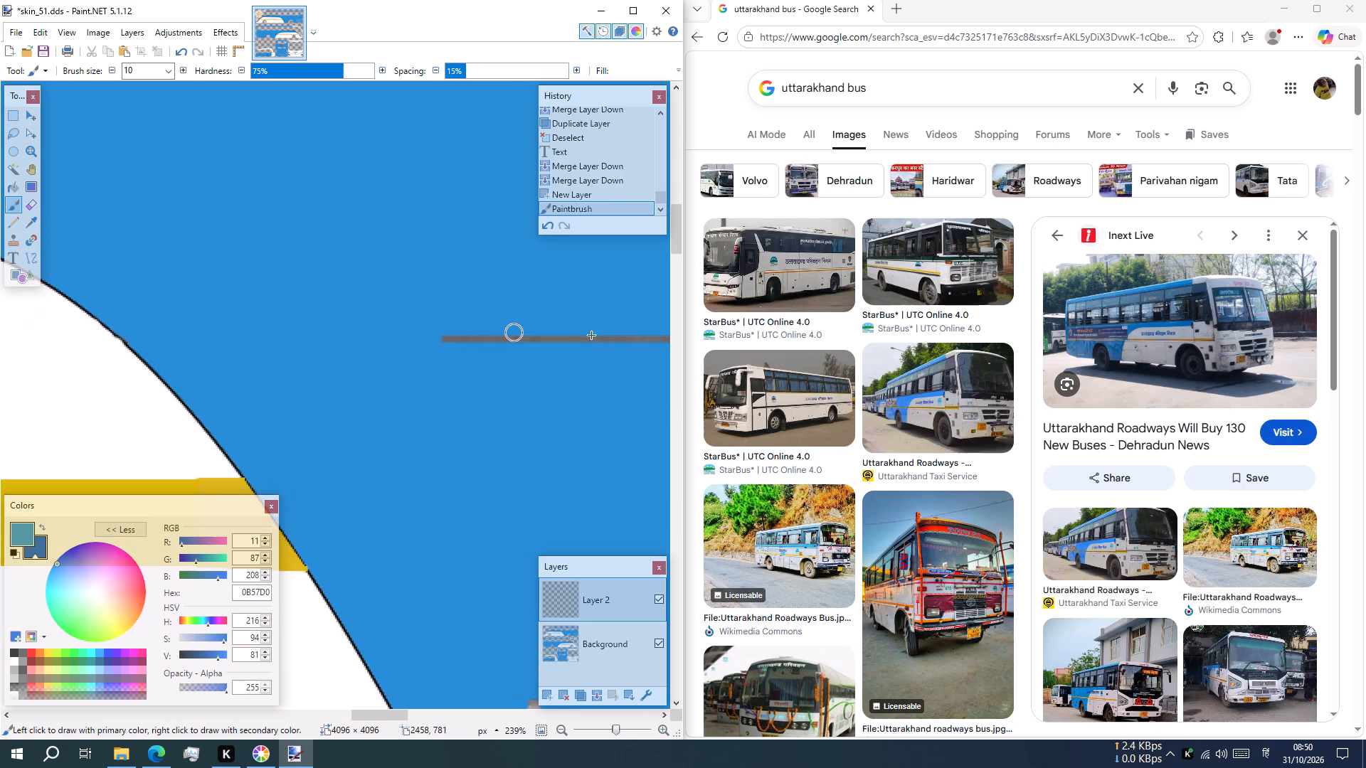
drag(443, 343, 632, 331)
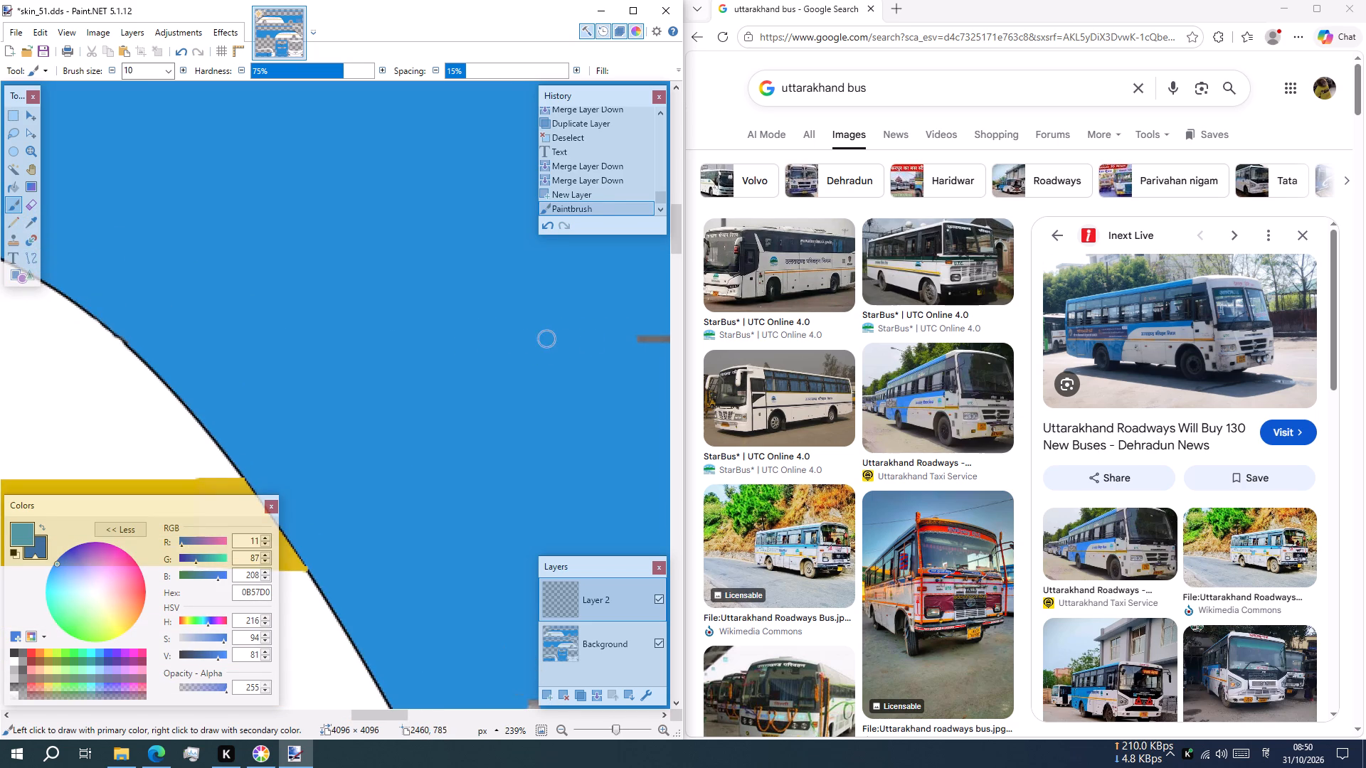
drag(632, 331, 544, 335)
ctrl+scroll(542, 330, down, 4)
shift+scroll(570, 319, down, 4)
drag(450, 332, 454, 333)
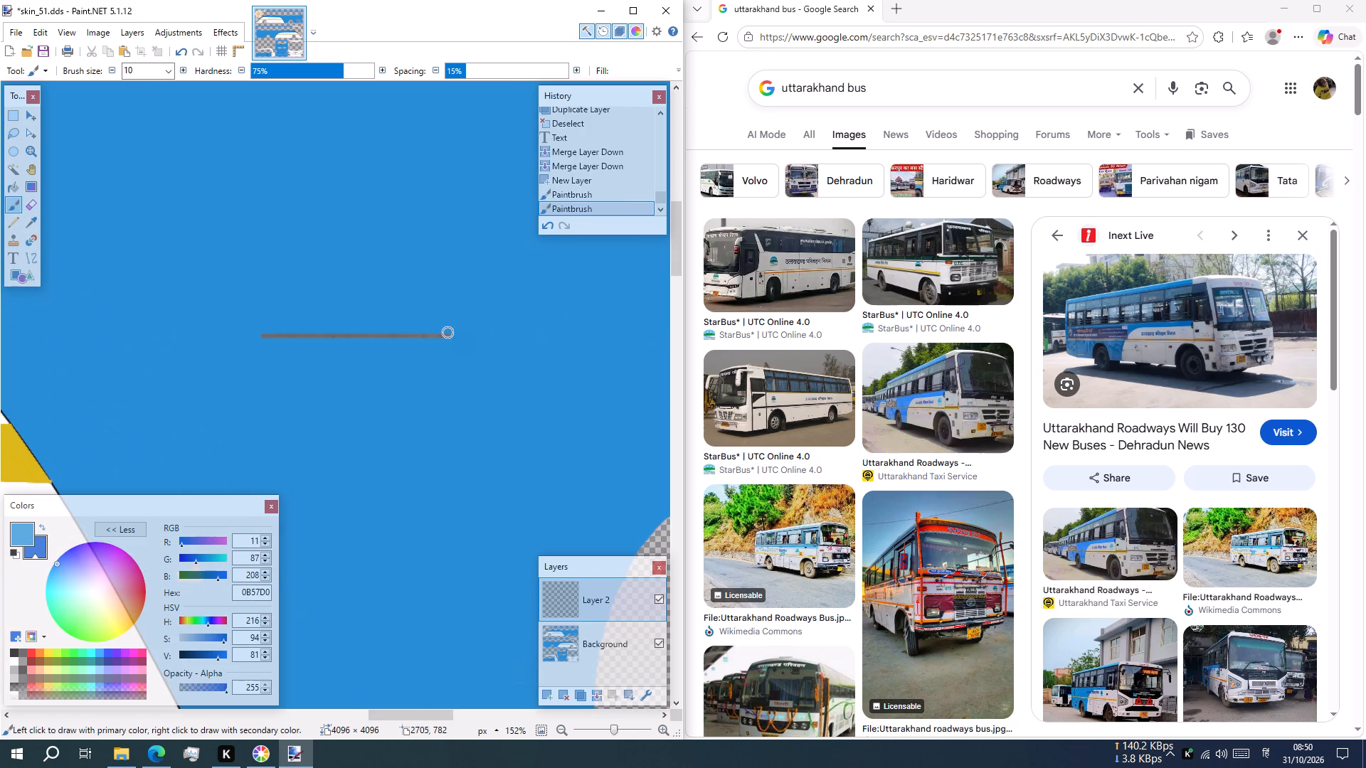
drag(454, 333, 296, 336)
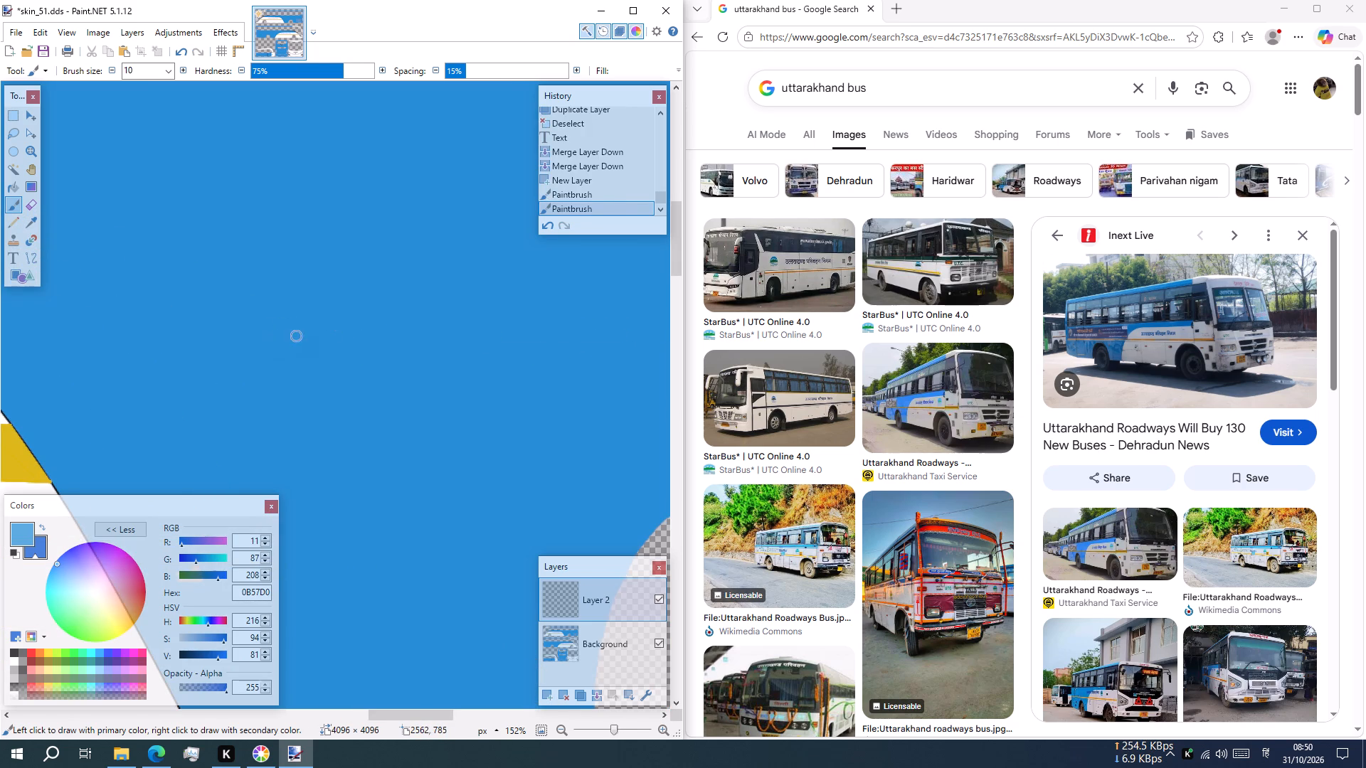
drag(296, 336, 429, 328)
Examine the repainted upper side view and the rest of the bus template for remaining flaws.
ctrl+scroll(467, 265, down, 10)
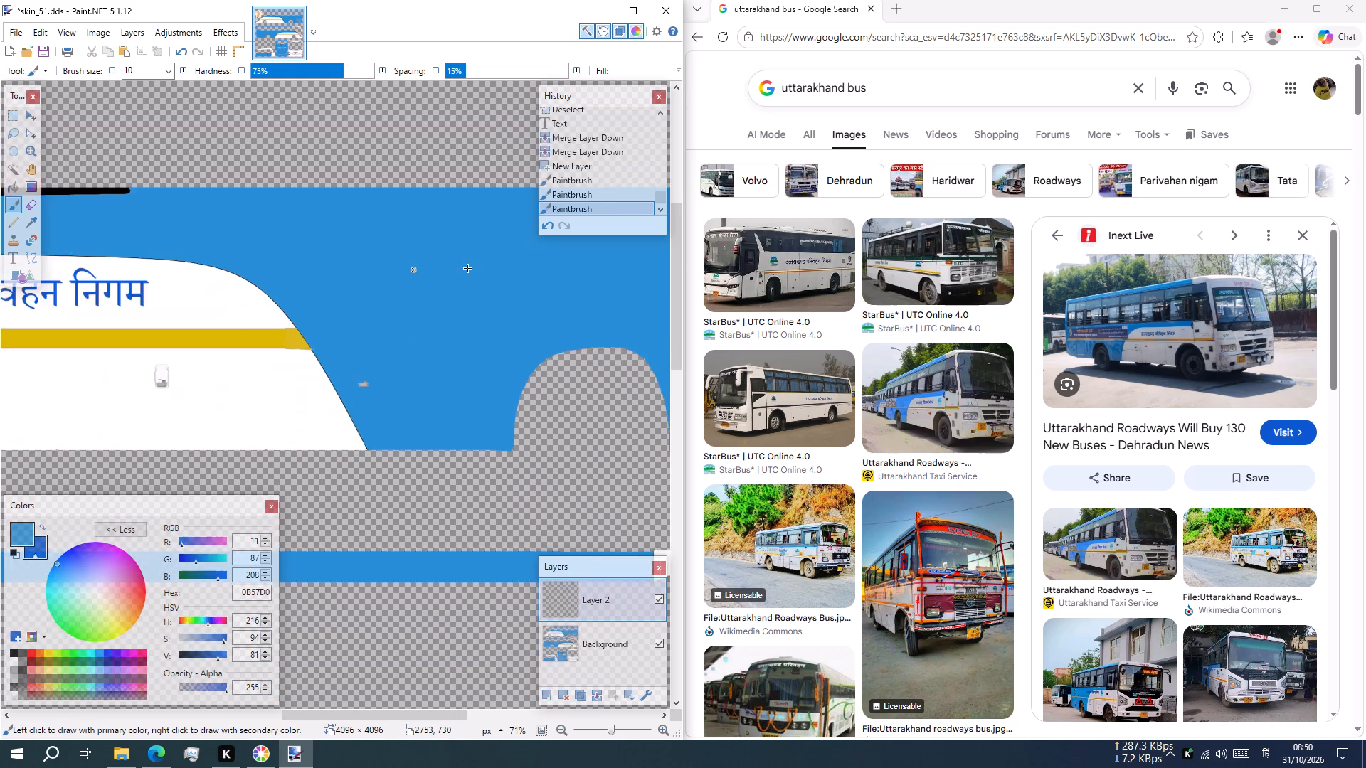
scroll(409, 283, down, 2)
shift+scroll(413, 282, down, 1)
ctrl+scroll(413, 282, down, 1)
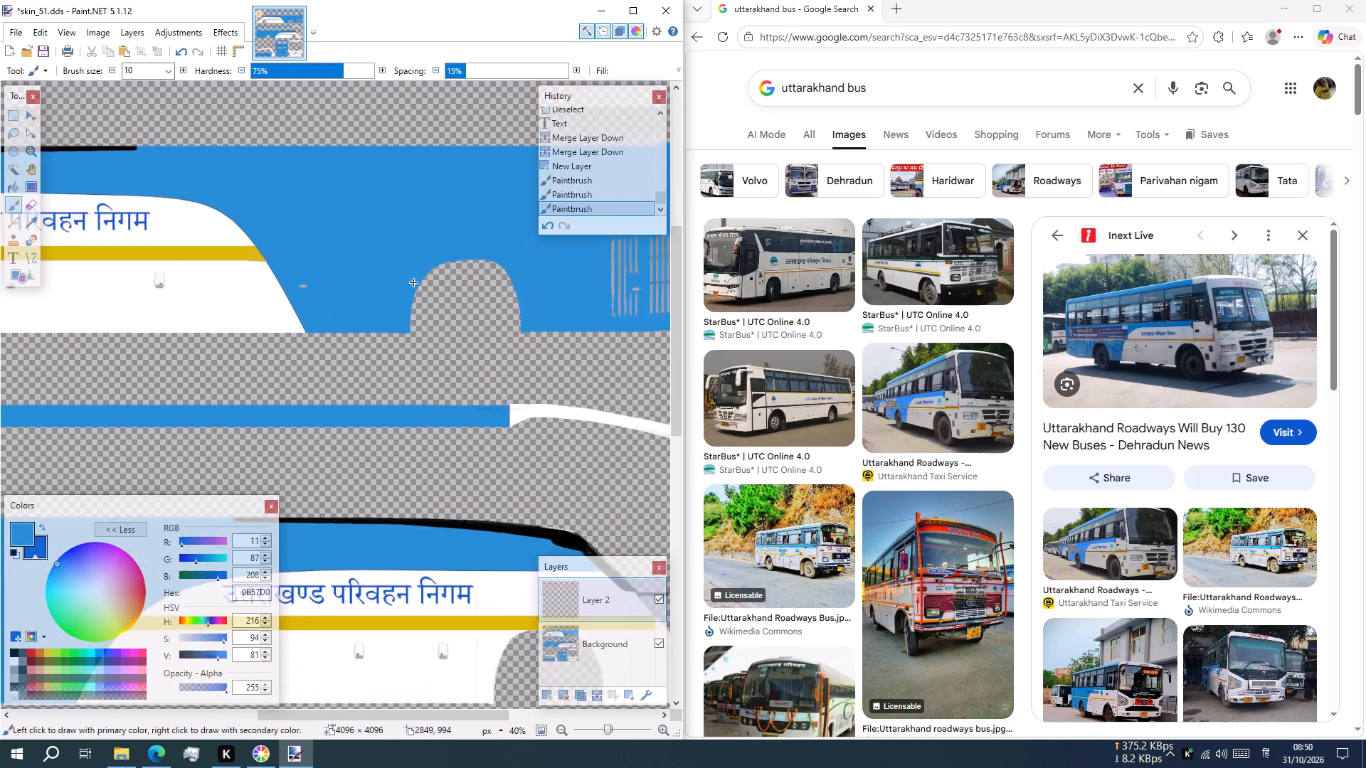
ctrl+scroll(413, 282, down, 2)
scroll(398, 325, up, 1)
scroll(433, 312, down, 1)
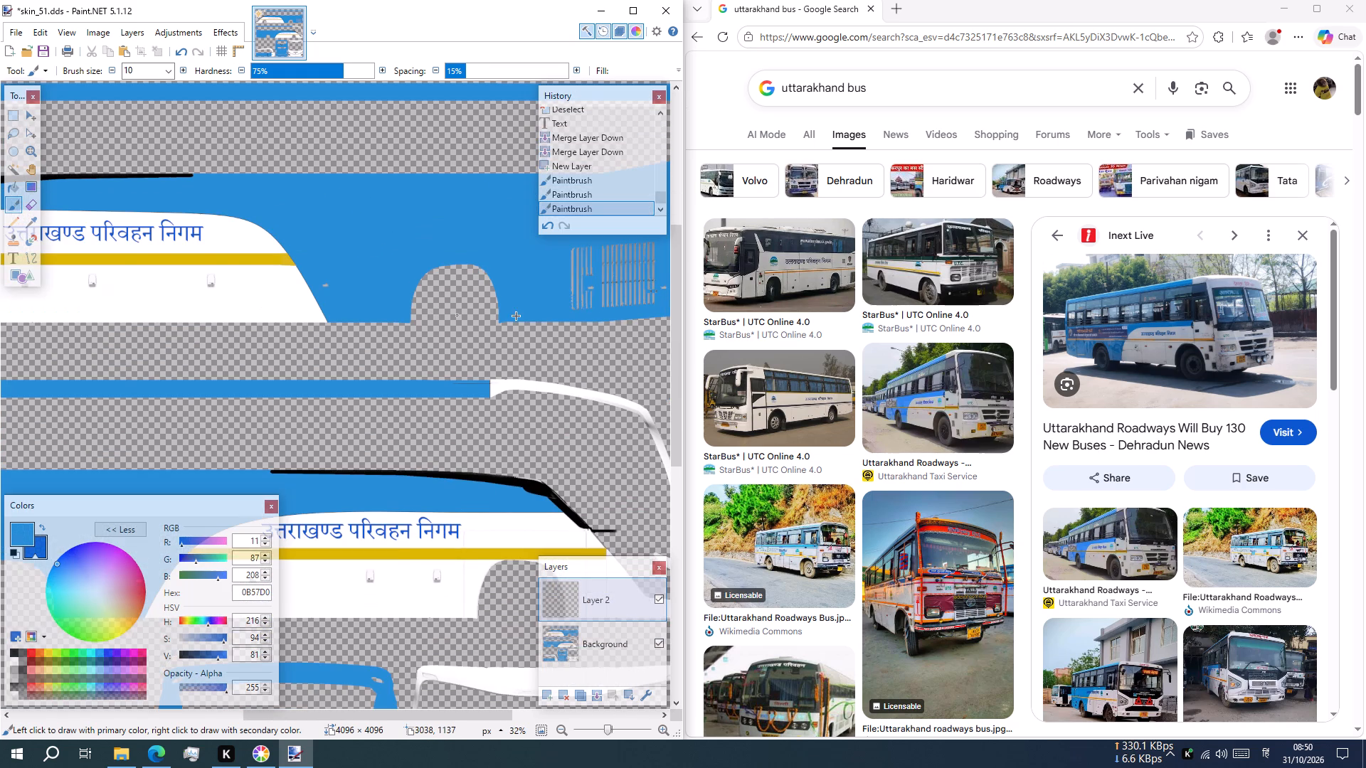
shift+scroll(503, 315, down, 3)
ctrl+scroll(435, 430, down, 2)
ctrl+scroll(434, 430, up, 3)
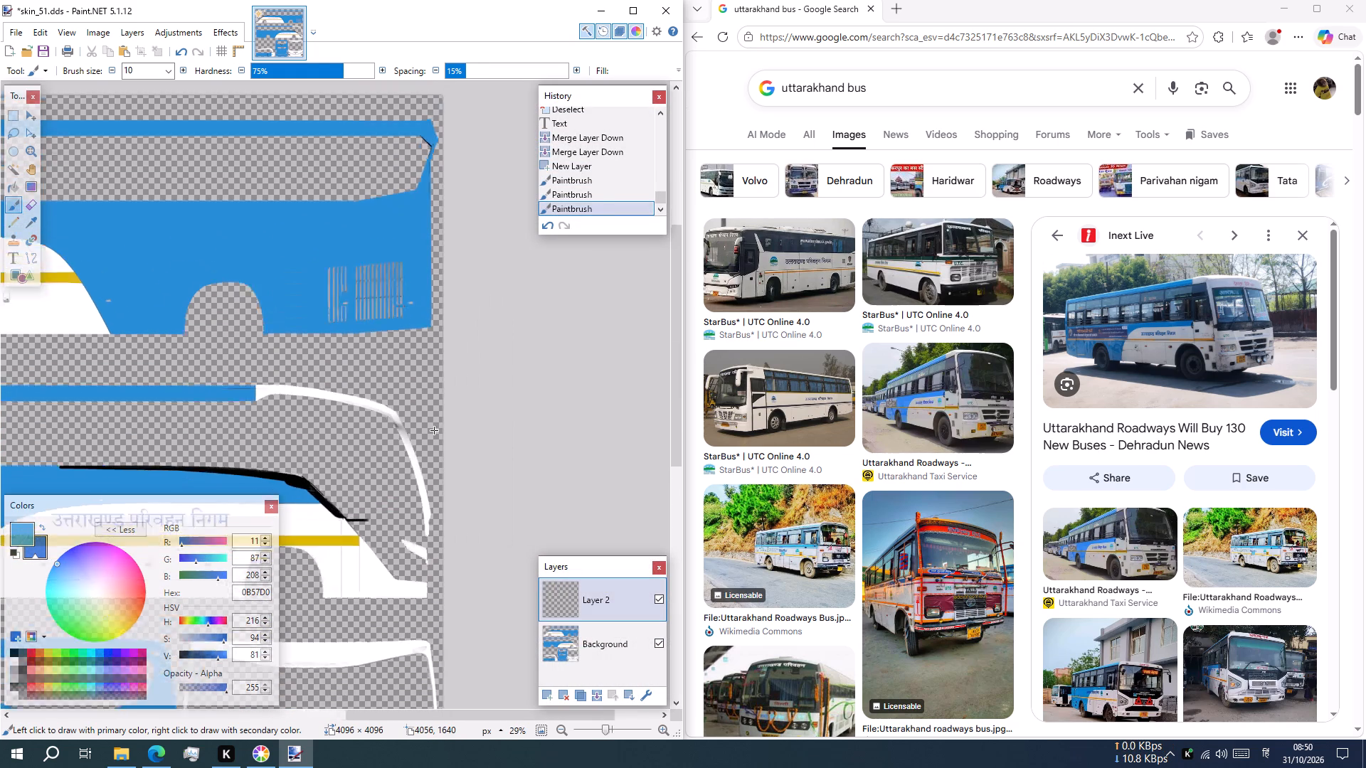
ctrl+scroll(434, 430, up, 8)
ctrl+scroll(353, 402, down, 17)
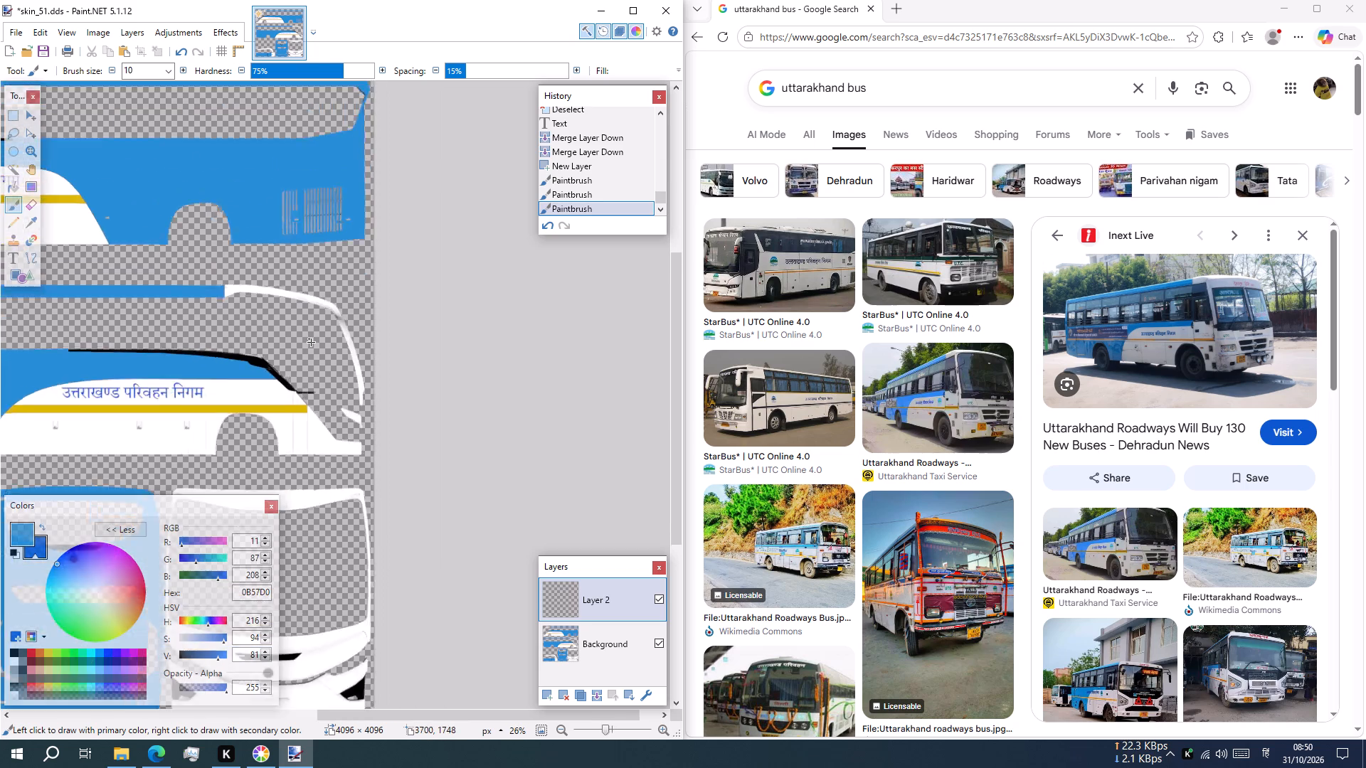
shift+scroll(252, 359, up, 2)
scroll(331, 364, up, 2)
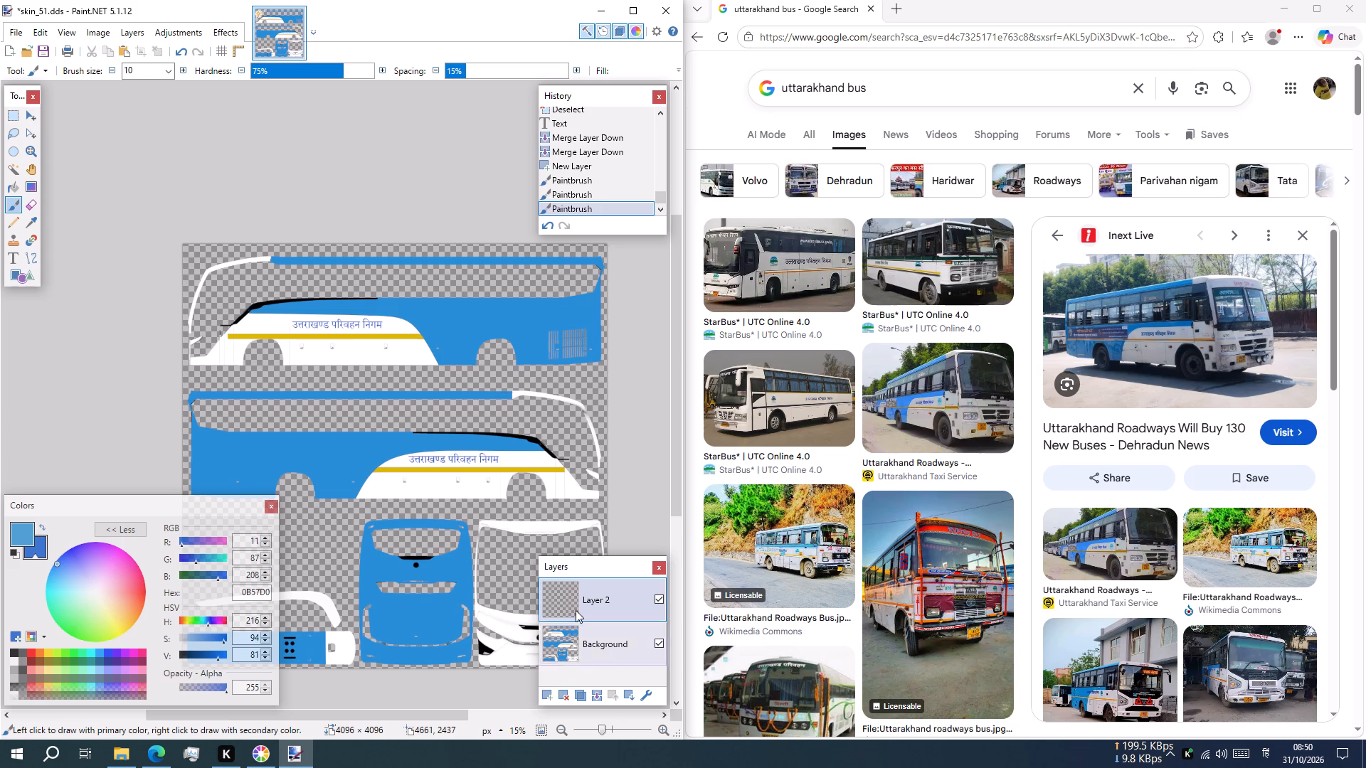
Merge Layer 2 down into Background and add a new empty layer on top.
click(594, 692)
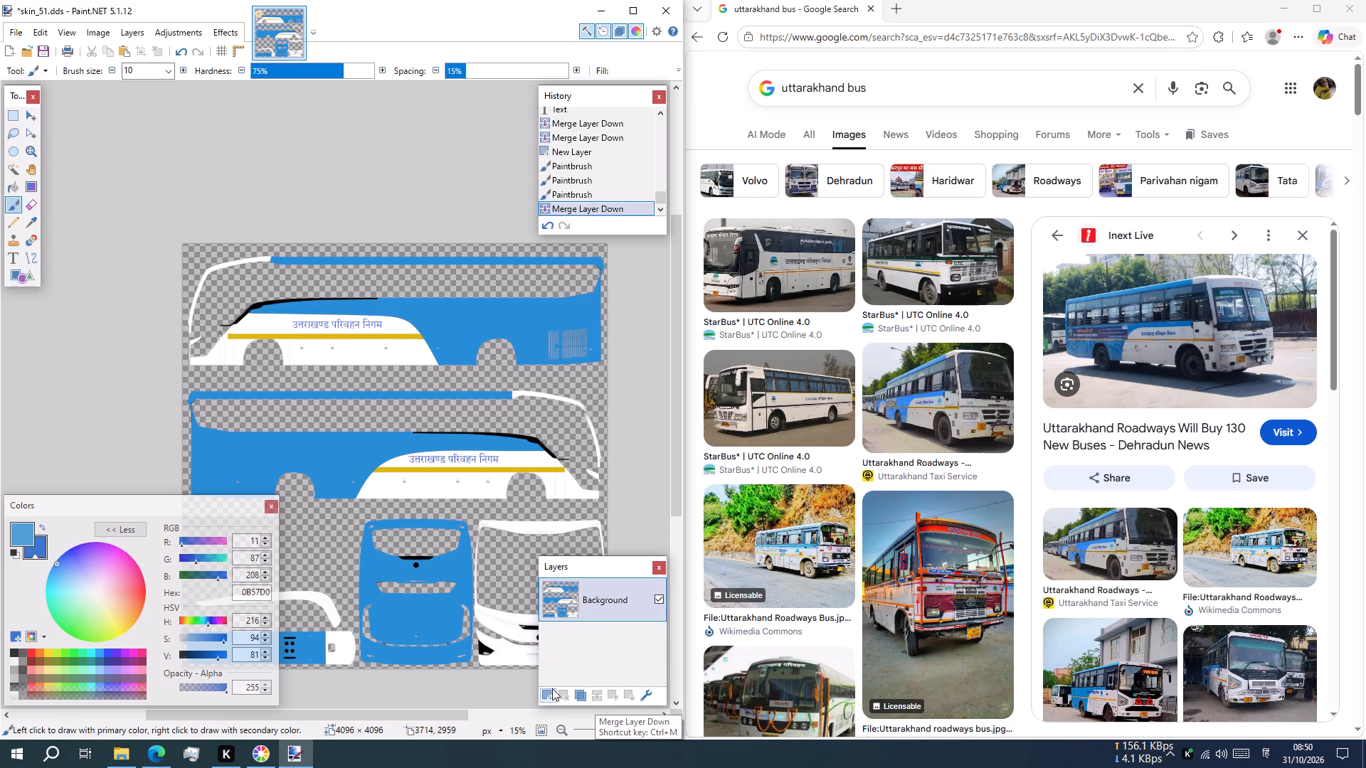
click(551, 688)
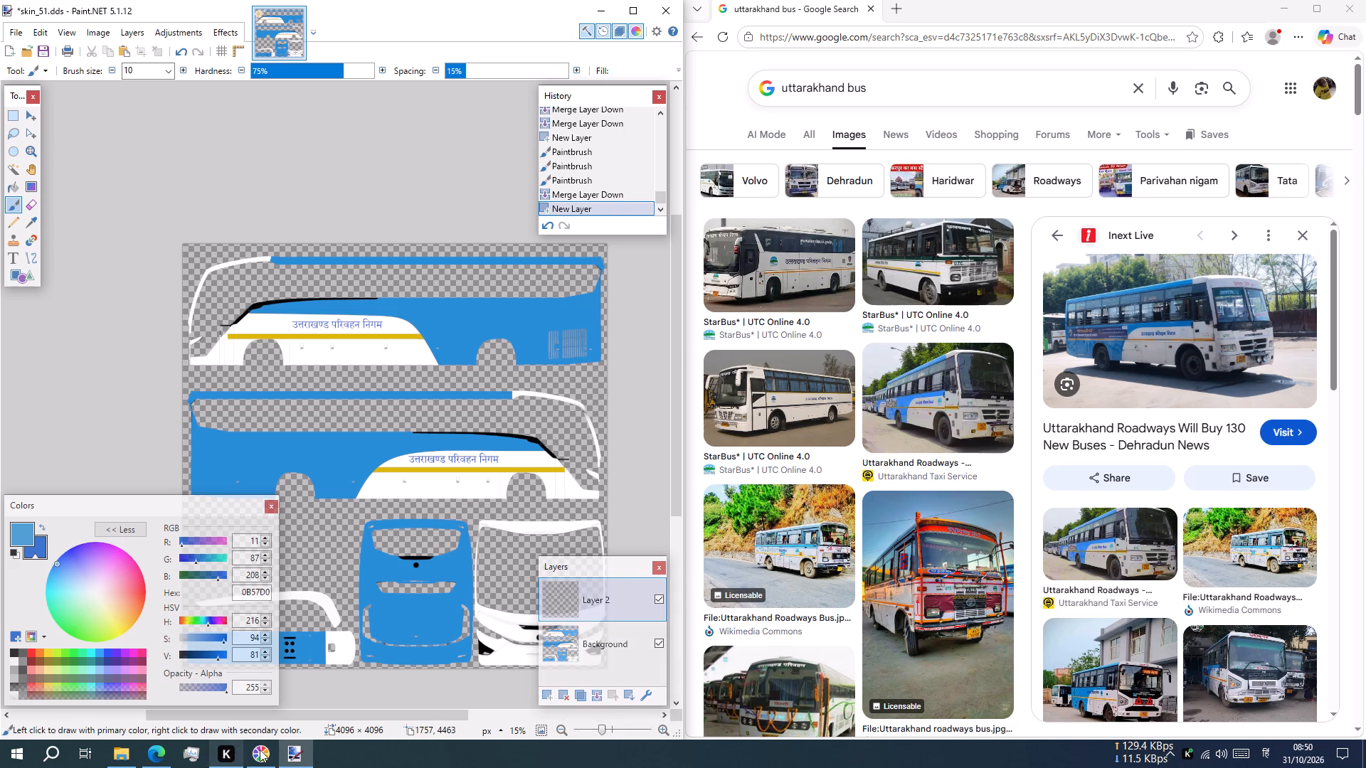
Switch to Microsoft Edge, open a new browser tab and change the keyboard language to English (India).
drag(882, 87, 881, 87)
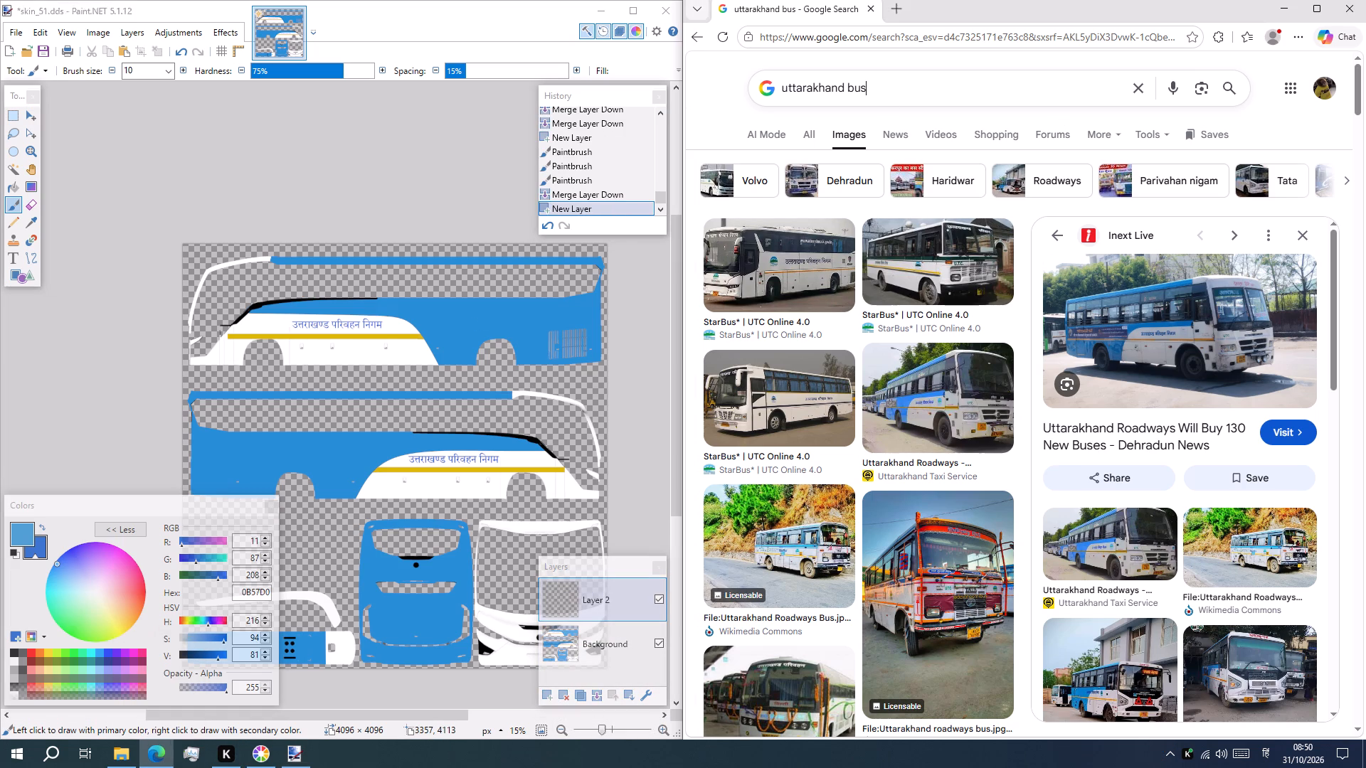
drag(881, 87, 744, 111)
click(901, 12)
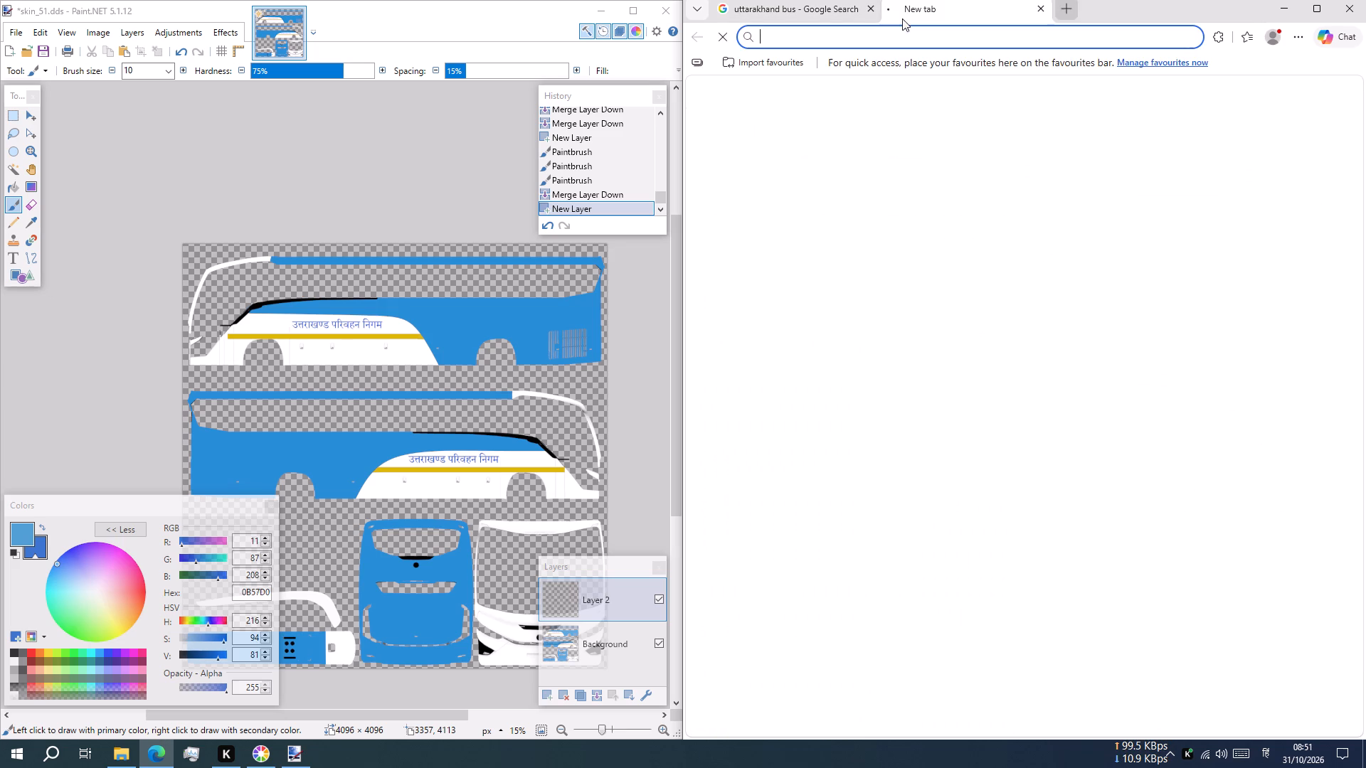
click(906, 34)
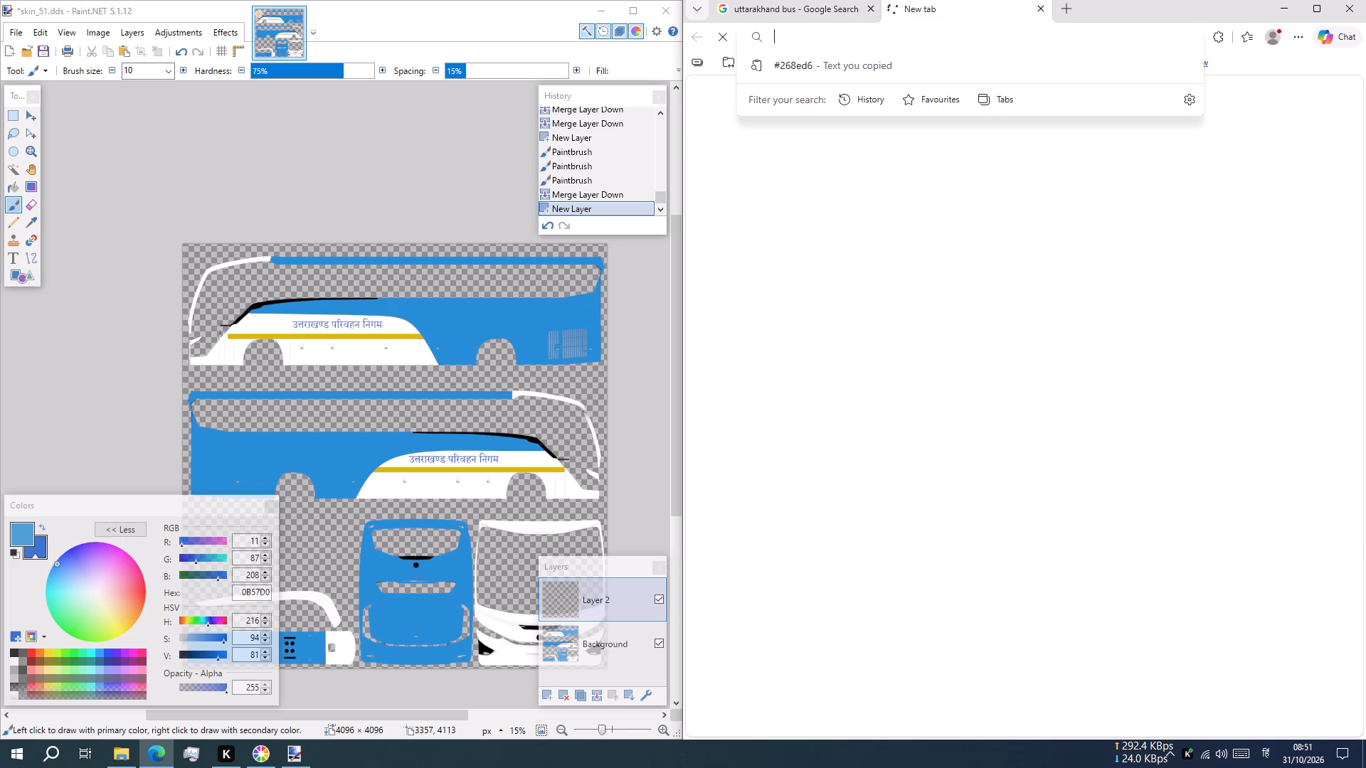
key(BackSpace)
key(BackSpace)
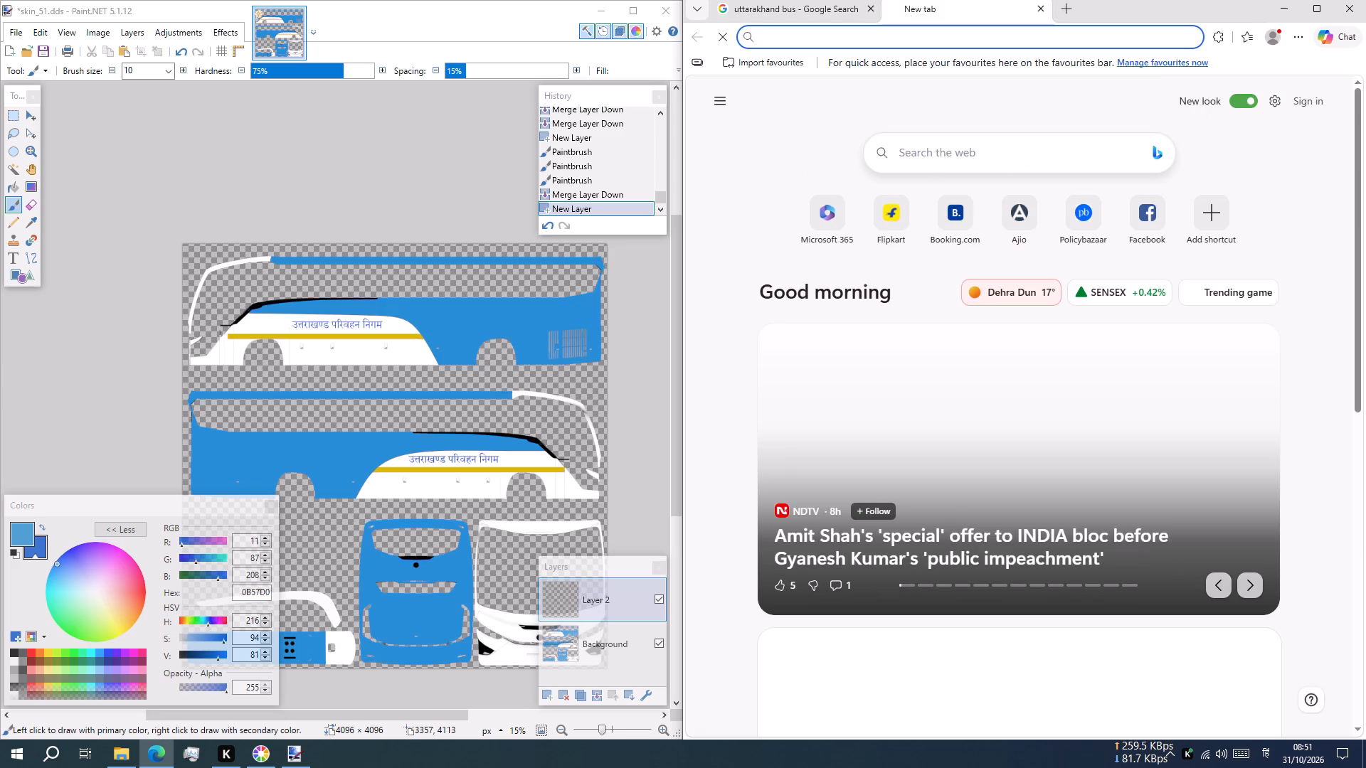
click(1265, 752)
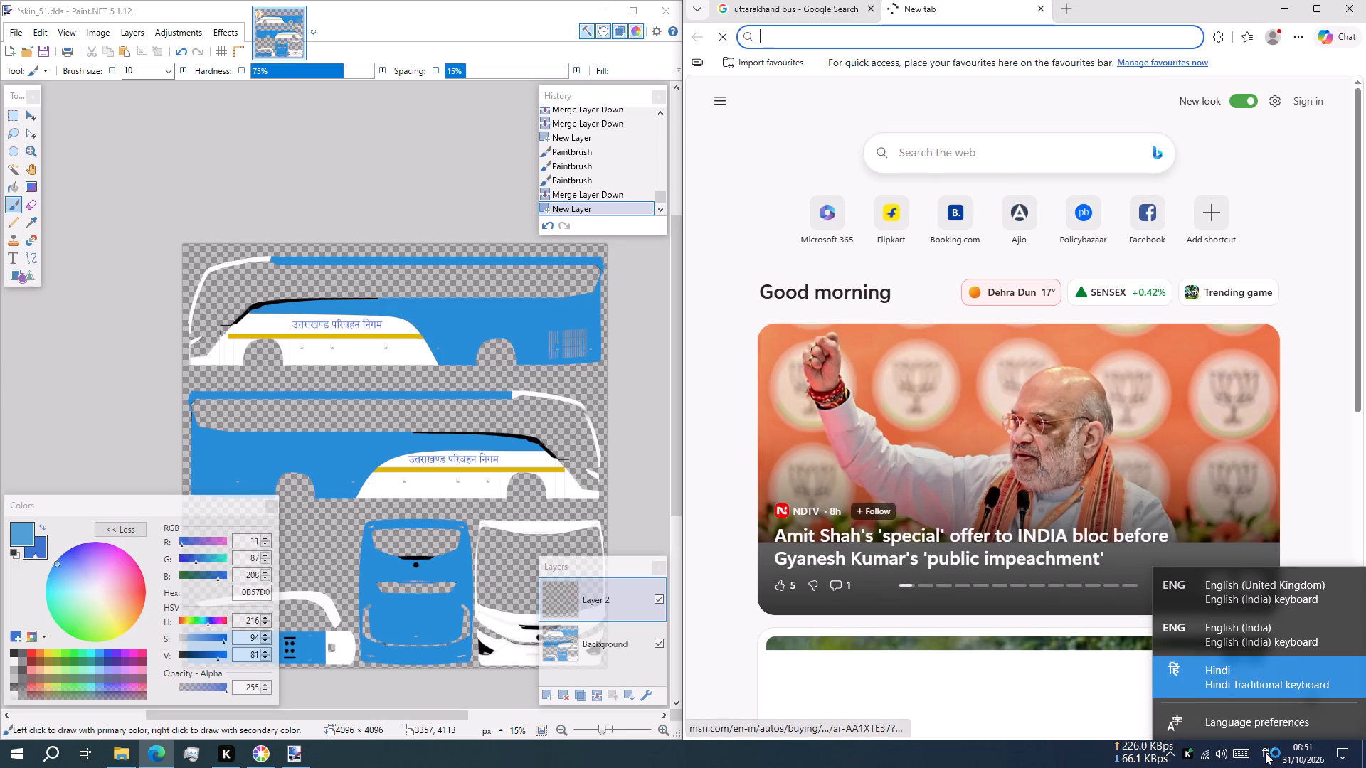
click(1253, 624)
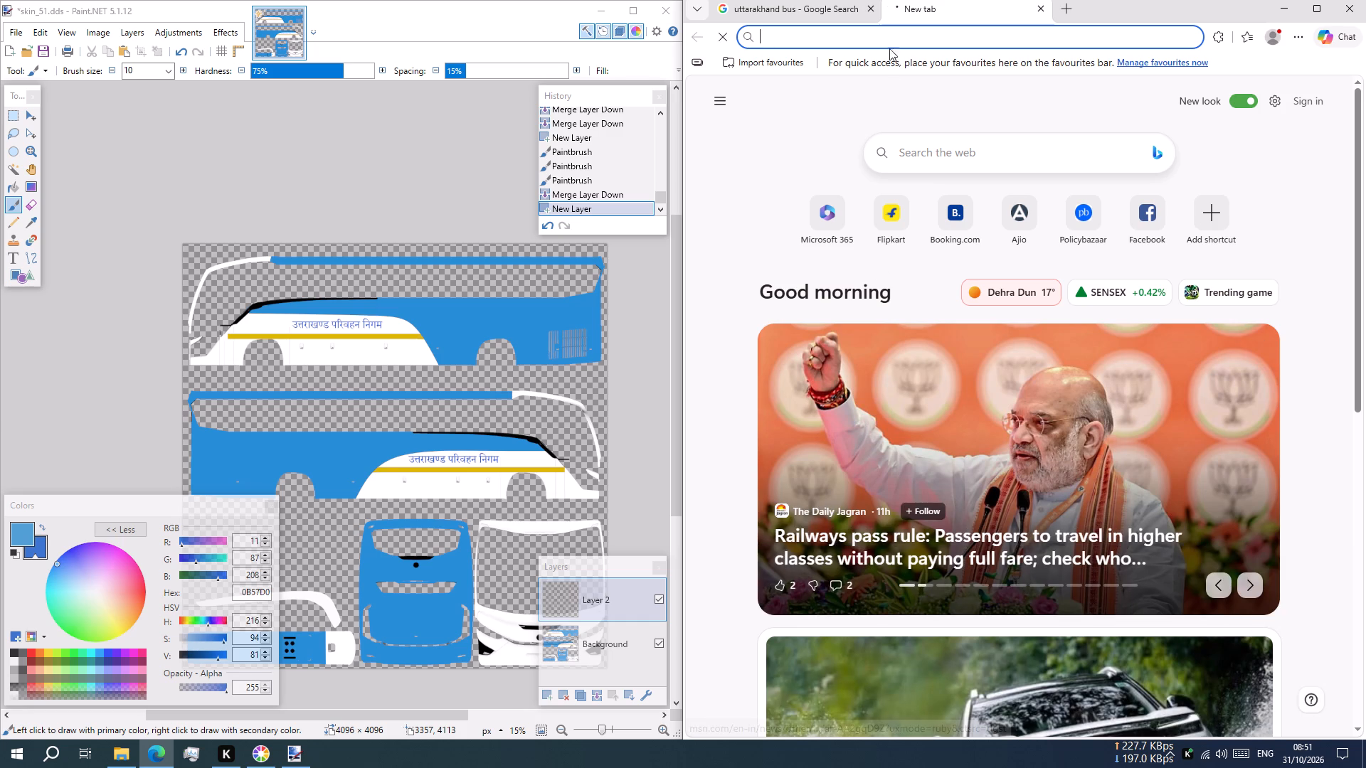
Search the web for "uttarakhand parivahan logo" in the new tab.
click(889, 40)
text(utttaa)
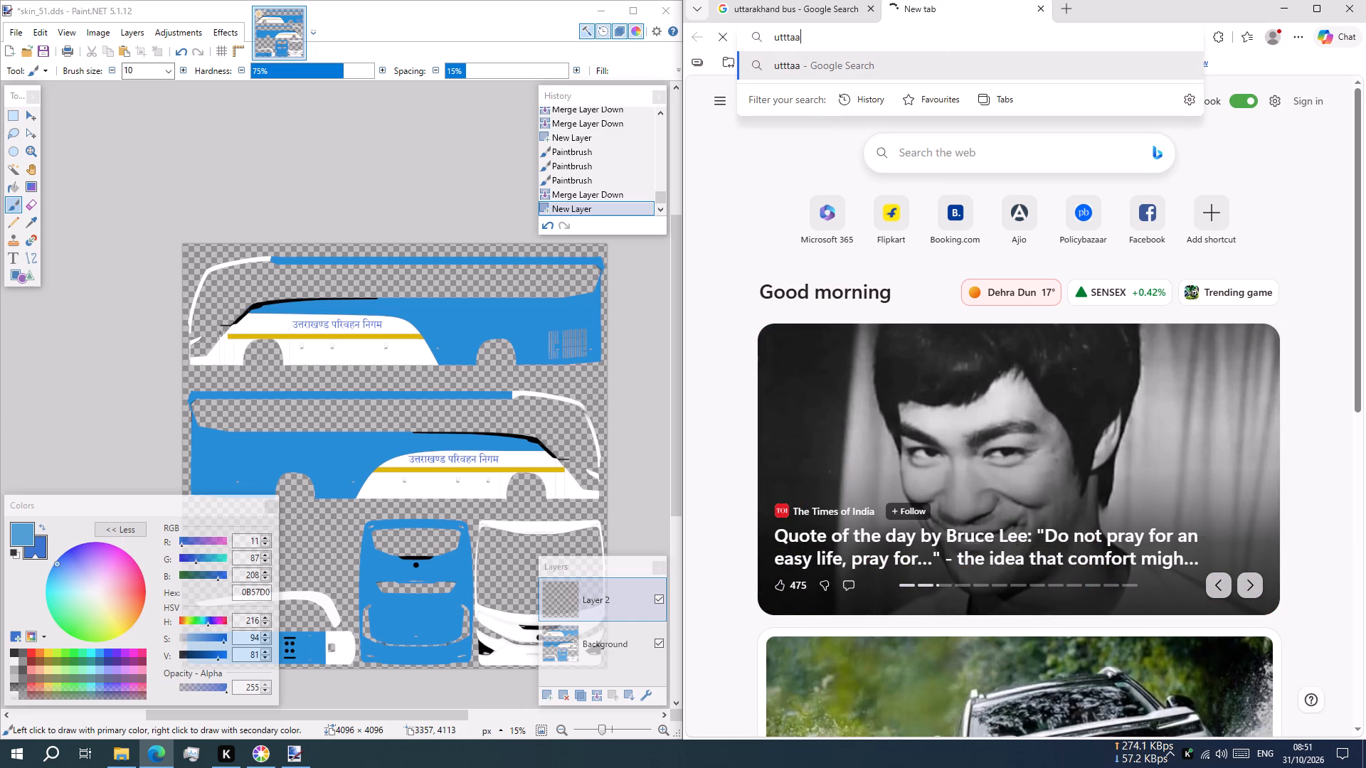
key(BackSpace)
key(BackSpace)
key(BackSpace)
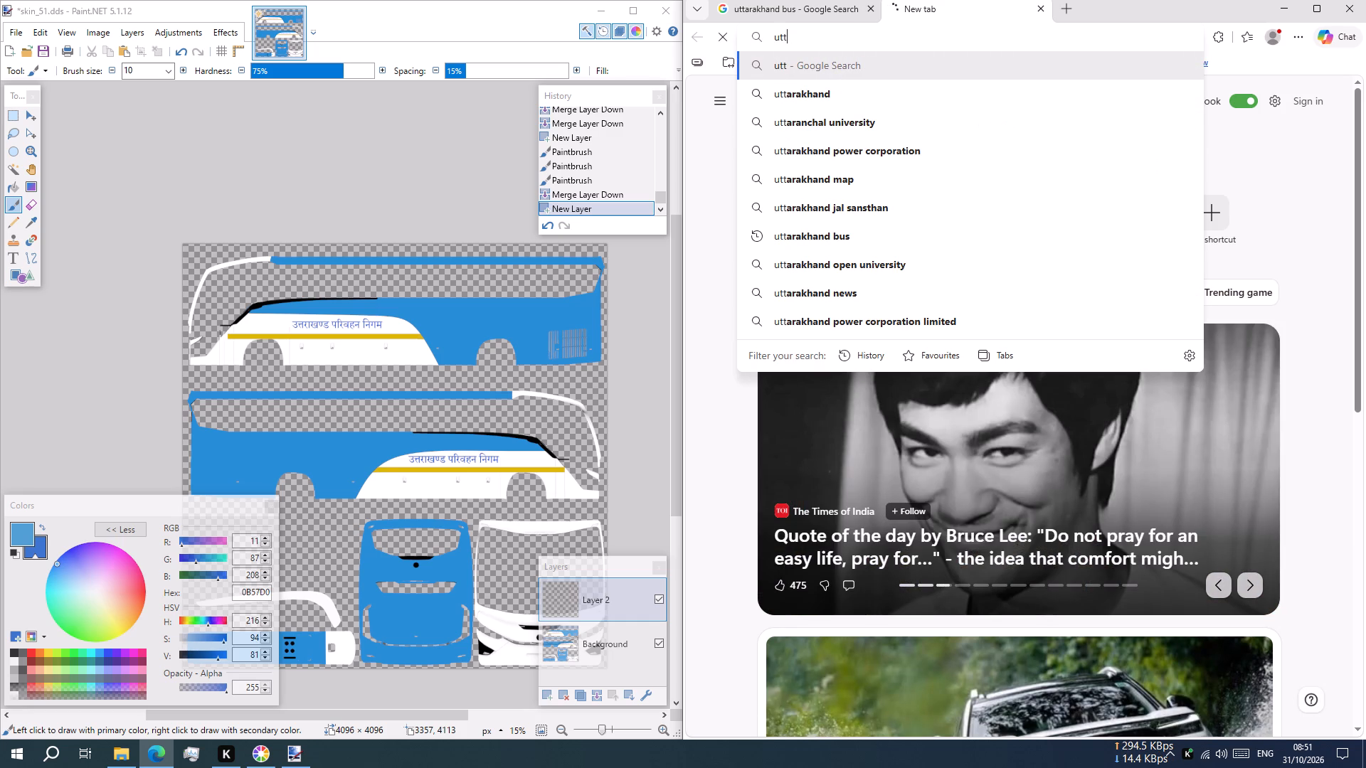
key(Down)
key(space)
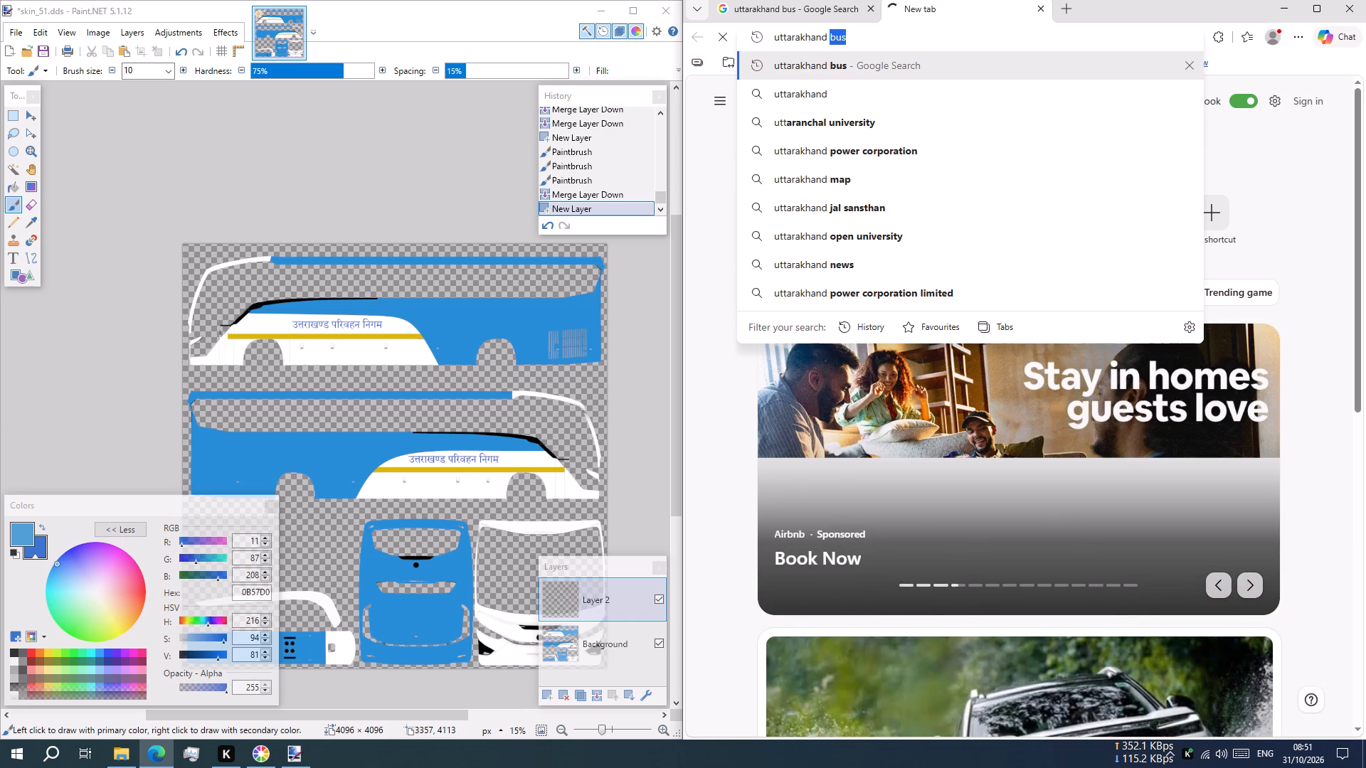
text(paari)
key(BackSpace)
key(BackSpace)
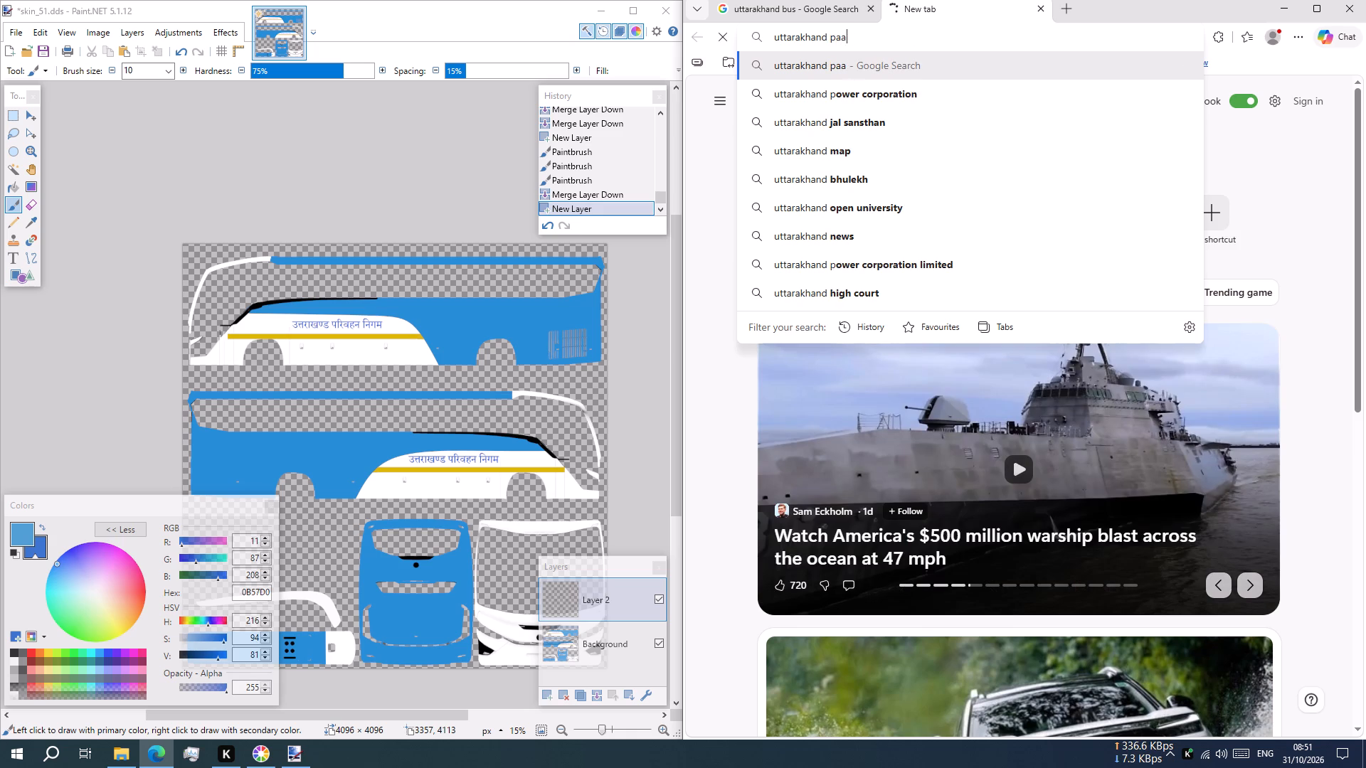
key(BackSpace)
key(r)
text(ivahan logo)
key(Return)
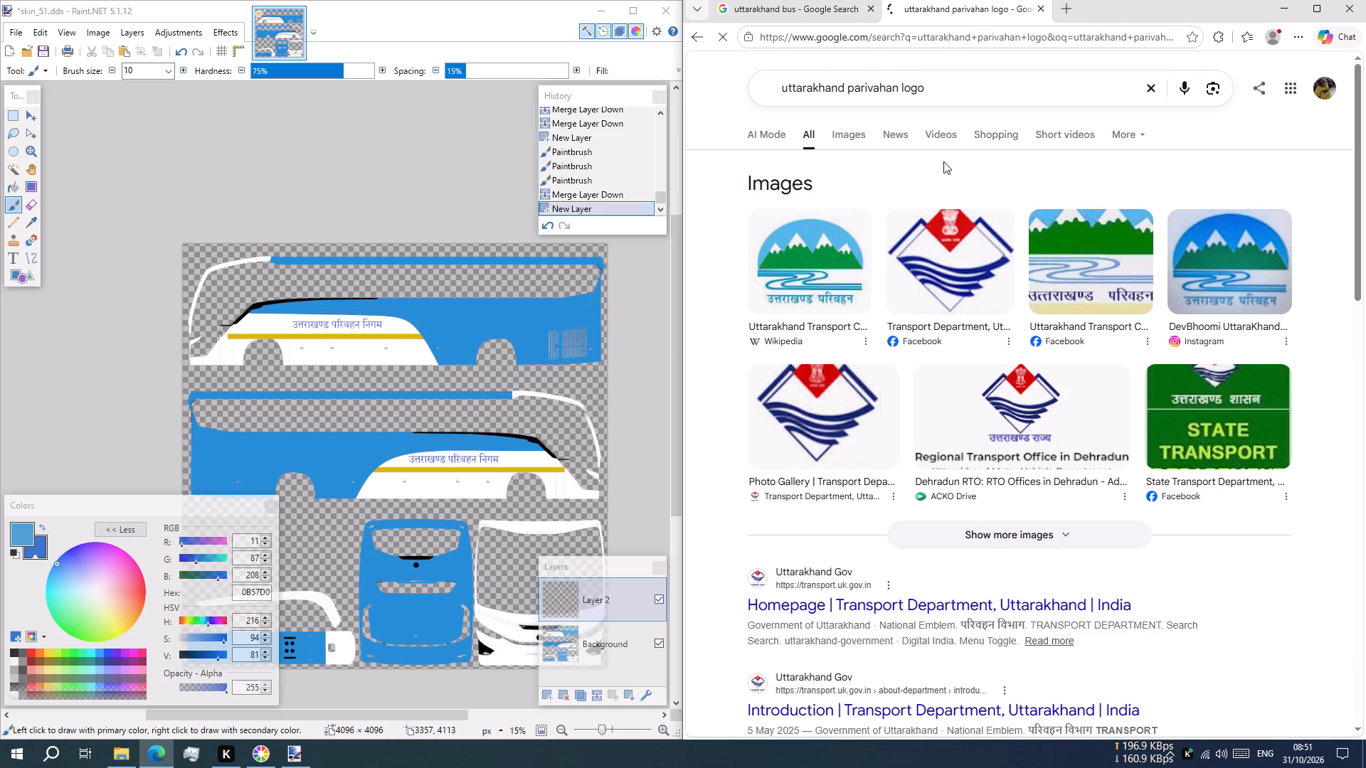
Show the image results, narrow them with a search filter and open the StarBus | UTC Online 4.0 mountain-and-river logo.
click(846, 131)
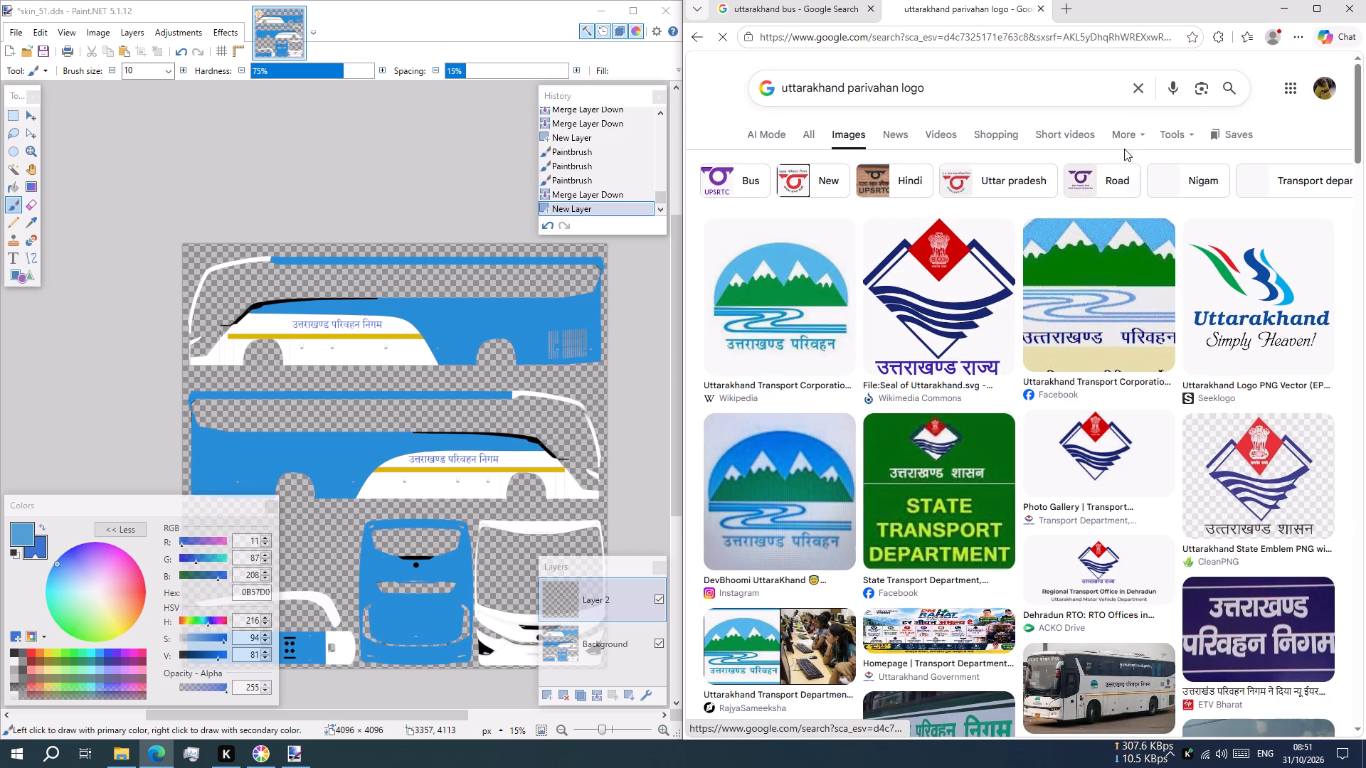
click(1195, 124)
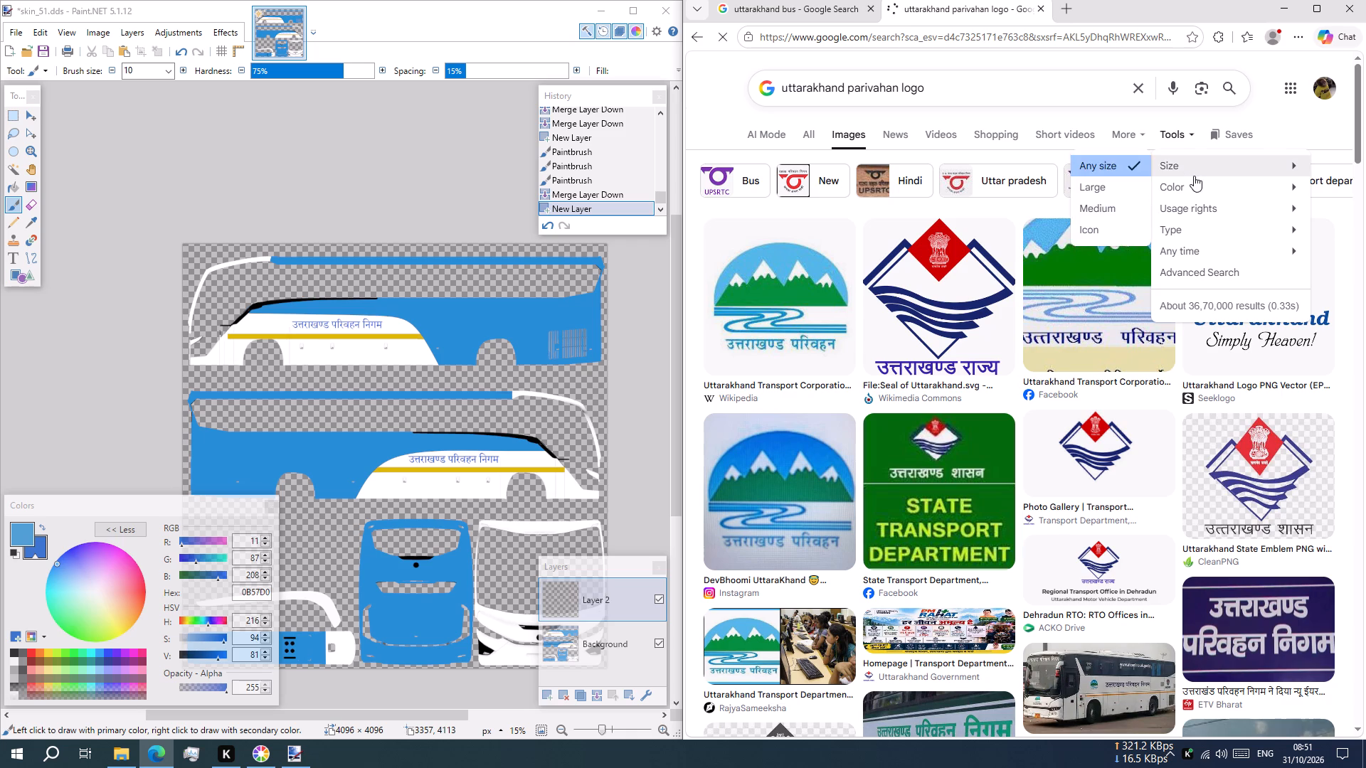
click(1086, 221)
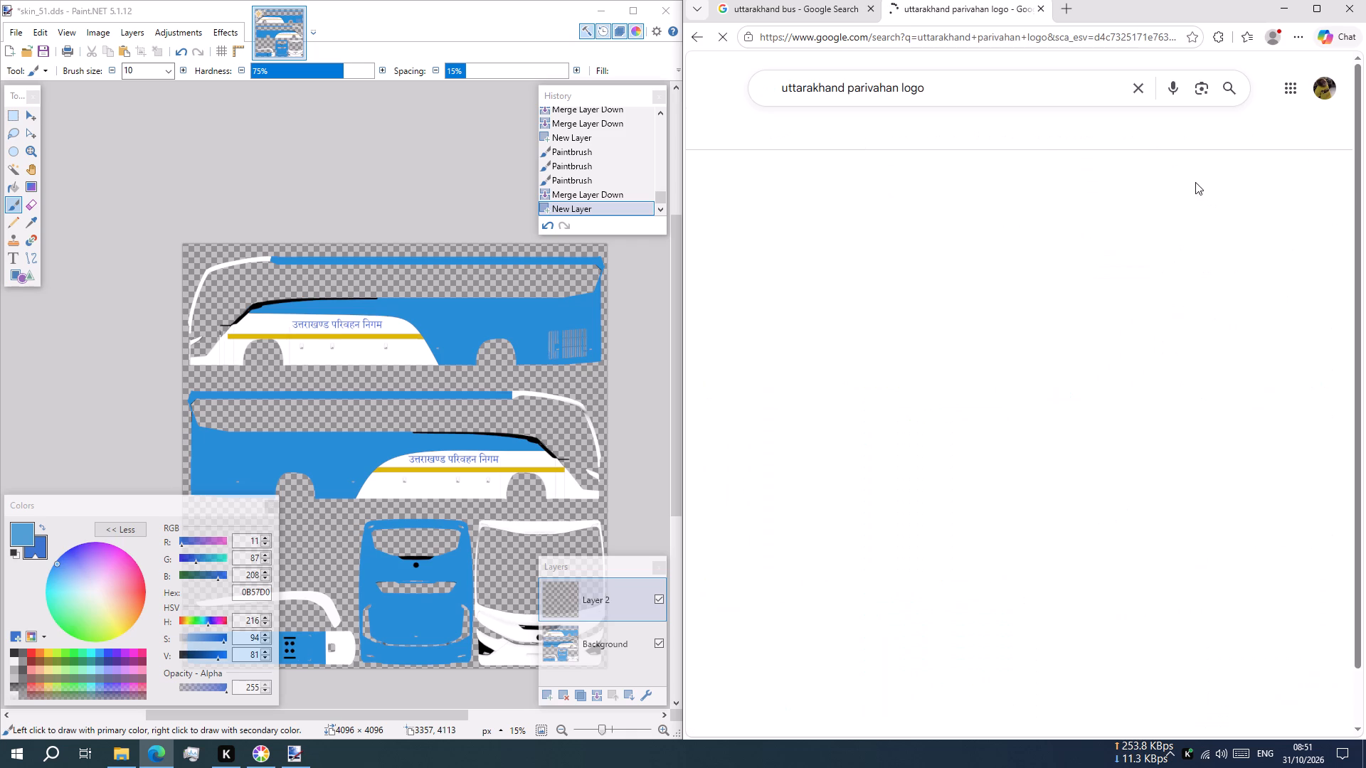
click(805, 292)
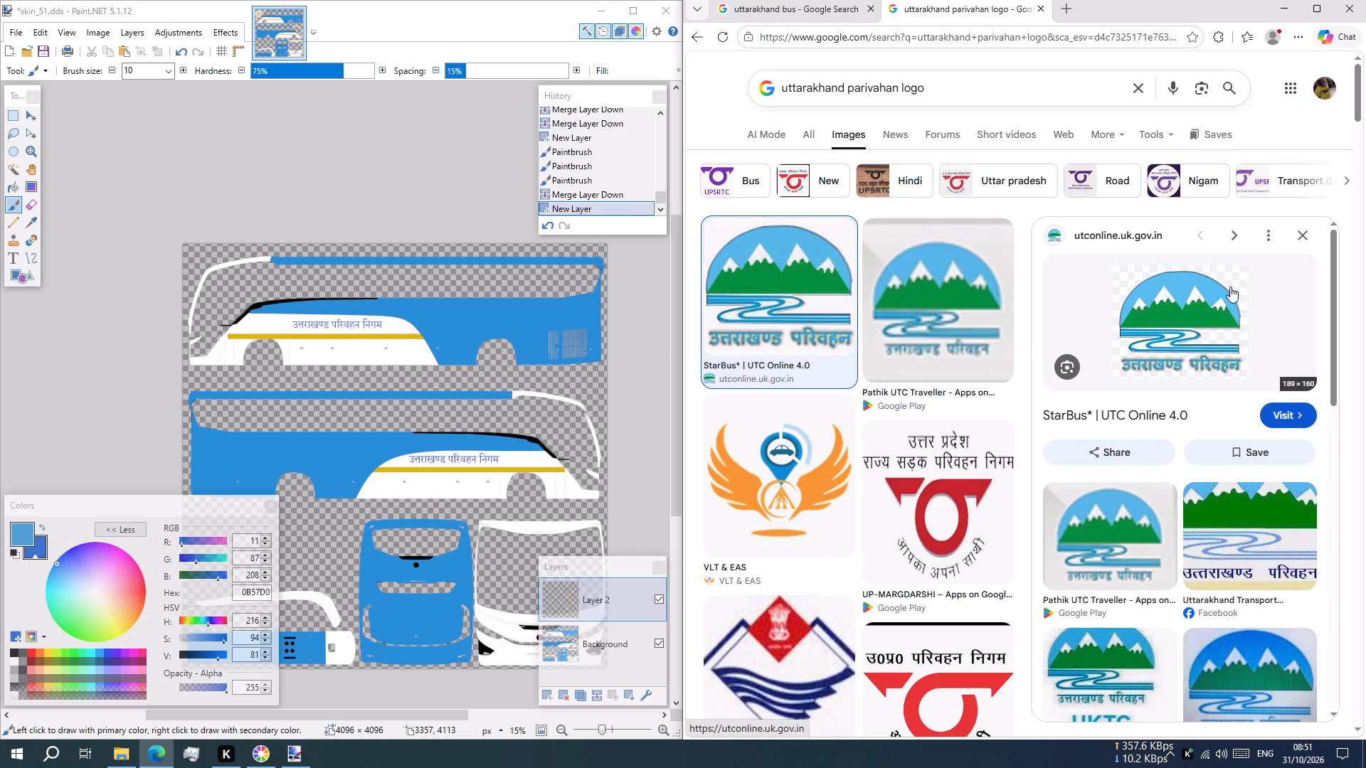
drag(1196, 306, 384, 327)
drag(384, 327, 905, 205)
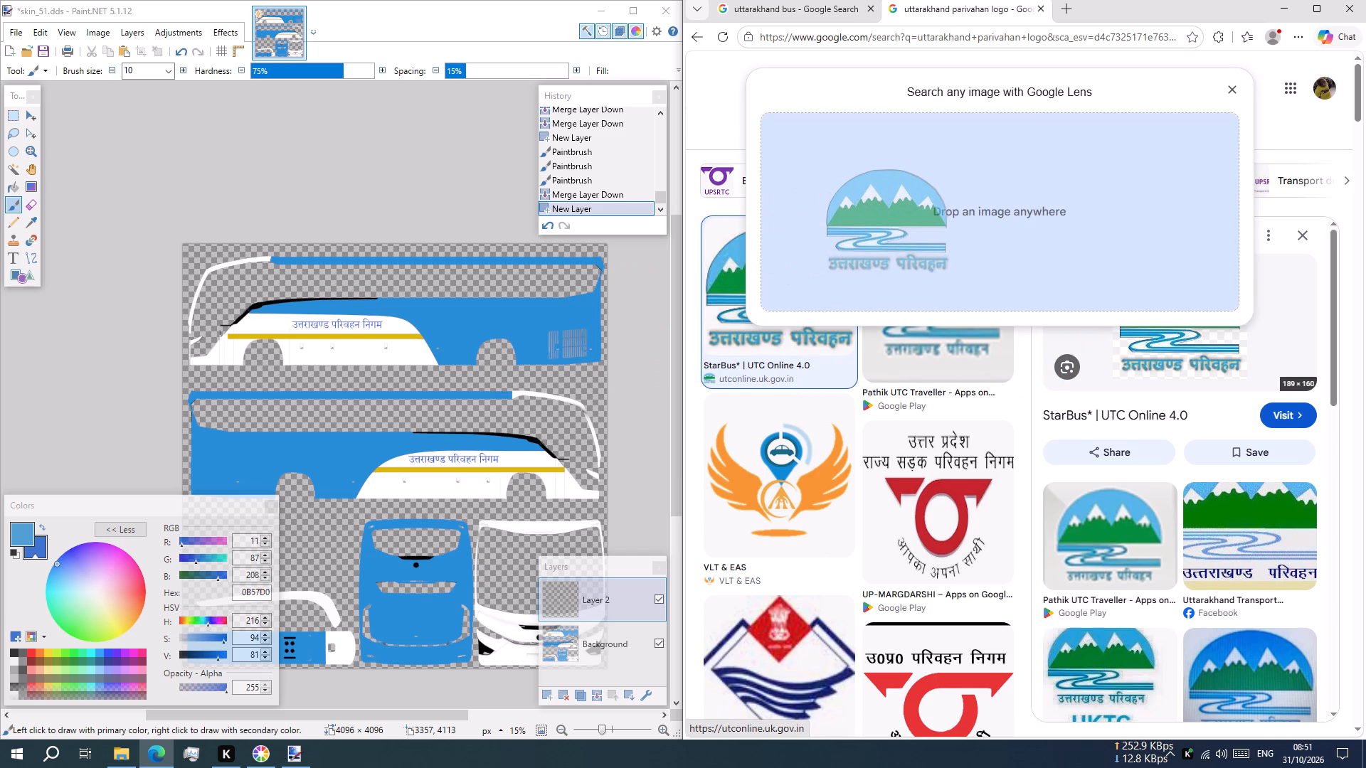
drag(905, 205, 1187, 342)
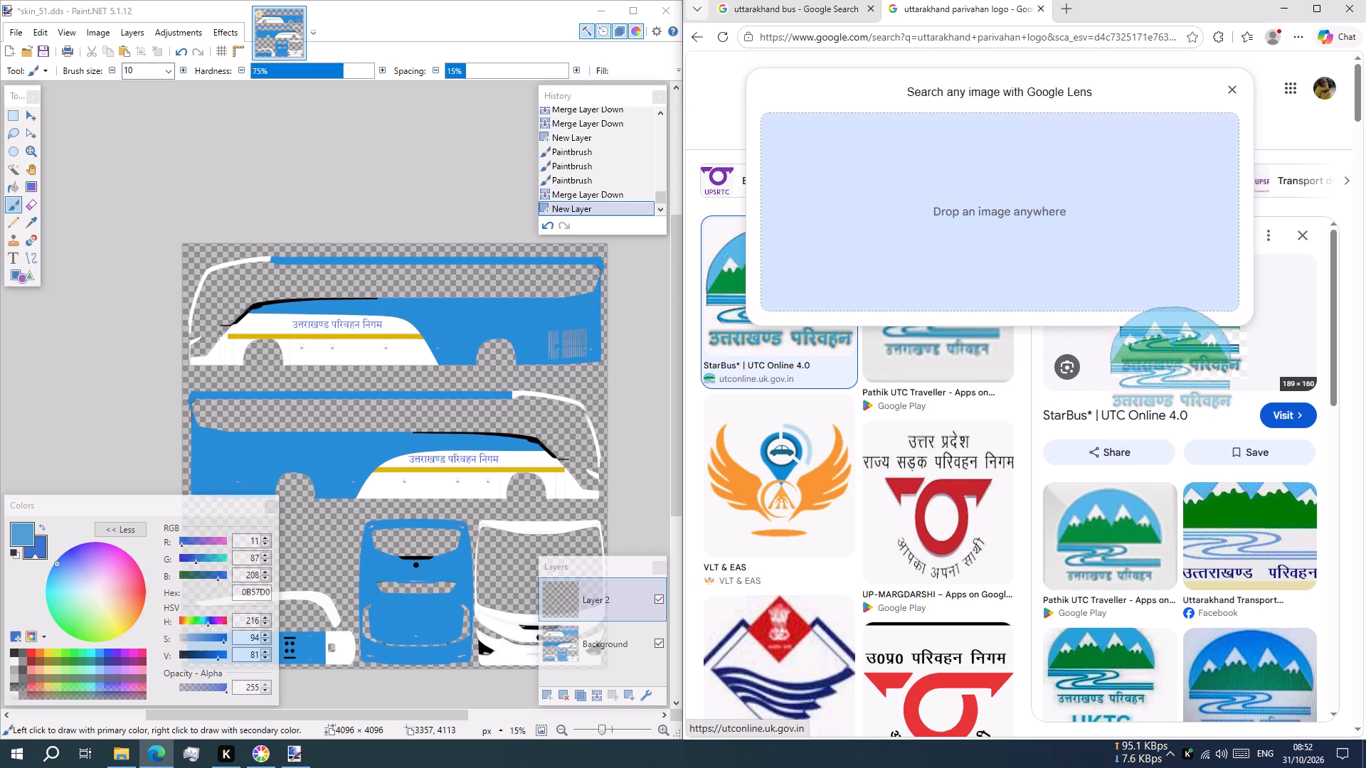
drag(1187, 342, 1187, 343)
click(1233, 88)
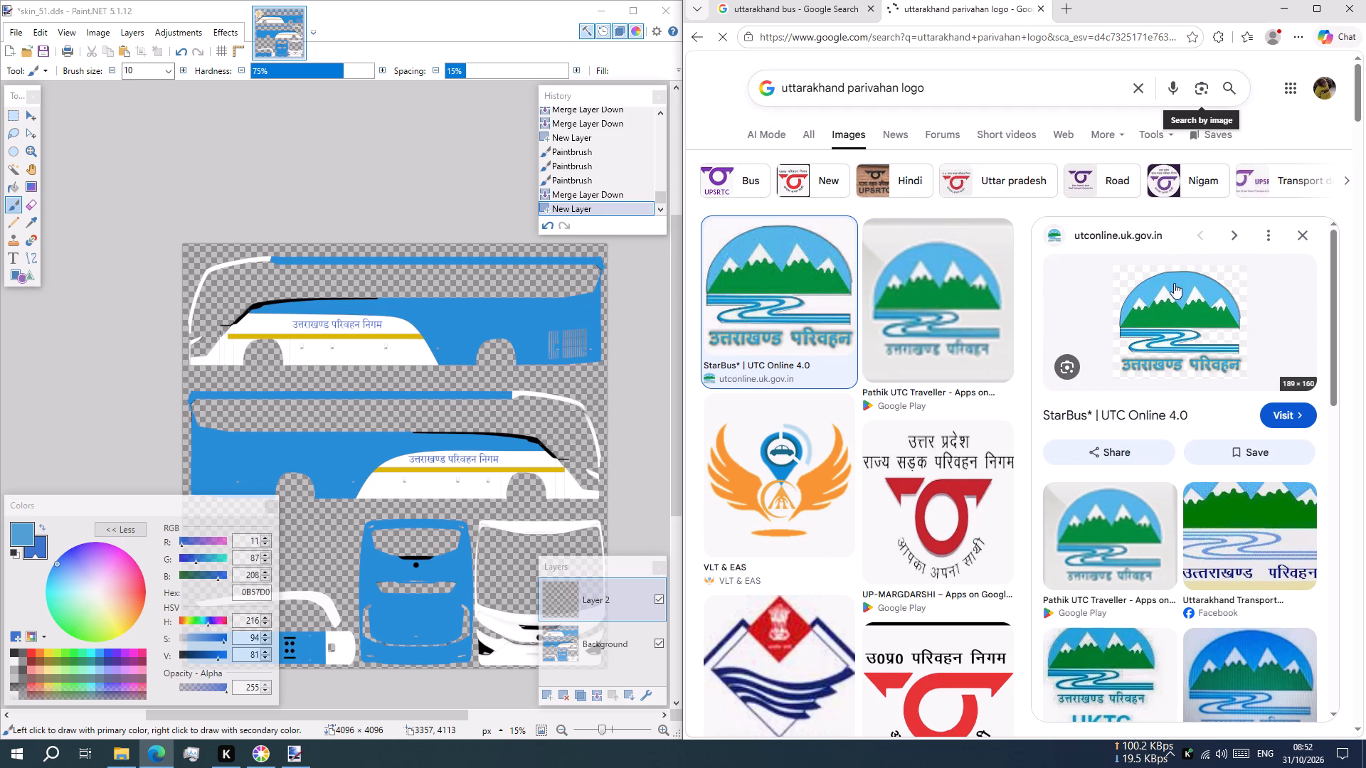
Copy the opened Uttarakhand Parivahan logo image from the search preview.
right_click(1173, 297)
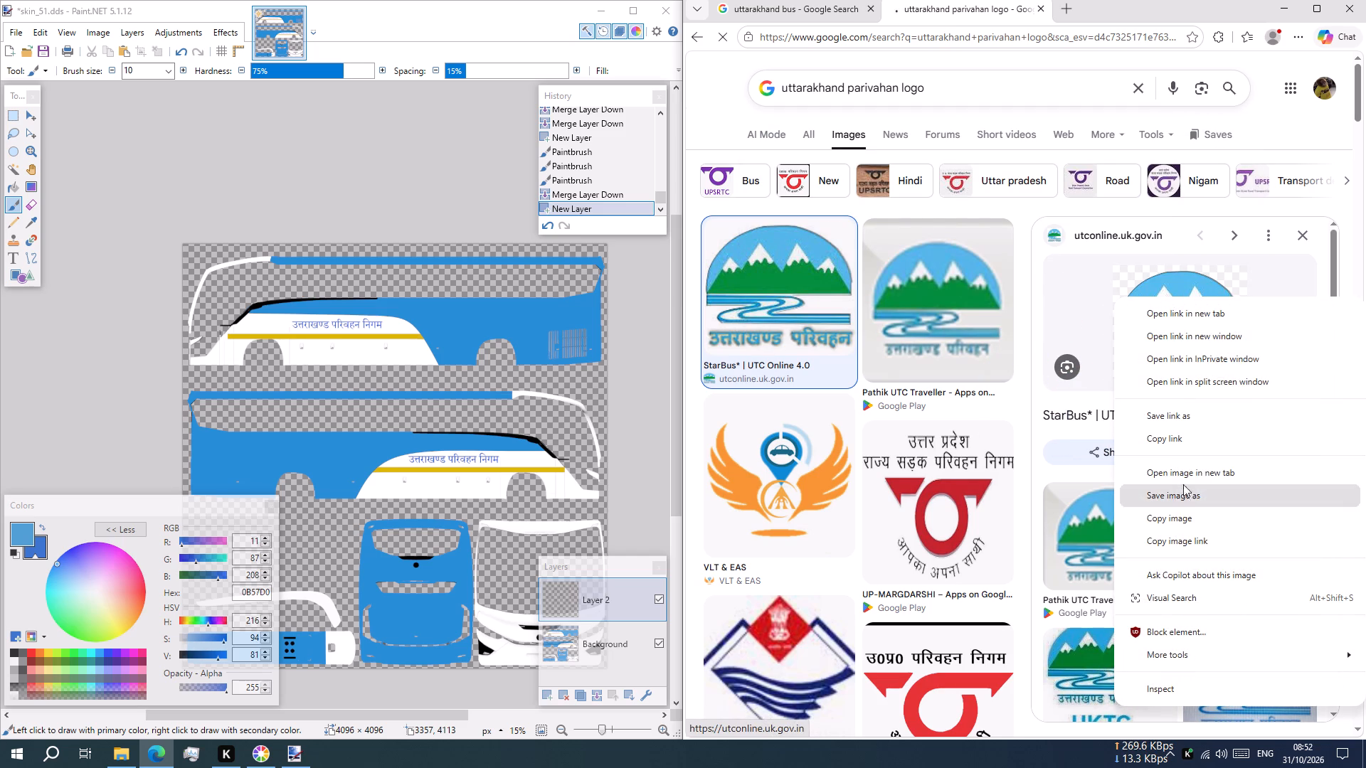
click(1192, 517)
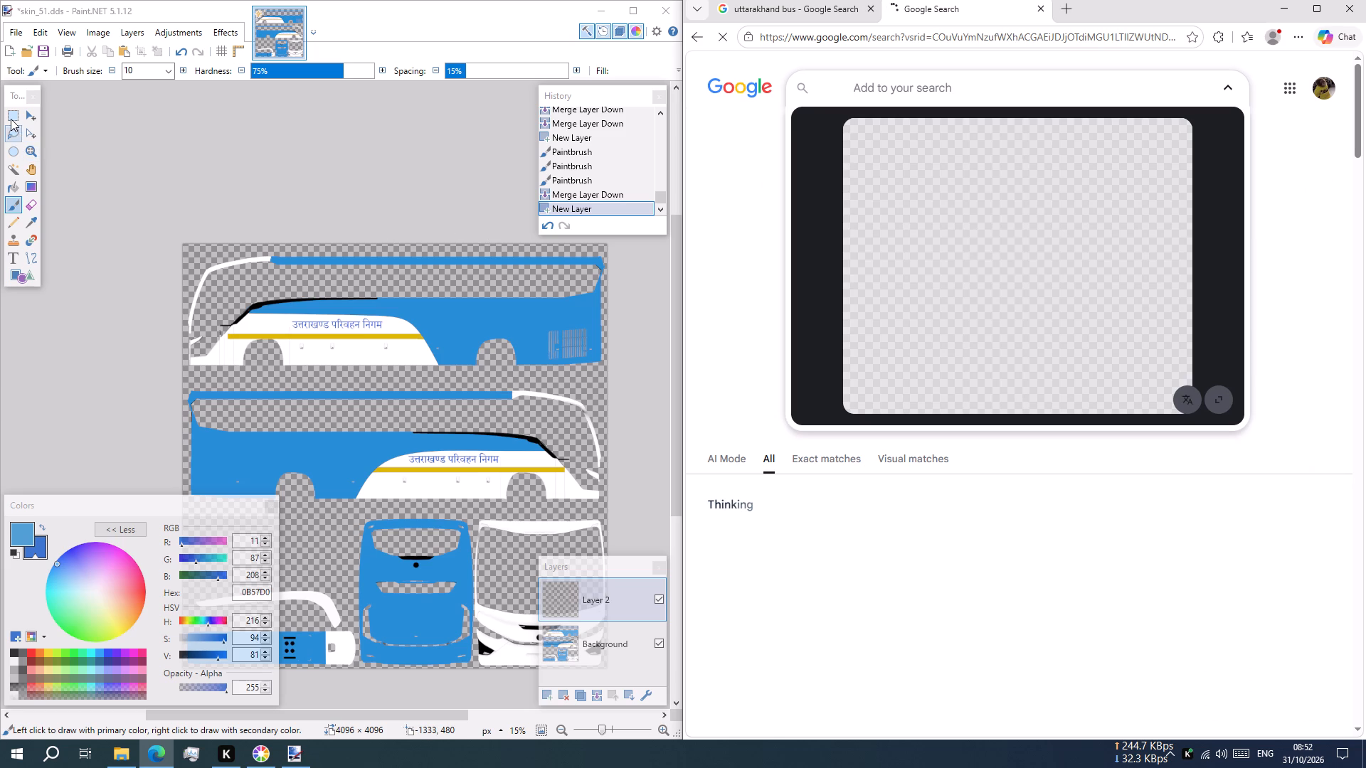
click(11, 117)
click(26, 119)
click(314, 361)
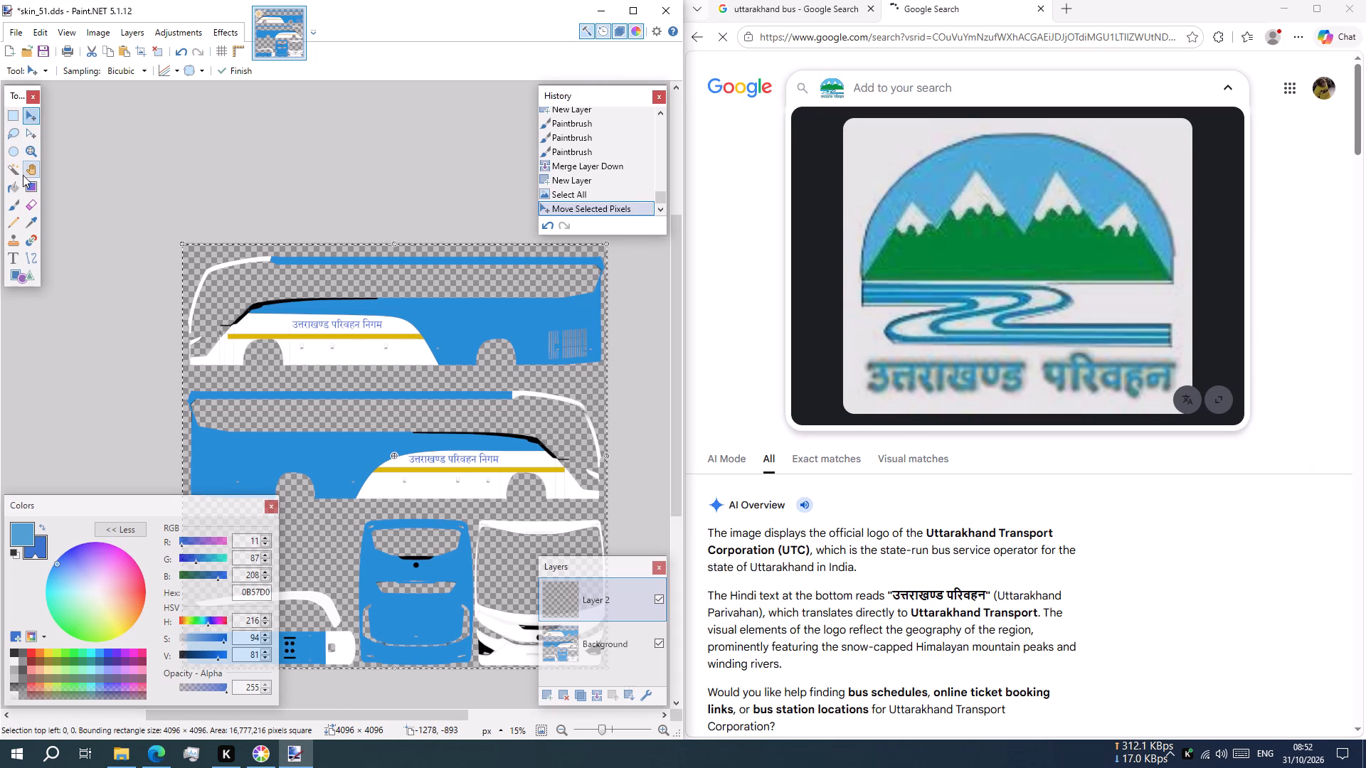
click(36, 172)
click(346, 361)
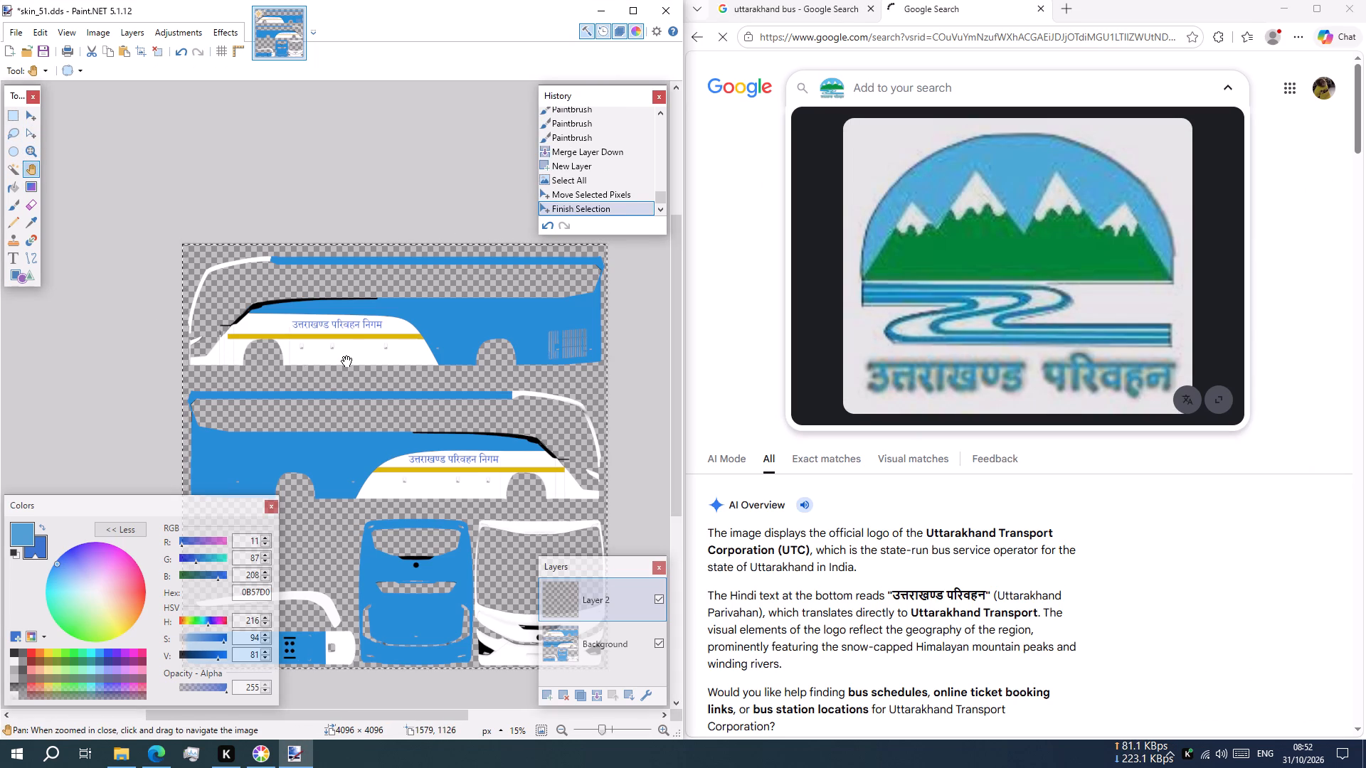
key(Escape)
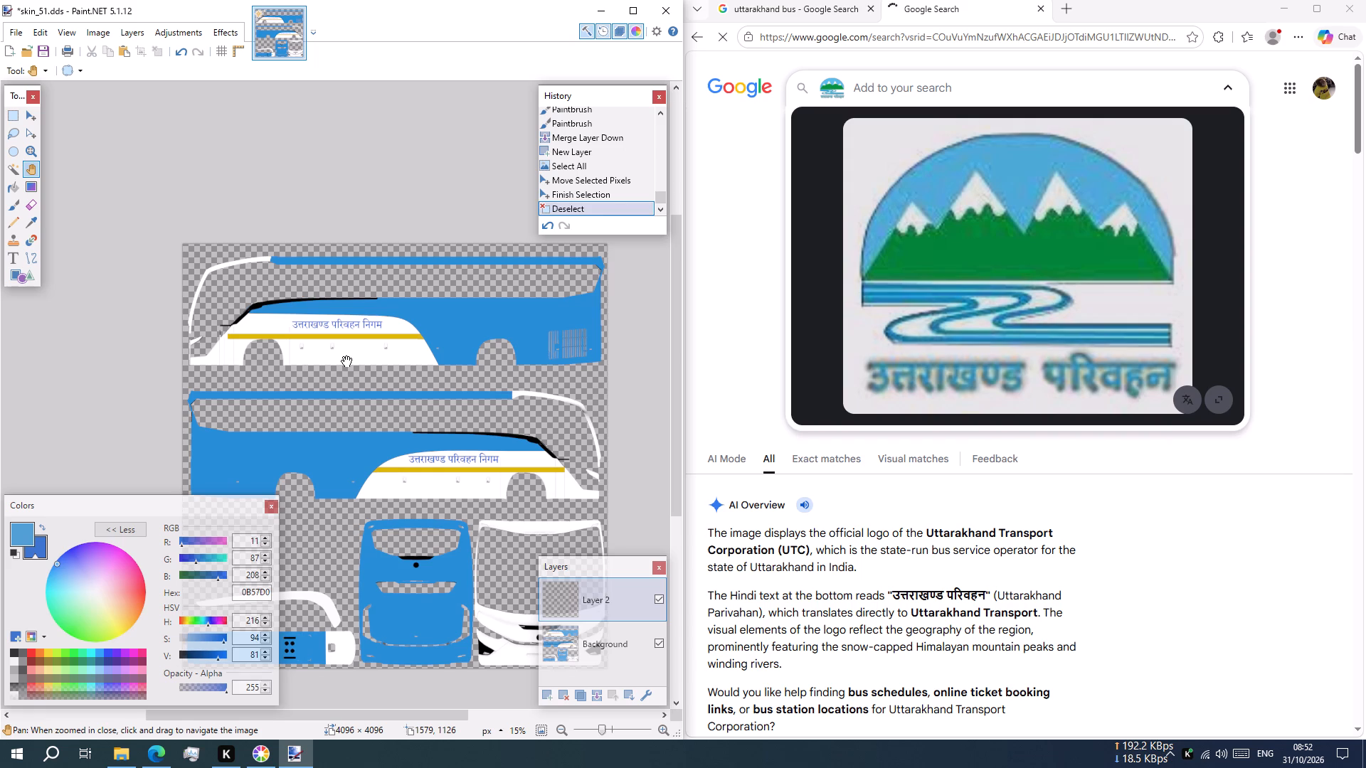
Paste the logo onto Layer 2 in Paint.NET and place it on the upper side view's white panel, before the Hindi lettering.
key(ctrl+v)
ctrl+scroll(201, 296, up, 8)
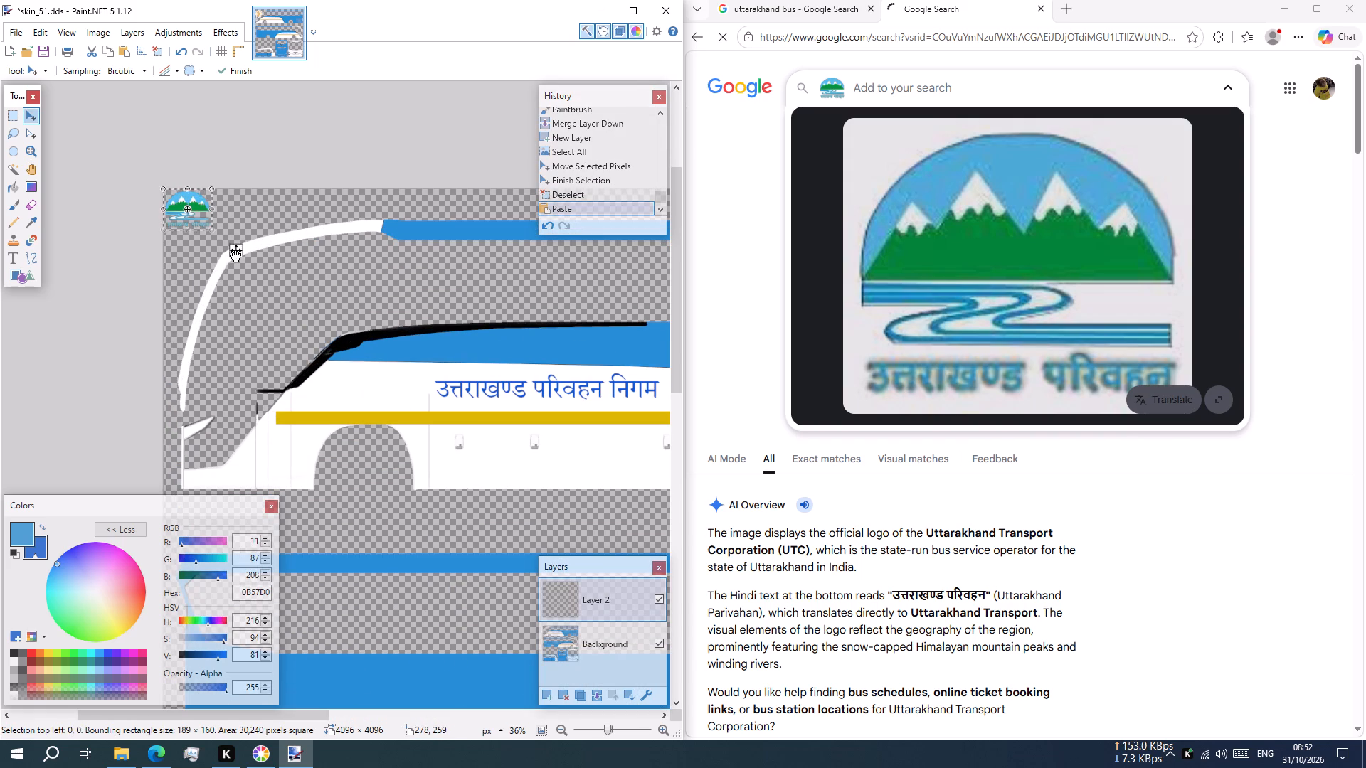
drag(235, 255, 408, 417)
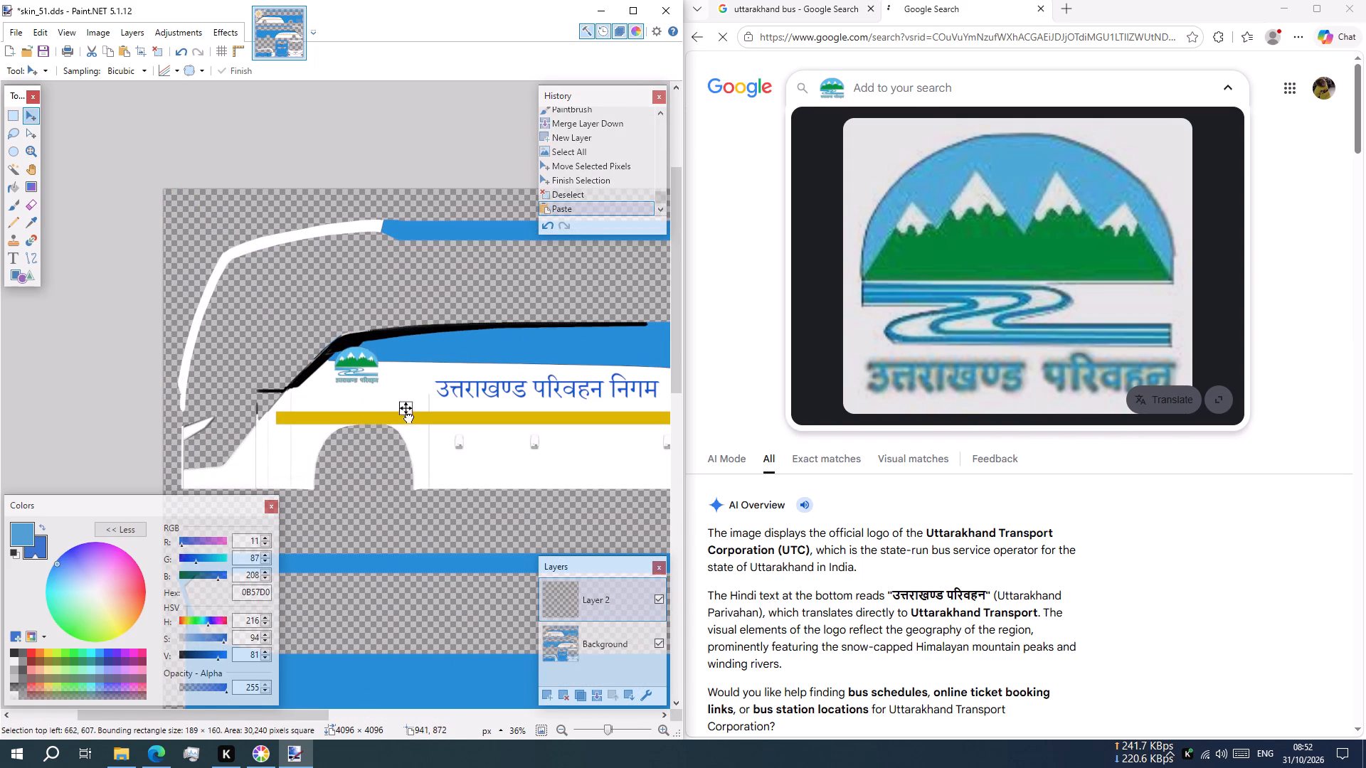
drag(408, 417, 416, 428)
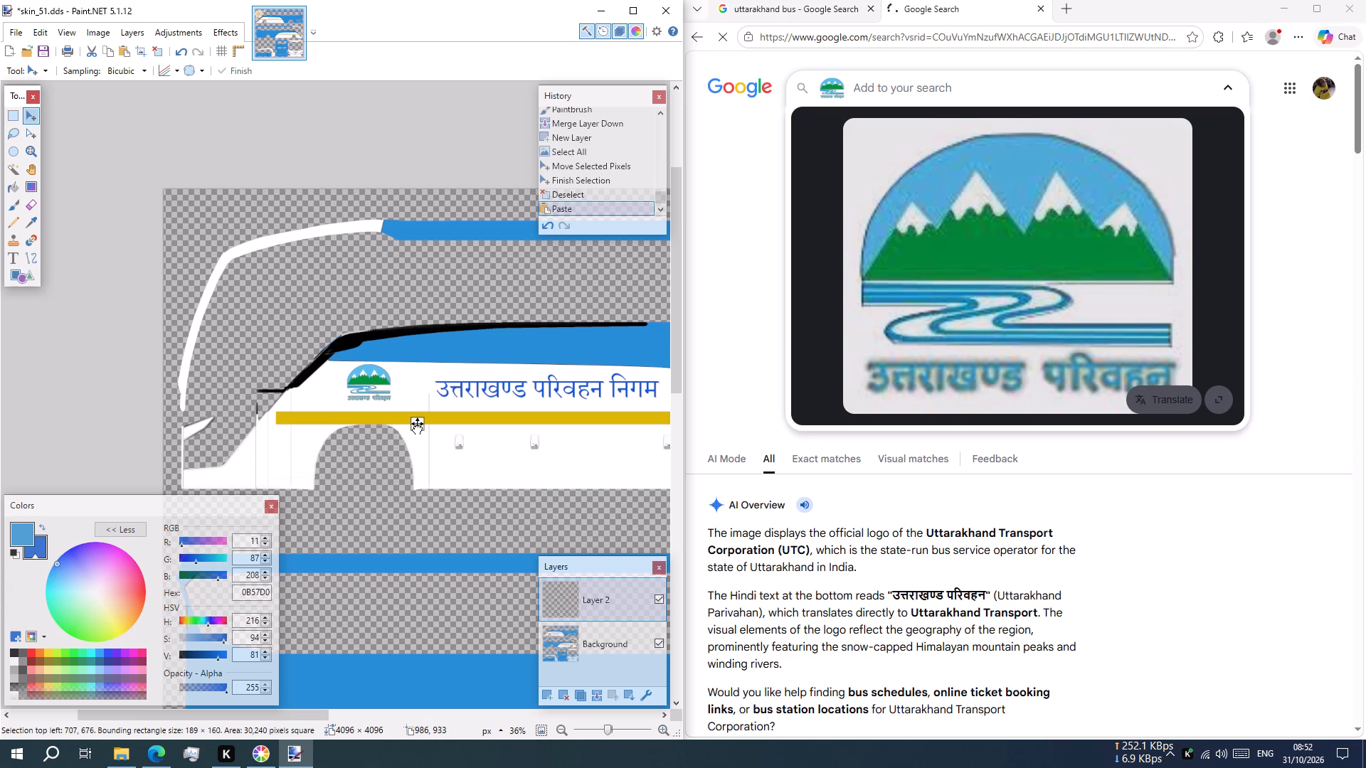
Check the Uttarakhand Roadways reference photo, nudge the upper side view's logo about 17 px lower and deselect it.
click(817, 13)
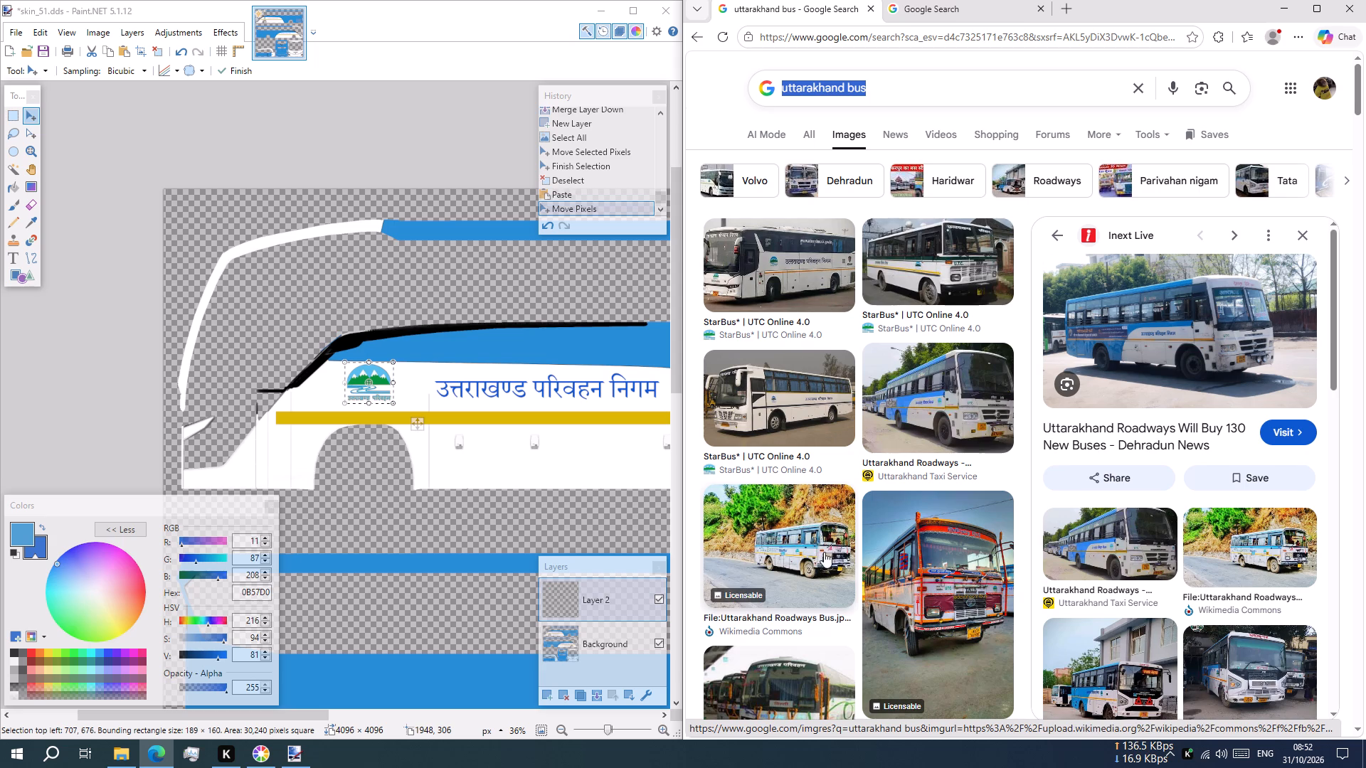
scroll(1185, 513, down, 1)
click(1122, 469)
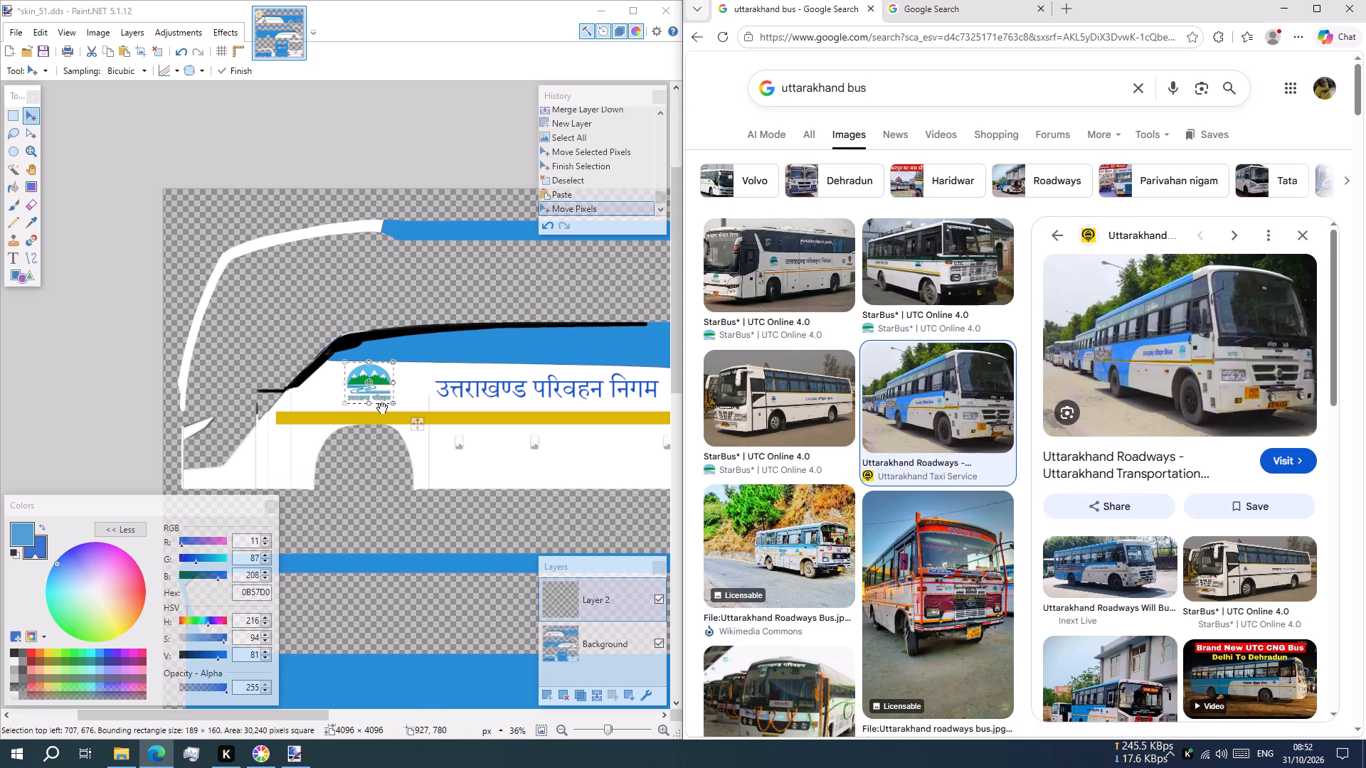
ctrl+scroll(389, 422, up, 3)
scroll(389, 437, up, 3)
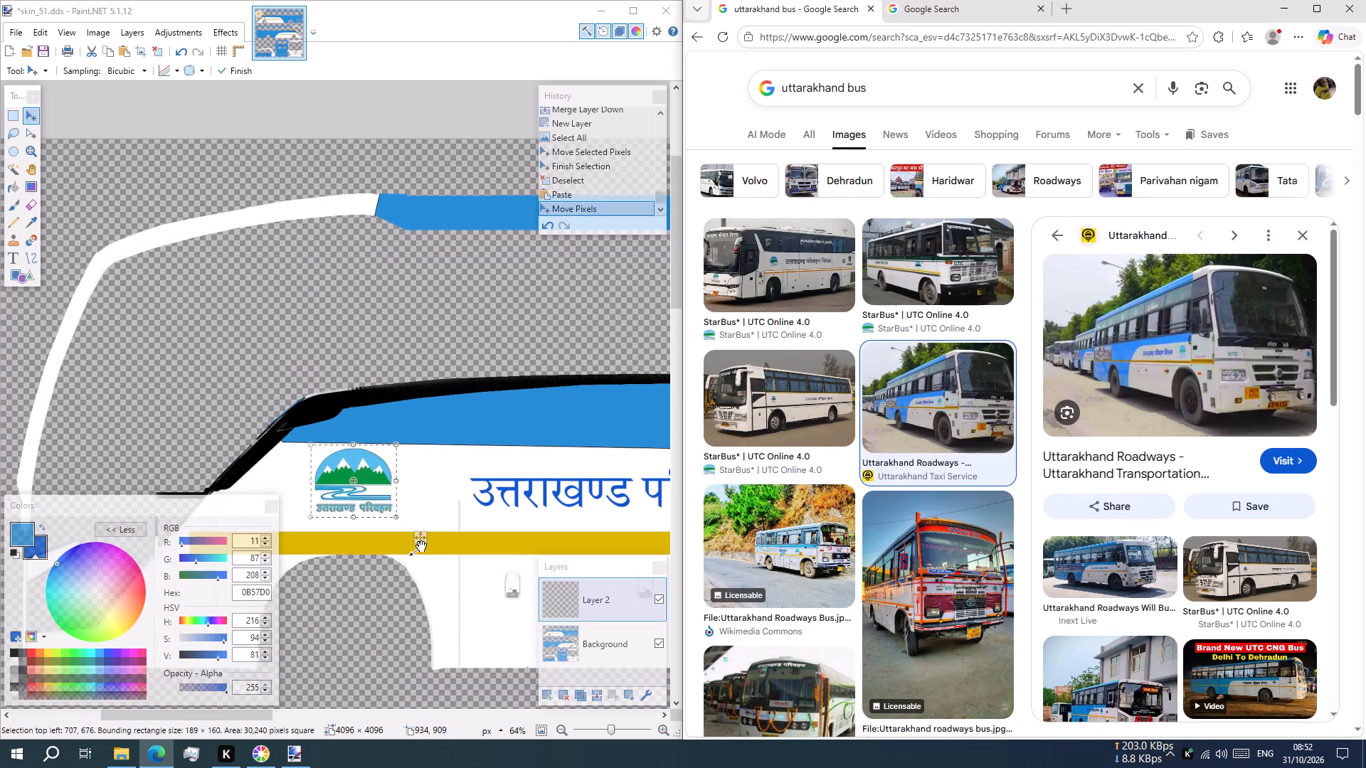
drag(421, 538, 420, 546)
ctrl+scroll(419, 468, down, 10)
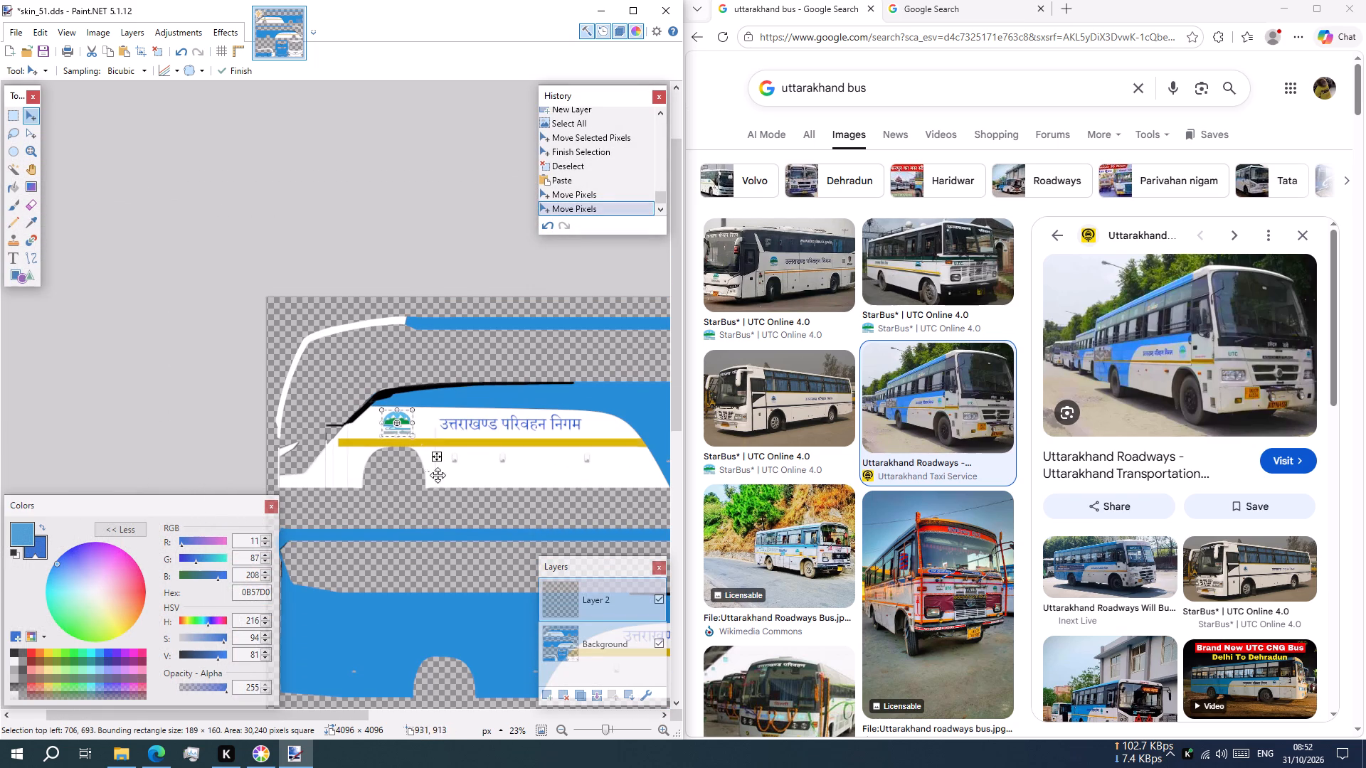
key(Escape)
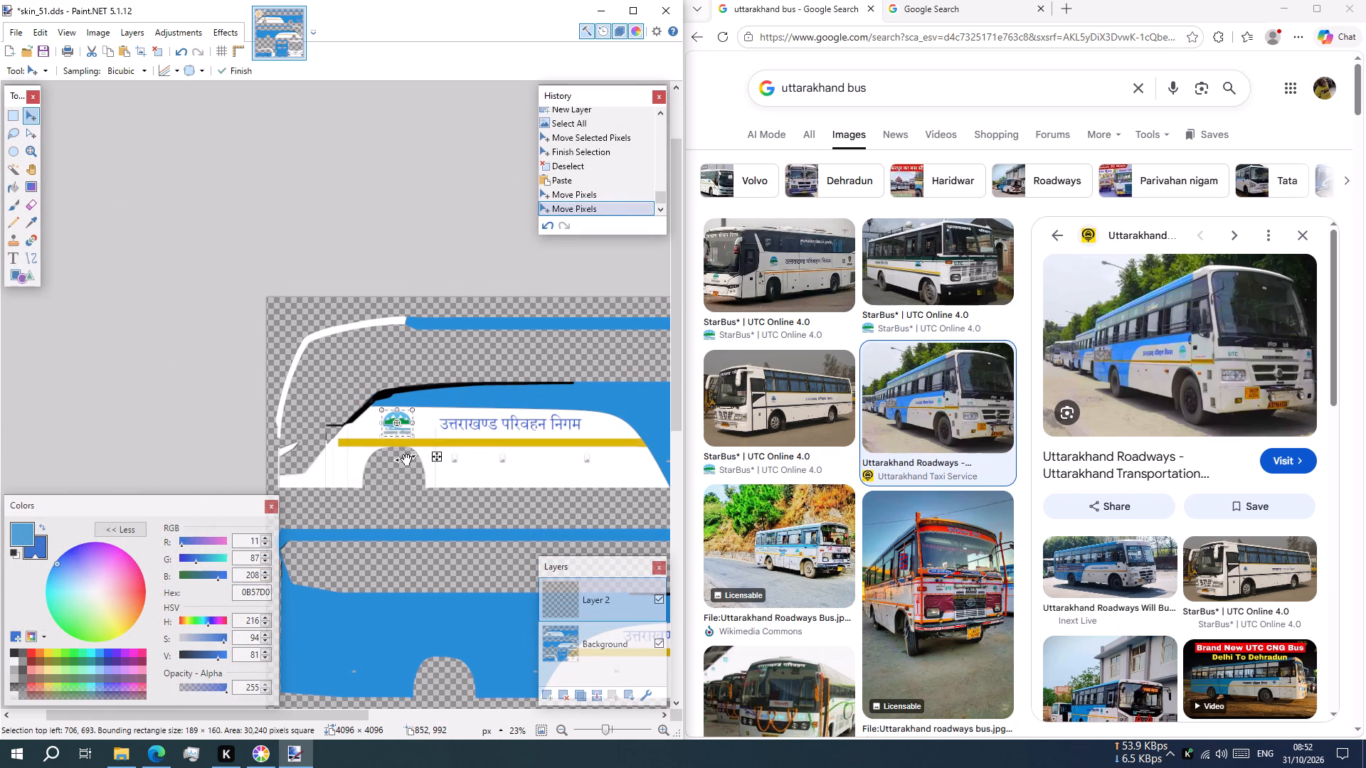
Paste the logo onto Layer 2 again and place it after the lower side view's Hindi lettering, top-left corner at about 3254, 2003 px.
ctrl+scroll(468, 450, down, 2)
shift+scroll(468, 450, down, 1)
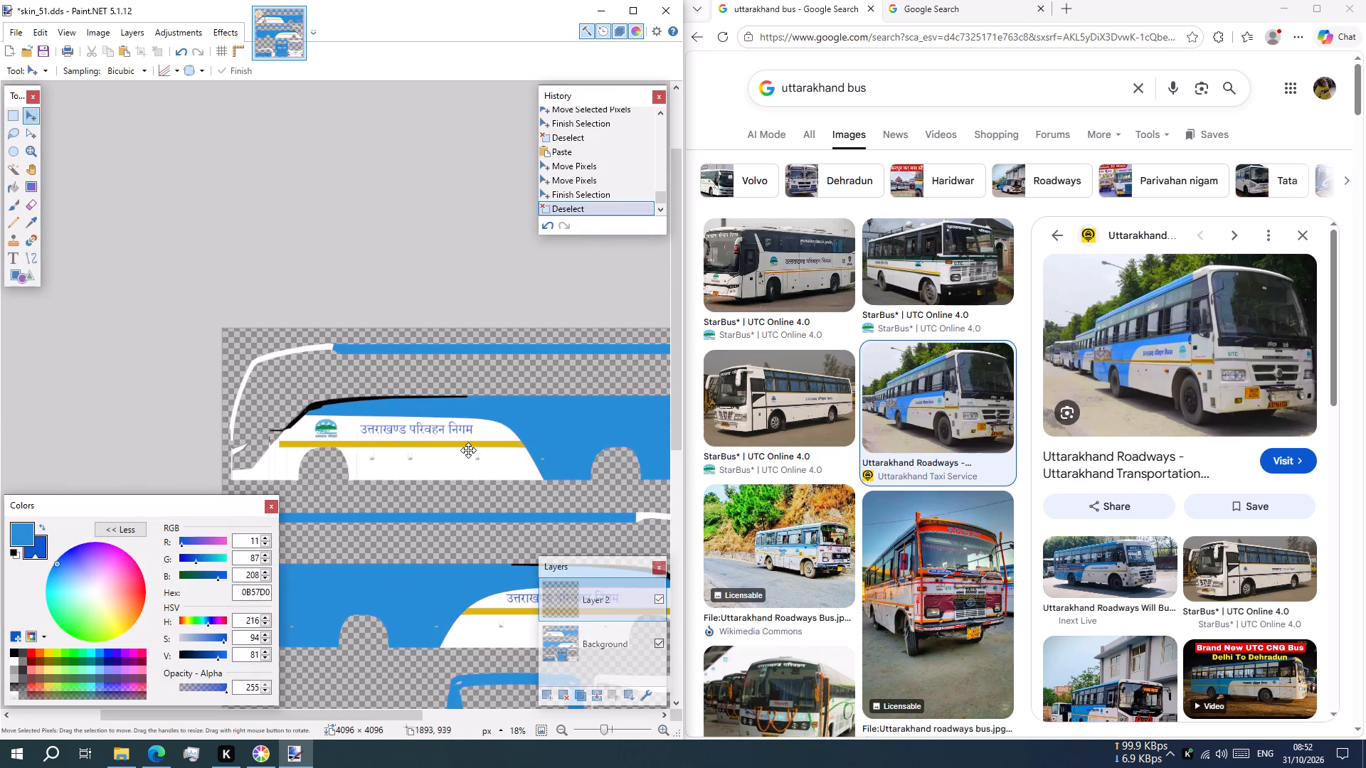
shift+scroll(468, 450, down, 1)
scroll(391, 437, down, 1)
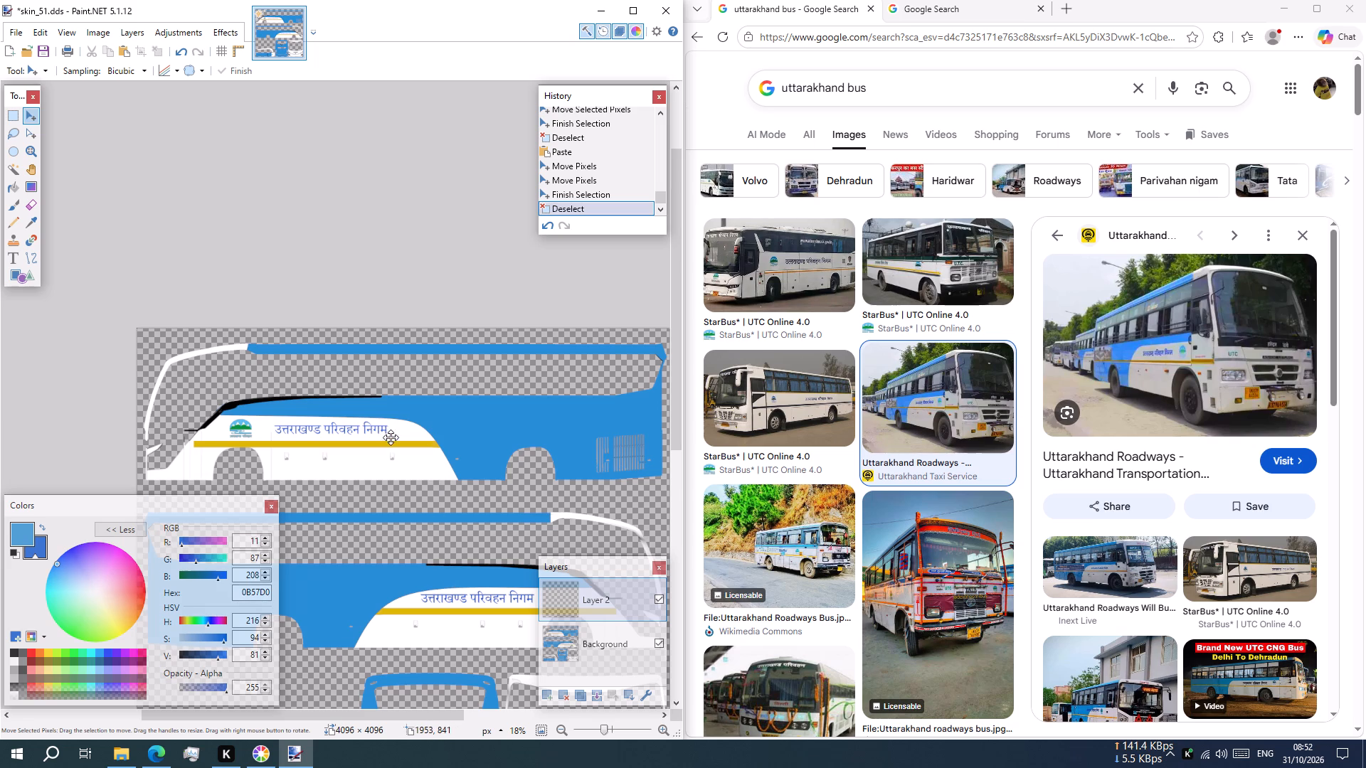
scroll(391, 453, down, 1)
key(ctrl+v)
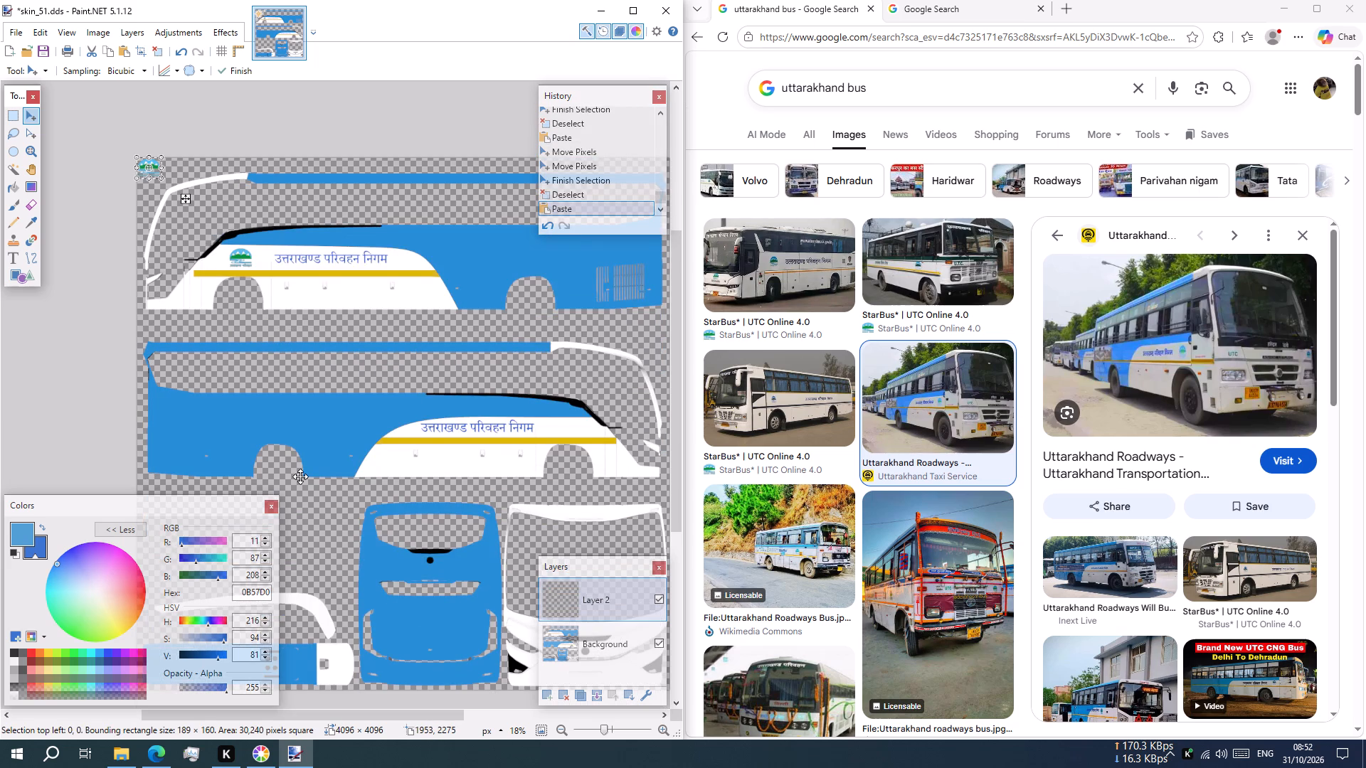
ctrl+scroll(164, 195, up, 1)
drag(184, 197, 280, 294)
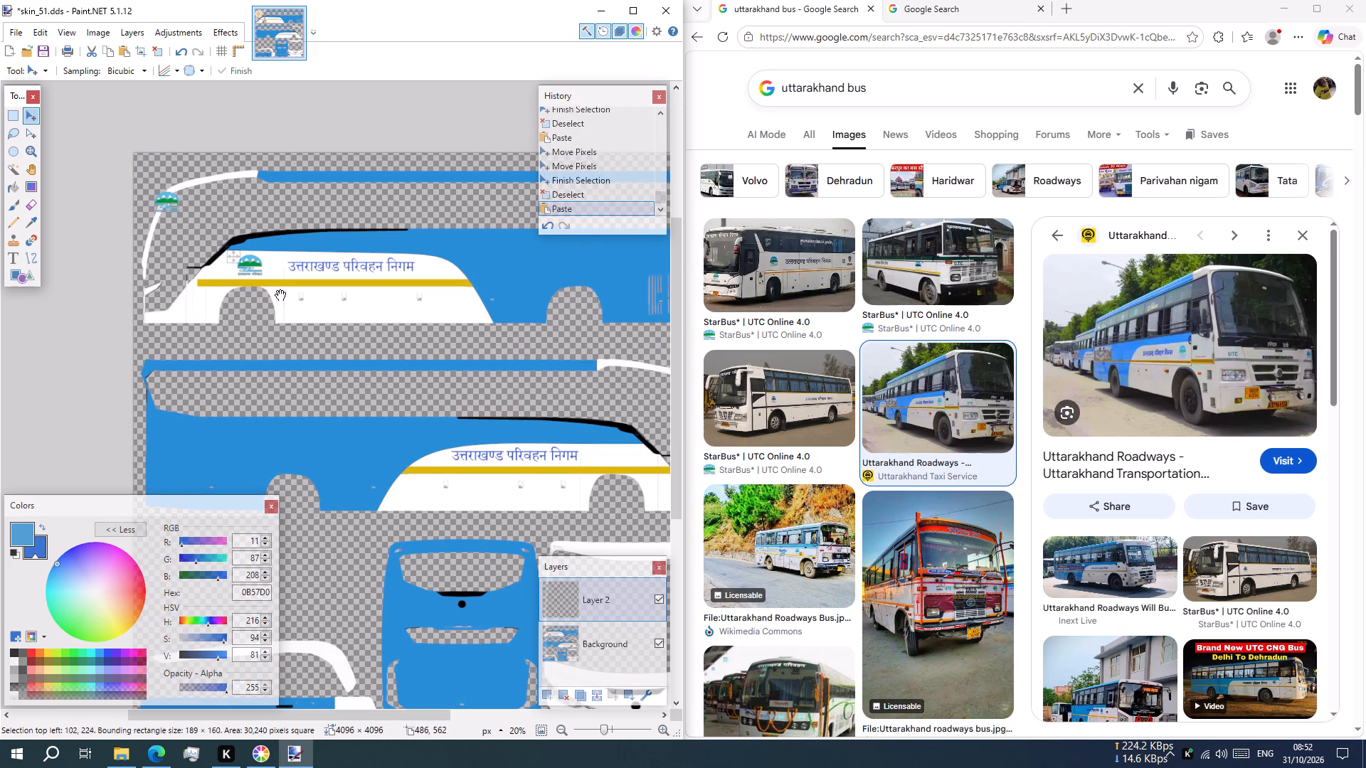
drag(280, 294, 288, 298)
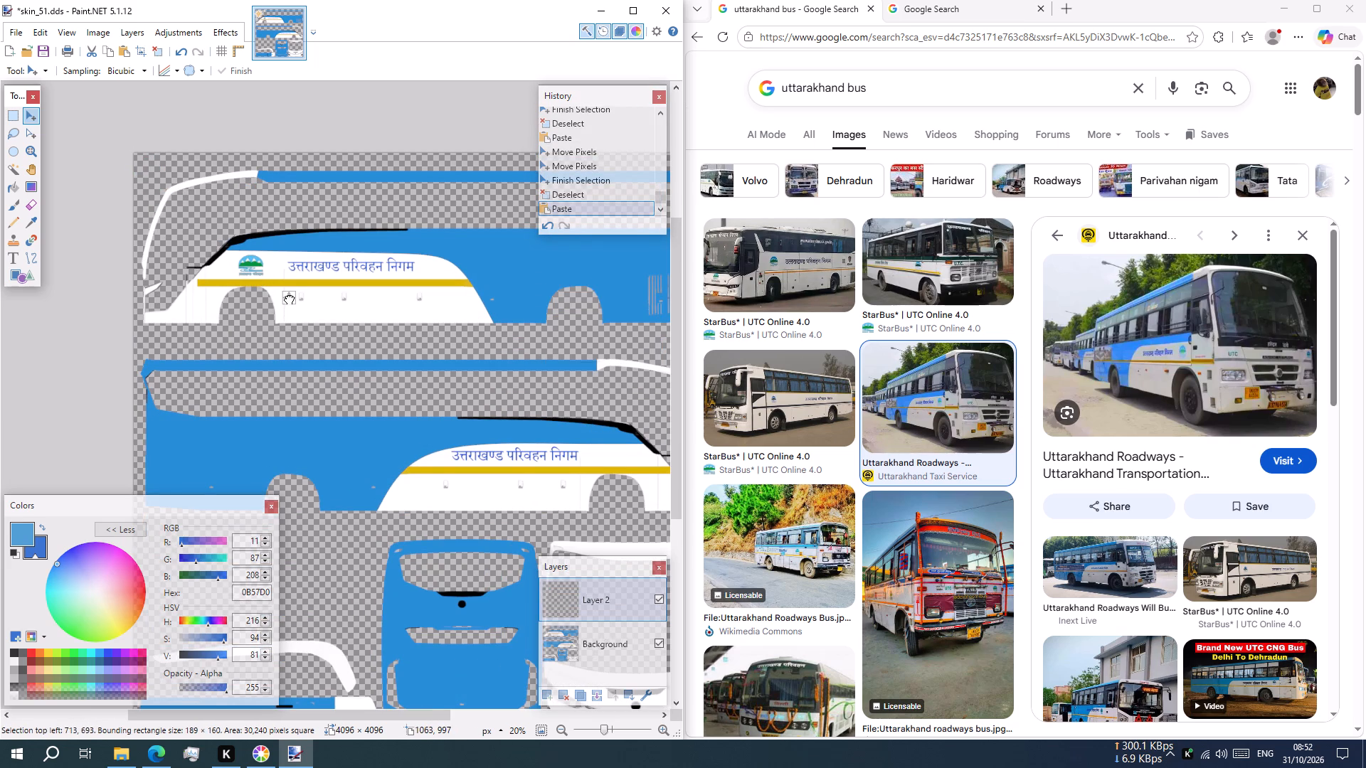
drag(288, 298, 646, 486)
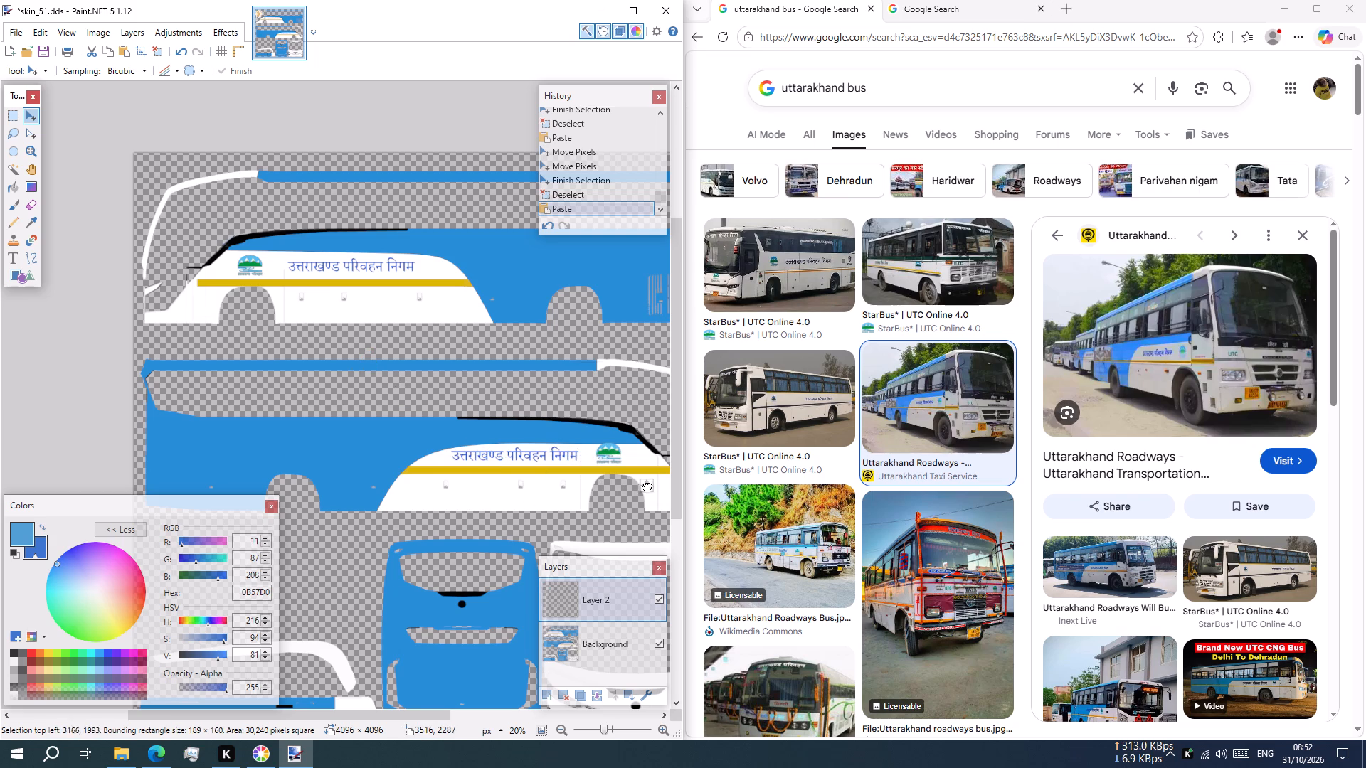
drag(646, 486, 660, 489)
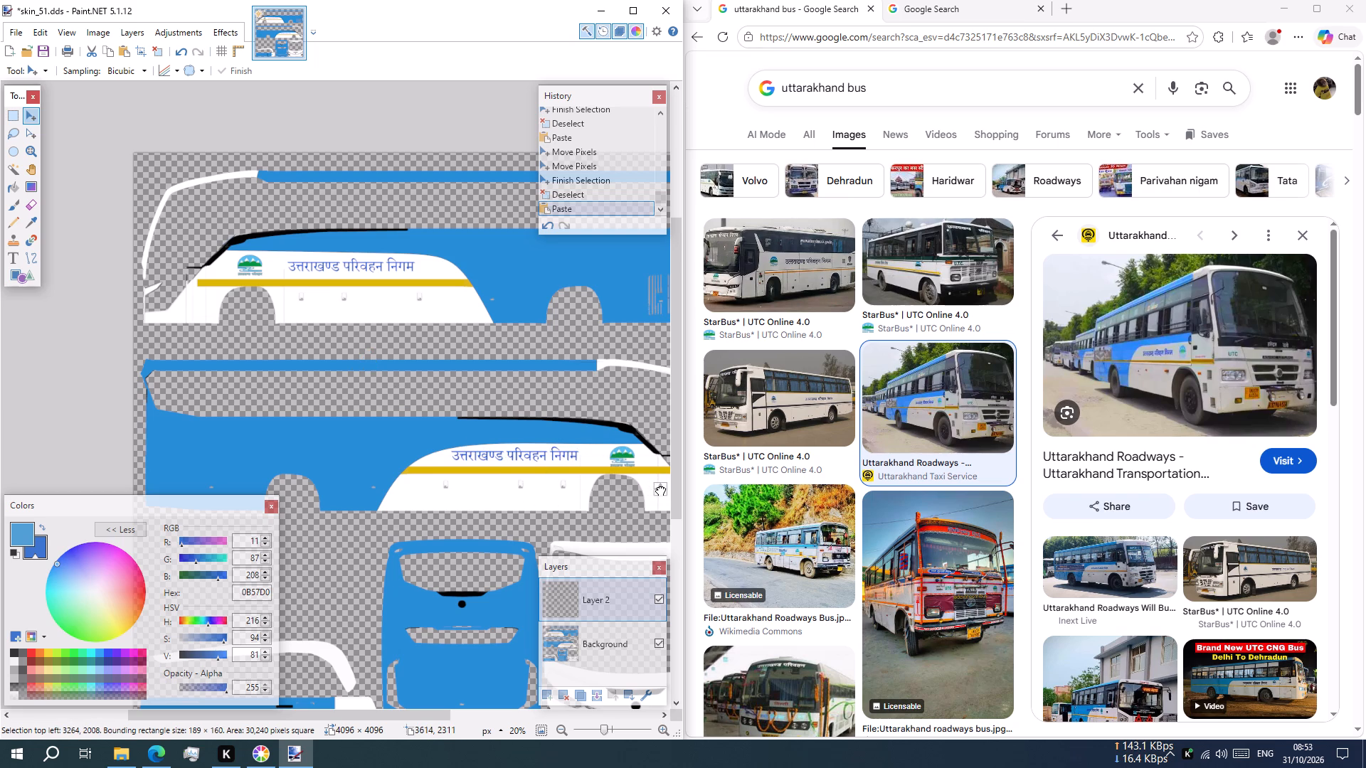
drag(660, 489, 659, 489)
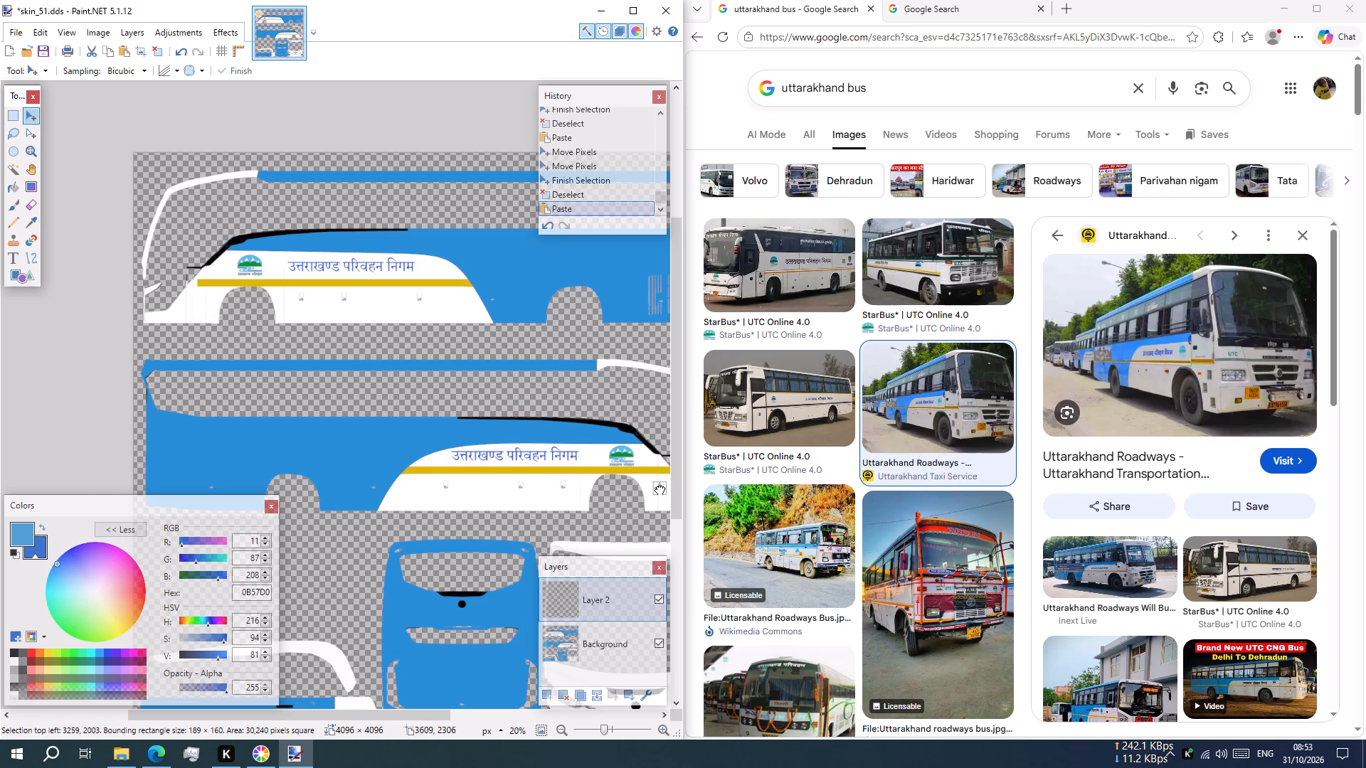
drag(659, 489, 660, 486)
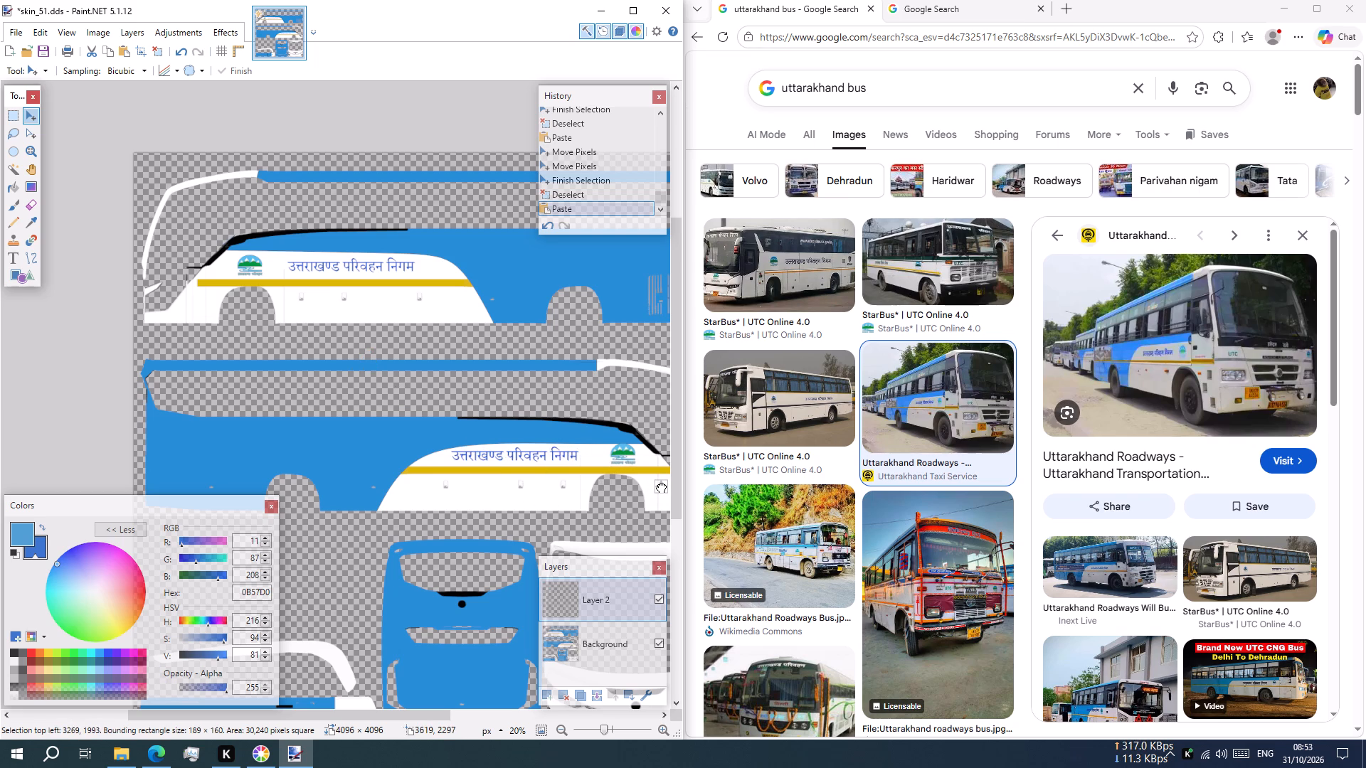
drag(660, 486, 658, 489)
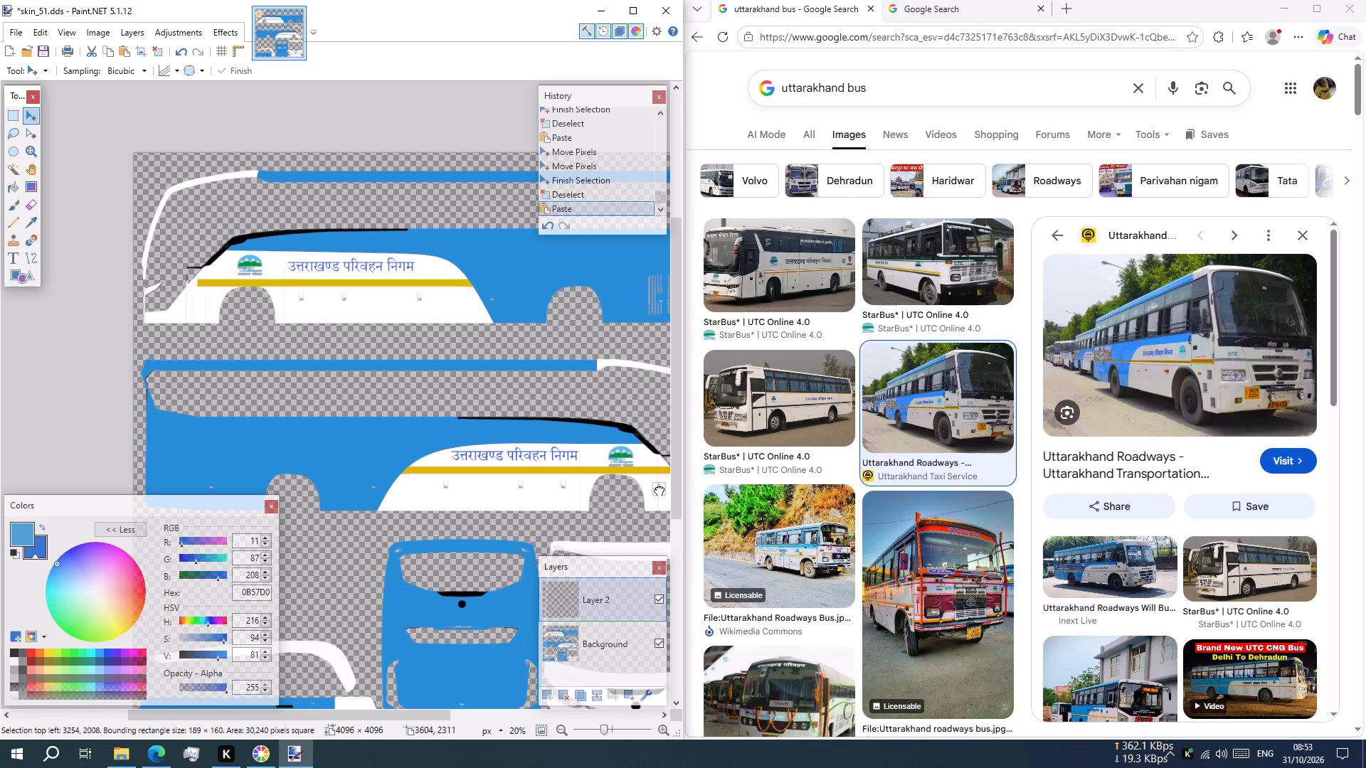
drag(658, 489, 658, 489)
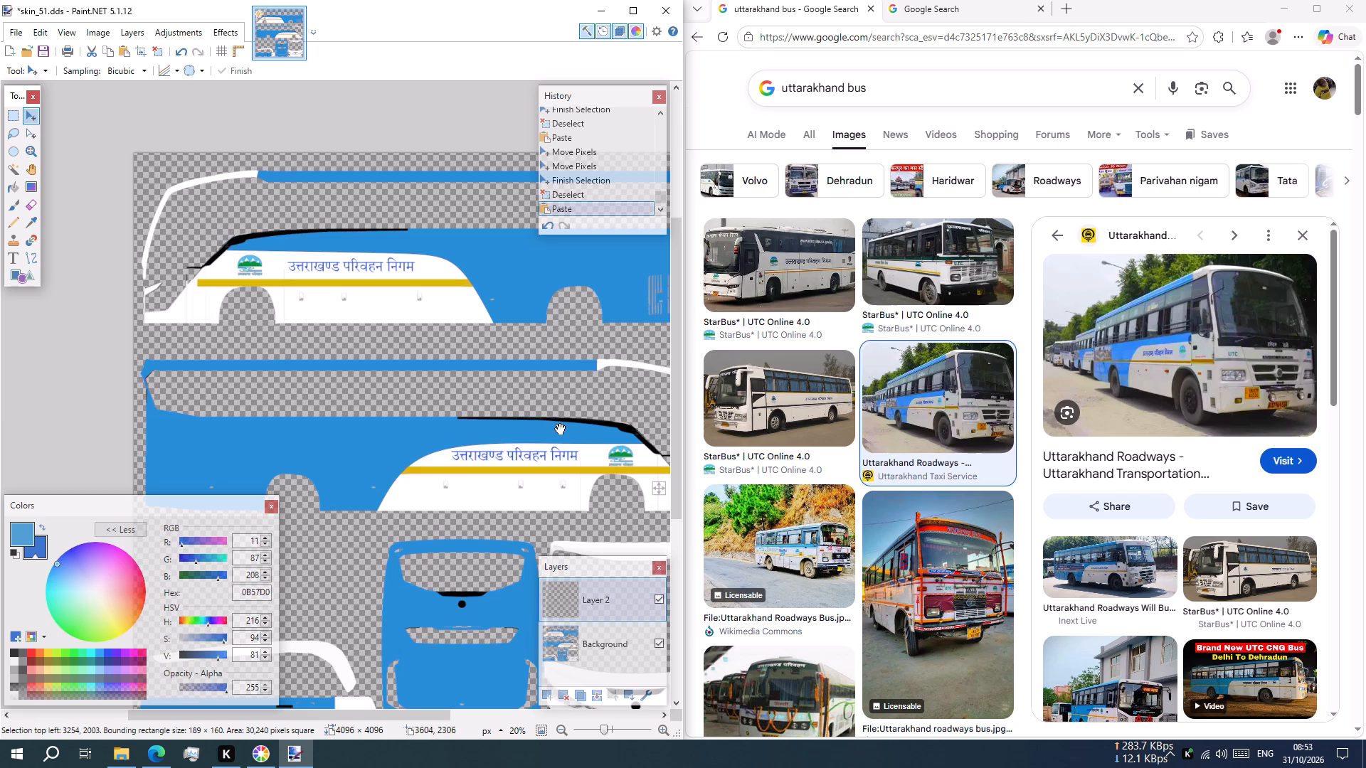
Shrink the lower side view's logo to about 174 × 150 px so it clears the golden-yellow stripe, and deselect it.
ctrl+scroll(590, 486, up, 7)
scroll(626, 474, up, 1)
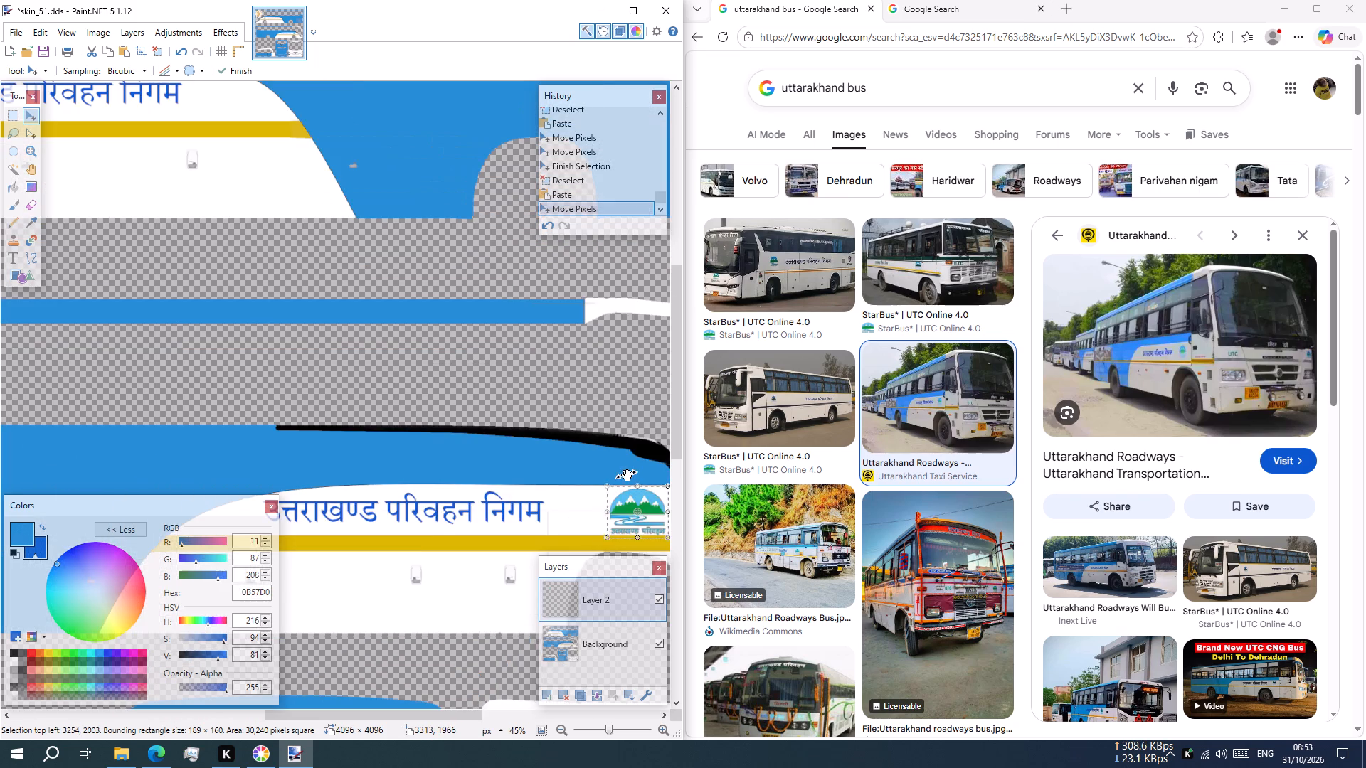
shift+scroll(620, 484, up, 2)
shift+scroll(620, 484, down, 3)
shift+scroll(543, 481, down, 1)
ctrl+scroll(465, 530, up, 1)
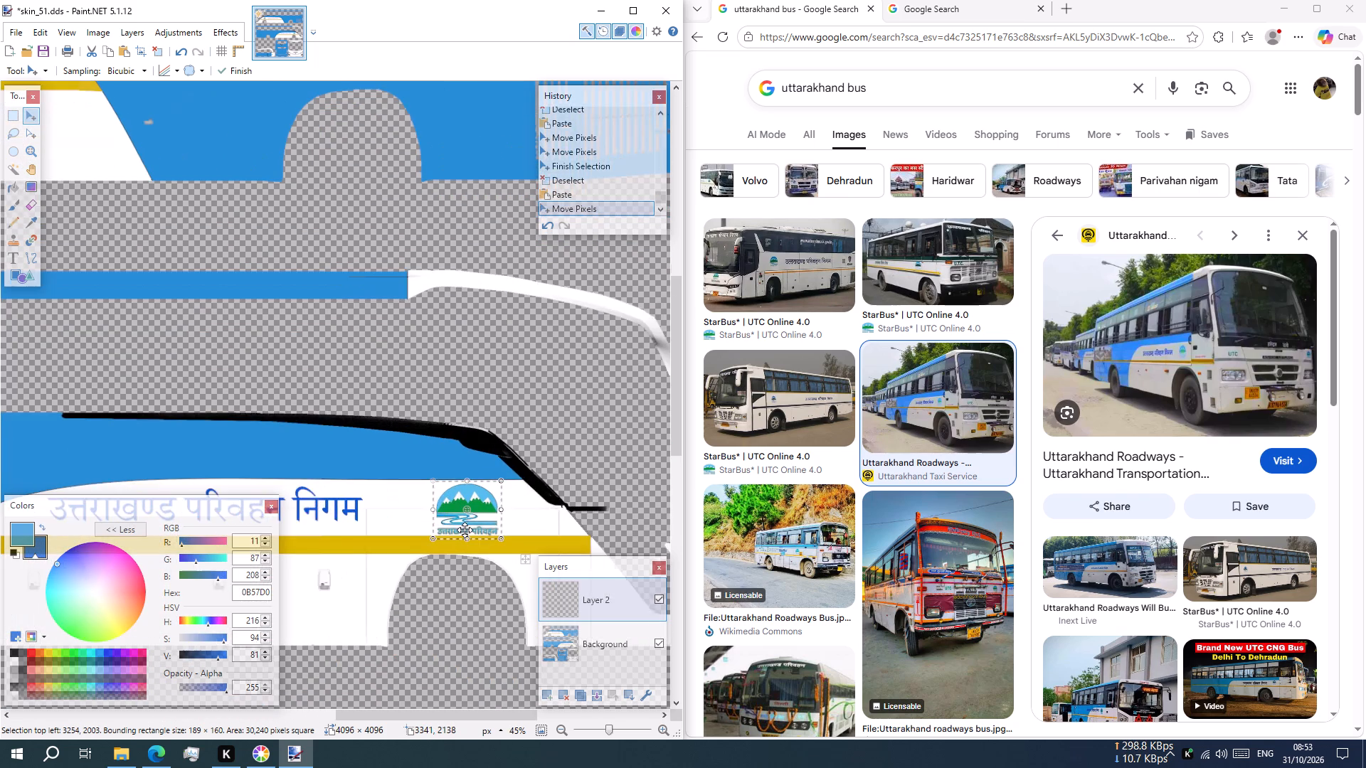
ctrl+scroll(465, 530, up, 3)
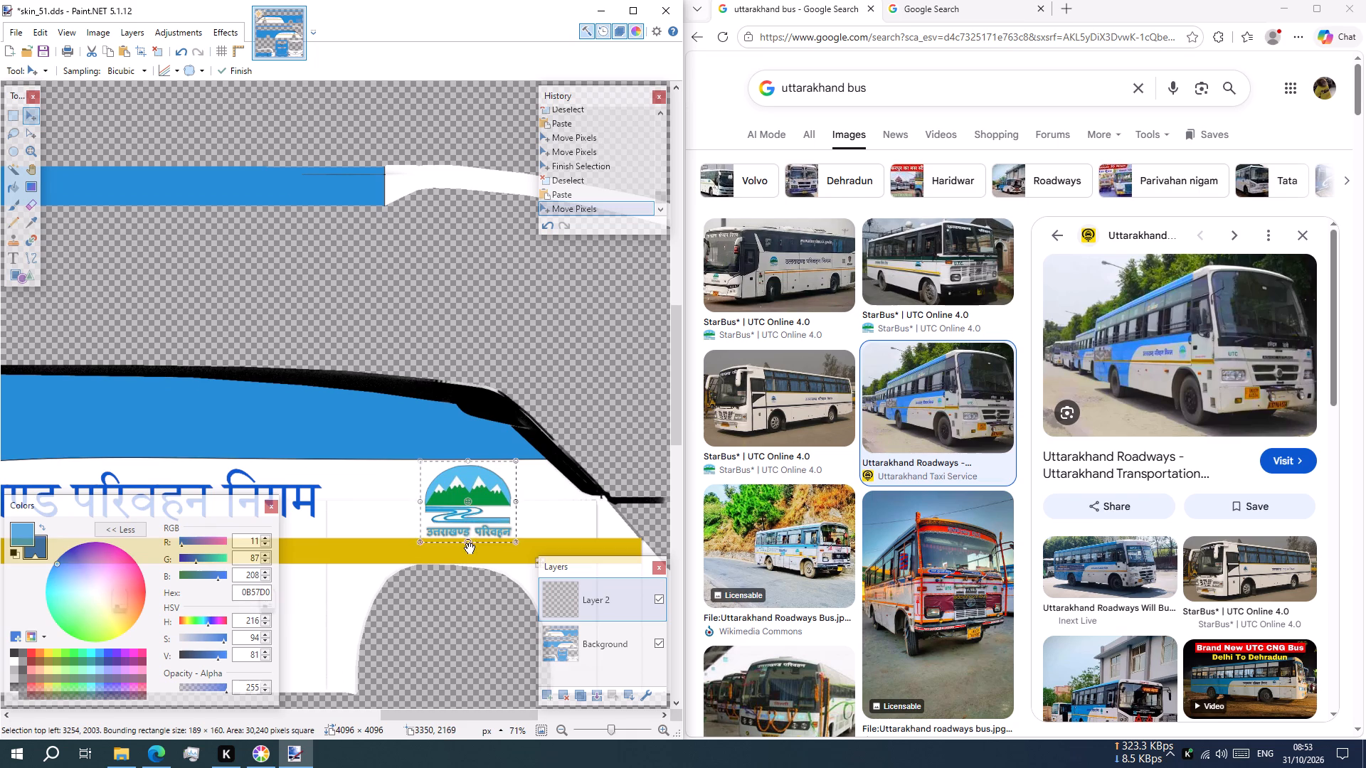
click(467, 544)
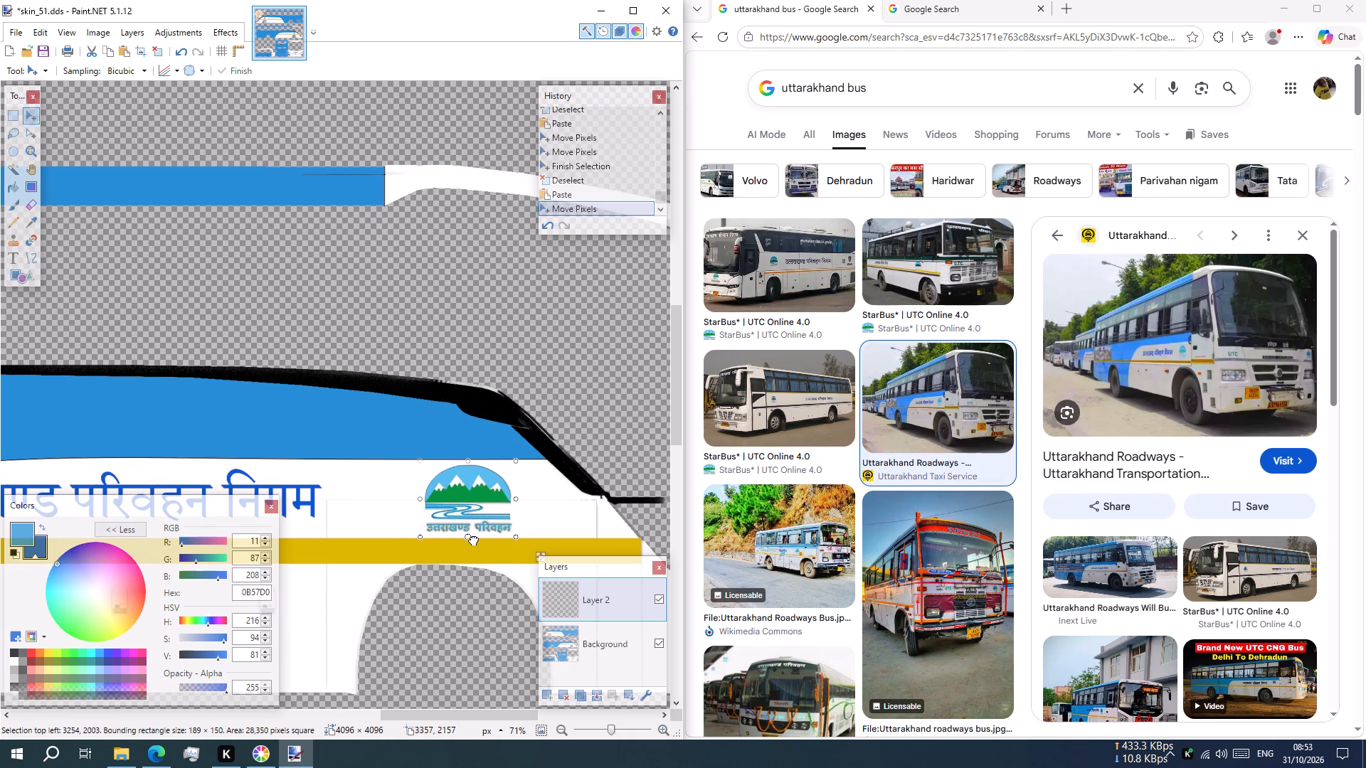
drag(515, 504, 514, 501)
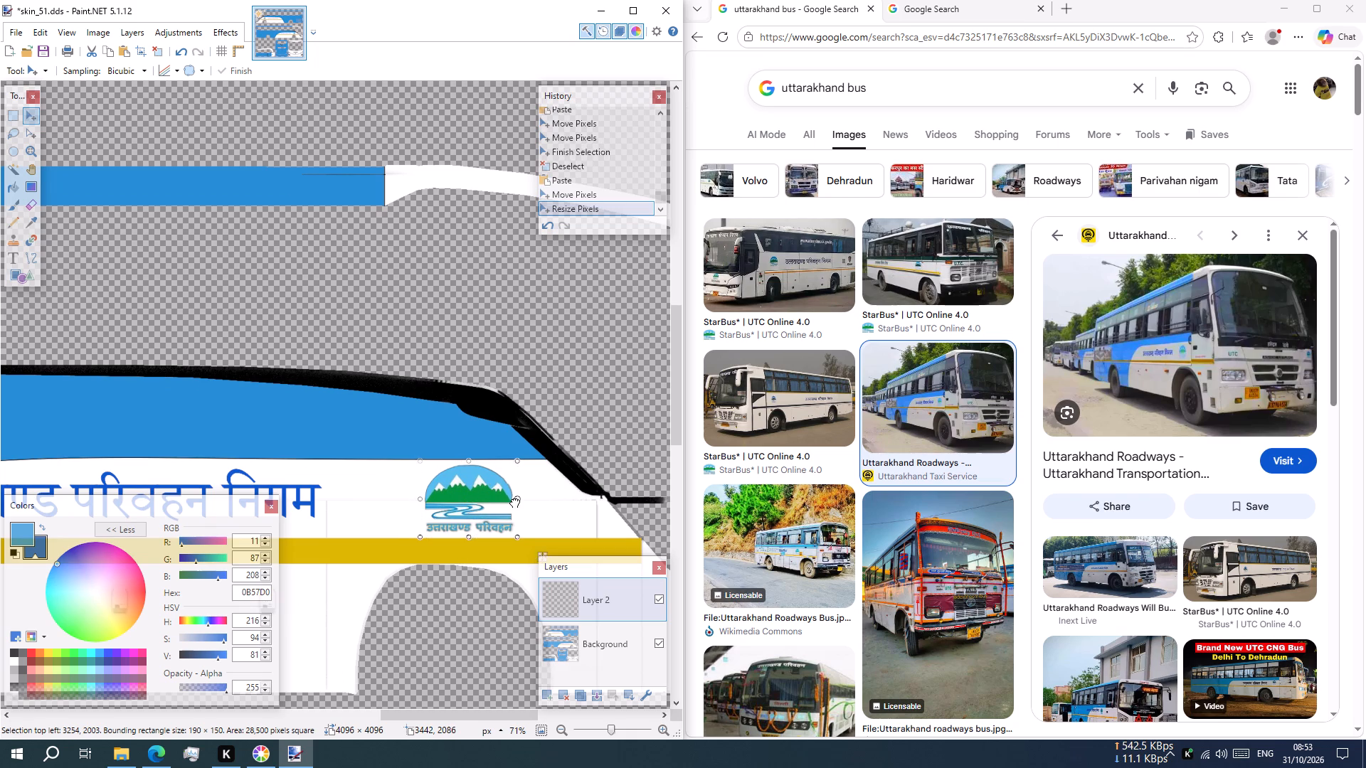
drag(514, 501, 506, 501)
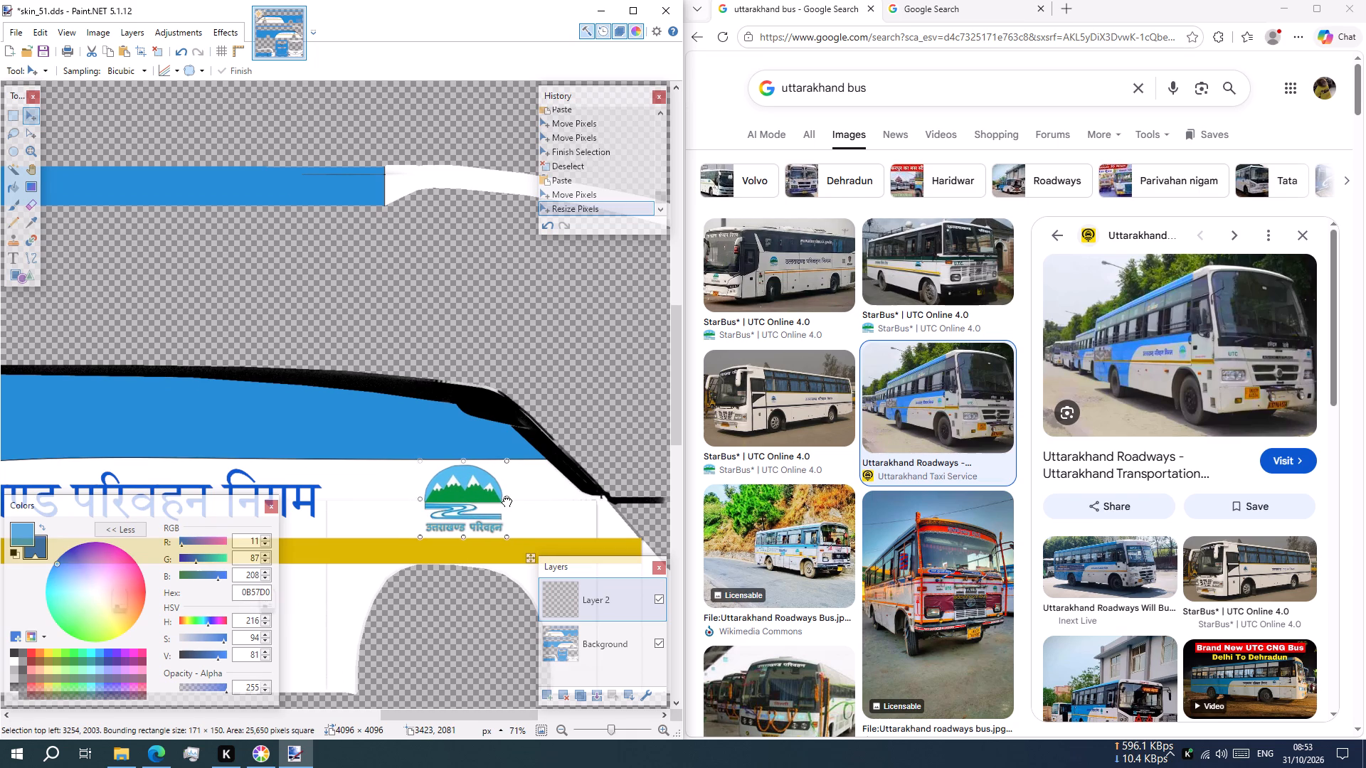
drag(506, 501, 507, 501)
ctrl+scroll(376, 457, down, 5)
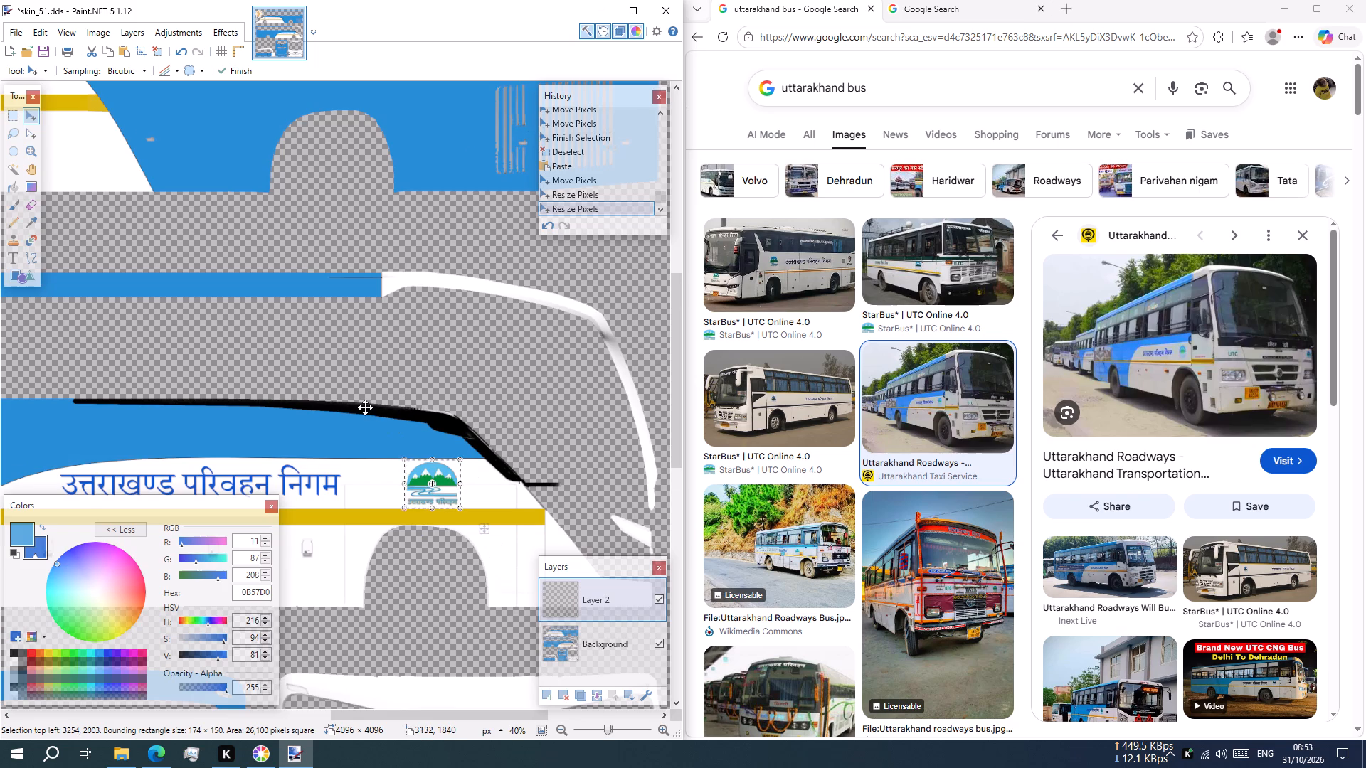
ctrl+scroll(365, 407, down, 2)
key(Escape)
ctrl+scroll(360, 412, down, 3)
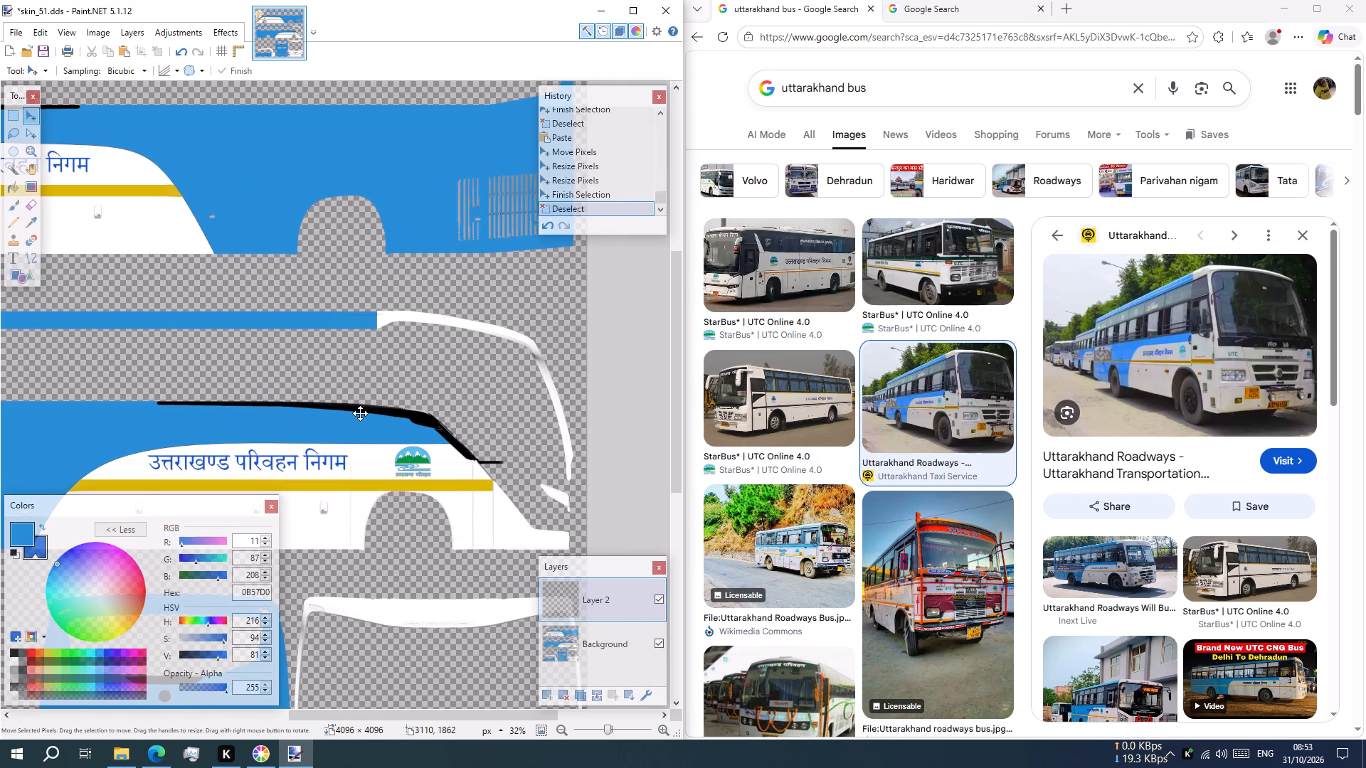
Inspect the template's side, rear and front views and browse the Uttarakhand bus image results for reference photos.
shift+scroll(339, 442, down, 2)
shift+scroll(339, 442, up, 4)
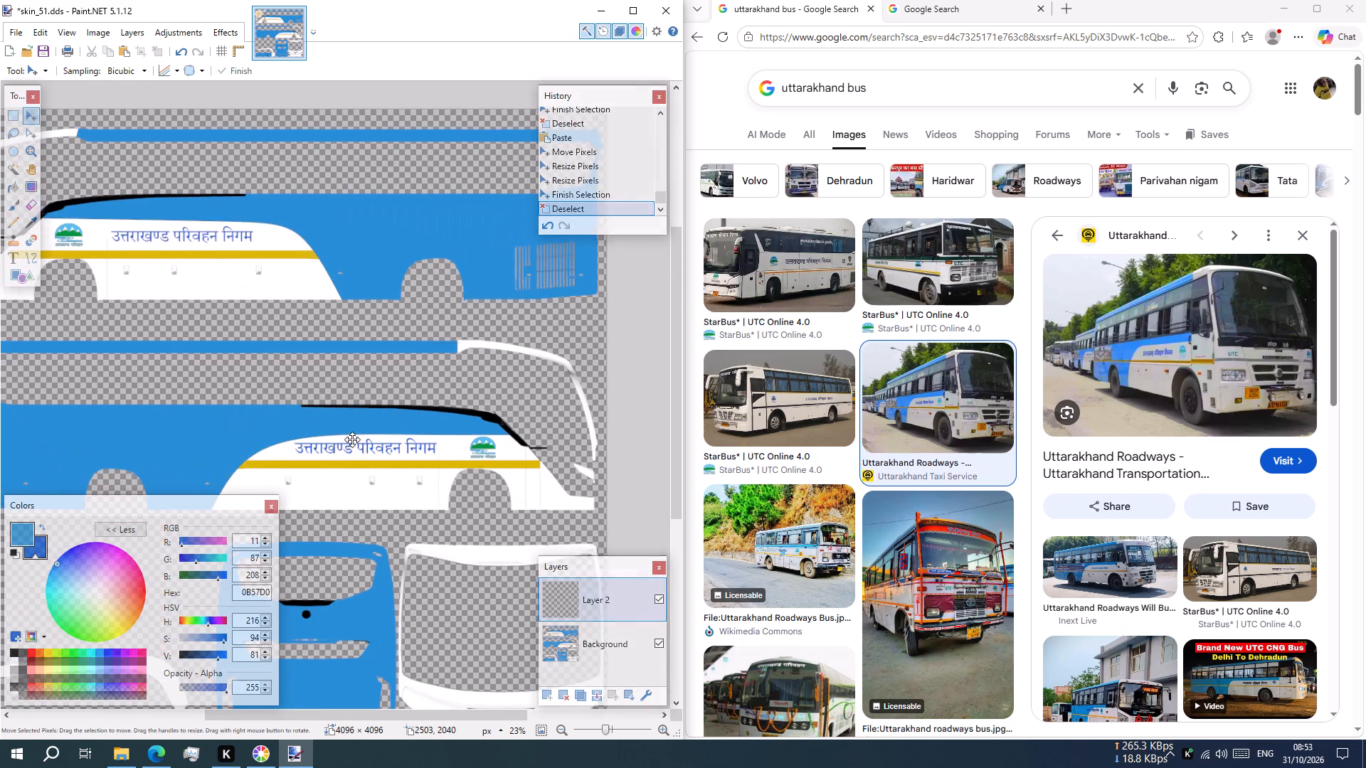
scroll(420, 400, down, 2)
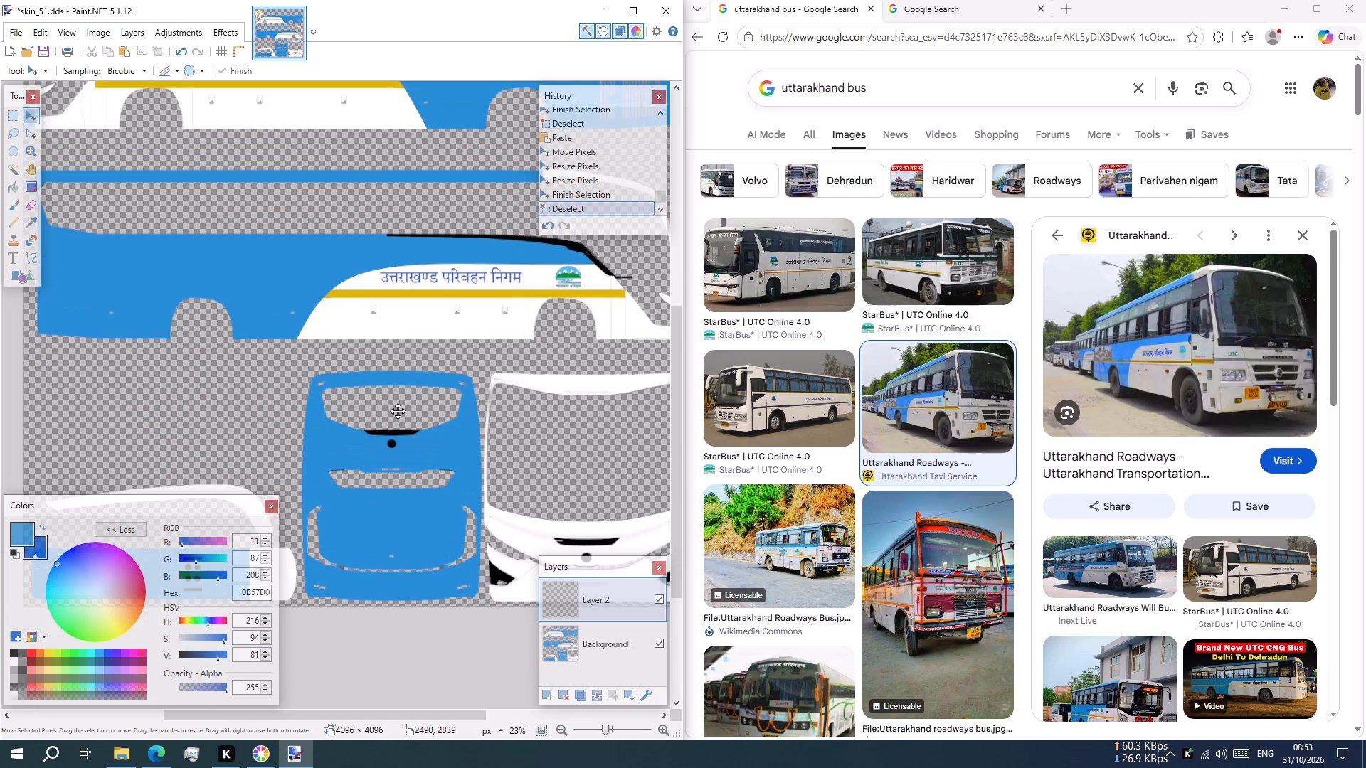
shift+scroll(398, 411, down, 2)
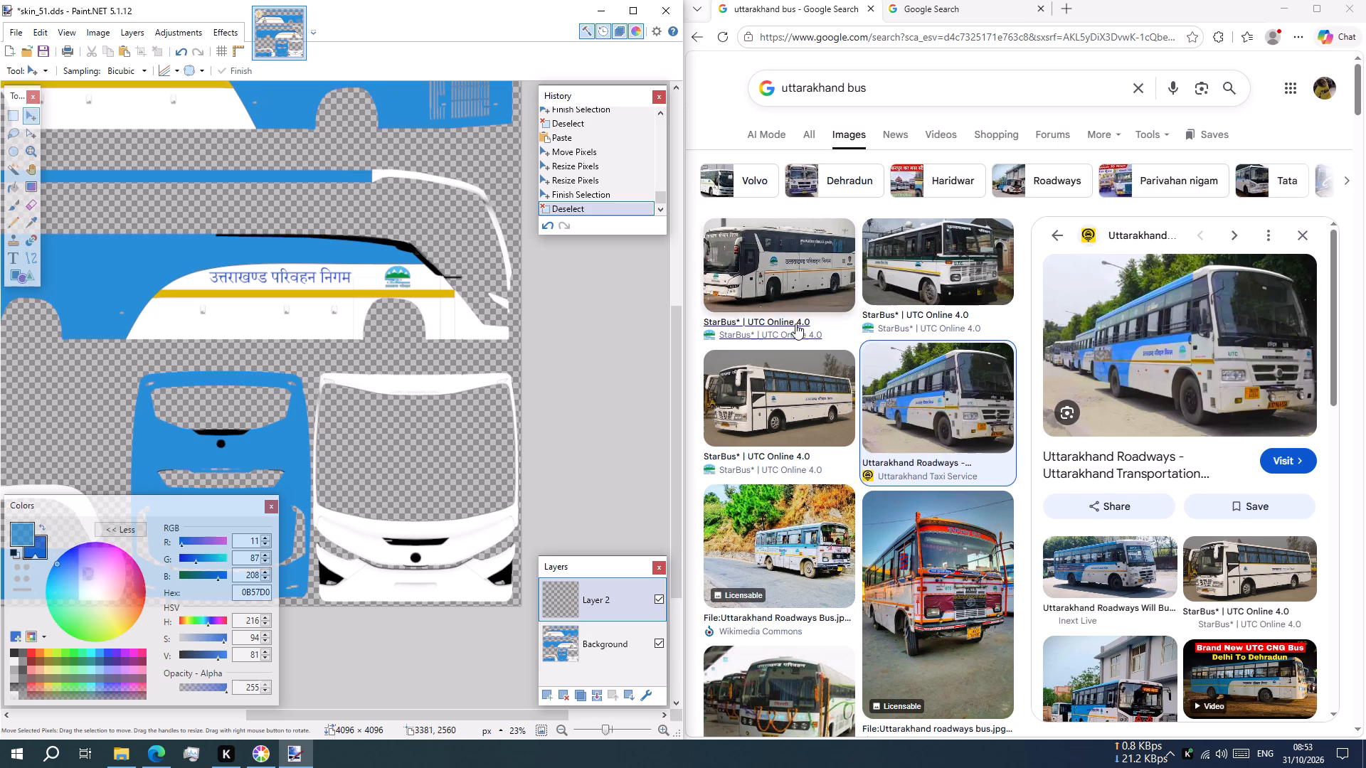
scroll(899, 380, down, 2)
scroll(1194, 447, down, 2)
scroll(1131, 447, down, 1)
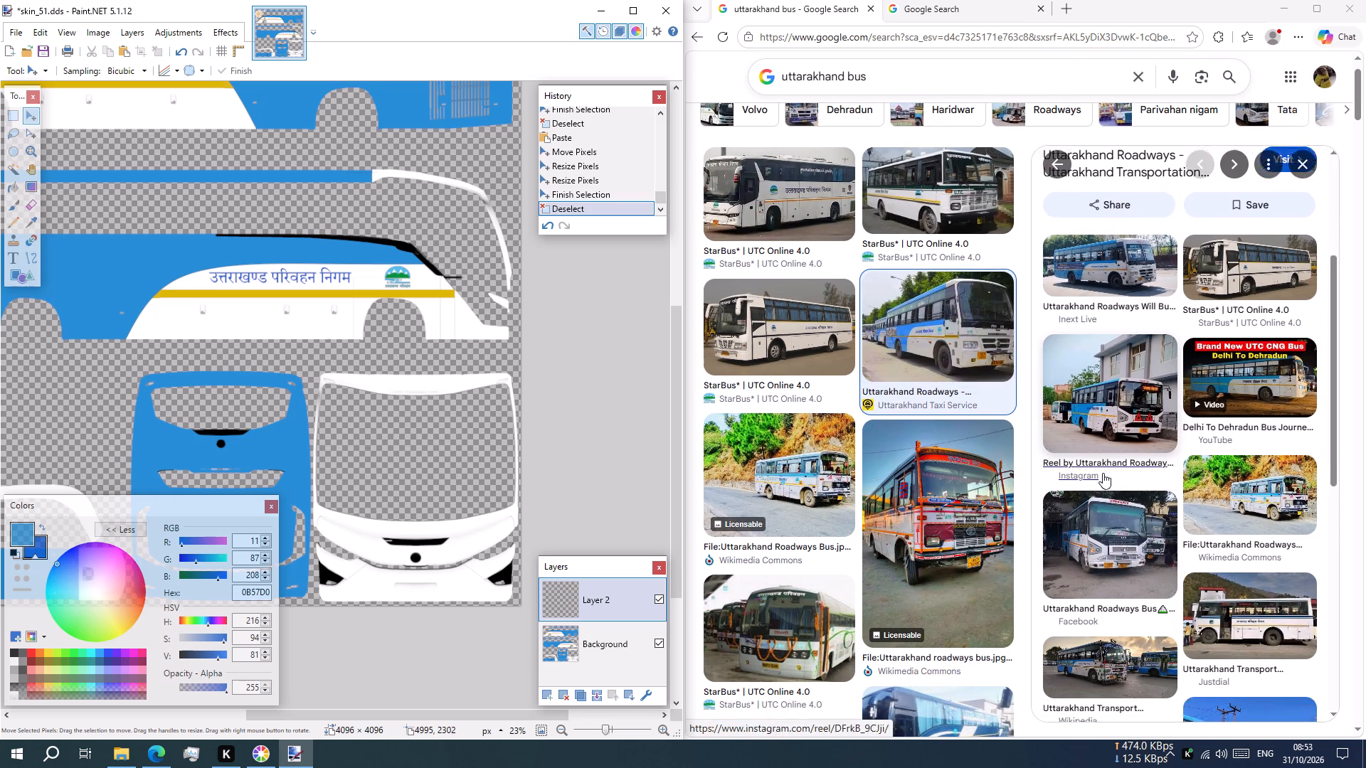
scroll(1103, 473, down, 2)
scroll(1075, 526, down, 1)
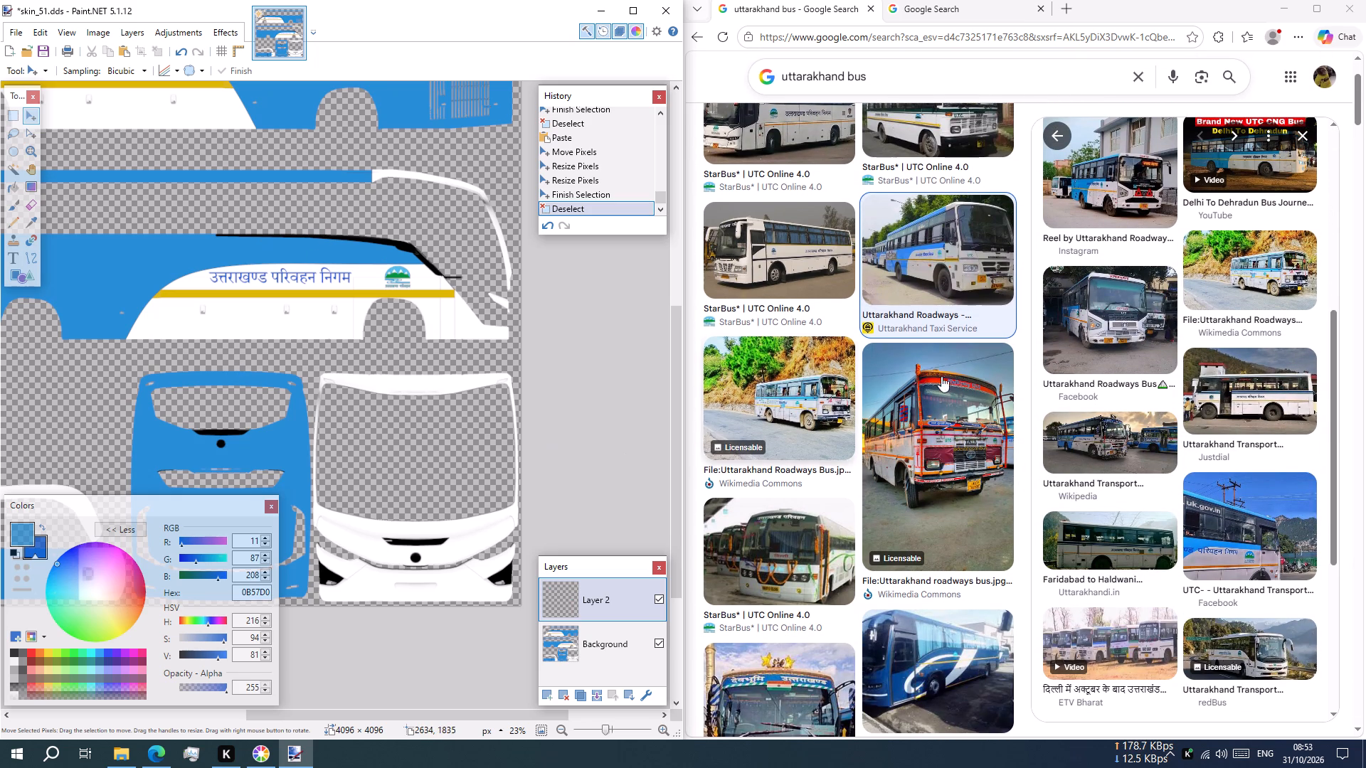
scroll(1223, 500, down, 3)
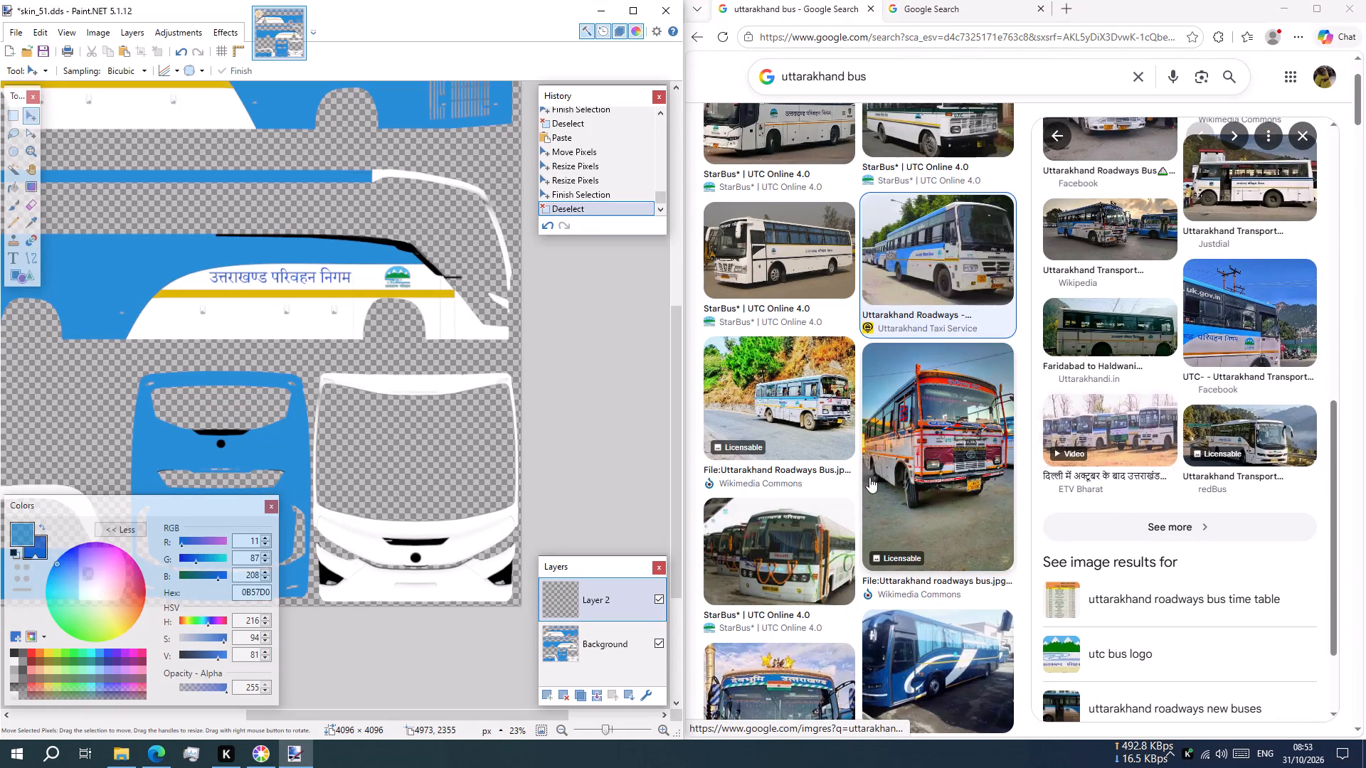
scroll(1171, 426, up, 20)
scroll(1171, 426, up, 3)
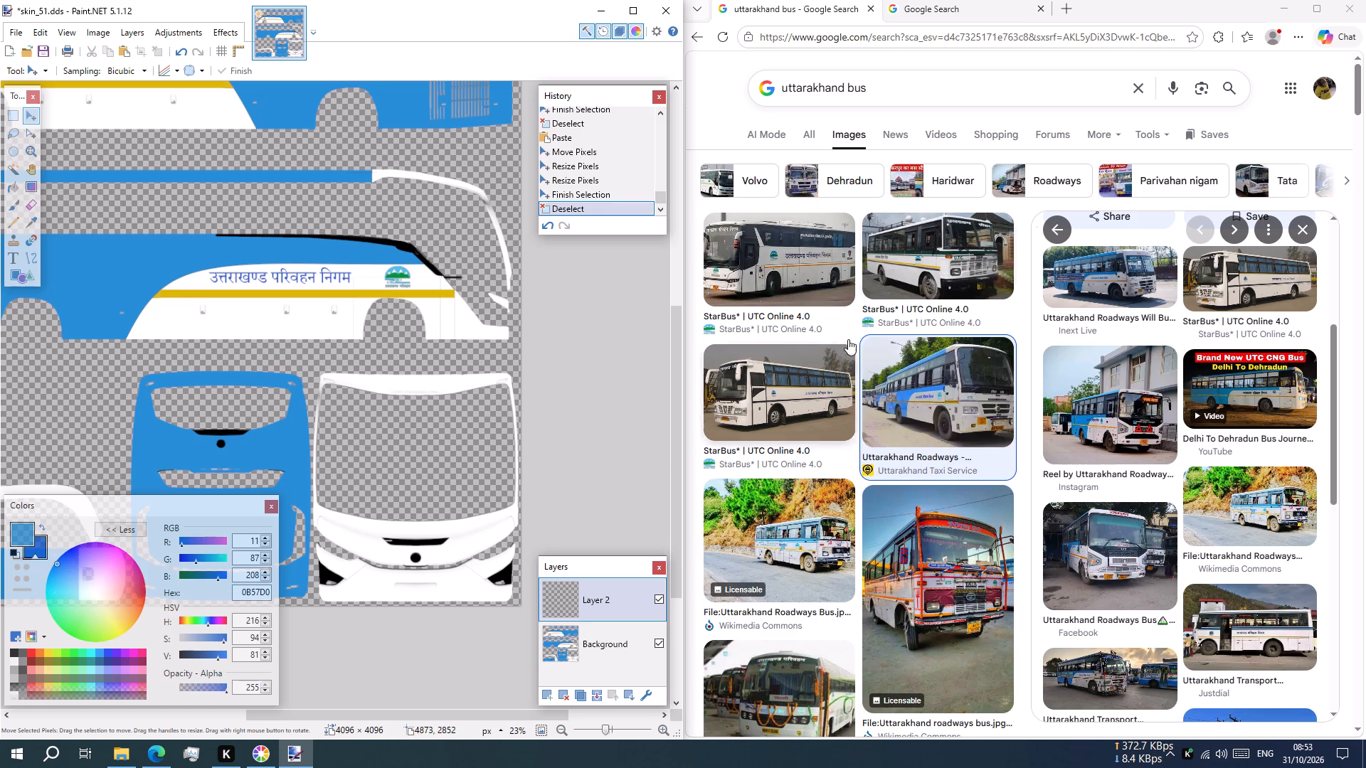
Extend the image search to "uttarakhand bus back" to find rear-view reference photos.
drag(881, 95, 635, 96)
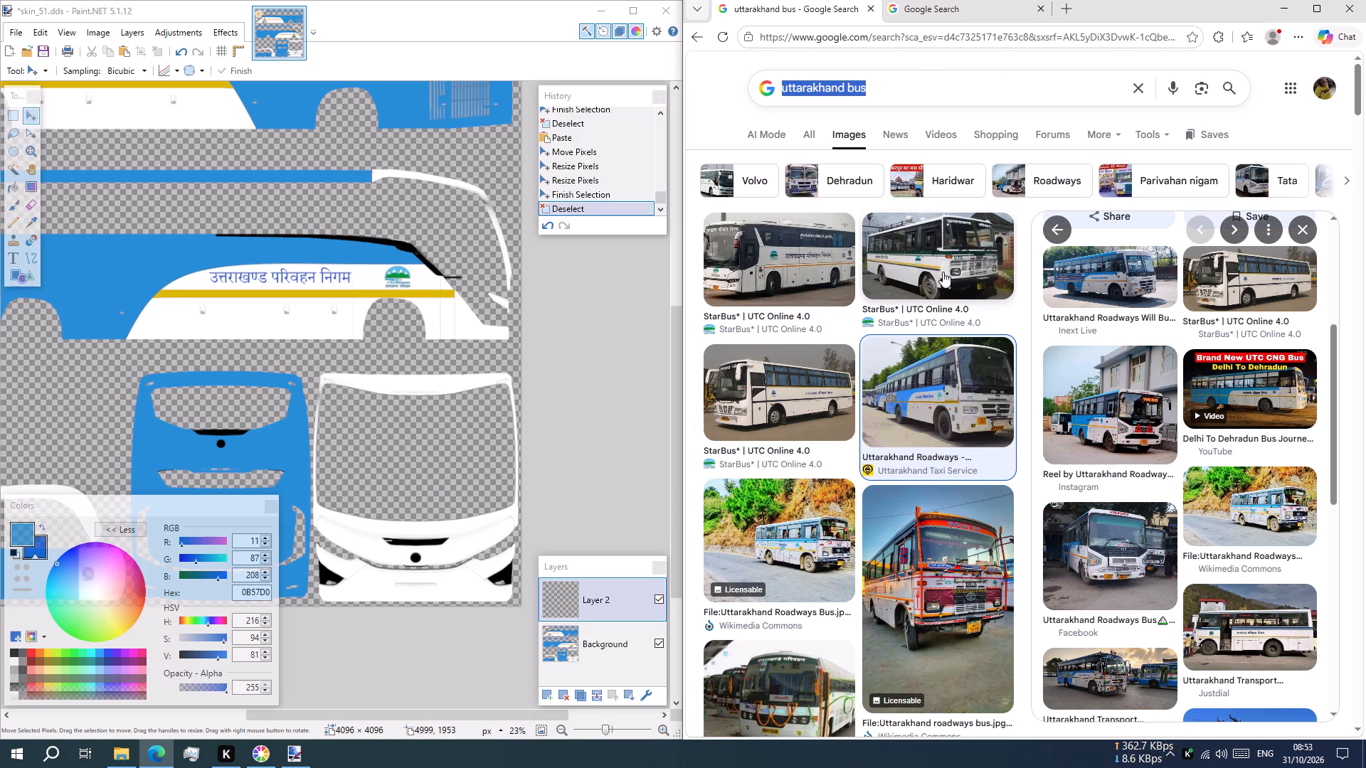
click(946, 81)
key(space)
text(back)
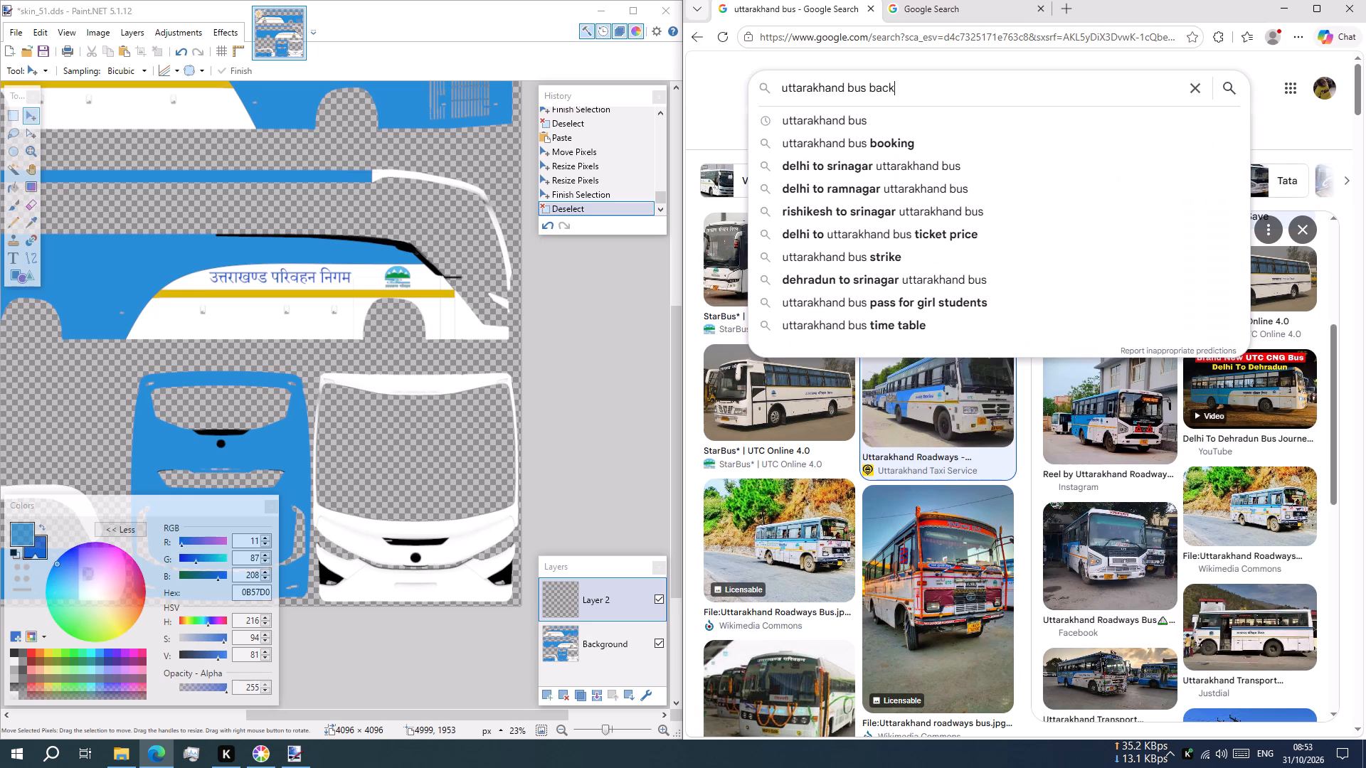
key(Return)
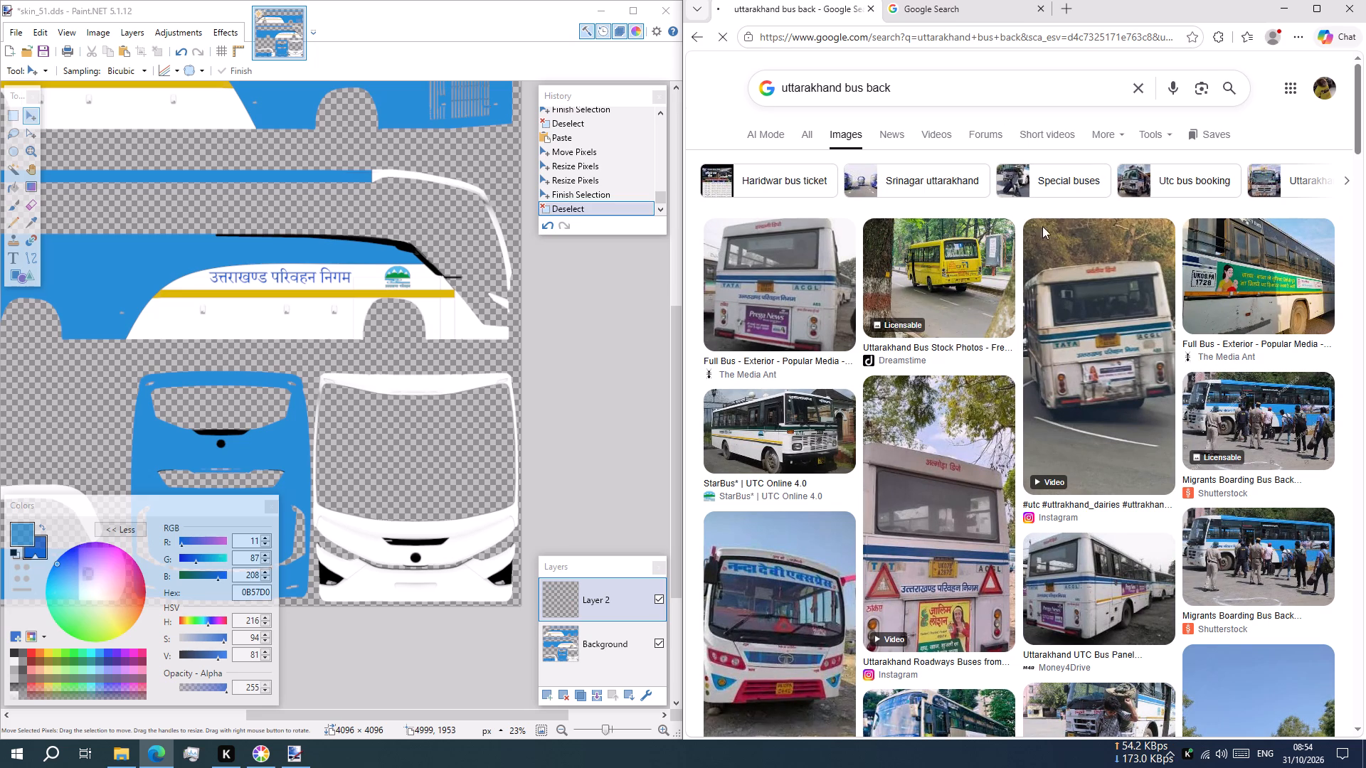
Find and open the rear-view photo of the blue Uttarakhand Roadways bus with red warning triangles in the image results.
scroll(904, 589, down, 2)
scroll(1054, 507, down, 1)
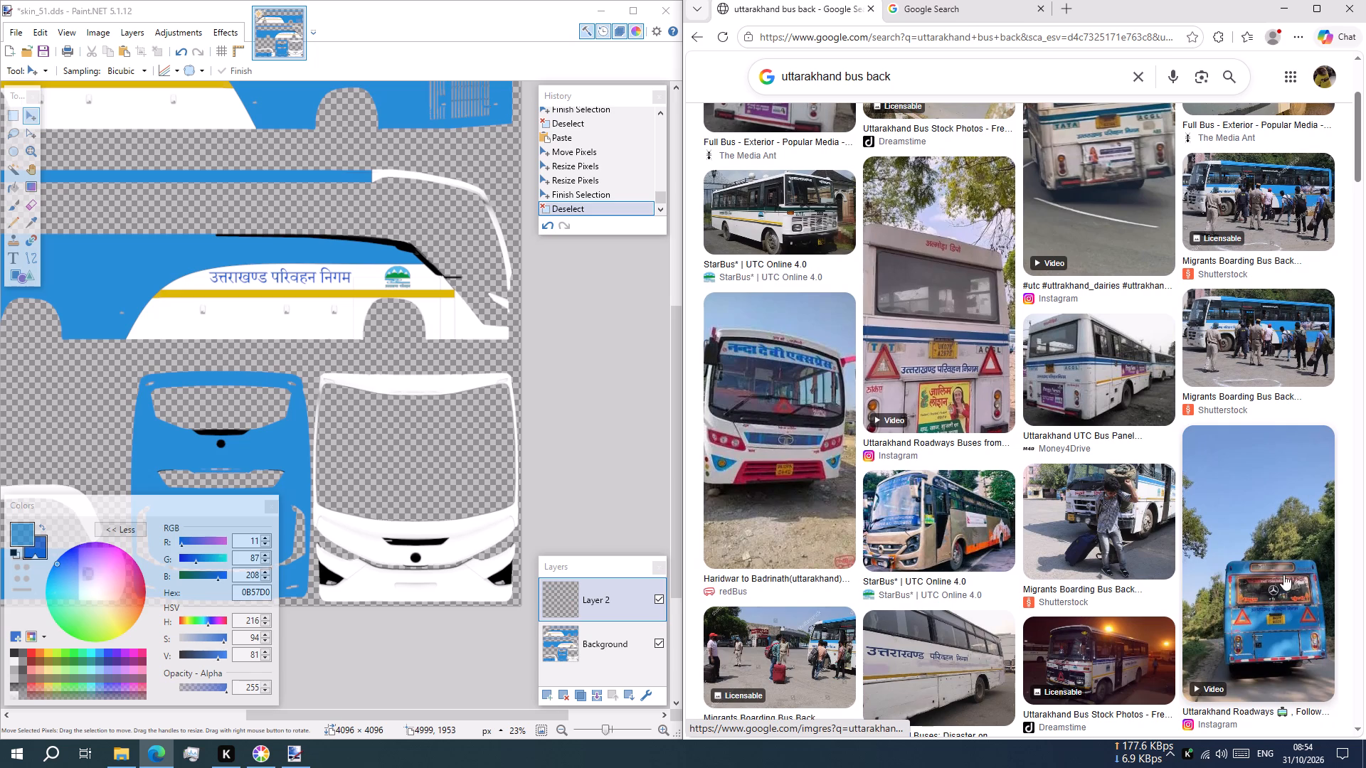
click(1269, 577)
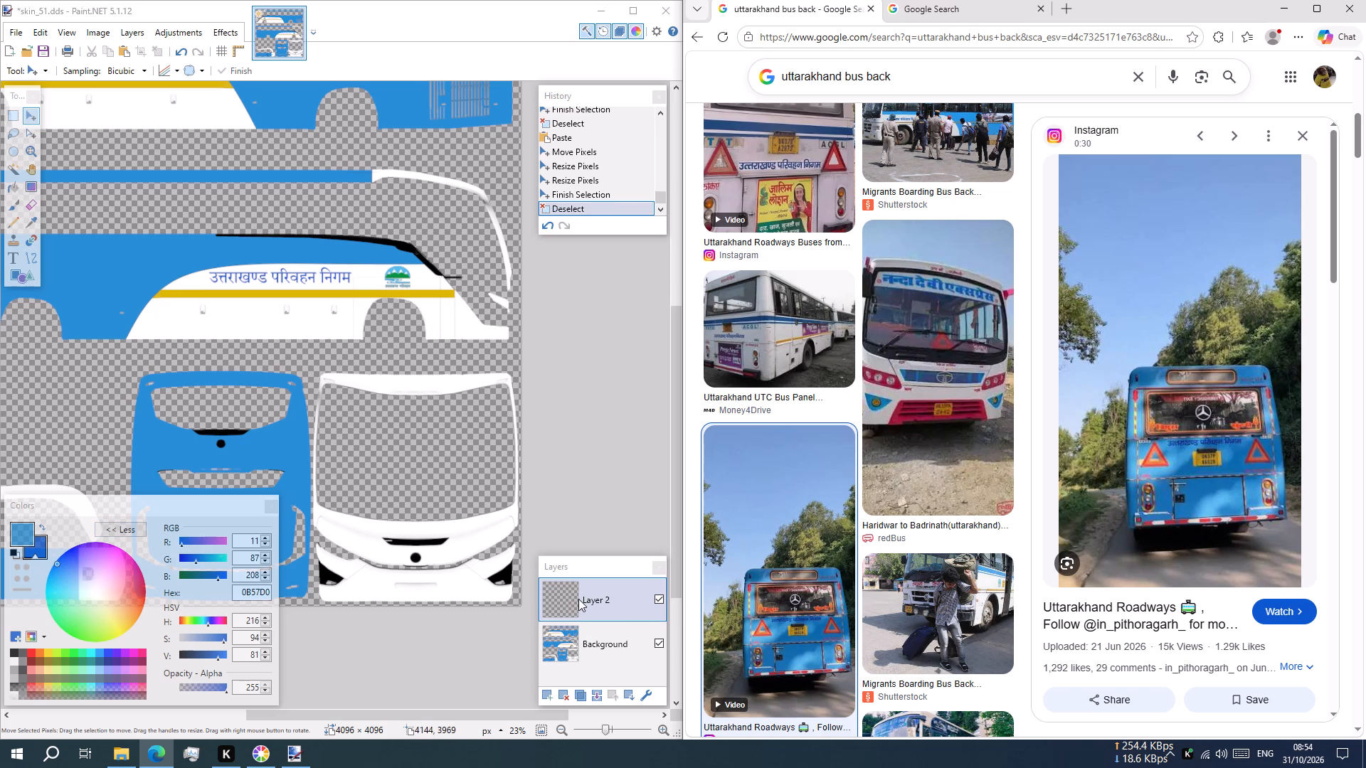
Switch to paint.net, activate the Shapes tool and set the primary and secondary colours to red, with the secondary at D30700.
click(27, 277)
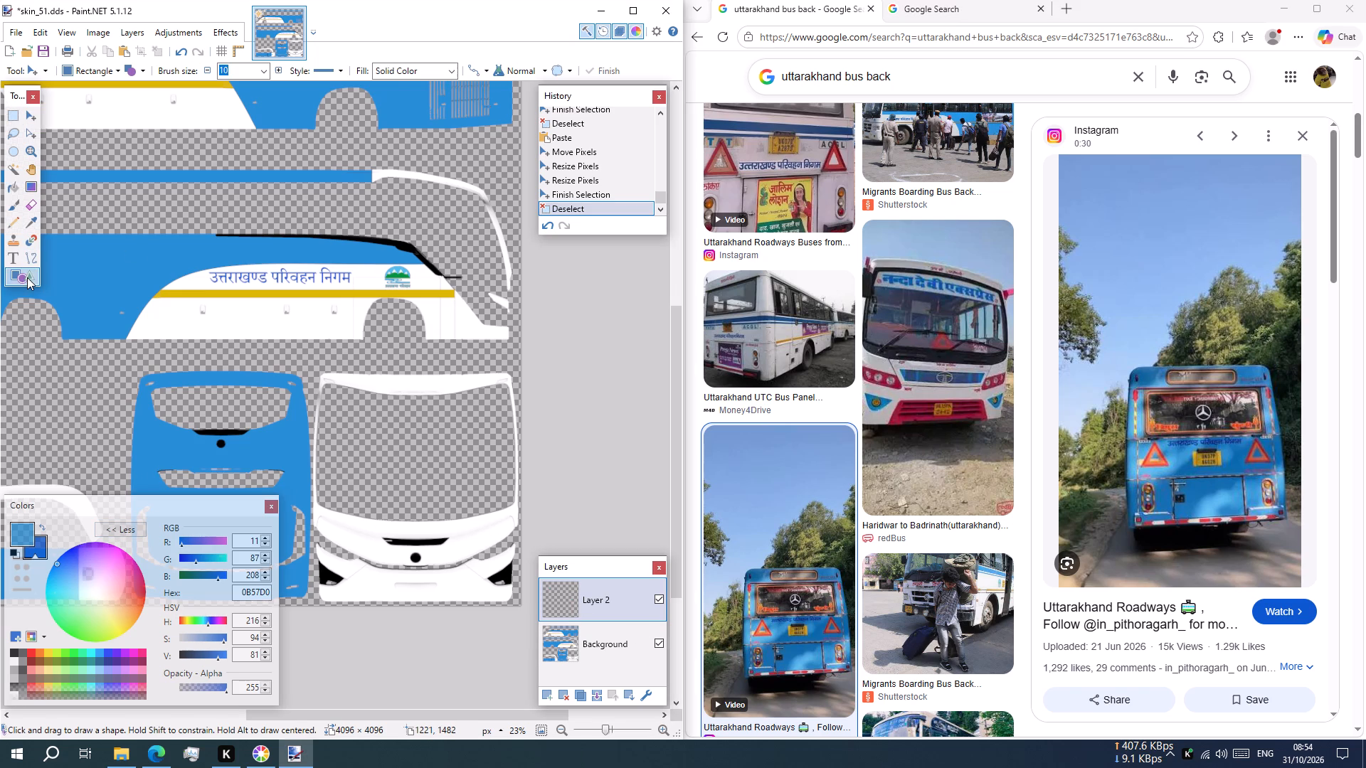
drag(136, 591, 157, 592)
click(43, 530)
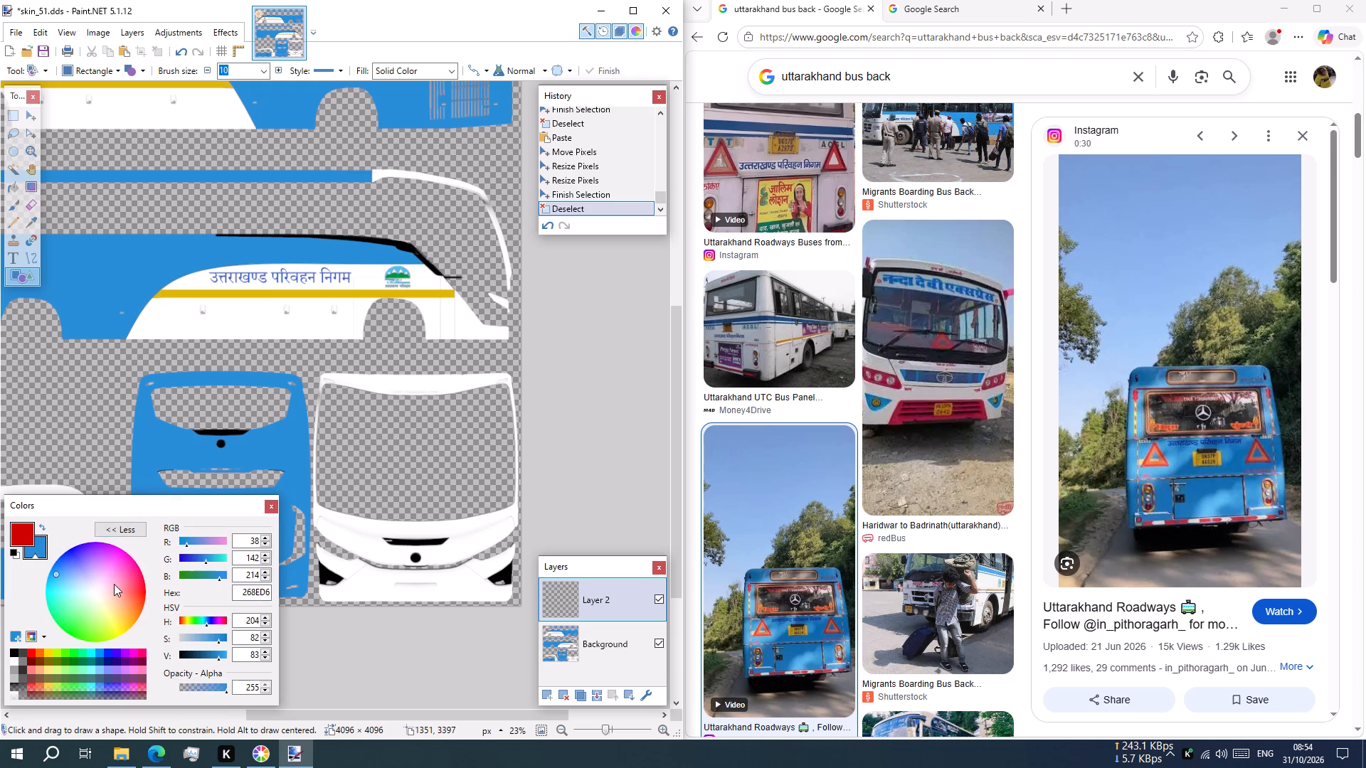
drag(125, 590, 158, 594)
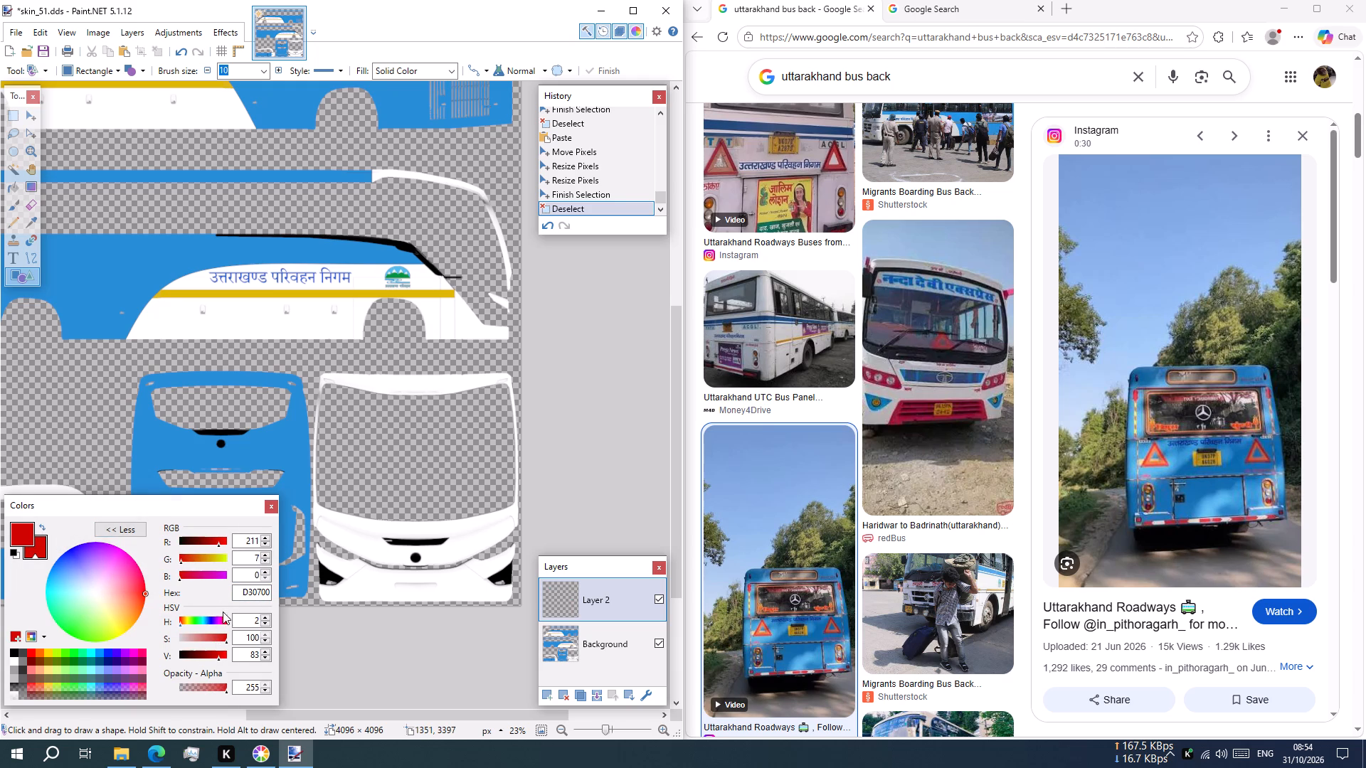
Set the drawing colour to orange-red FF4921 and choose the Triangle shape for the rear view's warning sign.
click(35, 651)
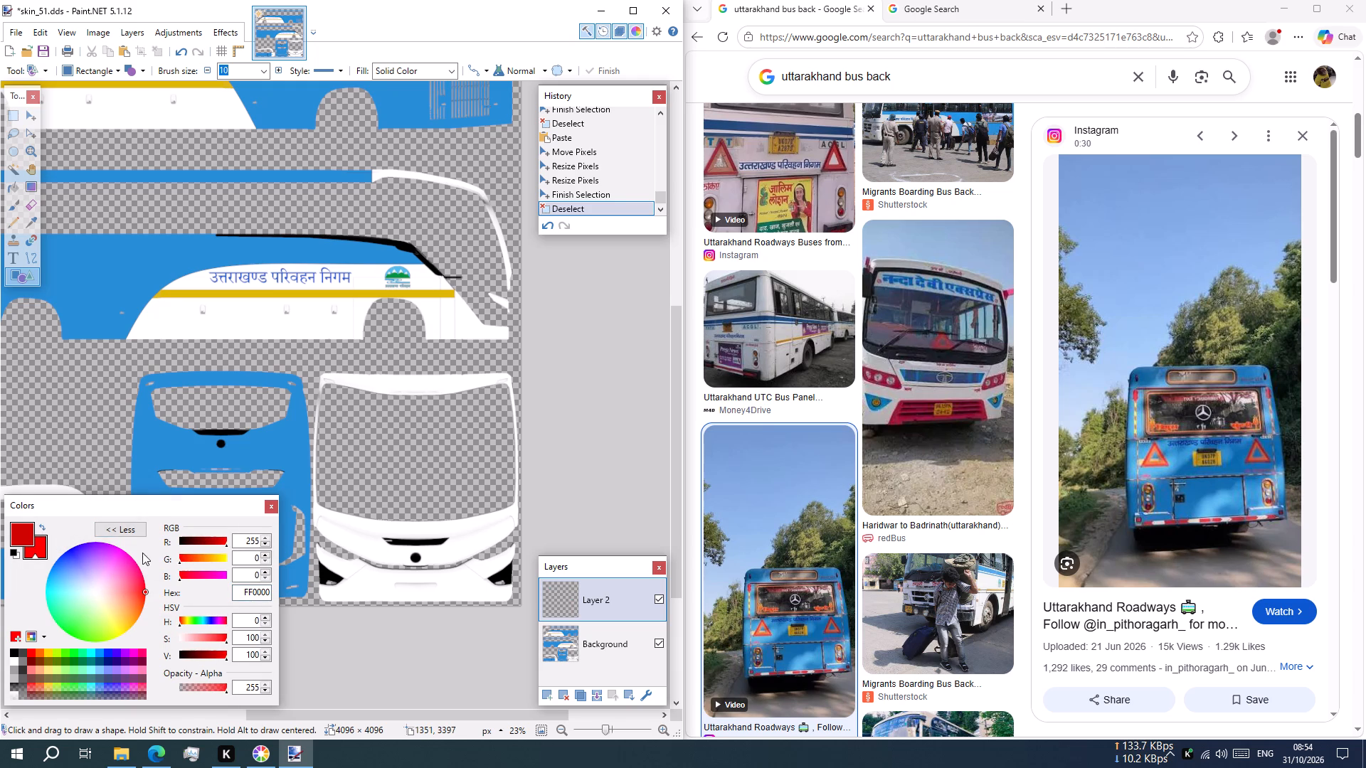
click(41, 528)
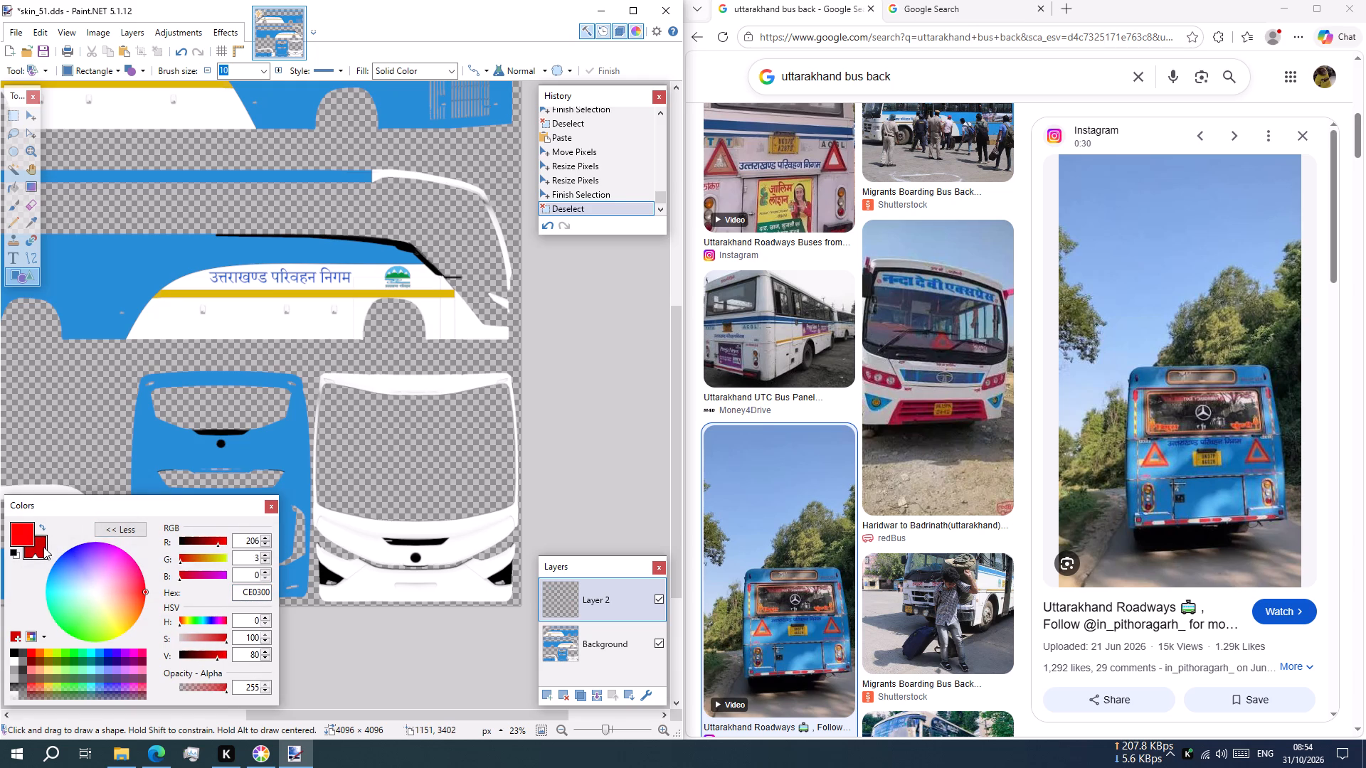
click(139, 595)
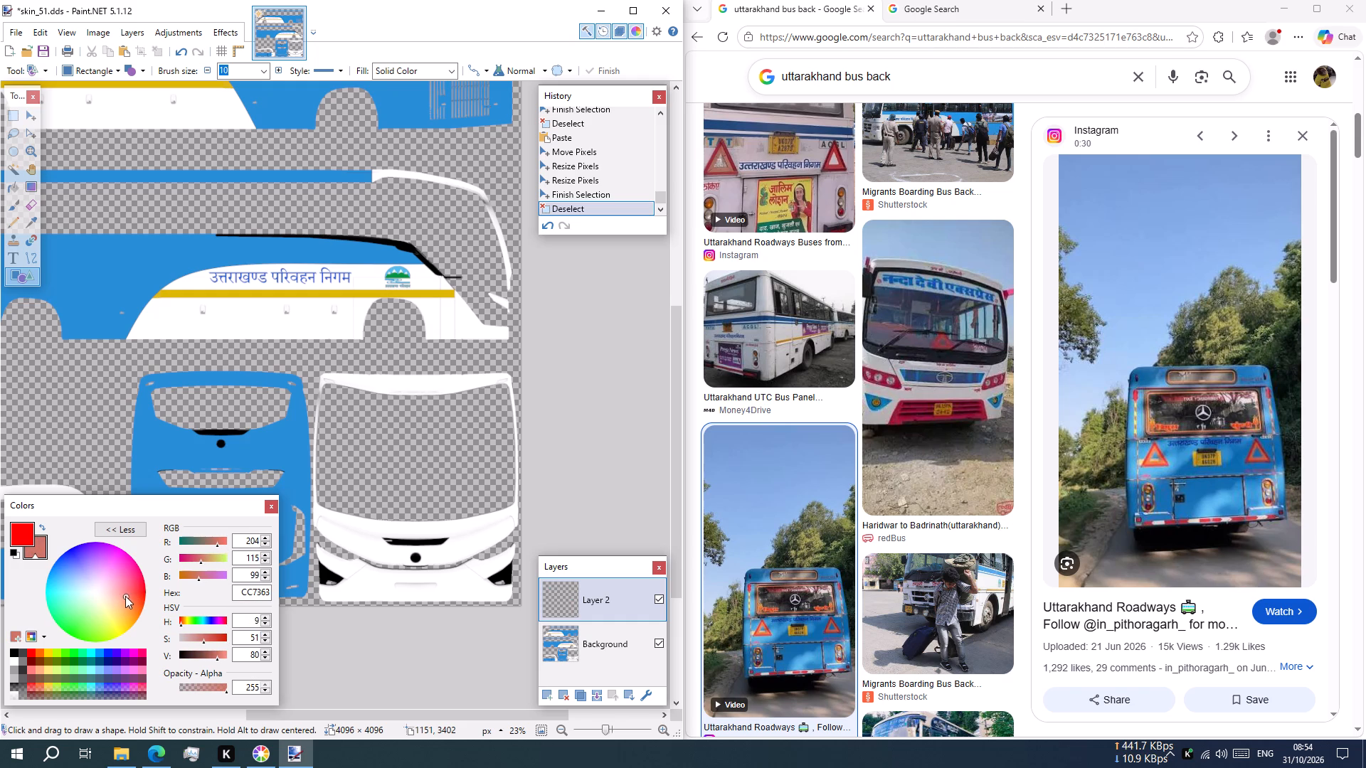
click(28, 533)
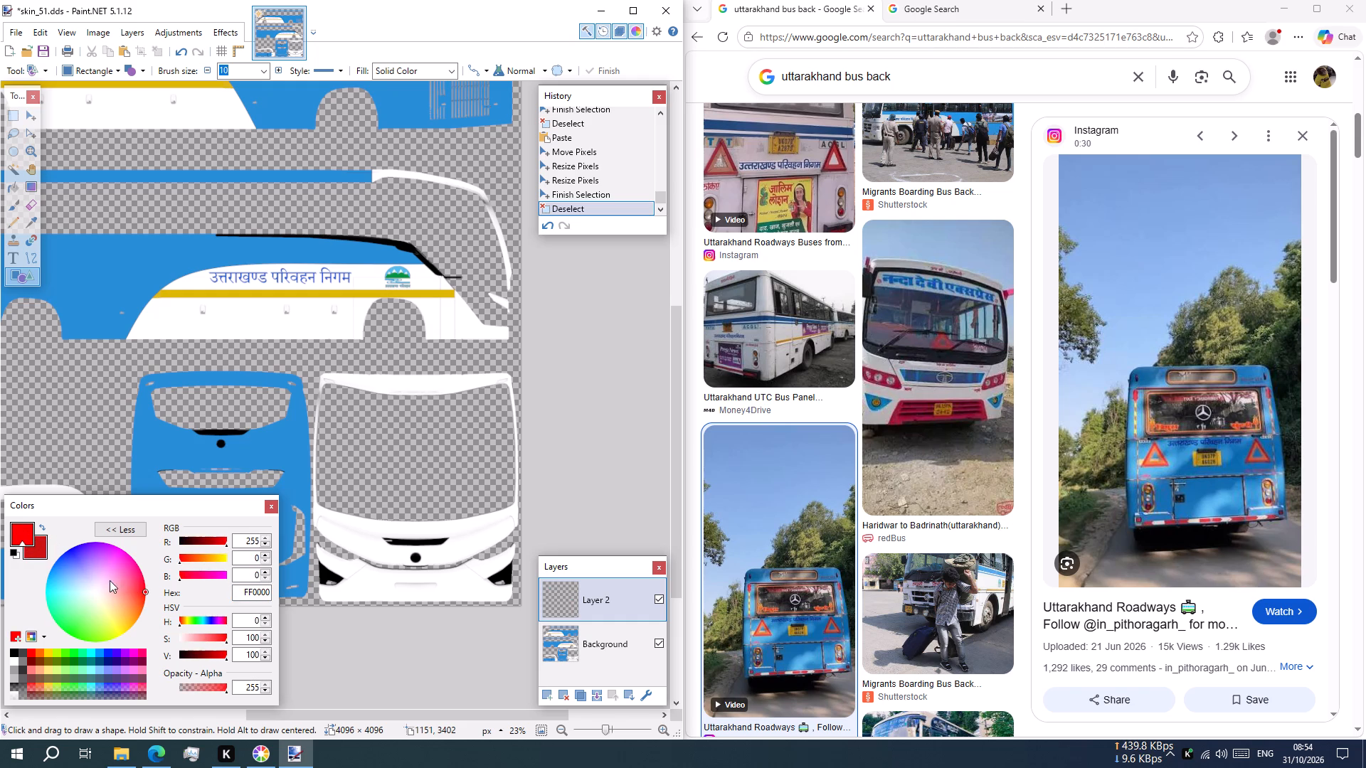
drag(137, 586, 130, 584)
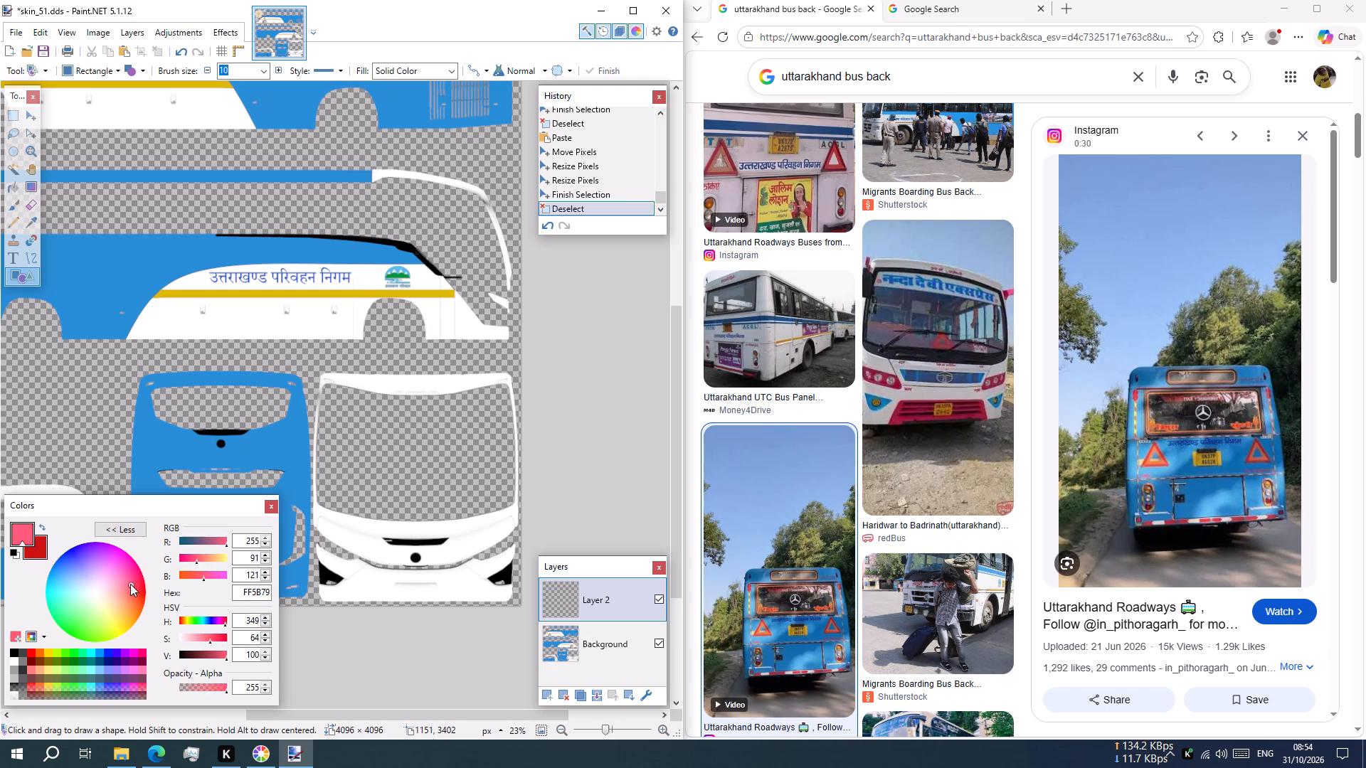
drag(130, 584, 136, 599)
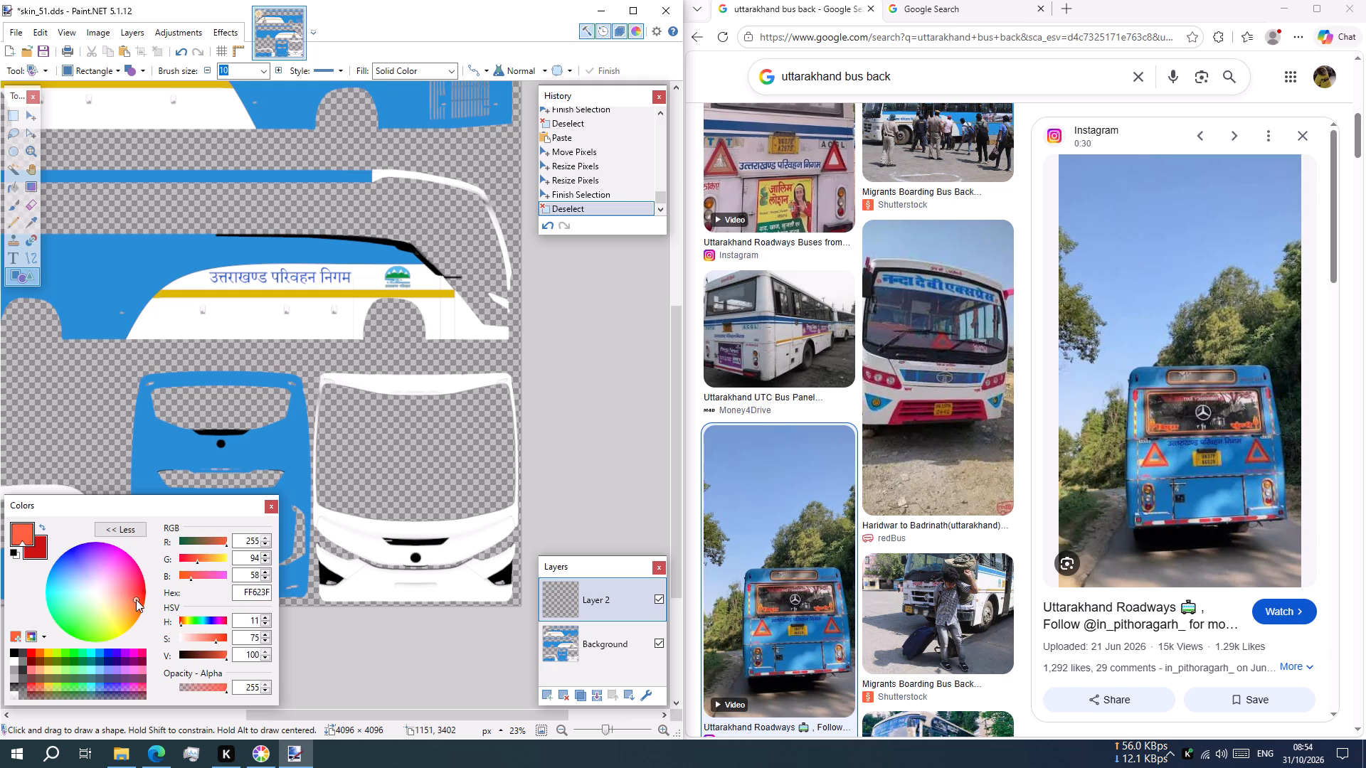
drag(136, 599, 139, 600)
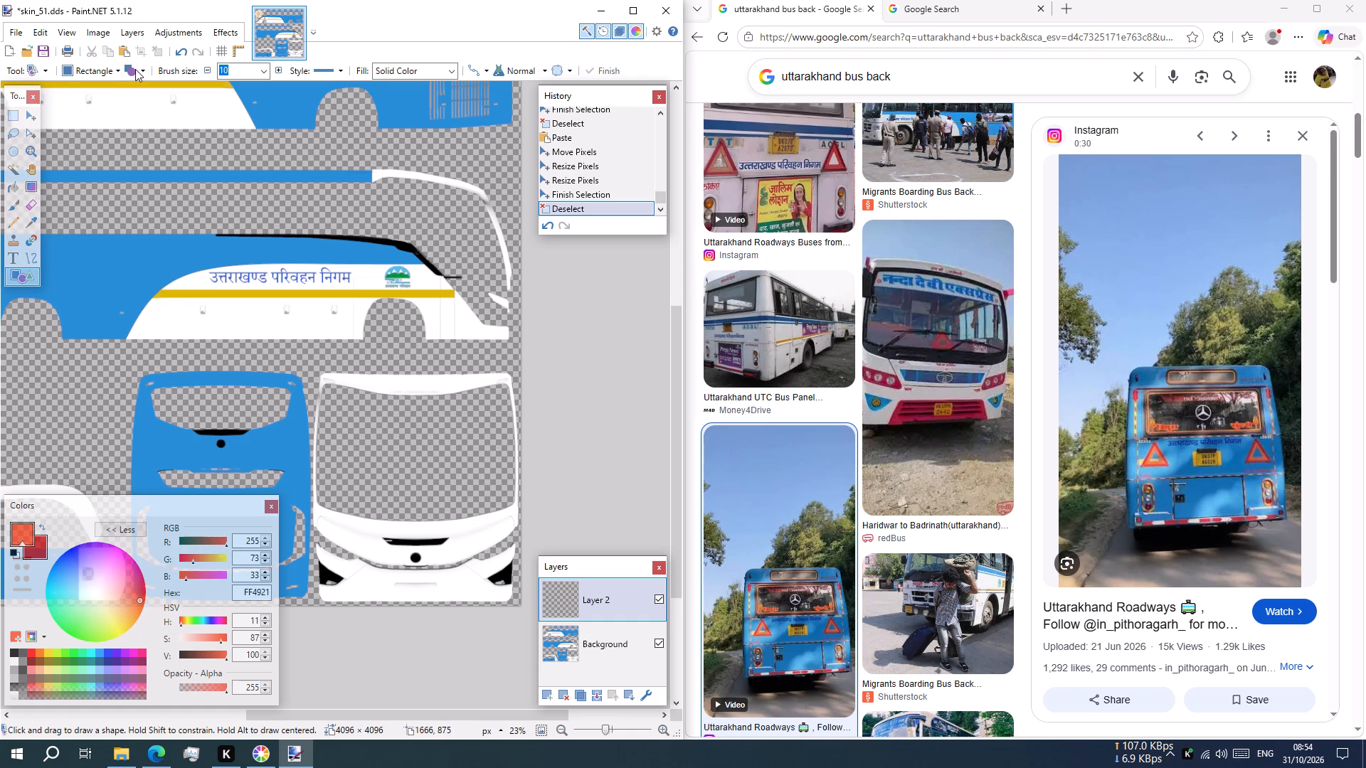
click(104, 74)
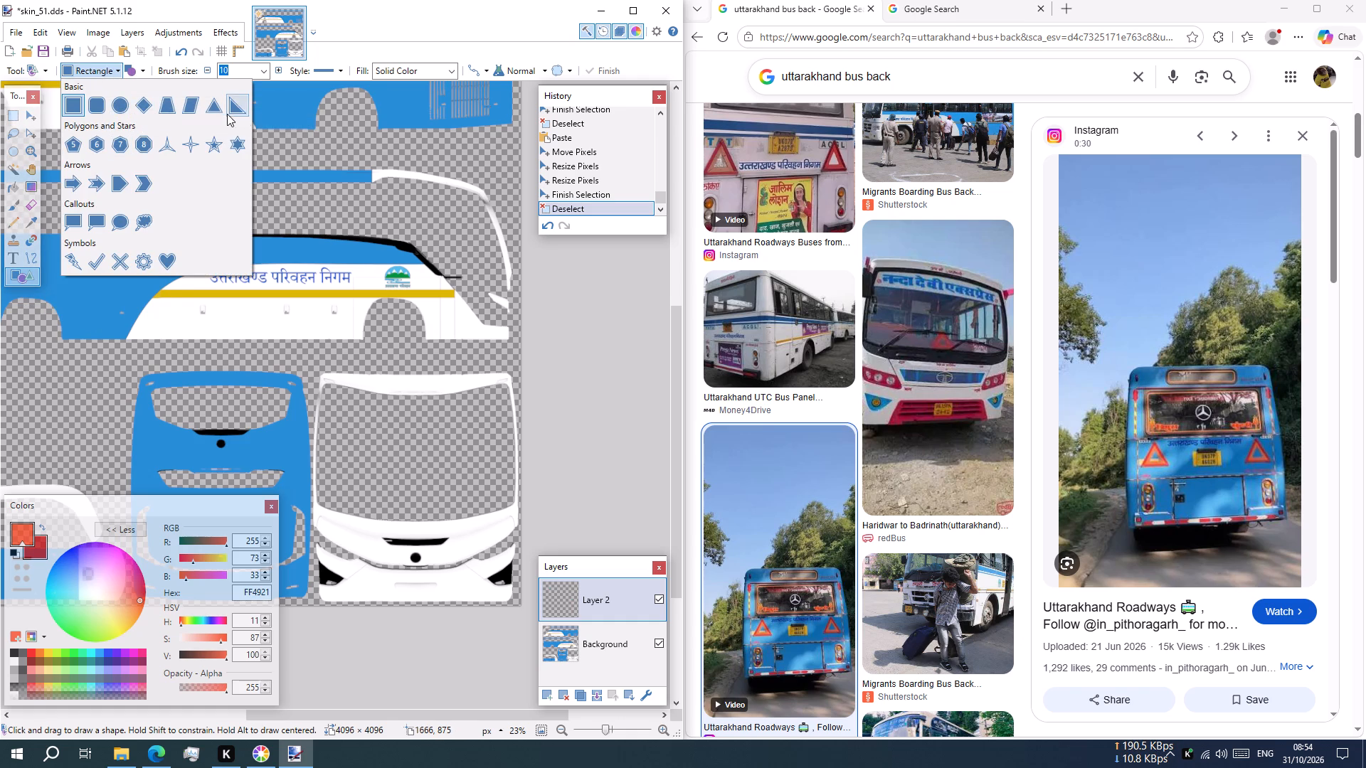
click(220, 112)
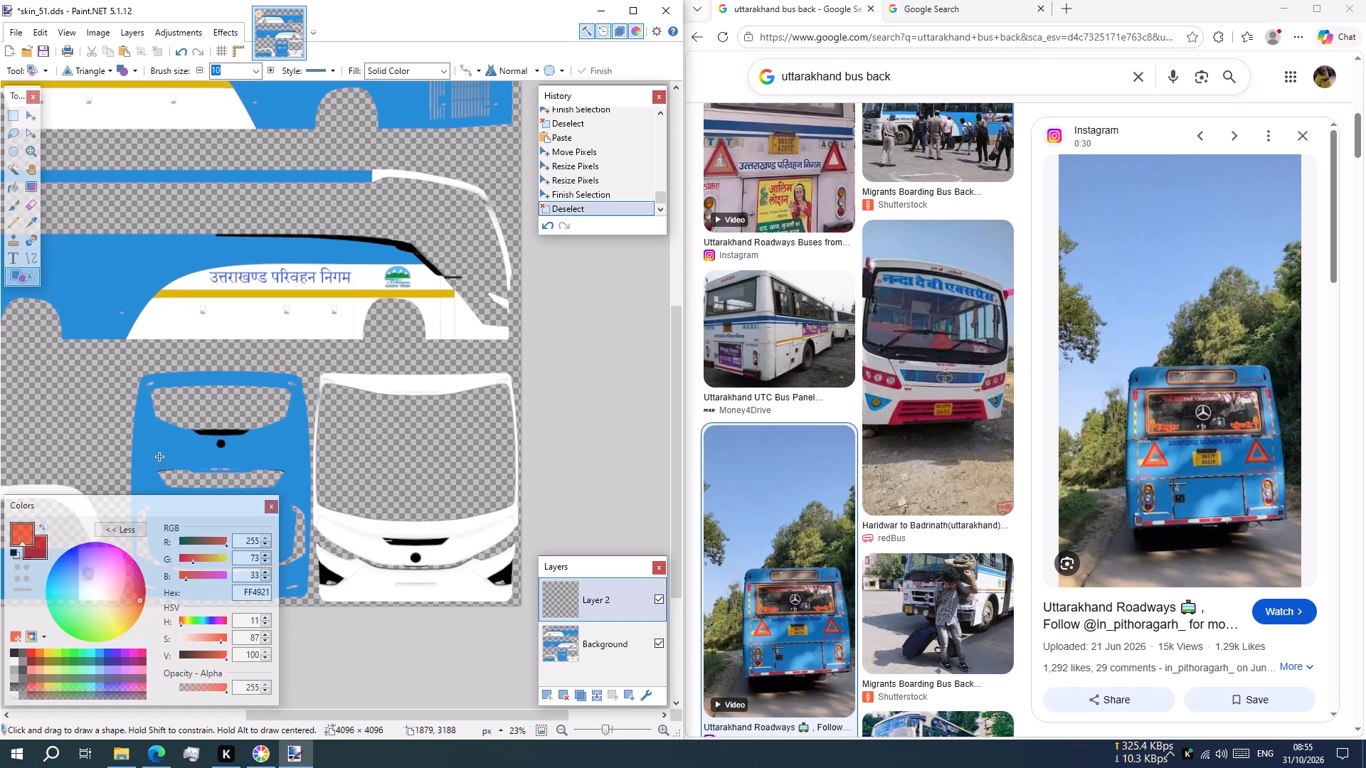
ctrl+scroll(159, 457, up, 3)
scroll(165, 361, down, 1)
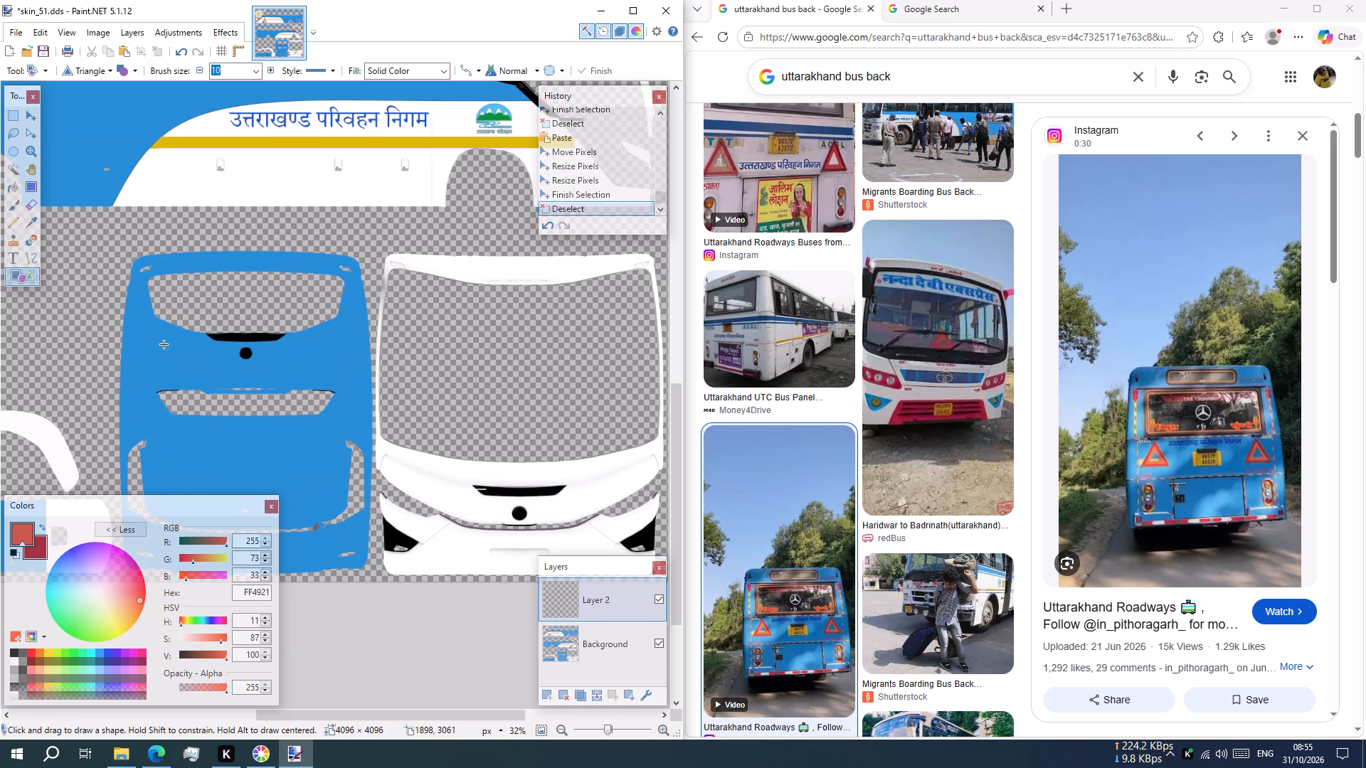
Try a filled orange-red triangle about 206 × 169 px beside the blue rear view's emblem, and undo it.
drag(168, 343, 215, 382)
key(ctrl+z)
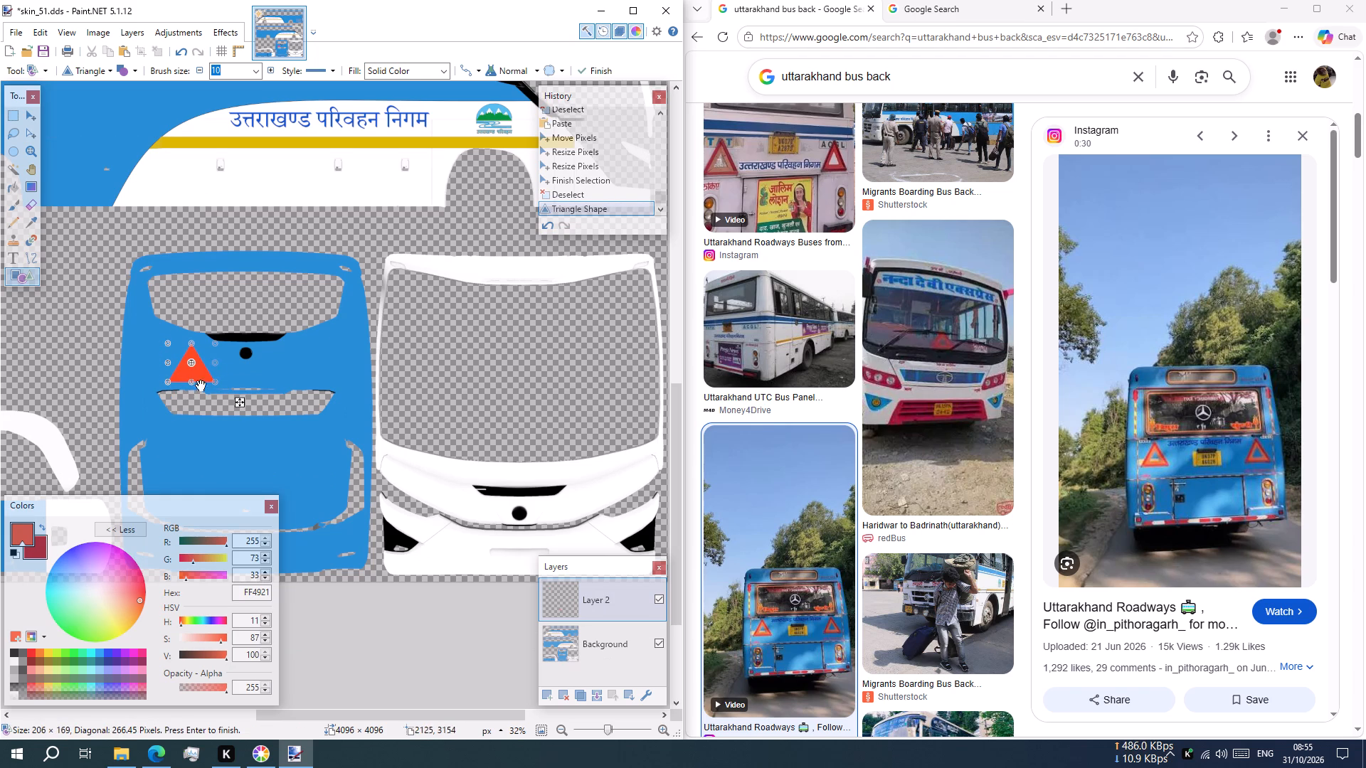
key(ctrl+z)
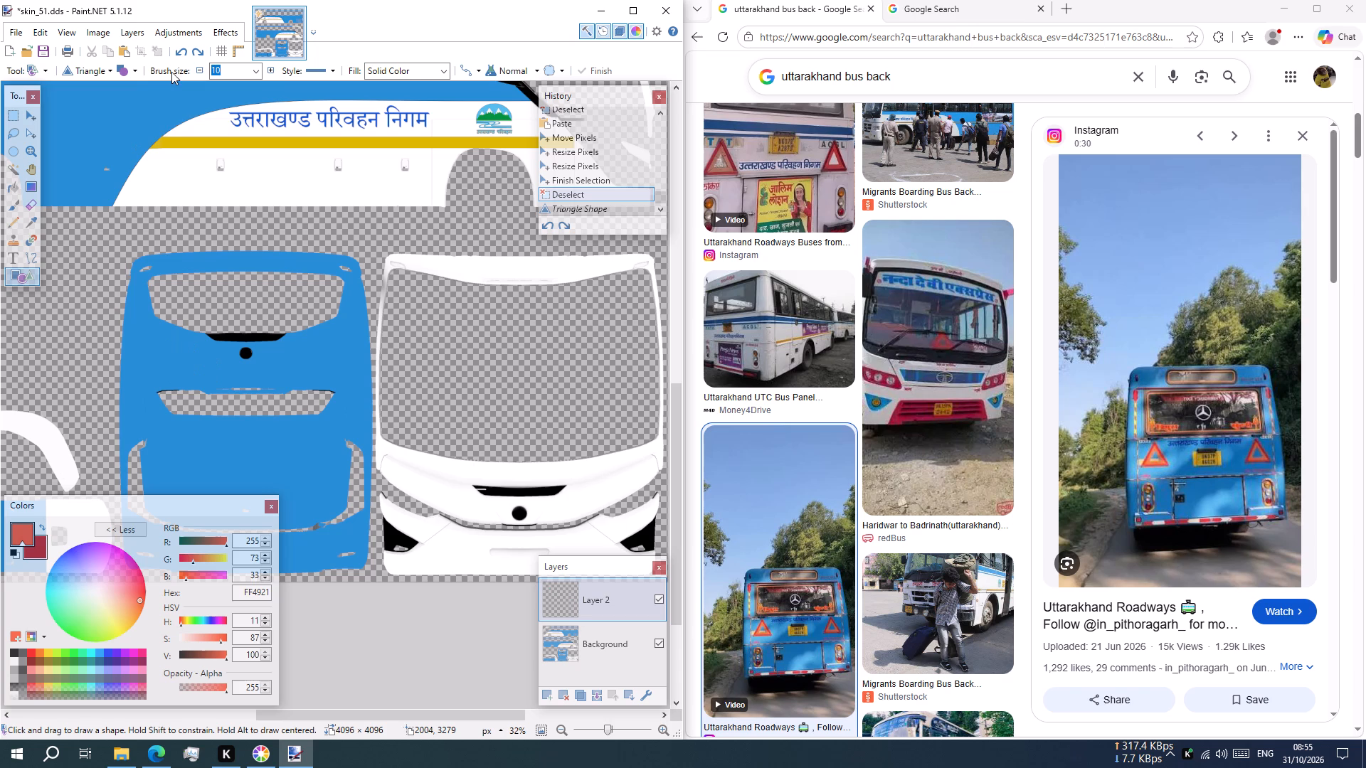
Draw an outline-only orange-red triangle about 197 × 159 px on the blue rear view, between the rear window and the grille opening.
click(137, 67)
click(154, 93)
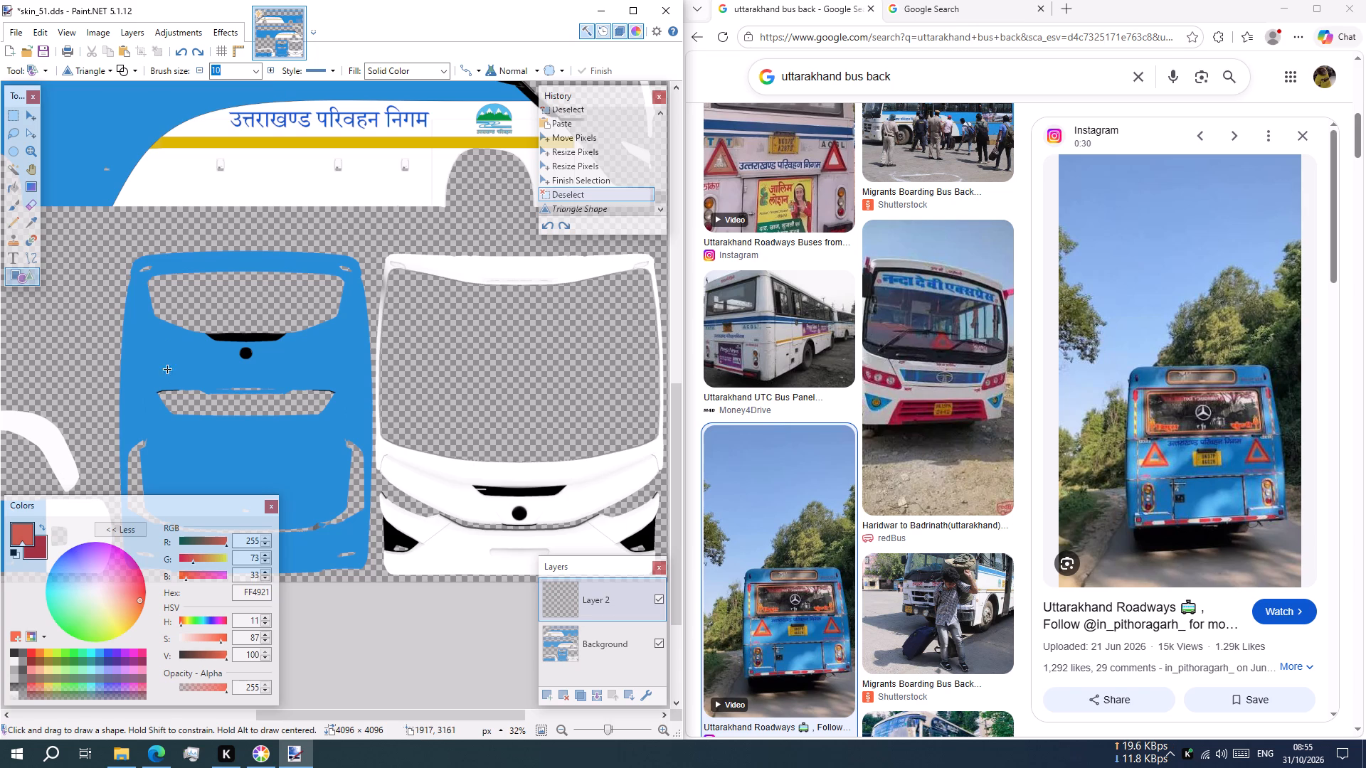
drag(158, 341, 209, 374)
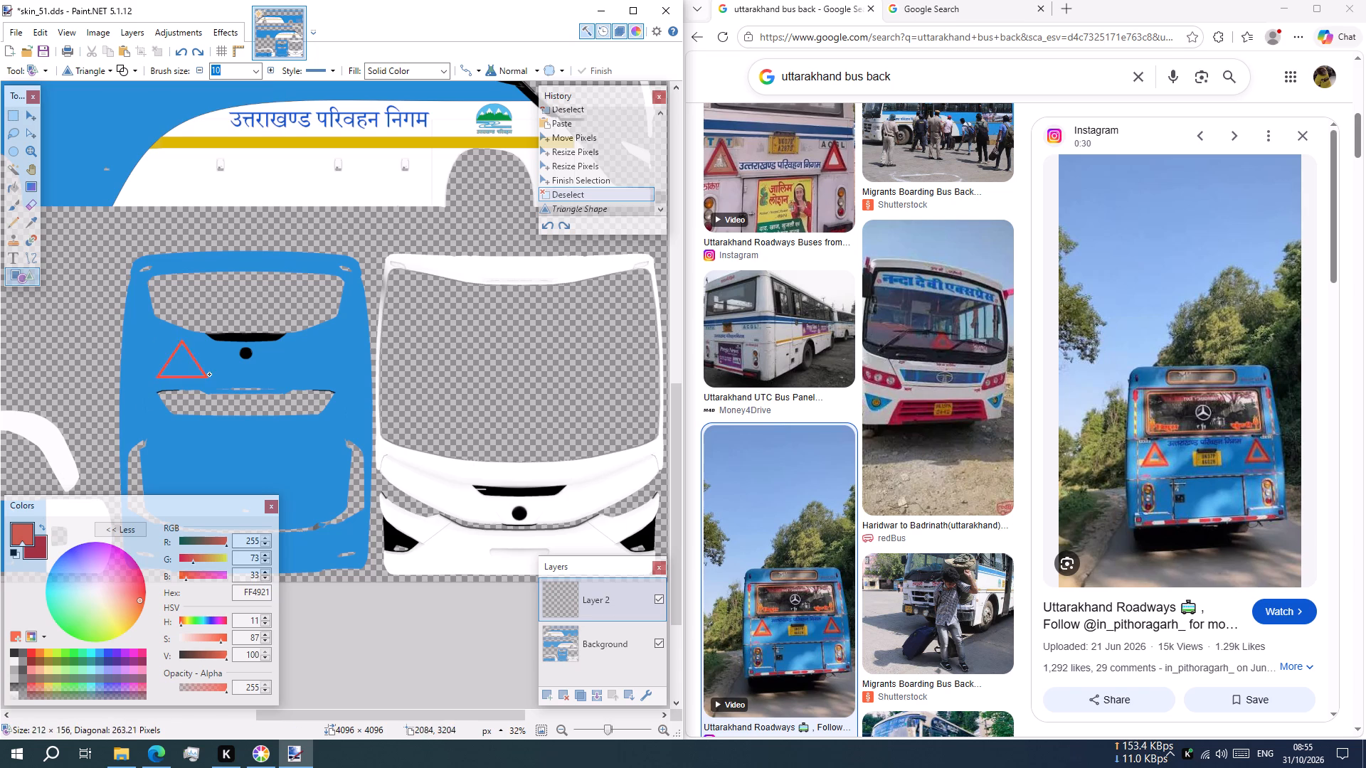
drag(209, 374, 203, 378)
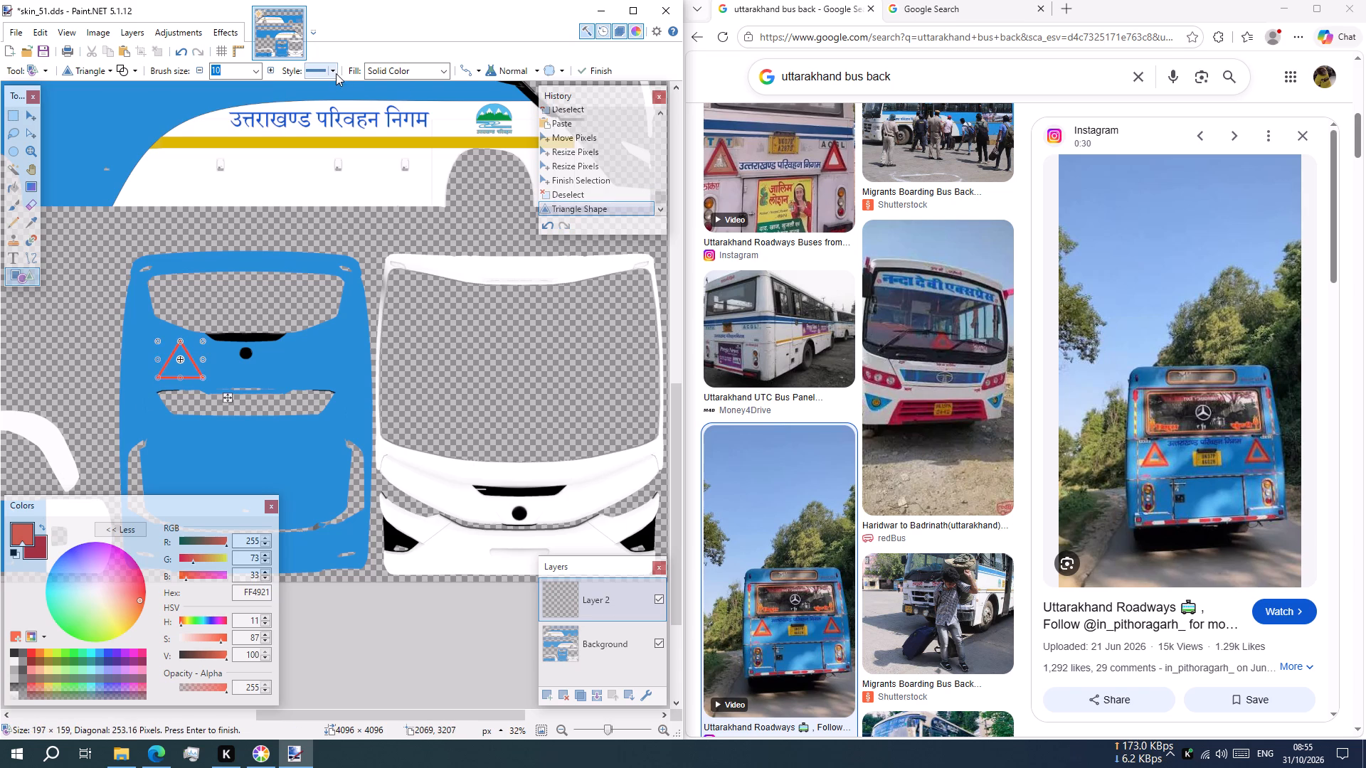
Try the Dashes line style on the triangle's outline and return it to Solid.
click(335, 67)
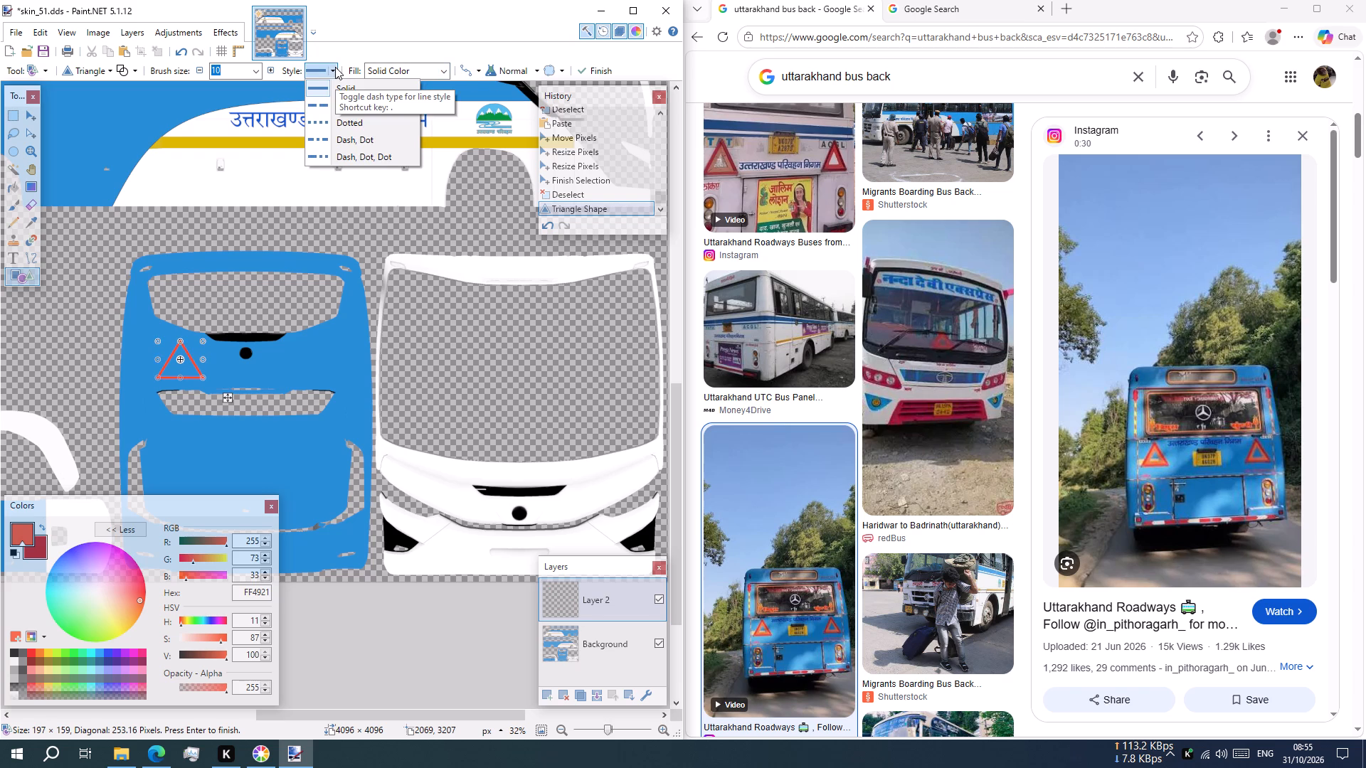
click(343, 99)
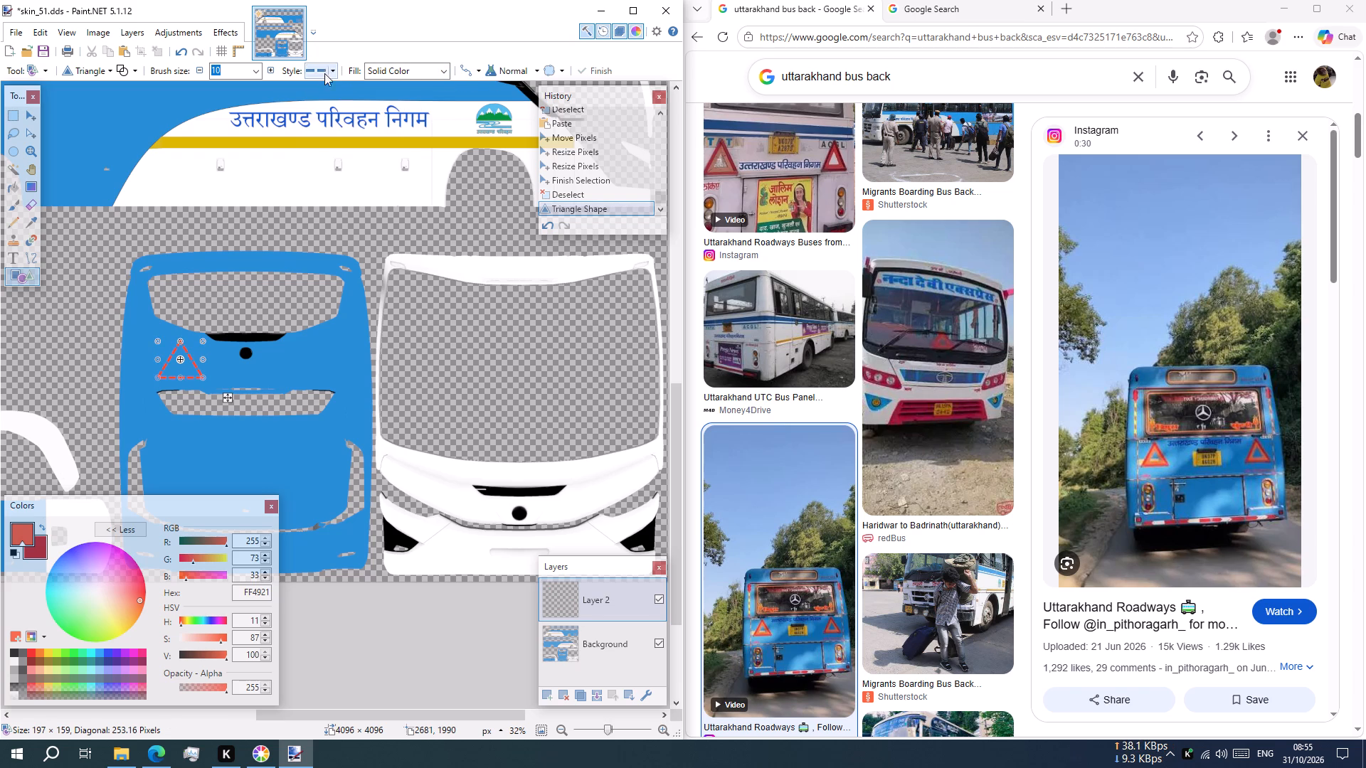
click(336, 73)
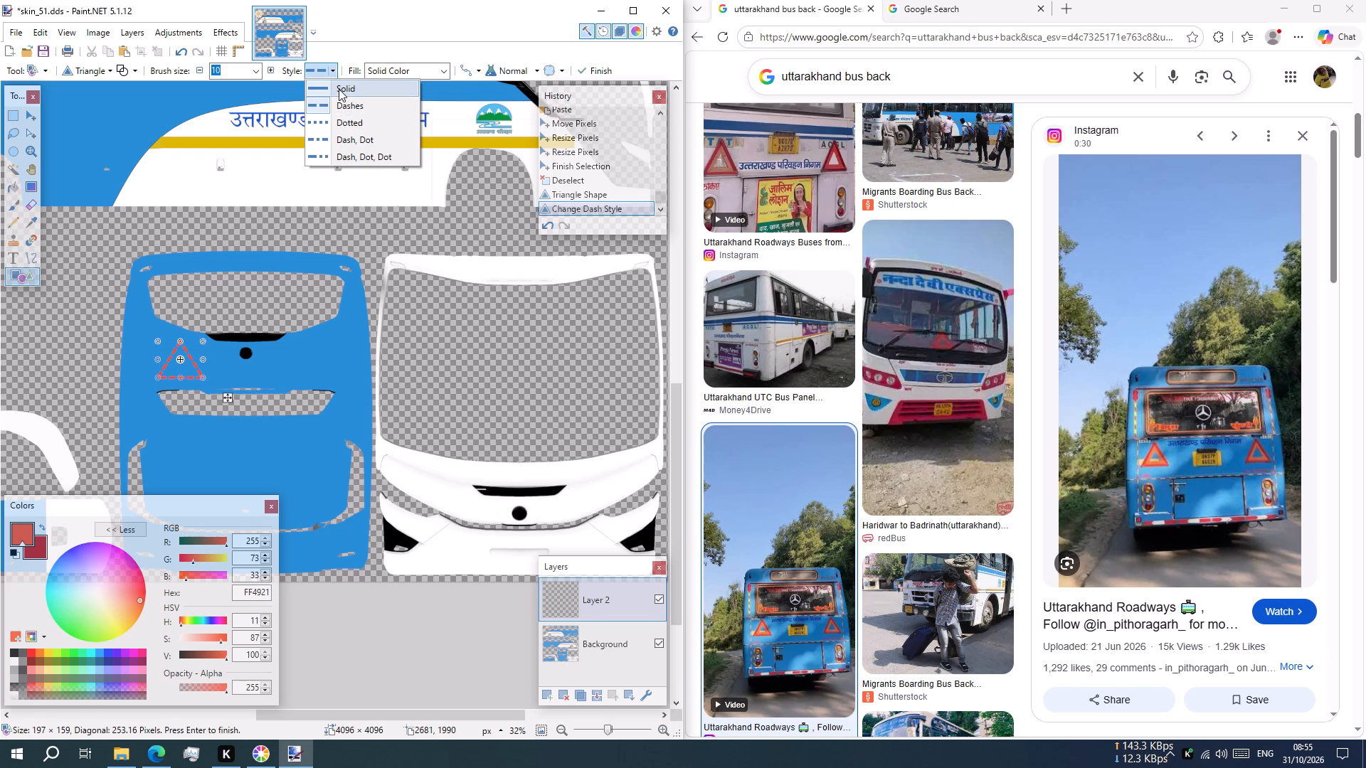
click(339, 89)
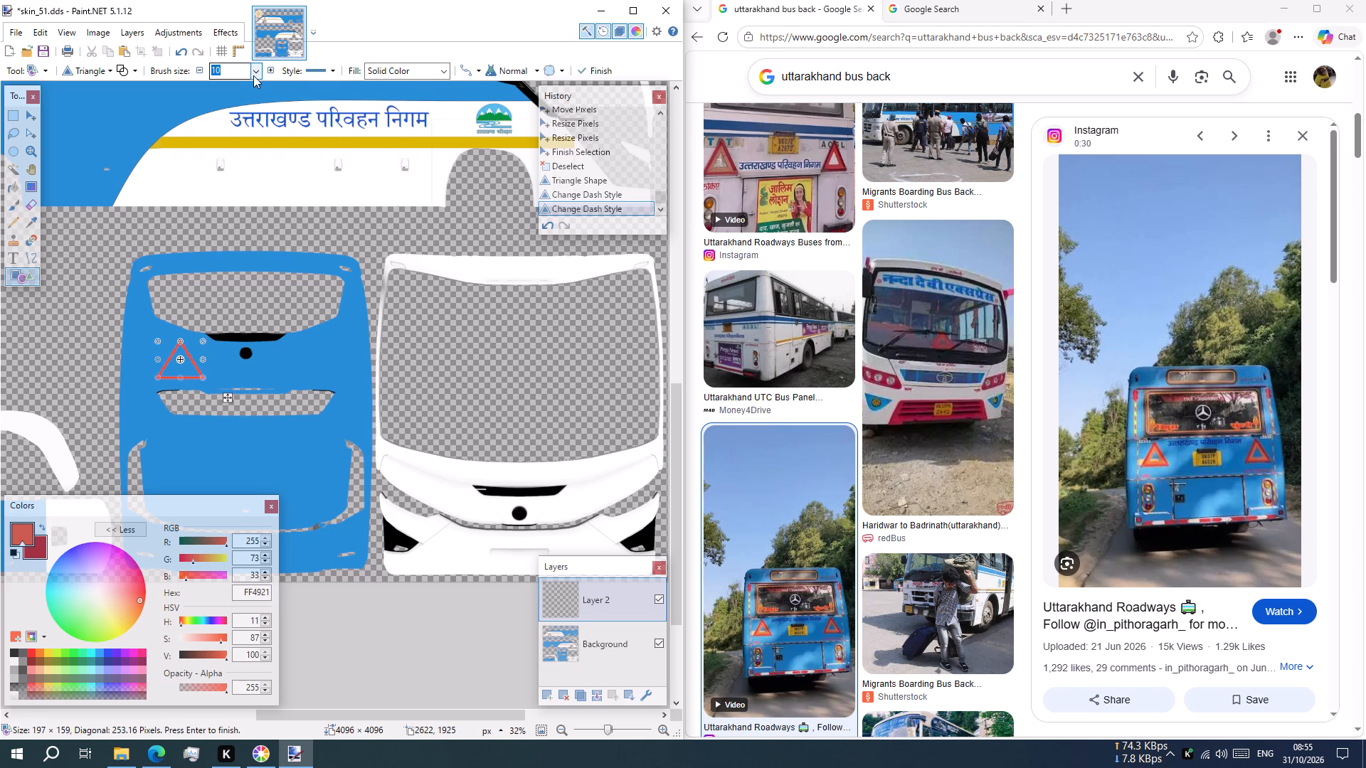
Thicken the triangle's outline by setting its brush size to 35.
text(20)
click(261, 72)
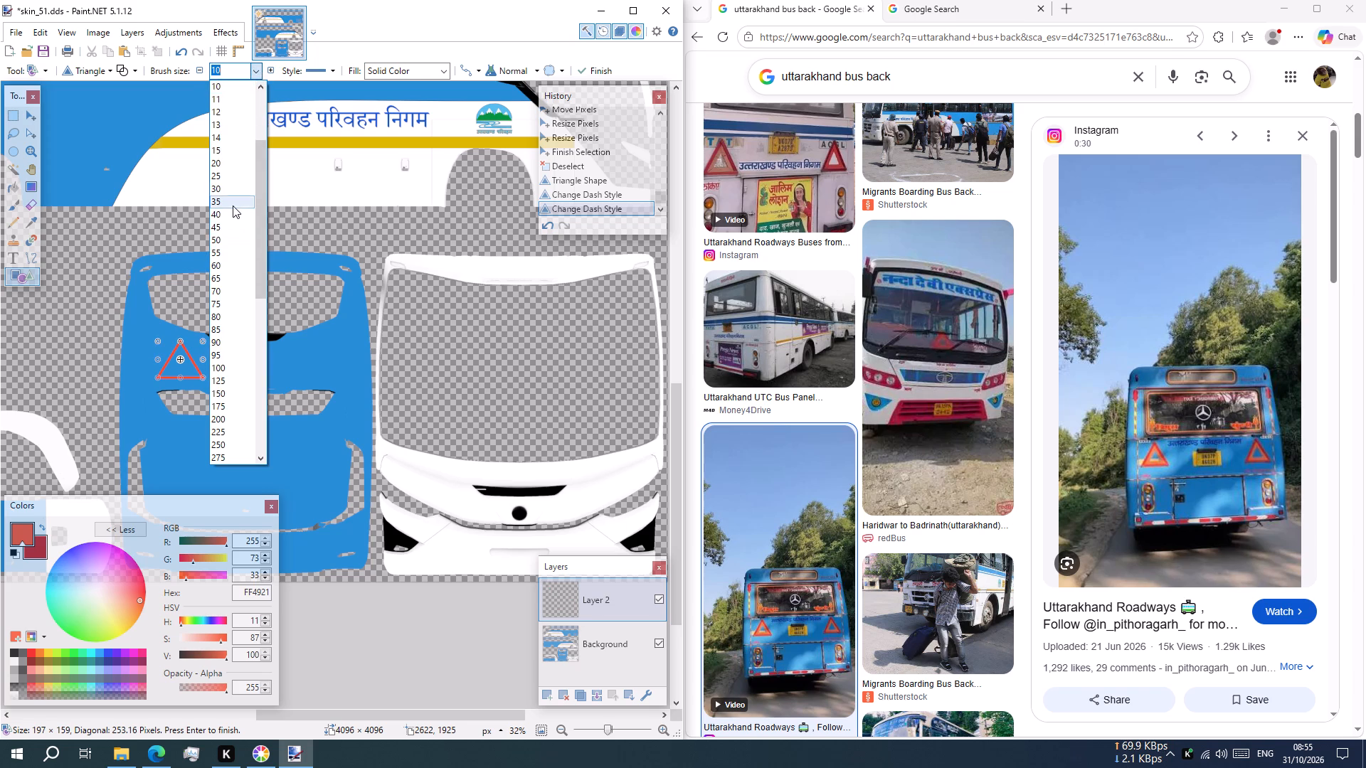
click(231, 214)
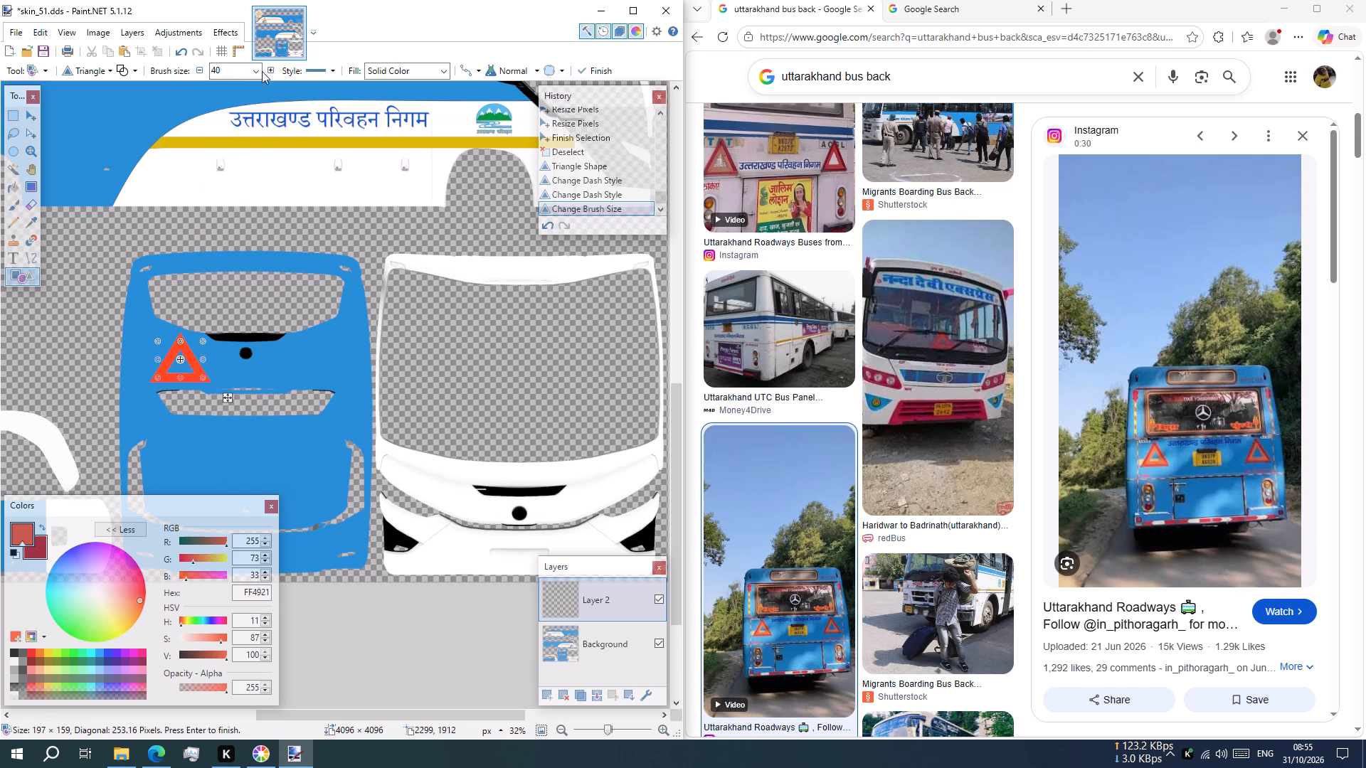
ctrl+scroll(204, 368, up, 1)
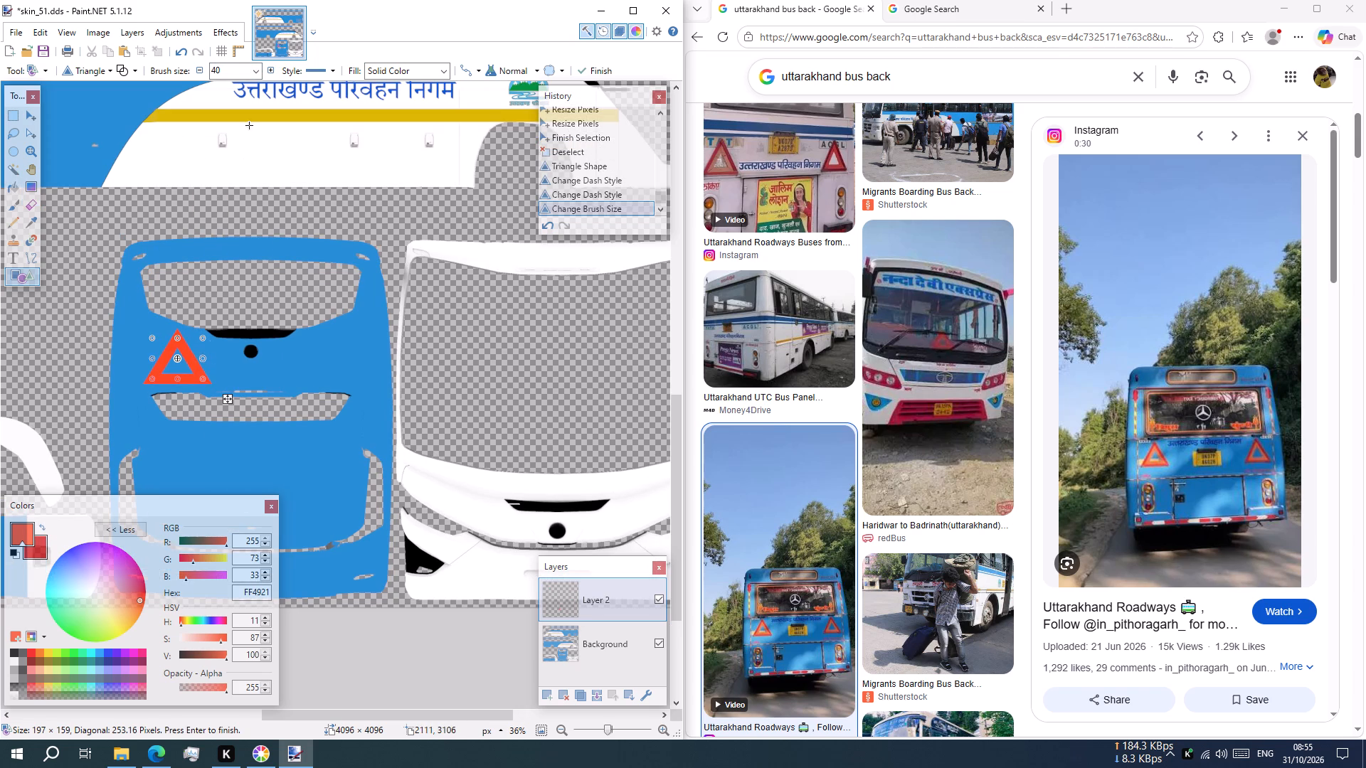
click(255, 75)
scroll(237, 155, up, 3)
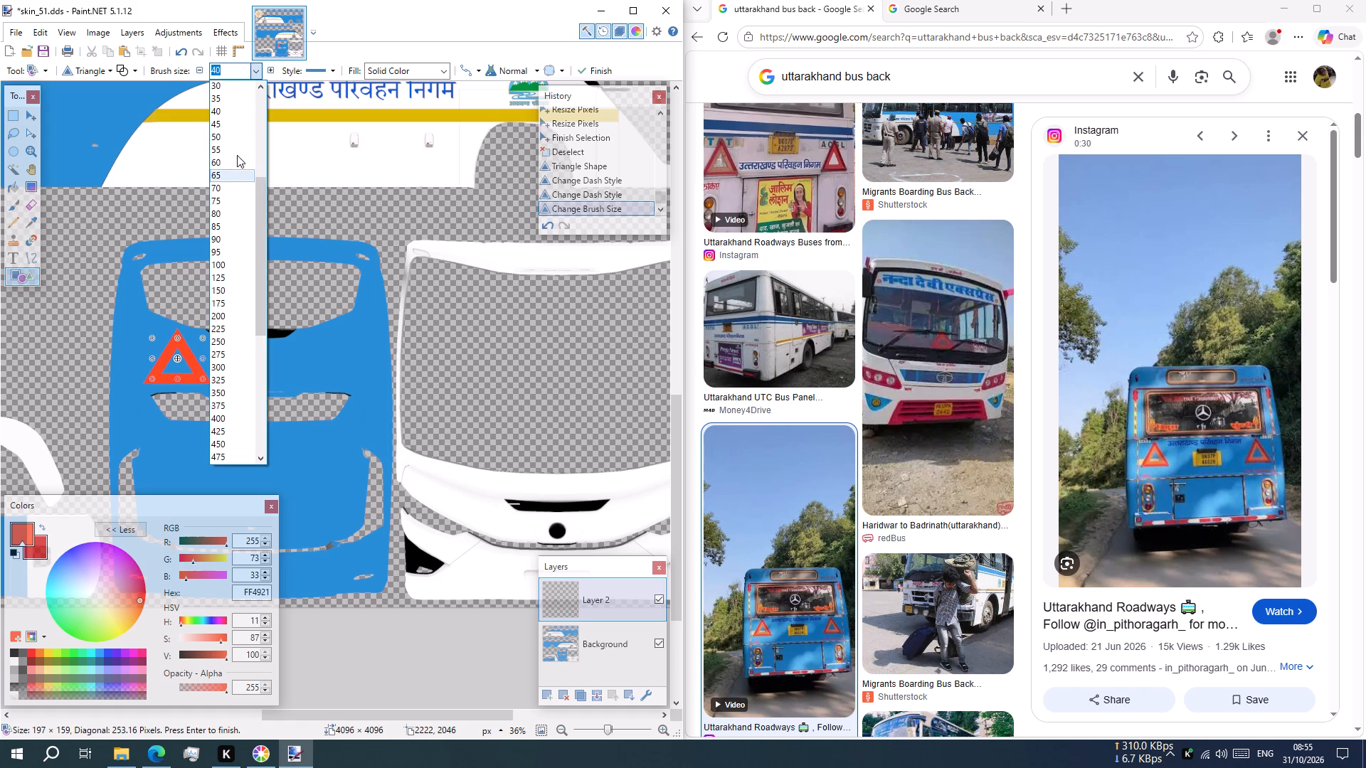
scroll(237, 162, up, 2)
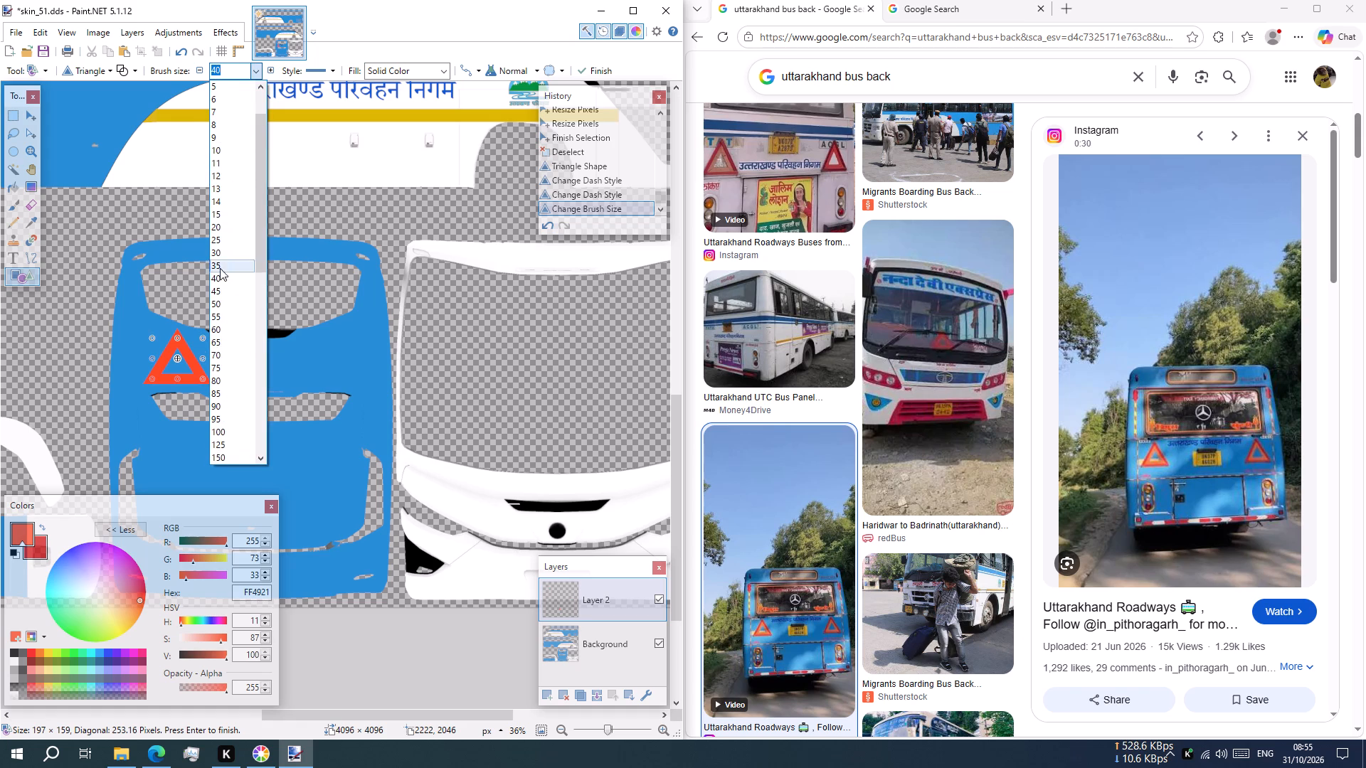
click(225, 260)
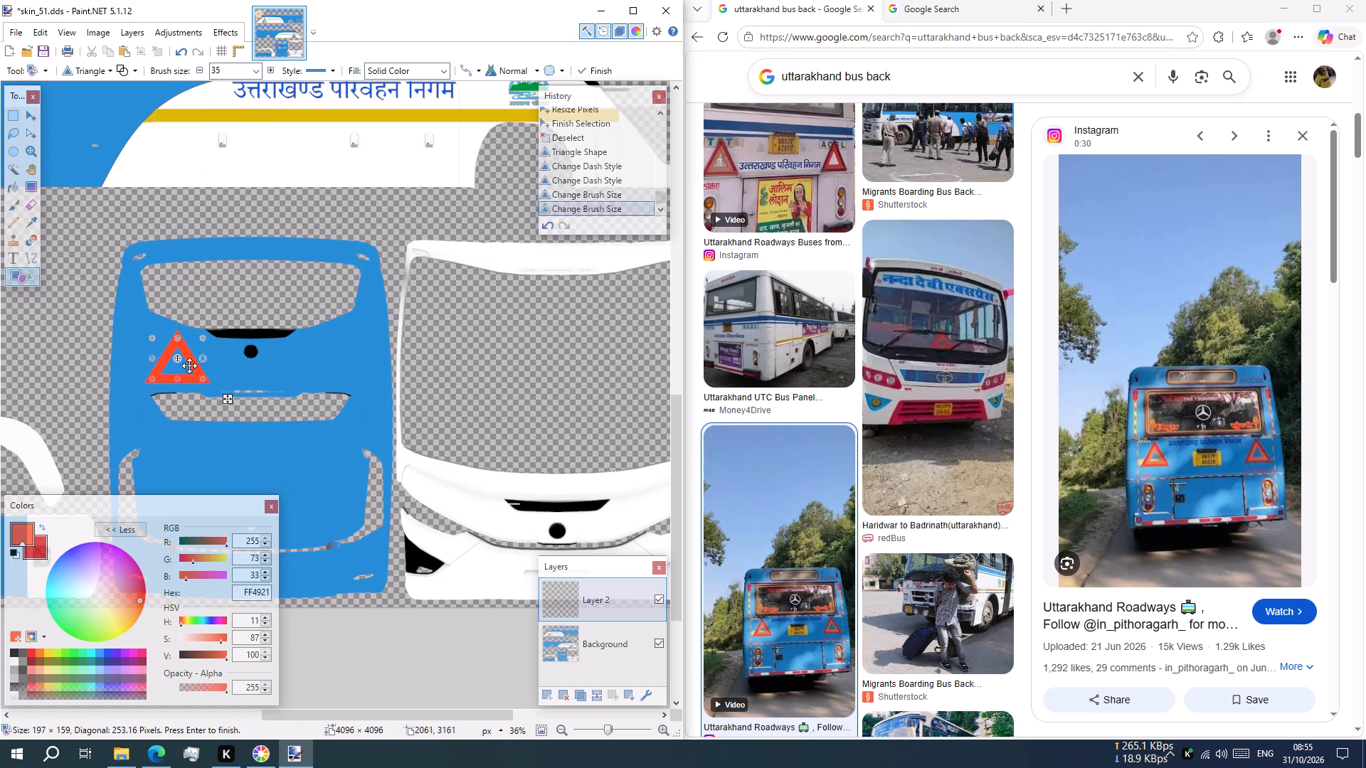
Shift the triangle's rotation anchor off its centre and nudge the triangle slightly toward the rear view's outer edge.
drag(179, 358, 183, 363)
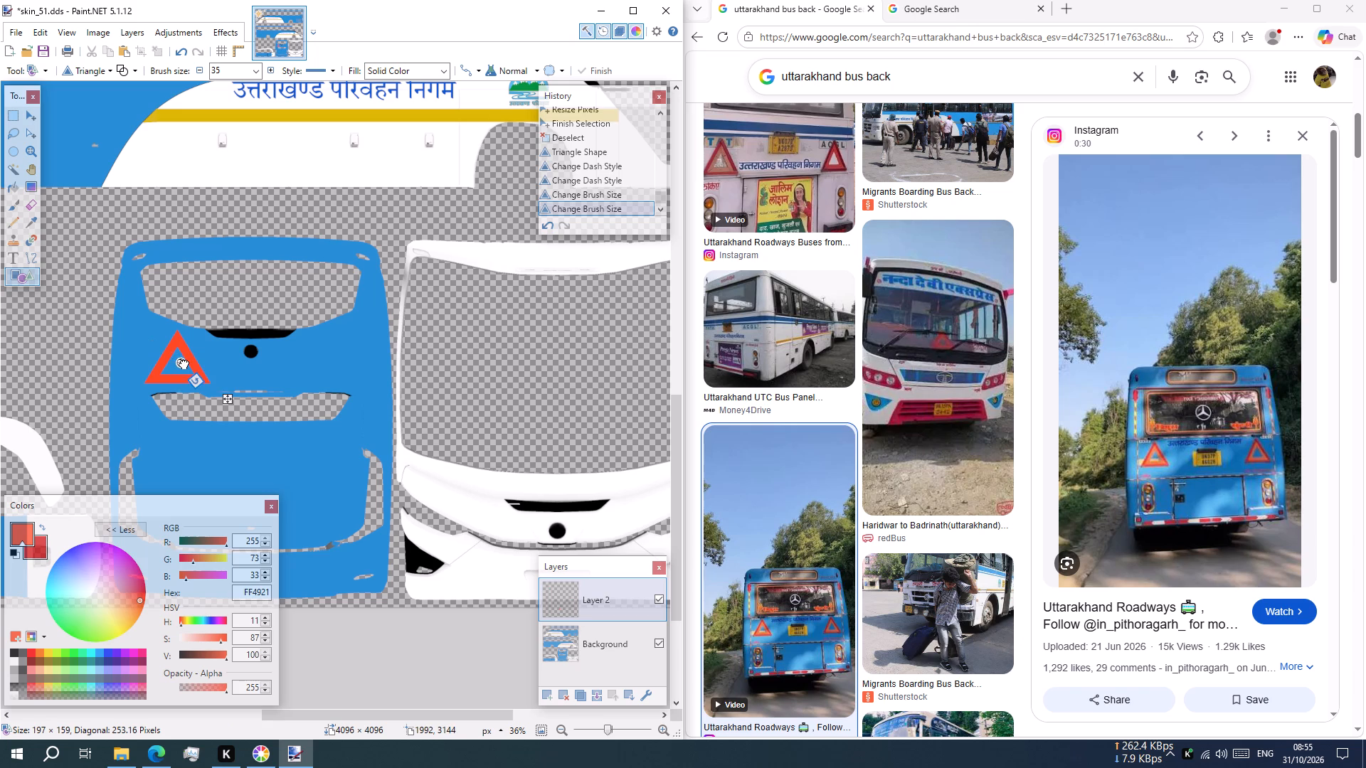
drag(183, 363, 169, 356)
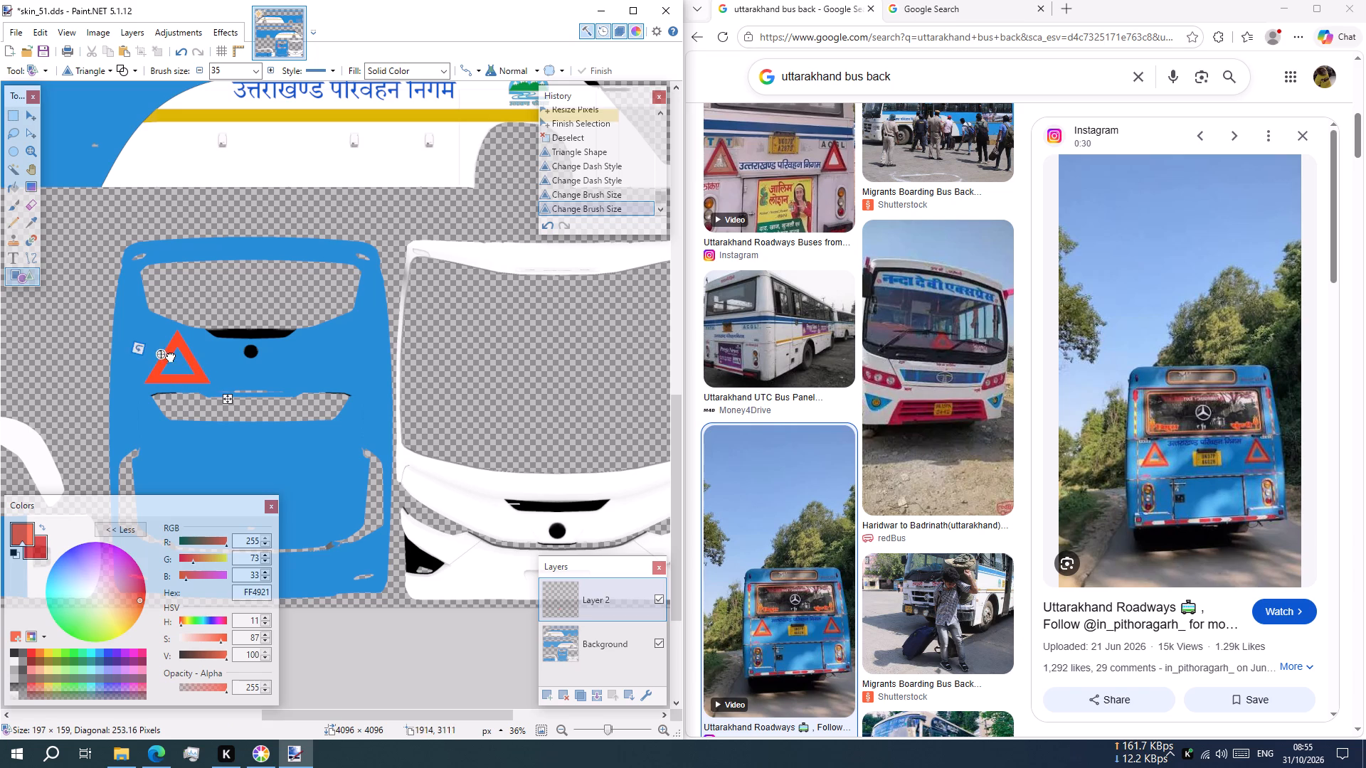
drag(169, 356, 170, 356)
click(192, 359)
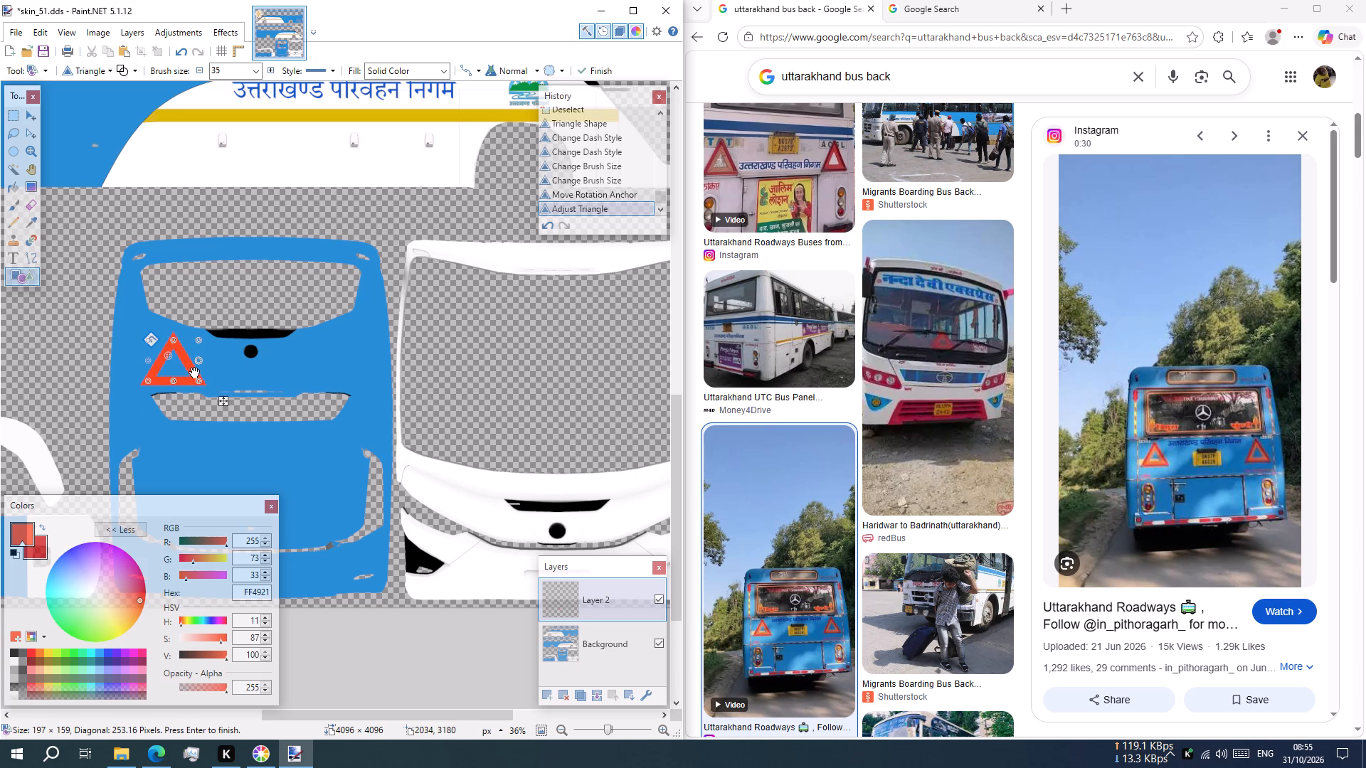
Copy Layer 2's artwork with the finished warning triangle and paste it back onto Layer 2.
key(ctrl+c)
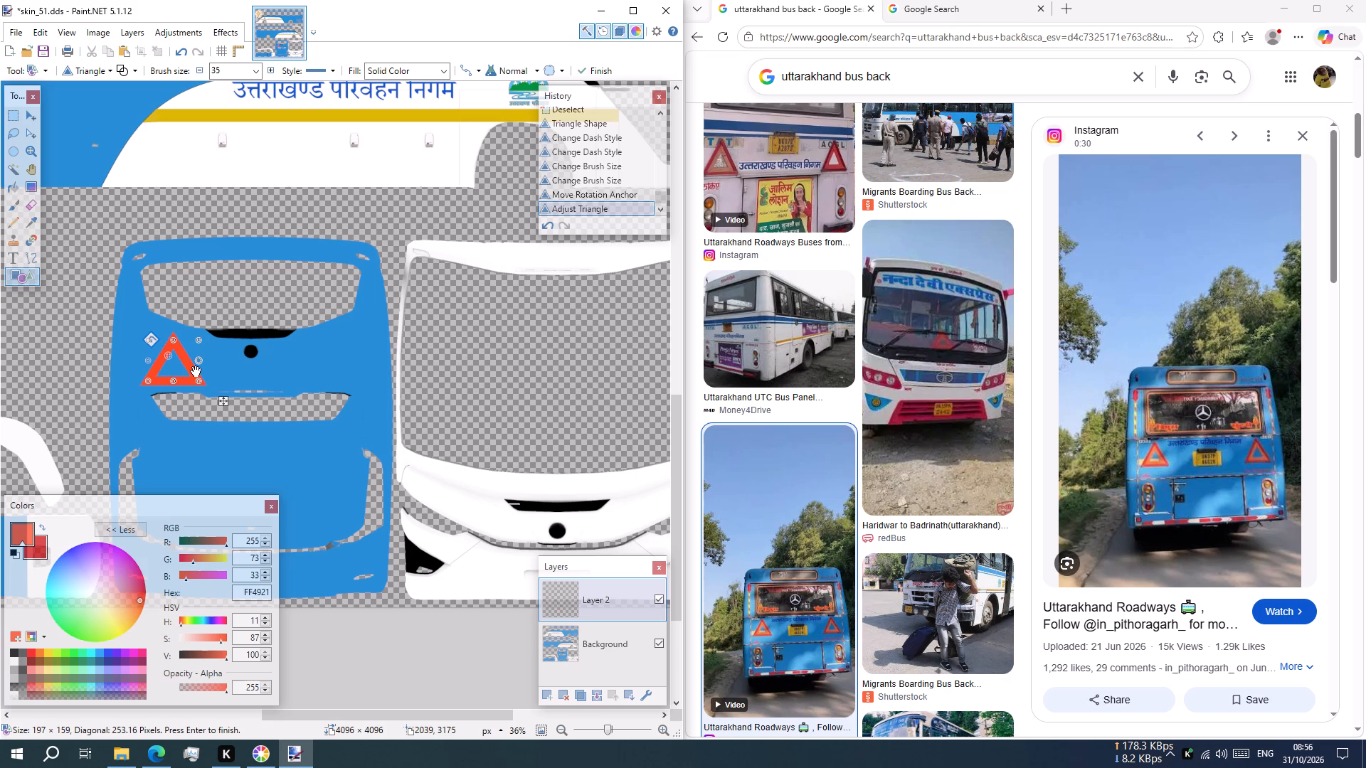
click(273, 363)
key(ctrl+v)
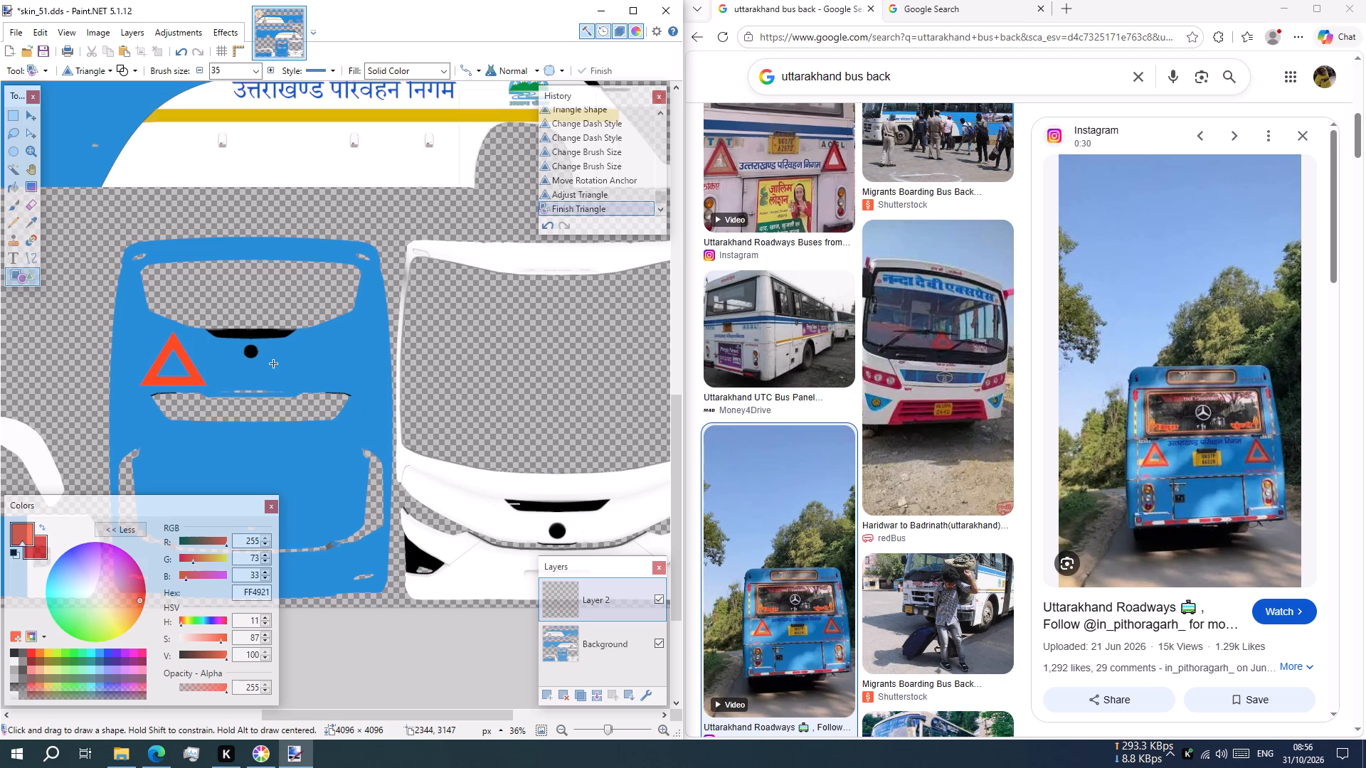
ctrl+scroll(246, 338, down, 10)
scroll(112, 282, up, 3)
shift+scroll(112, 282, down, 1)
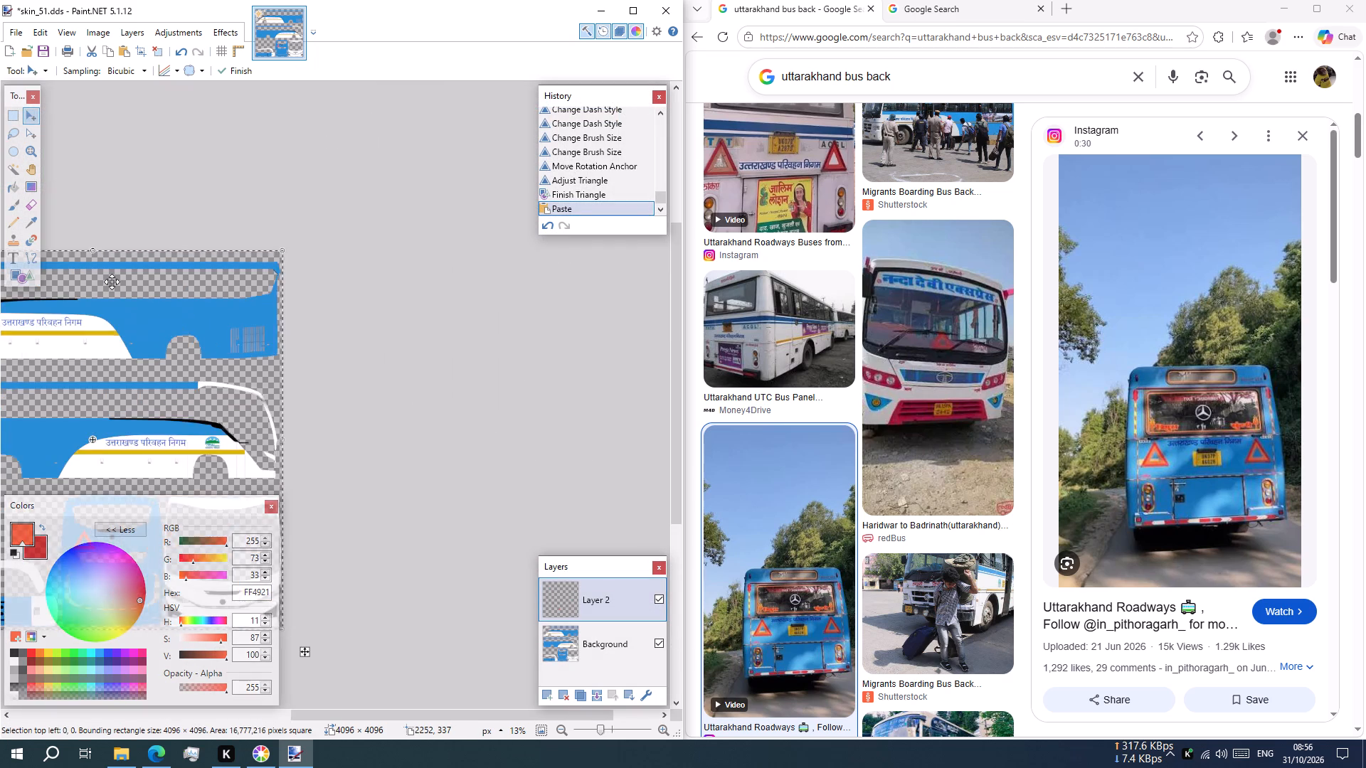
shift+scroll(112, 282, down, 1)
shift+scroll(112, 282, up, 4)
scroll(112, 282, down, 3)
ctrl+scroll(224, 354, up, 2)
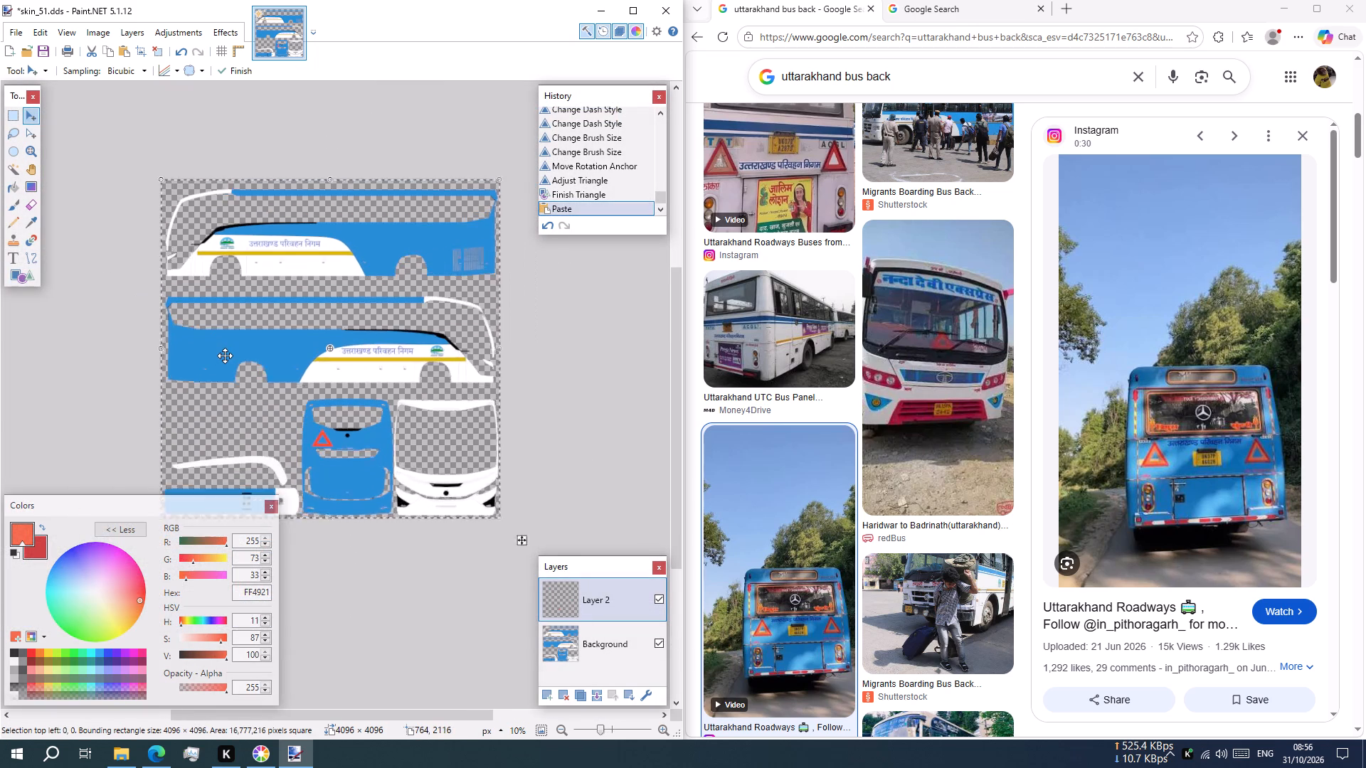
ctrl+scroll(225, 356, up, 1)
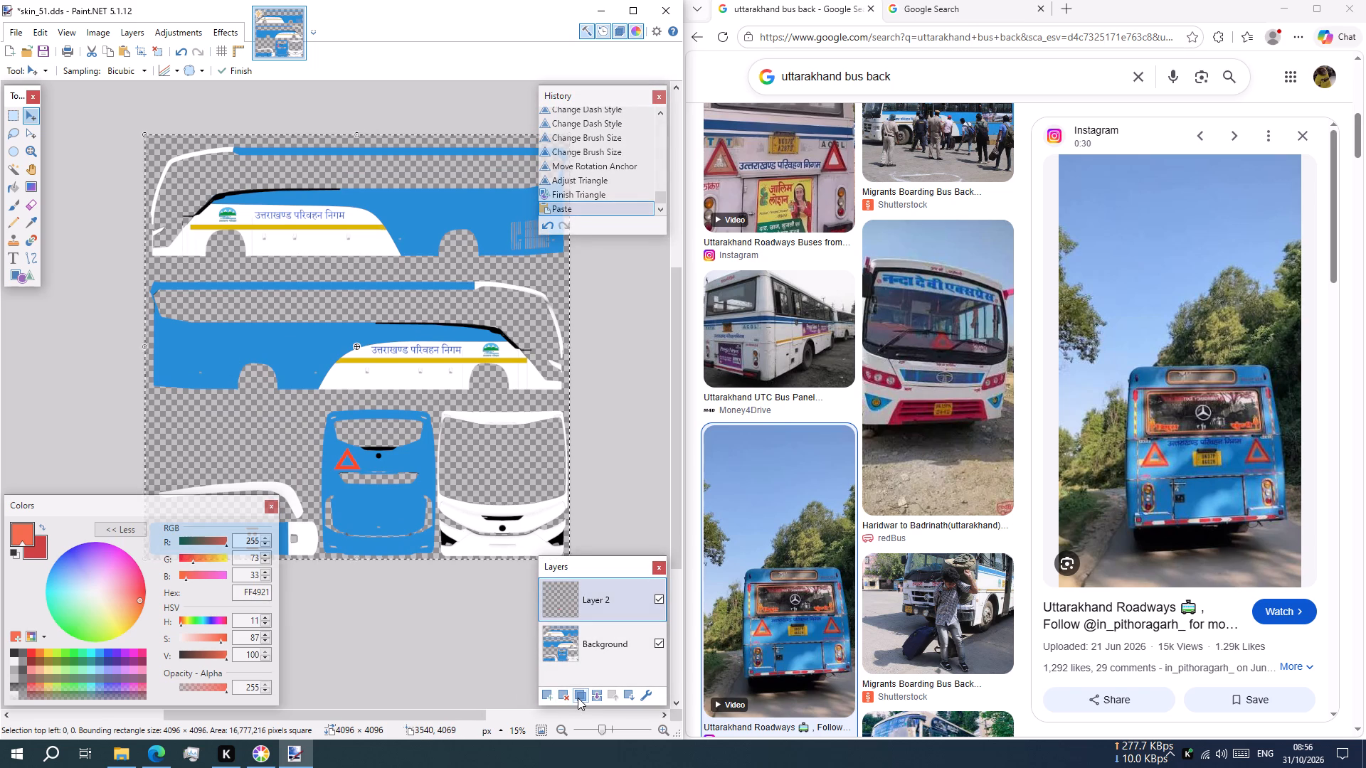
Duplicate Layer 2 with the warning triangle.
click(578, 698)
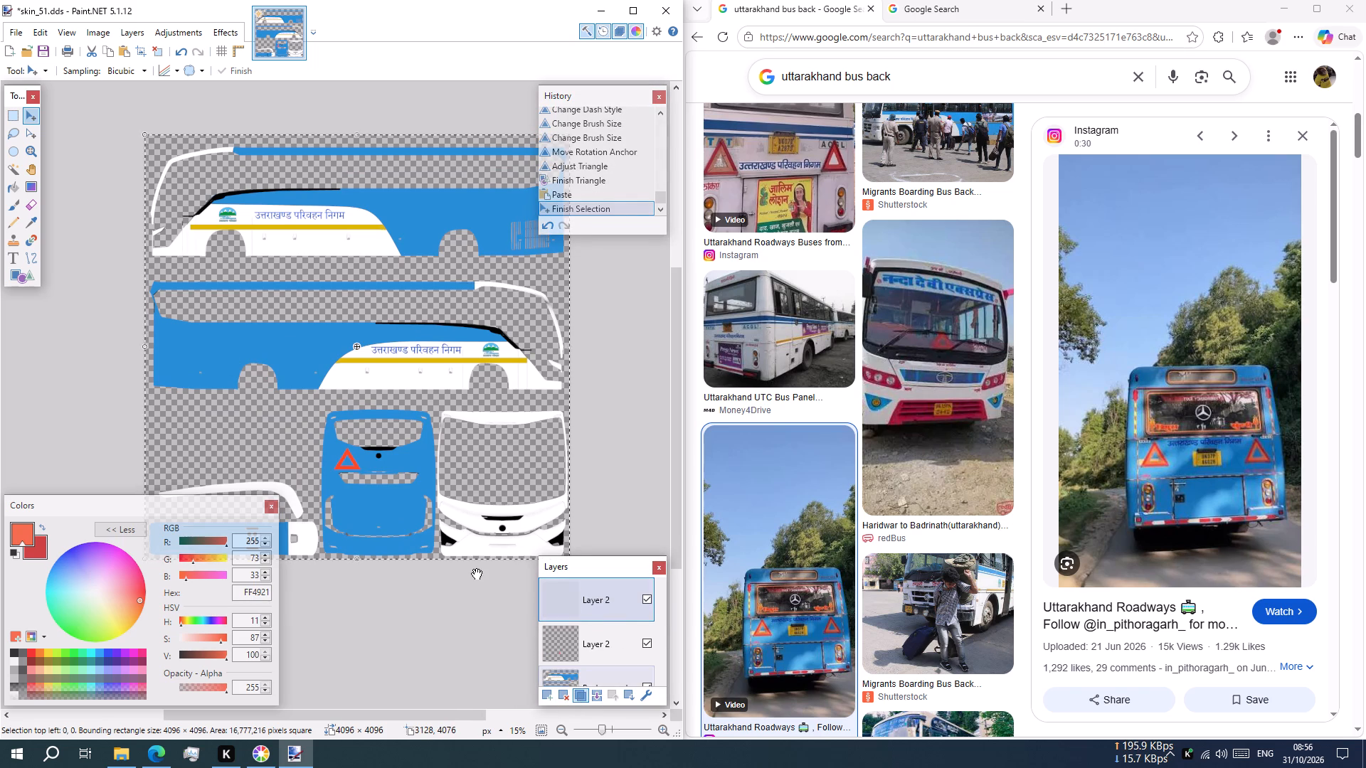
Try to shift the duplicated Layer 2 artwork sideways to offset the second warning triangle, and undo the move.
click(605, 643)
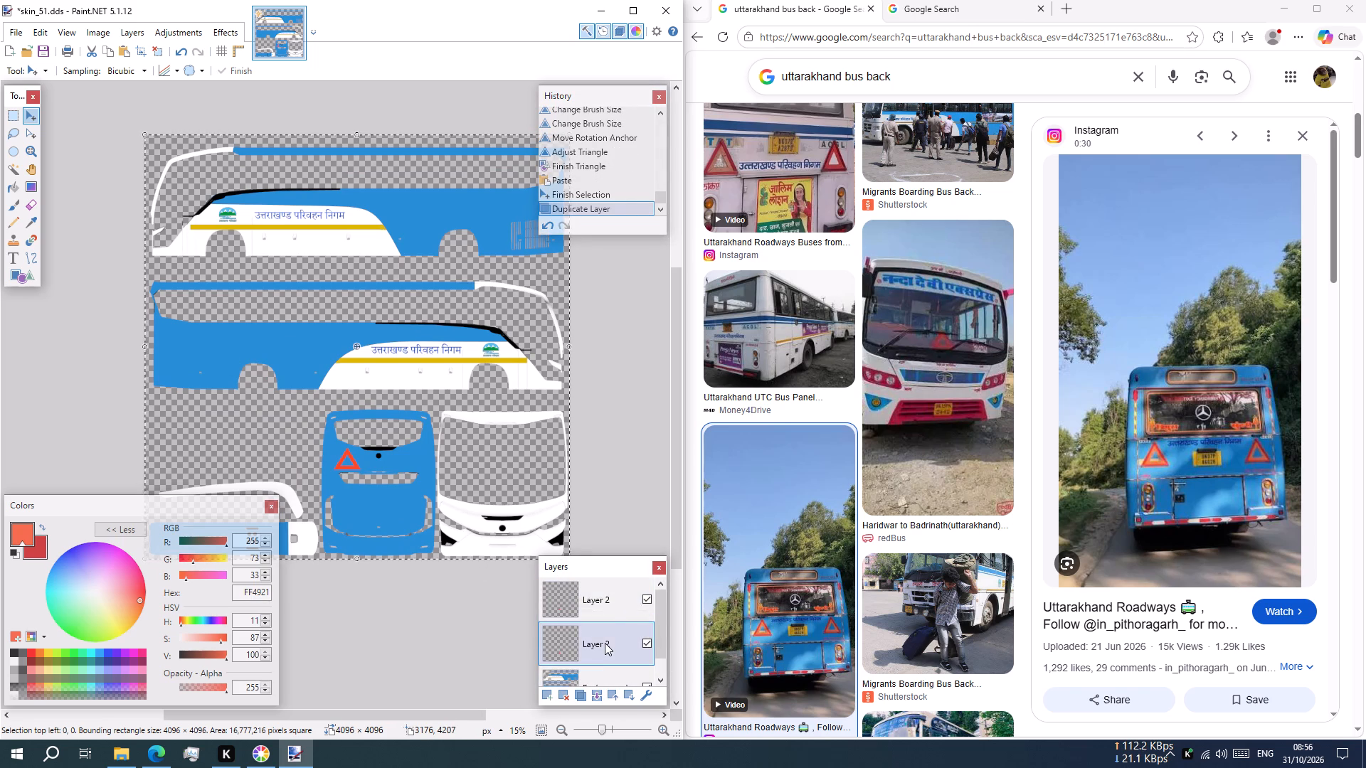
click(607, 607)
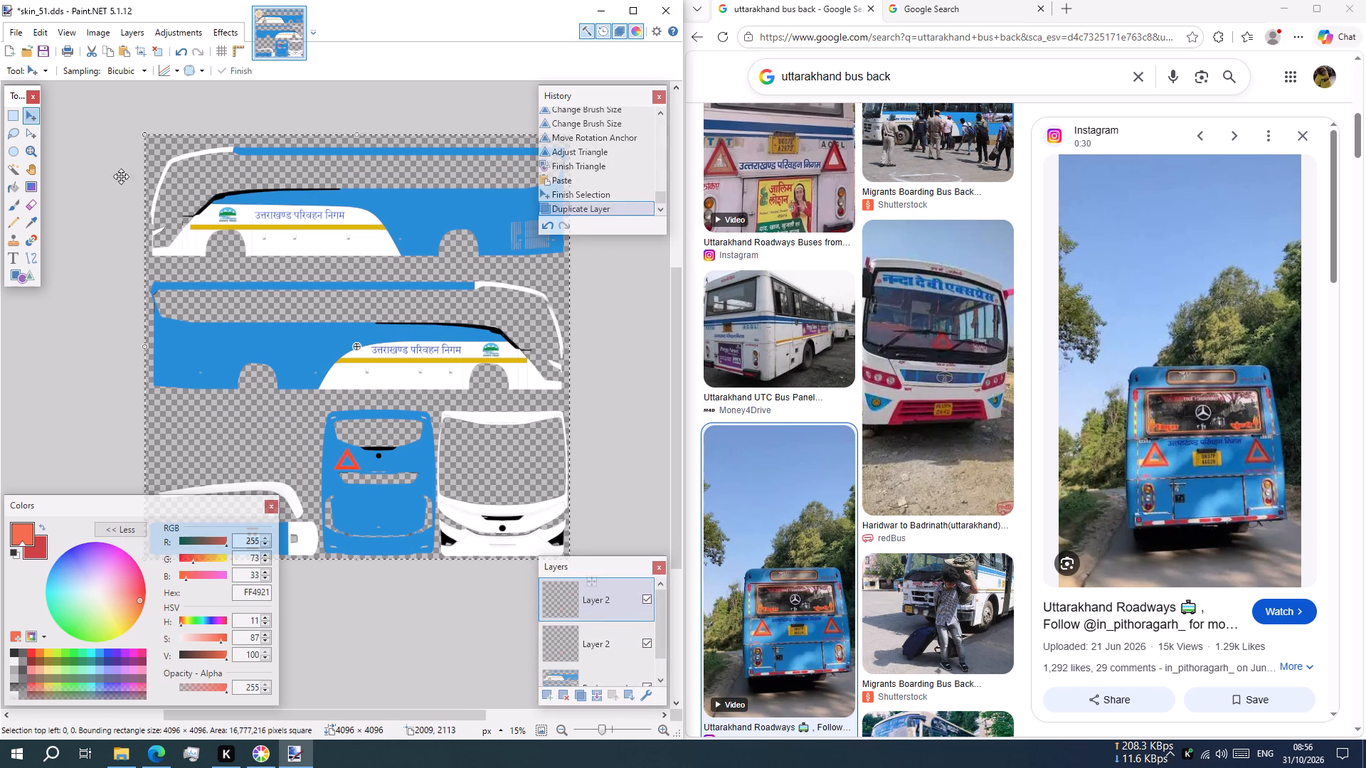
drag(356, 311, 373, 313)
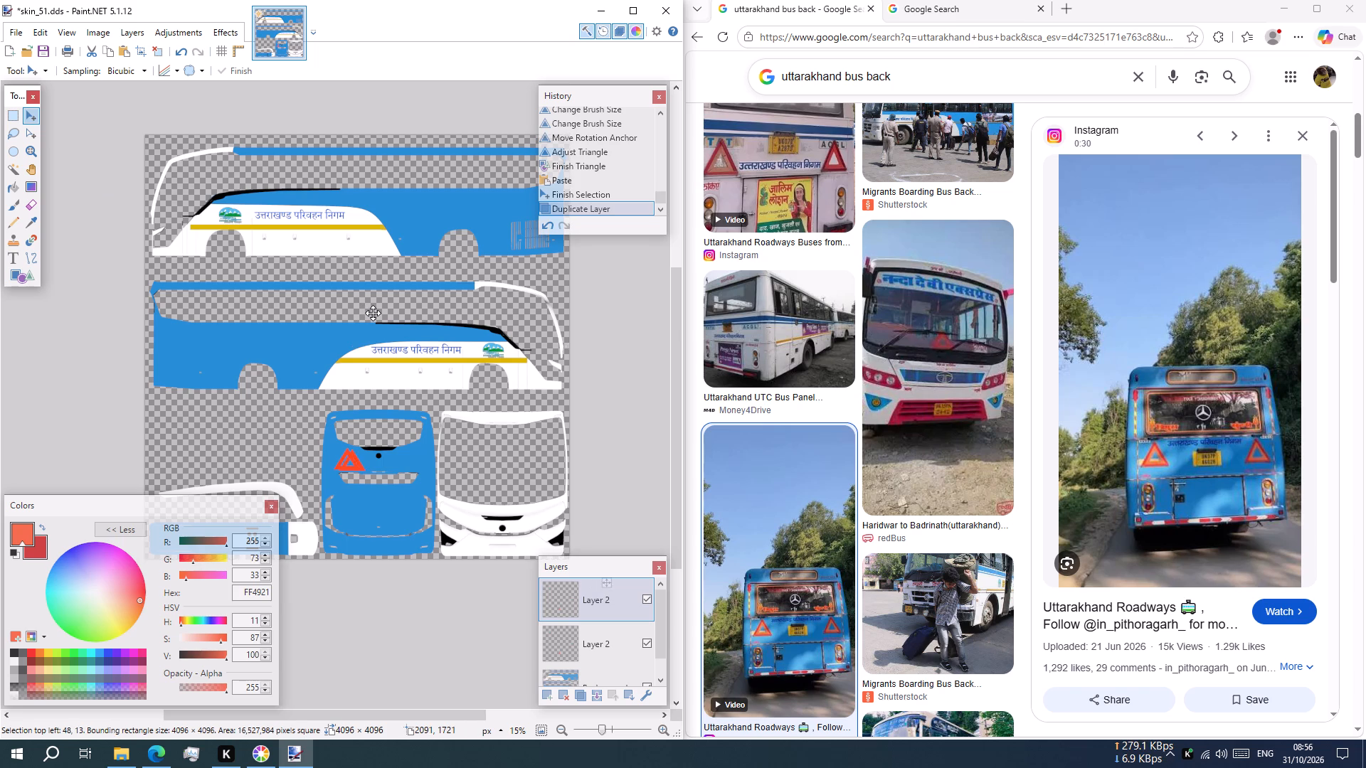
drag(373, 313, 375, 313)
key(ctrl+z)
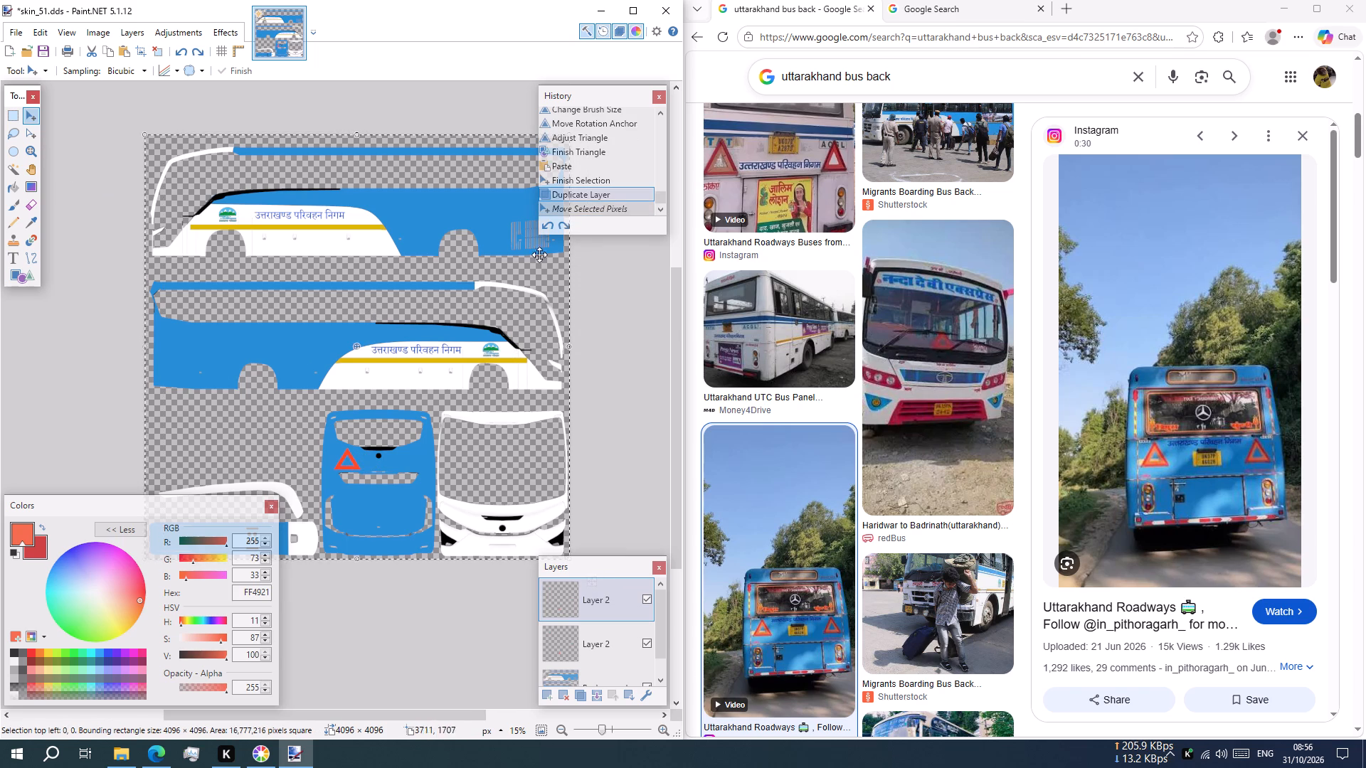
Revert the document history to the deselected state before the warning triangle was drawn.
scroll(598, 136, up, 2)
click(591, 135)
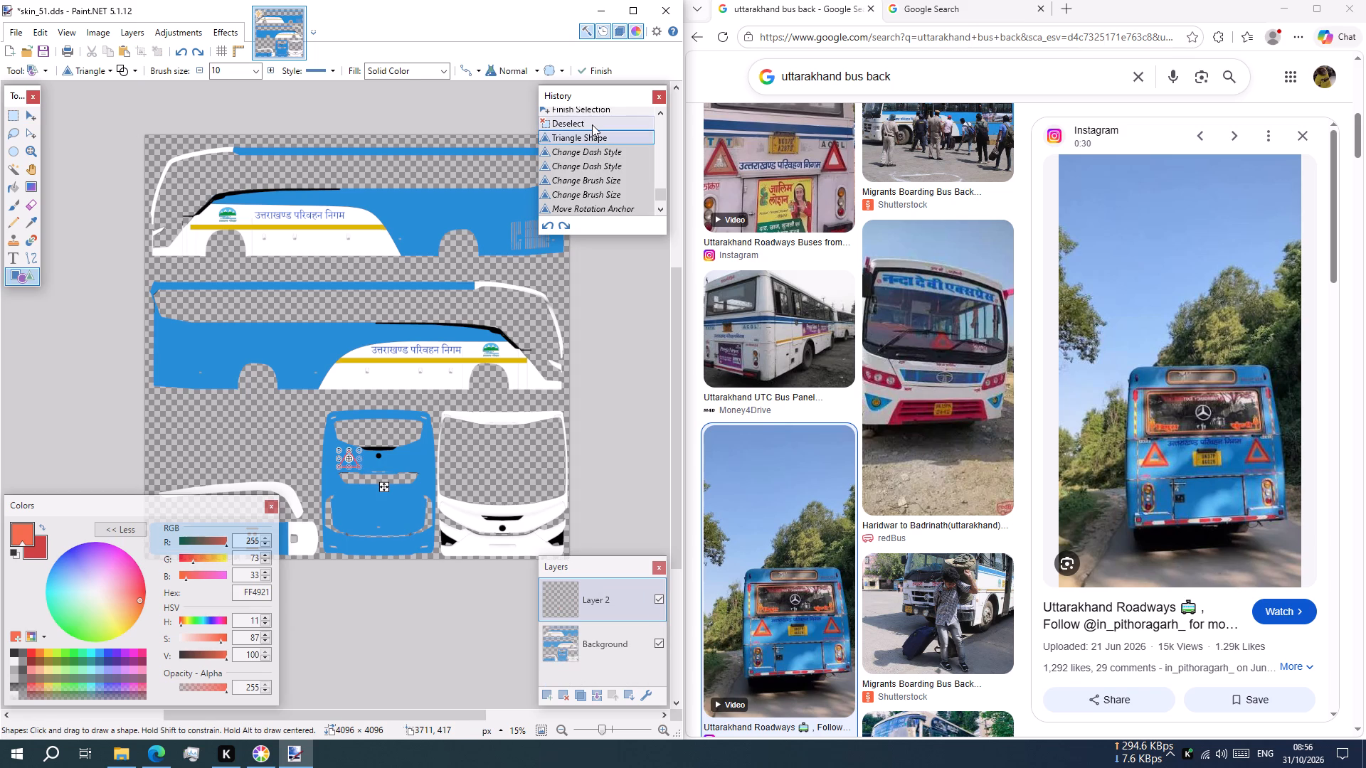
click(592, 124)
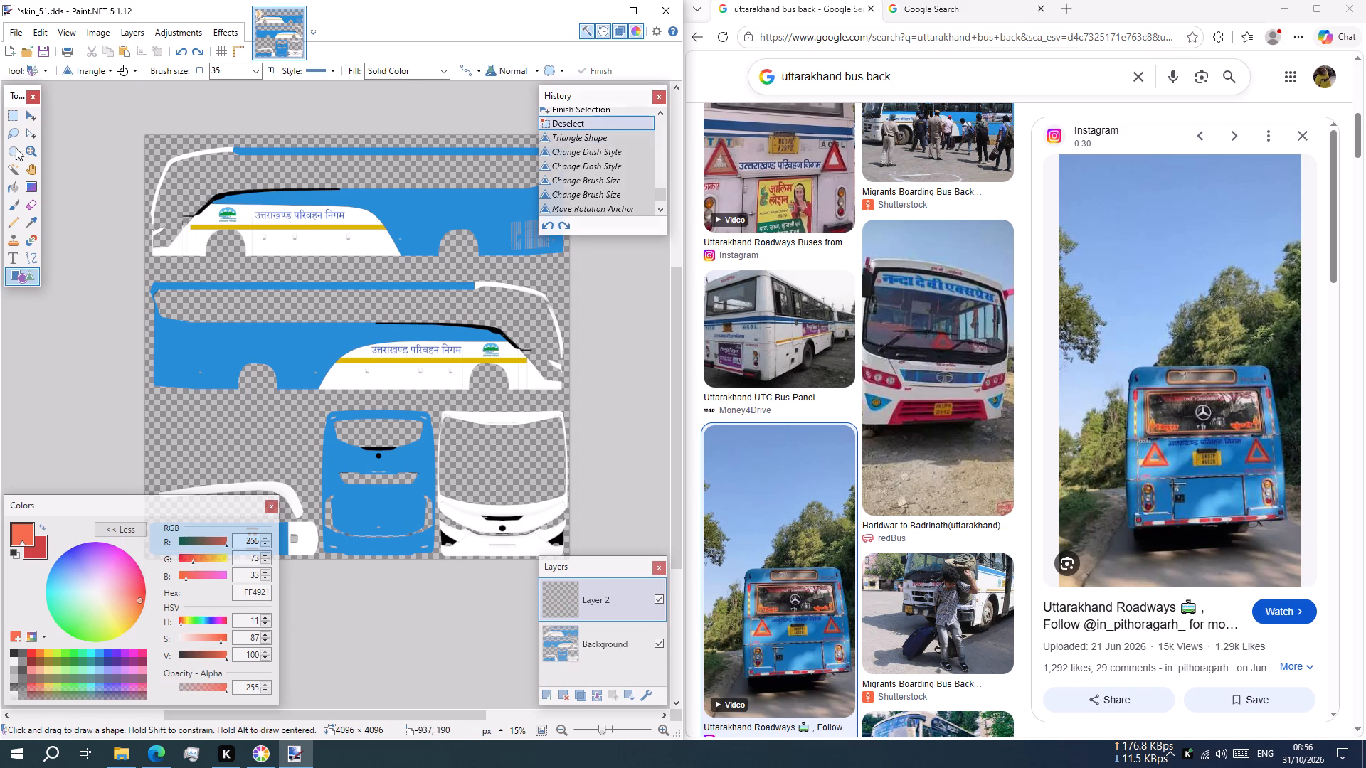
Merge Layer 2 down into Background and add a new empty layer.
click(598, 695)
click(551, 698)
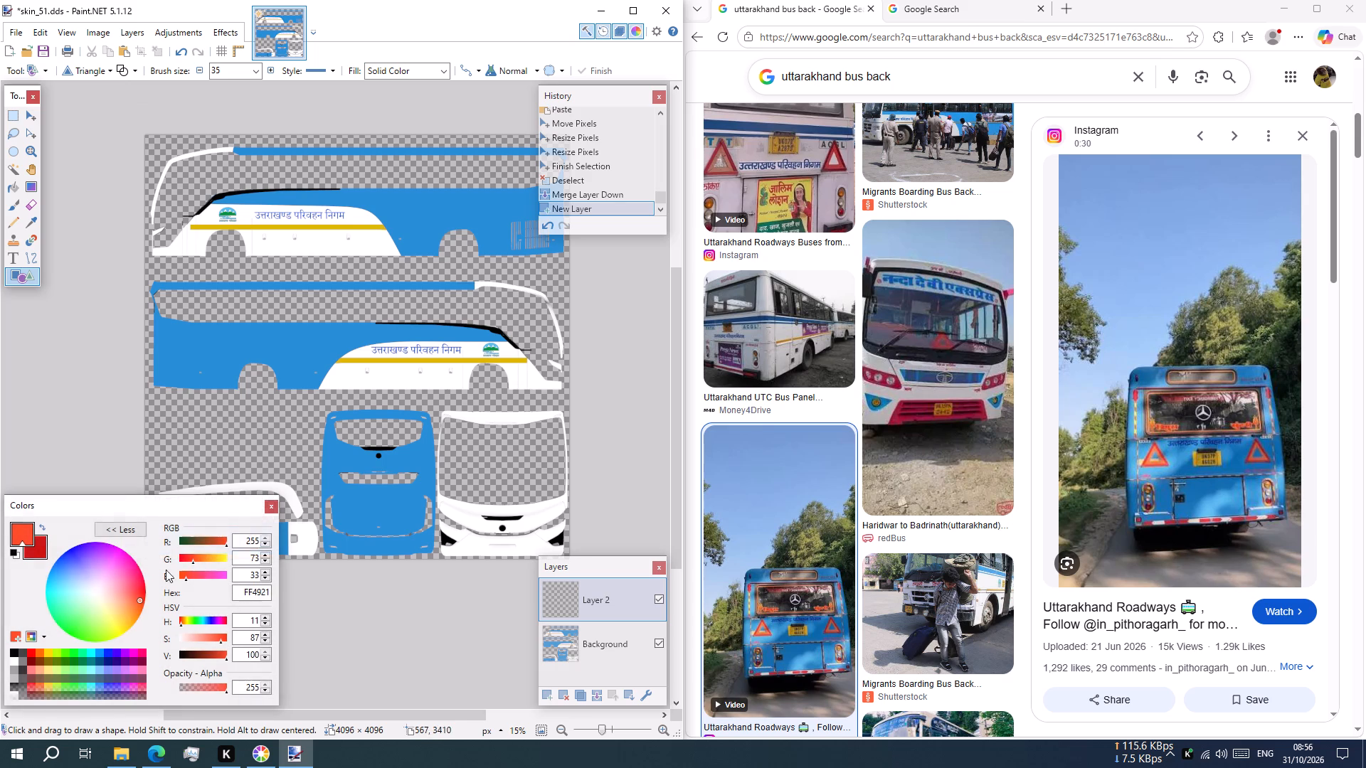
Draw an orange-red triangle outline about 161 × 157 px below the rear window and nudge it toward the left edge of the bus's rear view.
ctrl+scroll(420, 526, up, 6)
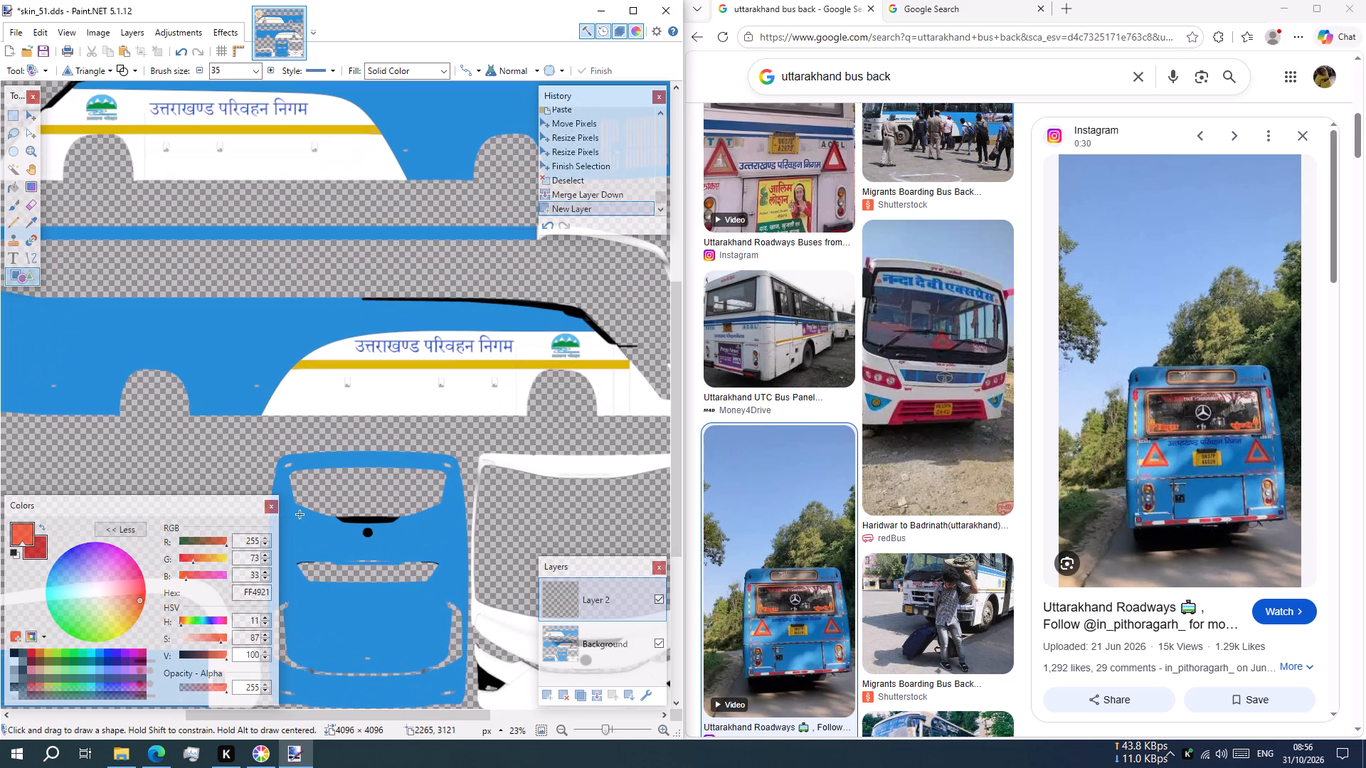
drag(307, 522, 337, 555)
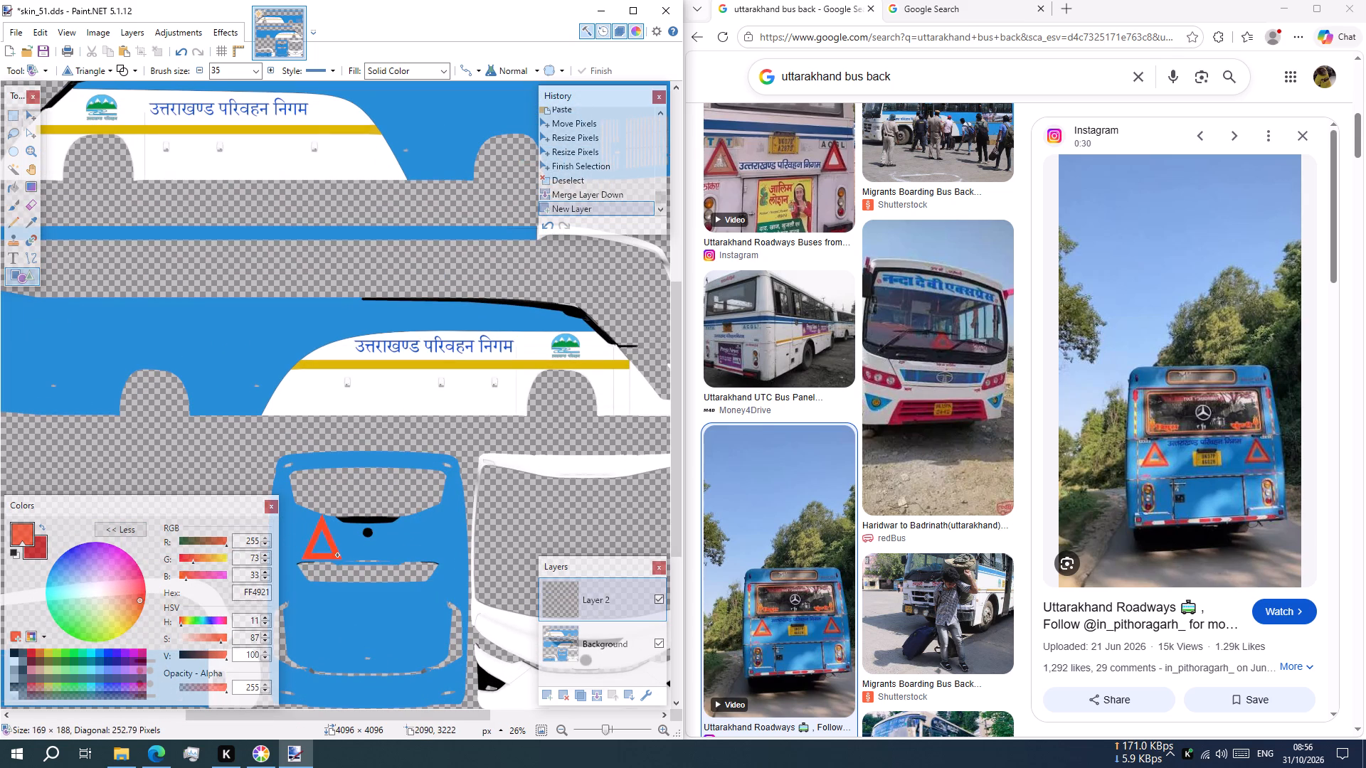
drag(337, 555, 336, 550)
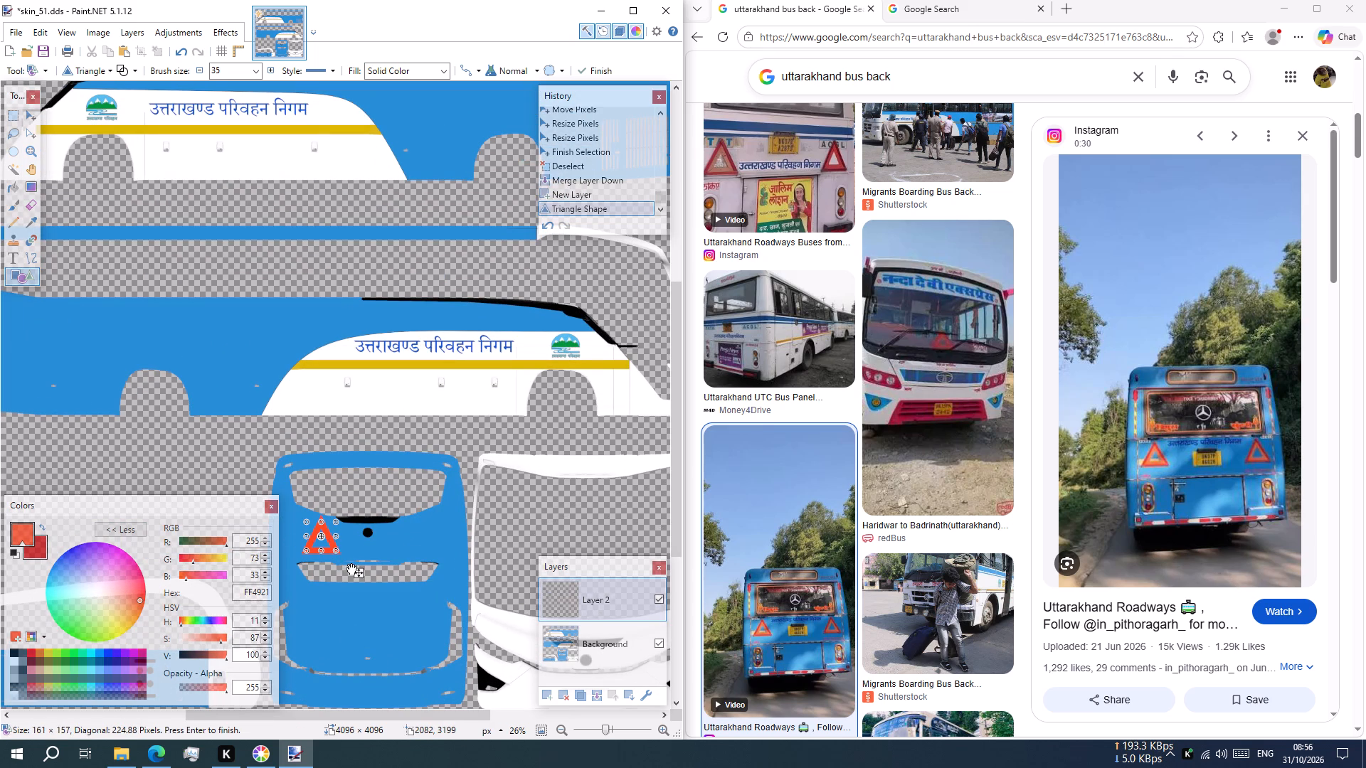
drag(354, 575, 346, 575)
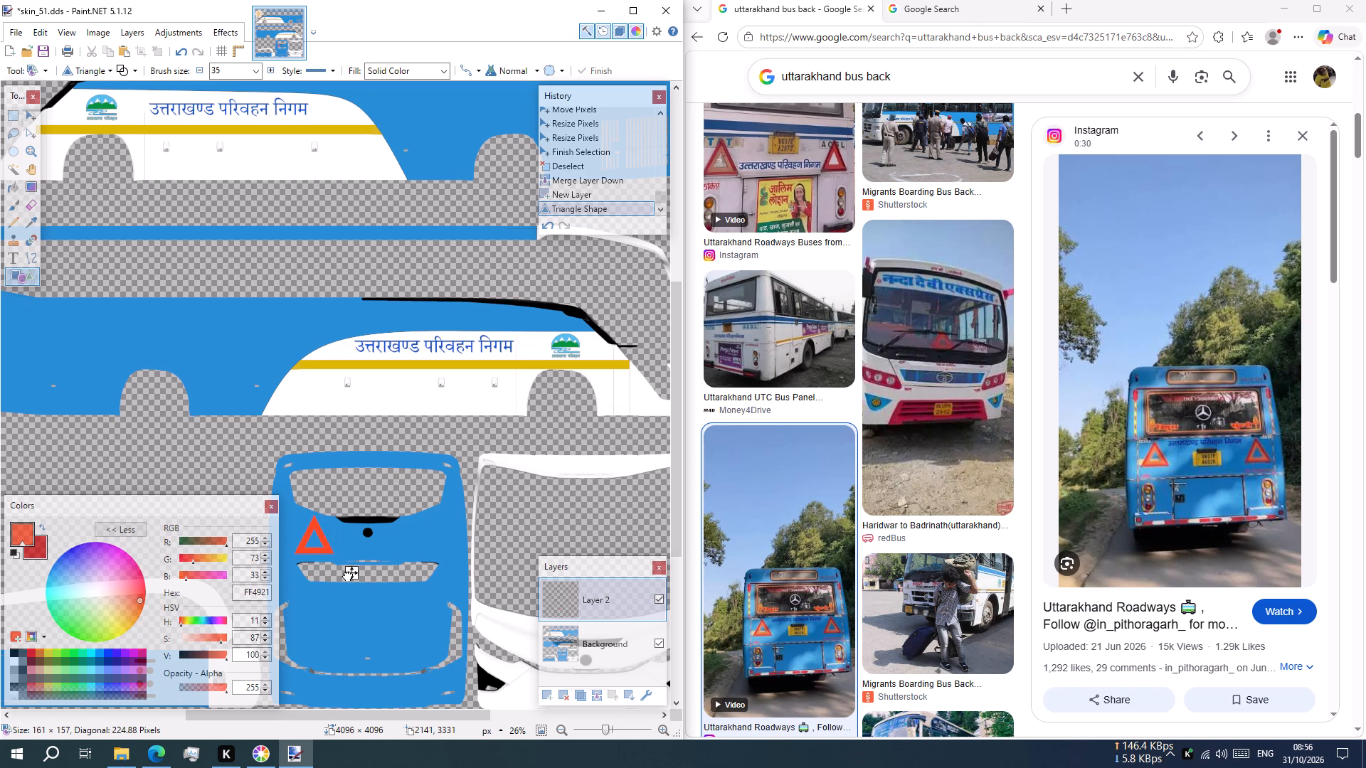
drag(346, 575, 346, 578)
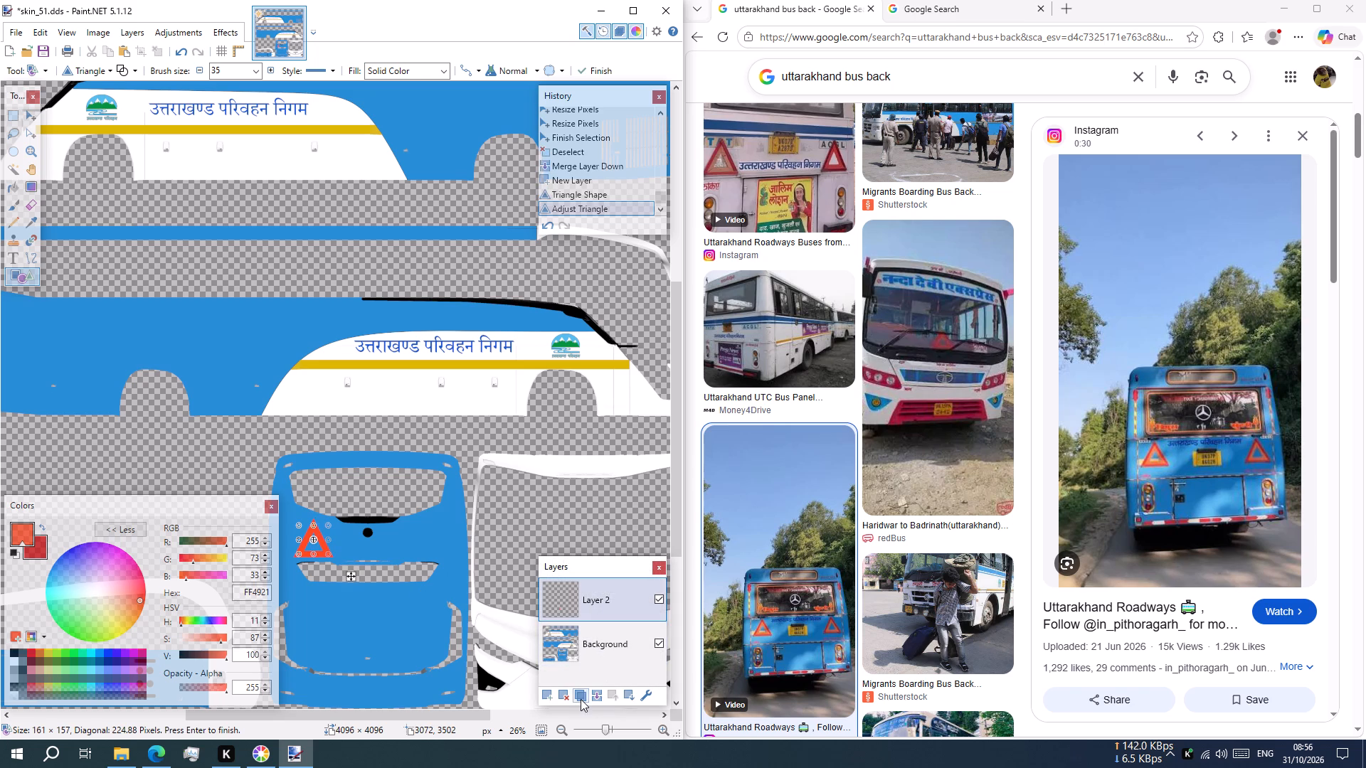
Duplicate the triangle's layer and move the copied triangle across to the right side of the bus's rear view.
click(580, 698)
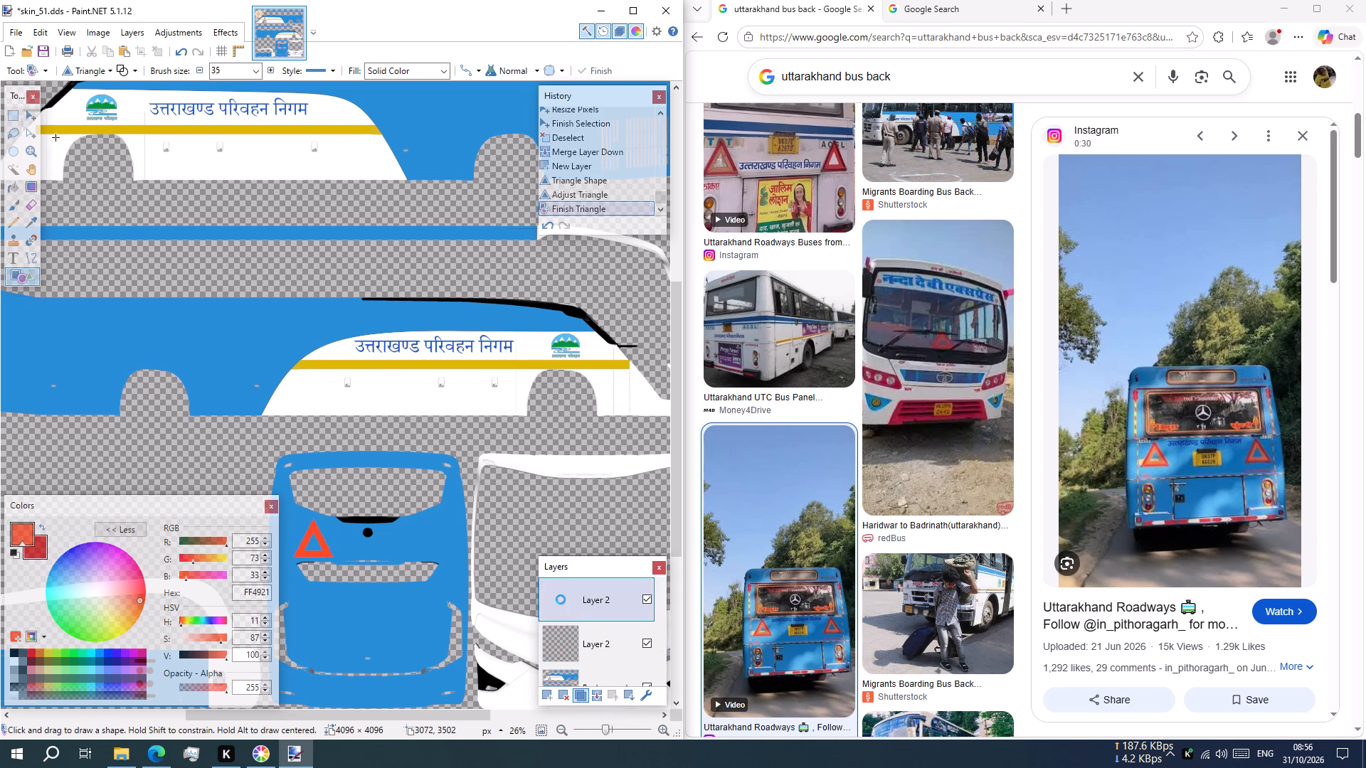
click(32, 117)
drag(343, 373, 361, 378)
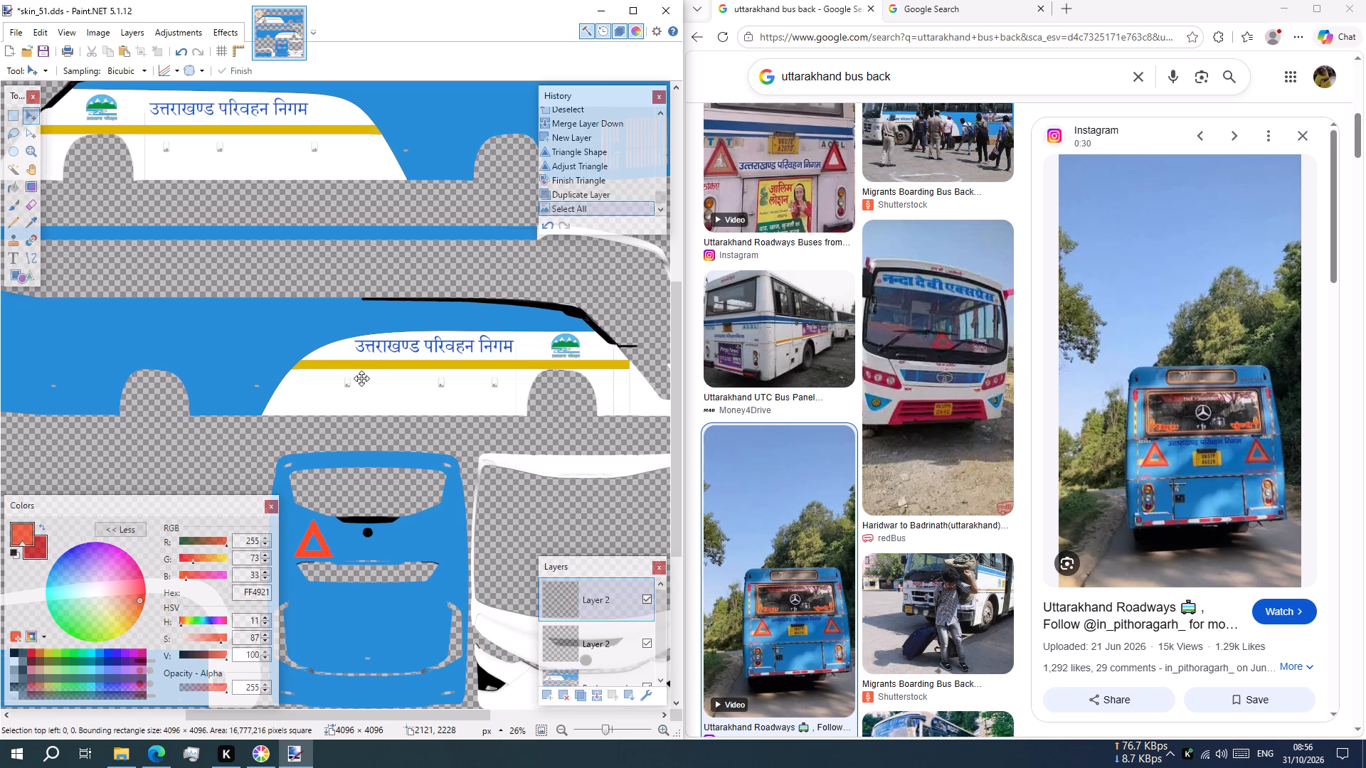
drag(361, 378, 380, 378)
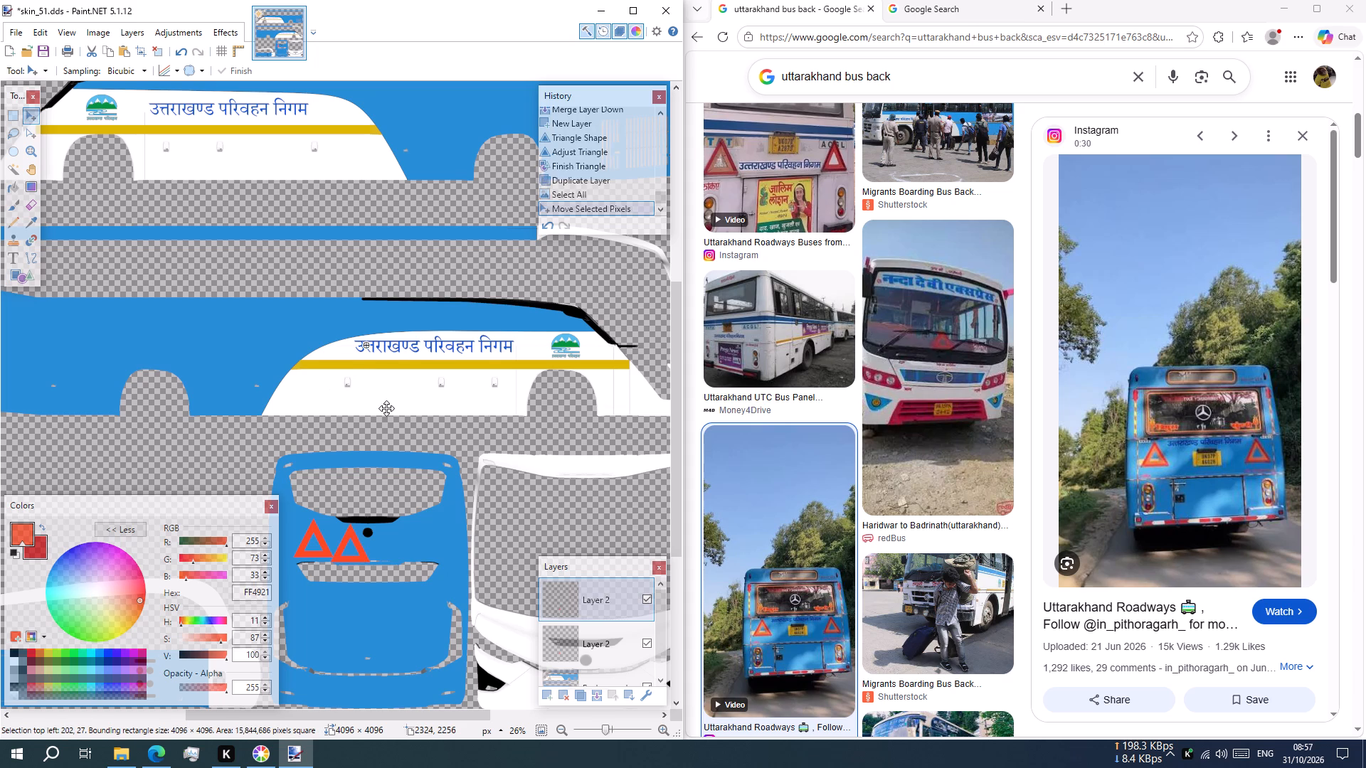
ctrl+scroll(388, 410, down, 4)
scroll(388, 410, down, 1)
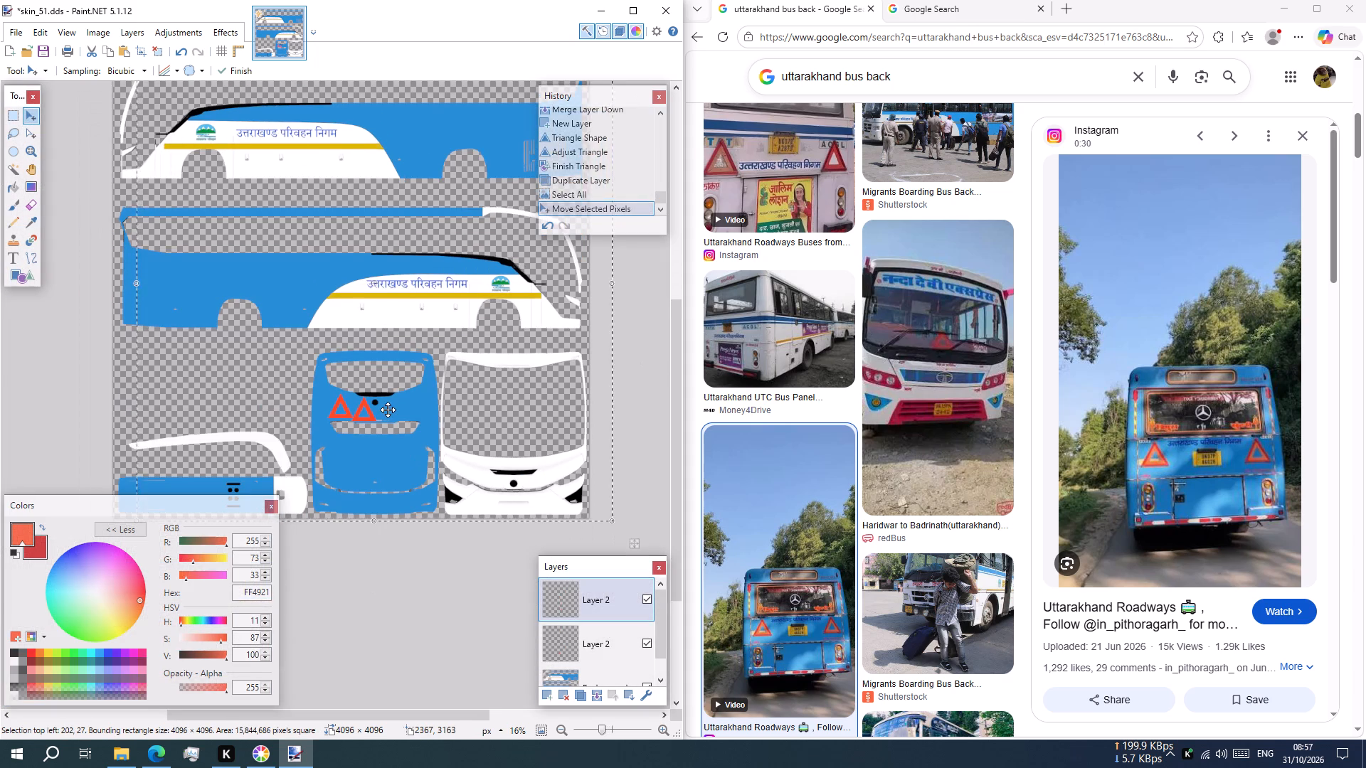
ctrl+scroll(388, 410, up, 1)
ctrl+scroll(427, 486, up, 1)
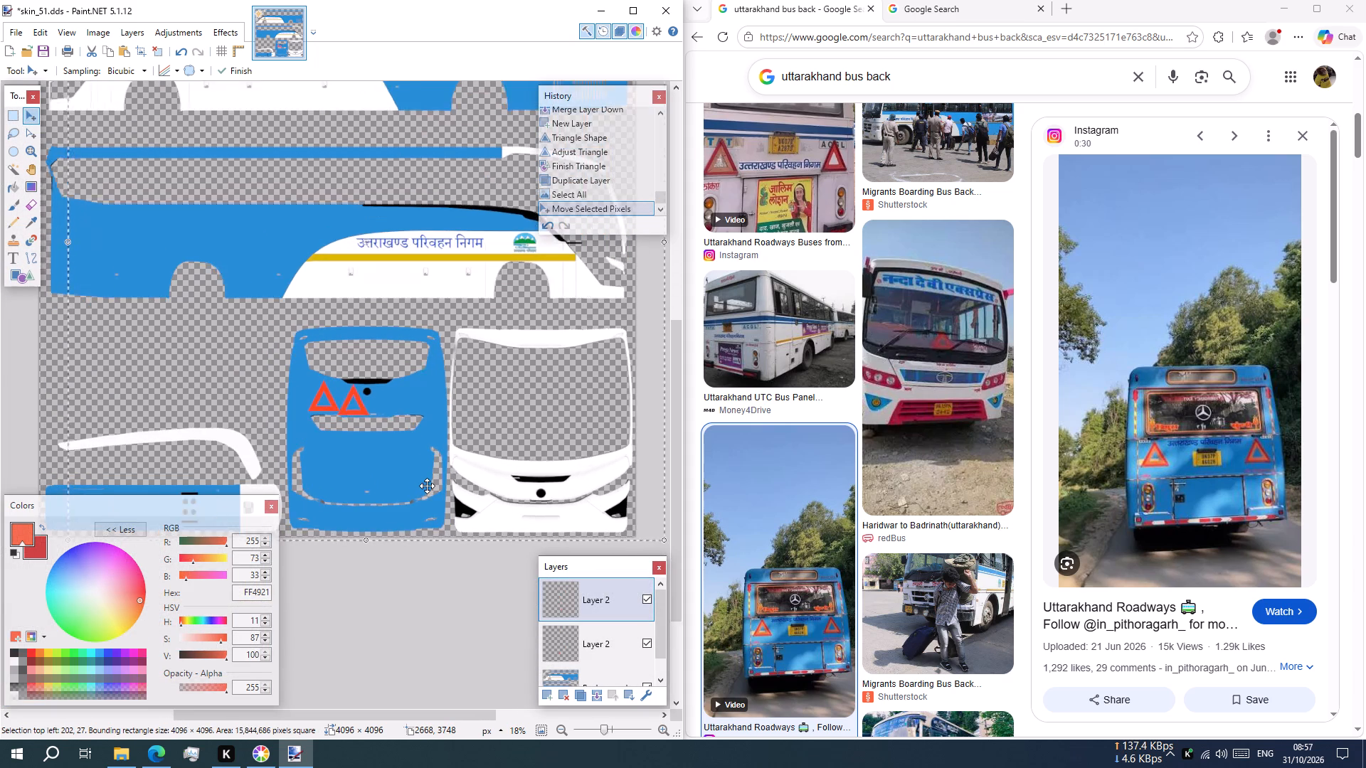
ctrl+scroll(427, 486, up, 3)
click(410, 512)
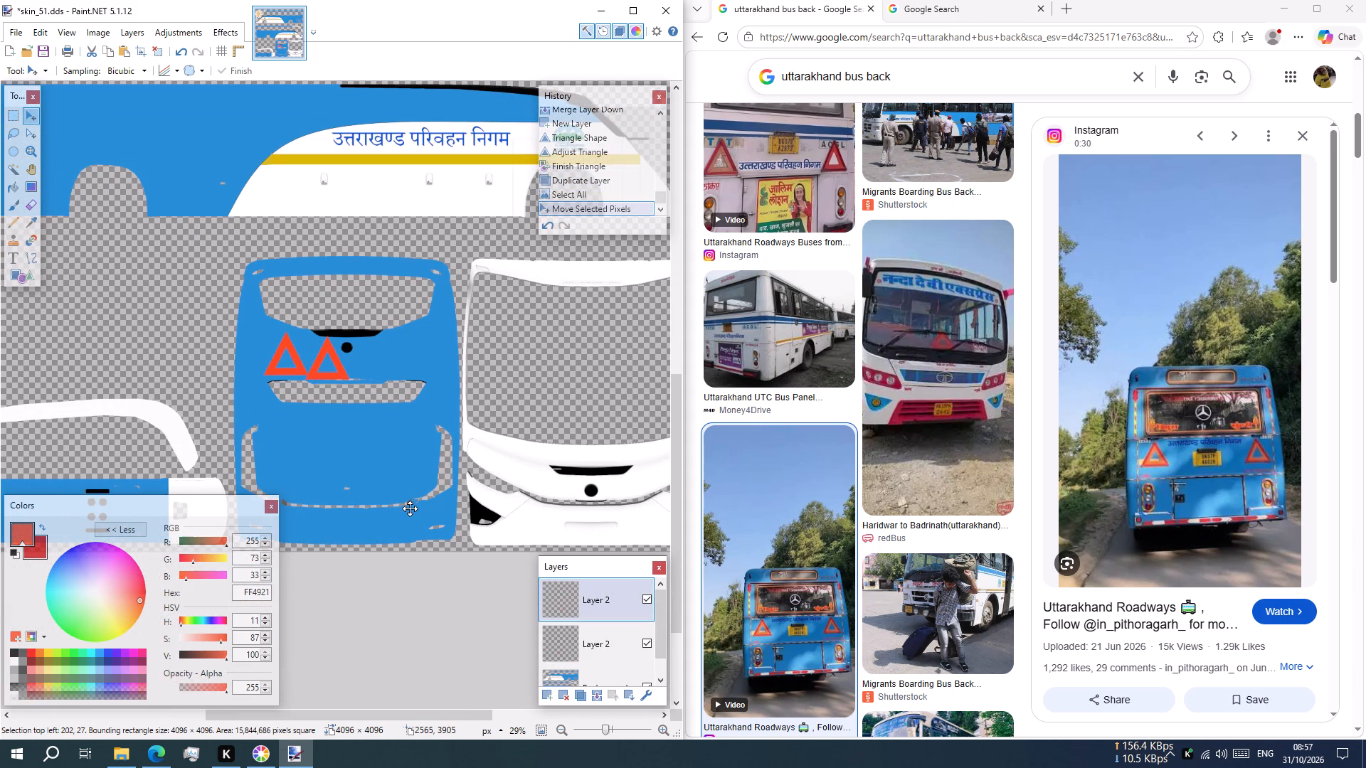
drag(409, 508, 425, 508)
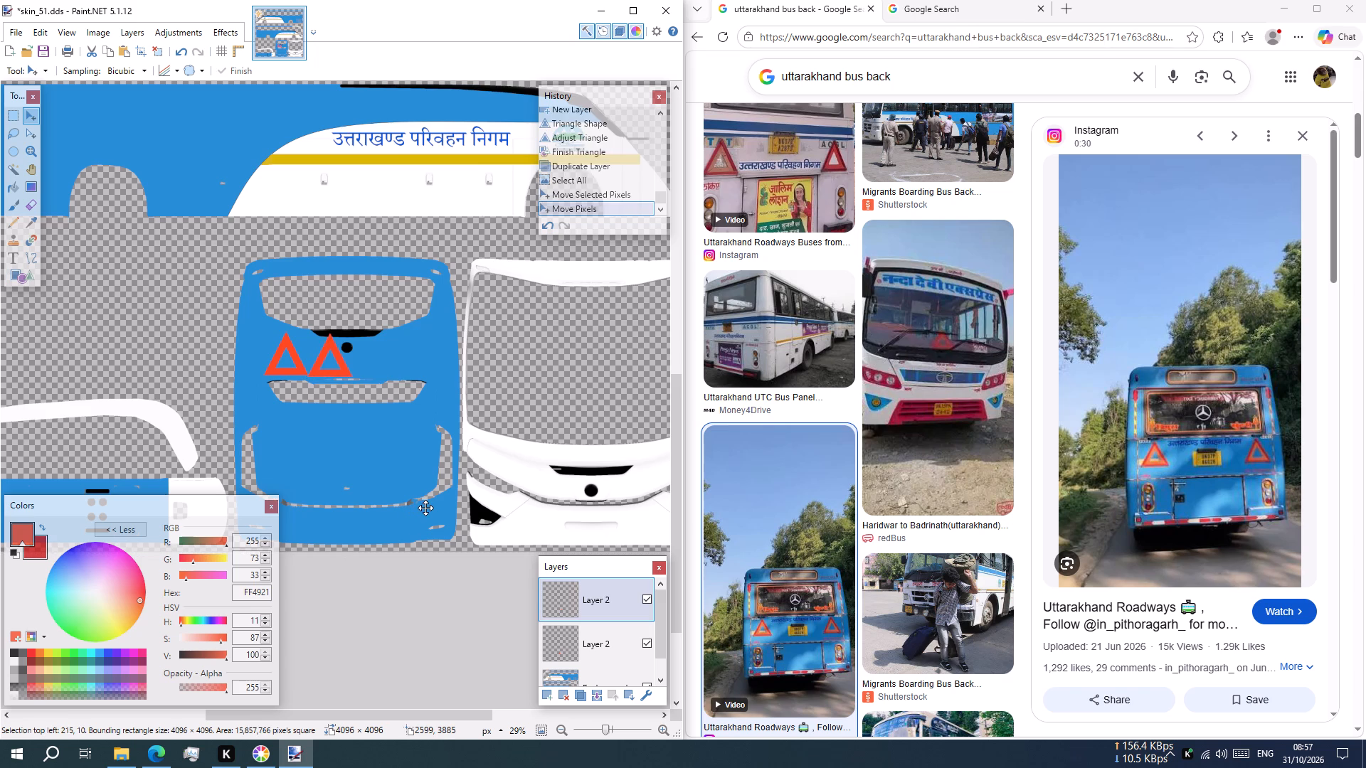
drag(425, 508, 507, 511)
Fine-tune the copied triangle's position so it sits level with and mirrors the first across the rear view.
click(505, 510)
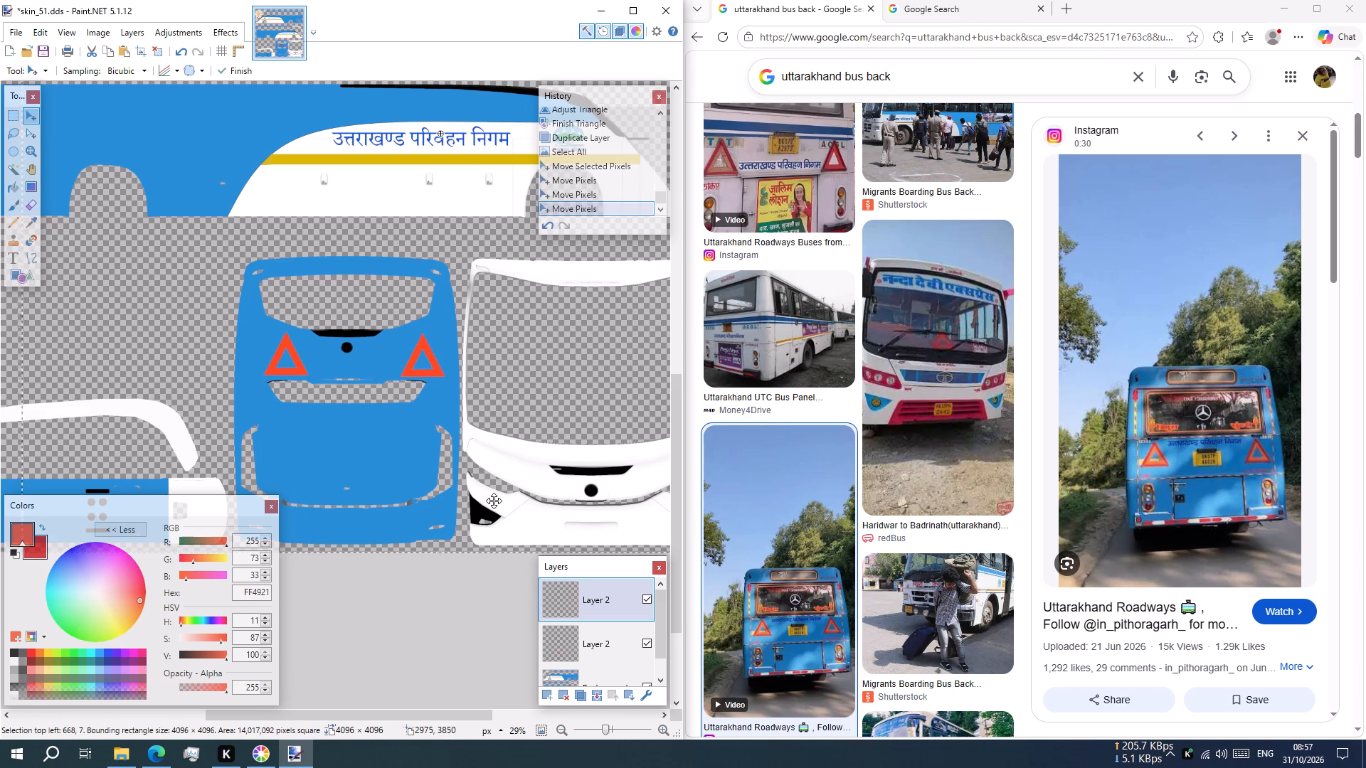
click(482, 490)
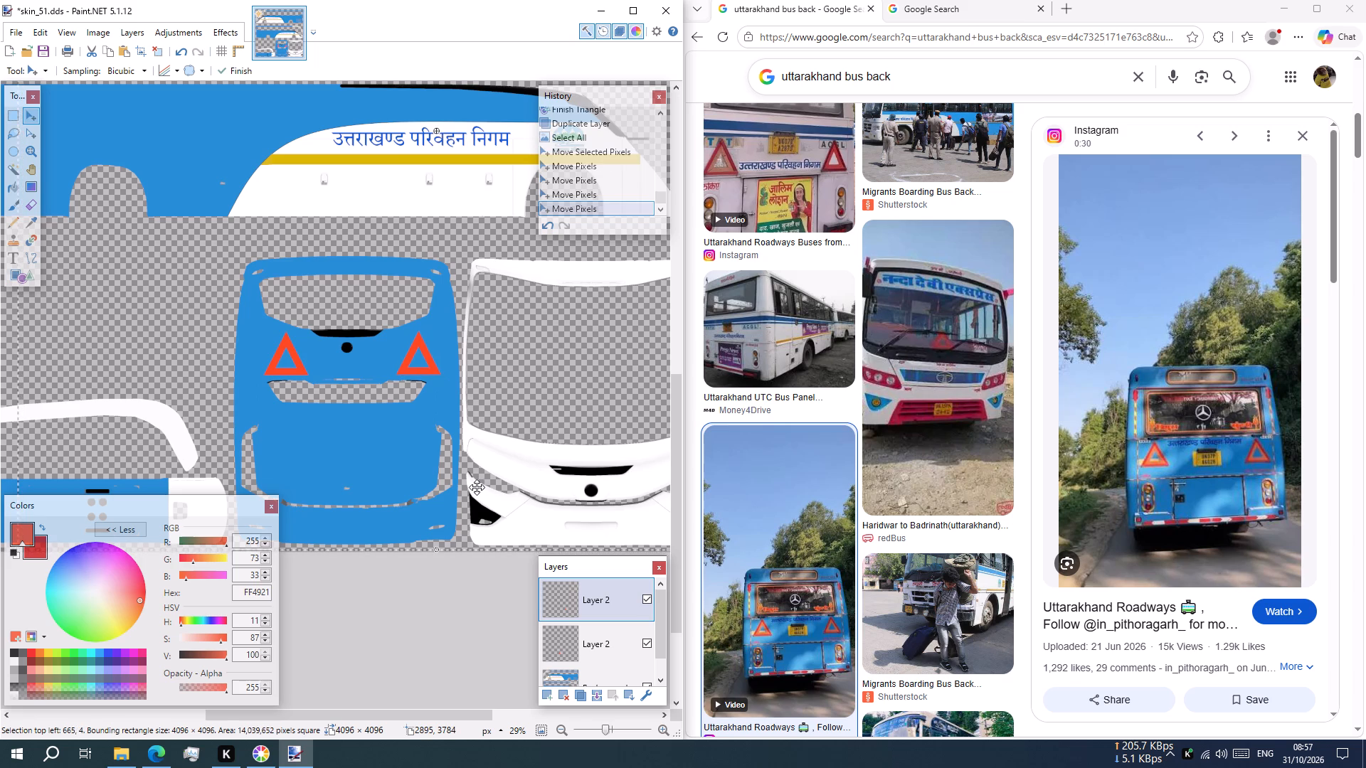
drag(477, 487, 460, 484)
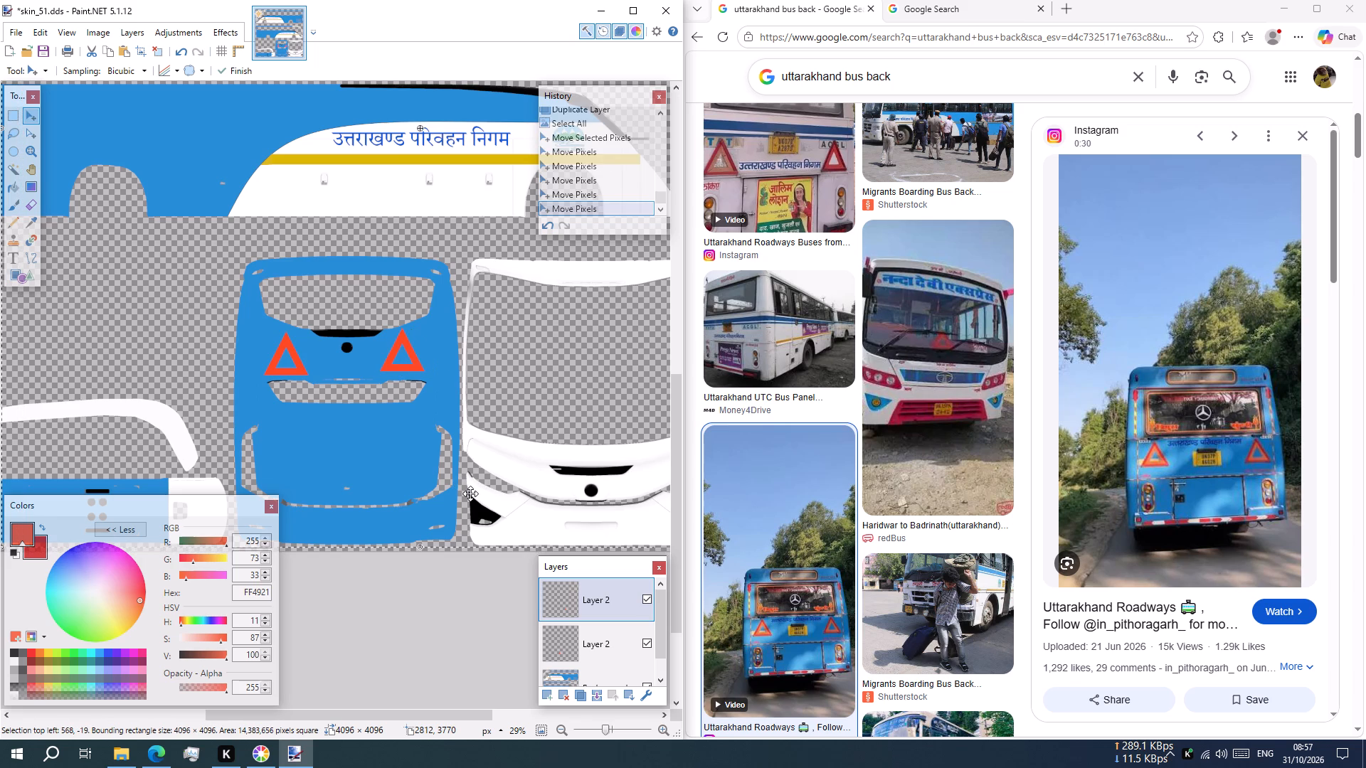
click(455, 537)
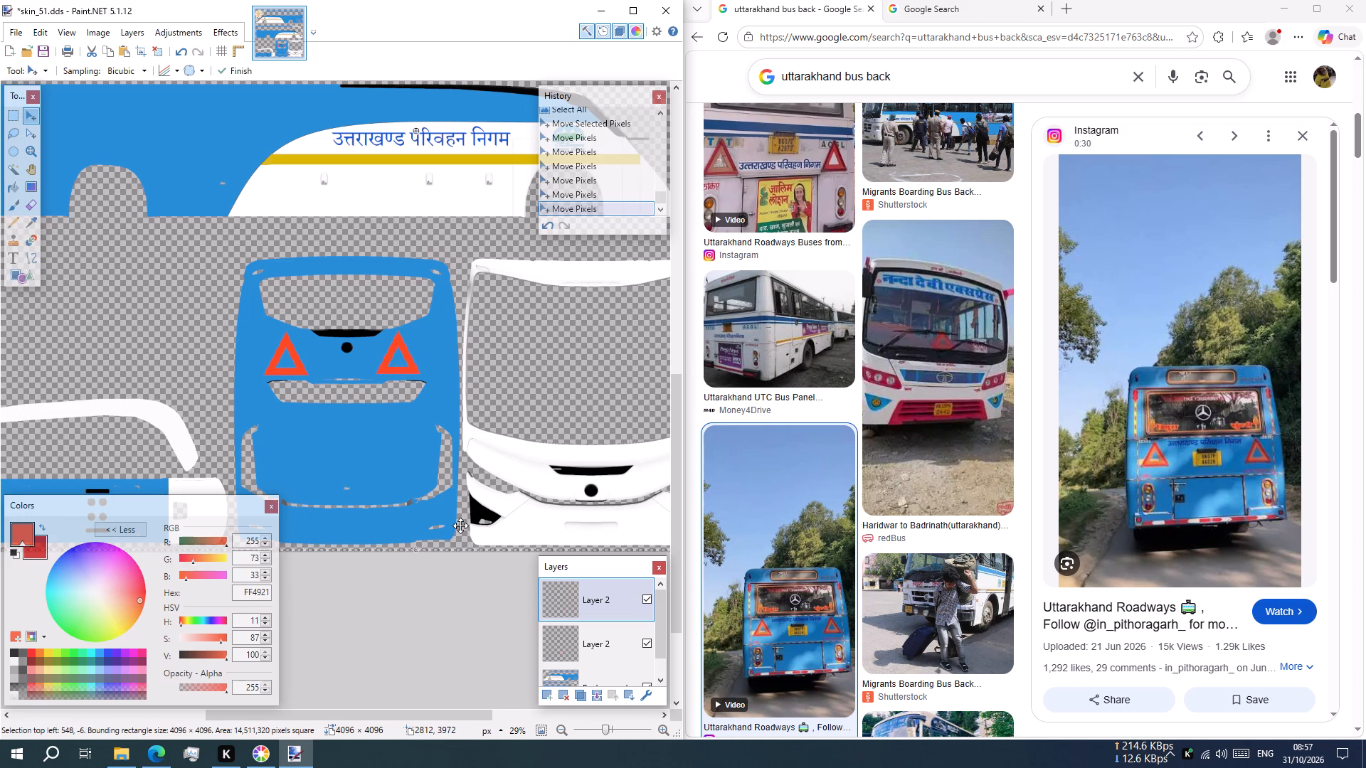
click(460, 526)
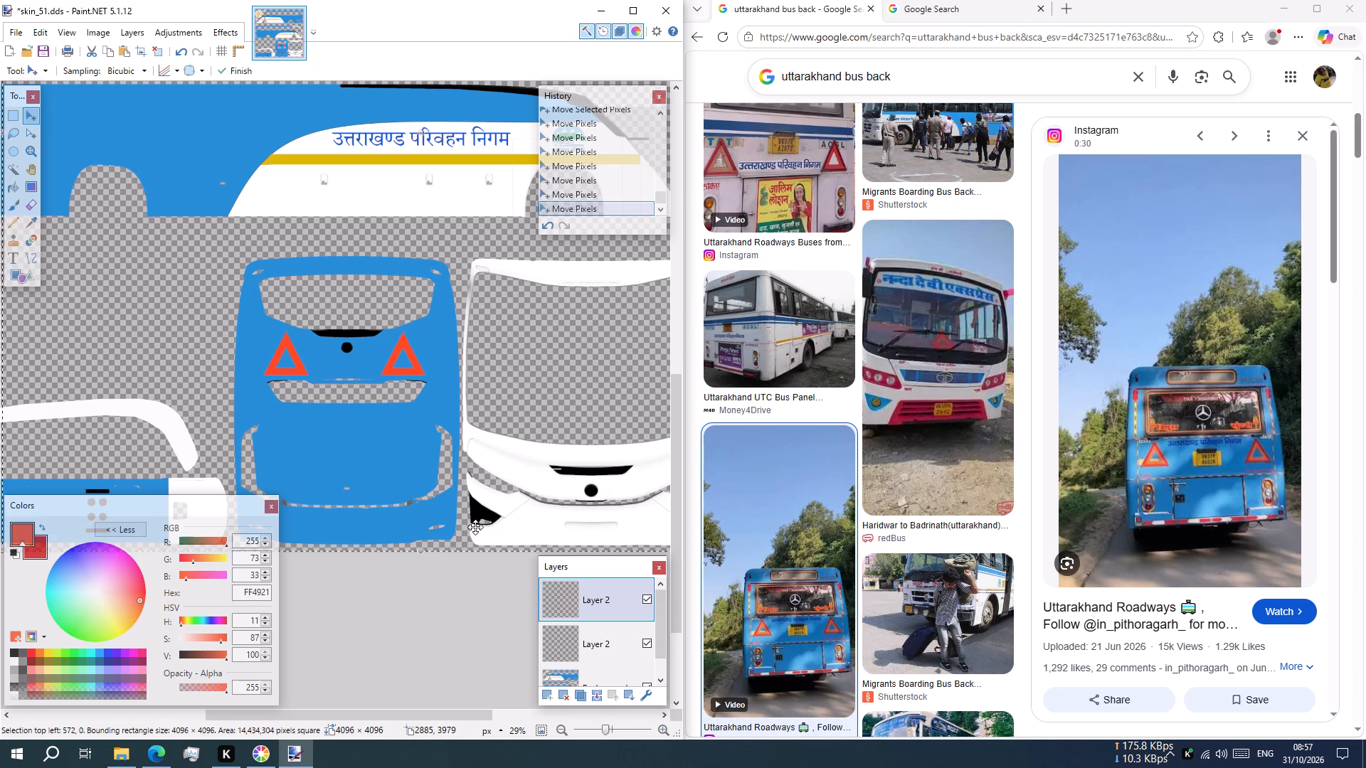
click(475, 527)
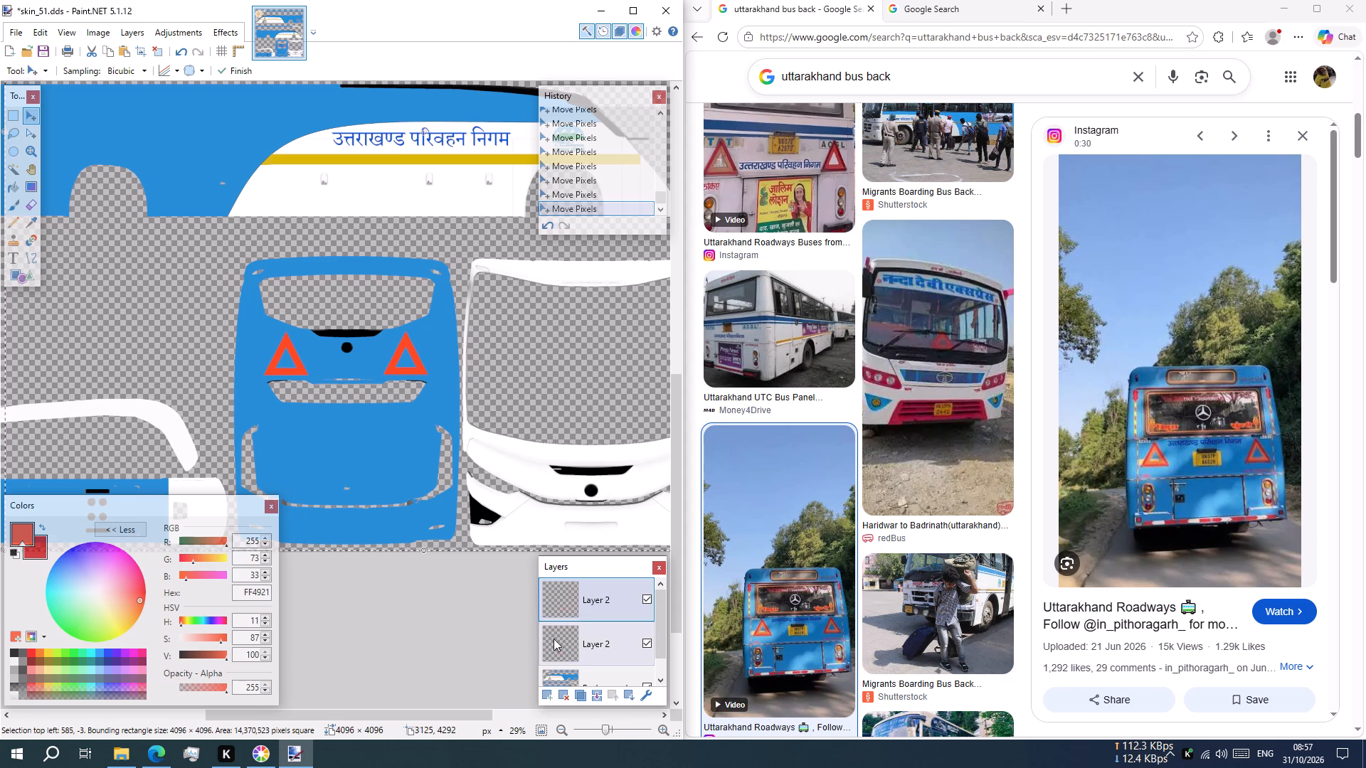
Merge both triangle layers down into the Background layer.
click(600, 693)
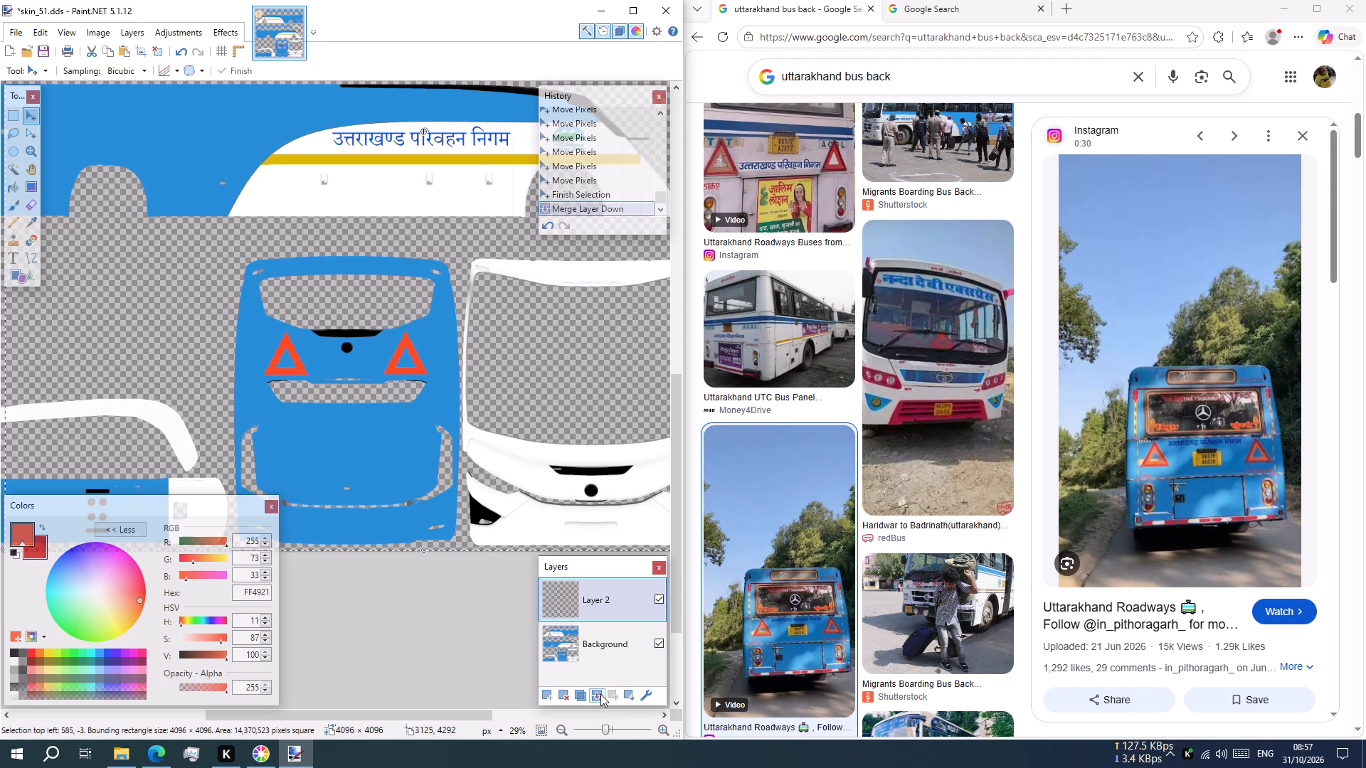
click(600, 694)
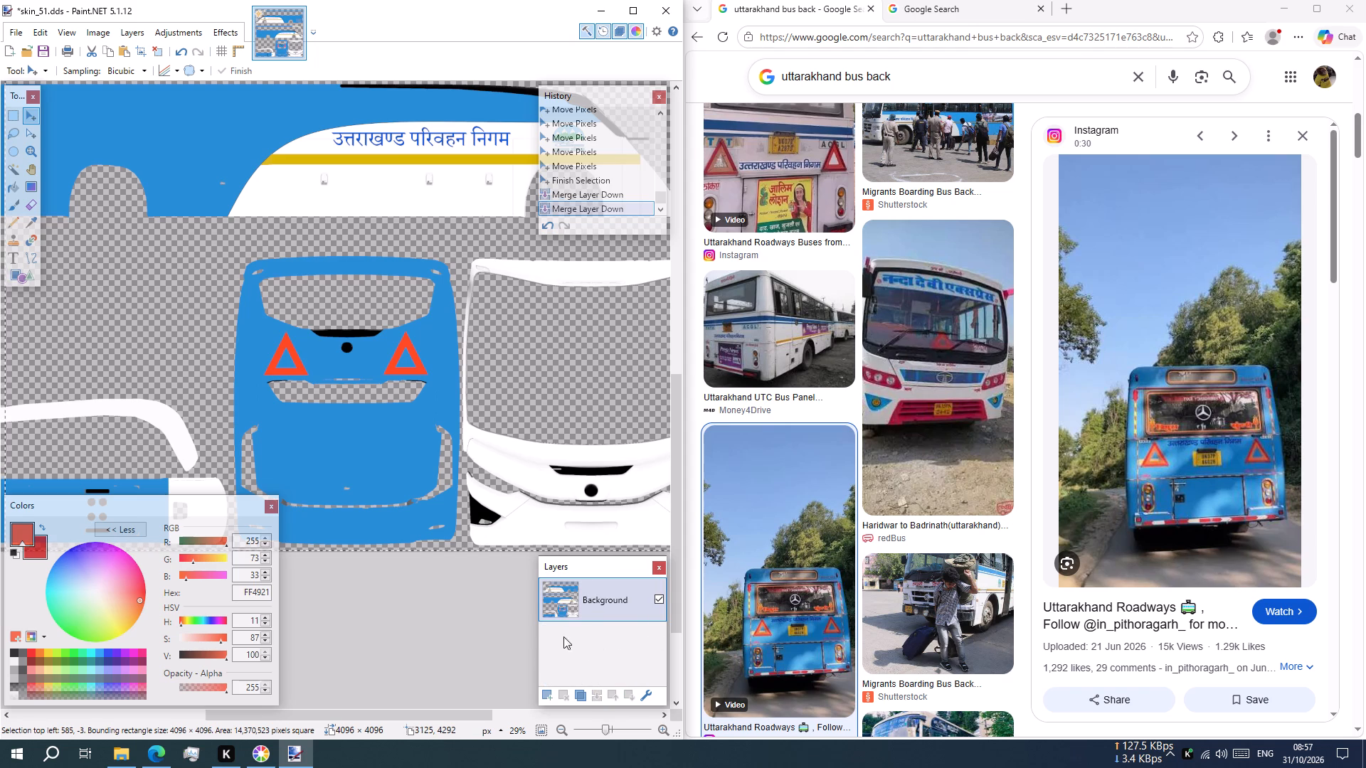
Add a new empty layer above Background and clear the selection.
click(549, 699)
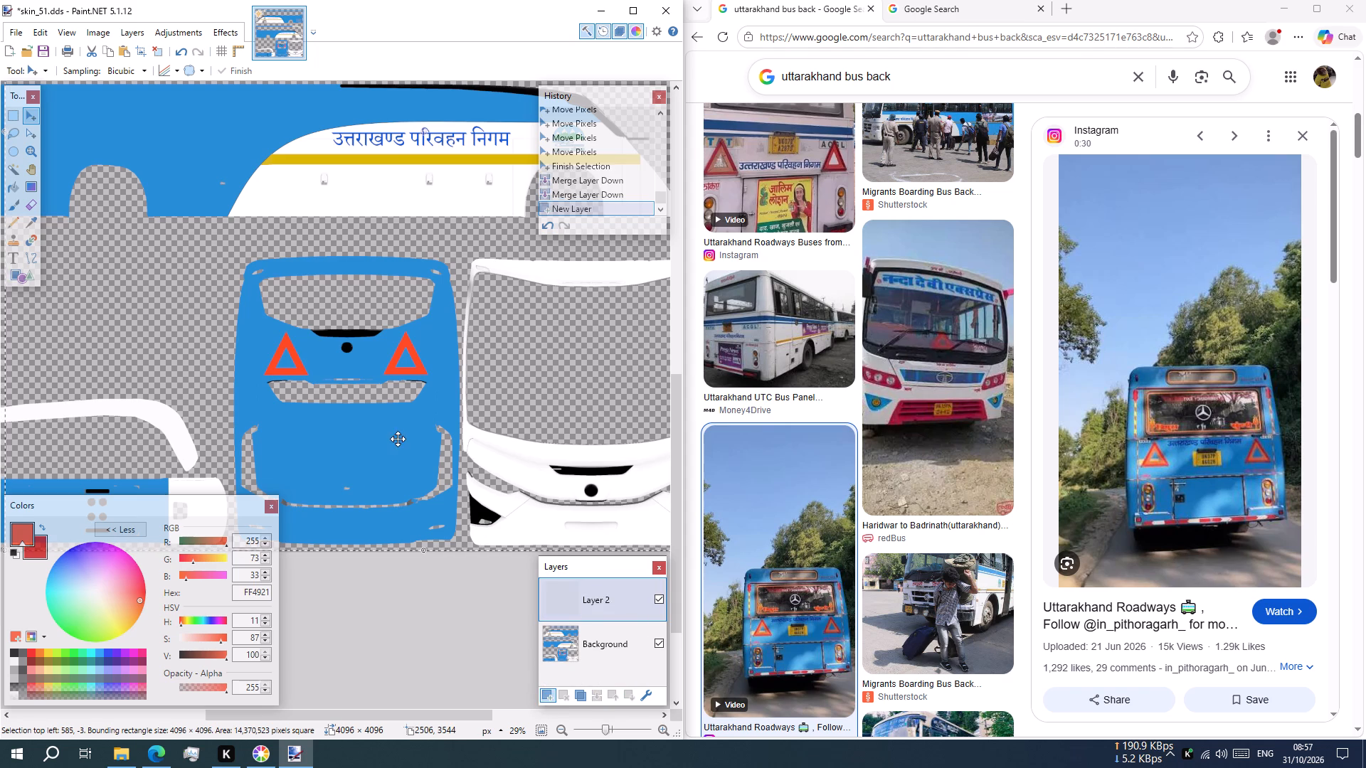
key(Escape)
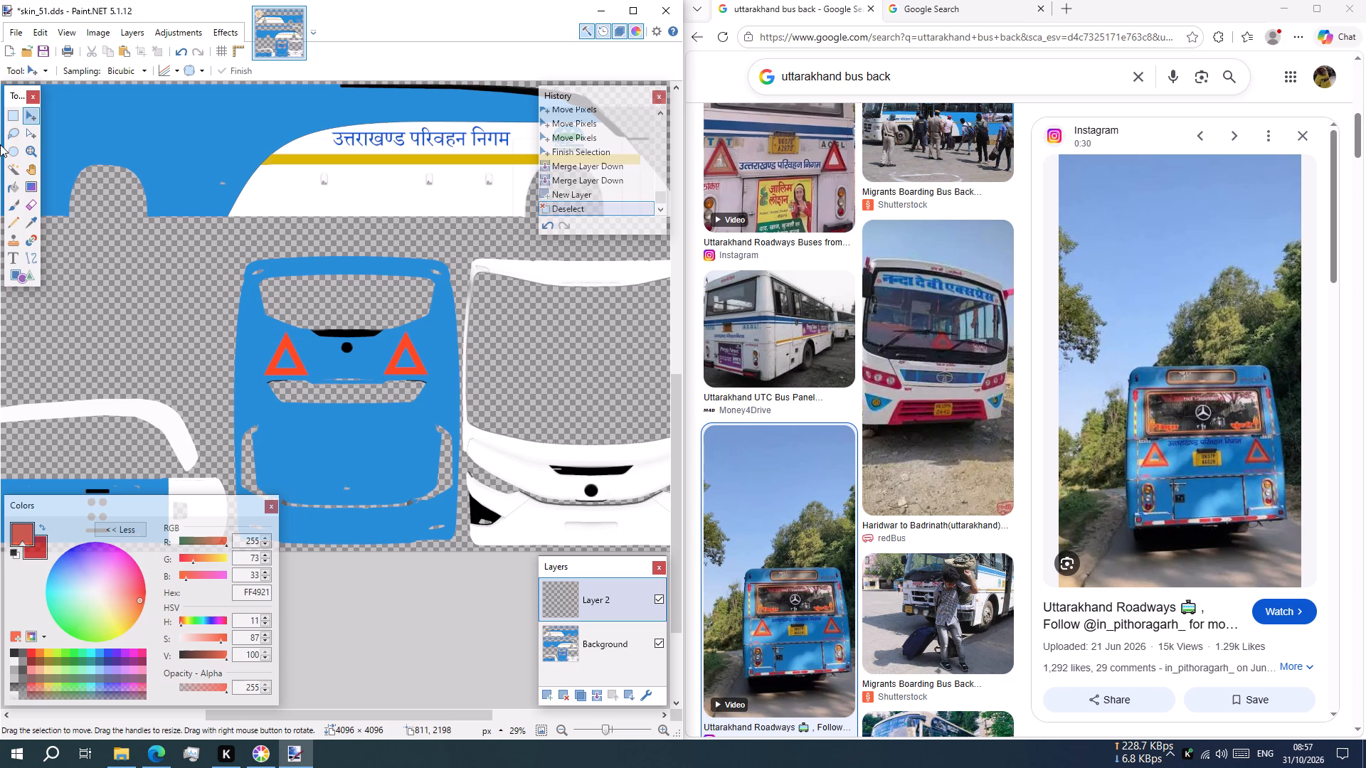
Set up the Text tool with red FF0000 and size 50, and switch the input language to Hindi.
ctrl+scroll(300, 326, down, 3)
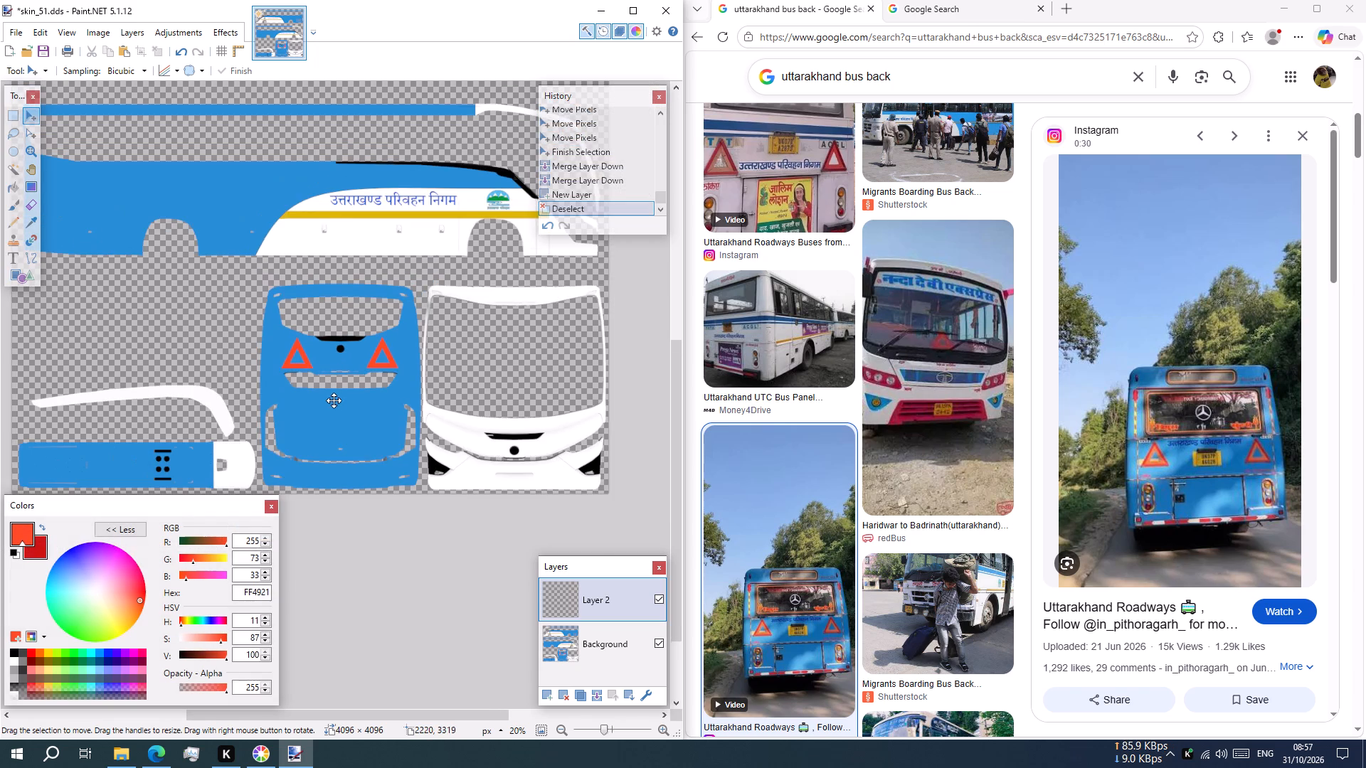
scroll(336, 402, up, 1)
scroll(336, 402, down, 1)
ctrl+scroll(341, 389, down, 1)
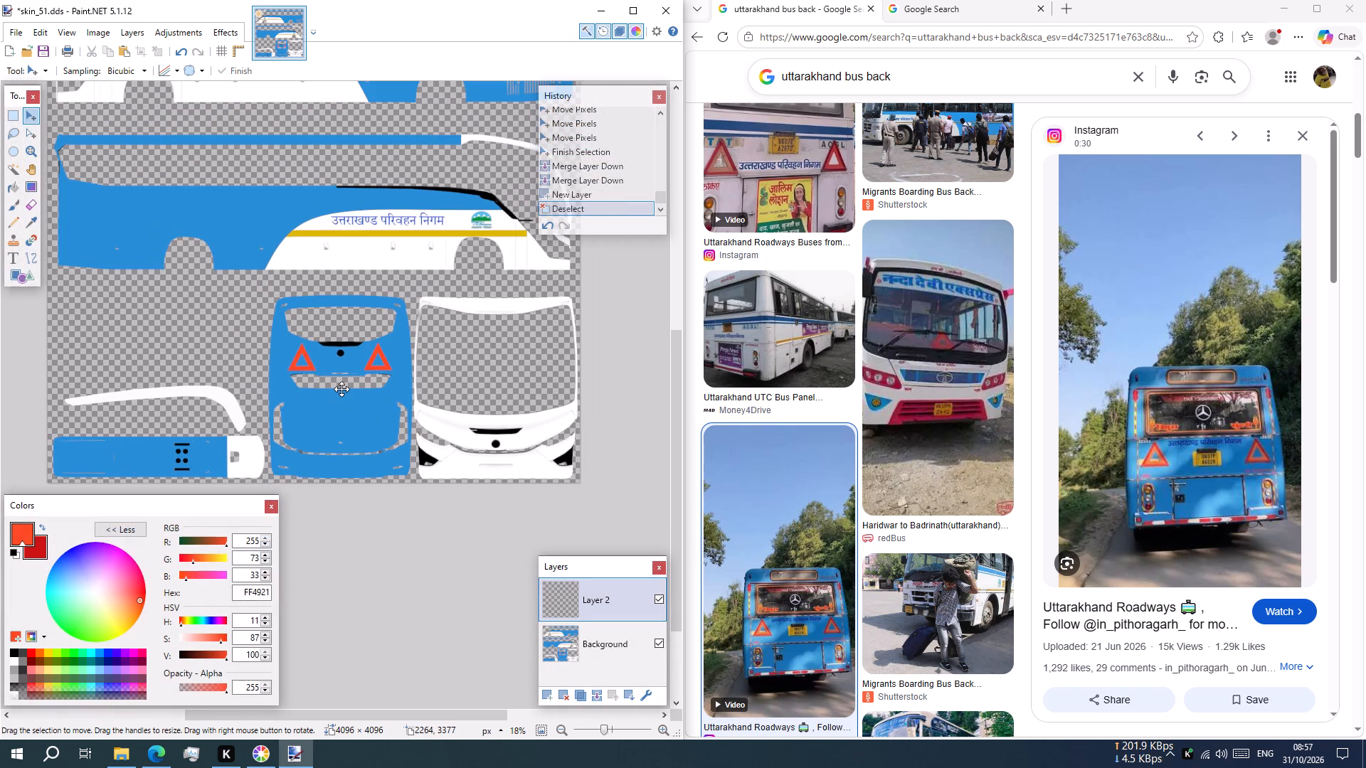
ctrl+scroll(341, 389, up, 3)
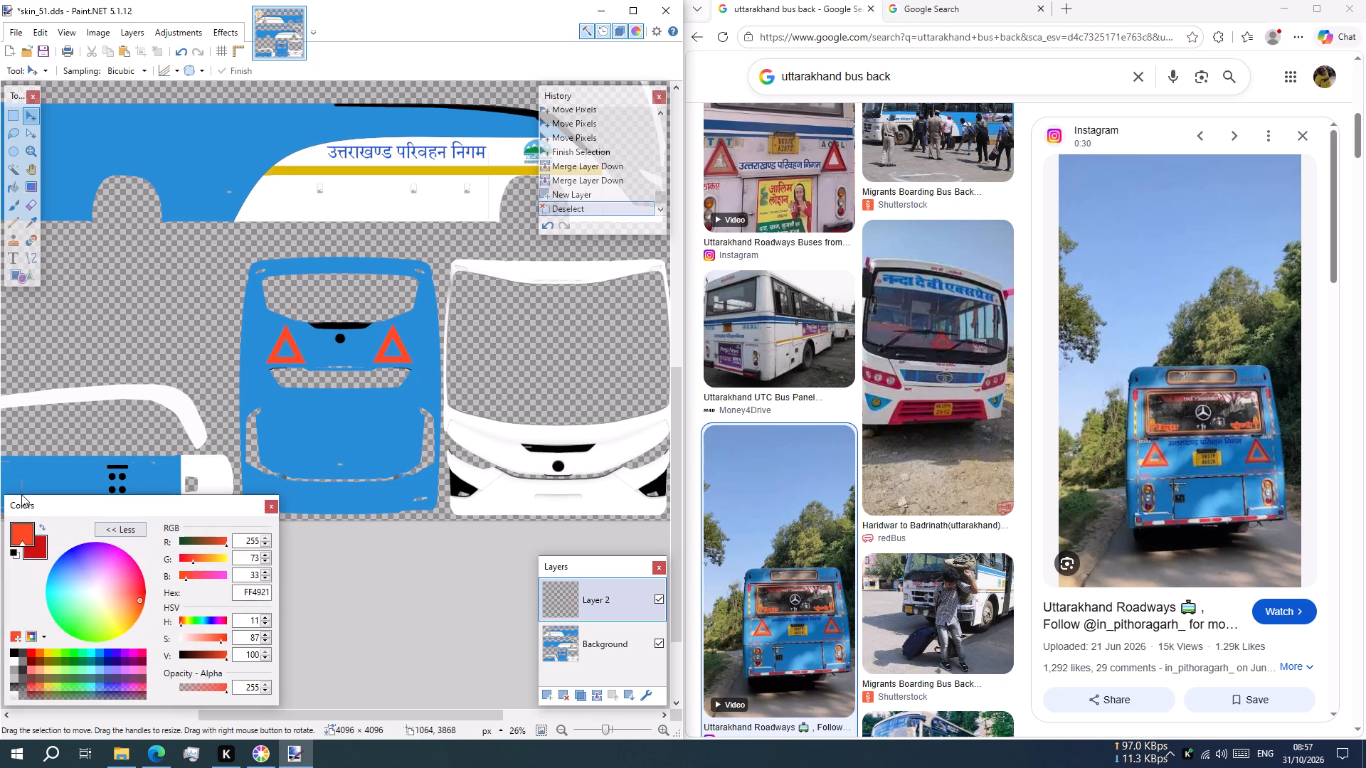
click(31, 649)
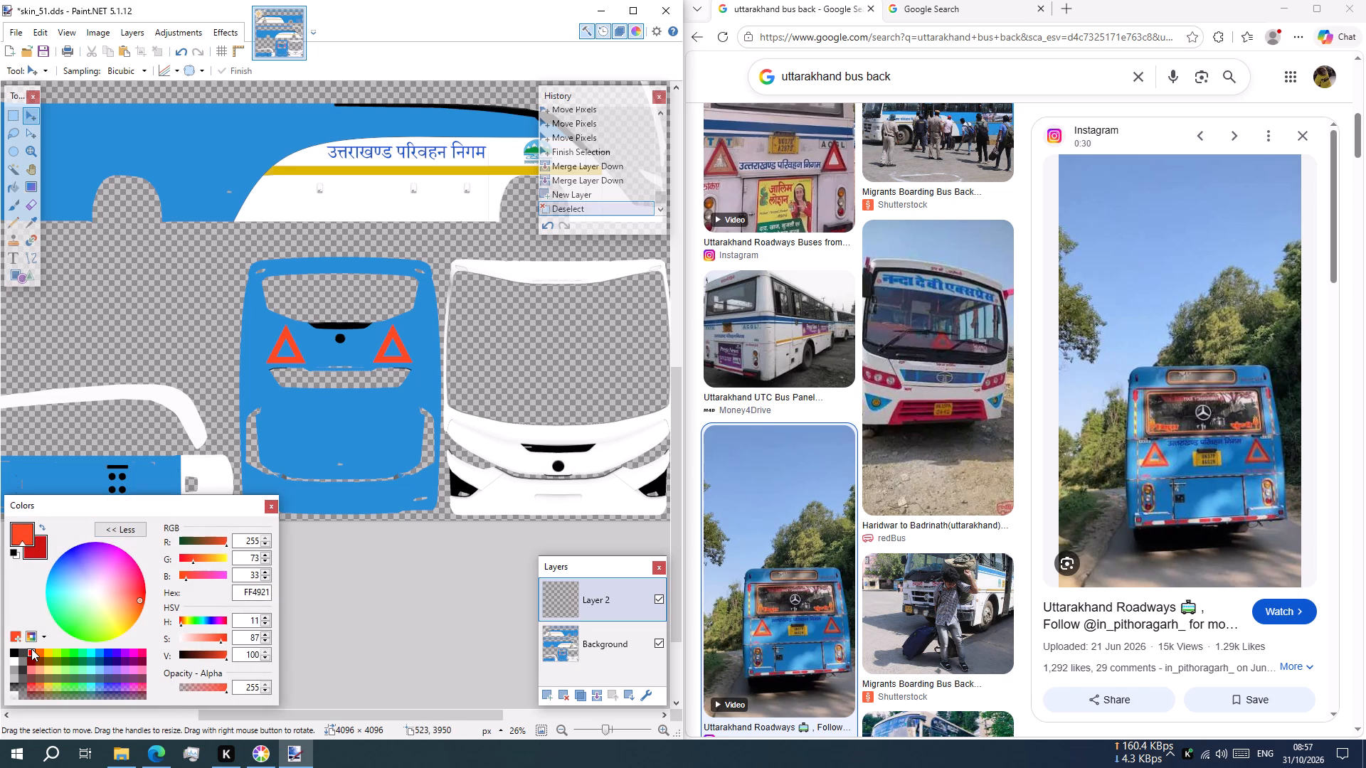
click(12, 250)
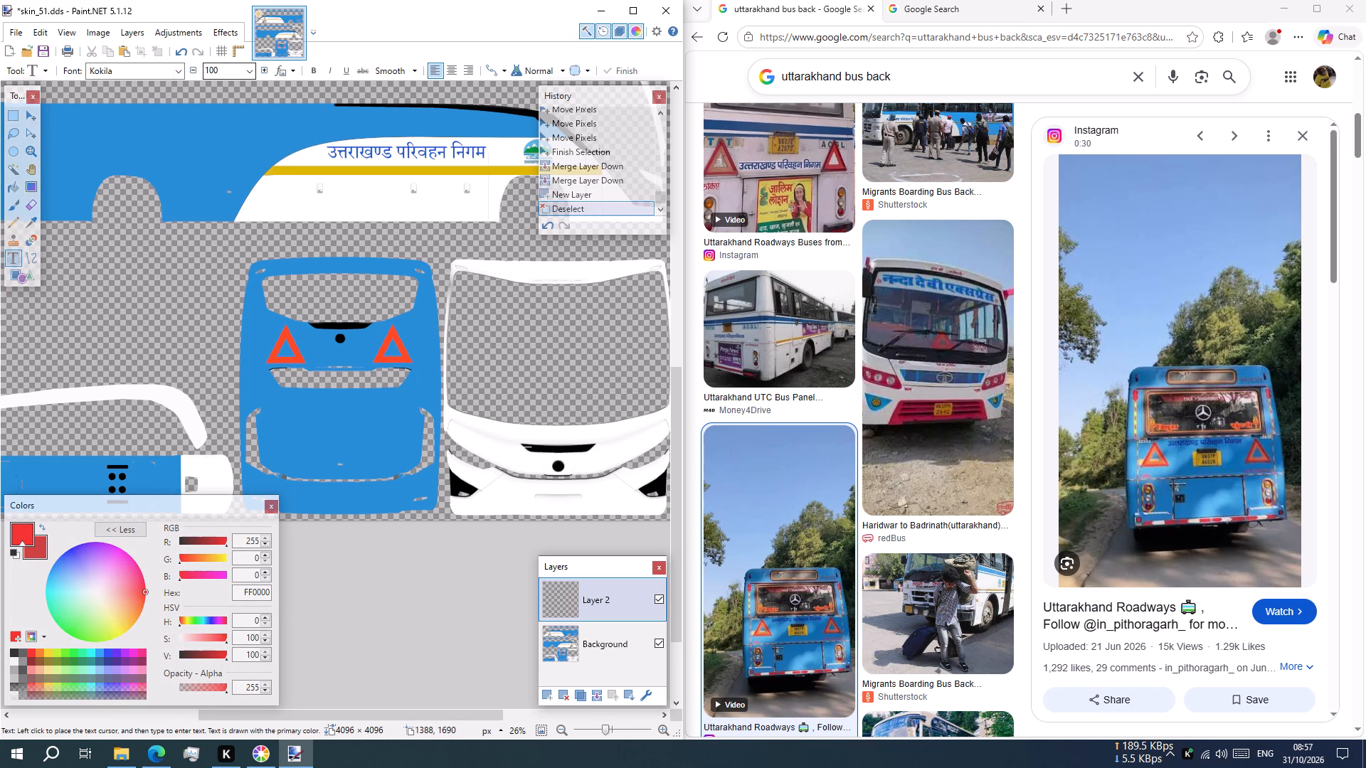
click(228, 72)
text(50)
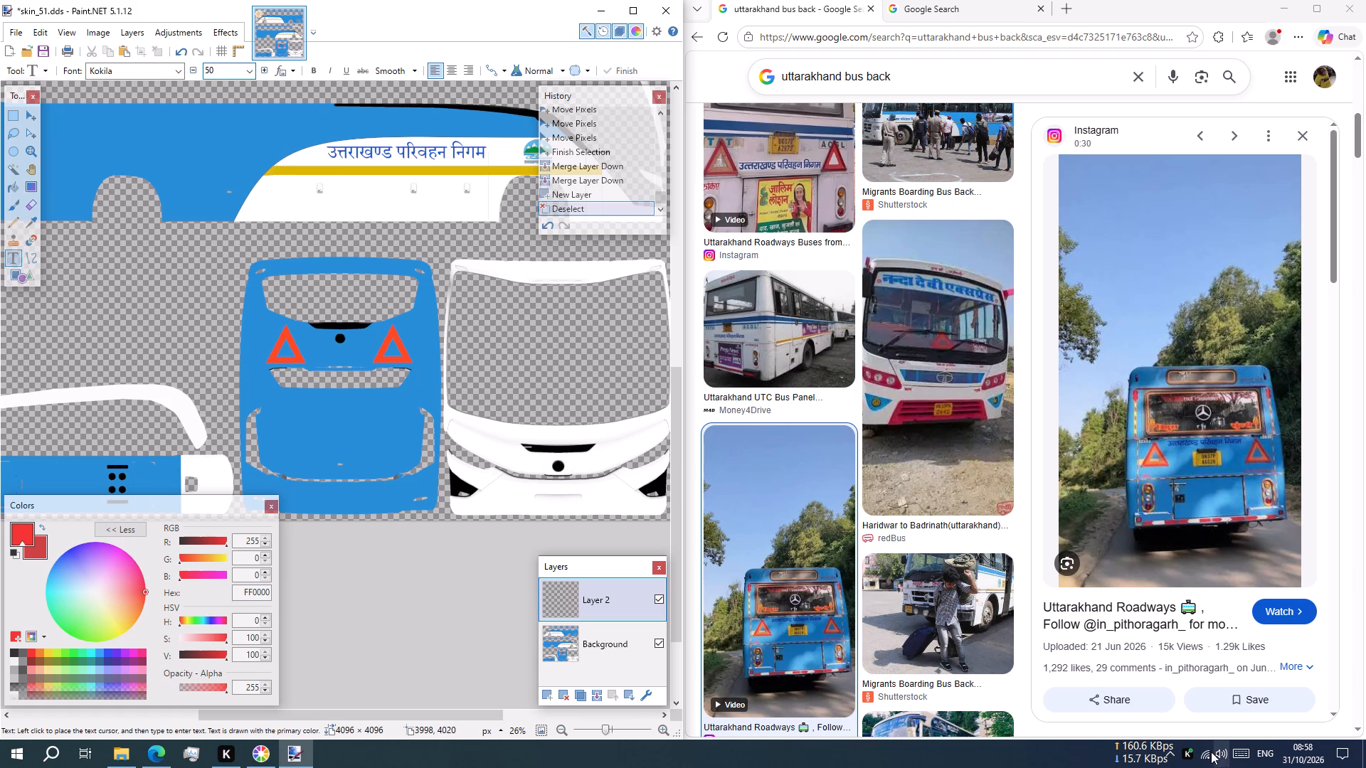
click(1259, 754)
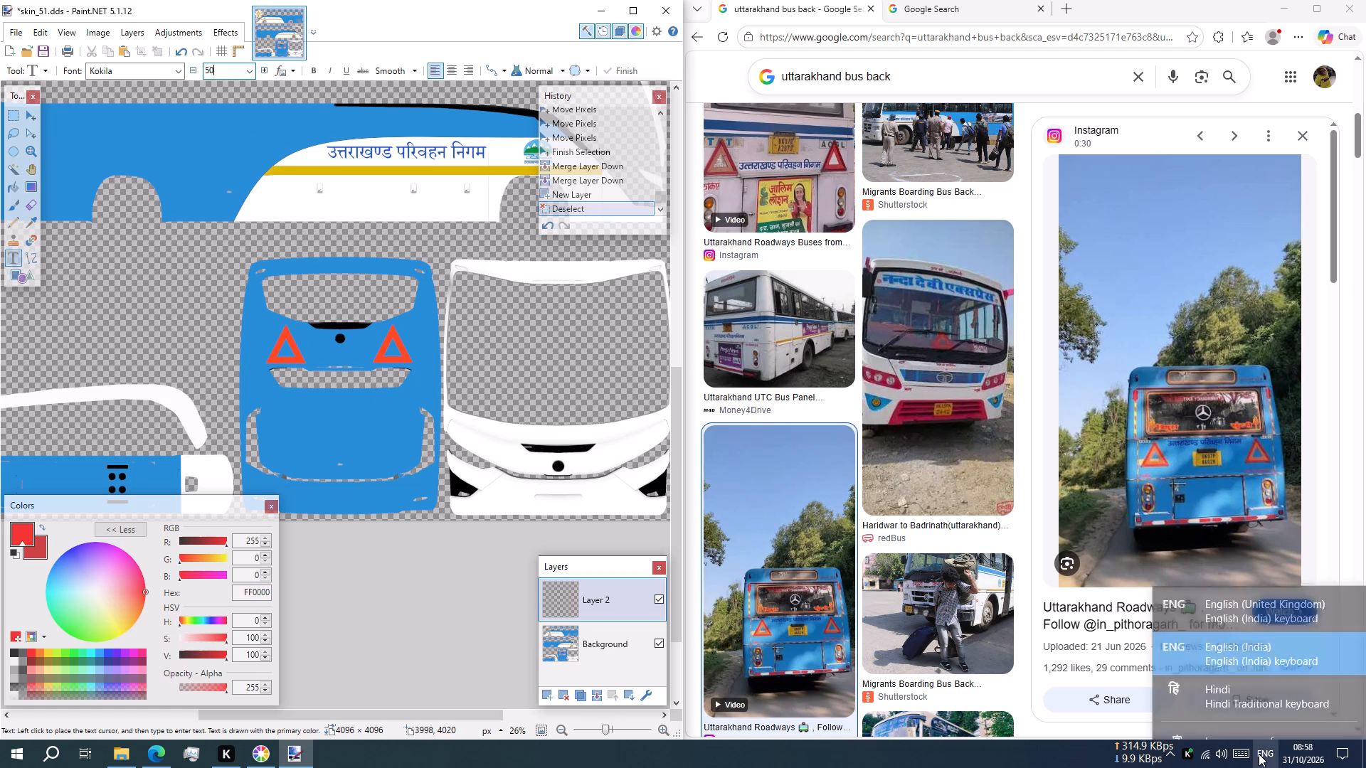
click(1253, 685)
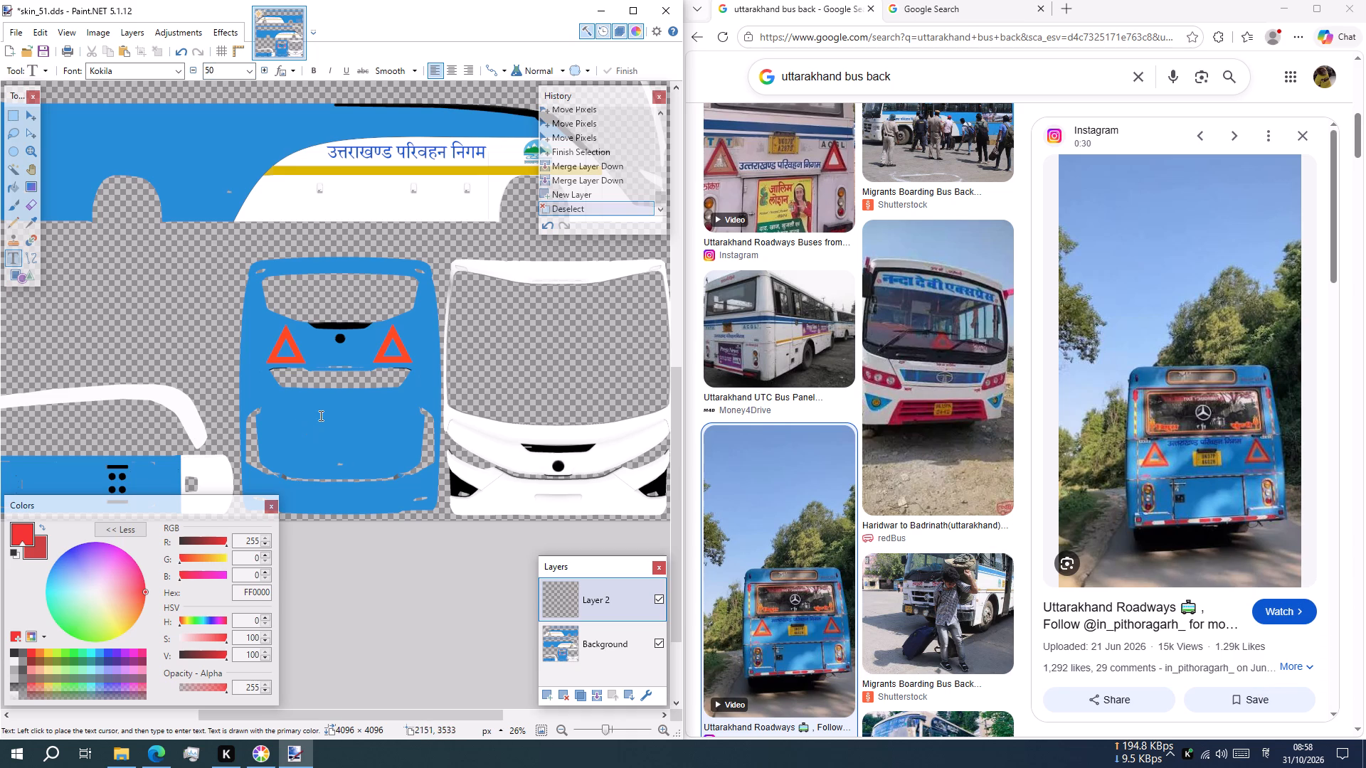
Write a short two-word Hindi line ending in "पो" along the top of the bus's rear view, above the rear window.
click(300, 263)
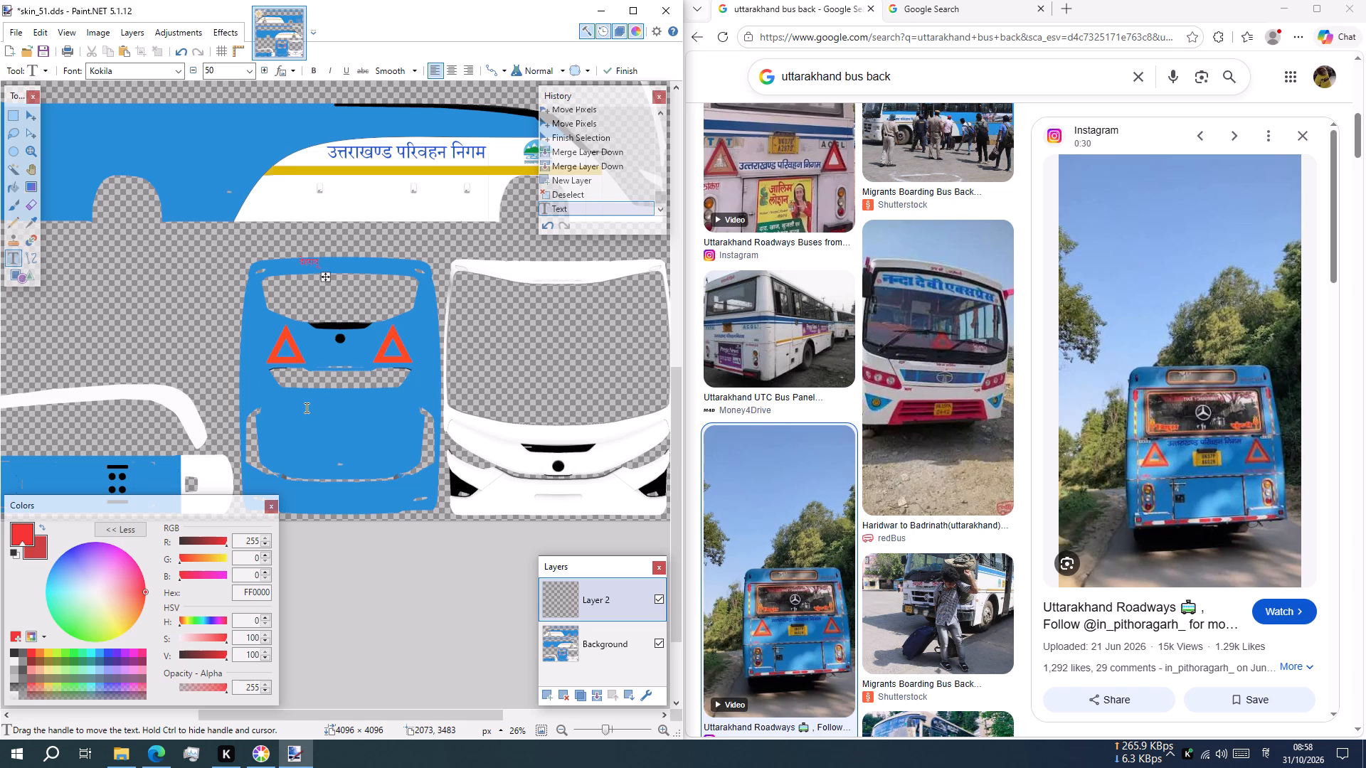
text(न)
key(space)
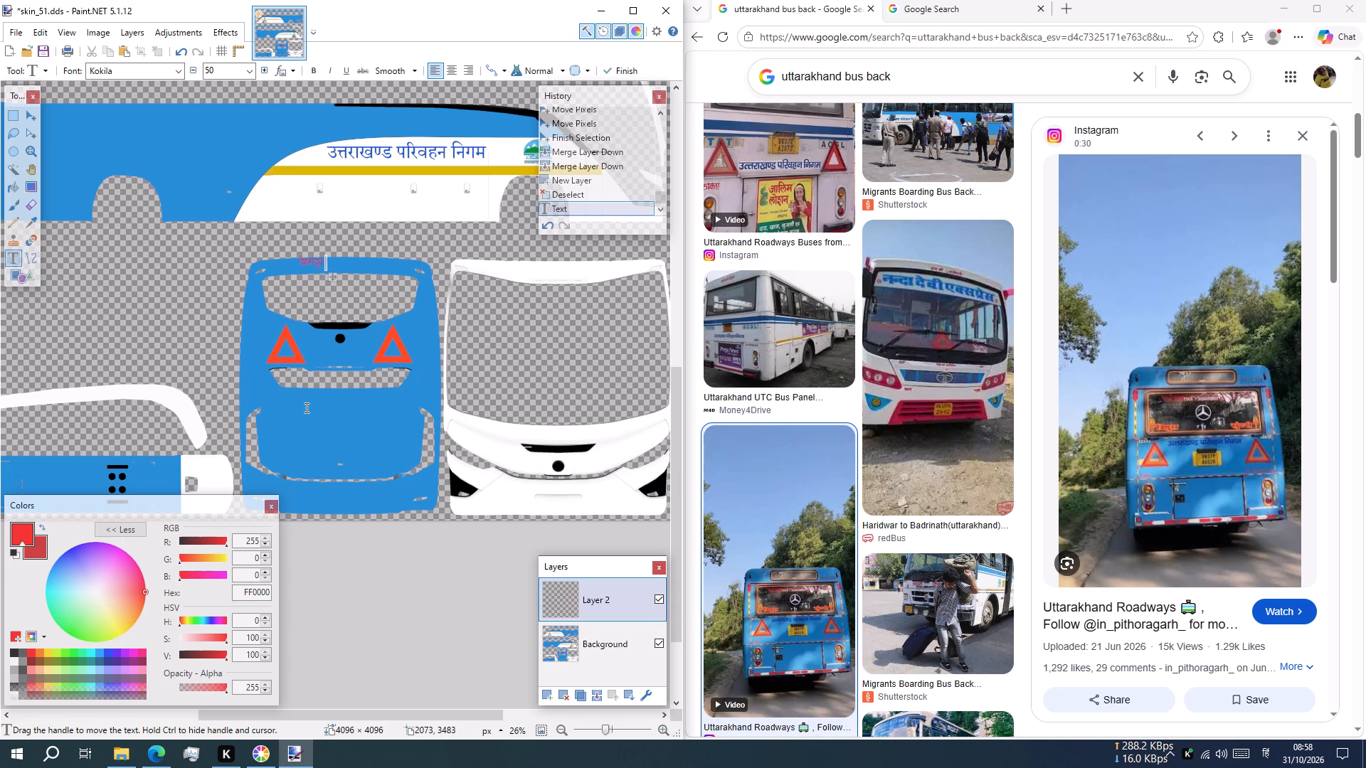
text(़़)
key(BackSpace)
key(BackSpace)
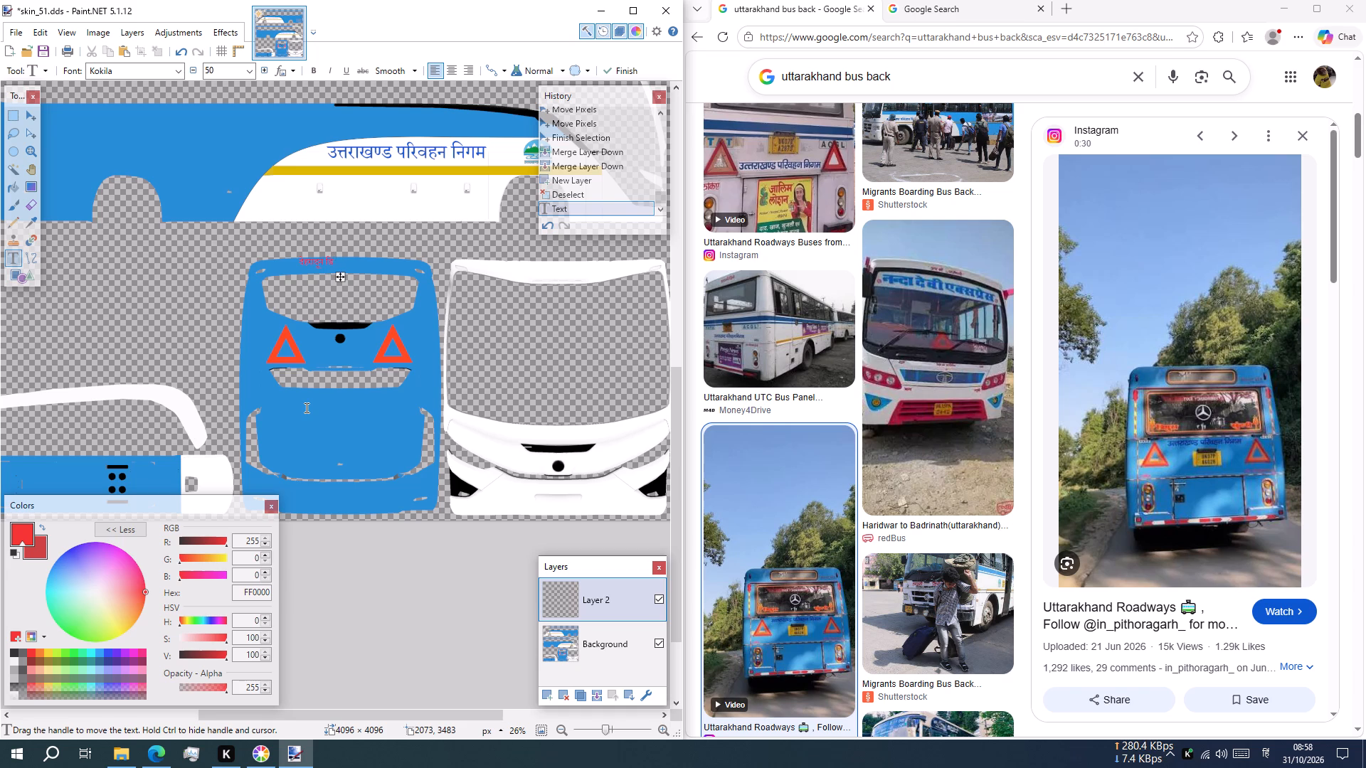
text(पो)
ctrl+scroll(44, 267, up, 1)
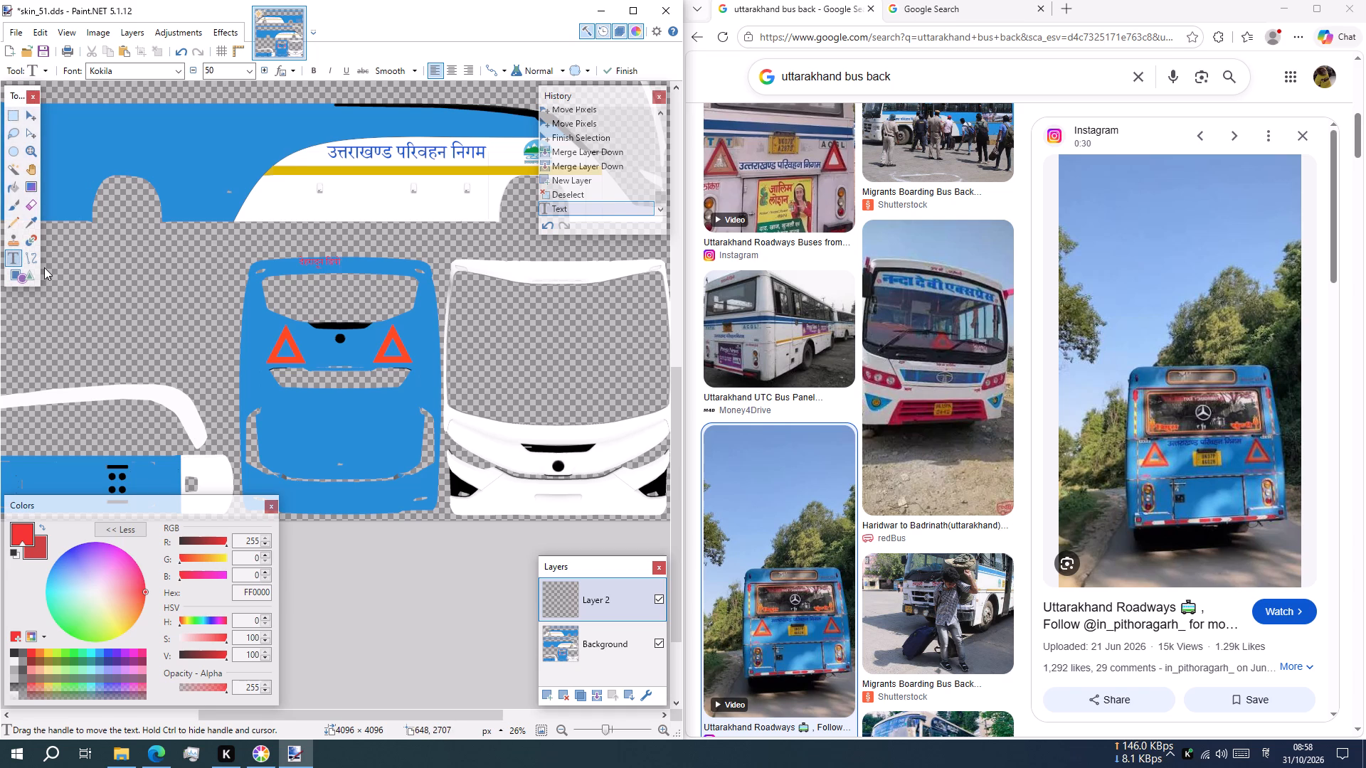
ctrl+scroll(44, 267, up, 1)
ctrl+scroll(318, 255, up, 2)
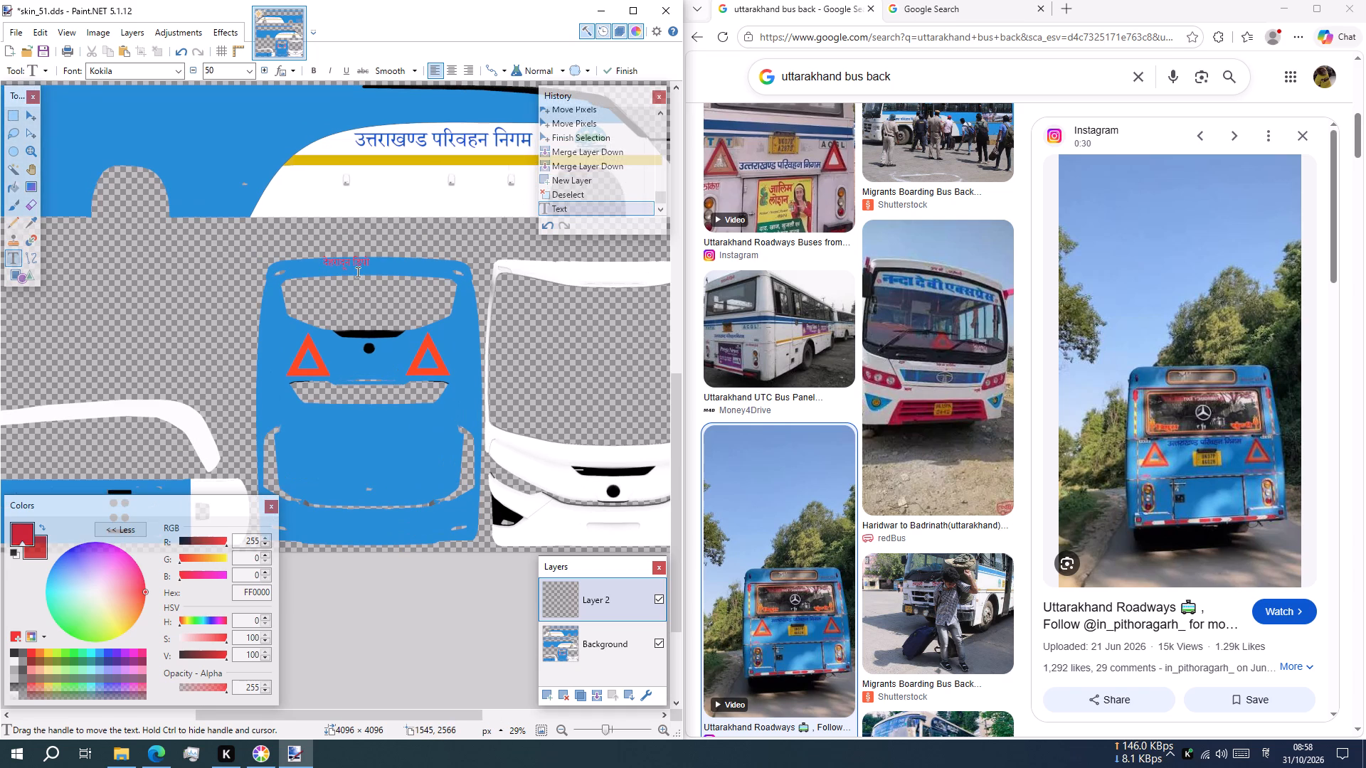
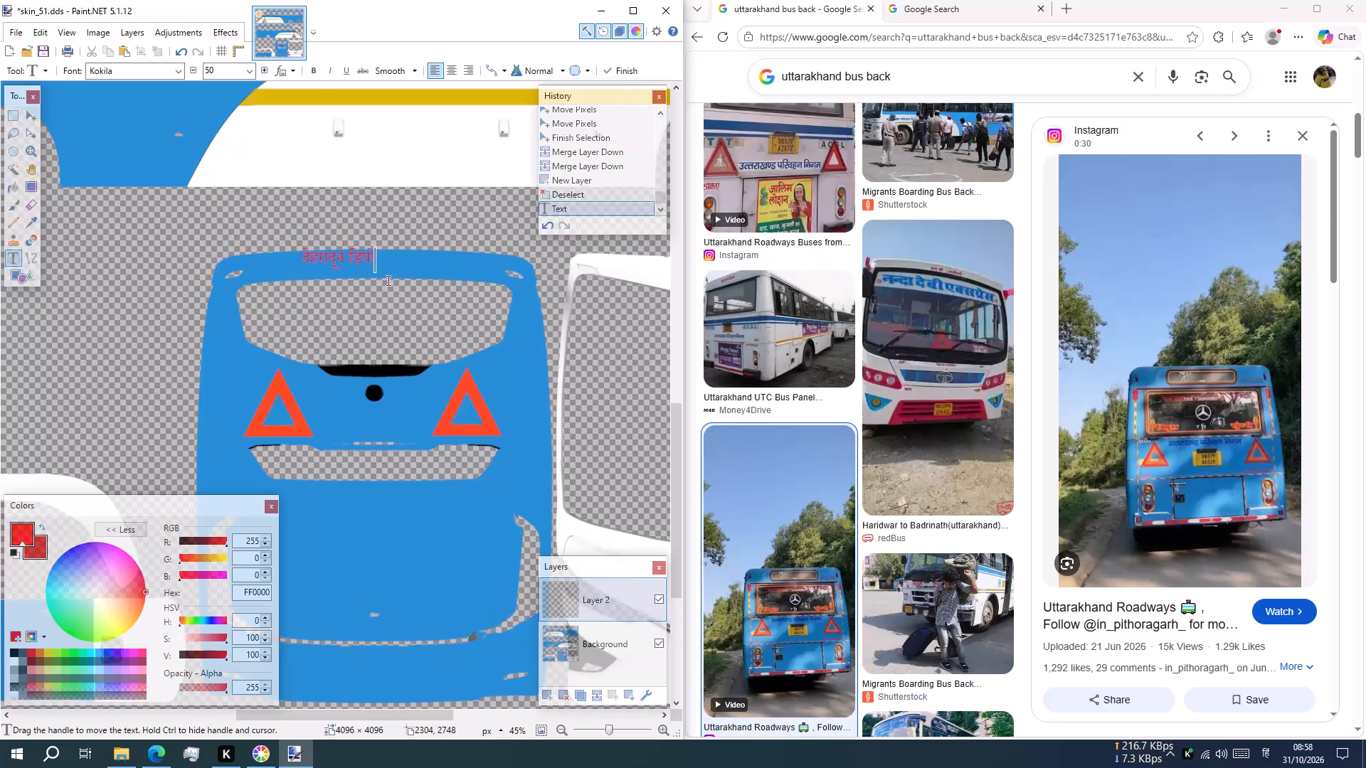
Make the red देहरादून डिपो text bold and centre it on the blue strip above the bus's rear window.
click(316, 72)
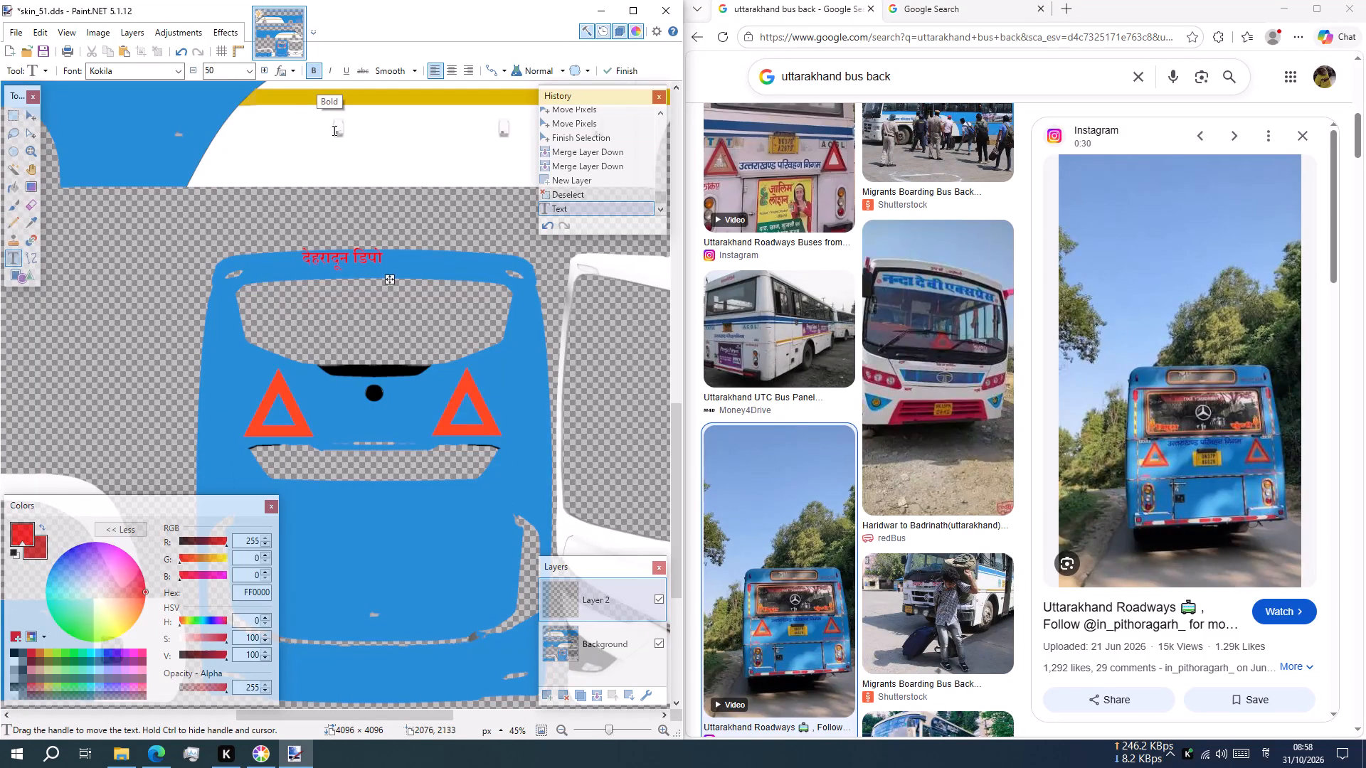
drag(390, 283, 403, 284)
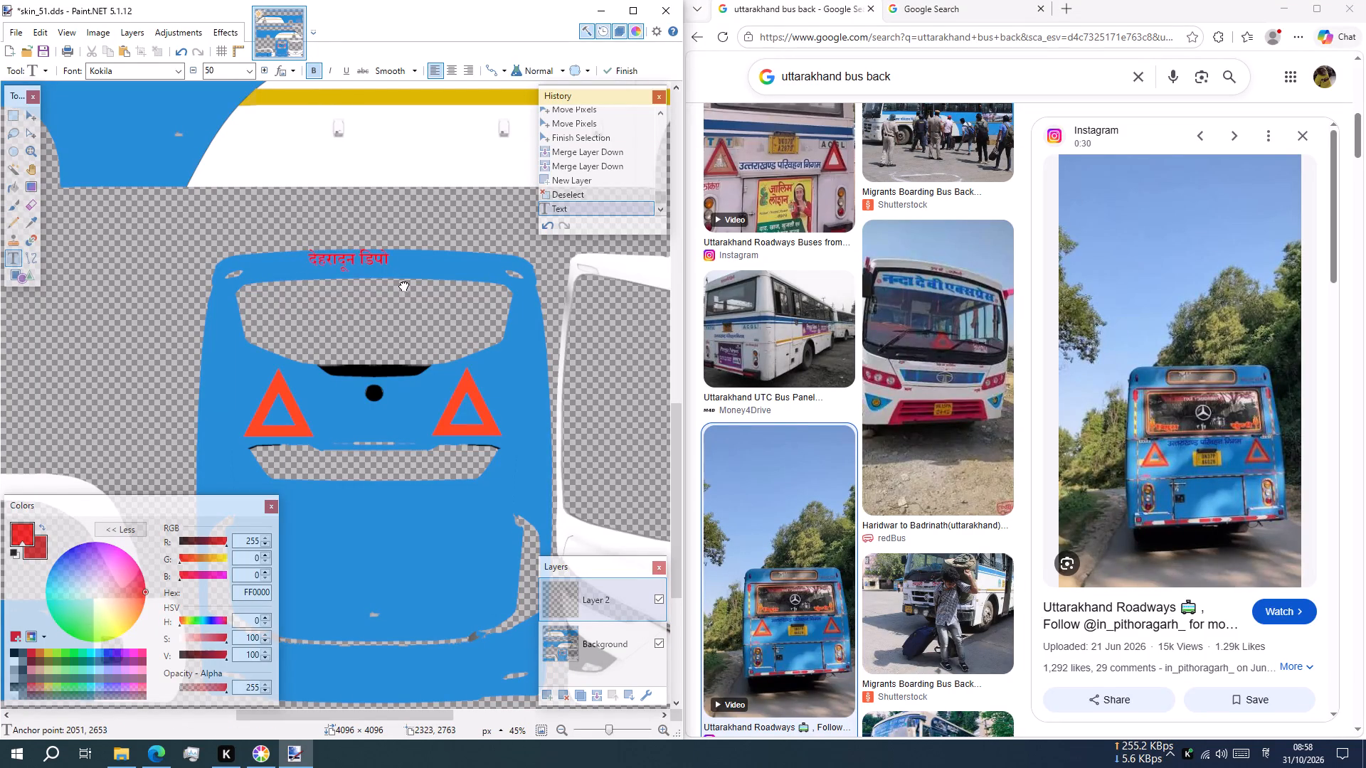
drag(403, 284, 423, 289)
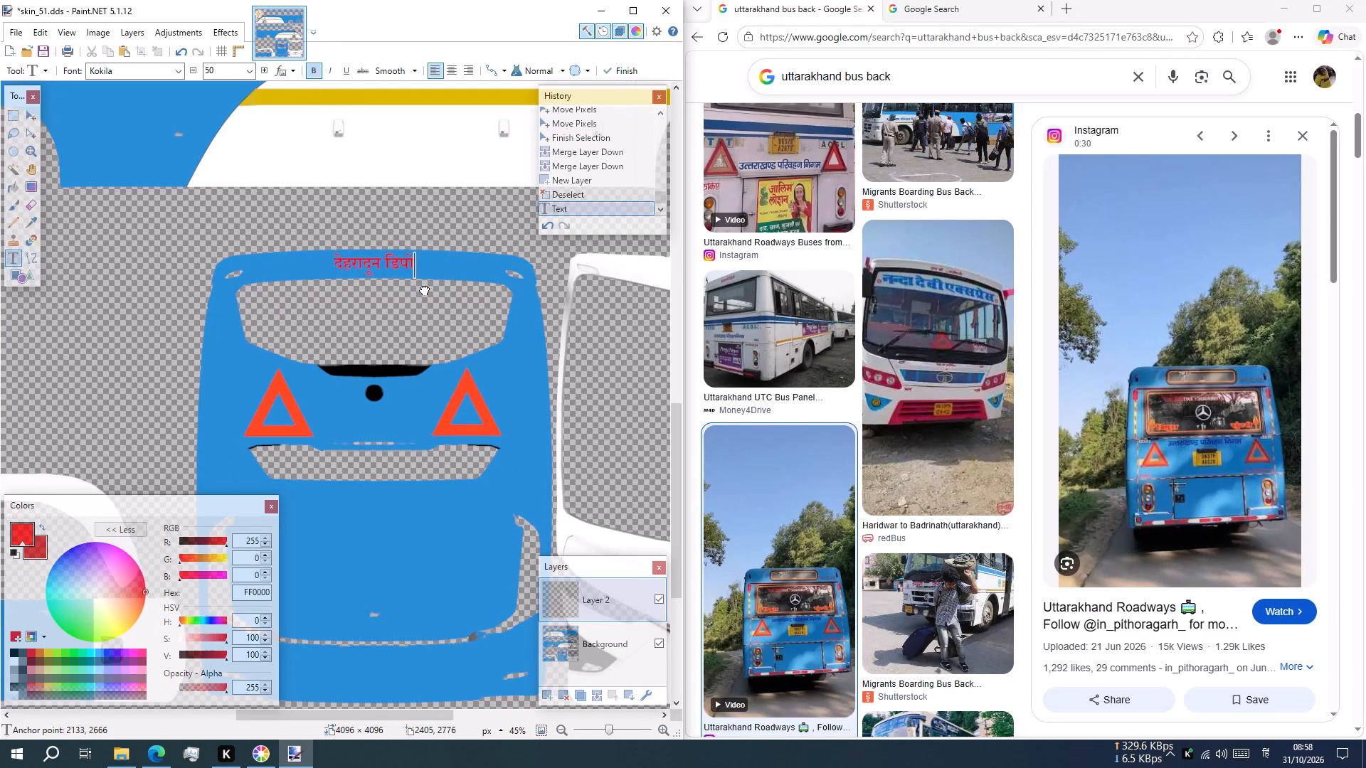
drag(423, 289, 416, 286)
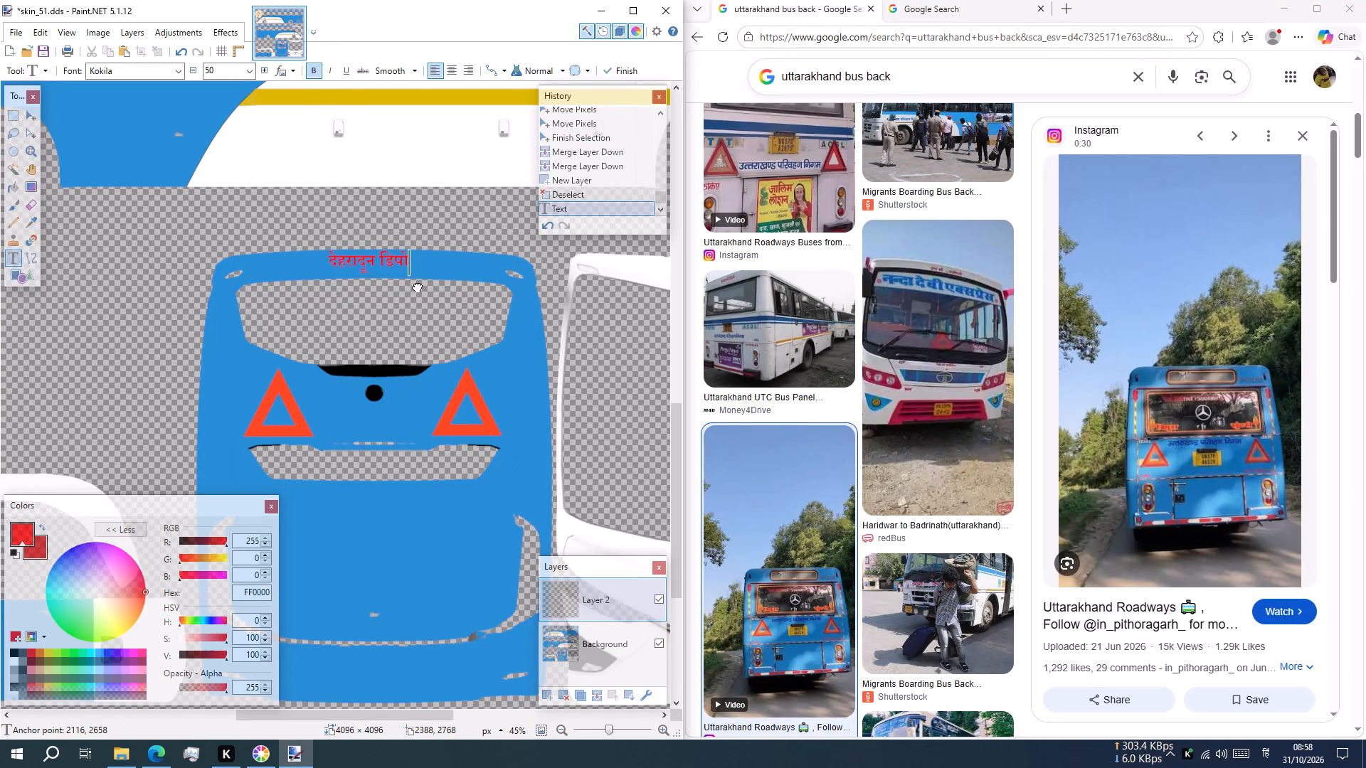
drag(416, 286, 421, 284)
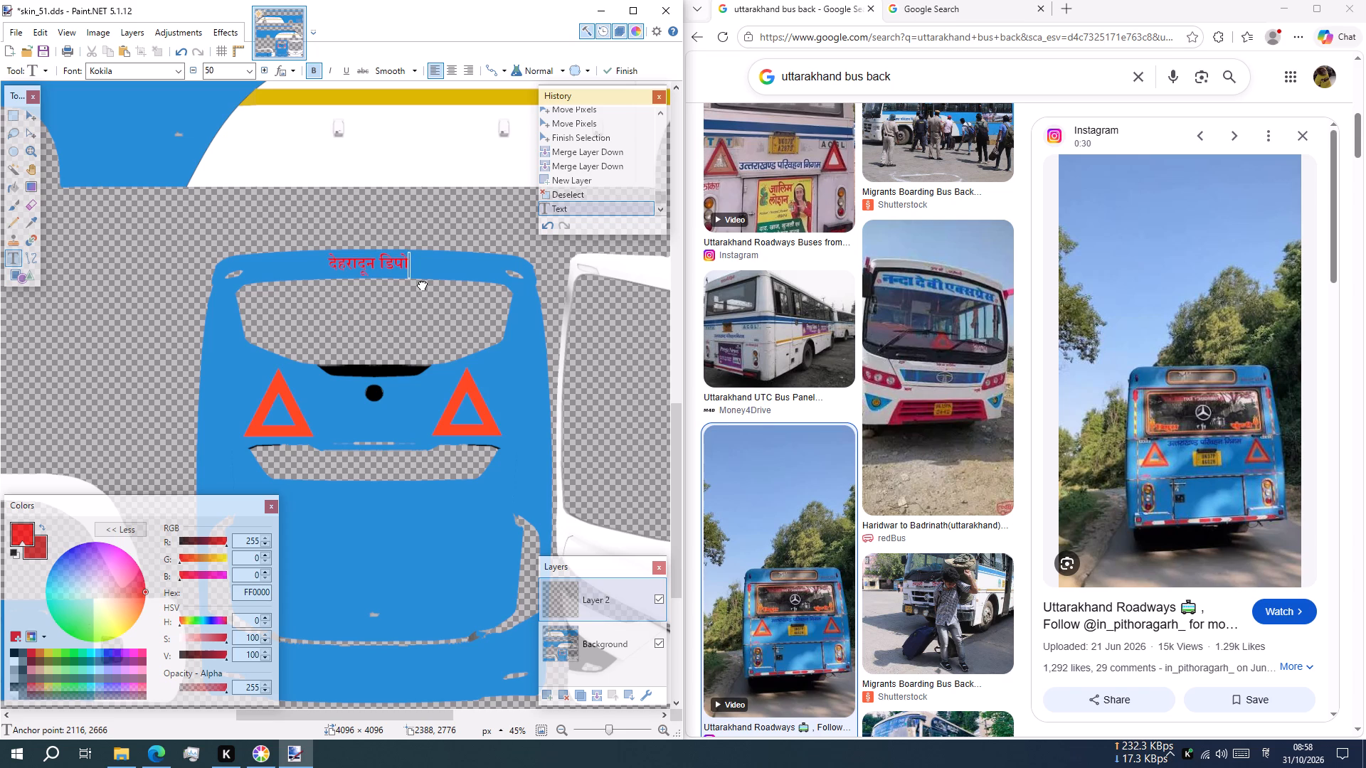
drag(421, 284, 422, 284)
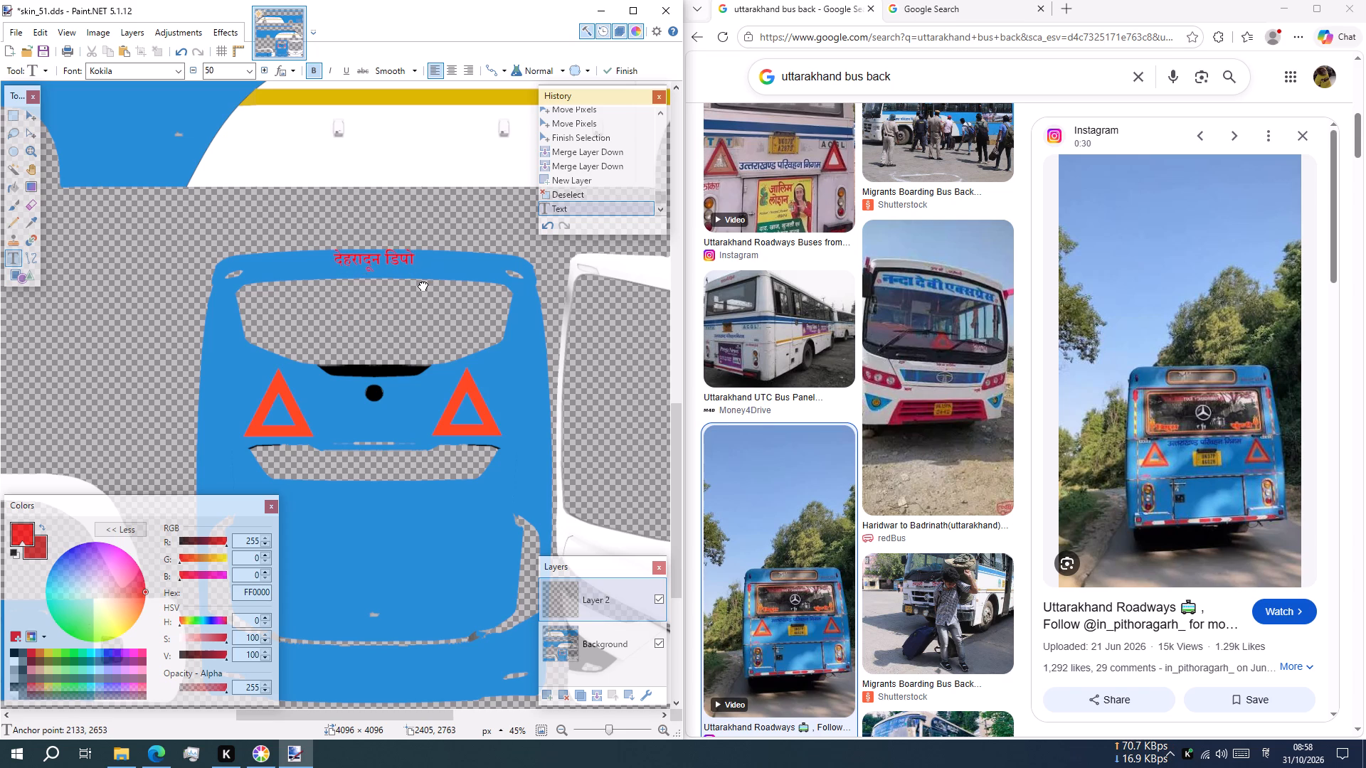
drag(422, 284, 422, 288)
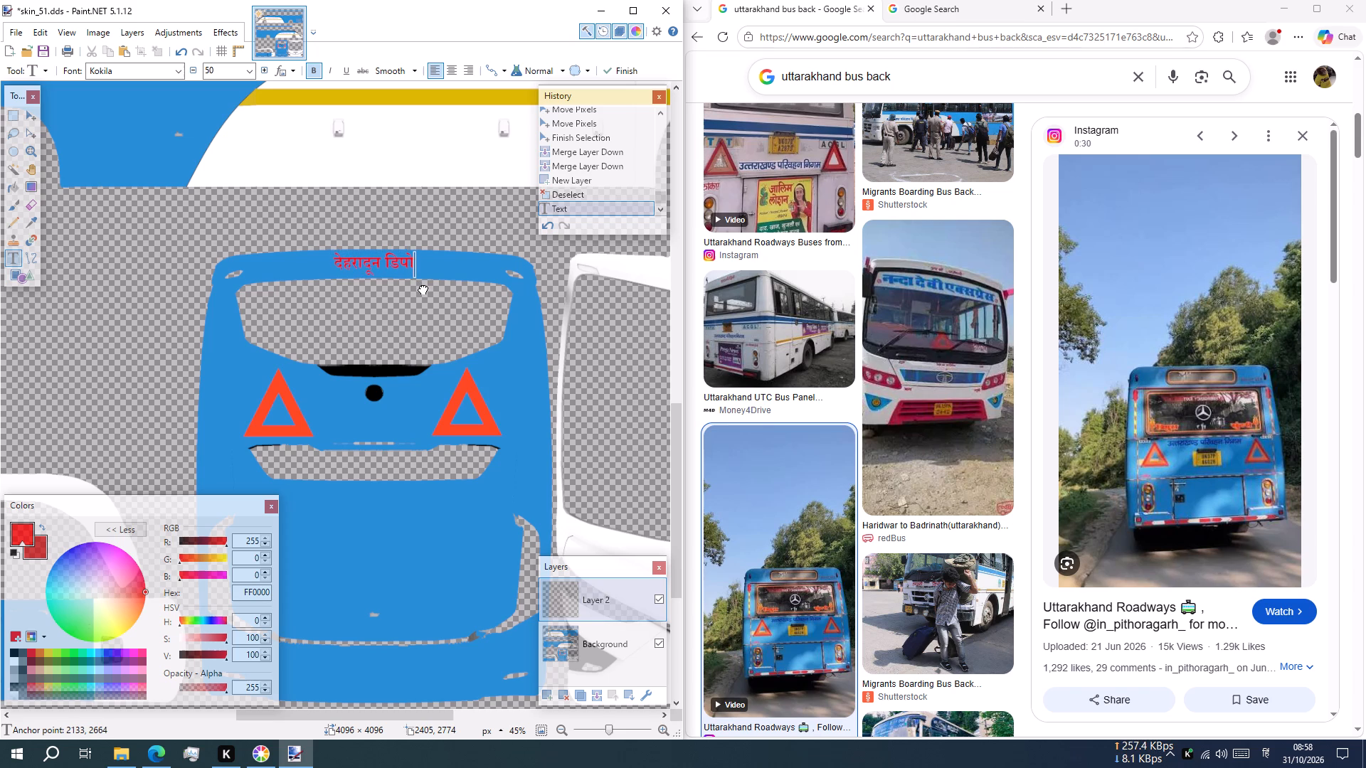
drag(422, 288, 422, 289)
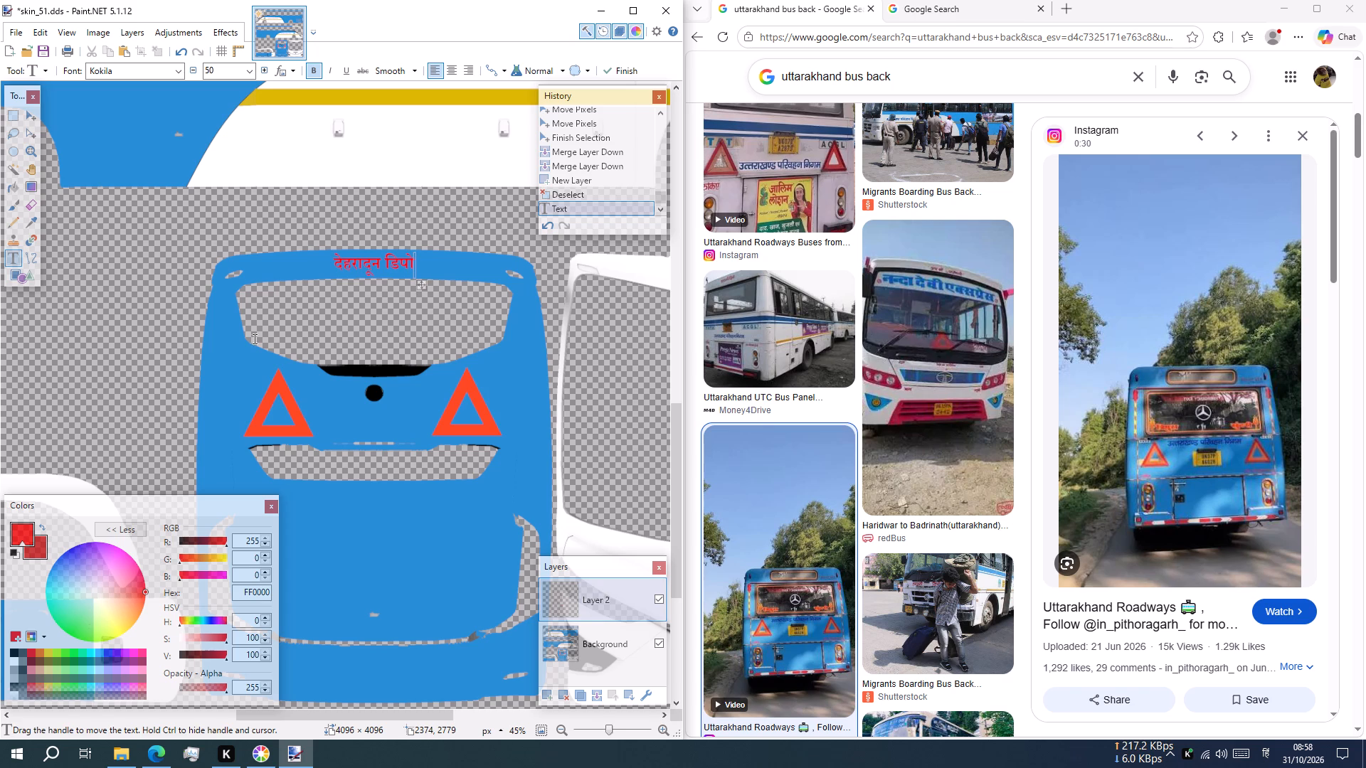
Merge the depot text layer down into Background and add a new layer.
click(594, 693)
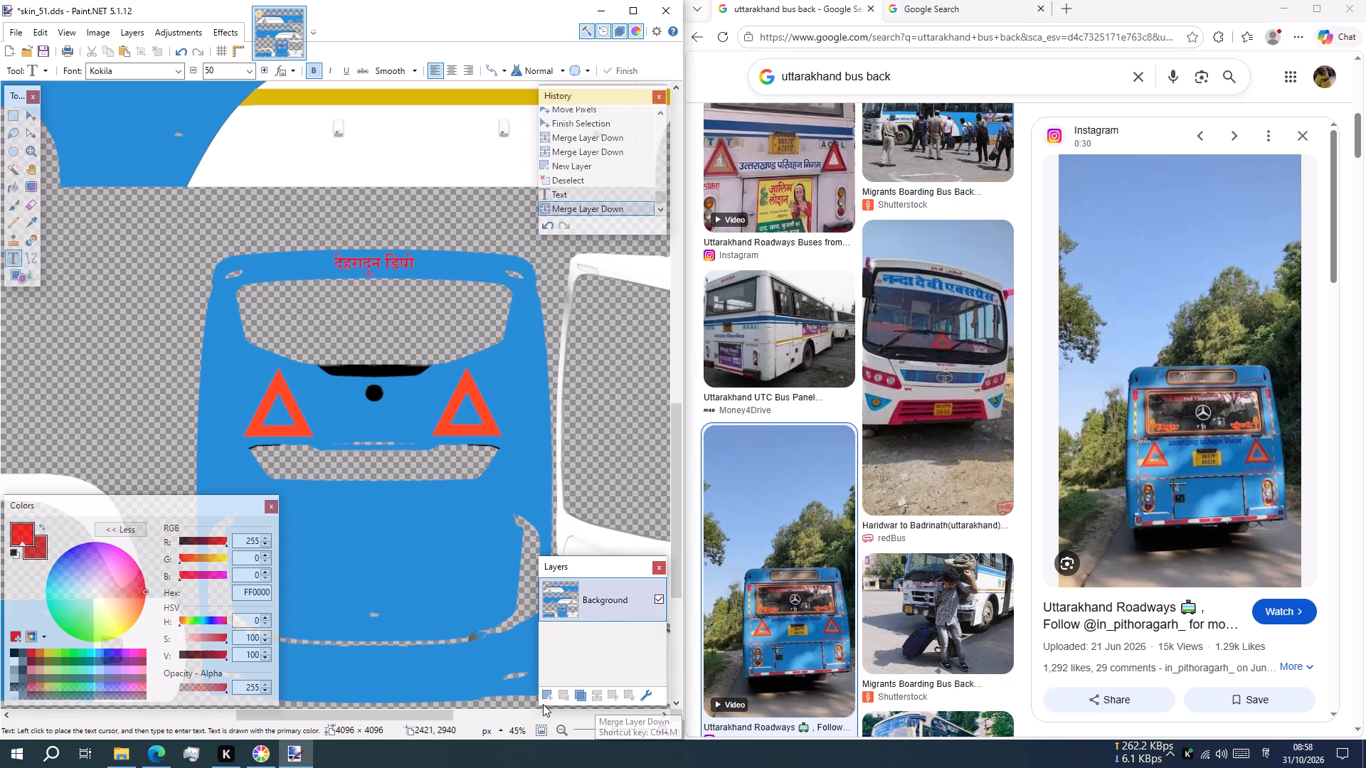
click(543, 700)
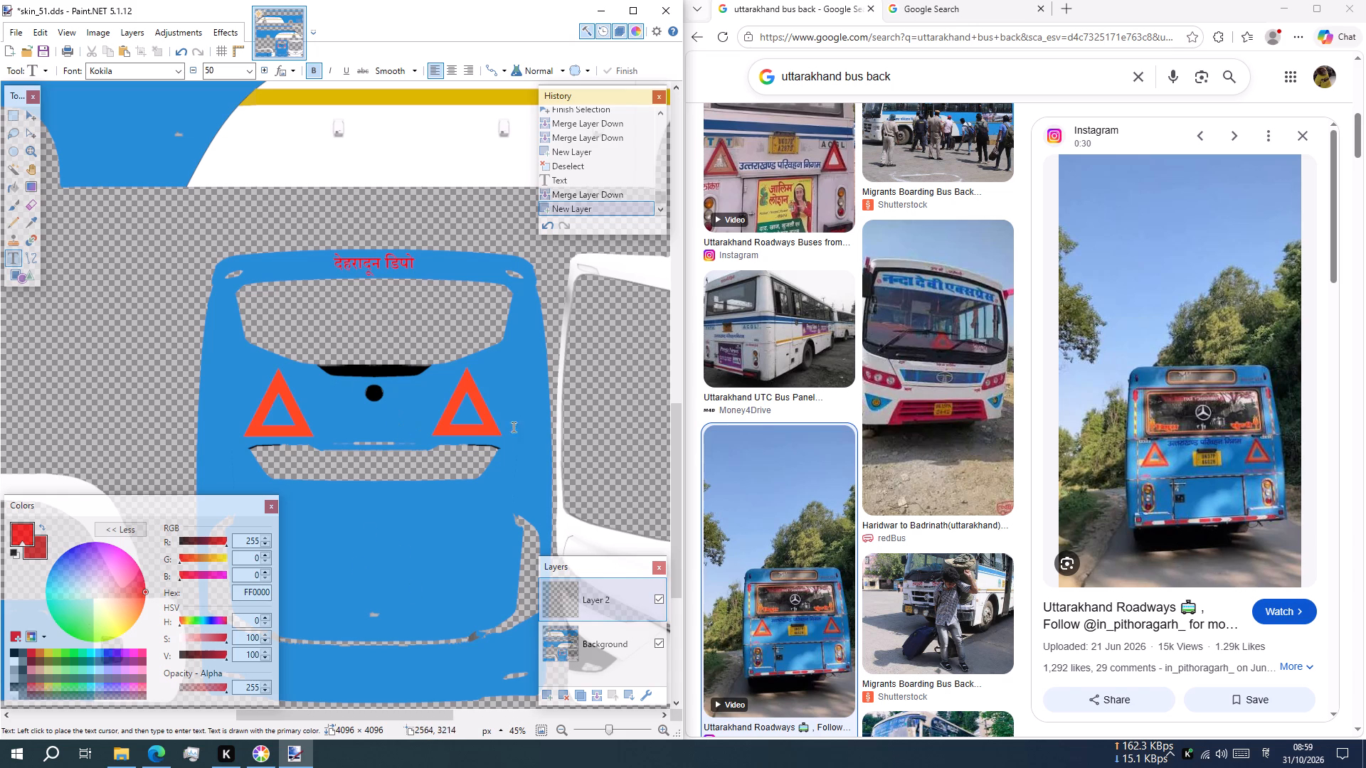
Write उत्तराखण्ड परिवहन निगम in white (FFFFFF) bold 50-size Kokila text on the rear panel, below the lower cut-out.
scroll(488, 329, up, 1)
scroll(488, 332, down, 2)
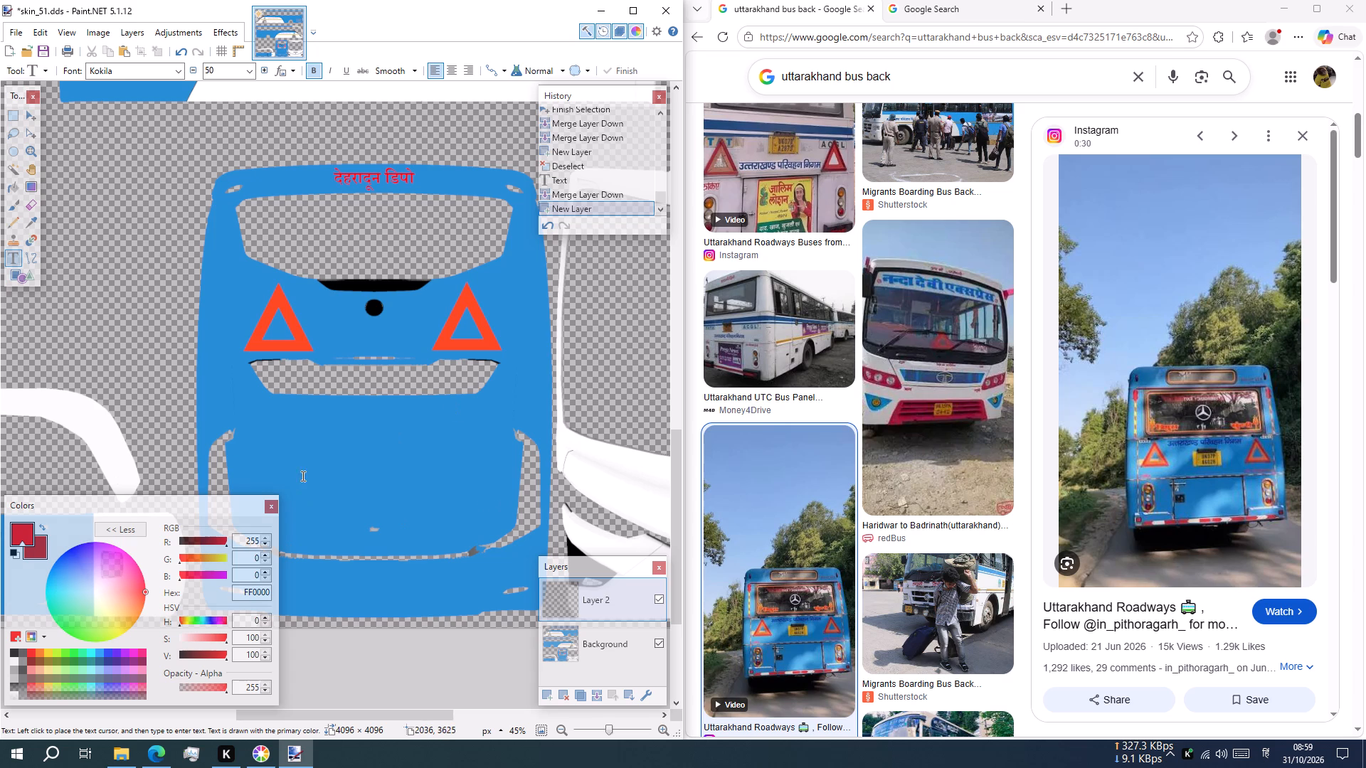
scroll(364, 412, down, 1)
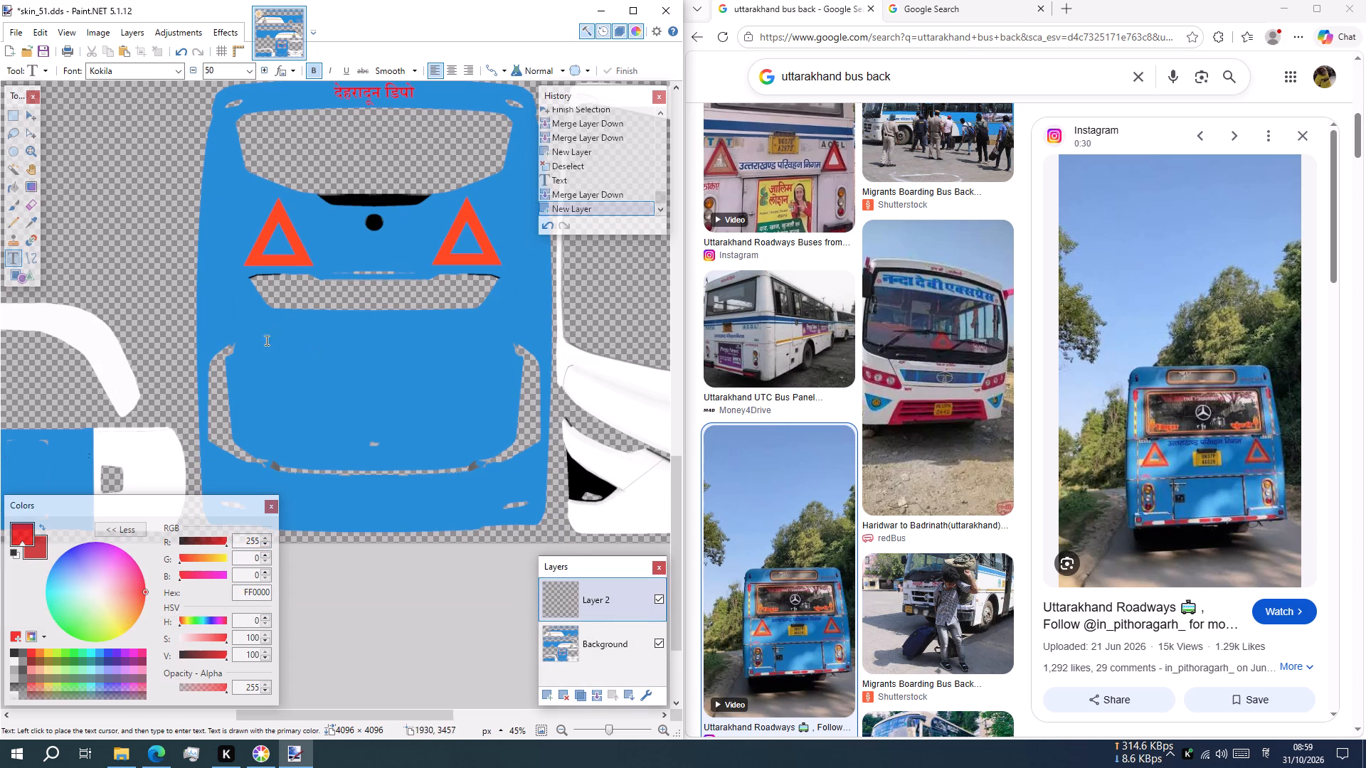
click(260, 324)
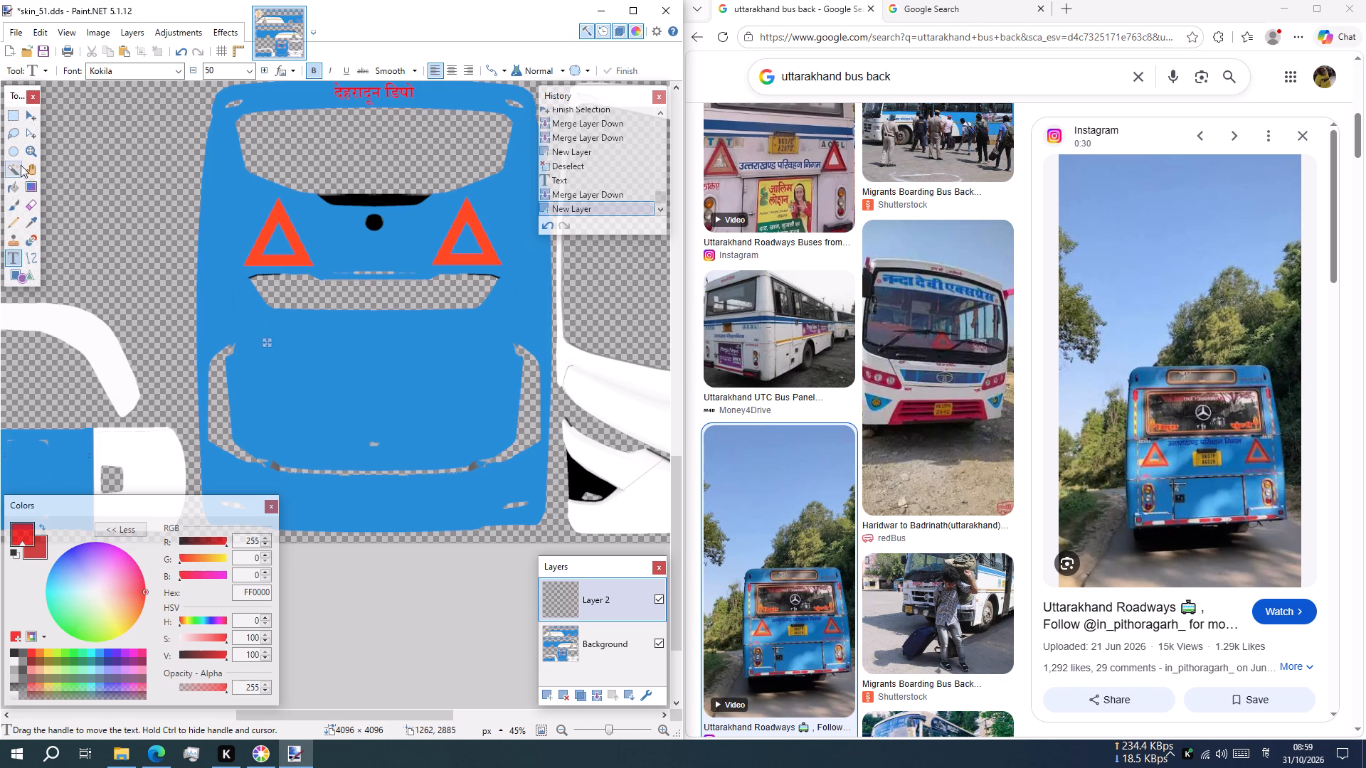
click(17, 554)
click(41, 529)
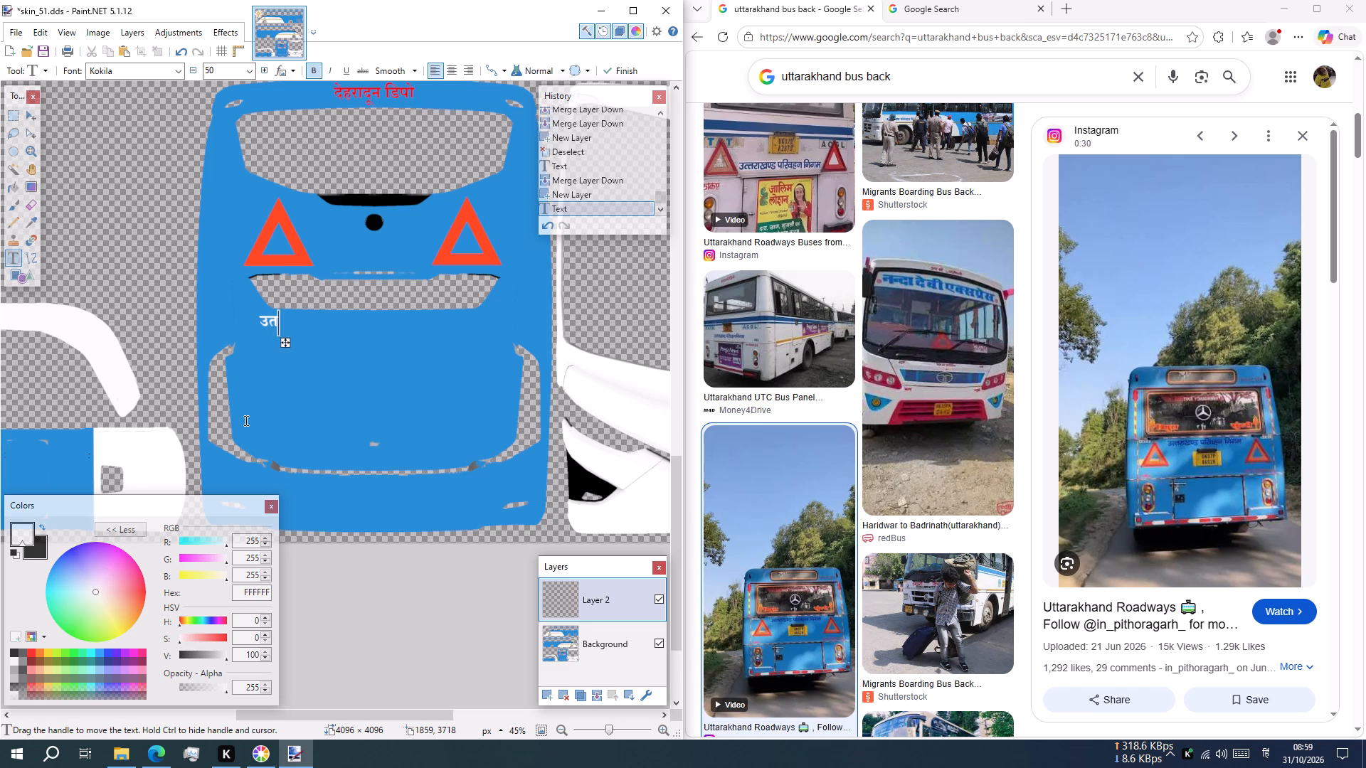
text(्त)
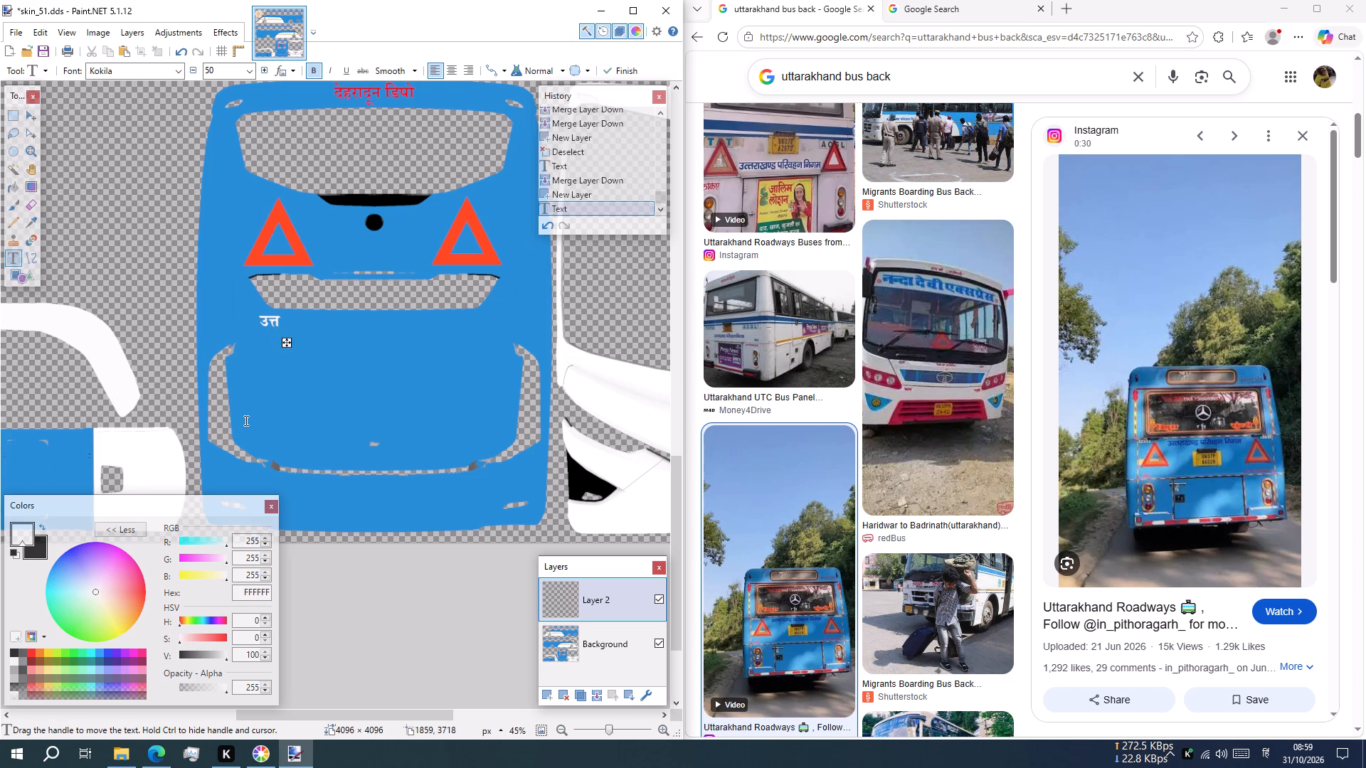
text(राा)
key(BackSpace)
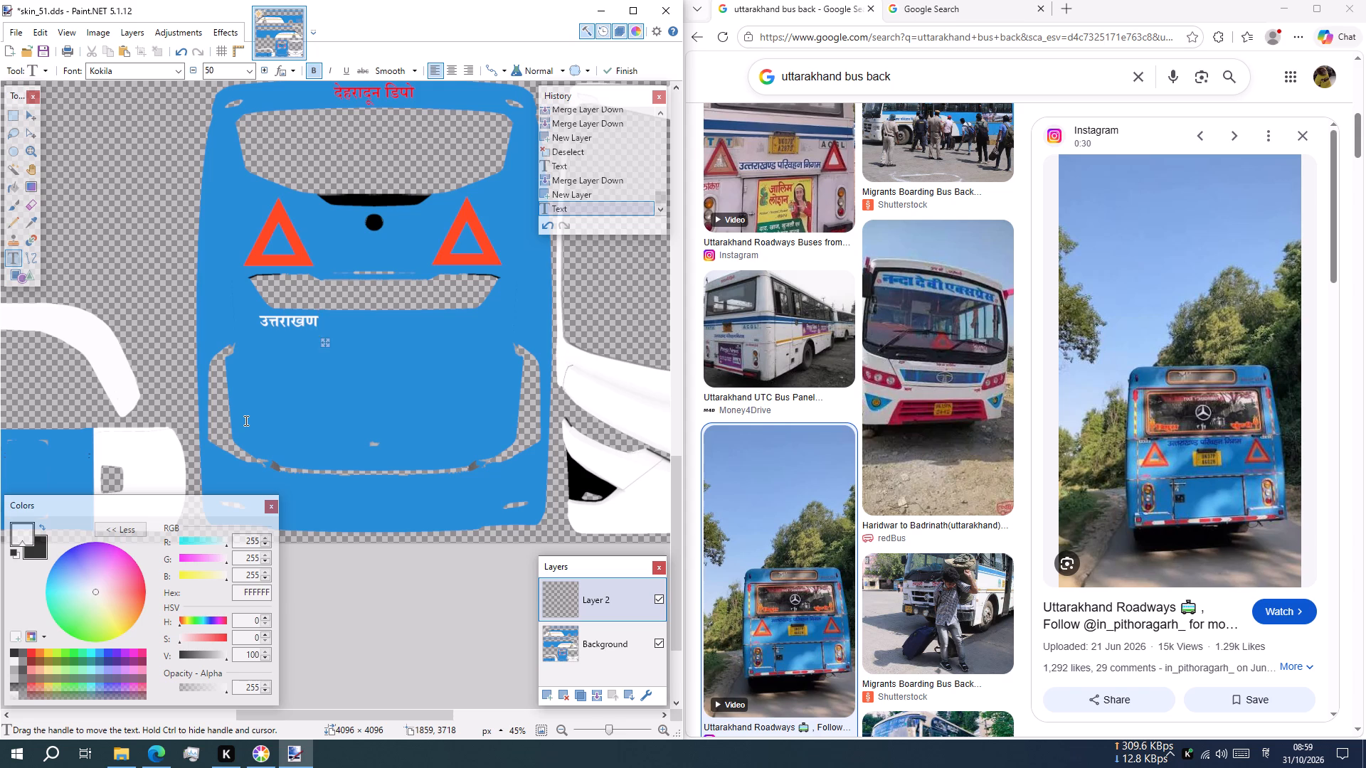
text(ड पर)
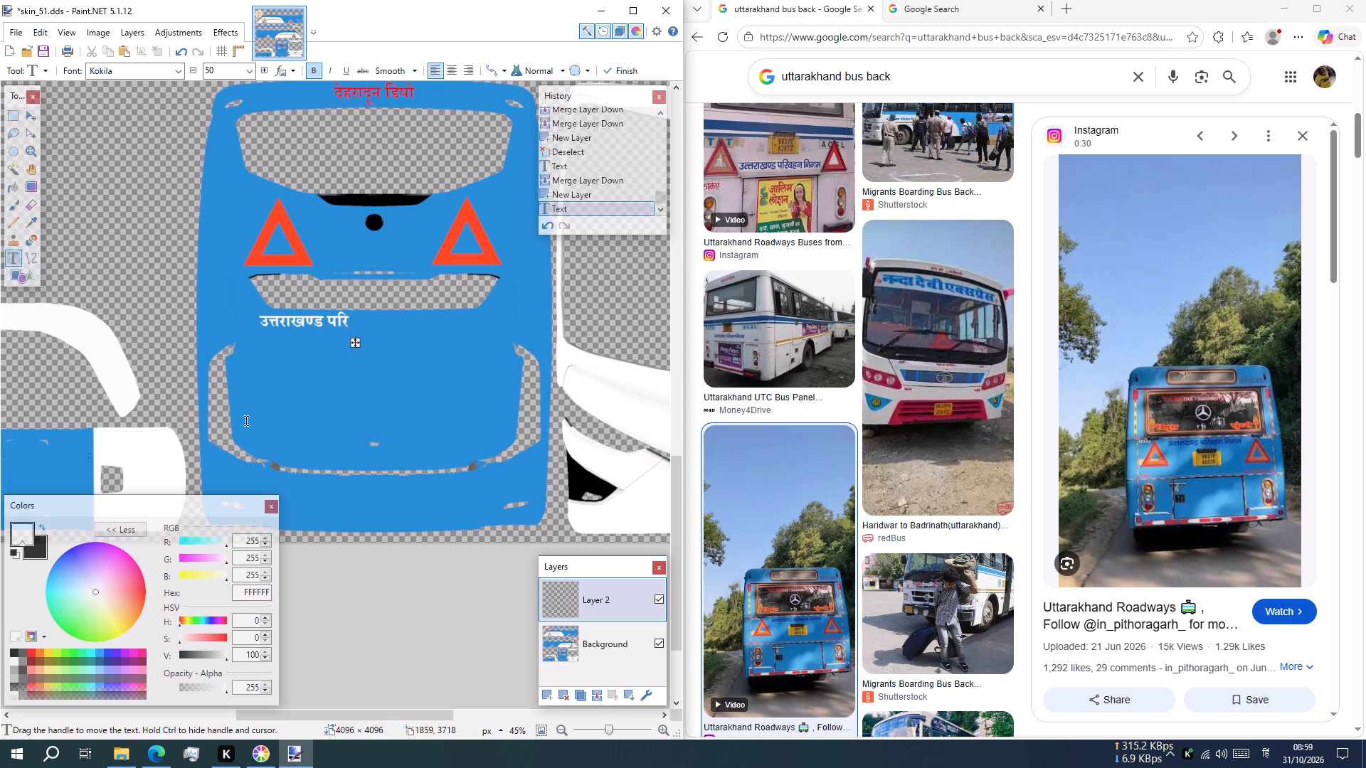
key(BackSpace)
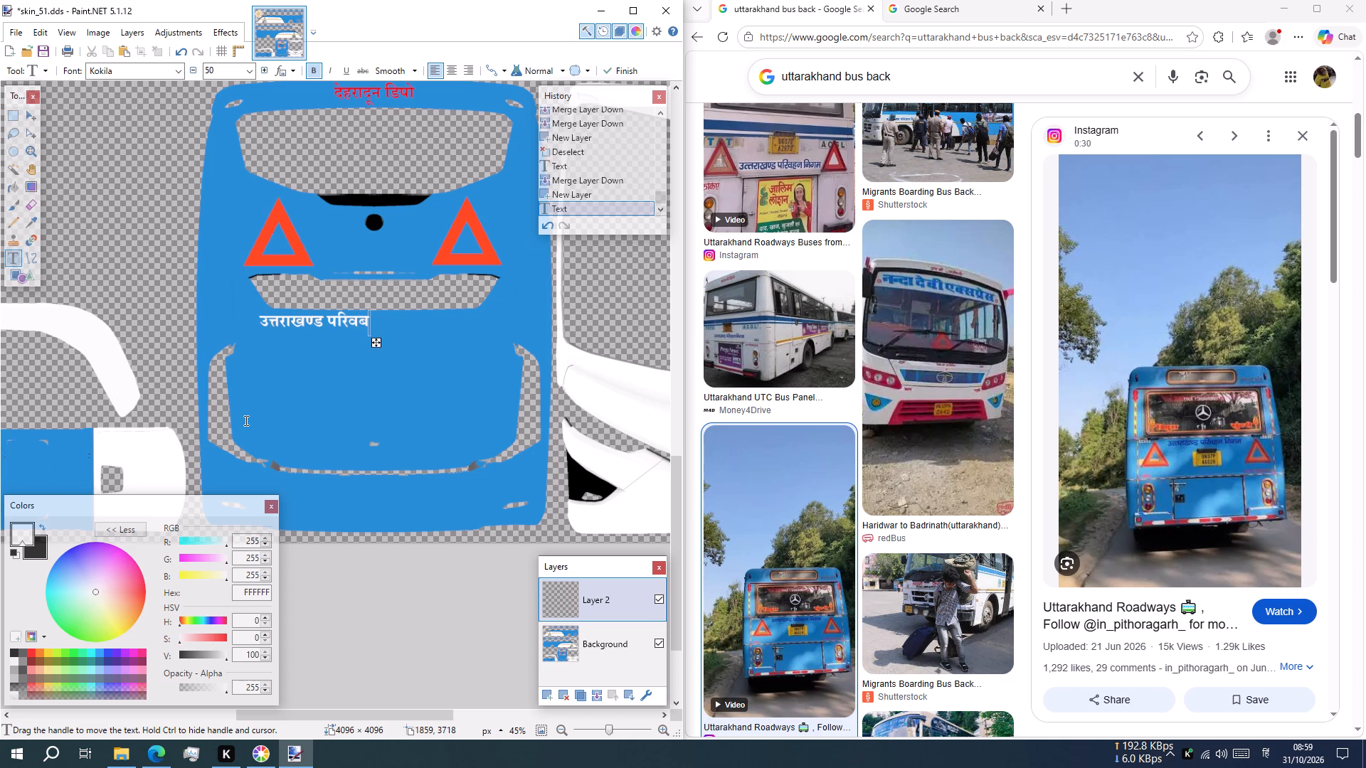
key(BackSpace)
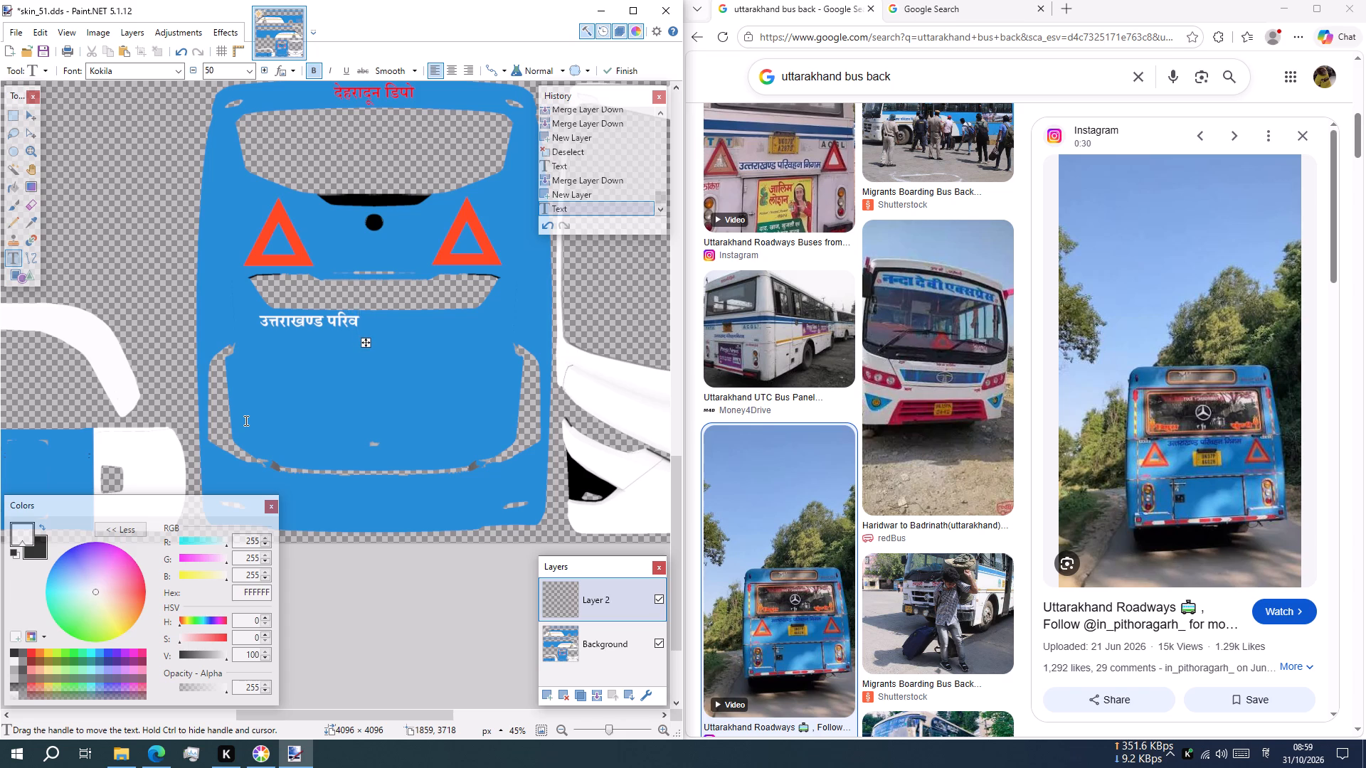
text(न न)
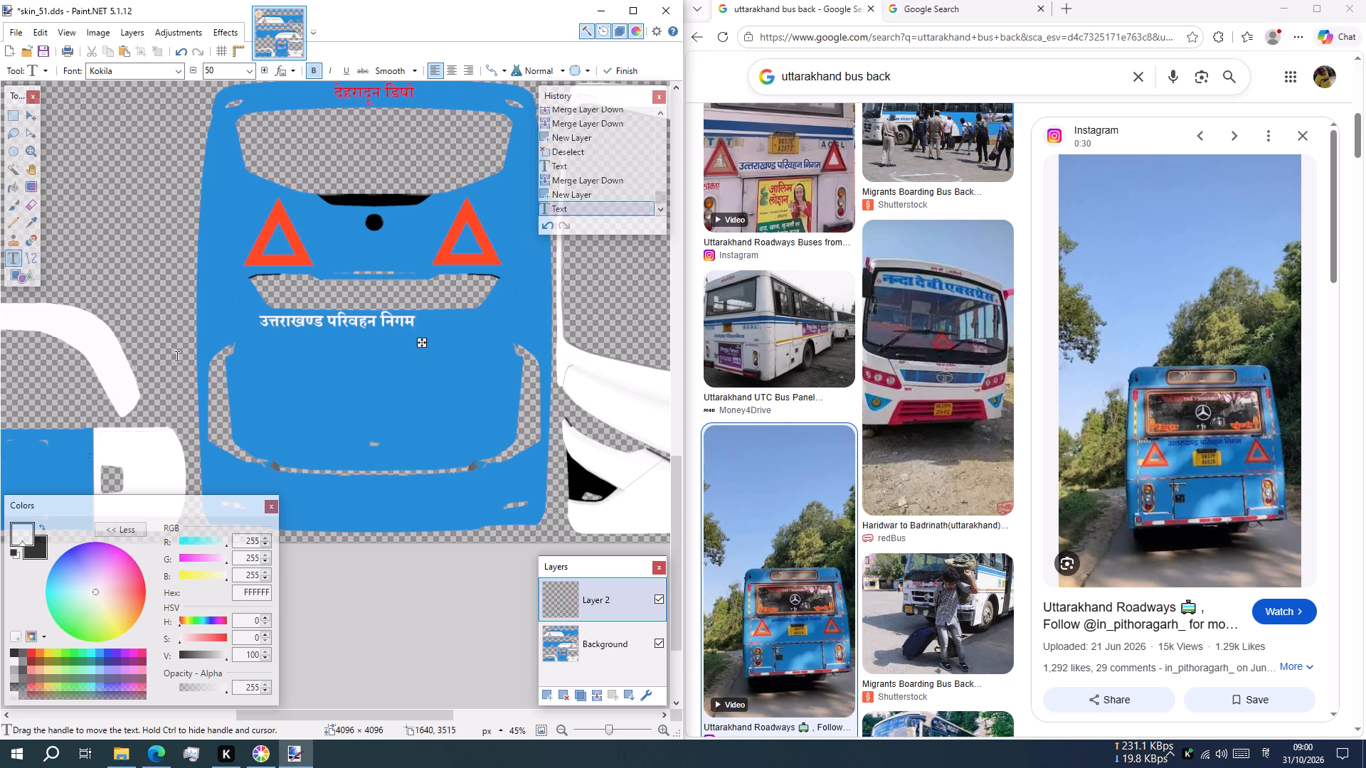
Move the white उत्तराखण्ड परिवहन निगम text to the horizontal centre of the rear panel, just below the lower cut-out.
drag(421, 348, 424, 348)
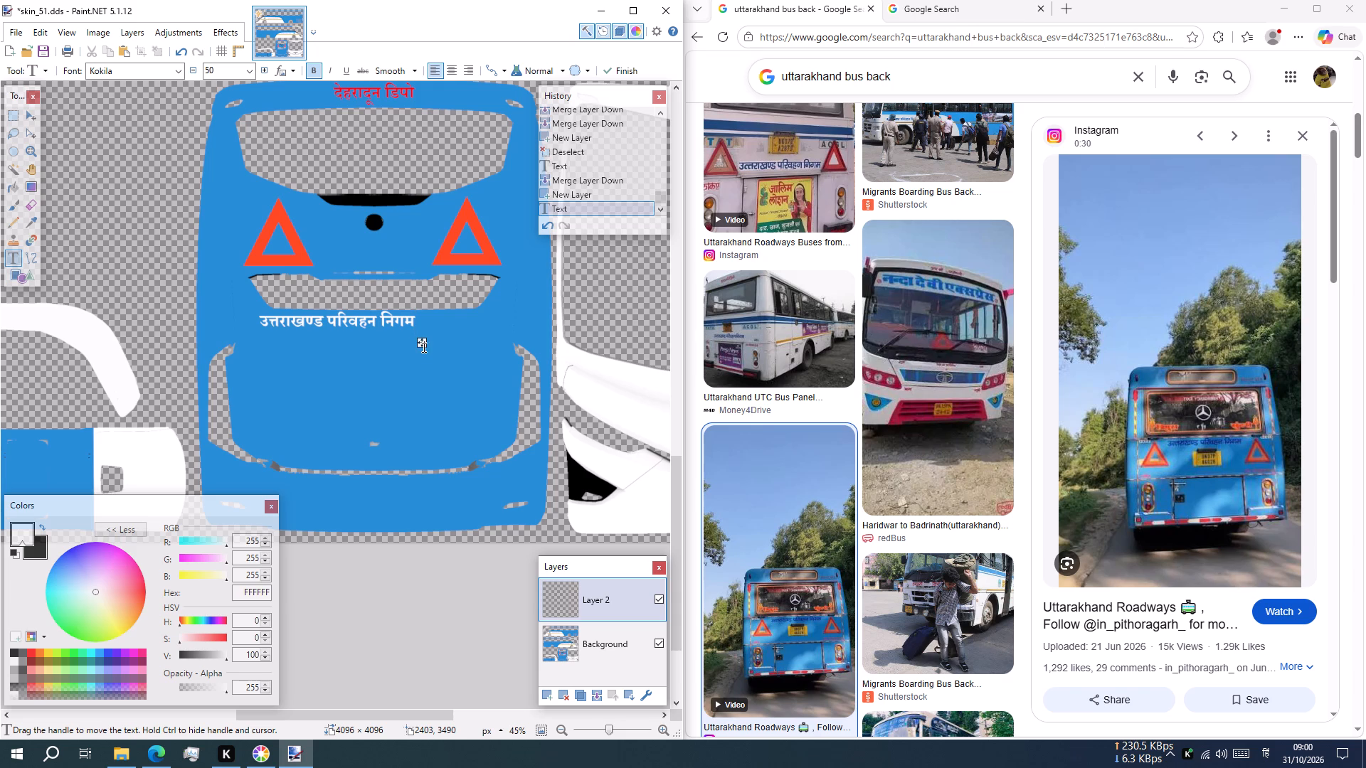
drag(424, 348, 450, 350)
drag(423, 343, 454, 348)
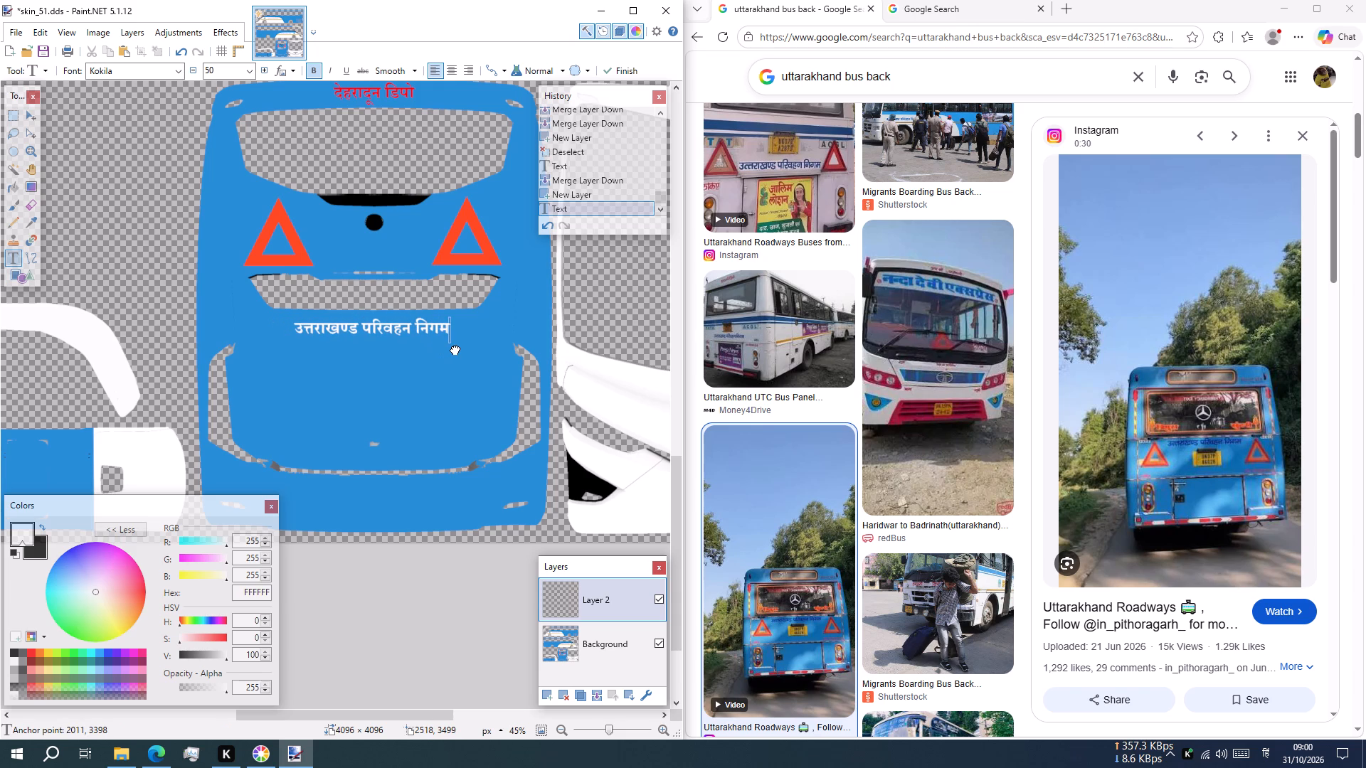
drag(454, 348, 456, 349)
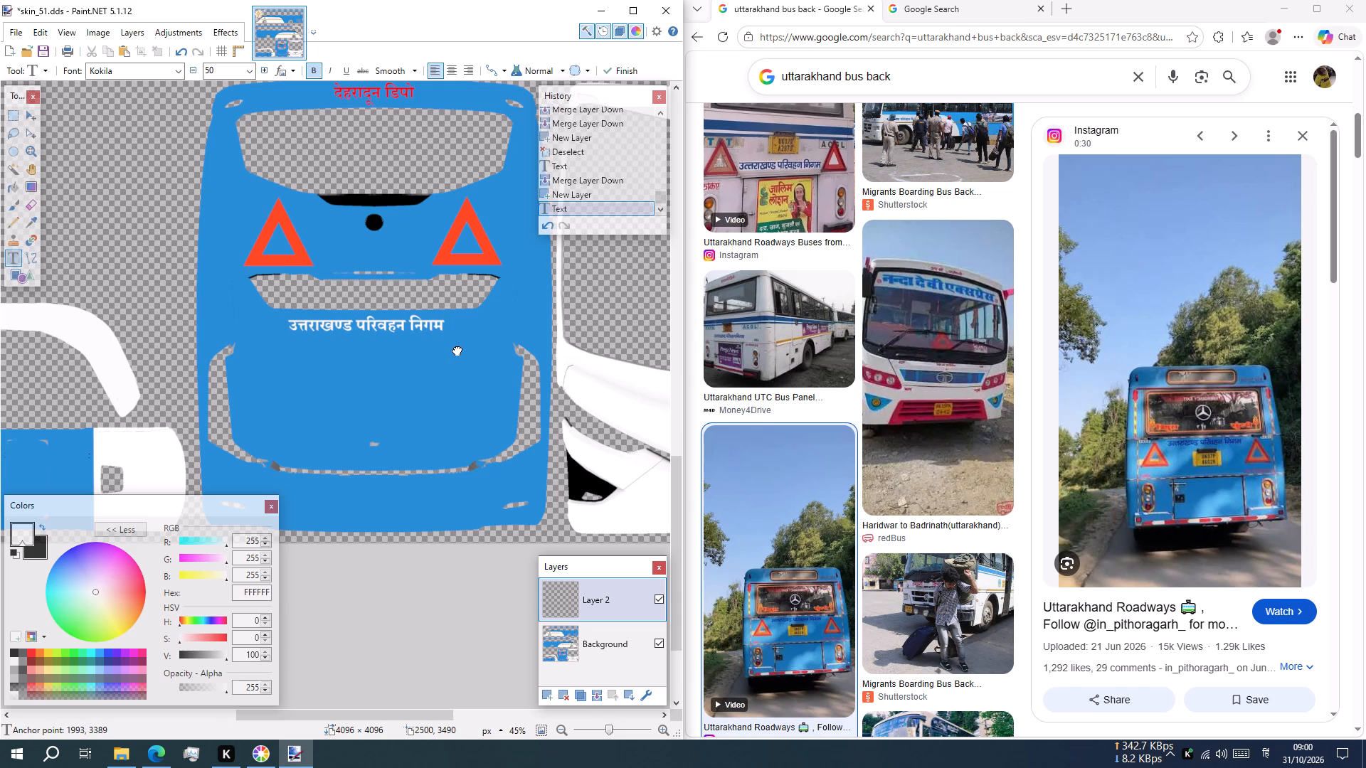
drag(456, 349, 455, 343)
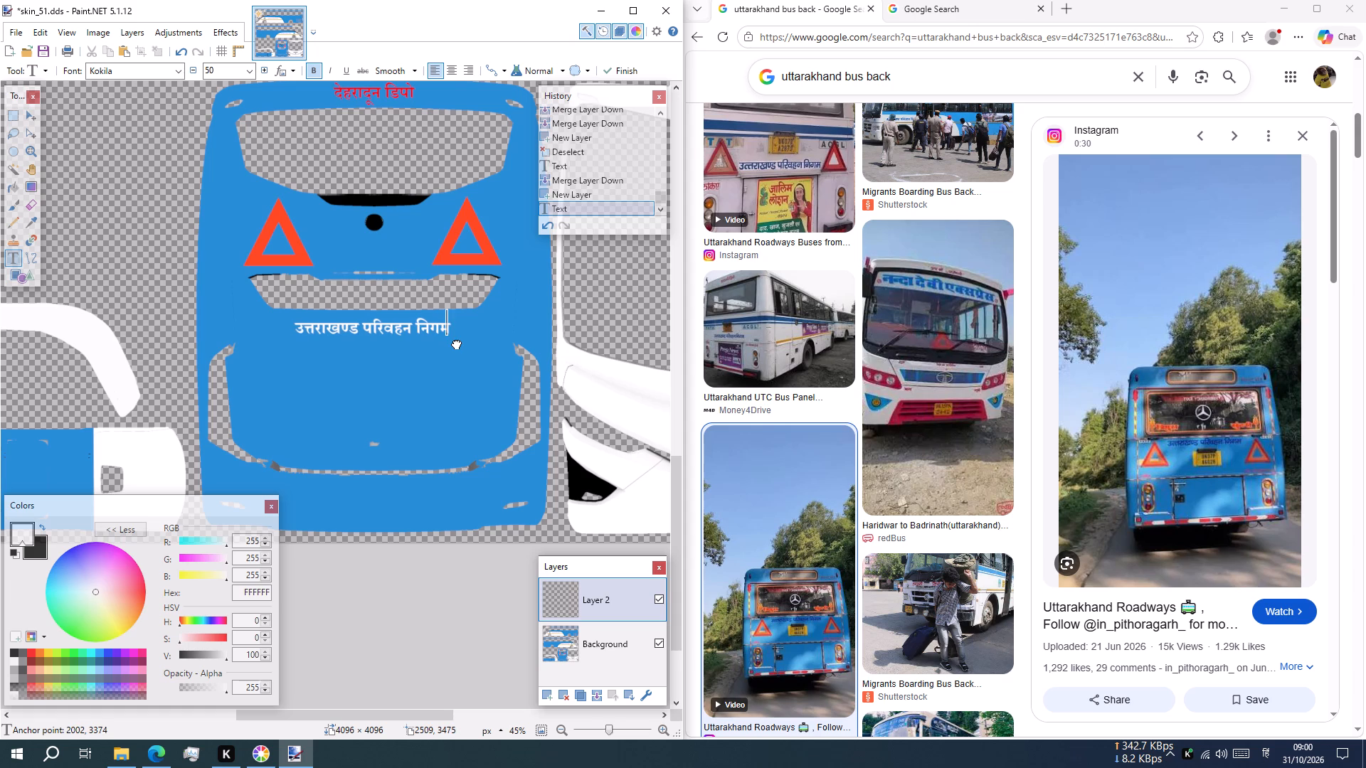
drag(455, 343, 457, 343)
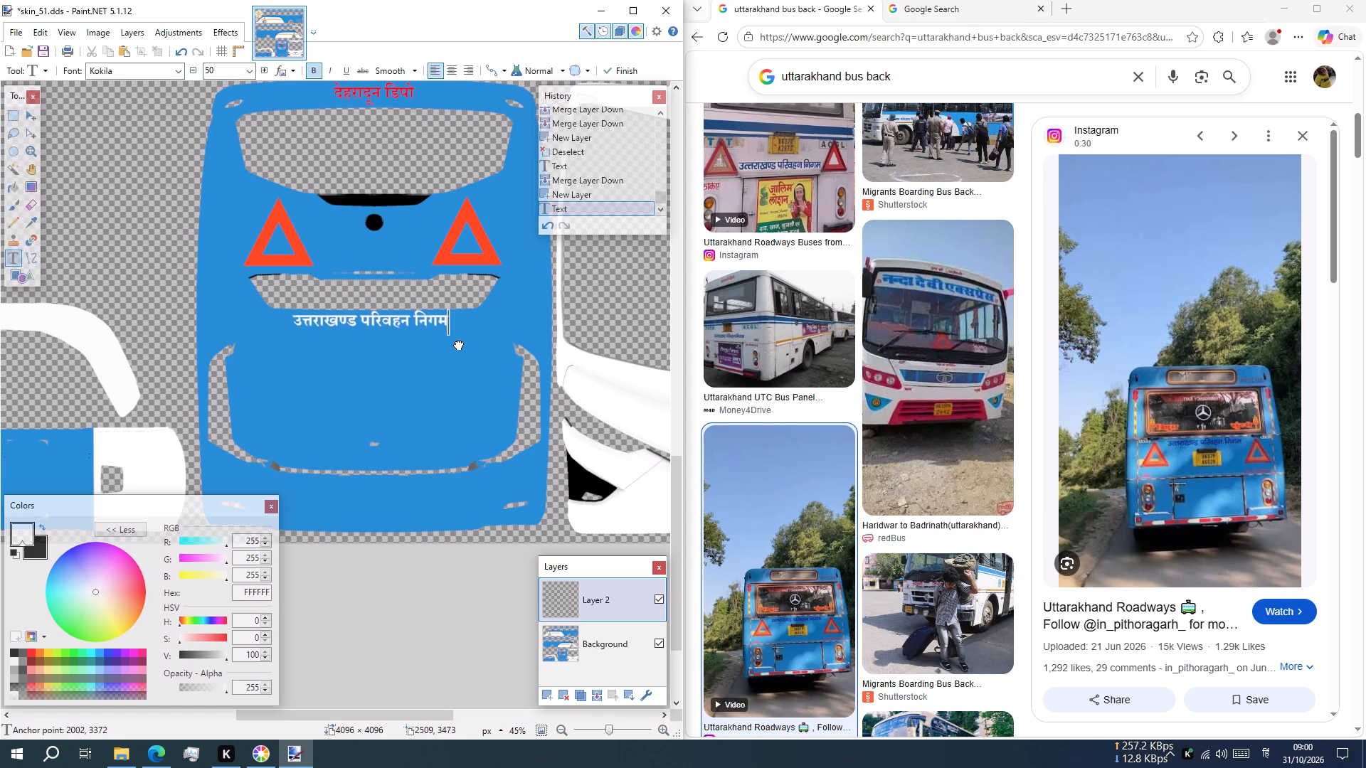
drag(457, 343, 461, 348)
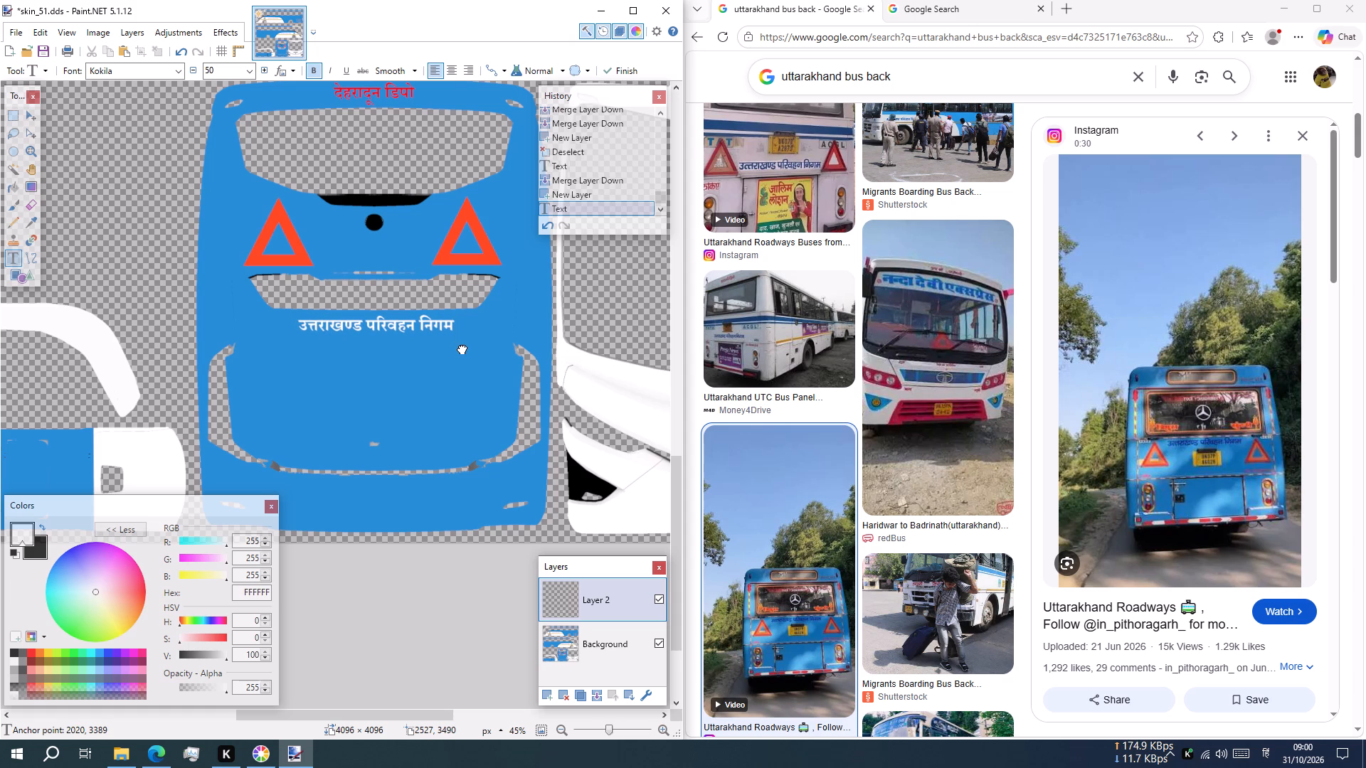
drag(461, 348, 460, 348)
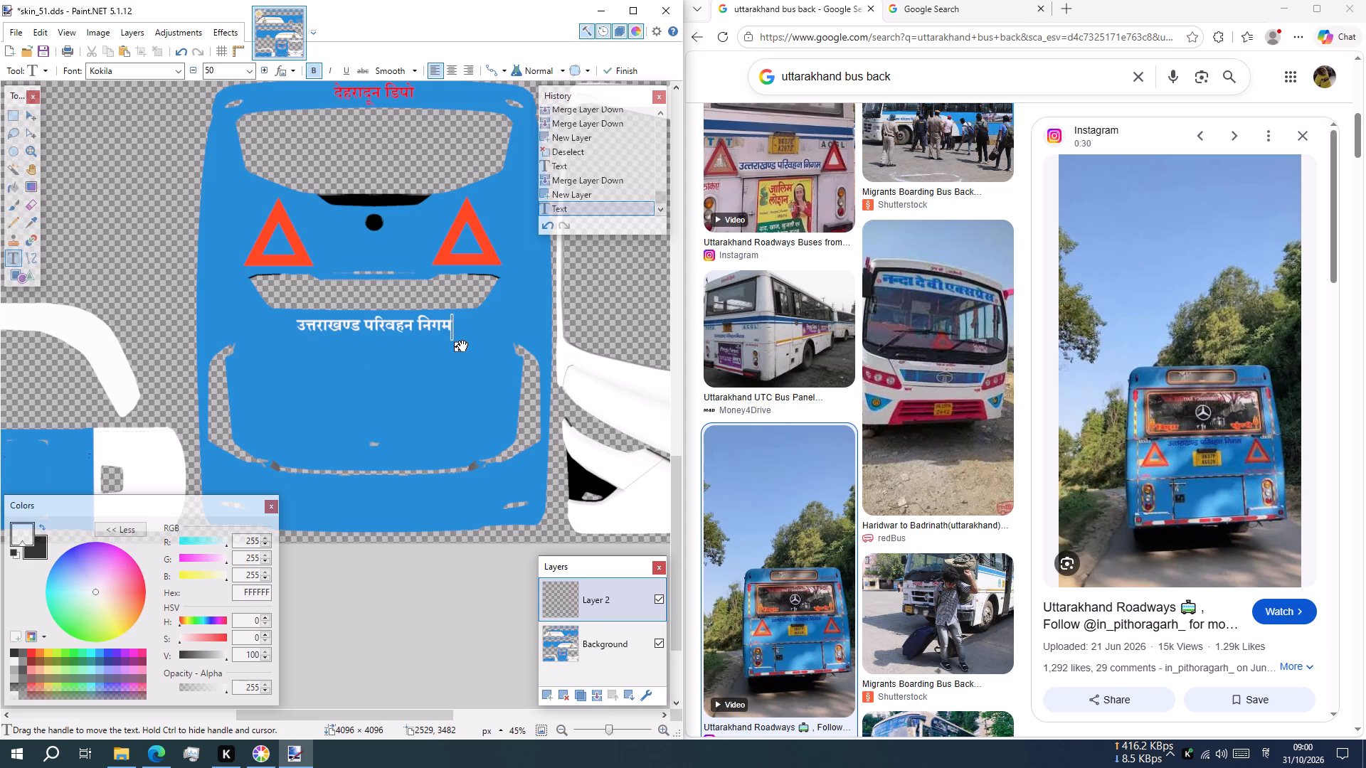
Merge the white text layer down into Background and add a new layer.
click(600, 690)
click(545, 700)
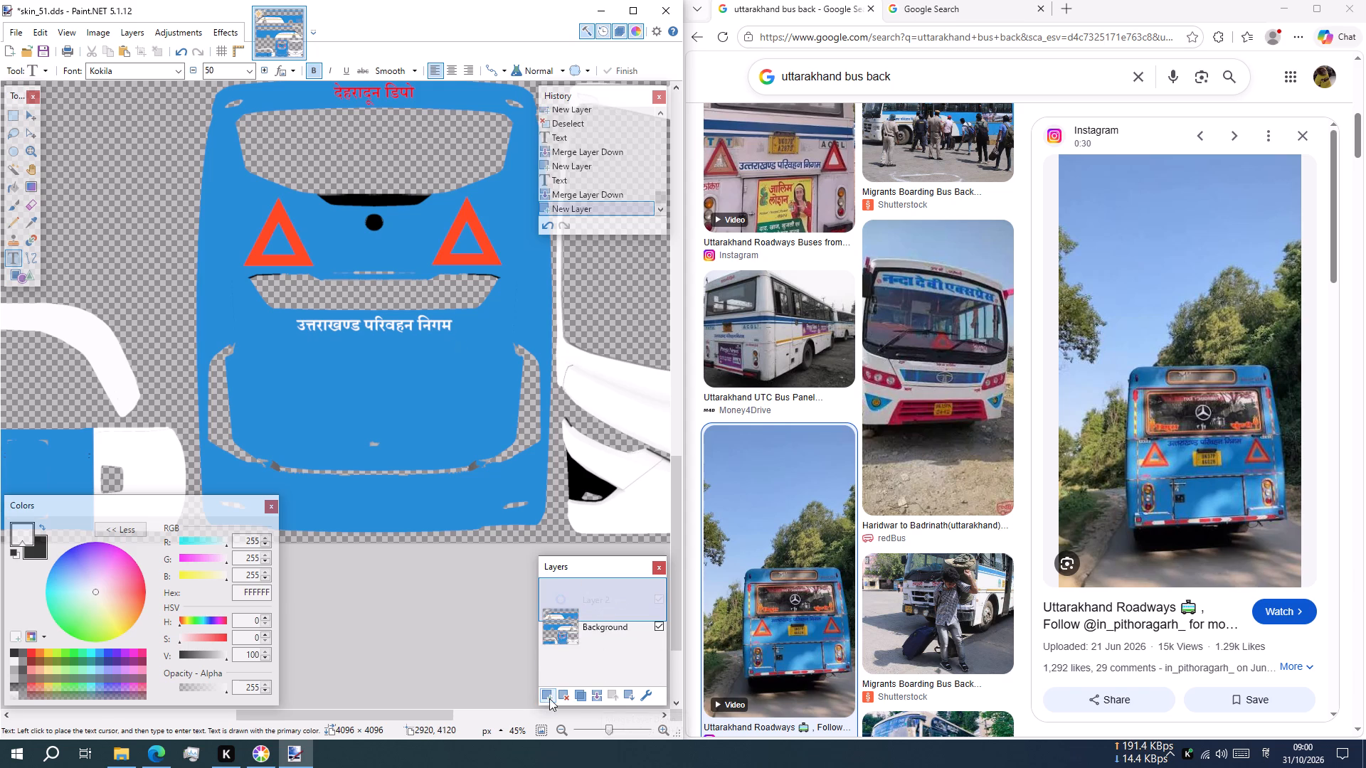
Look over the finished rear panel, close the enlarged reference photo and browse the other Uttarakhand bus back images.
ctrl+scroll(420, 346, down, 3)
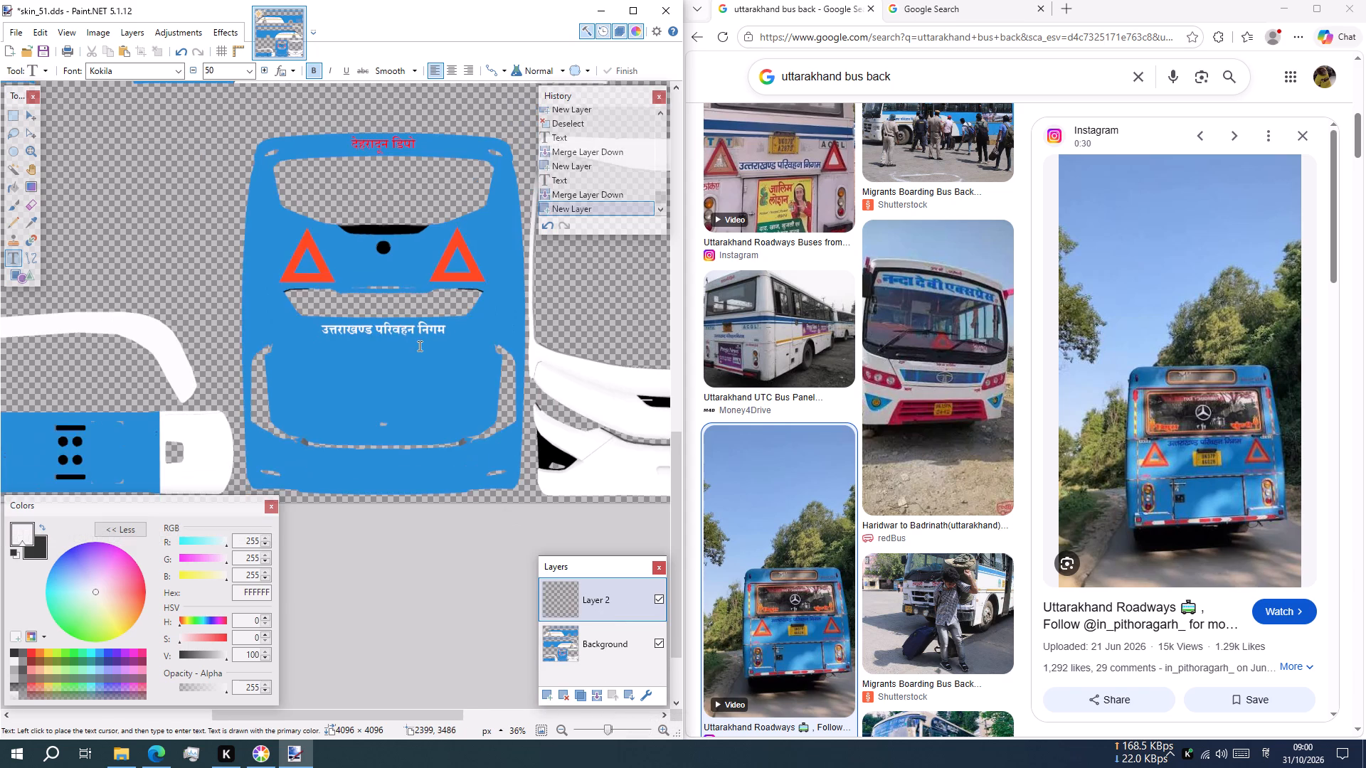
ctrl+scroll(420, 346, down, 4)
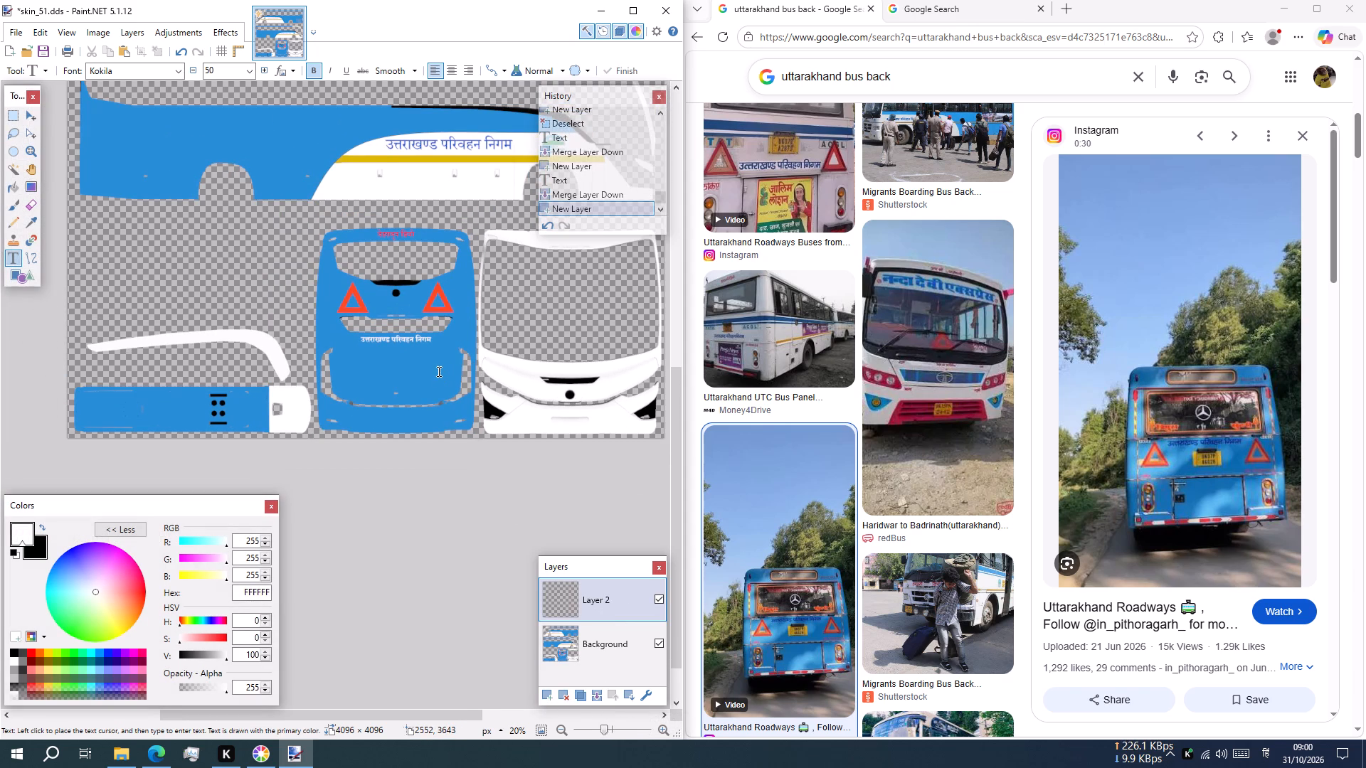
ctrl+scroll(439, 372, up, 1)
scroll(821, 364, up, 8)
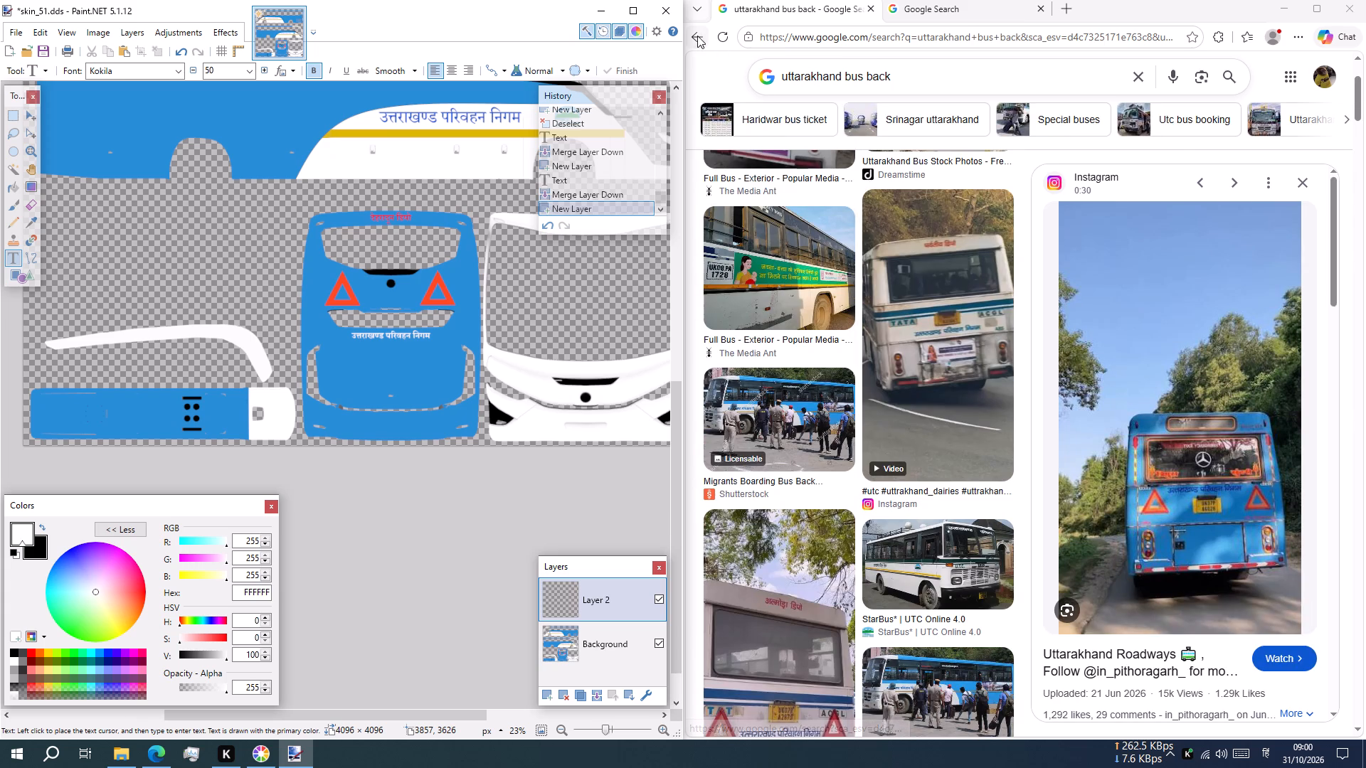
click(697, 36)
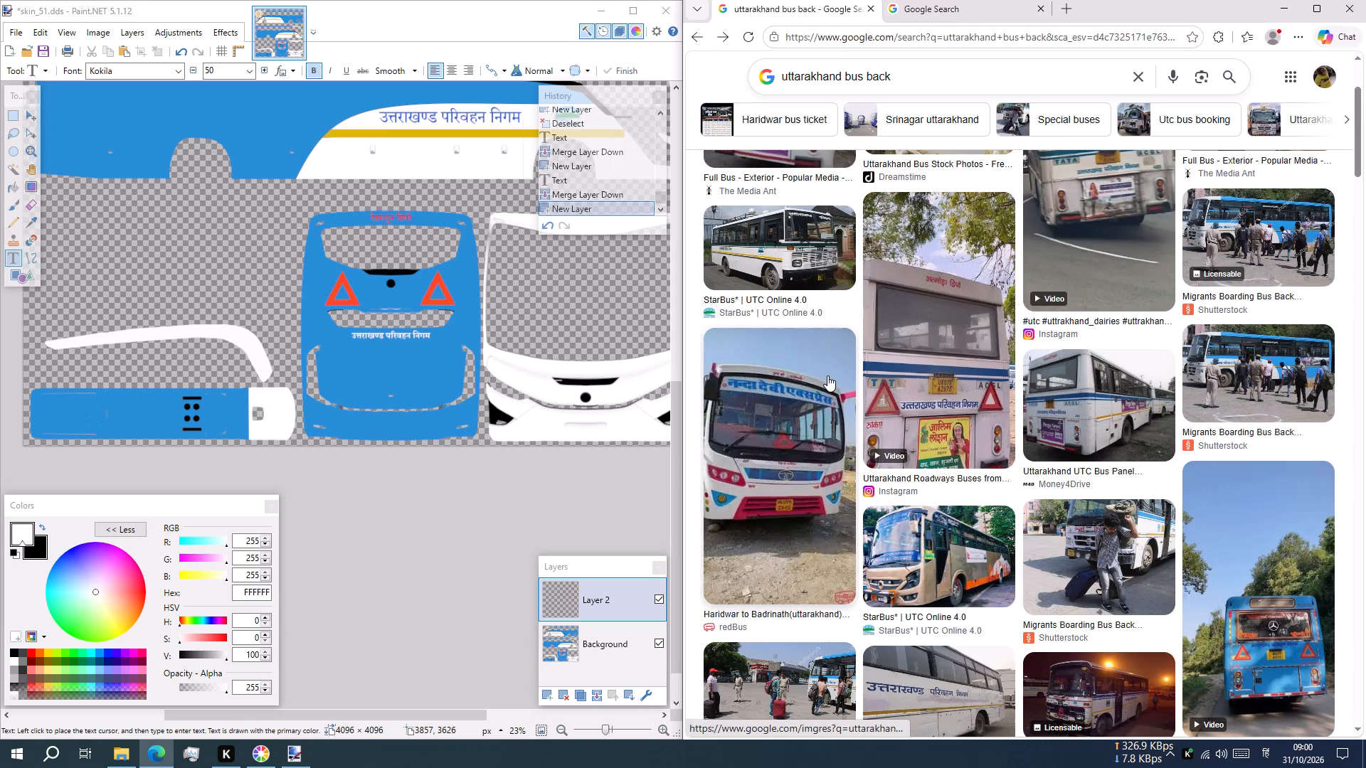
scroll(777, 343, up, 2)
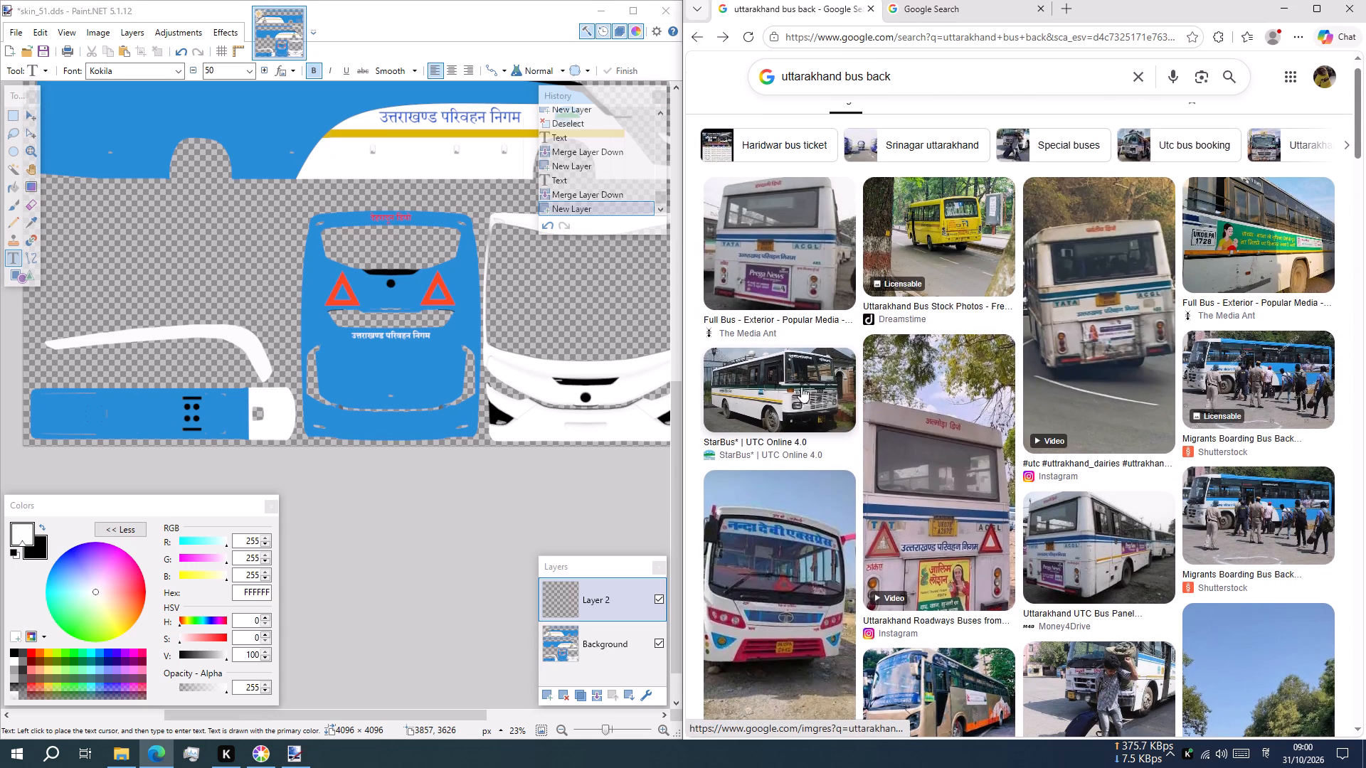
scroll(459, 294, up, 1)
Write उत्तराखण्ड in white bold 50-size Kokila text at the upper left of the front panel's windscreen cut-out.
shift+scroll(506, 346, down, 2)
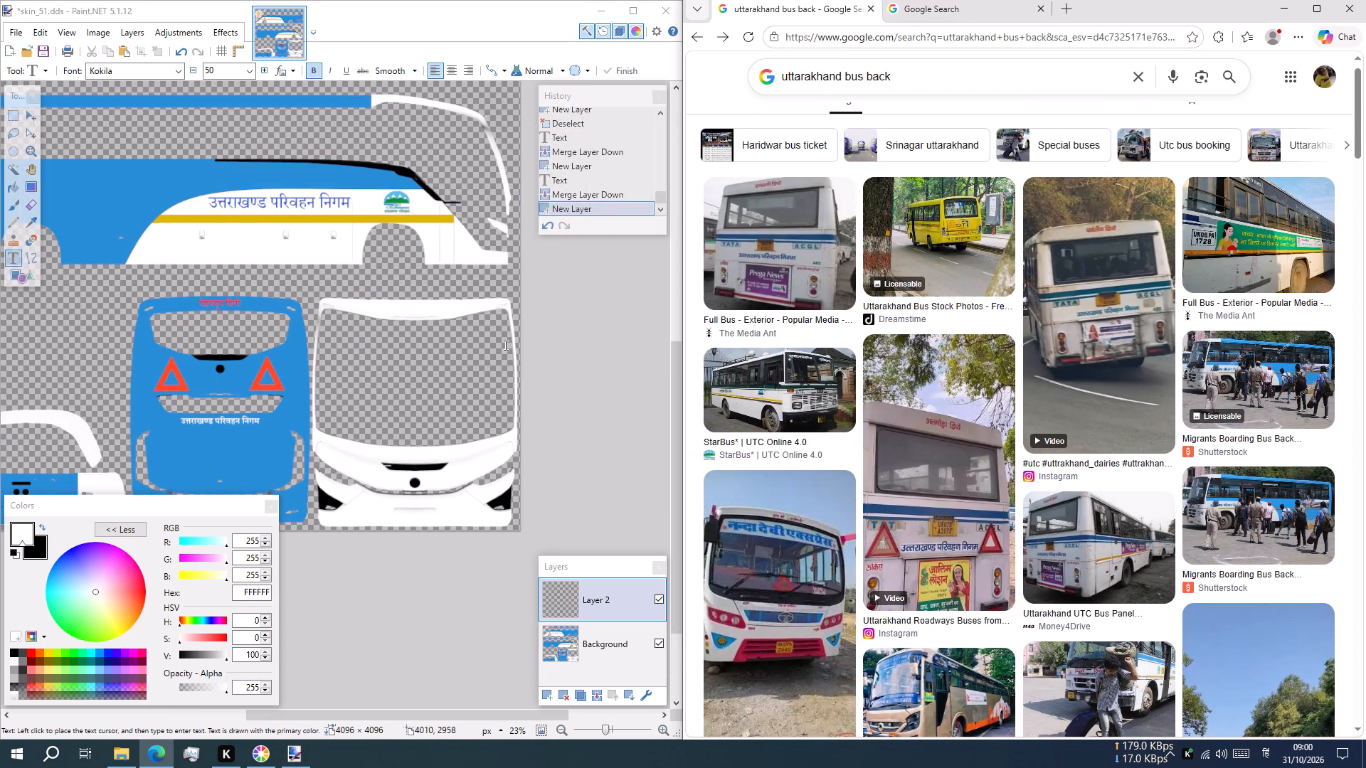
scroll(450, 346, up, 2)
ctrl+scroll(447, 353, up, 2)
scroll(411, 391, down, 1)
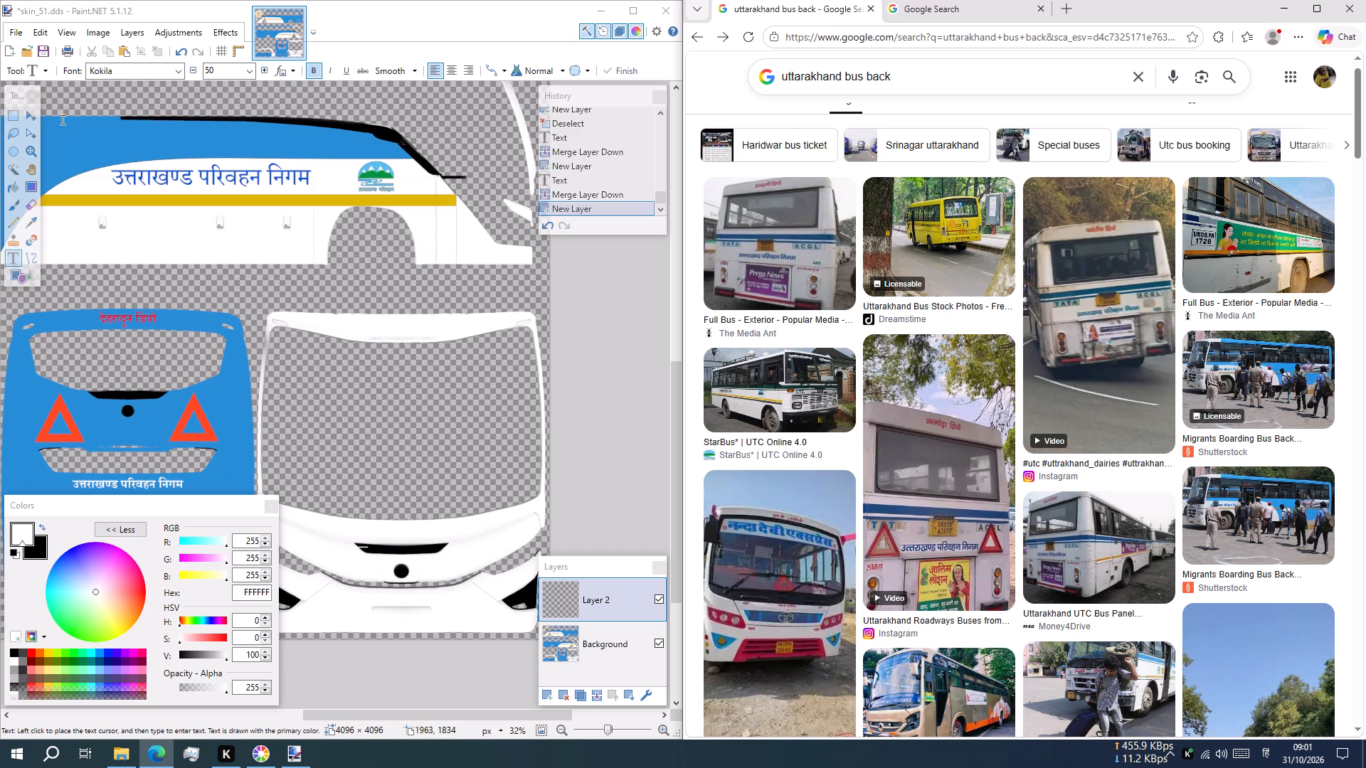
click(277, 345)
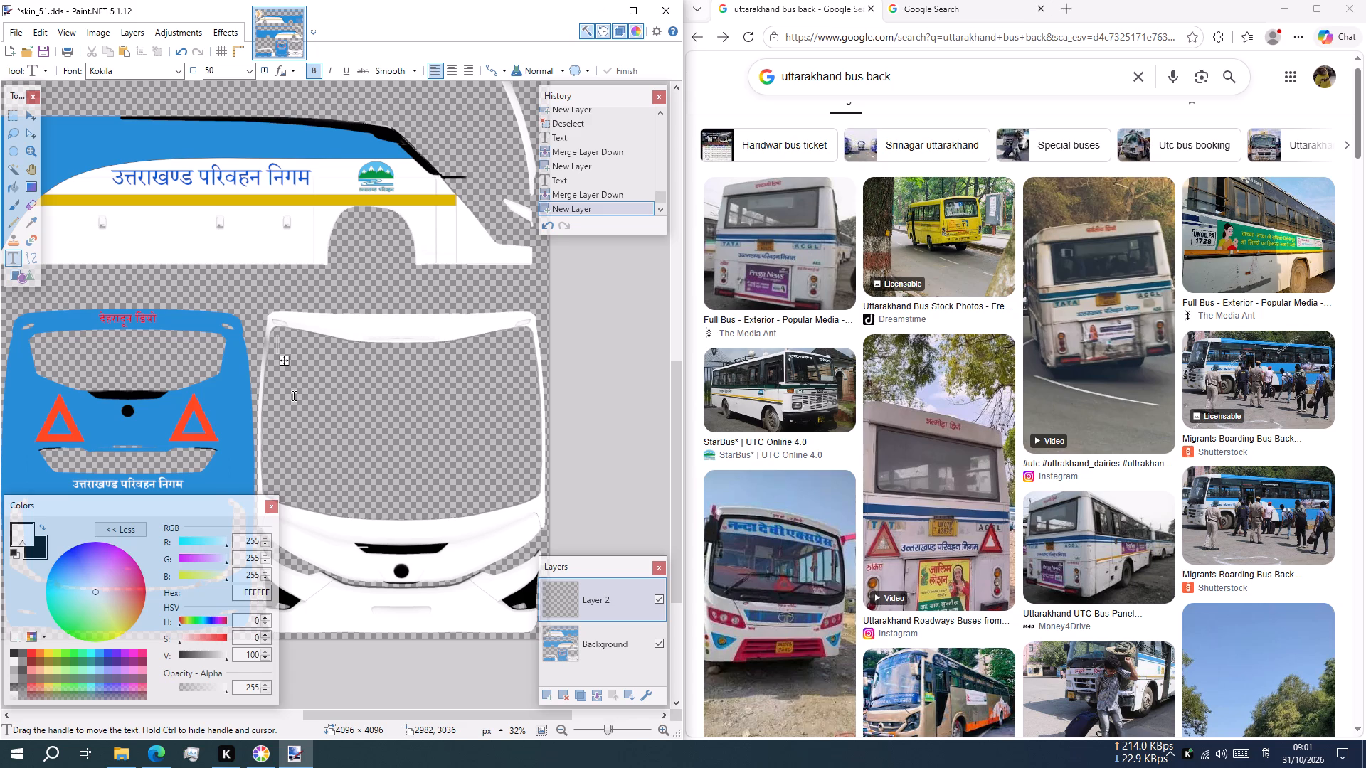
key(BackSpace)
key(BackSpace)
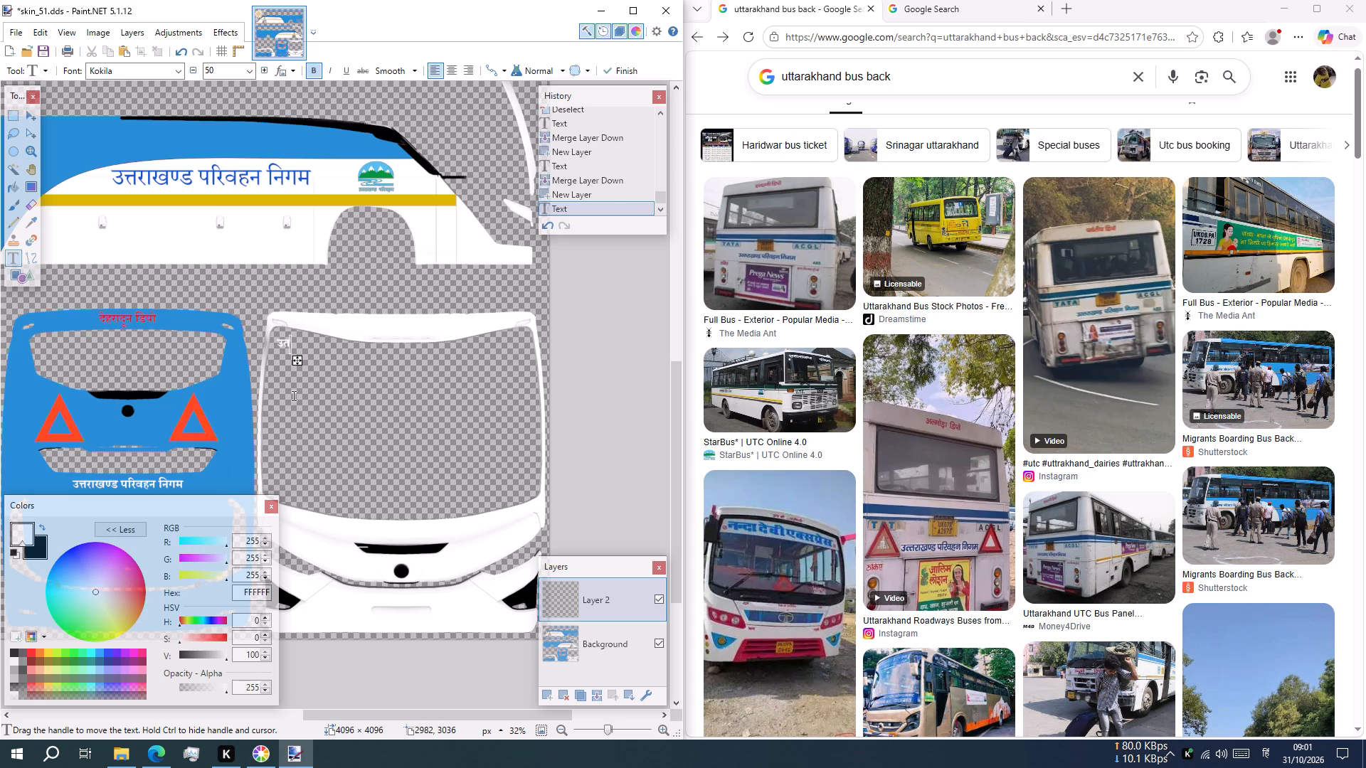
text(्त)
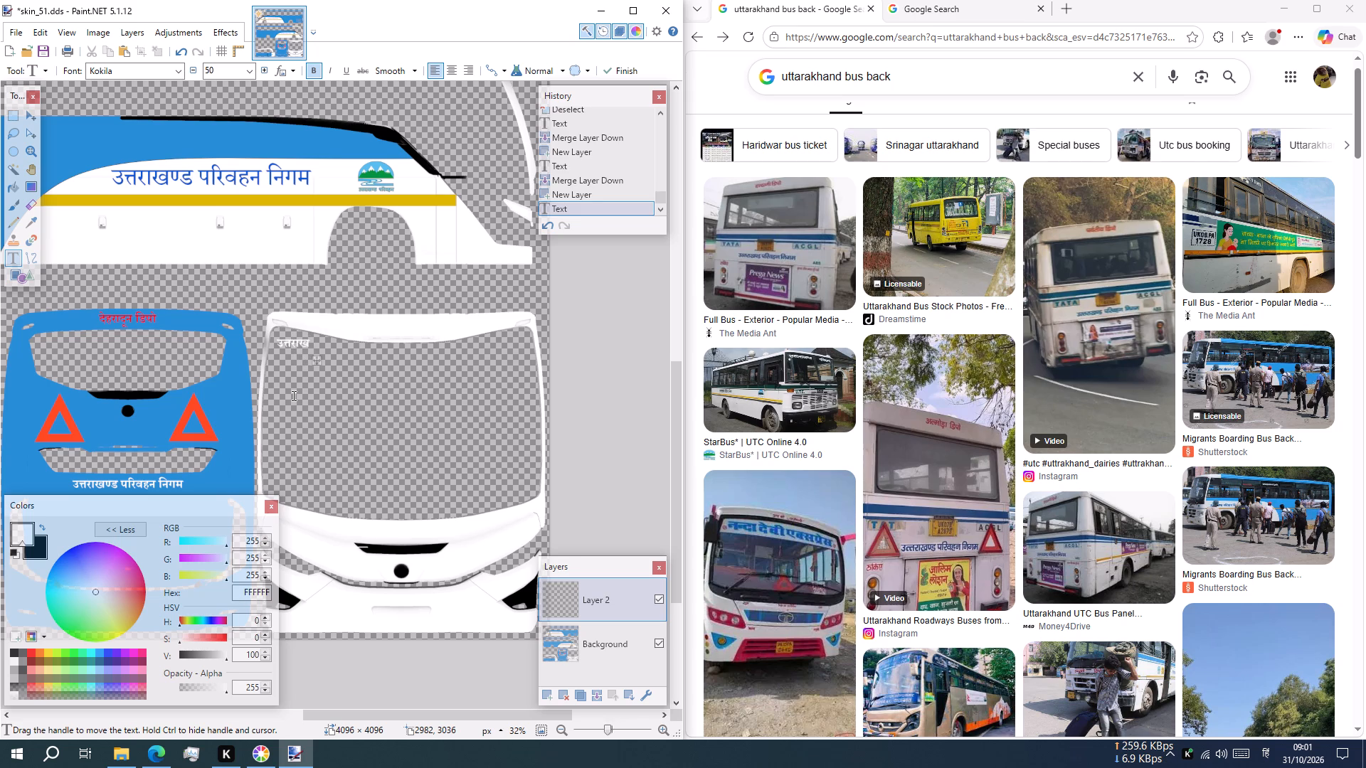
key(BackSpace)
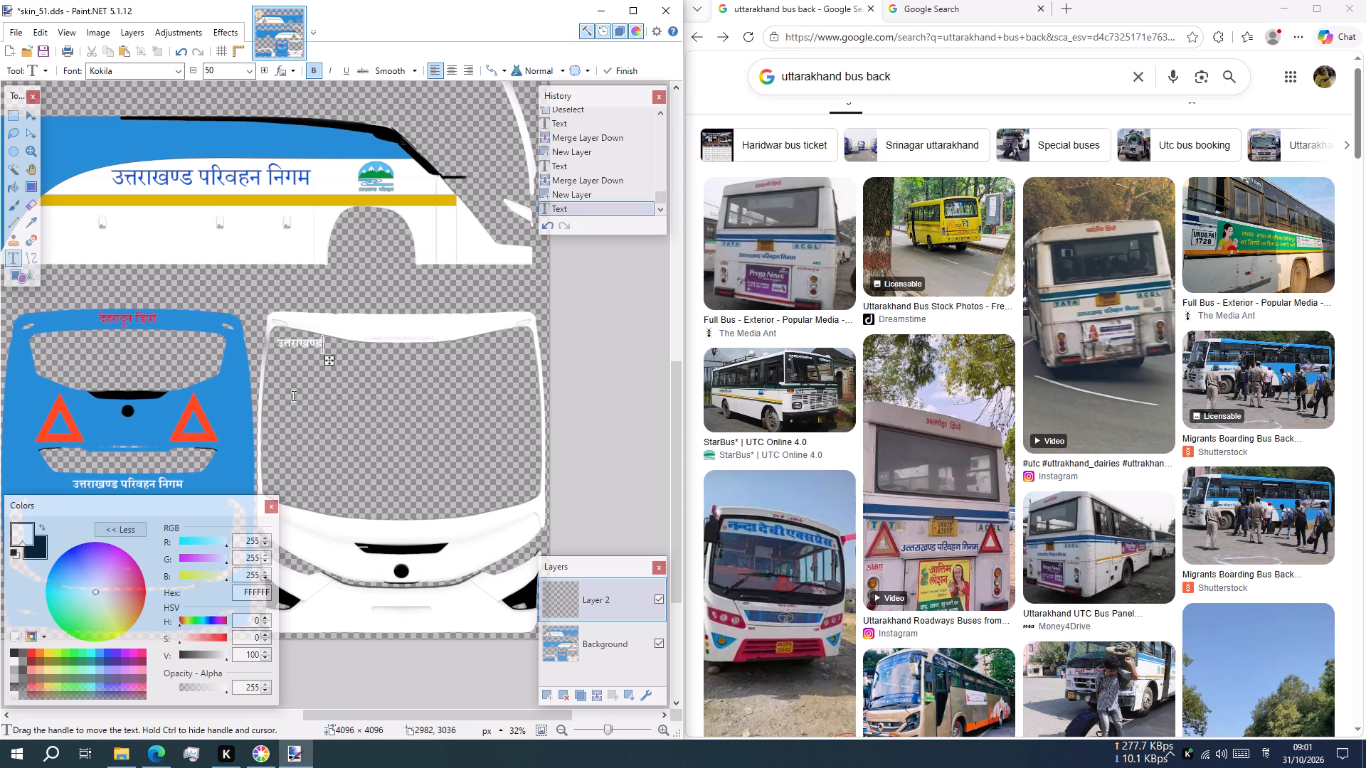
Enlarge the उत्तराखण्ड text to size 144 and position it along the top edge of the front windscreen cut-out.
click(250, 70)
click(224, 329)
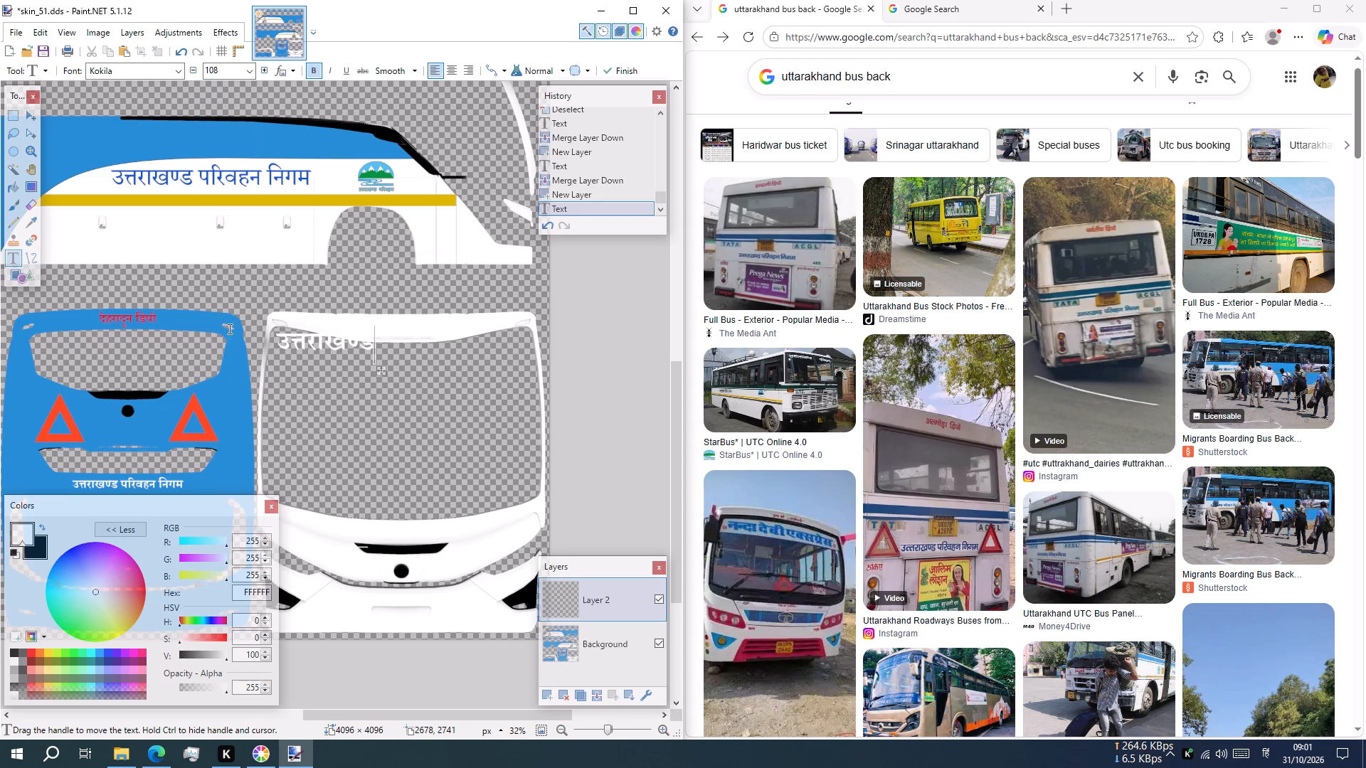
drag(382, 371, 382, 380)
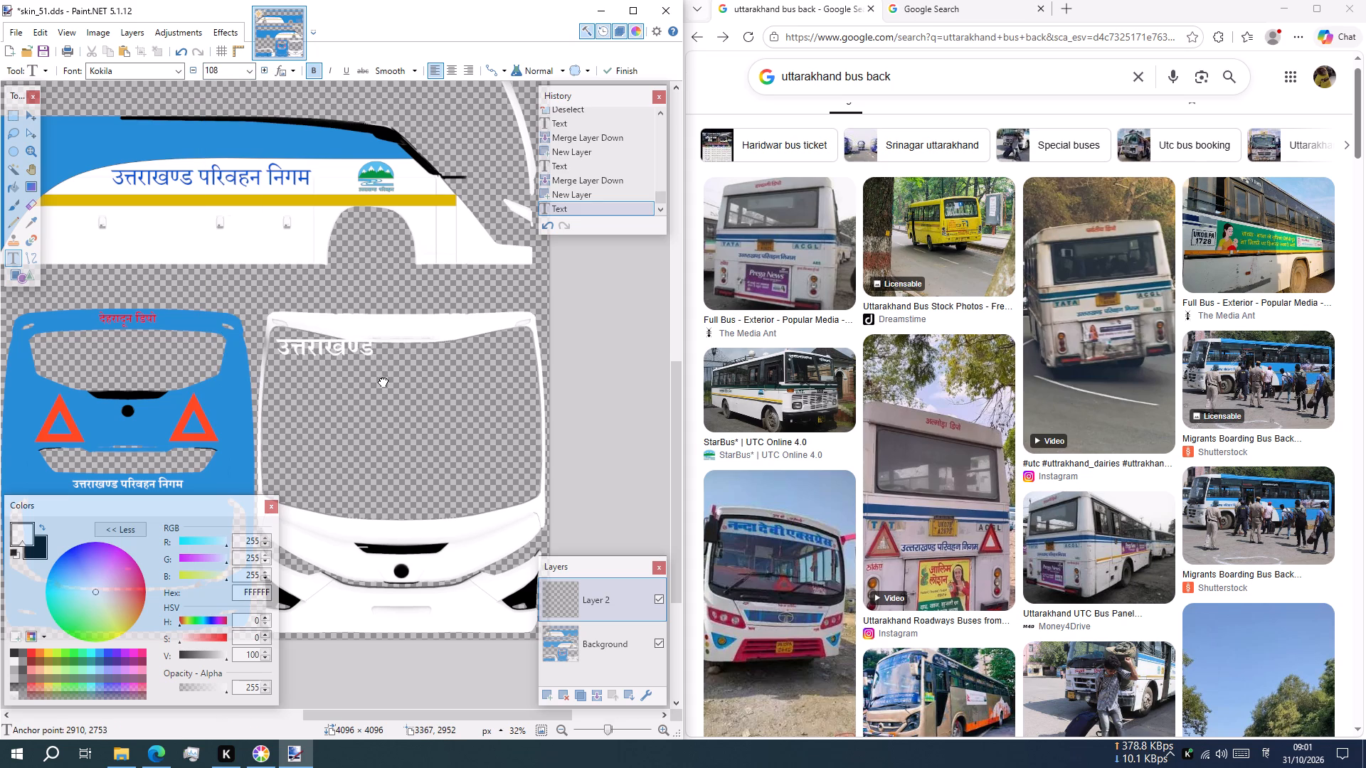
drag(382, 380, 377, 384)
click(250, 69)
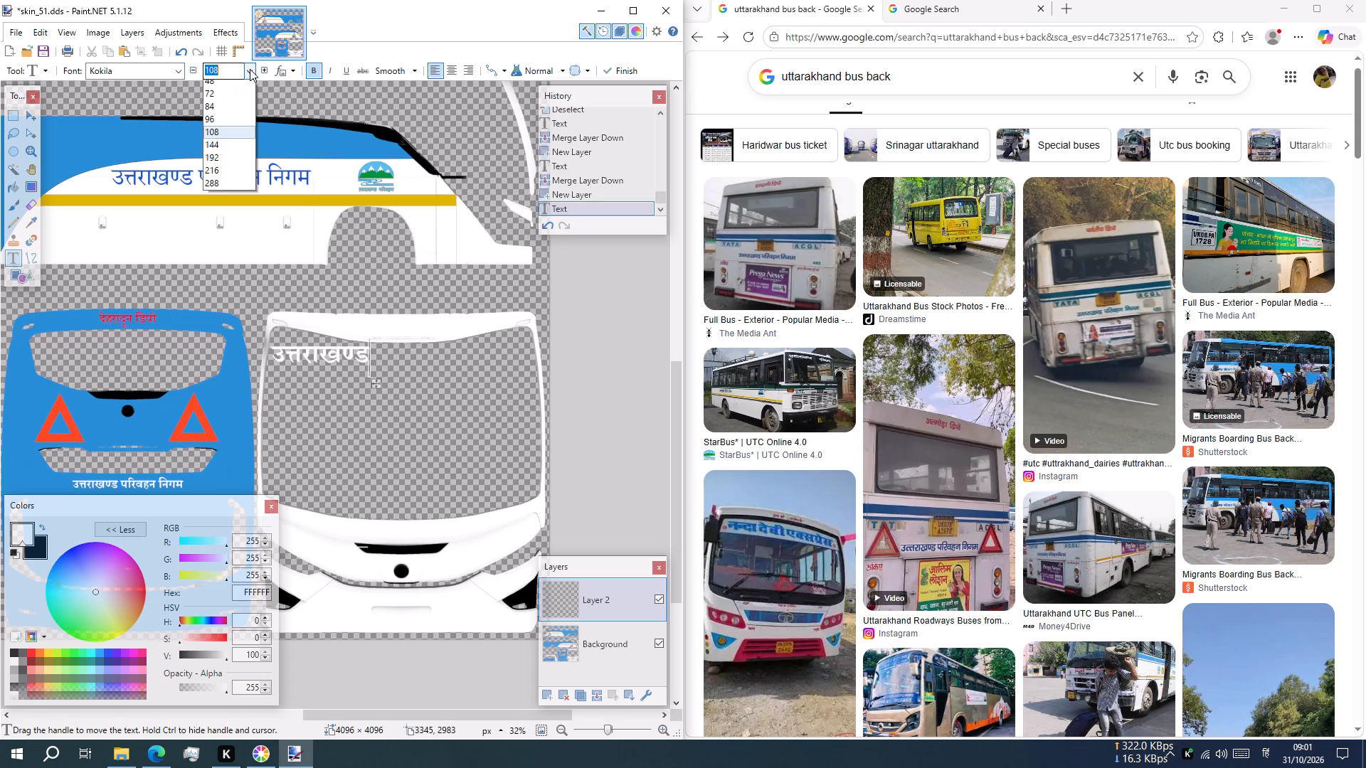
click(239, 328)
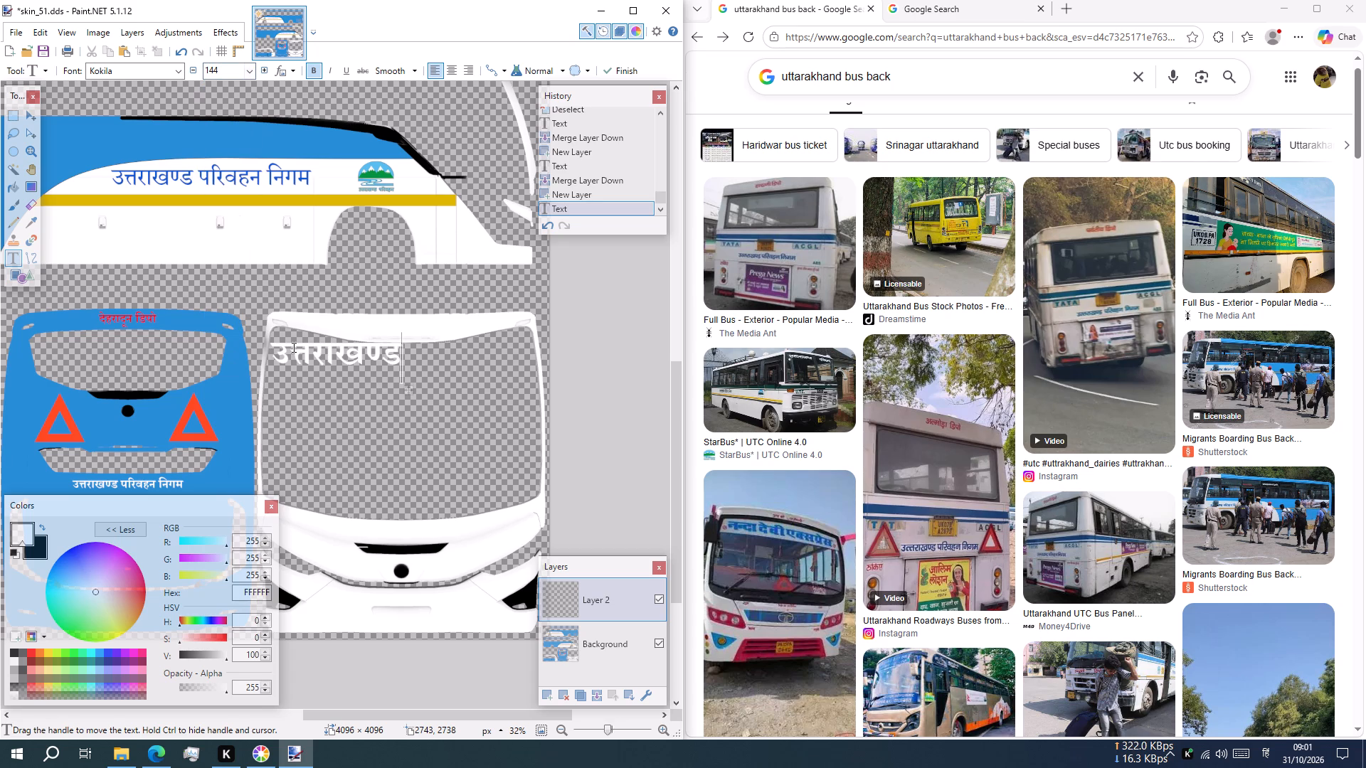
click(408, 392)
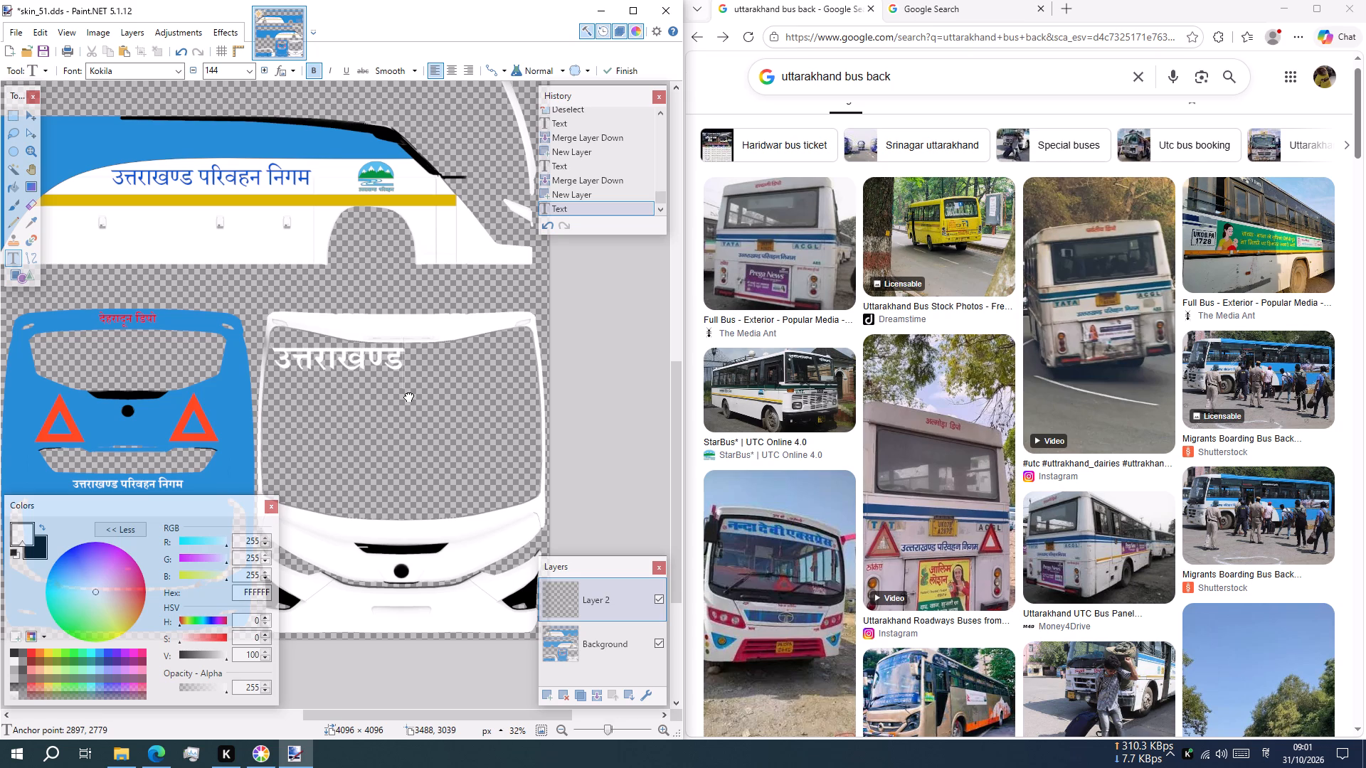
Add the word परिवहन after उत्तराखण्ड in the windscreen text and adjust its placement.
key(space)
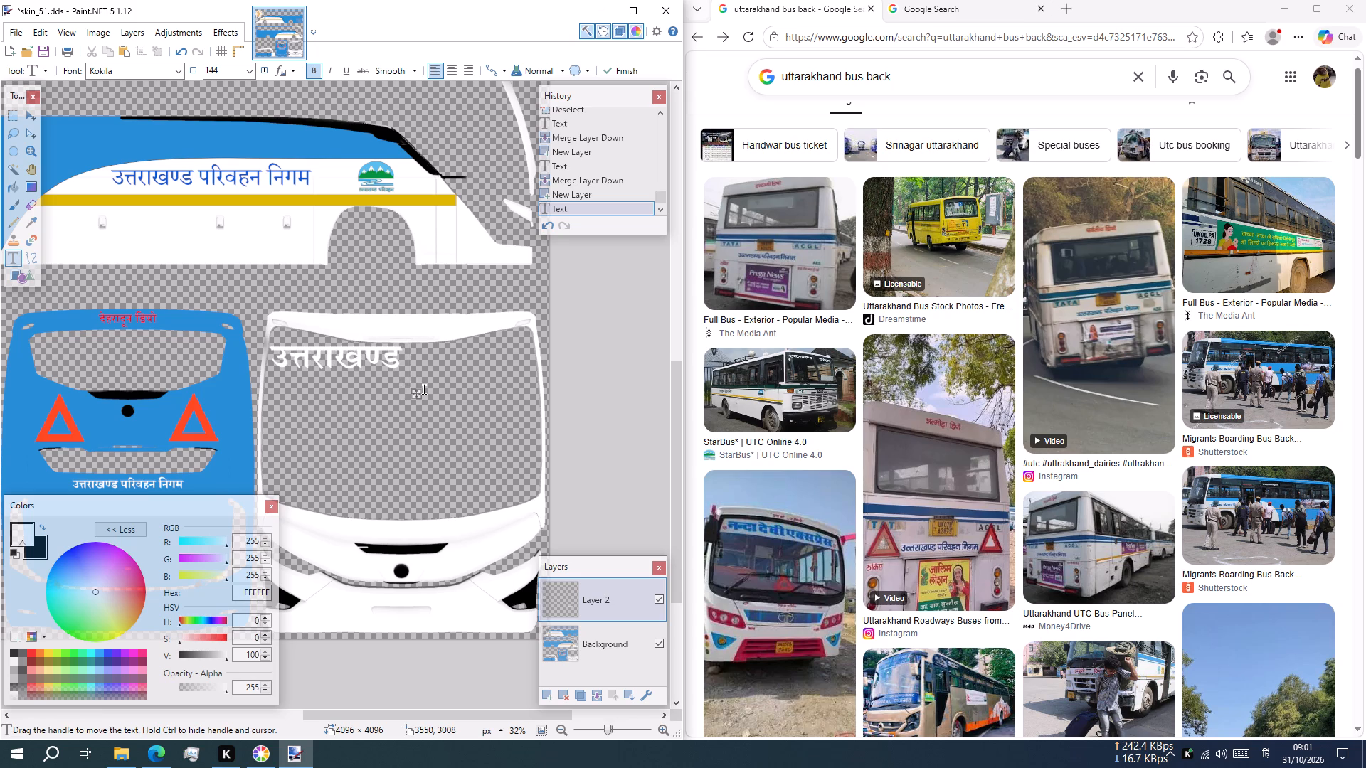
text(परि)
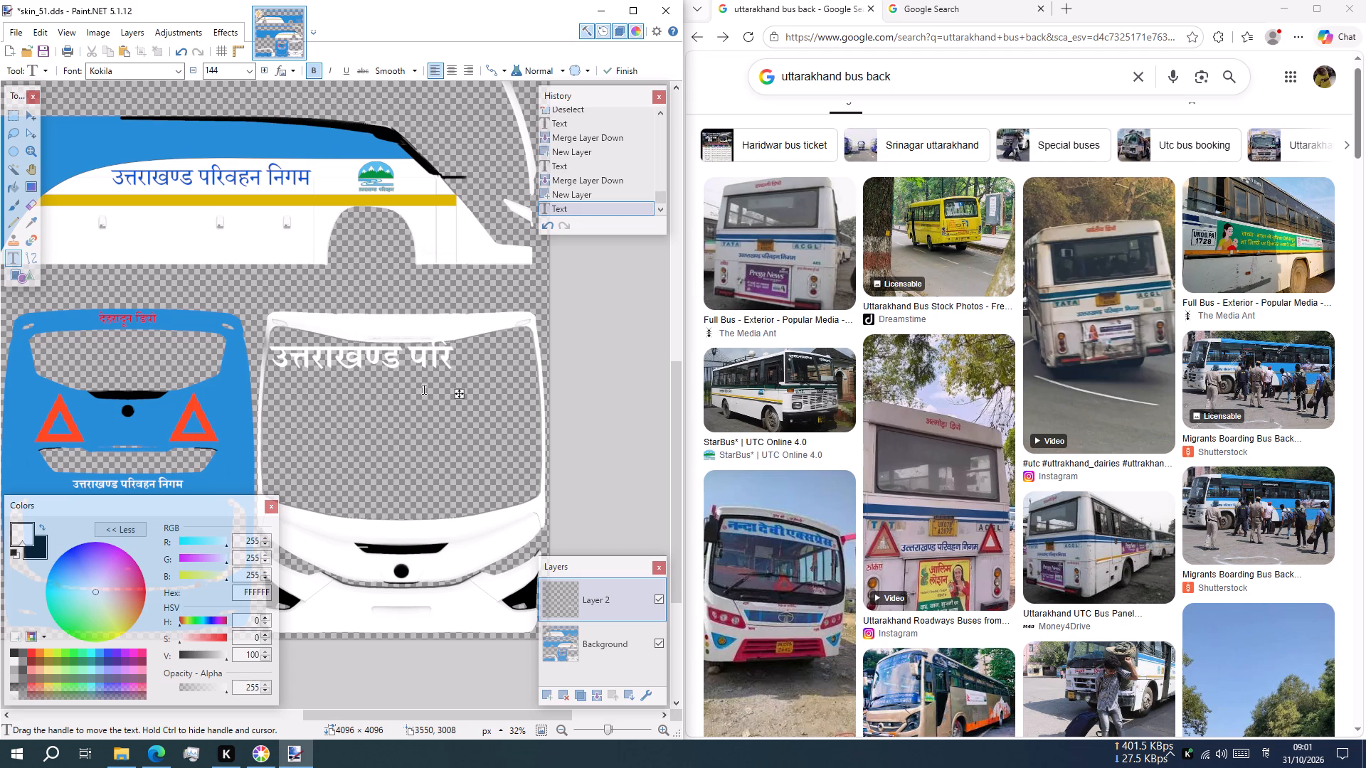
text(वह)
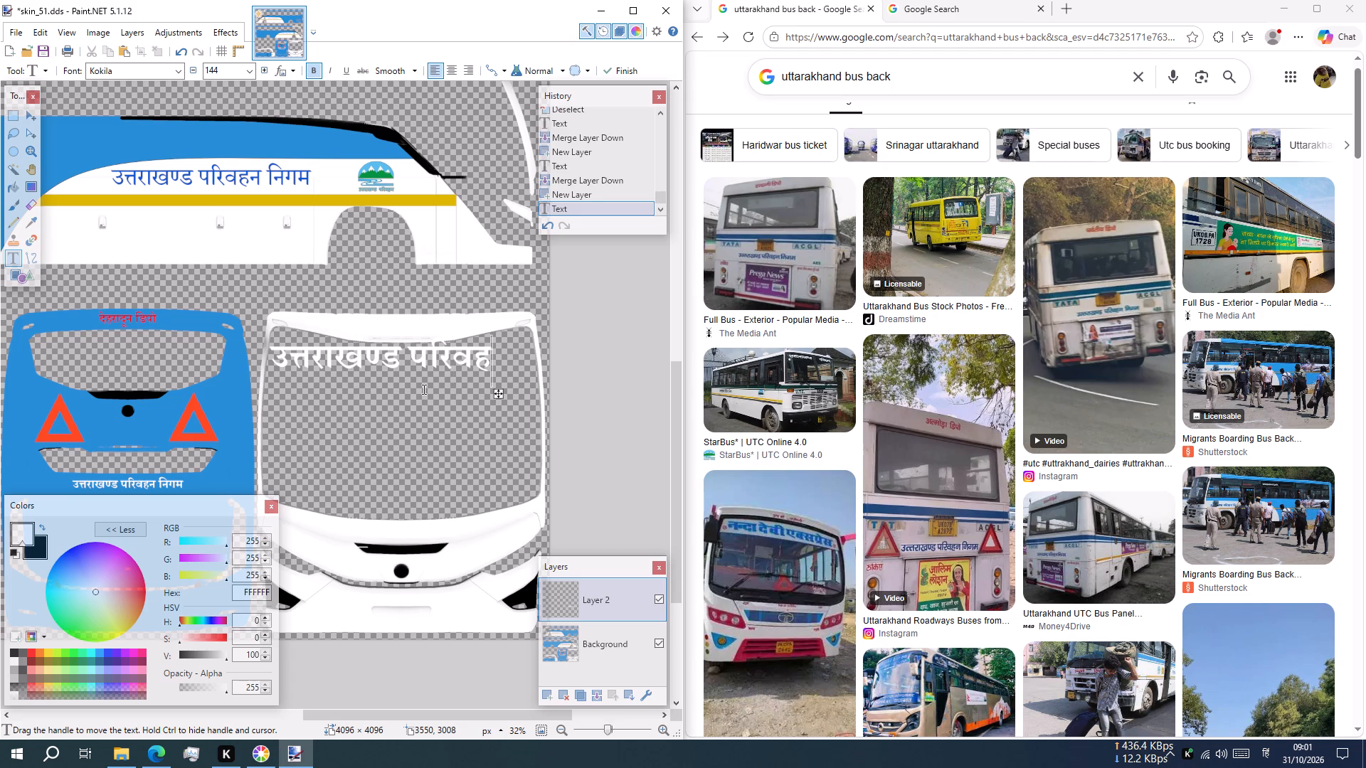
text(नन)
key(BackSpace)
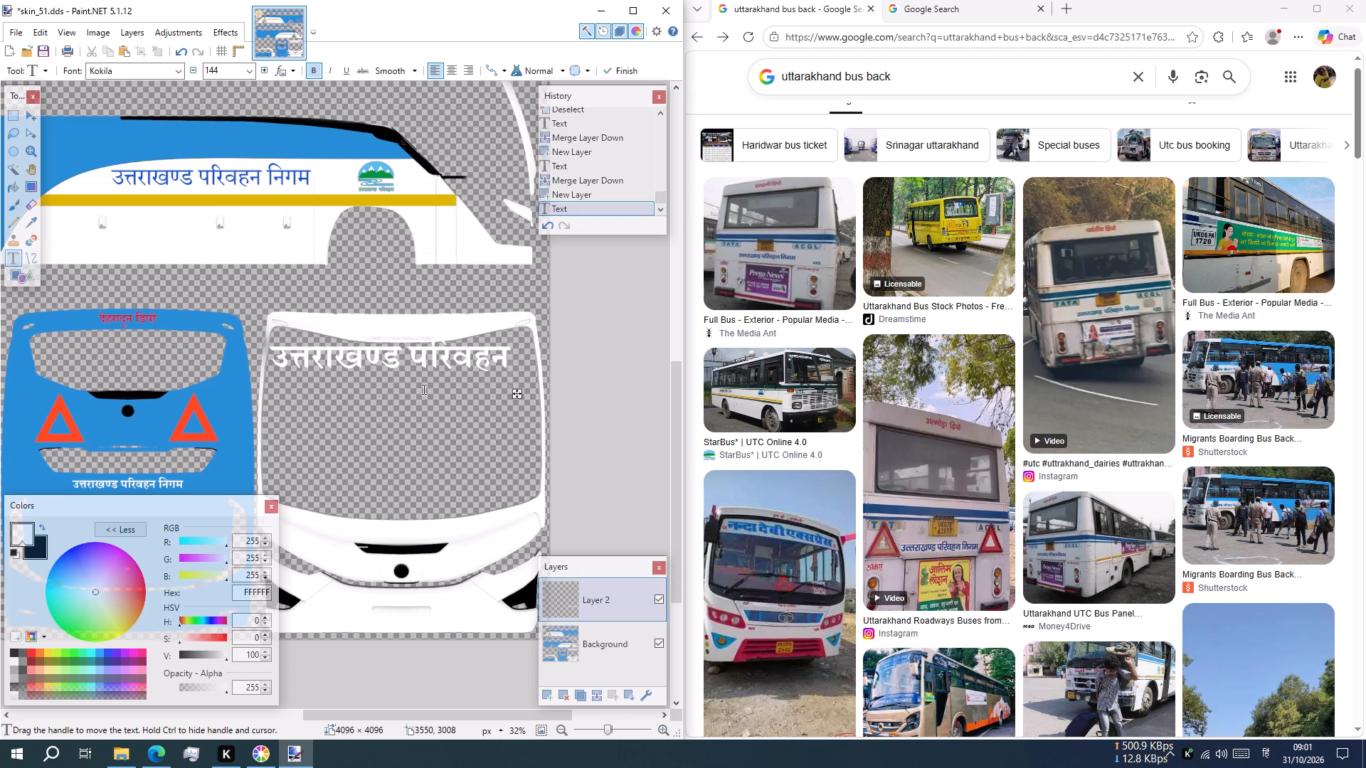
click(519, 395)
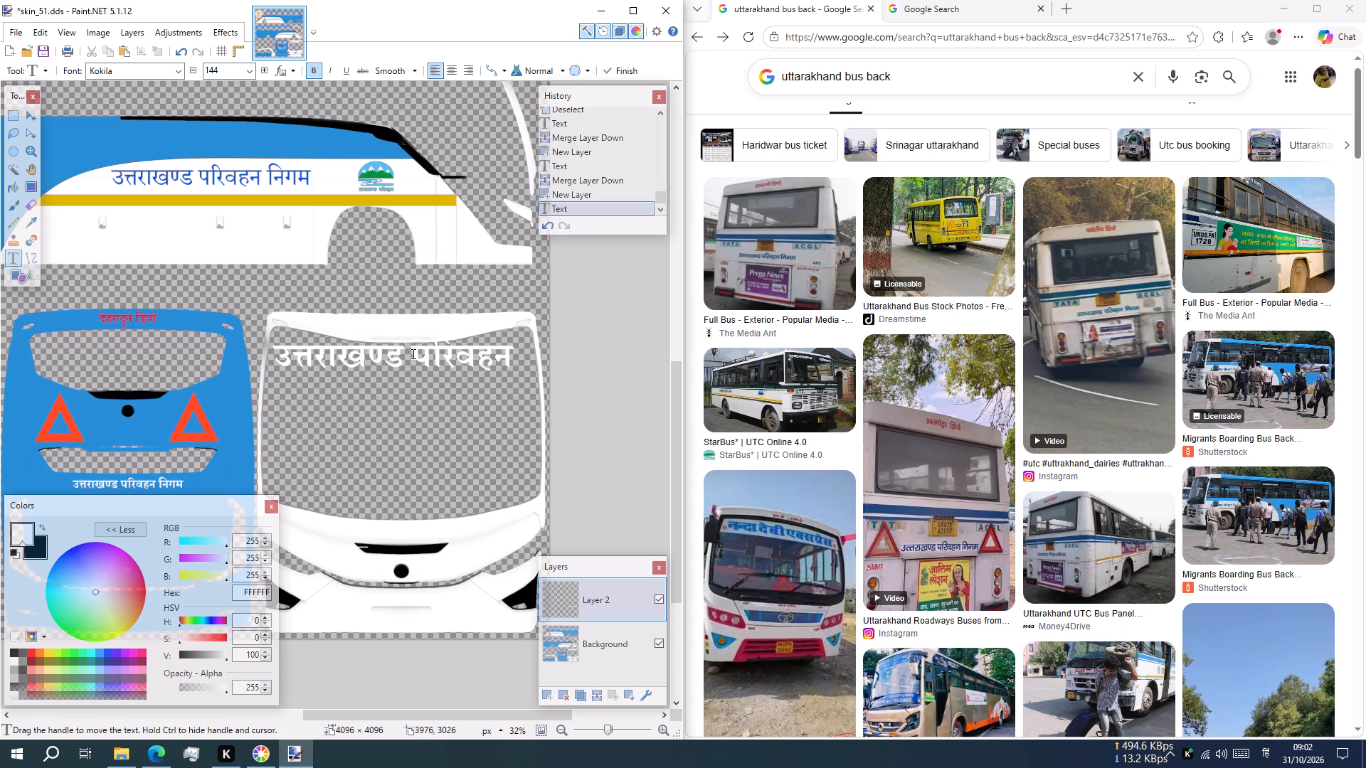
Widen the gap between उत्तराखण्ड and परिवहन so the text spans the windscreen, and shift it slightly down.
click(411, 351)
key(space)
key(space)
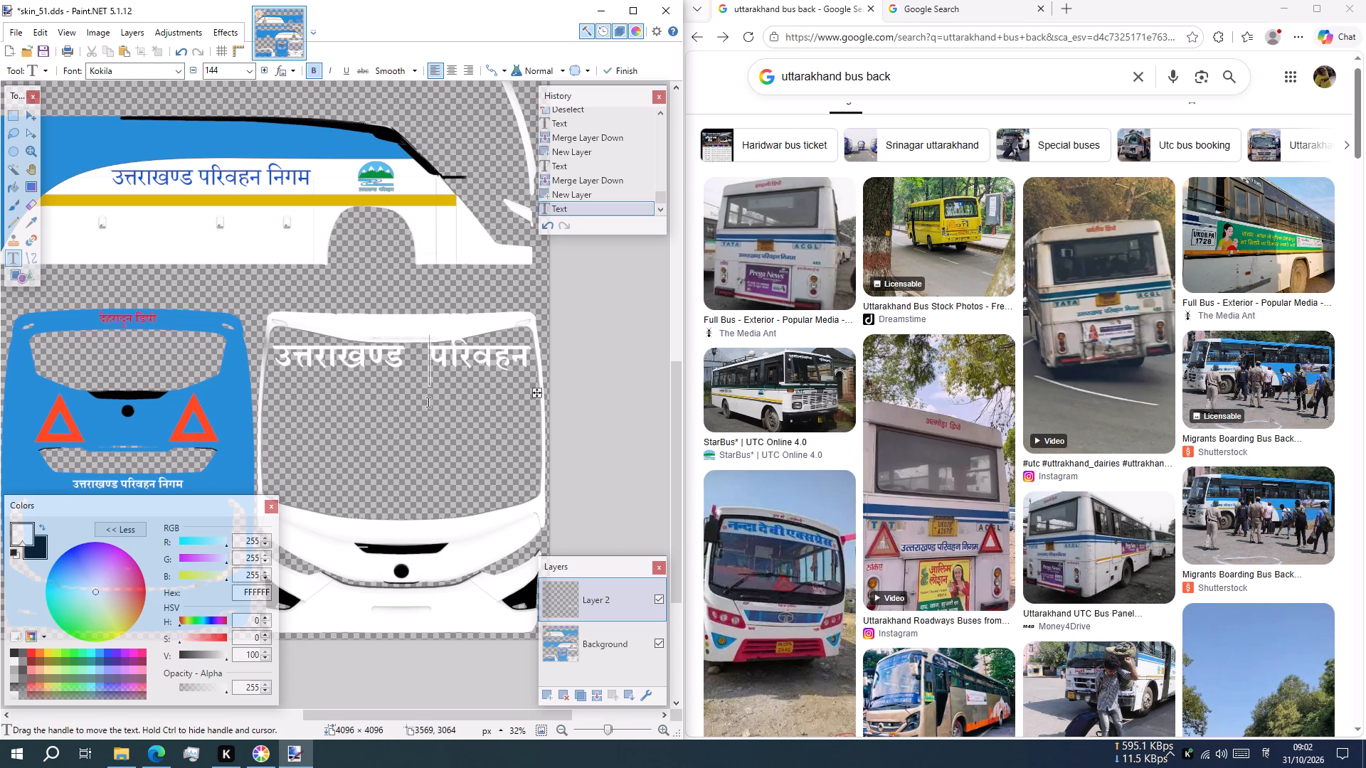
key(BackSpace)
key(space)
click(538, 394)
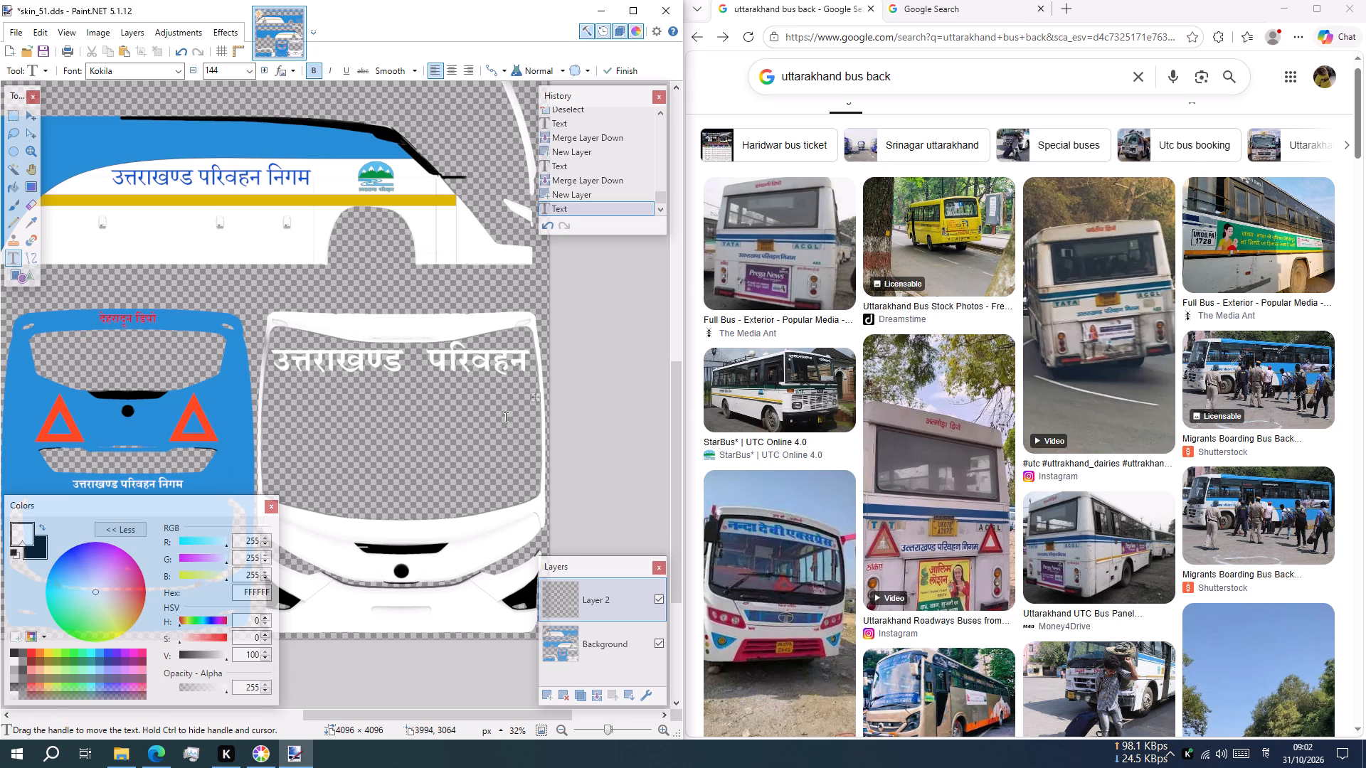
Merge the windscreen text layer down into Background and add a new layer.
scroll(384, 343, down, 1)
ctrl+scroll(380, 352, down, 1)
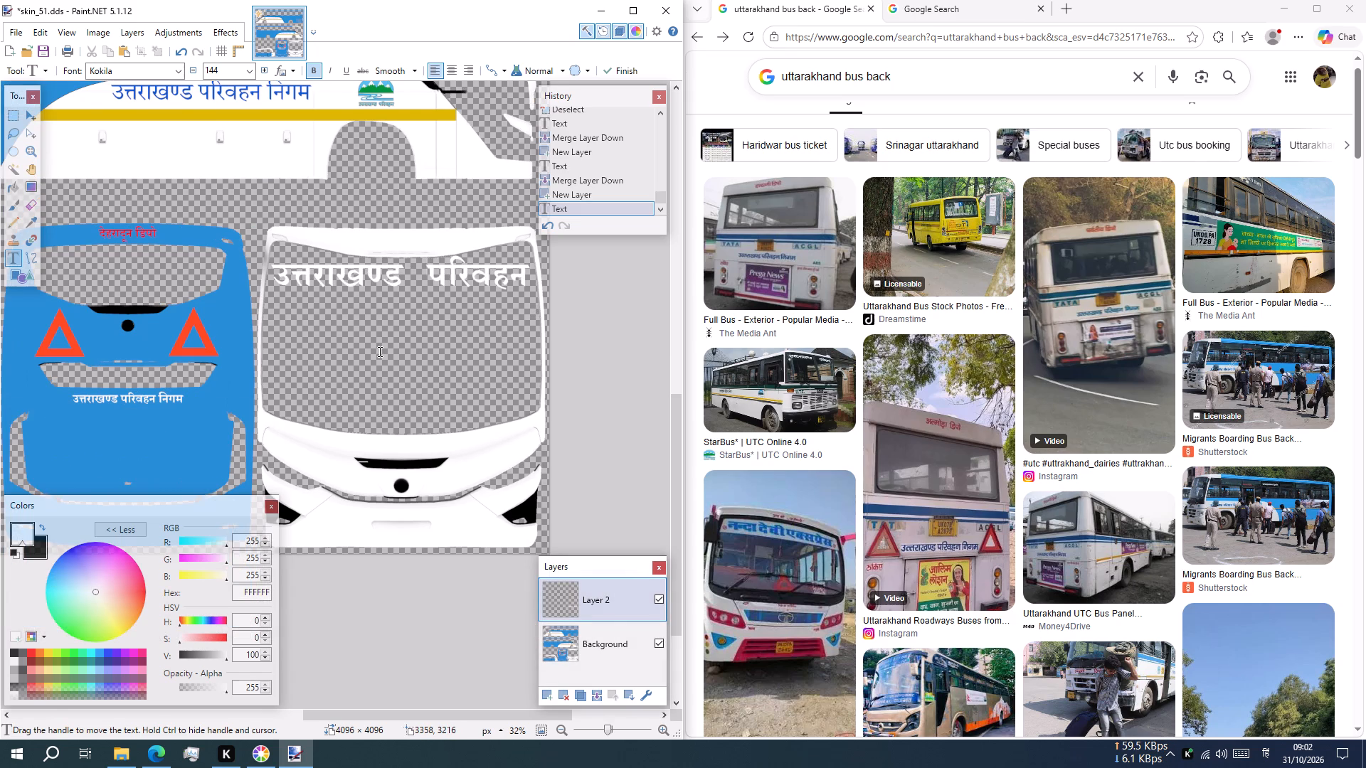
ctrl+scroll(380, 352, down, 3)
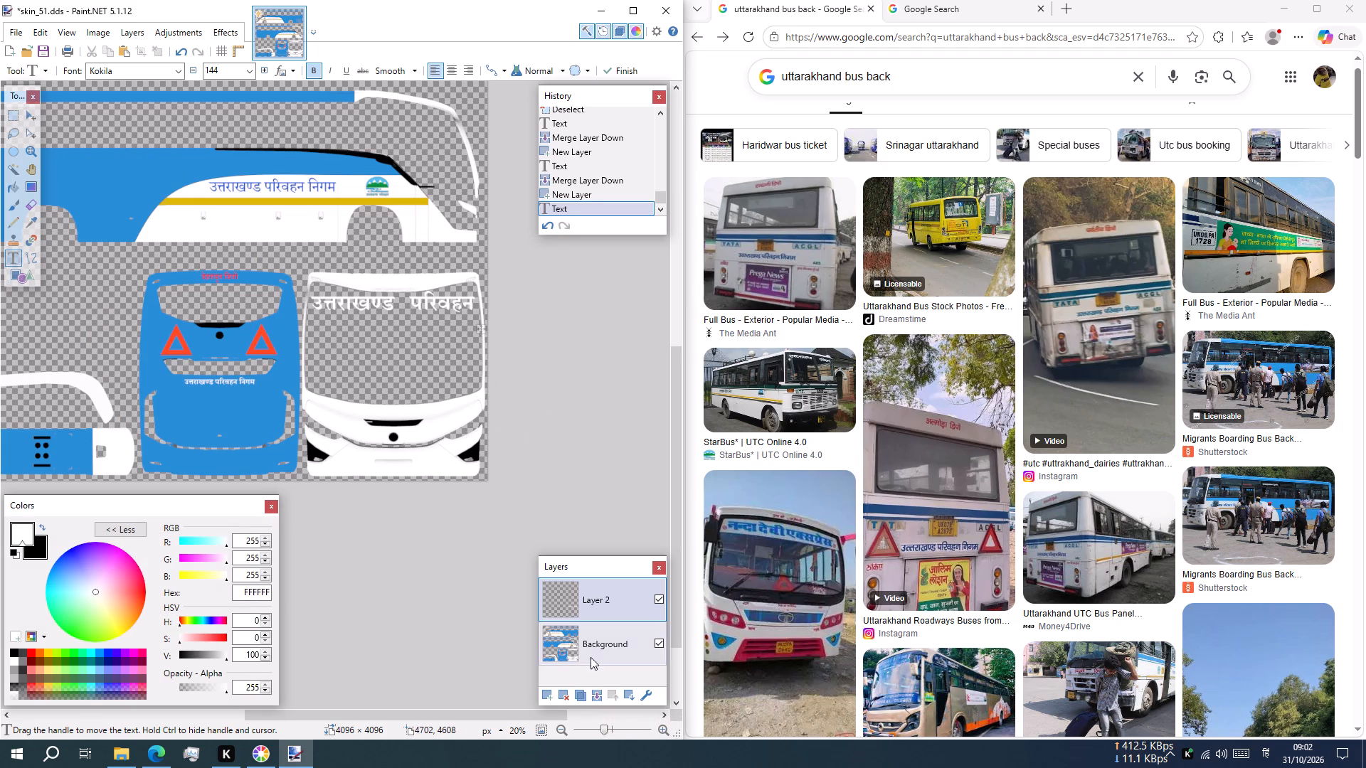
click(595, 694)
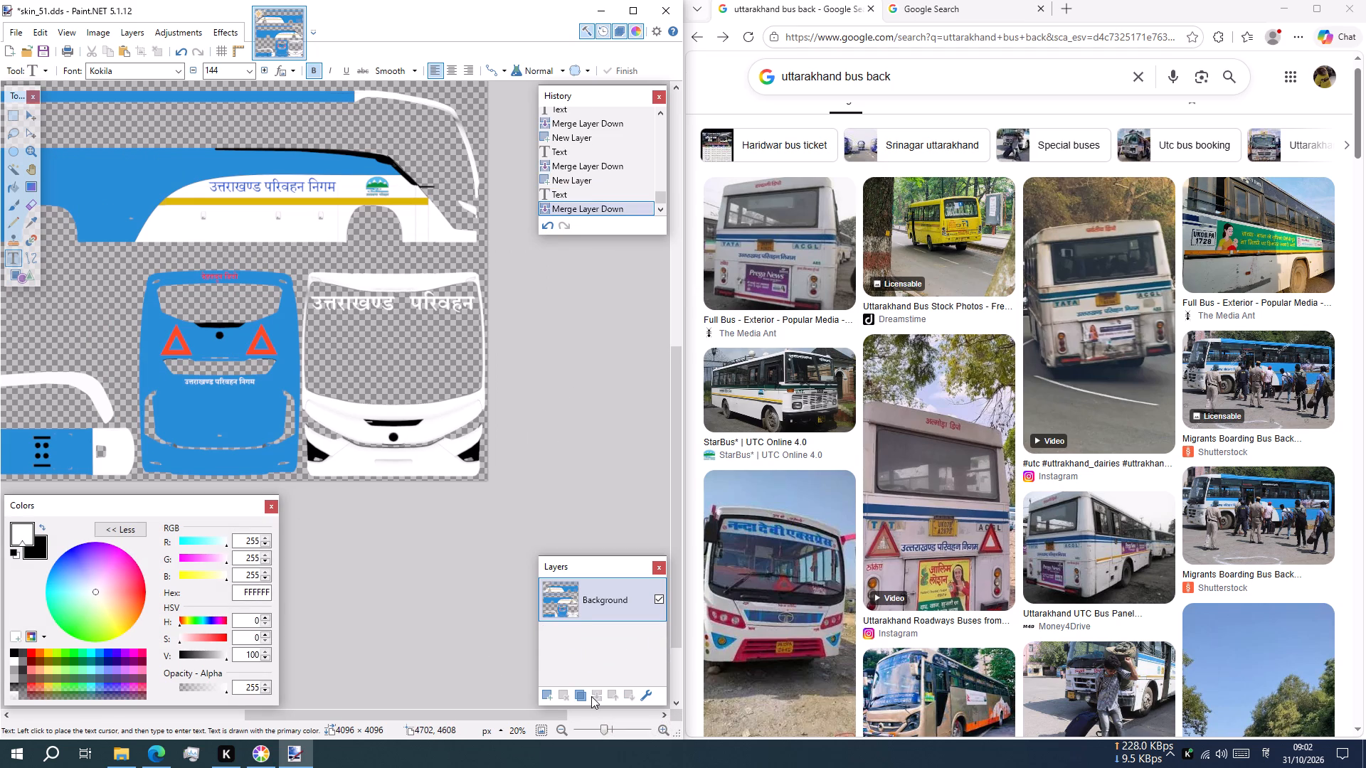
click(549, 693)
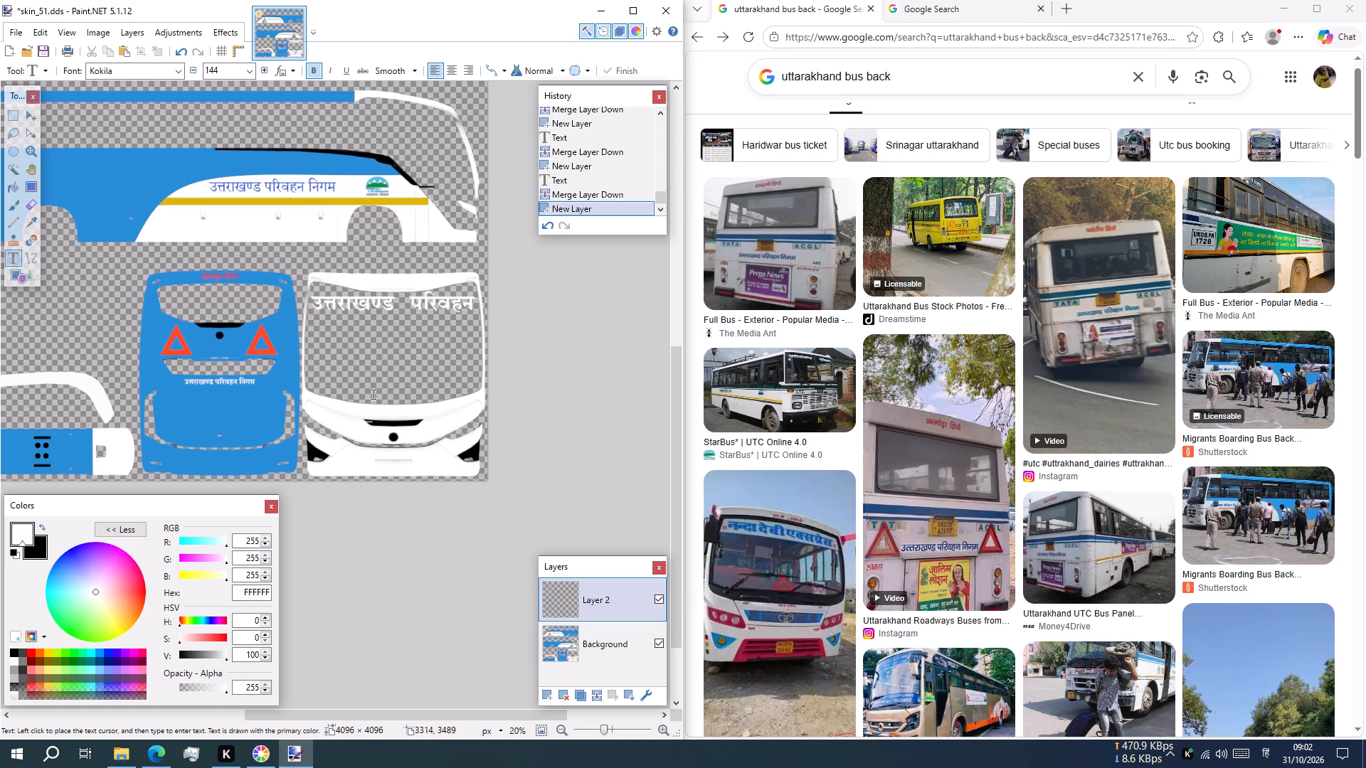
Review the side, rear and front panels of the whole skin and compare them with the reference bus photos.
scroll(379, 422, up, 3)
ctrl+scroll(305, 361, down, 2)
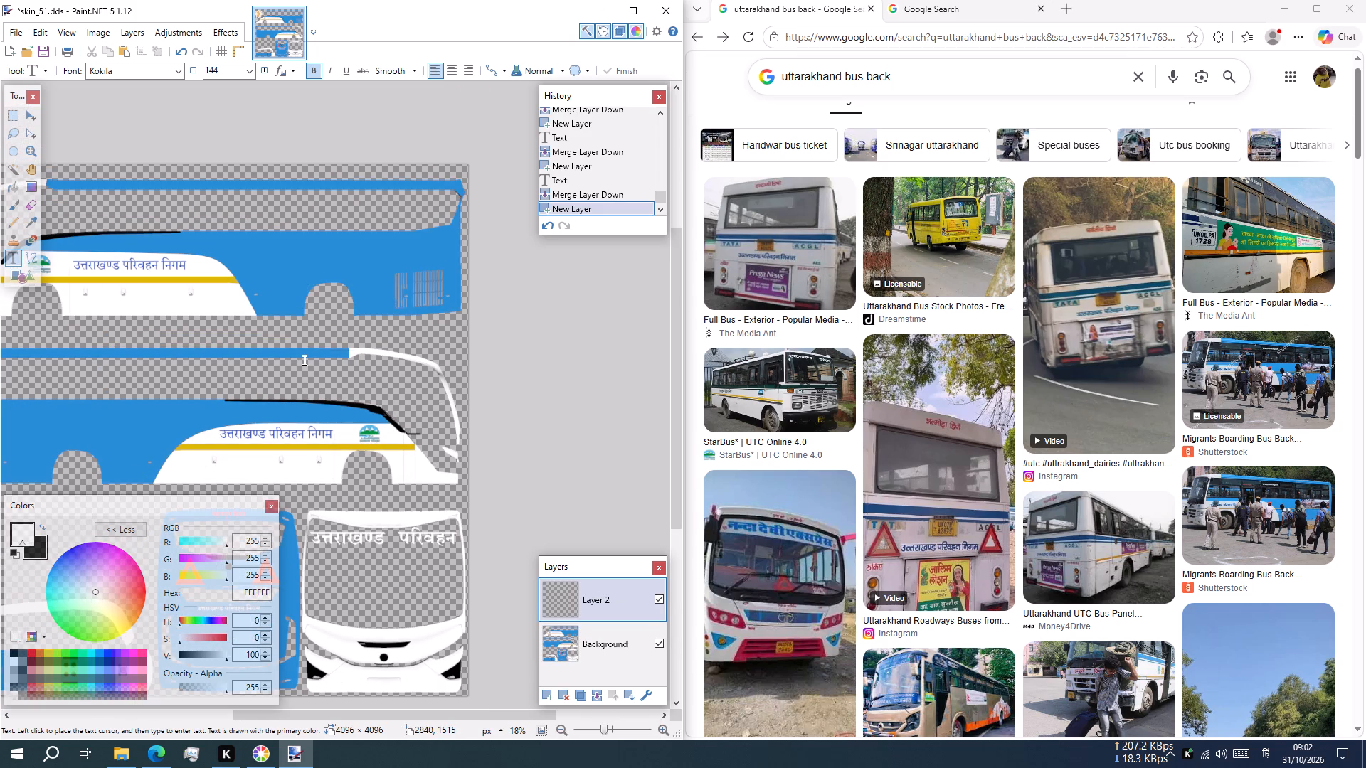
shift+scroll(305, 361, up, 2)
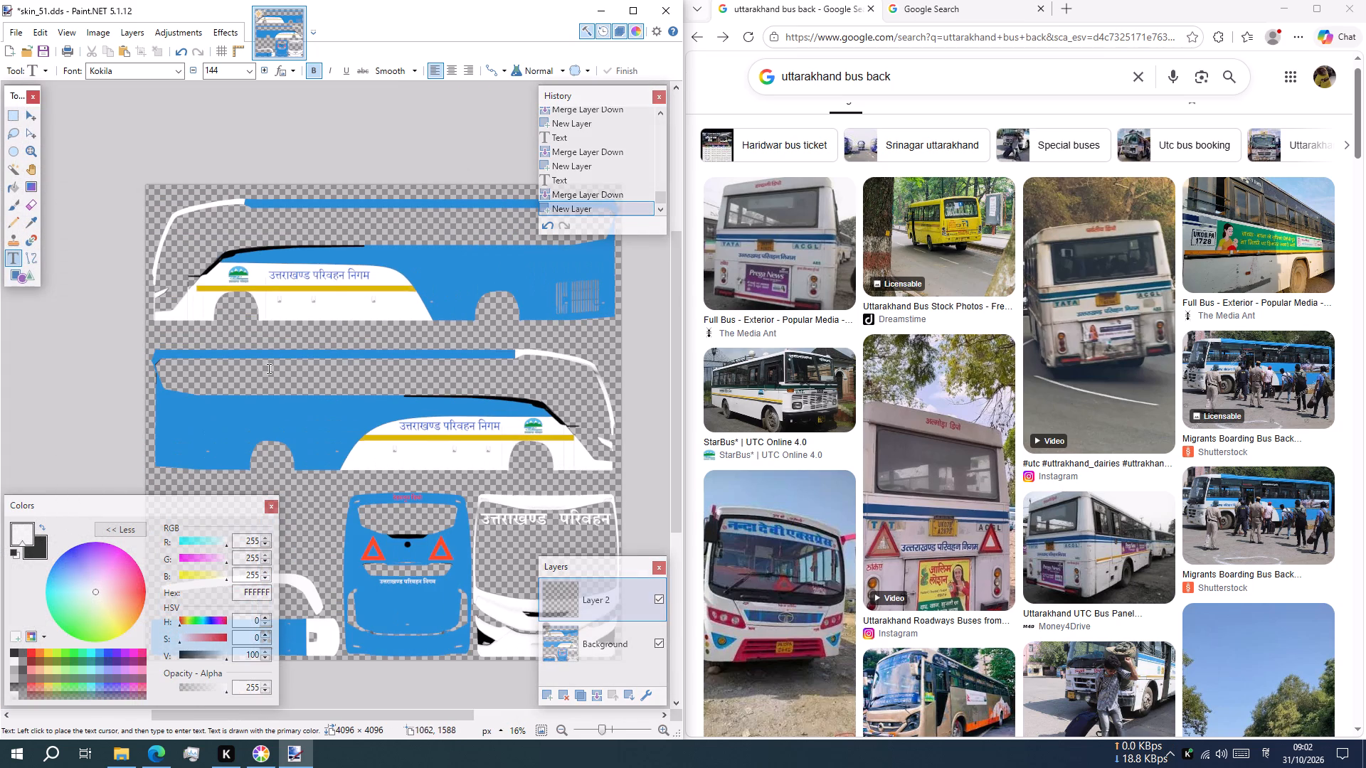
scroll(238, 333, up, 1)
scroll(238, 333, down, 1)
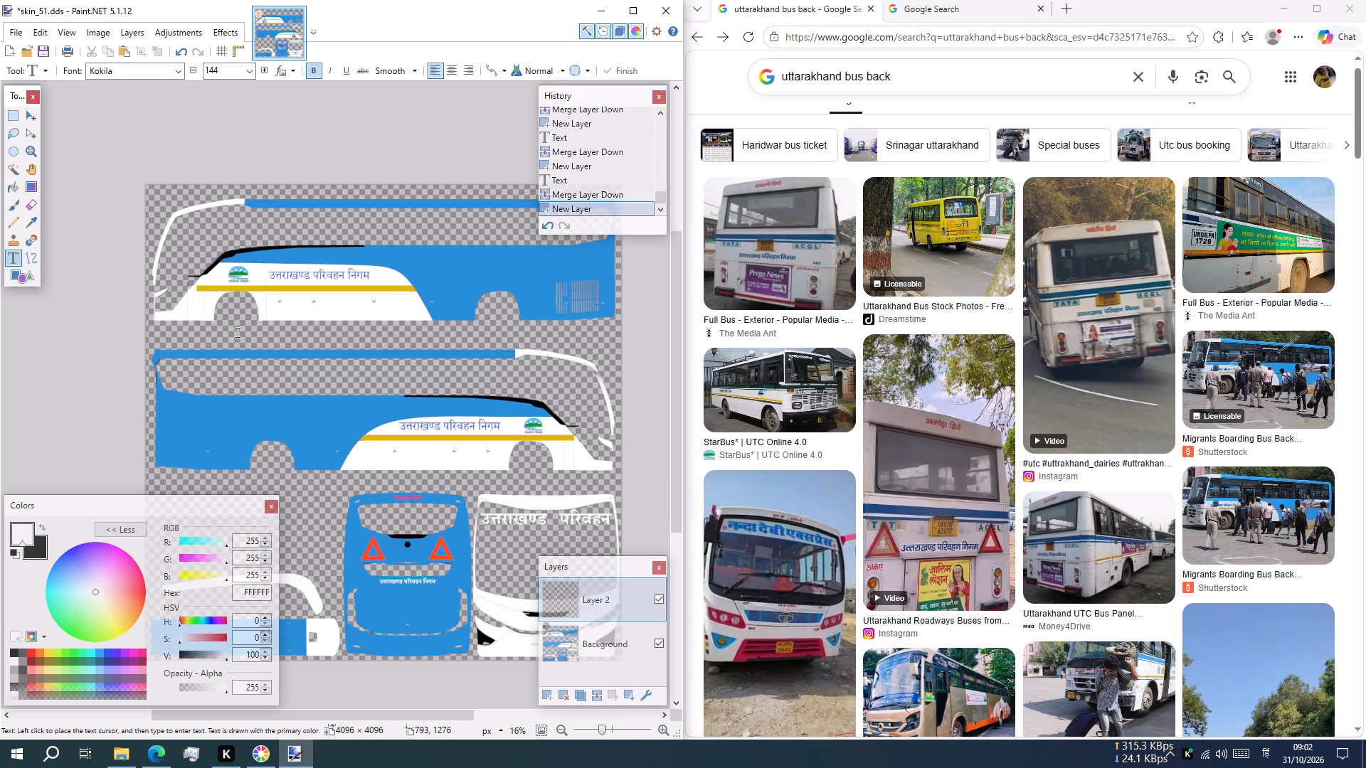
scroll(228, 279, down, 1)
scroll(370, 447, down, 1)
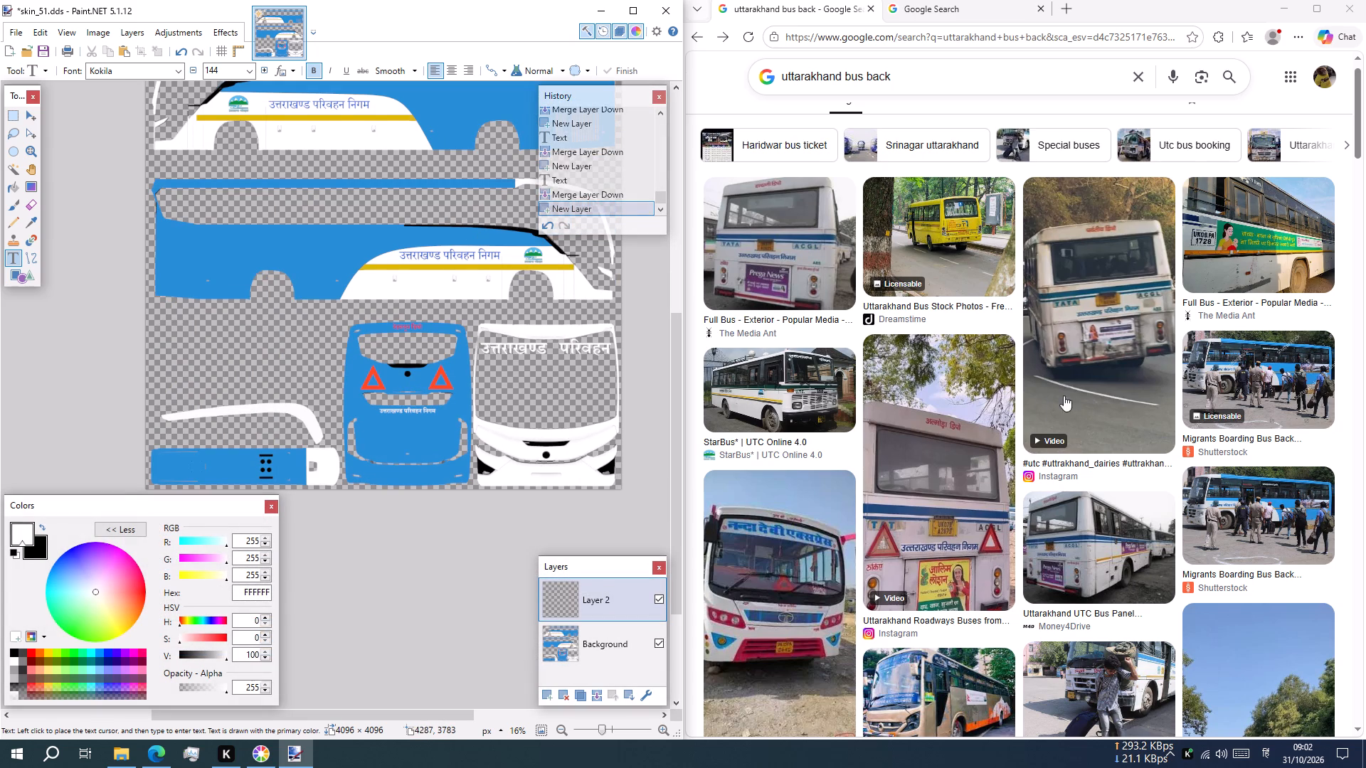
scroll(1096, 389, down, 3)
scroll(1015, 450, up, 11)
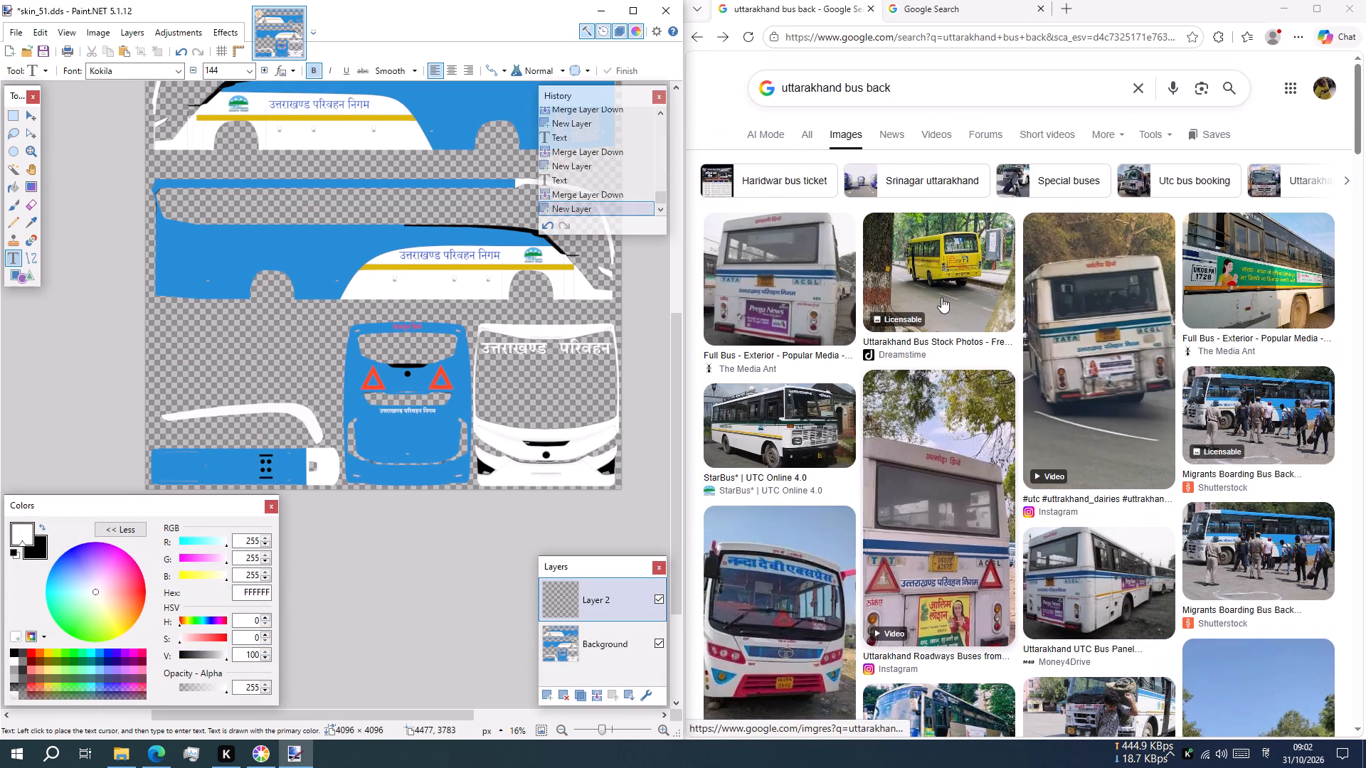
Return to the browser's earlier image results for "uttarakhand bus".
click(692, 34)
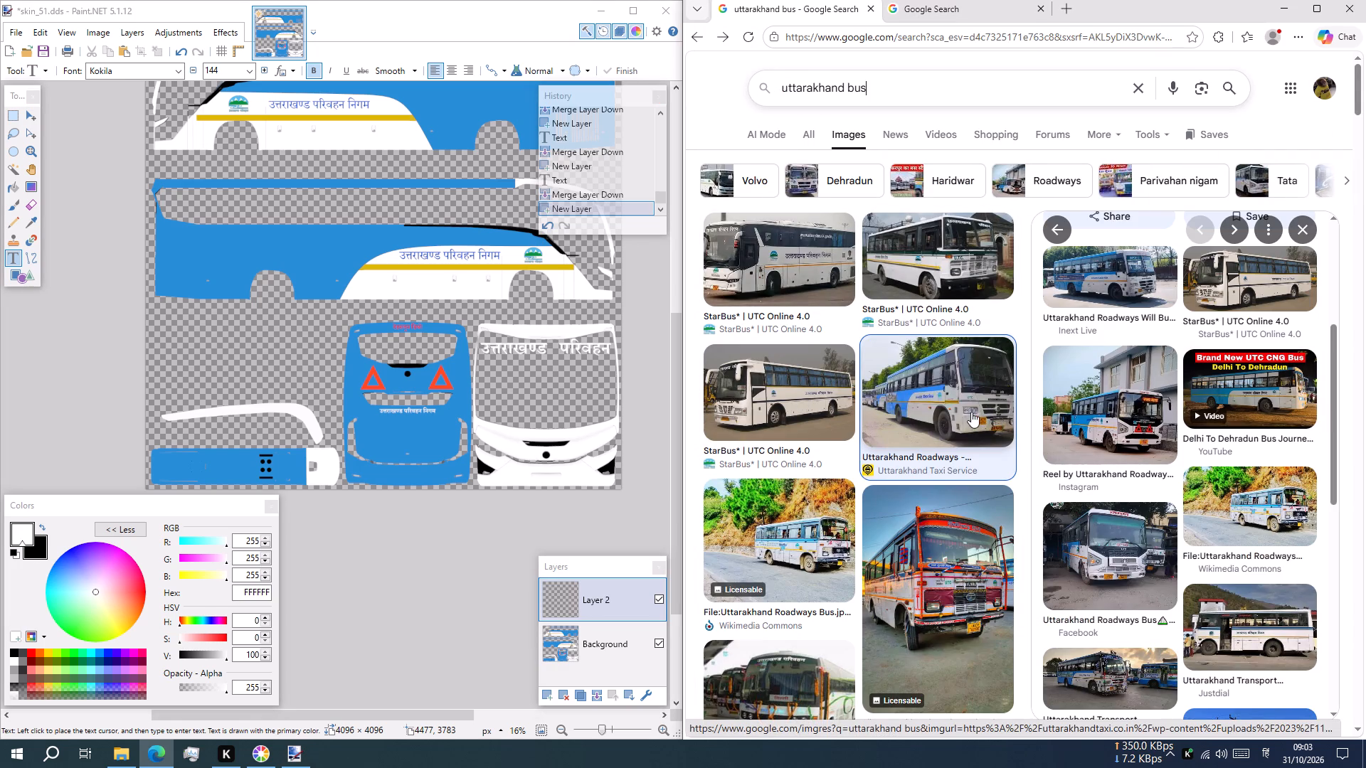
Set the text font to Arial Black at size 96.
scroll(390, 410, up, 1)
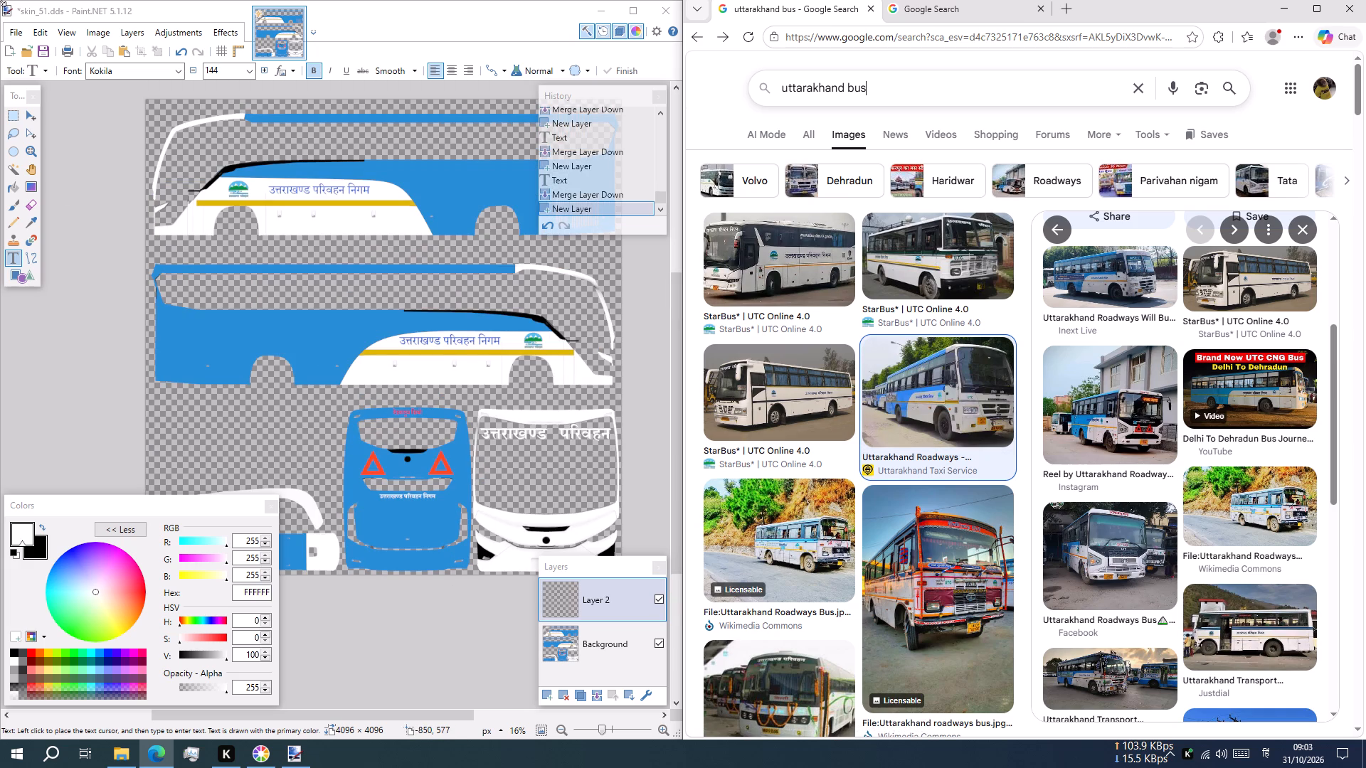
click(253, 73)
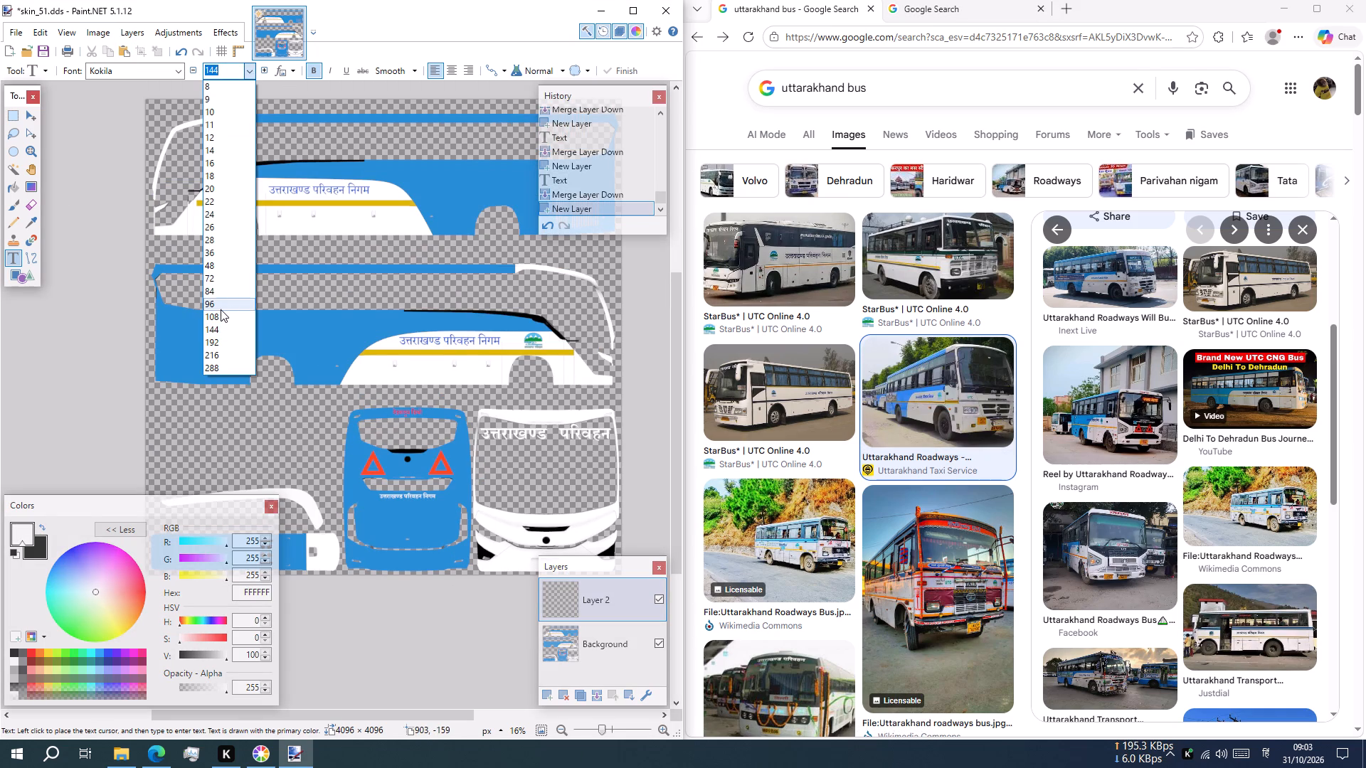
click(219, 303)
click(182, 70)
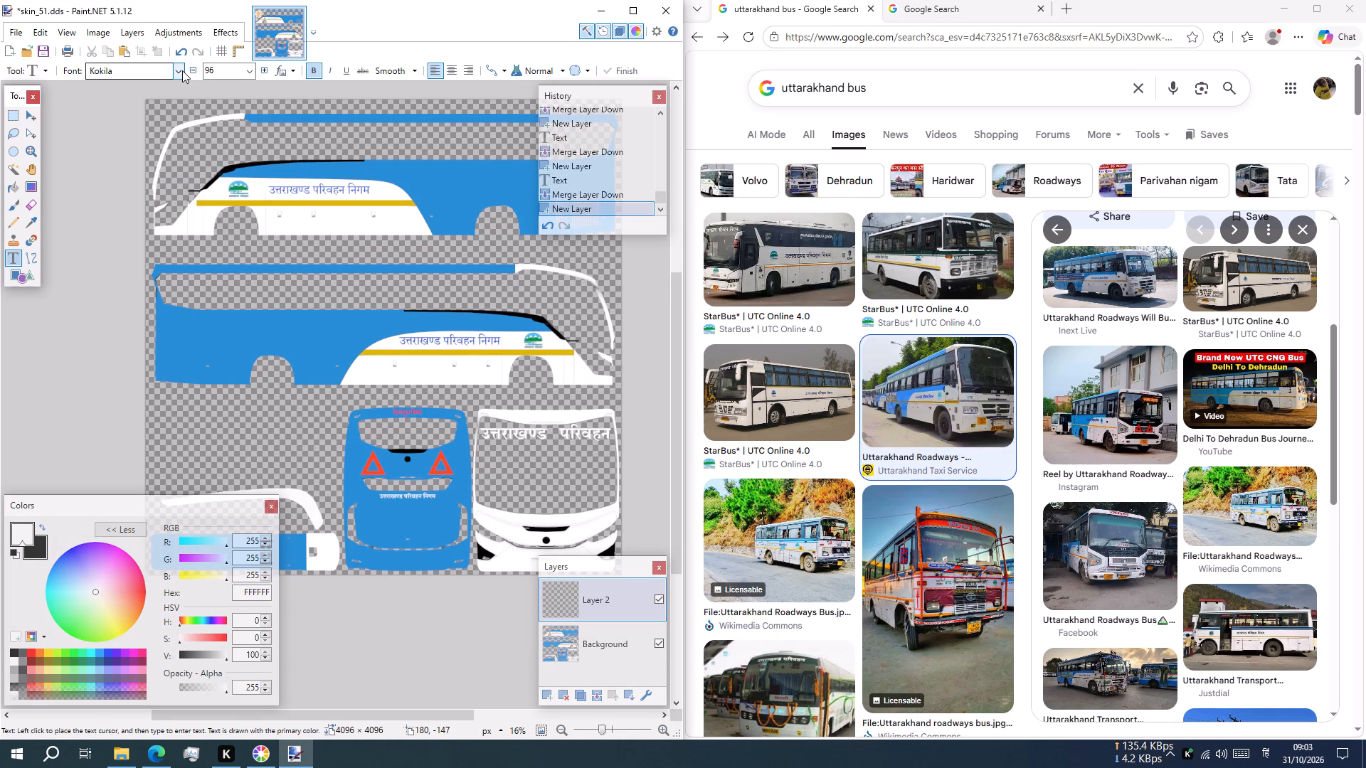
text(गस)
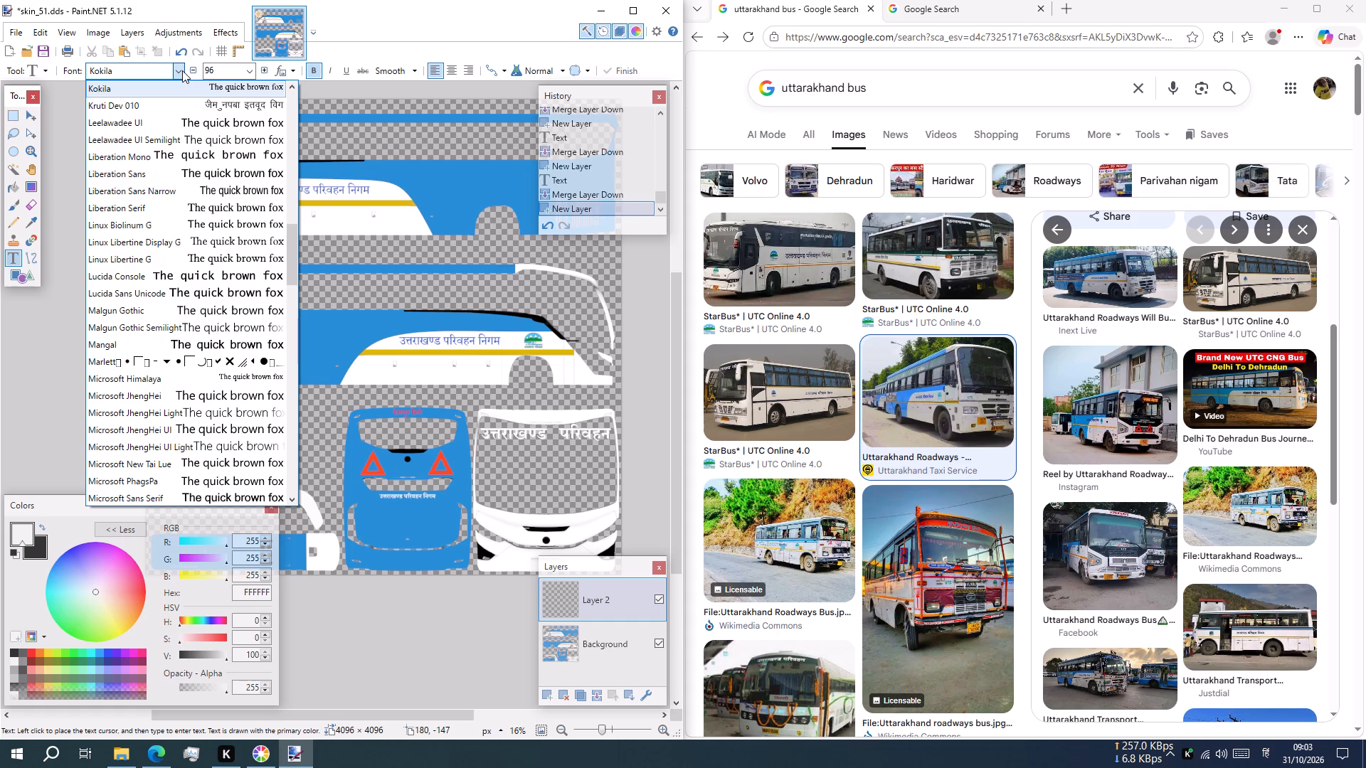
click(164, 67)
click(159, 67)
text(गग)
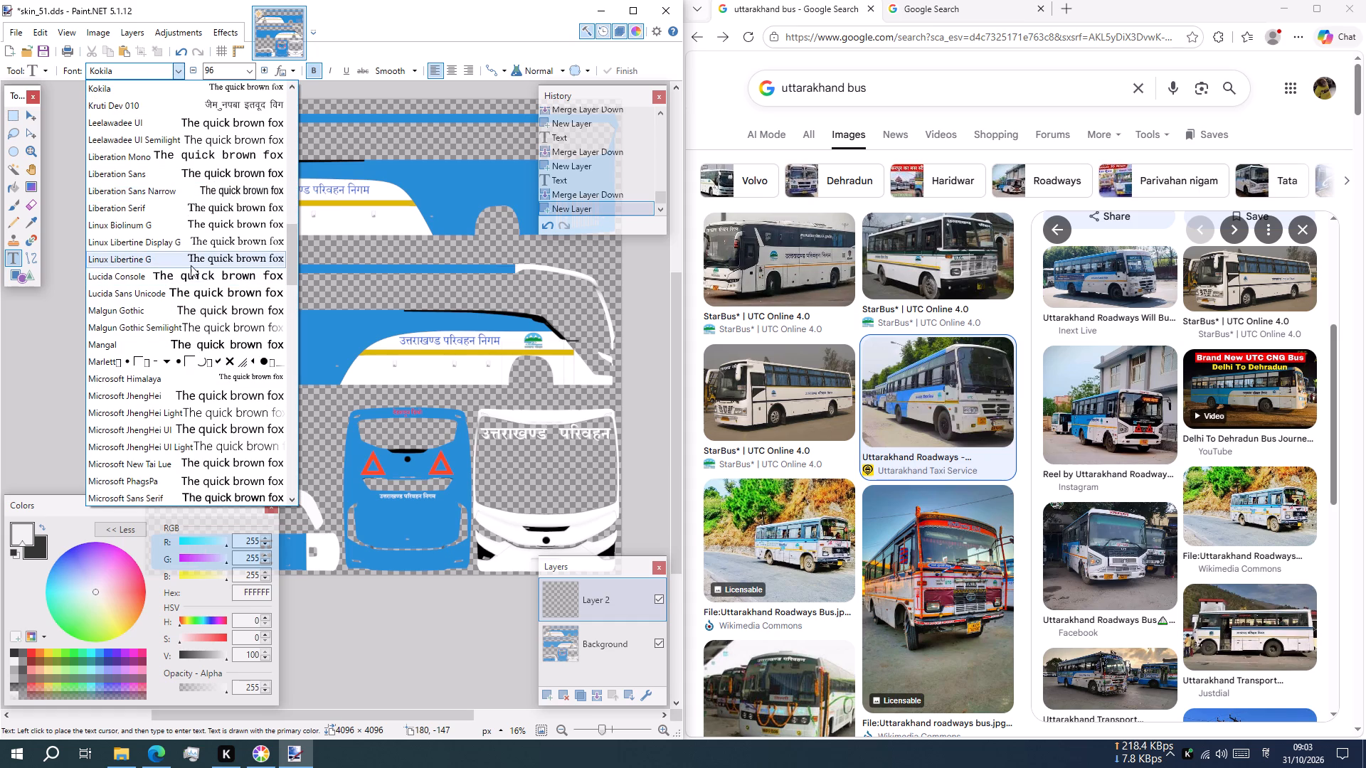
drag(290, 267, 275, 195)
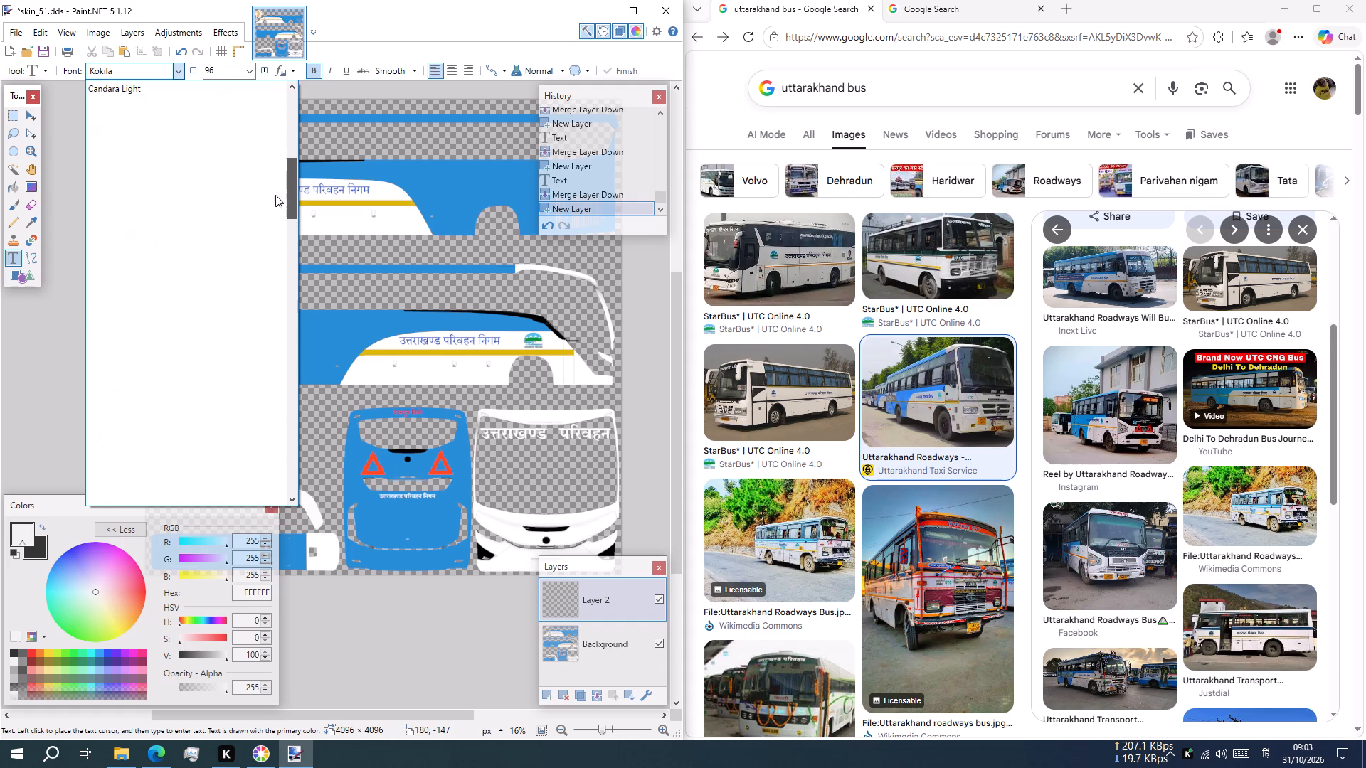
drag(275, 195, 265, 137)
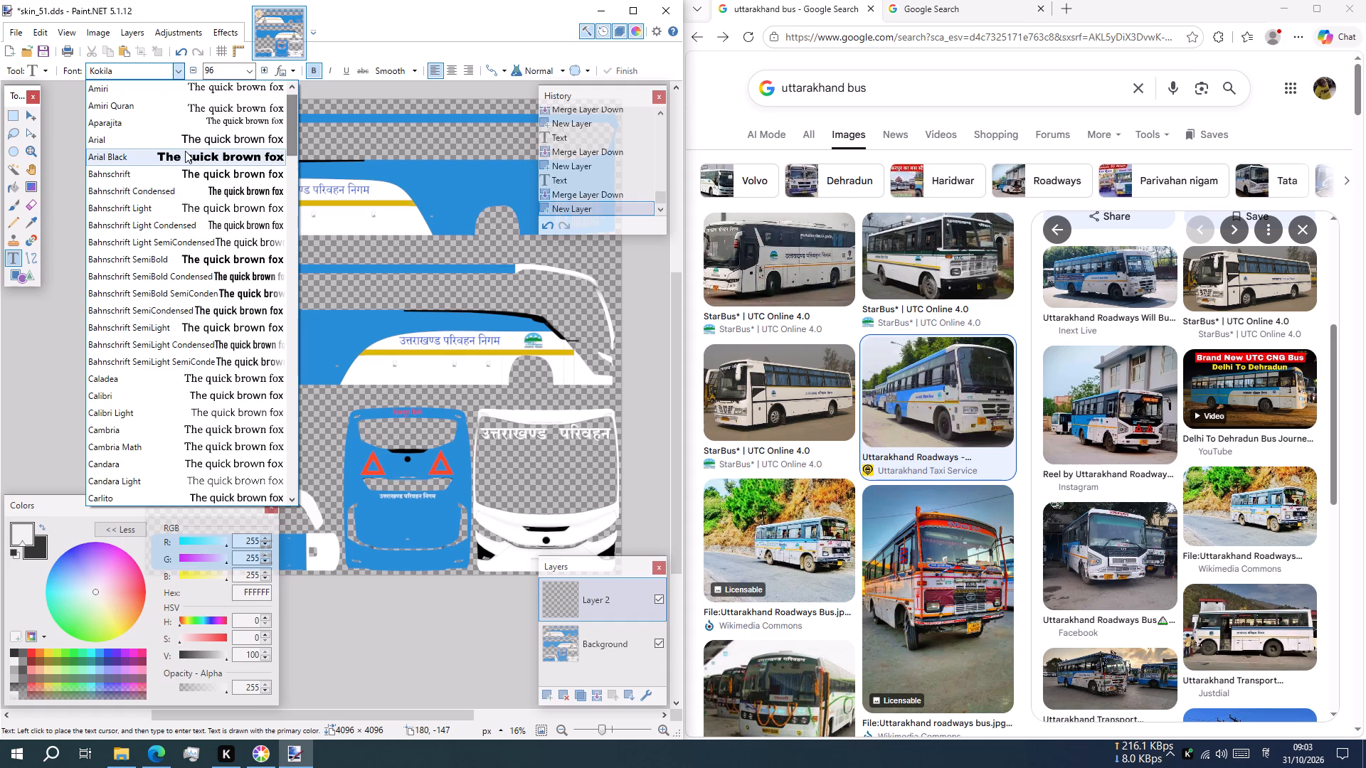
click(200, 159)
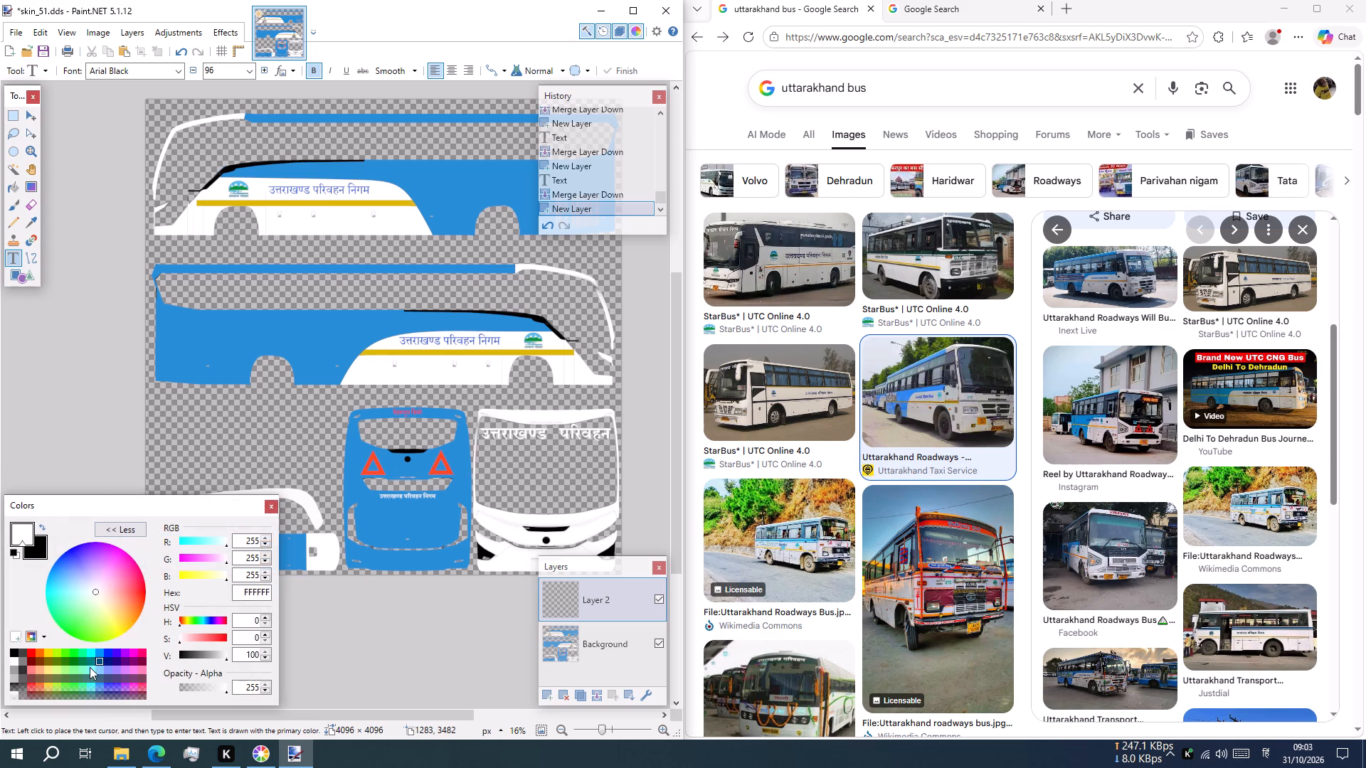
Set the primary colour to a darker green, hex 00C919.
click(70, 651)
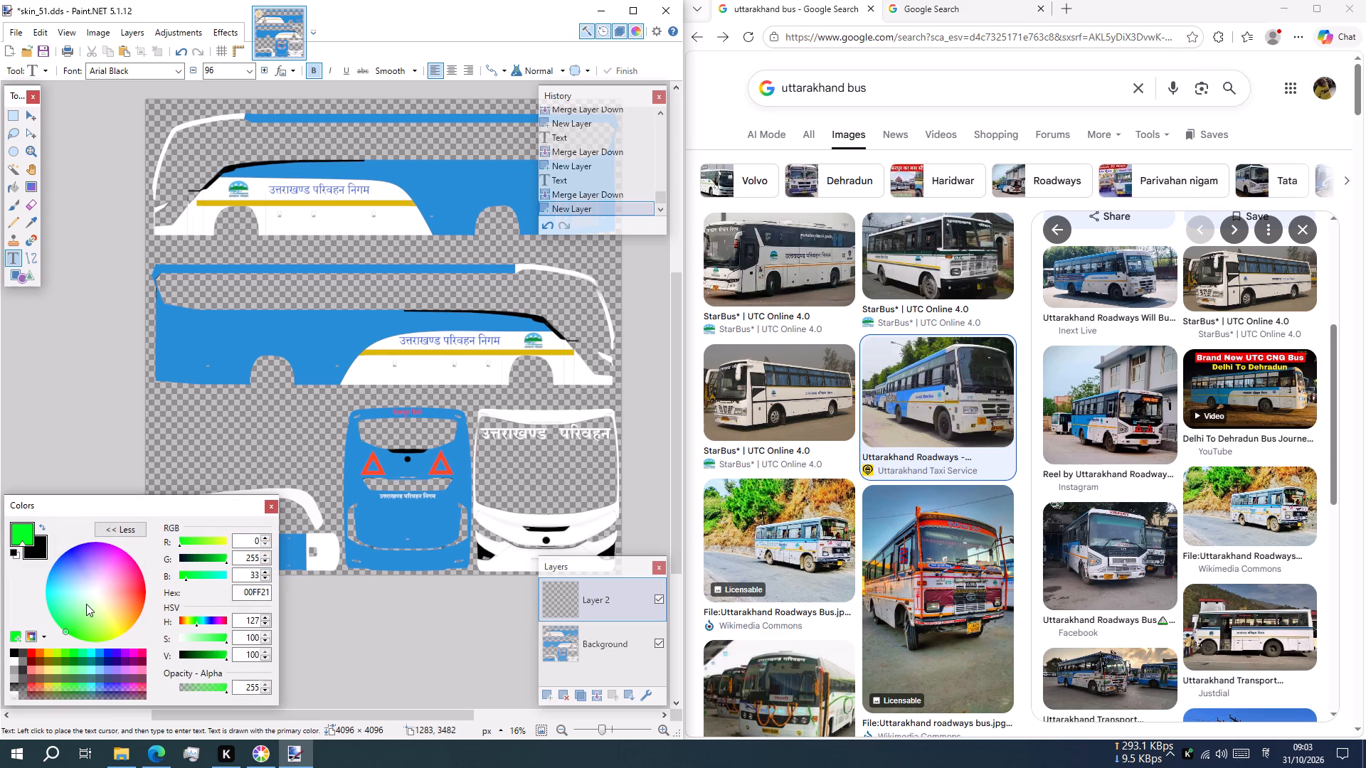
drag(86, 604, 69, 649)
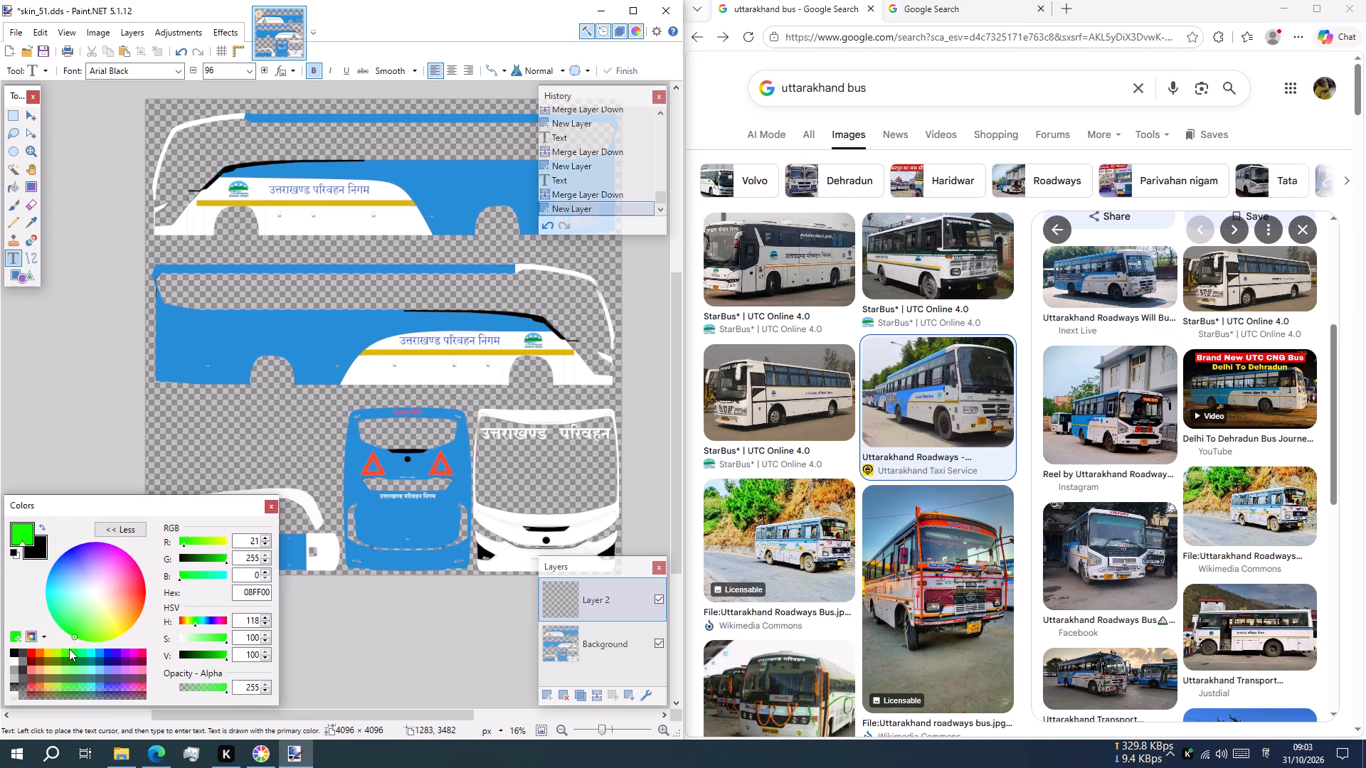
drag(69, 649, 56, 646)
drag(225, 561, 218, 560)
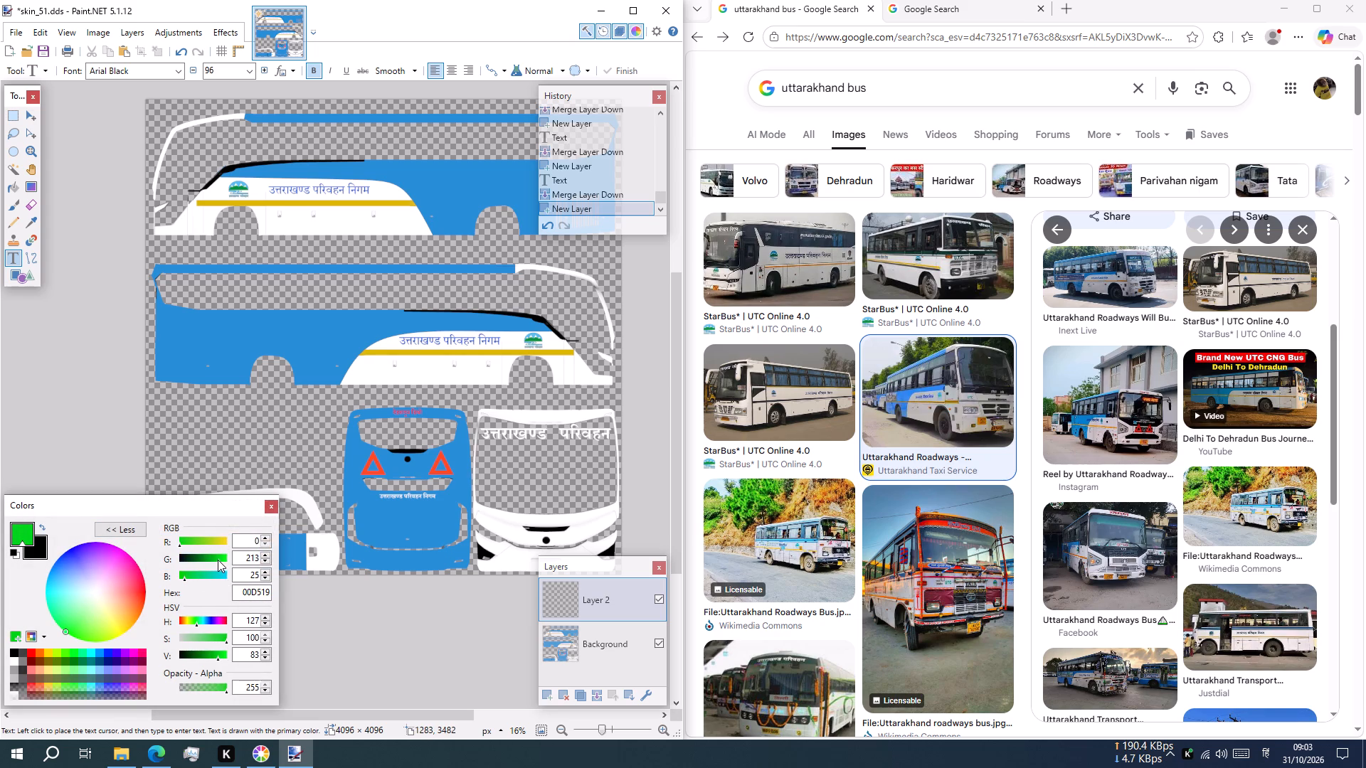
drag(218, 560, 216, 560)
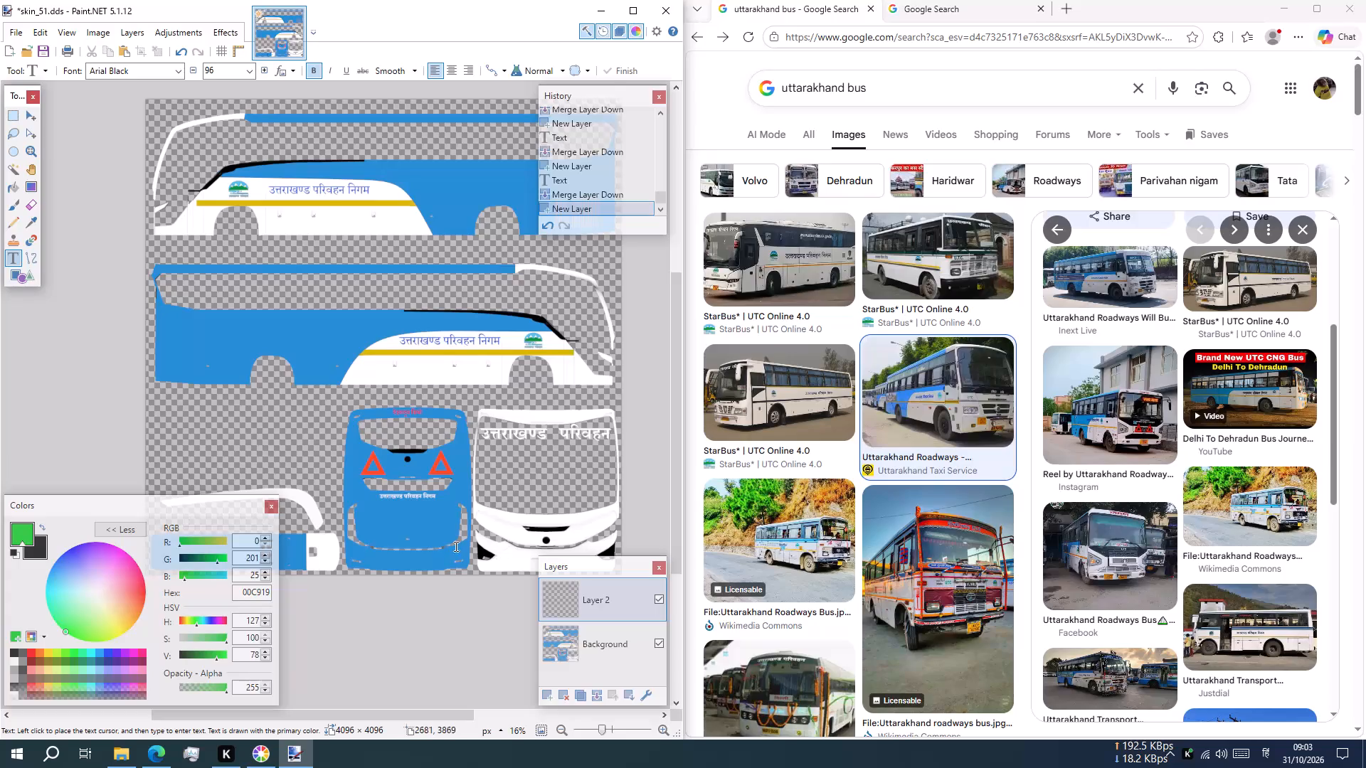
Switch the keyboard language to English (United Kingdom) and add UTC at size 48 on the white front panel, left of the black grille.
scroll(472, 528, down, 1)
scroll(520, 469, up, 1)
scroll(531, 480, down, 1)
shift+scroll(539, 479, up, 1)
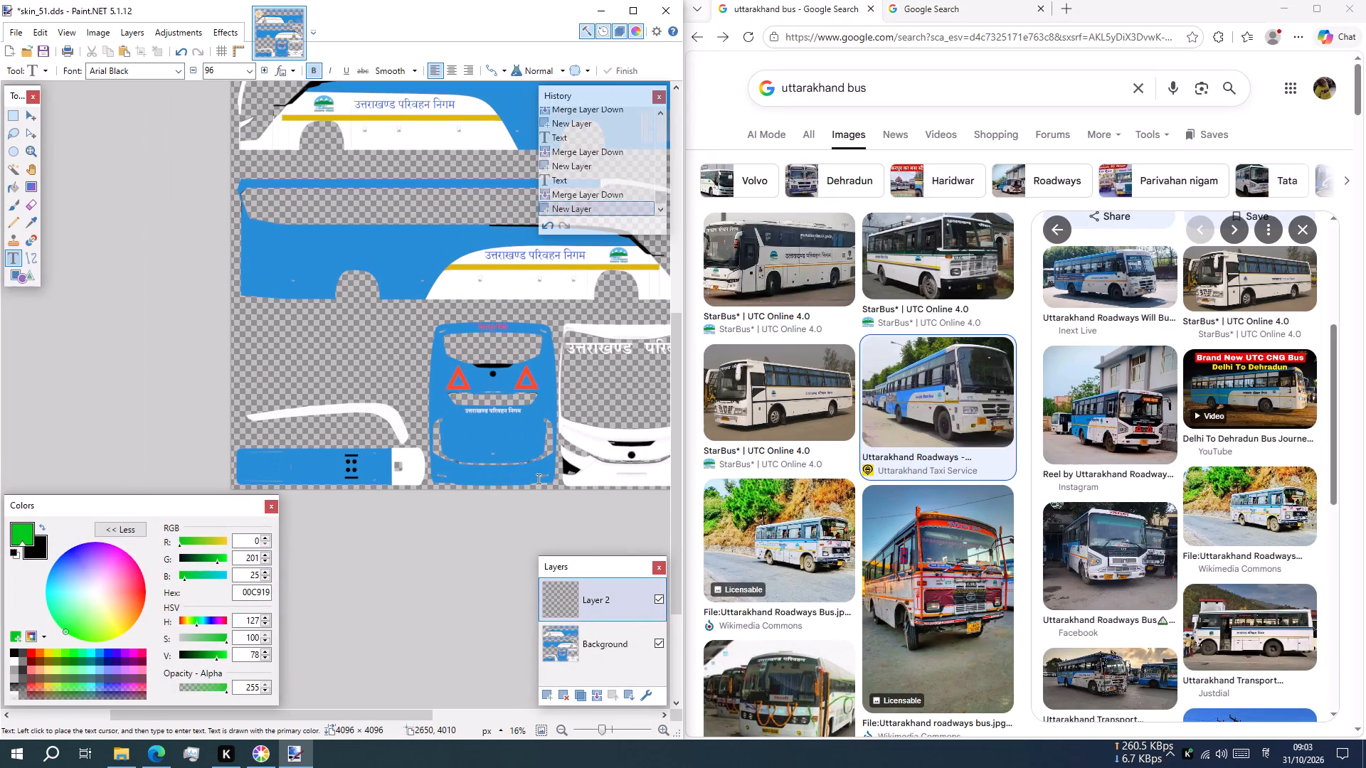
shift+scroll(583, 469, down, 1)
ctrl+scroll(536, 474, up, 7)
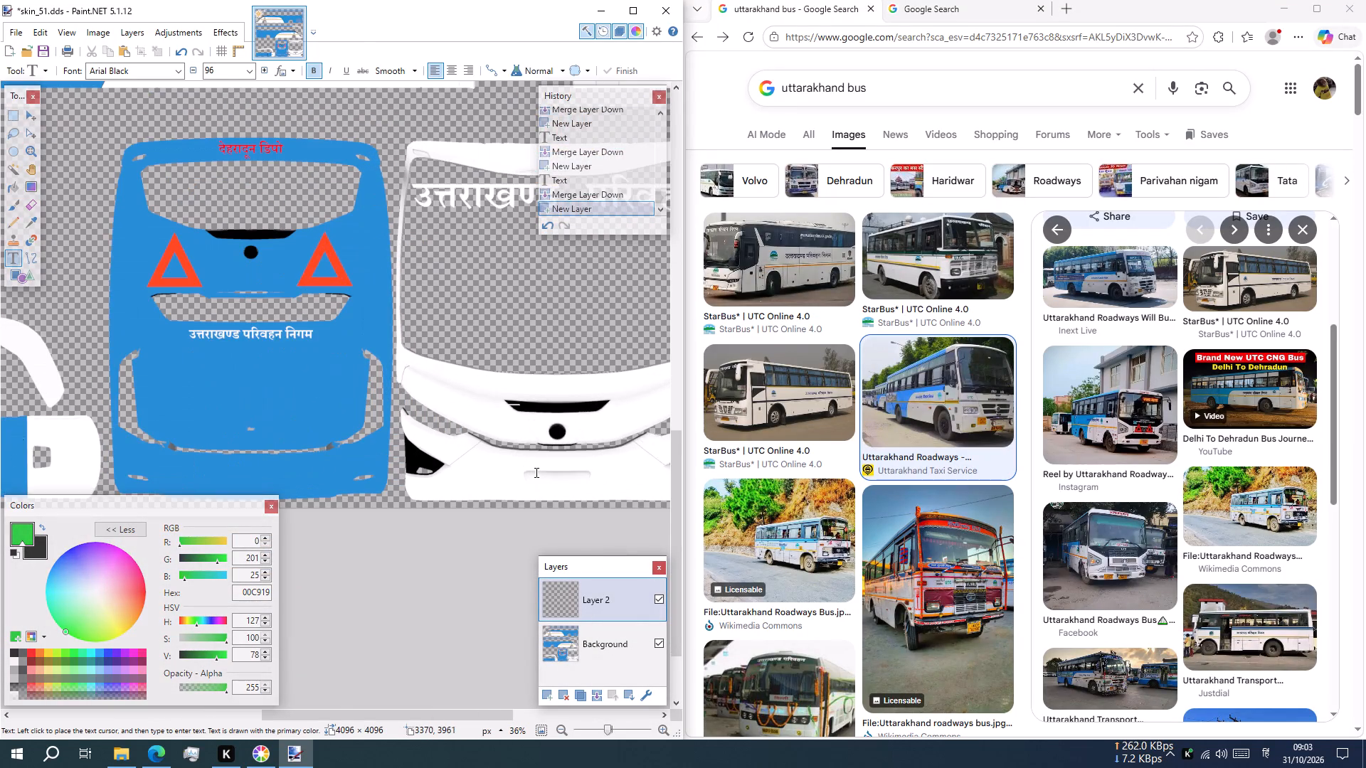
ctrl+scroll(534, 471, up, 1)
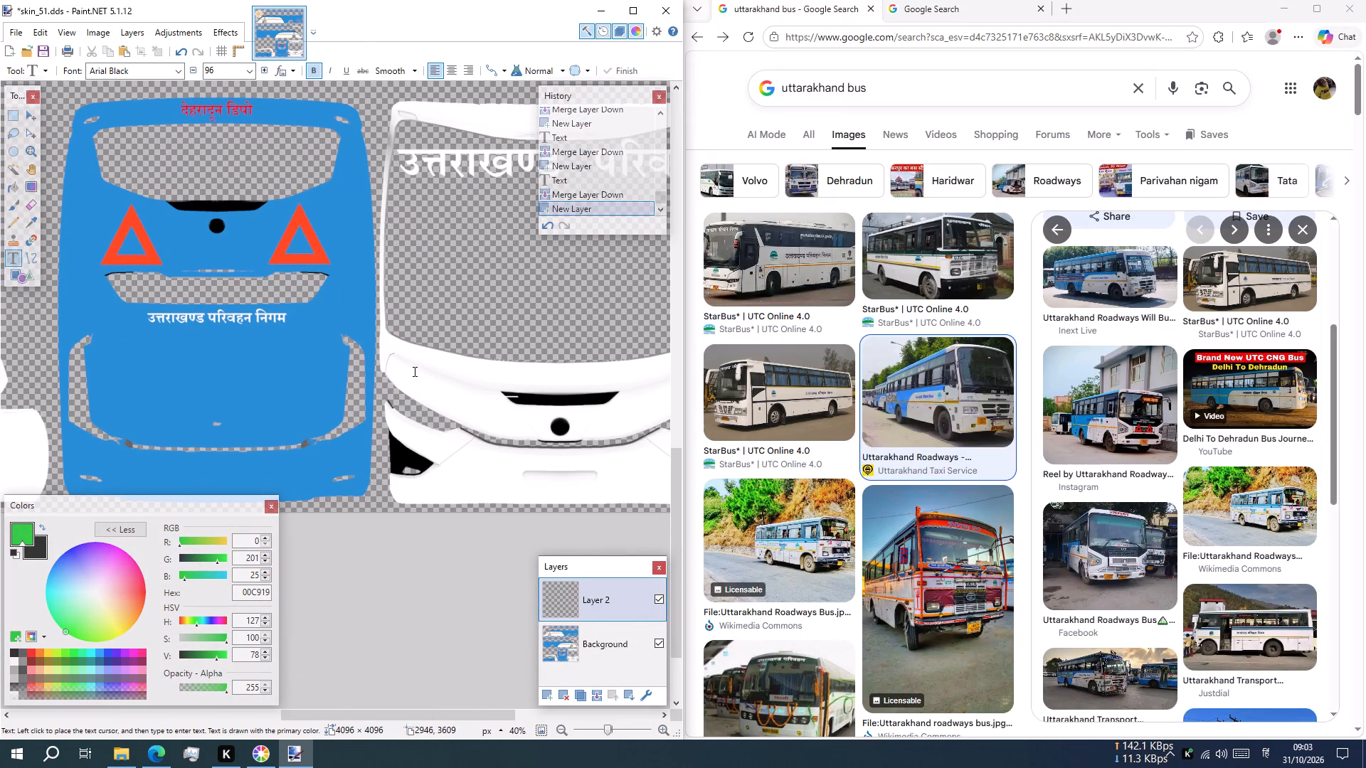
click(408, 375)
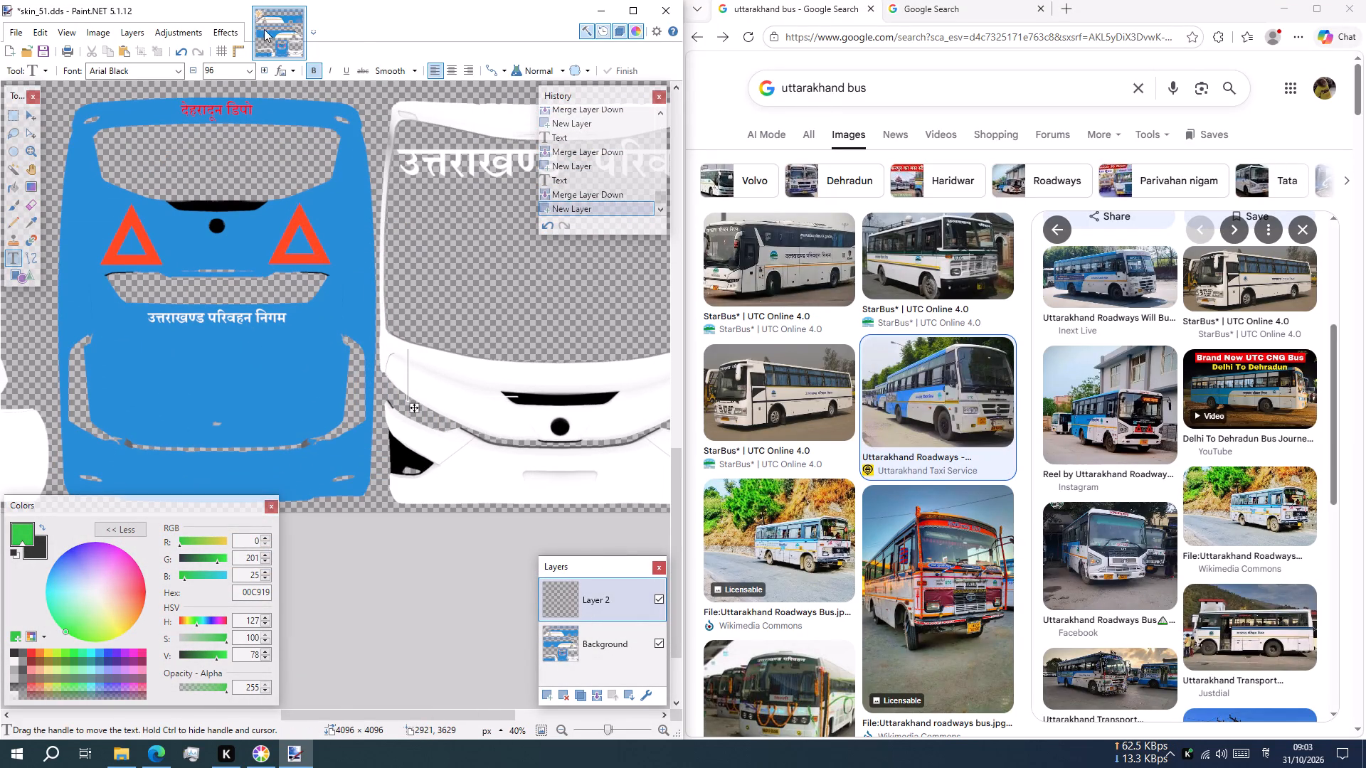
click(254, 74)
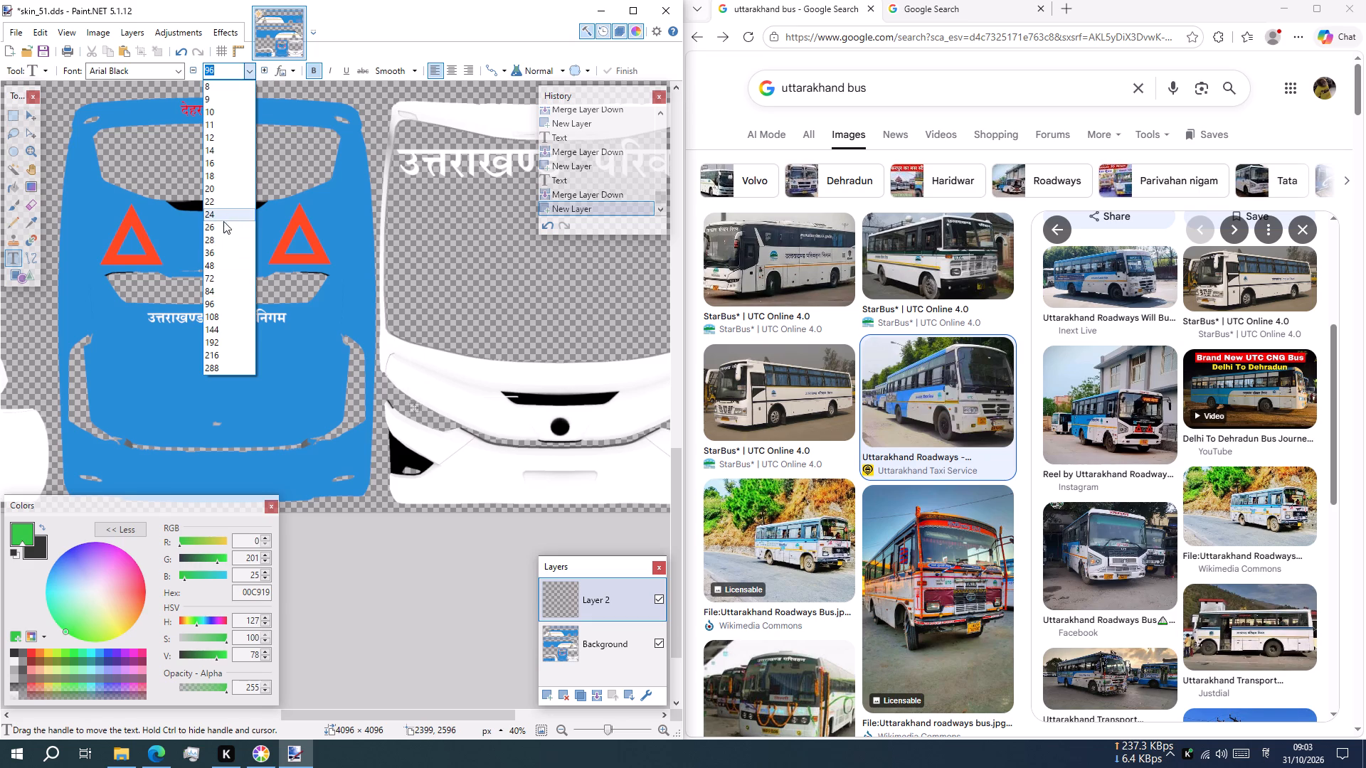
click(222, 244)
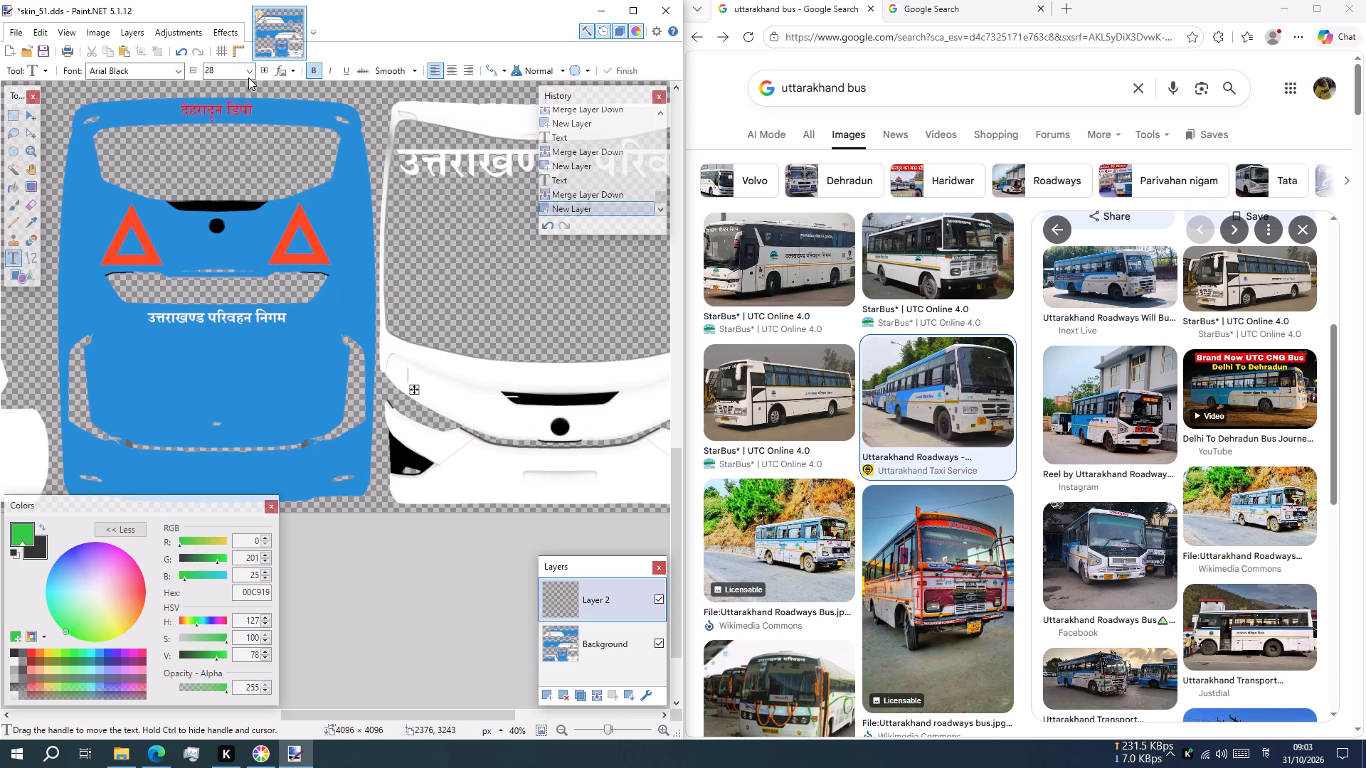
click(248, 74)
click(231, 263)
click(1268, 746)
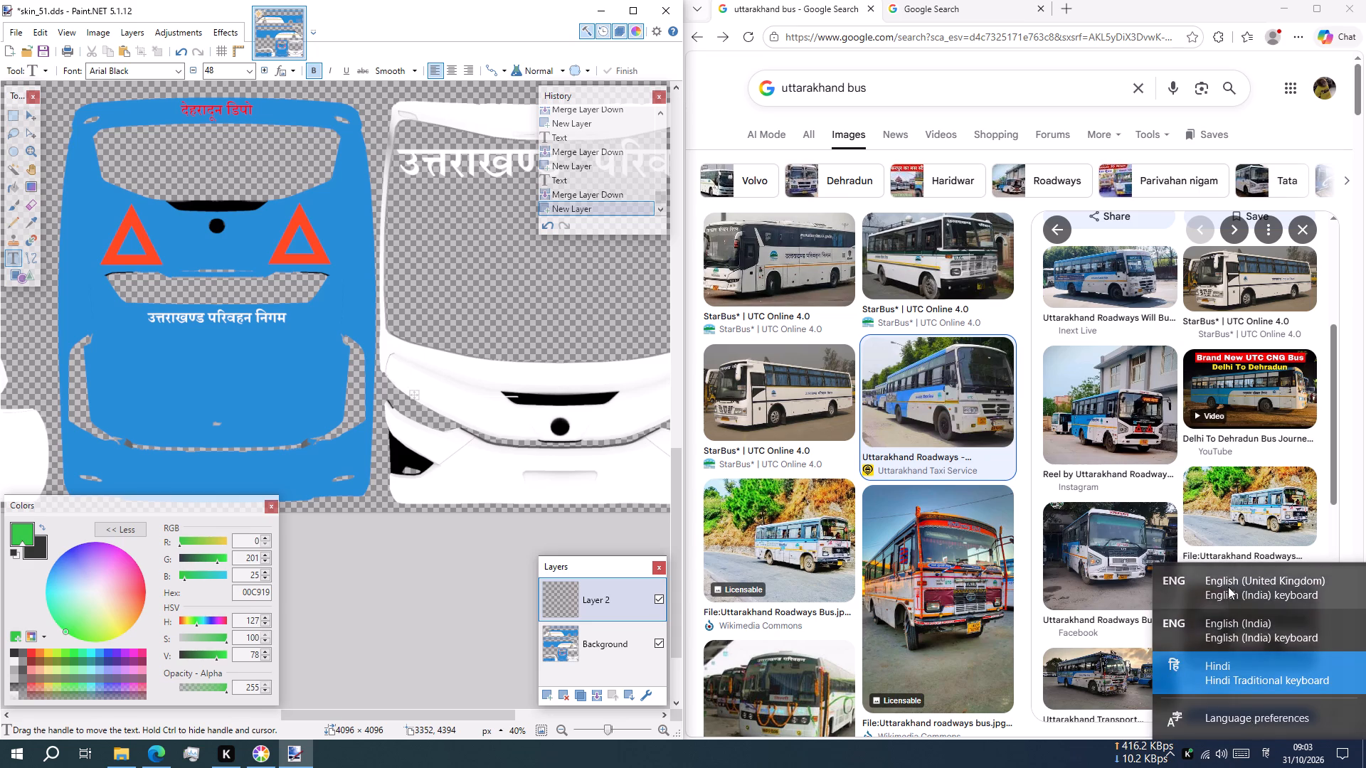
click(1229, 584)
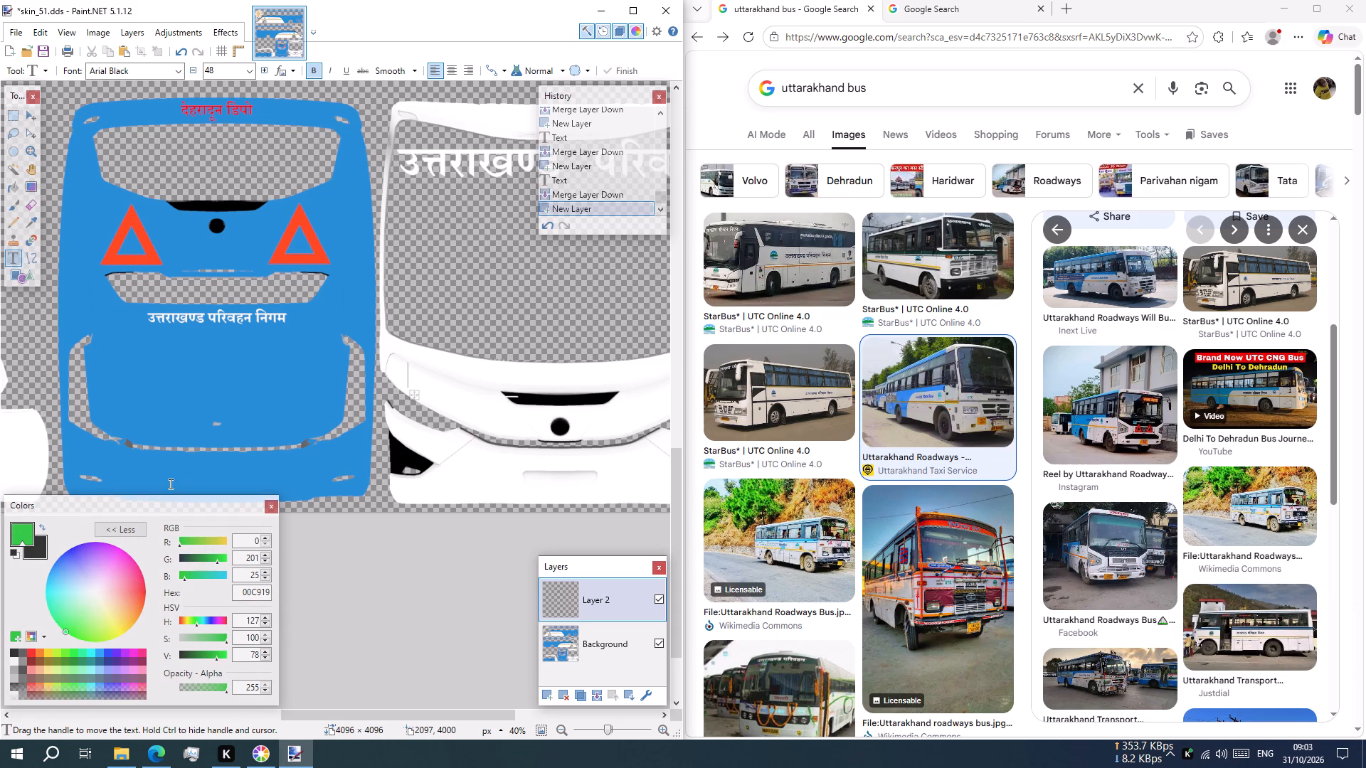
key(u)
key(BackSpace)
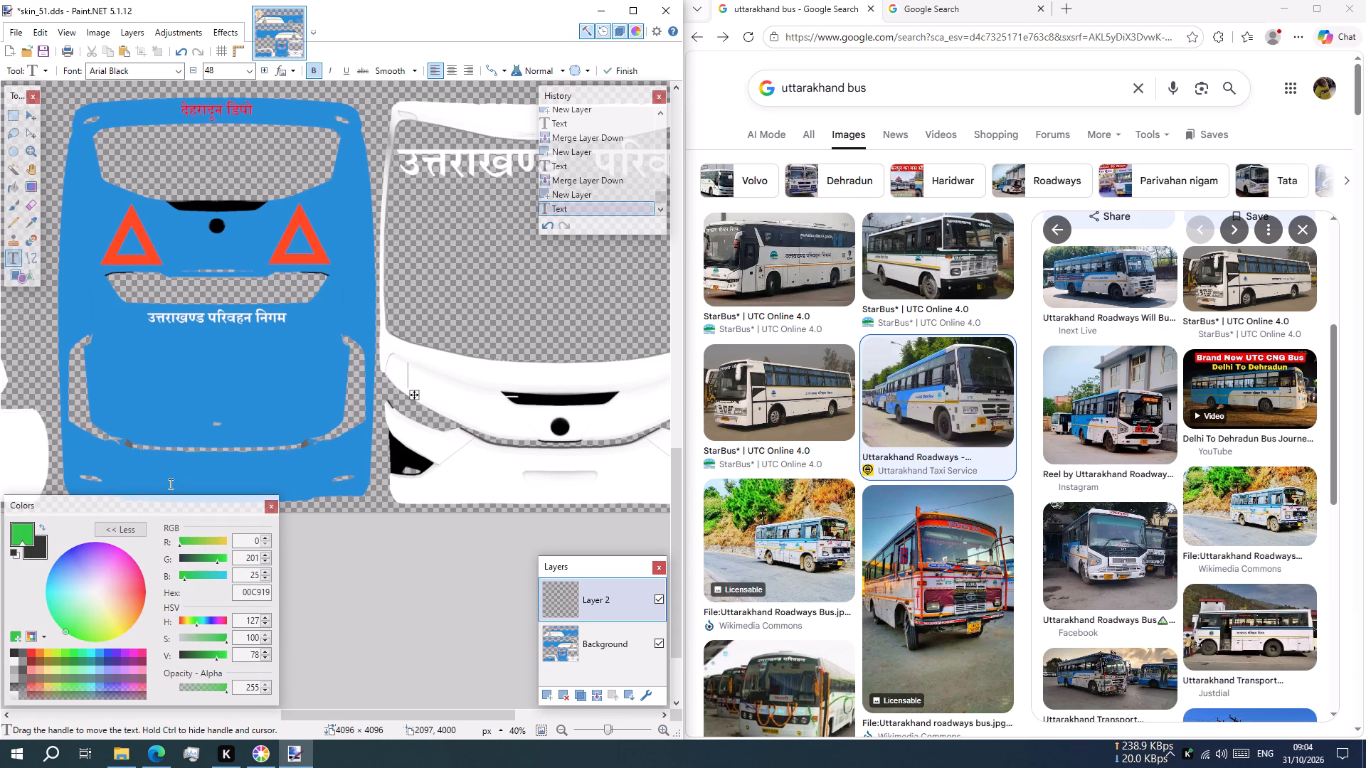
text(UT)
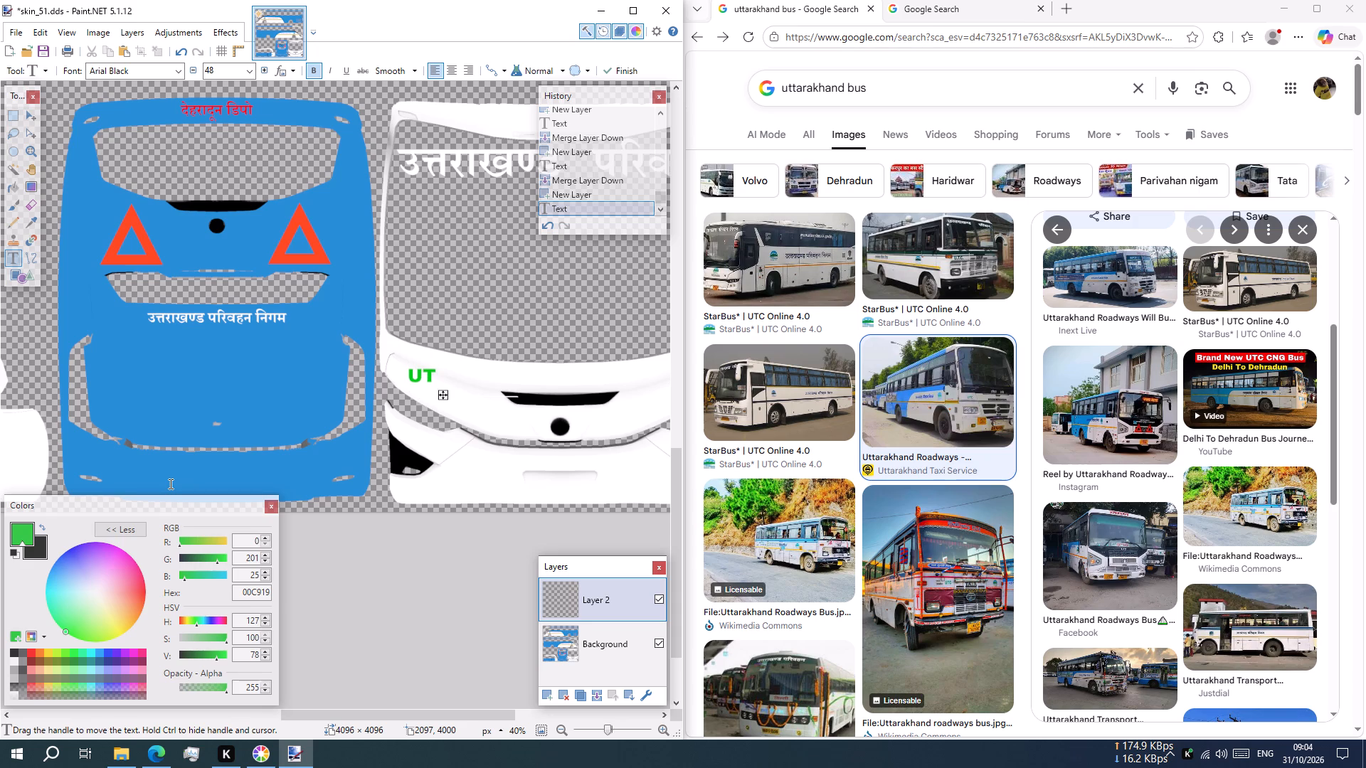
key(c)
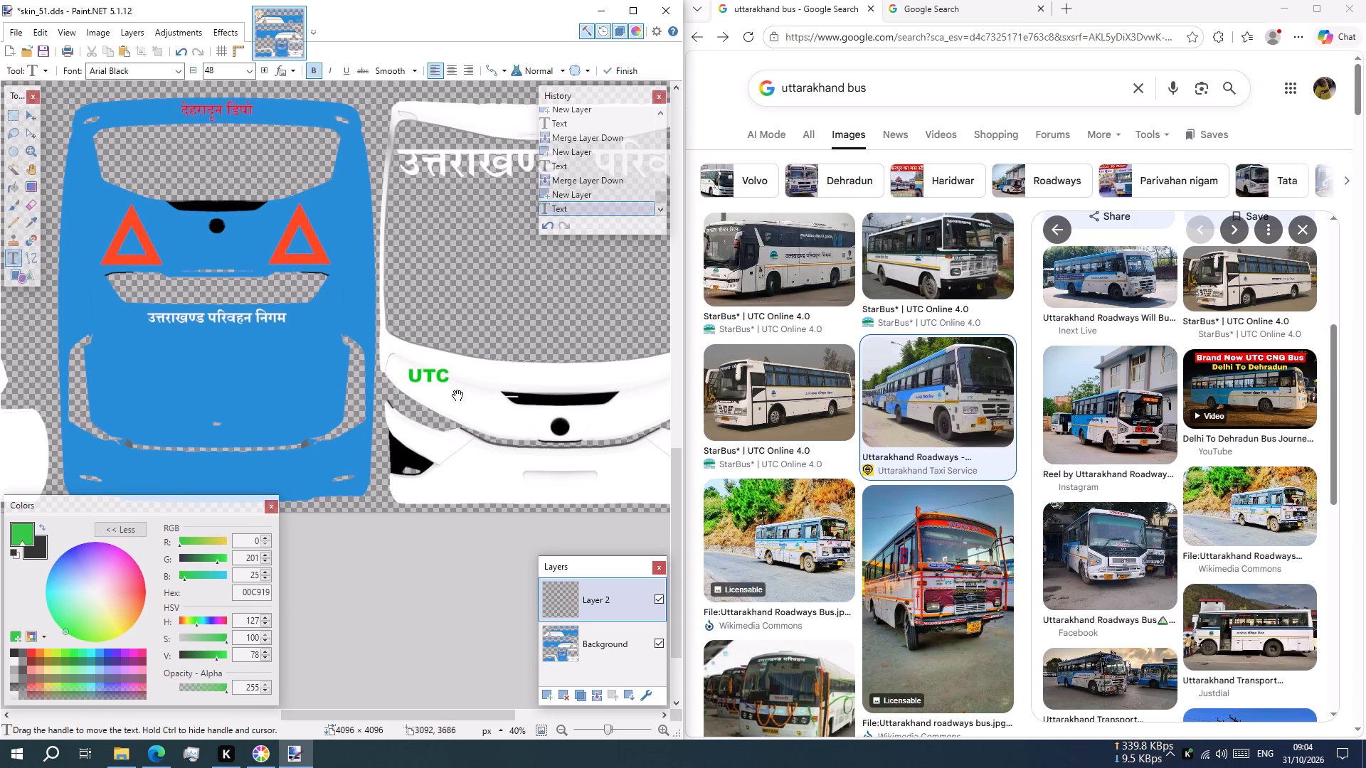
Shift the UTC text slightly down on the front panel, between the windscreen and the headlight opening.
drag(457, 396, 458, 413)
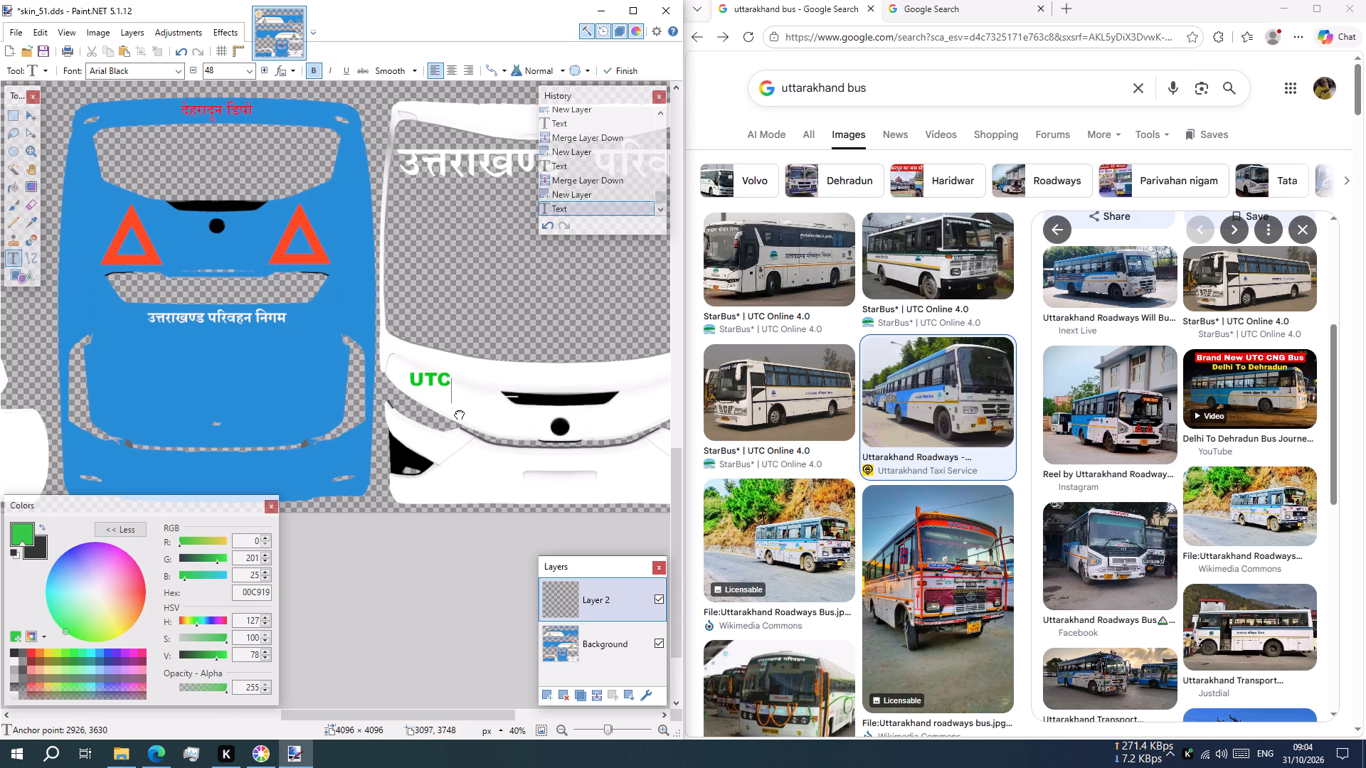
drag(458, 413, 459, 408)
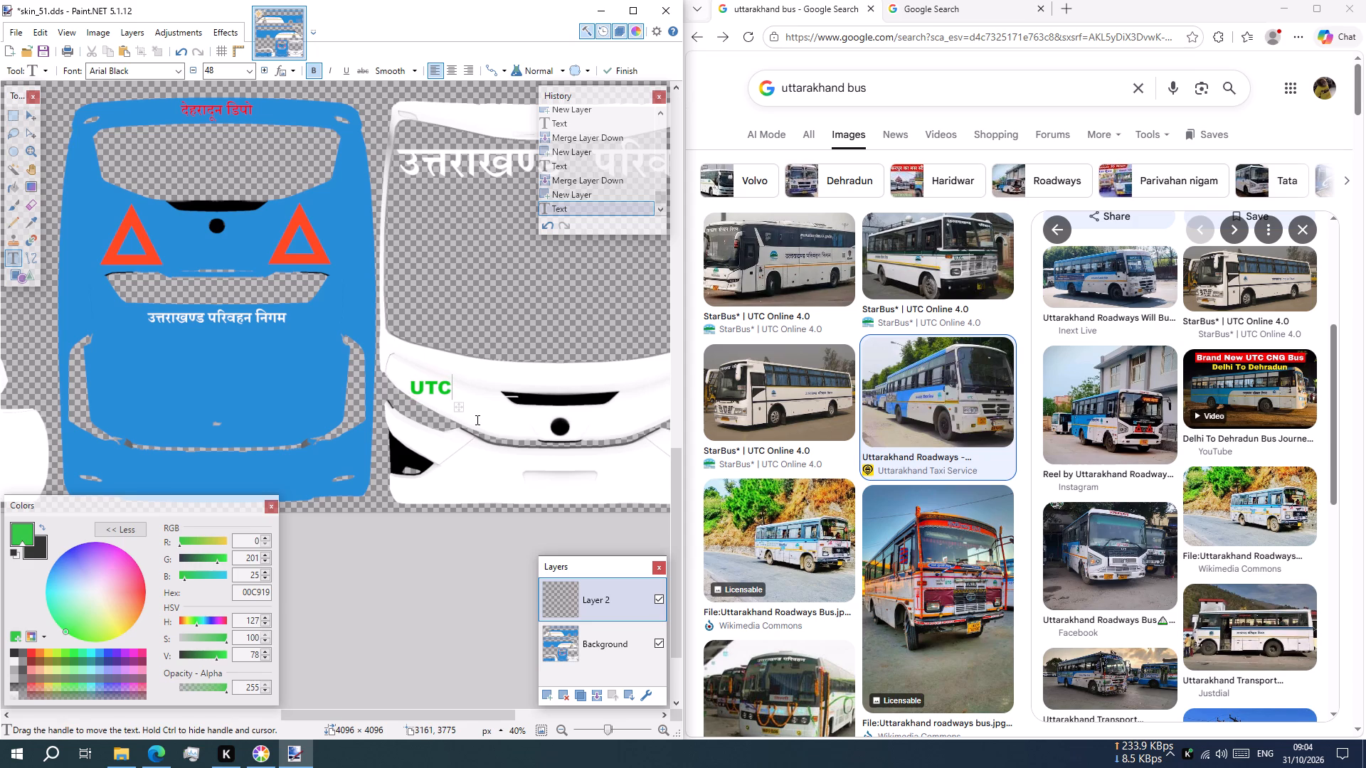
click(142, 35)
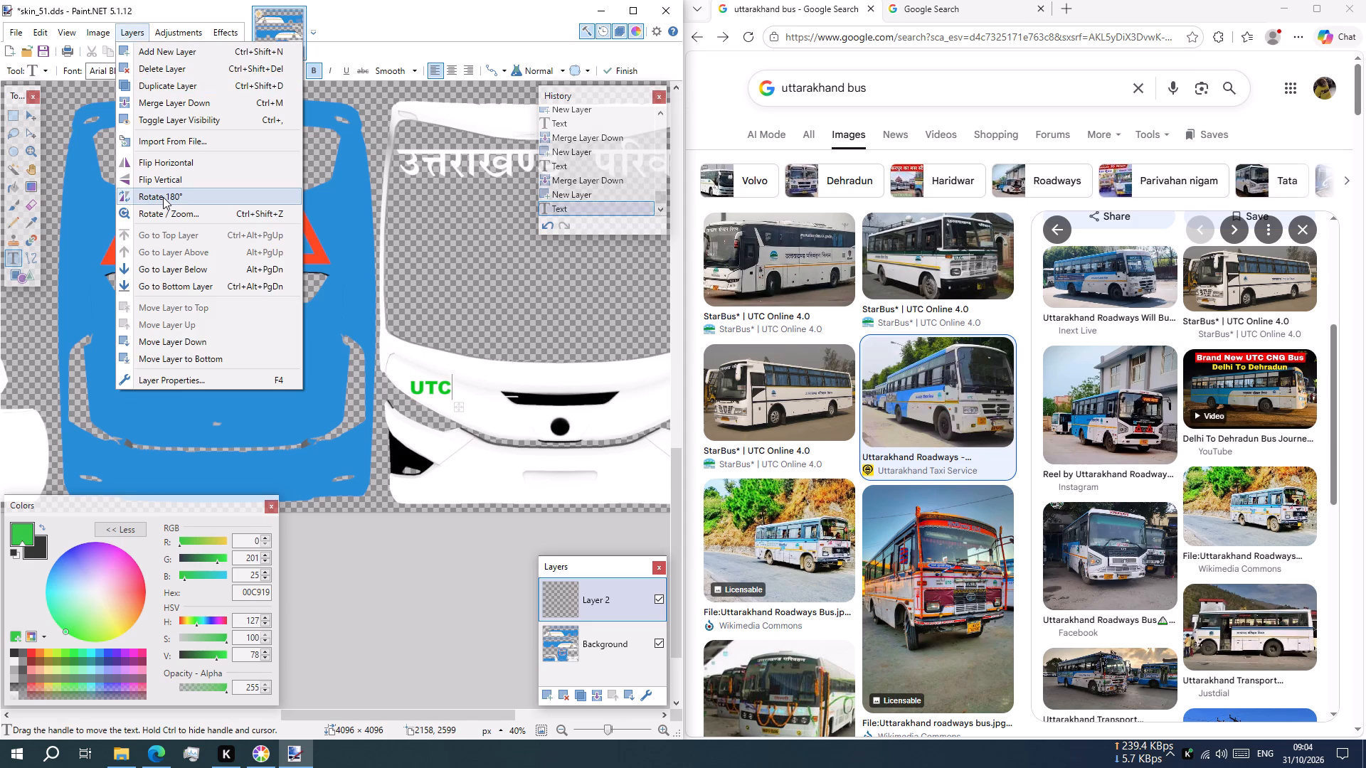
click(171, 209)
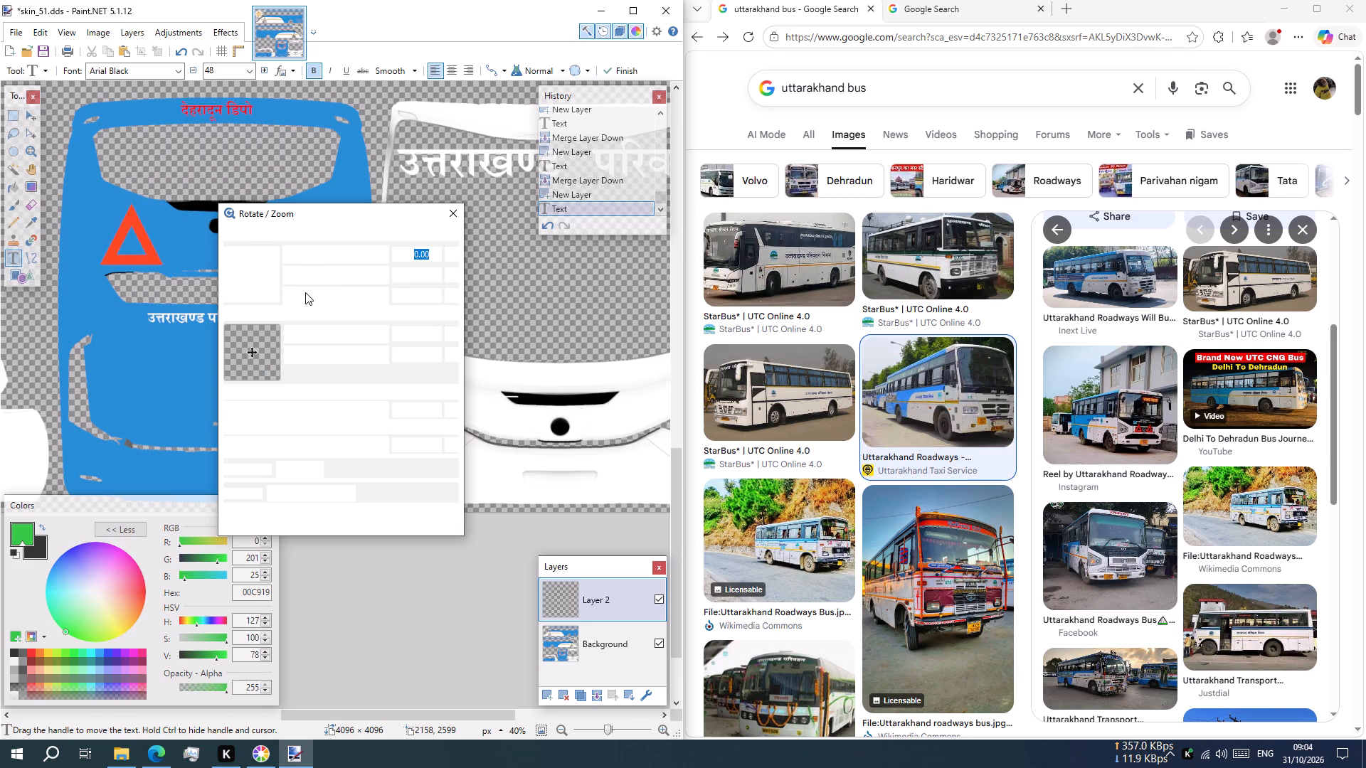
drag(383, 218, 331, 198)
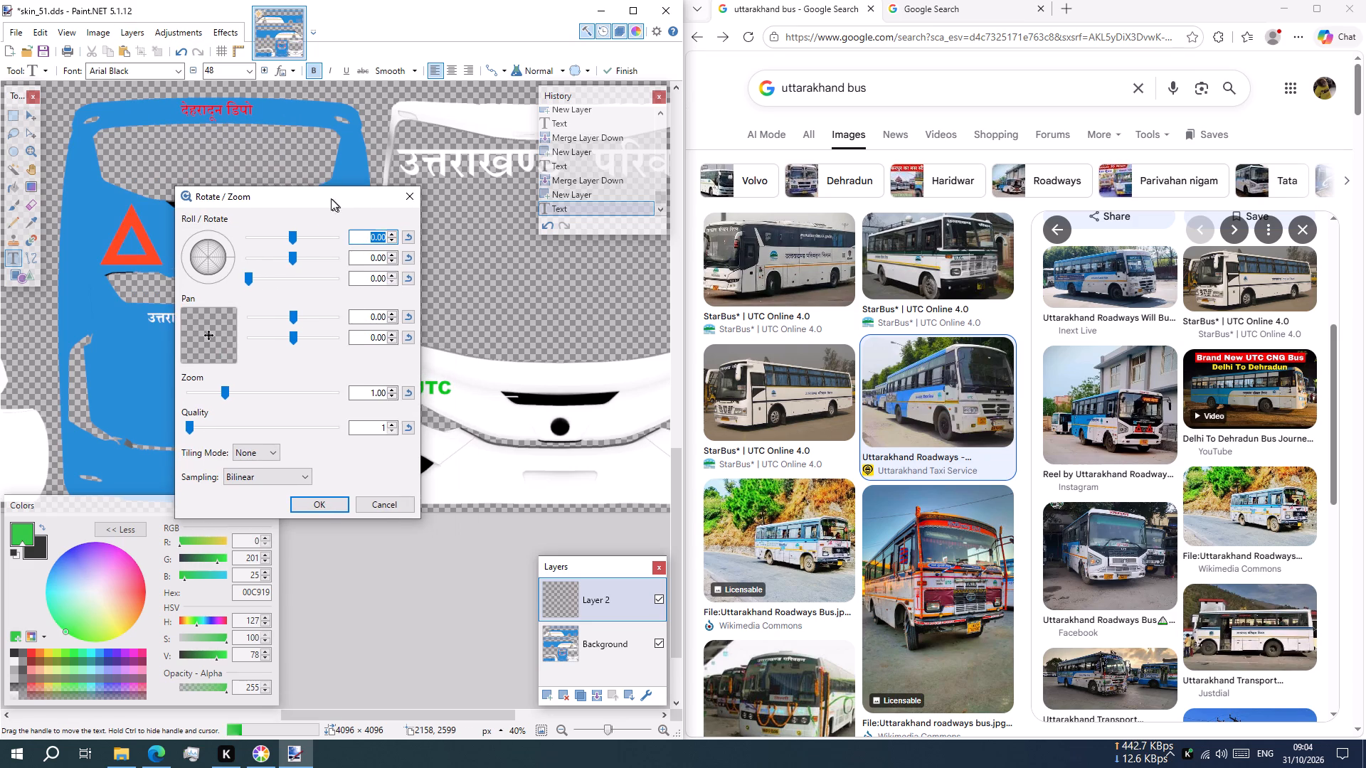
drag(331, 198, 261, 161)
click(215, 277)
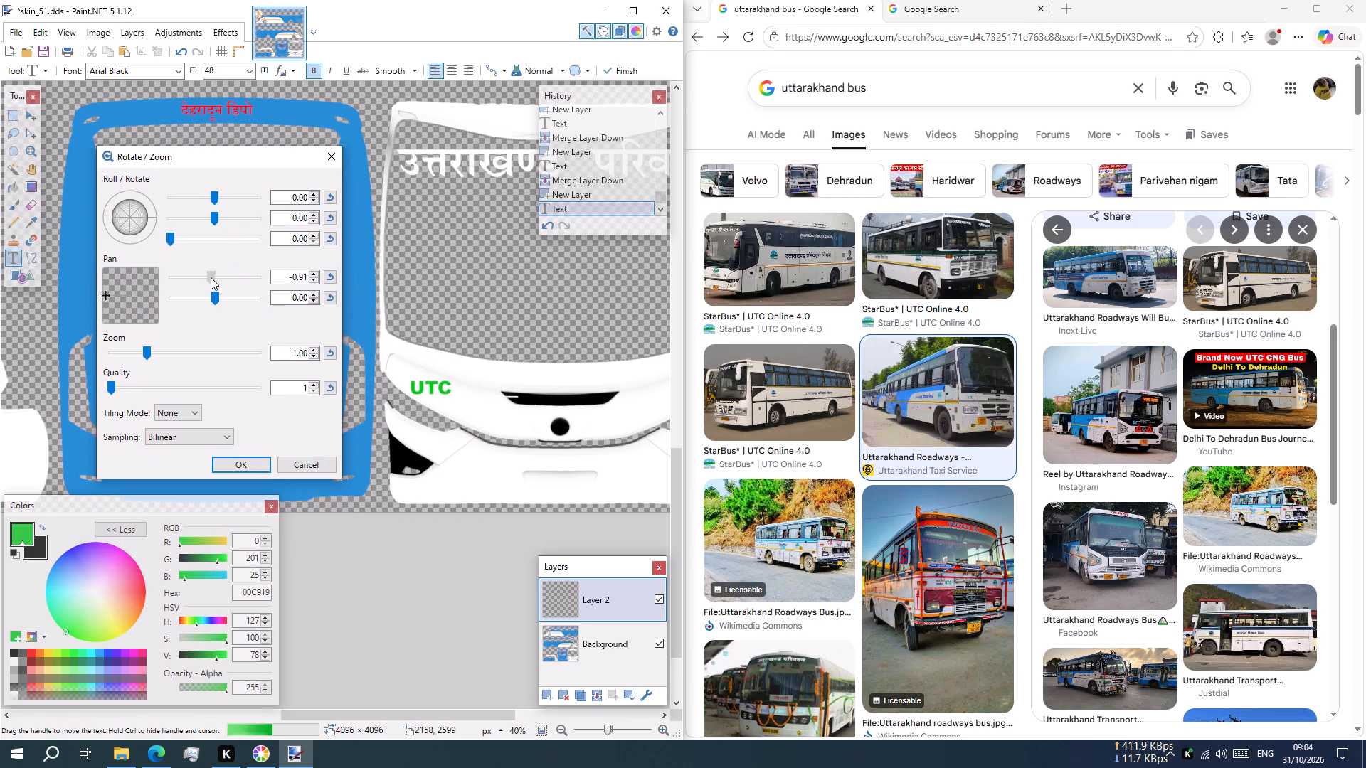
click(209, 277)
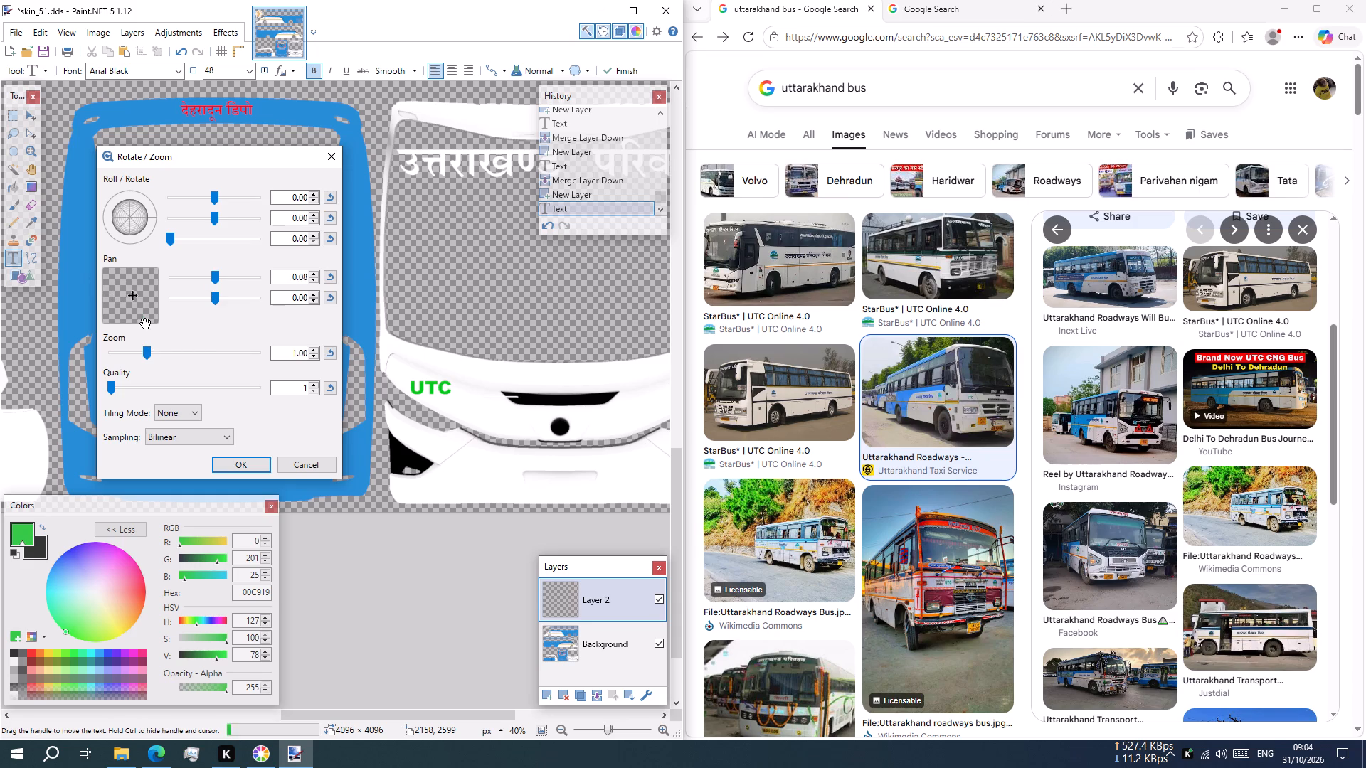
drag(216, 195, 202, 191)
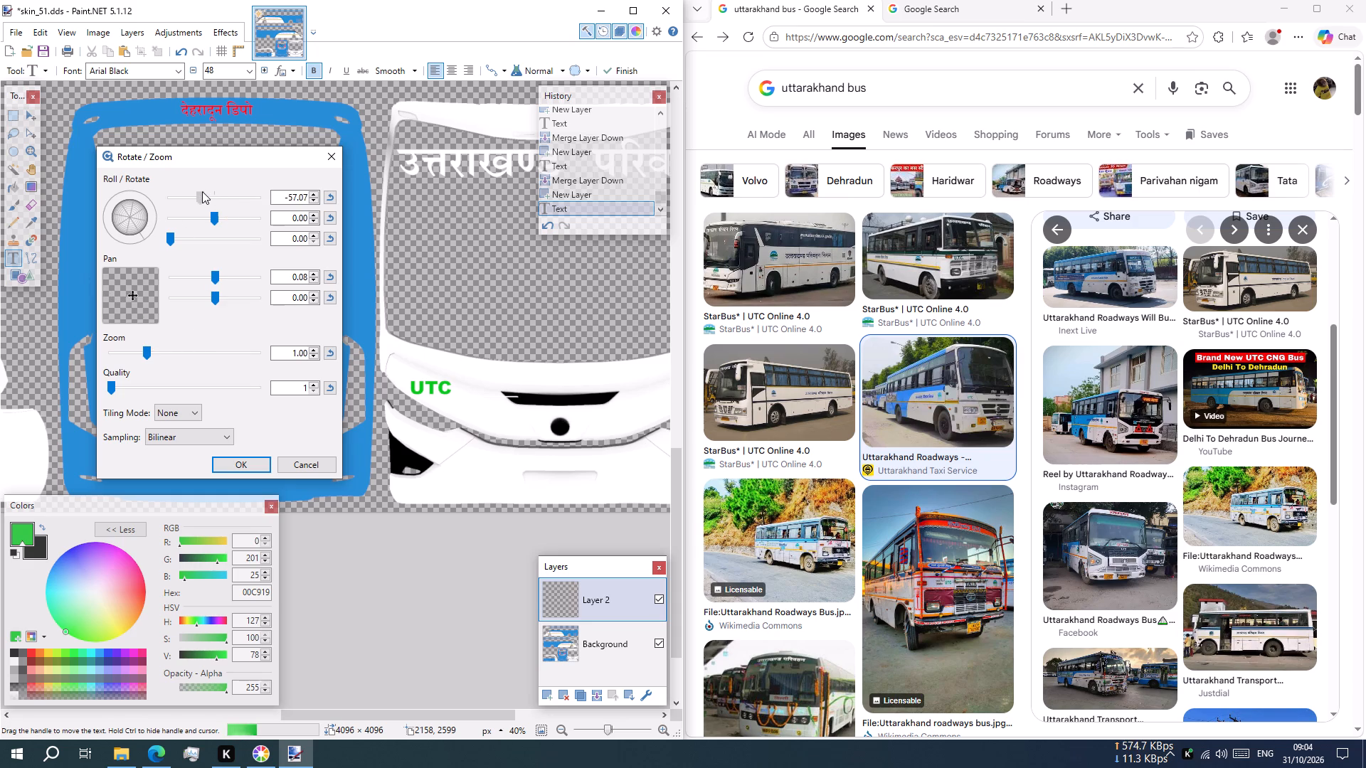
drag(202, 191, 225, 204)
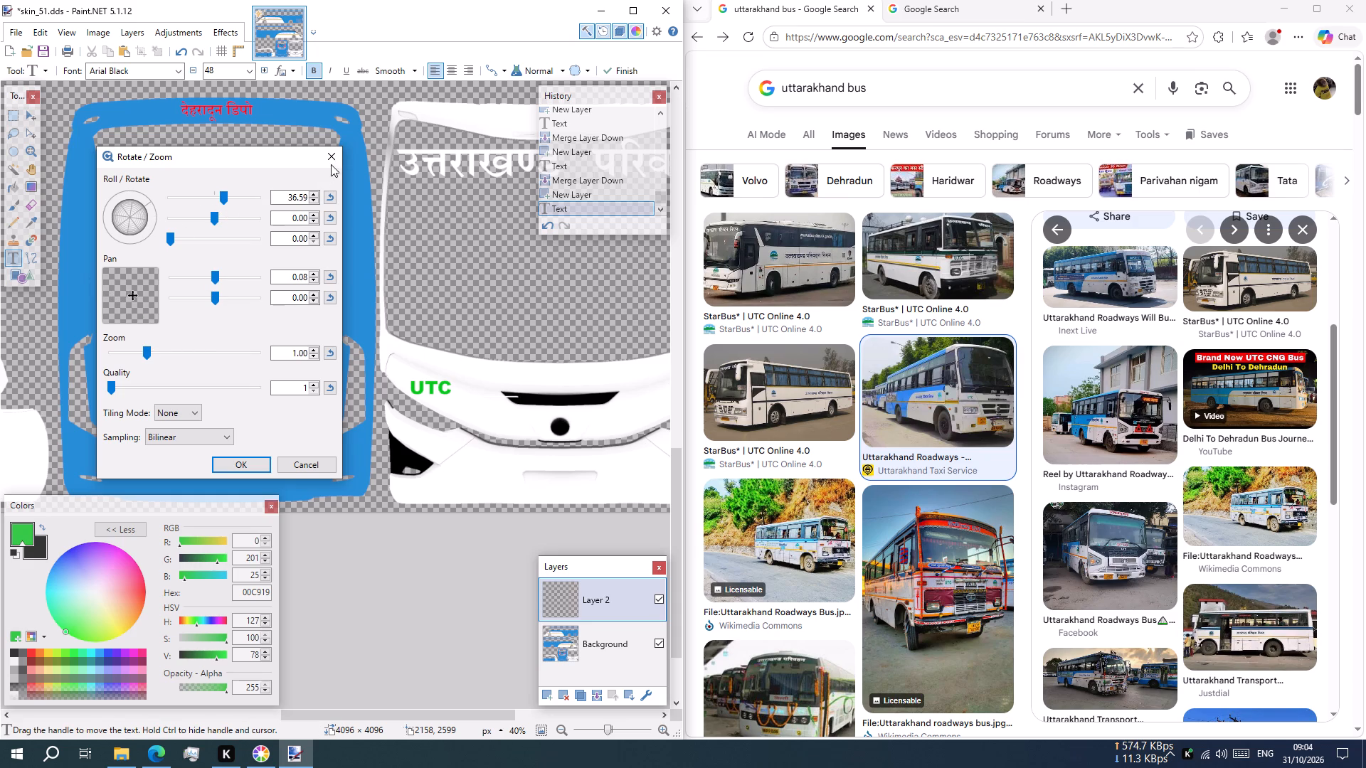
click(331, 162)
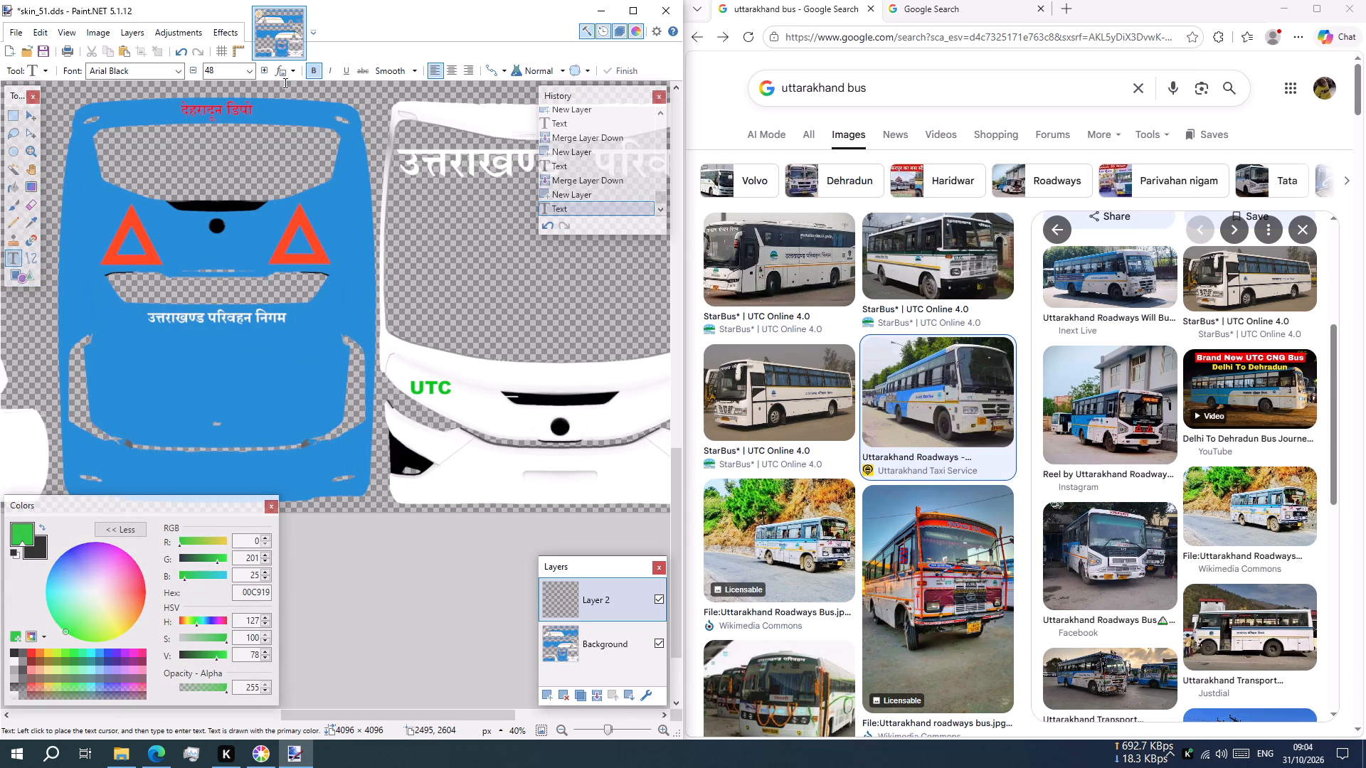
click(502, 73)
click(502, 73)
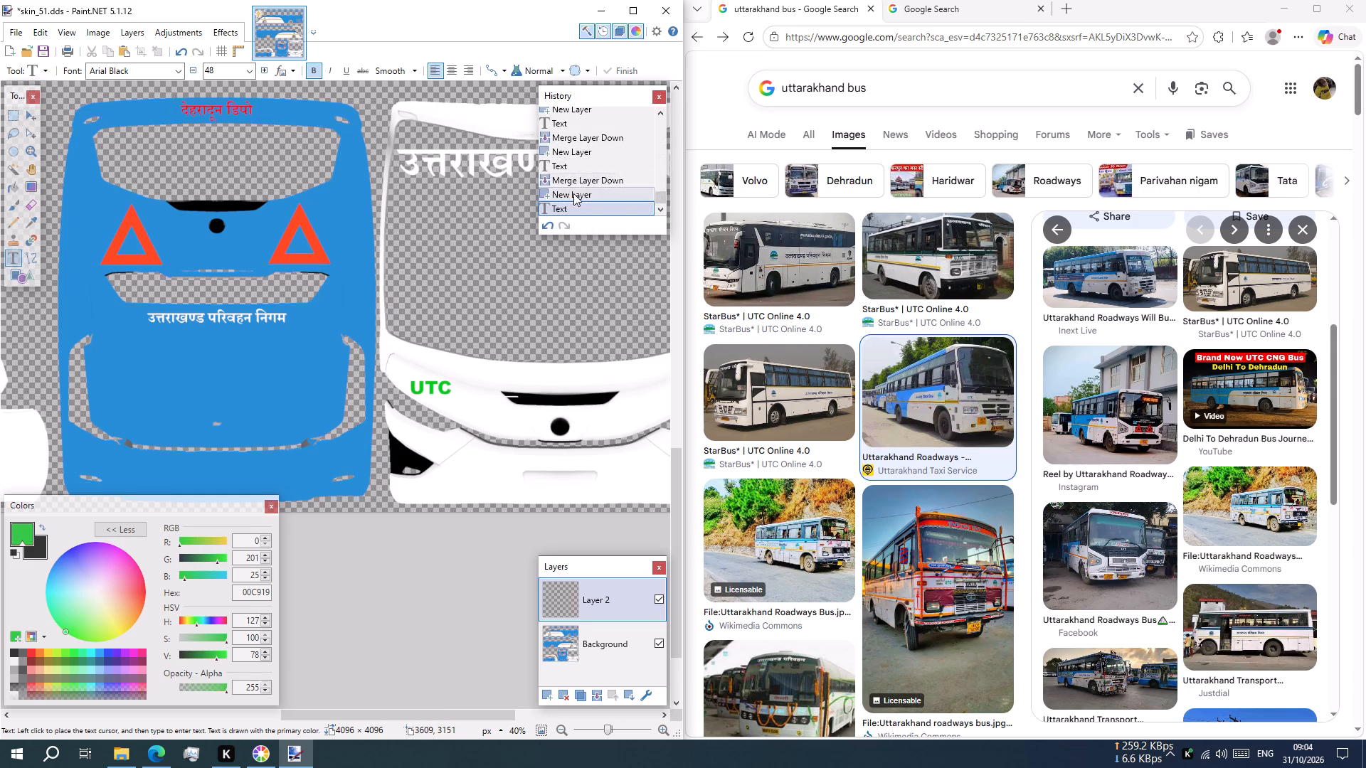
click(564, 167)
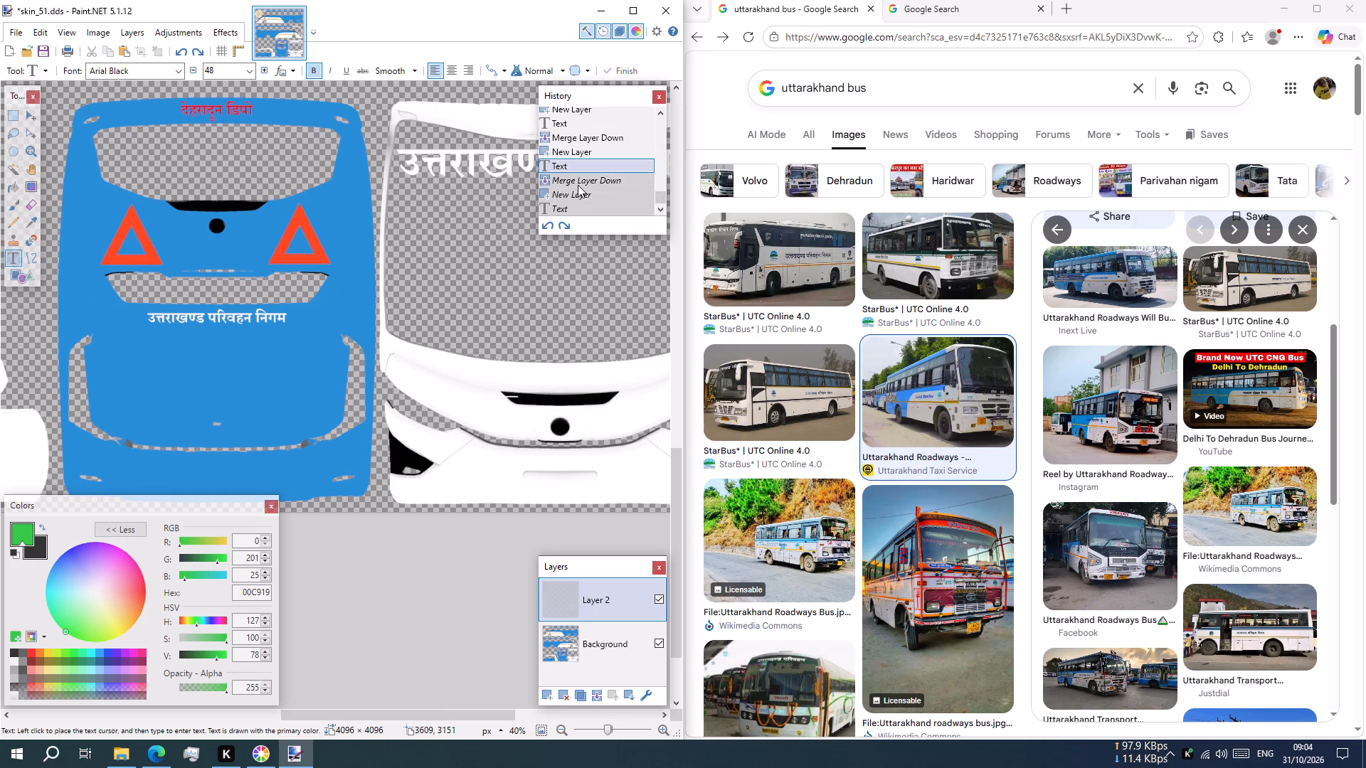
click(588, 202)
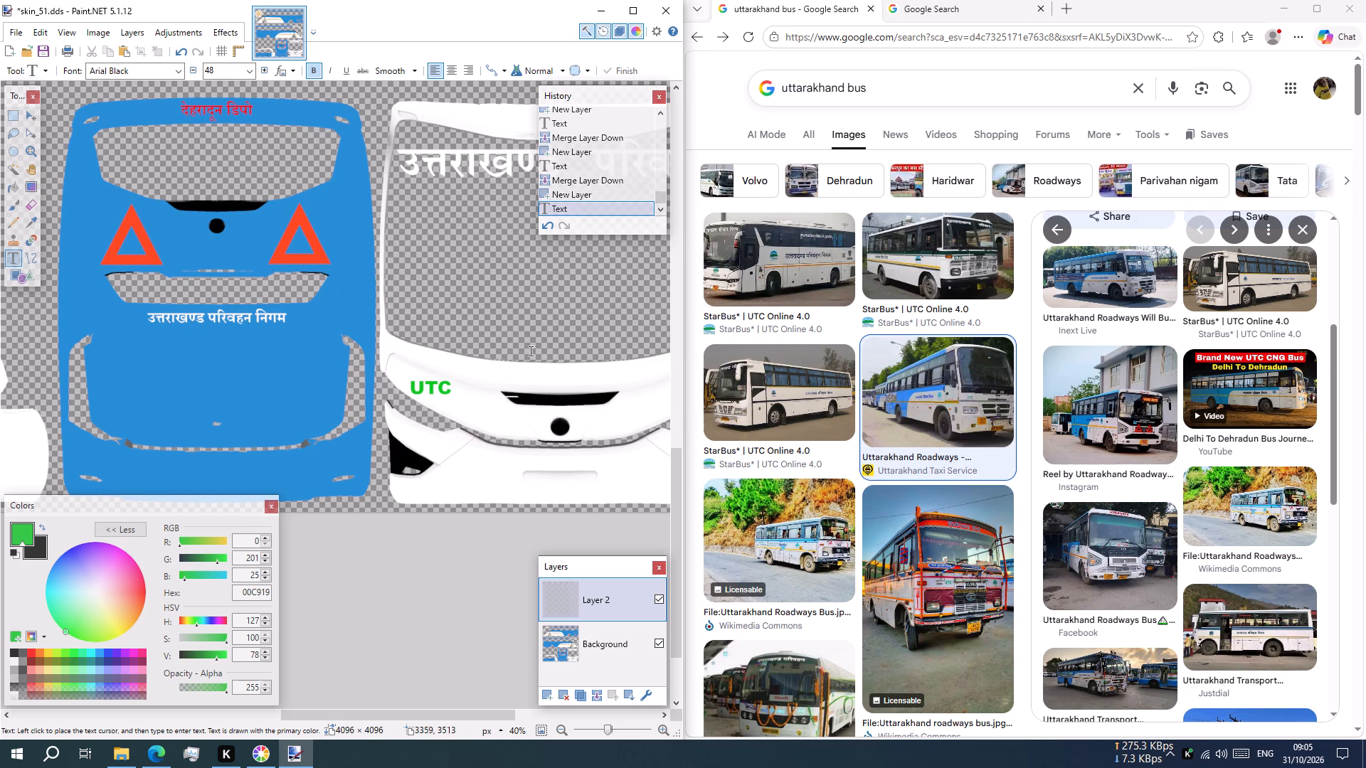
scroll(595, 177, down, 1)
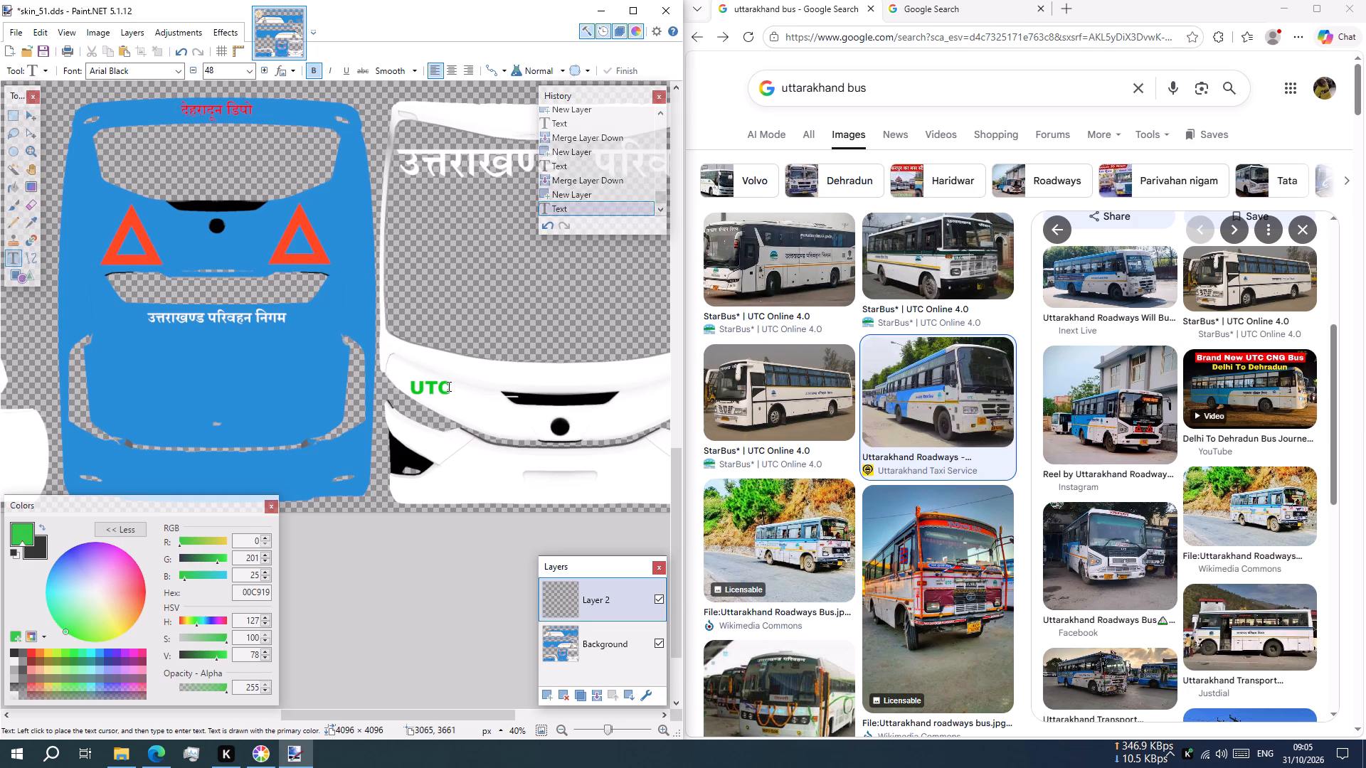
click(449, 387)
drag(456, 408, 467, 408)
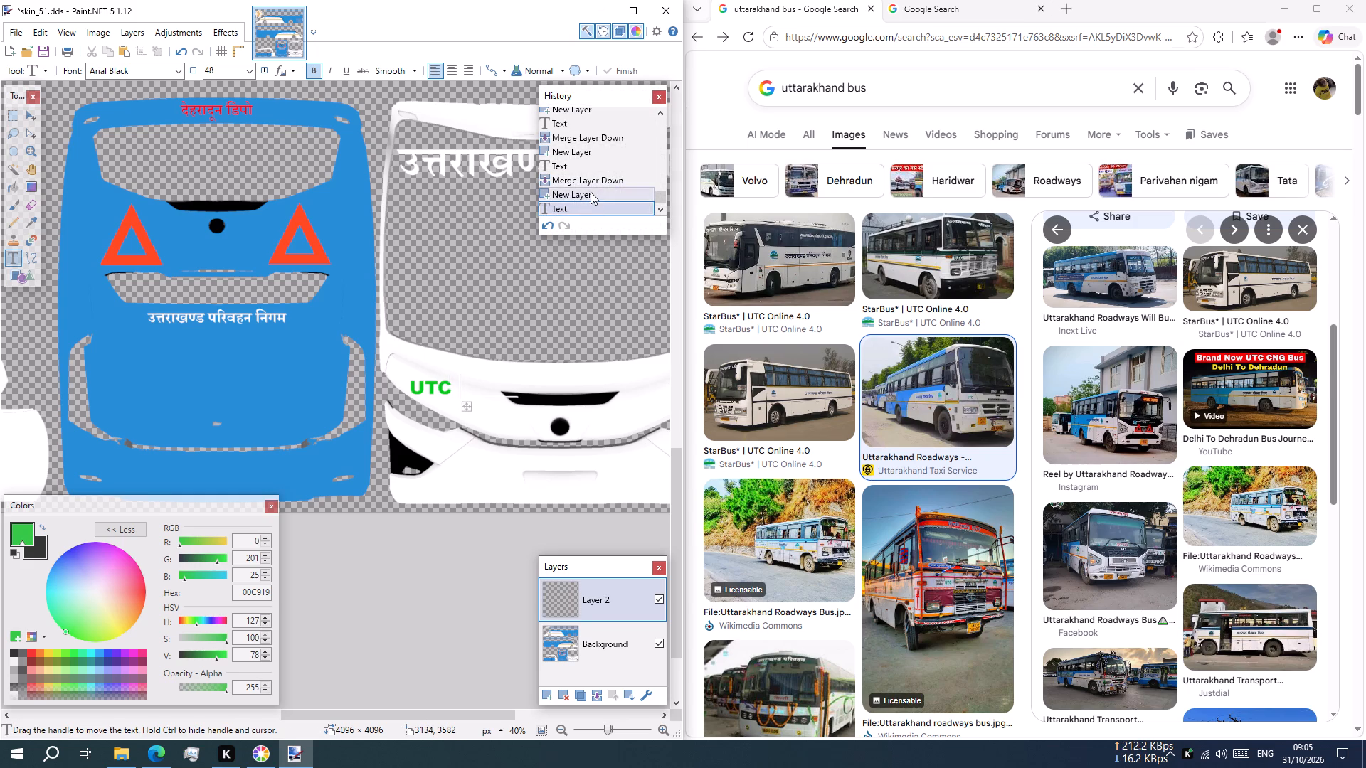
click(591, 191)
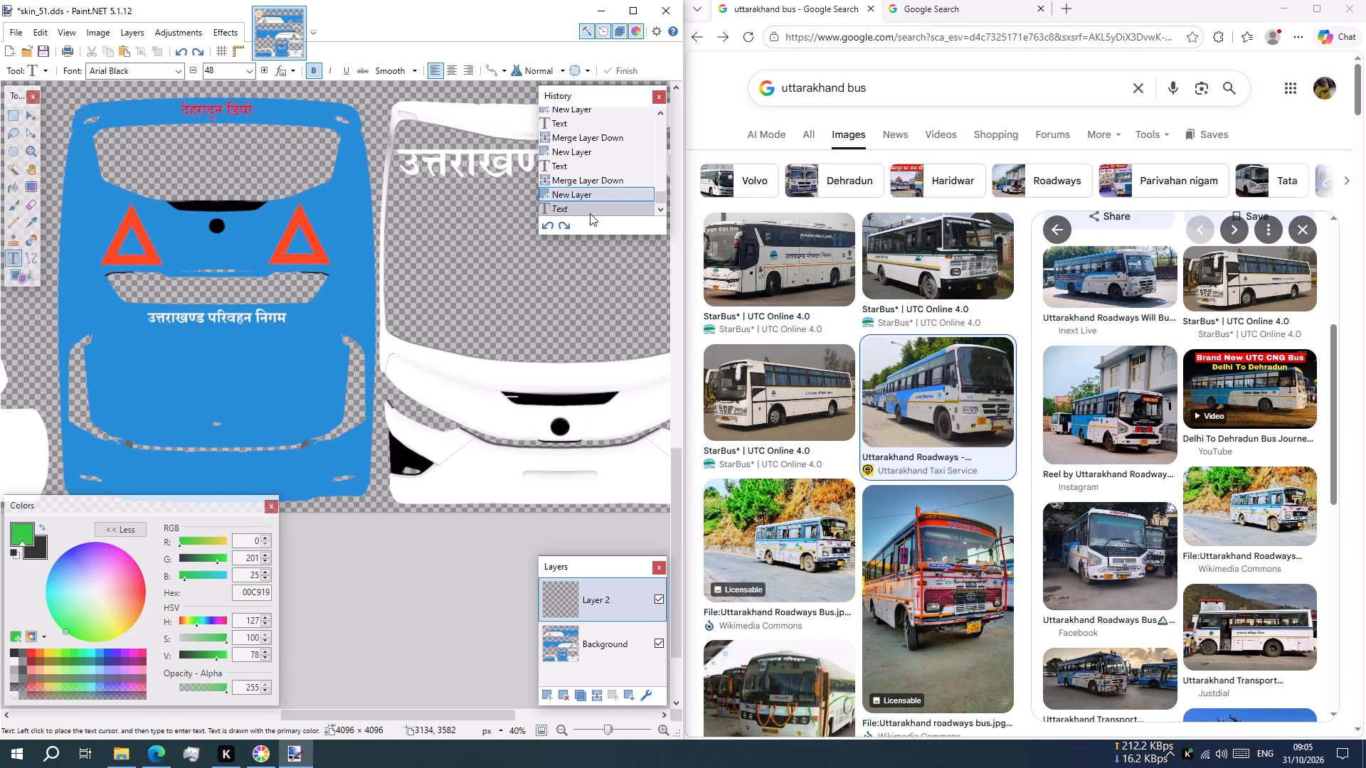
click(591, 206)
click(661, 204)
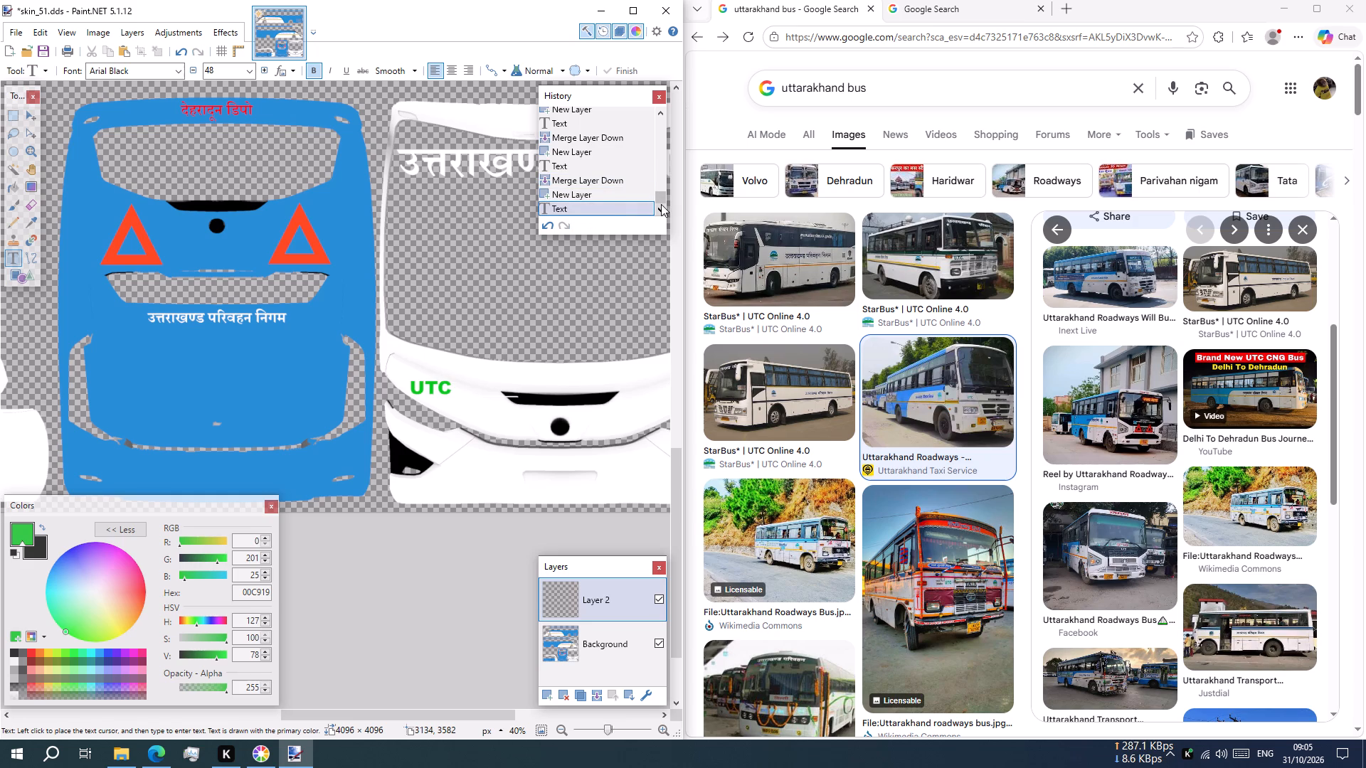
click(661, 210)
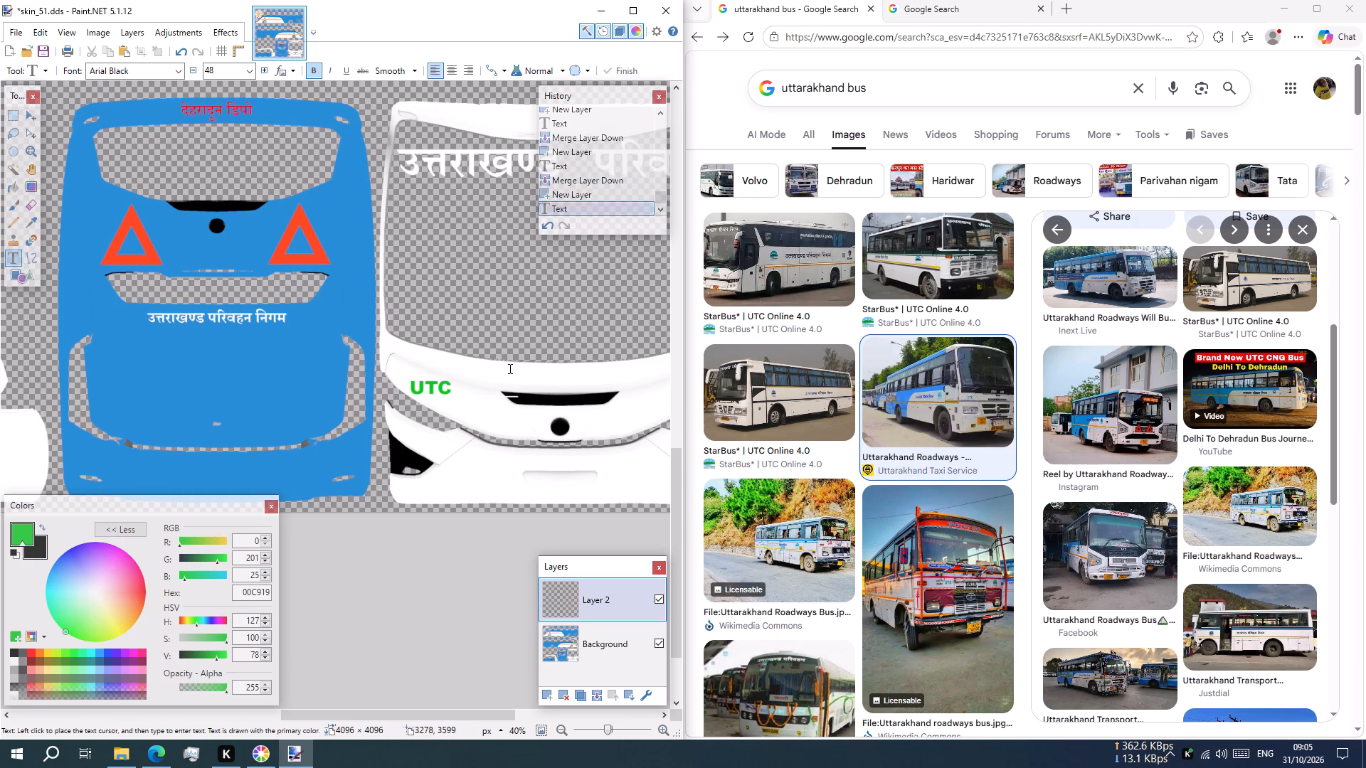
Review the skin's front, rear and side panels, and check the Uttarakhand bus photos in Microsoft Edge for remaining details.
ctrl+scroll(511, 368, down, 4)
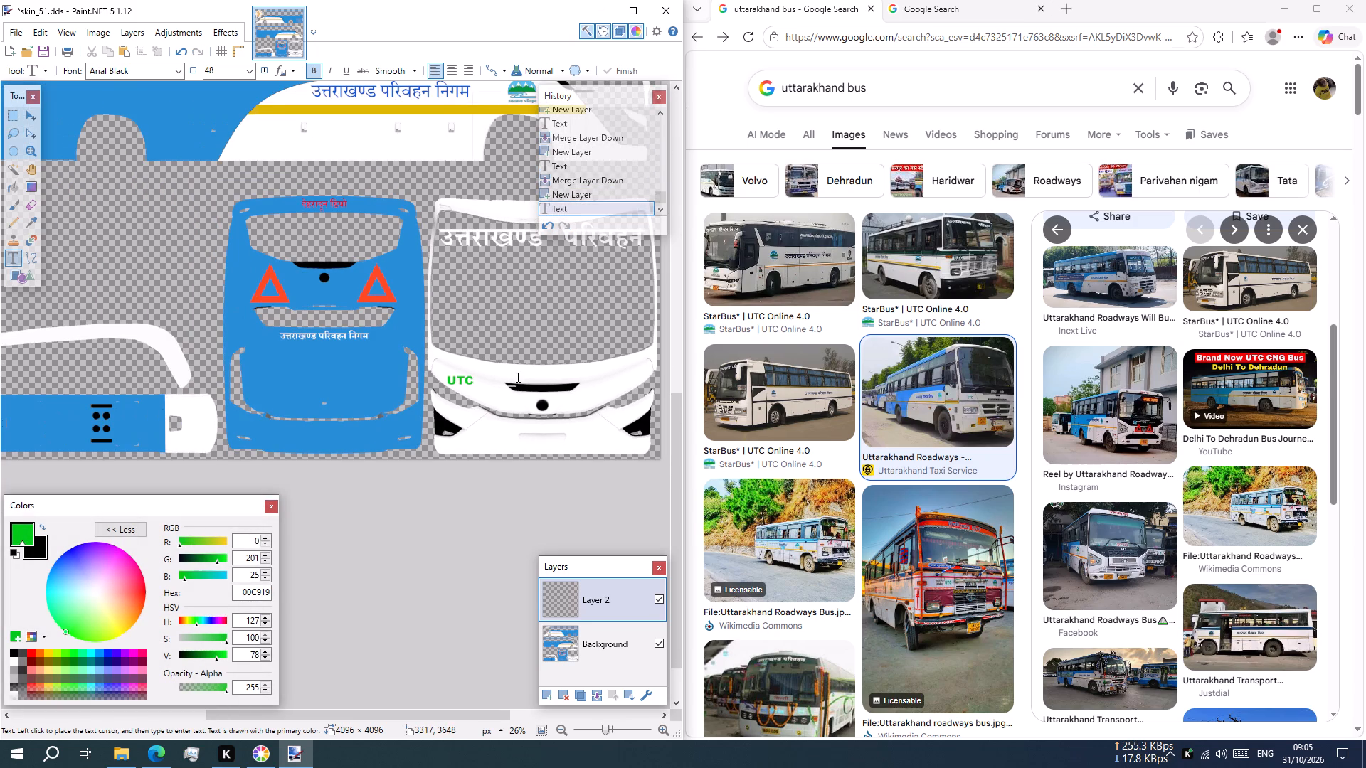
scroll(518, 378, down, 1)
ctrl+scroll(556, 307, down, 1)
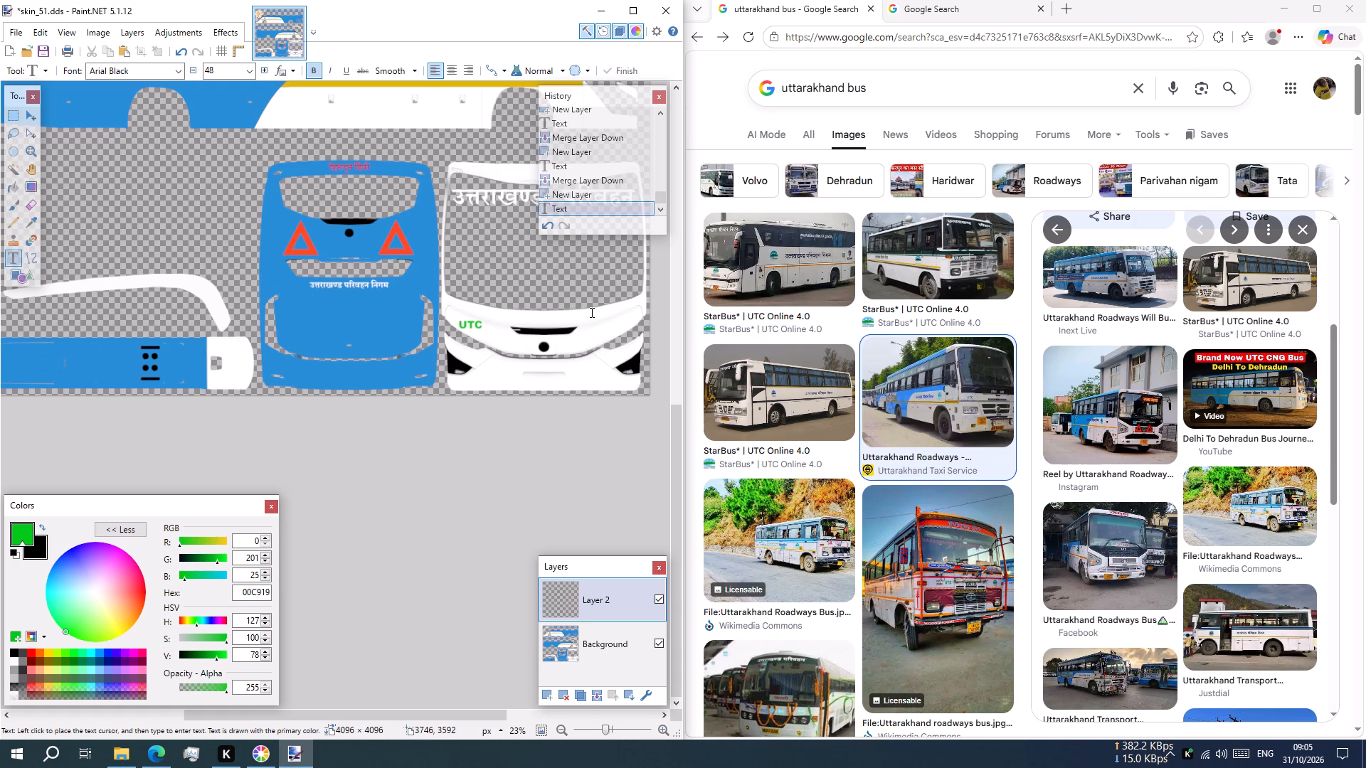
shift+scroll(592, 311, down, 1)
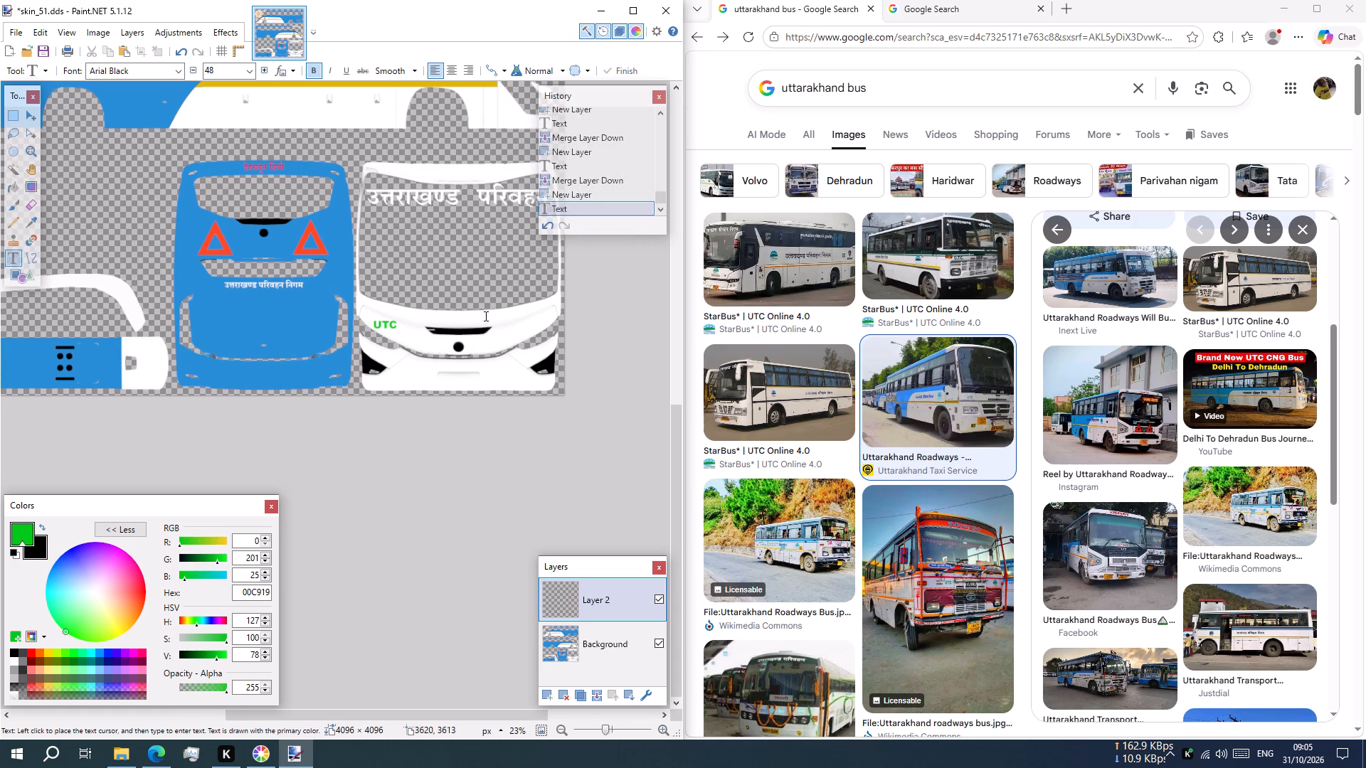
scroll(480, 319, up, 1)
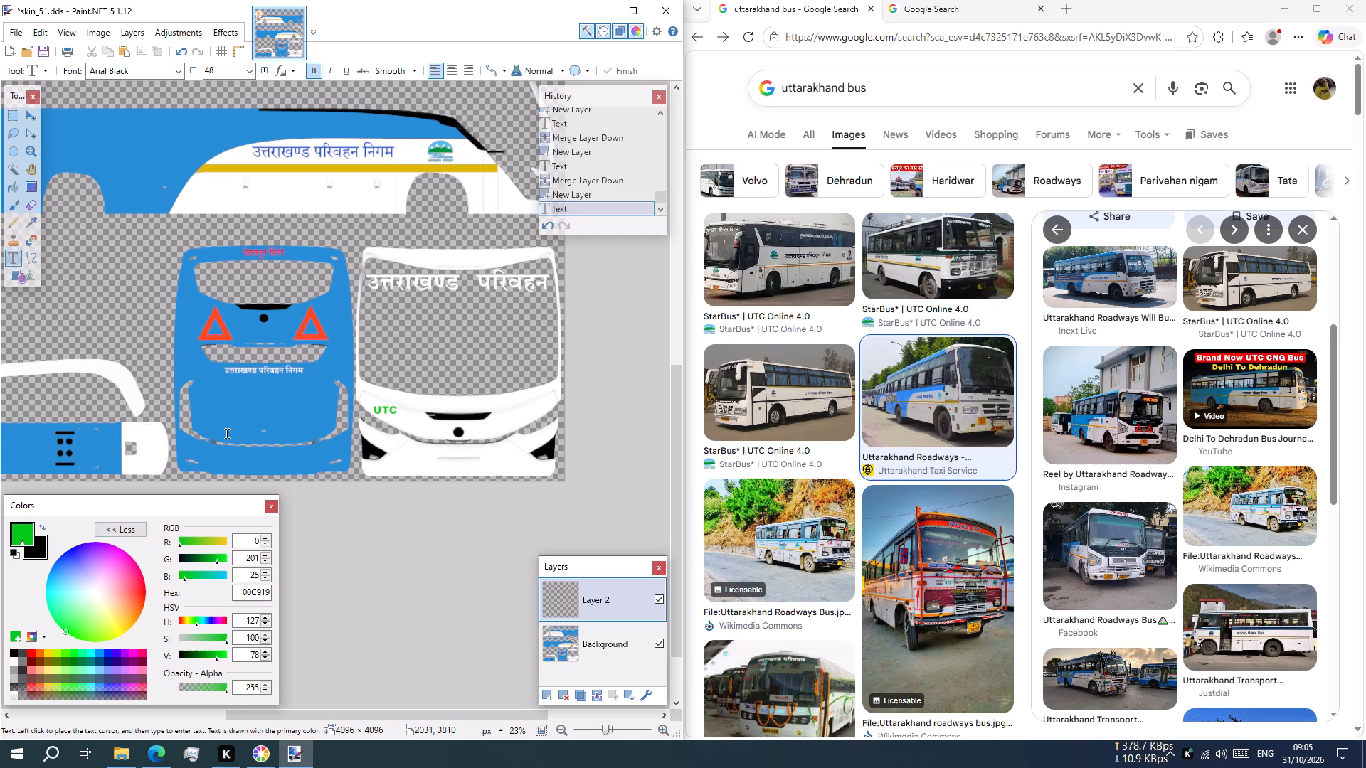
shift+scroll(227, 434, down, 2)
shift+scroll(218, 430, up, 7)
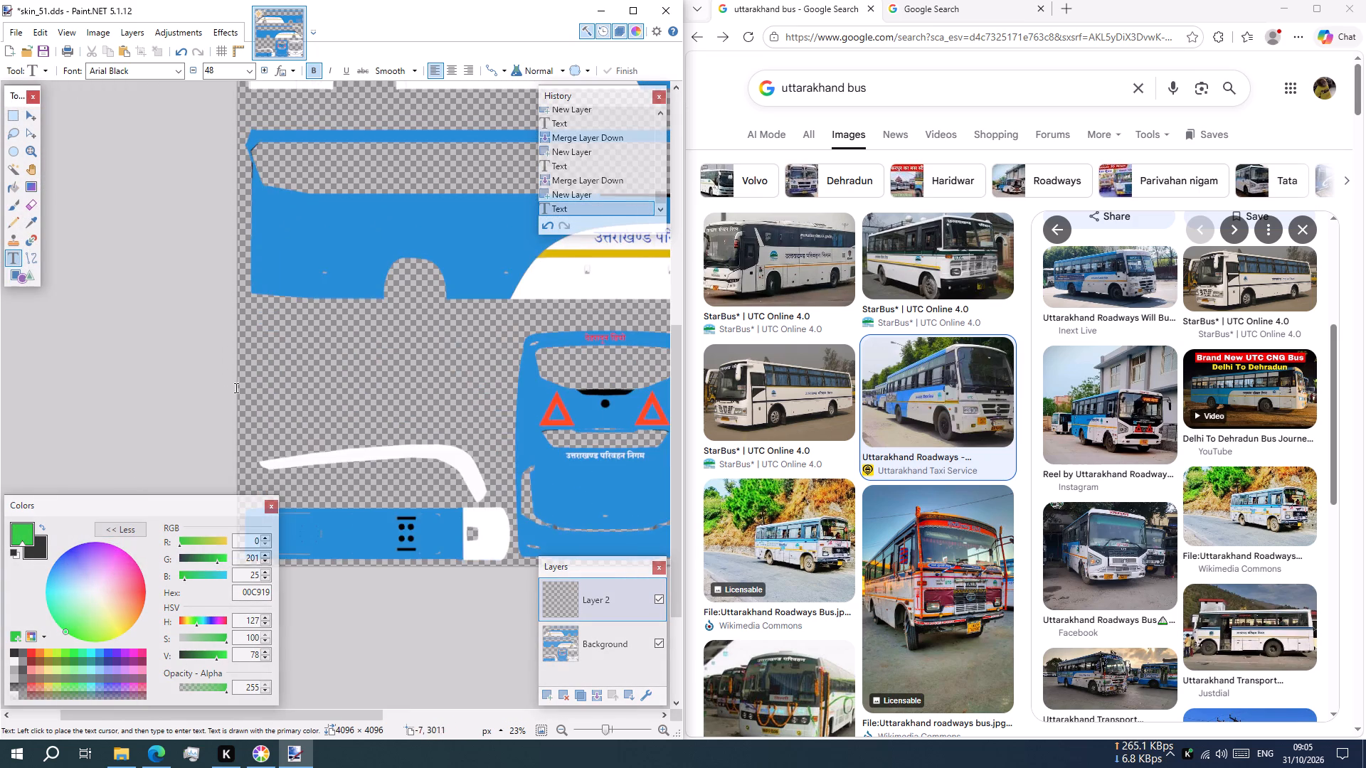
scroll(236, 388, up, 1)
scroll(329, 388, up, 1)
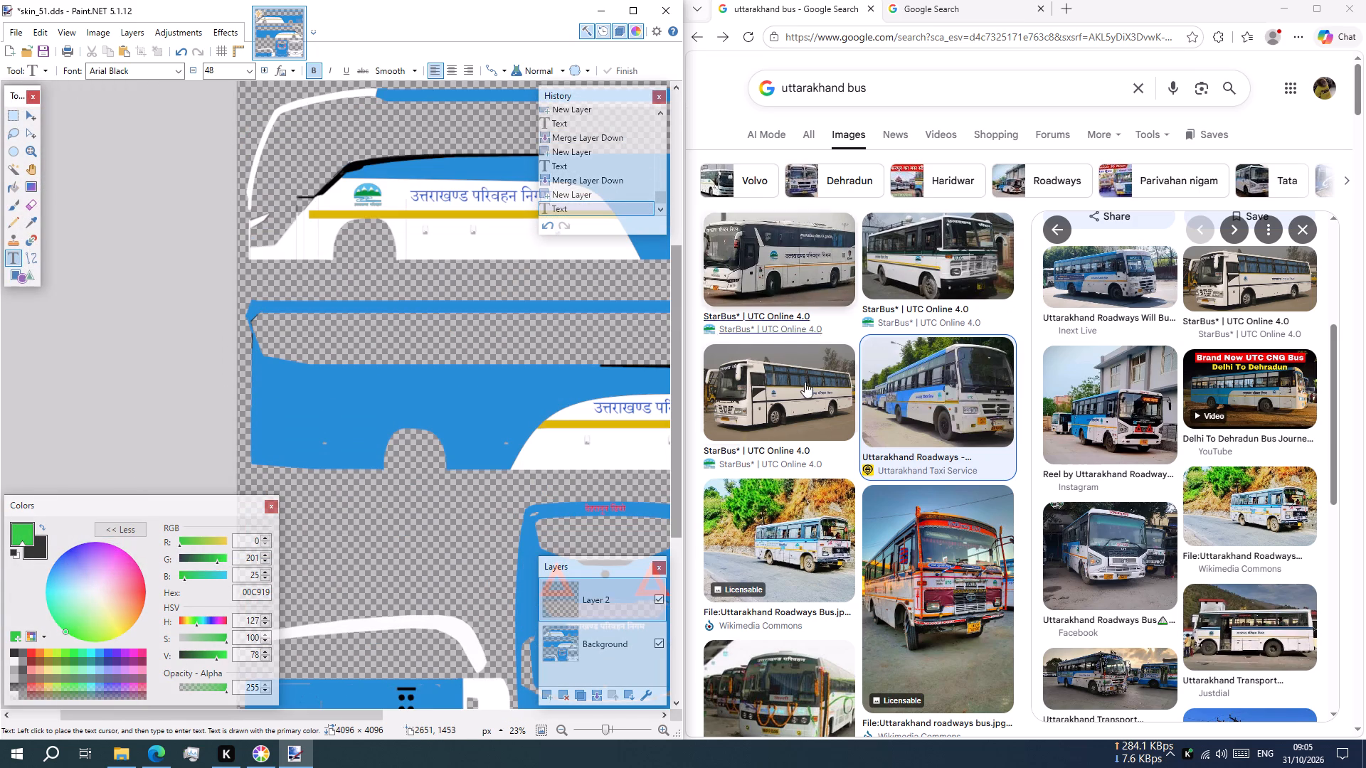
scroll(932, 401, down, 4)
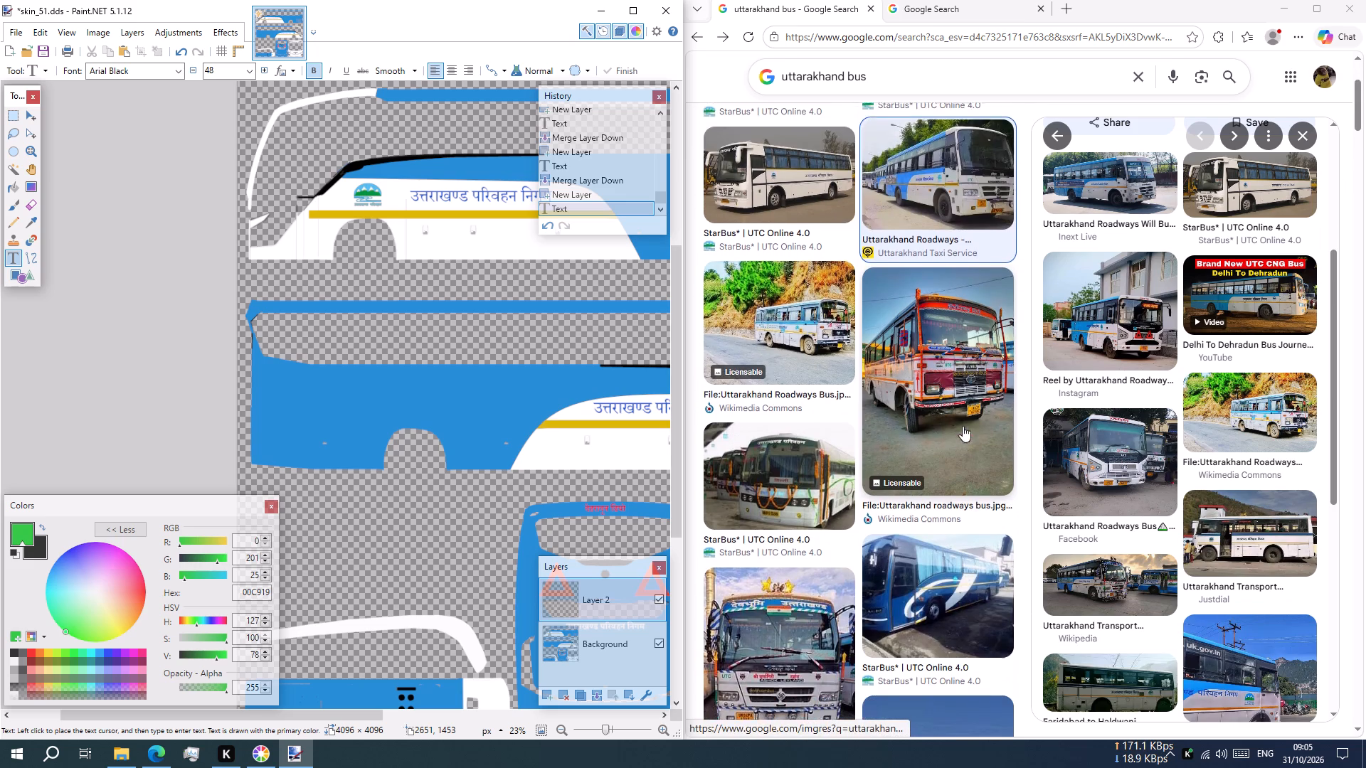
scroll(1153, 449, down, 4)
scroll(921, 453, down, 3)
scroll(835, 308, up, 2)
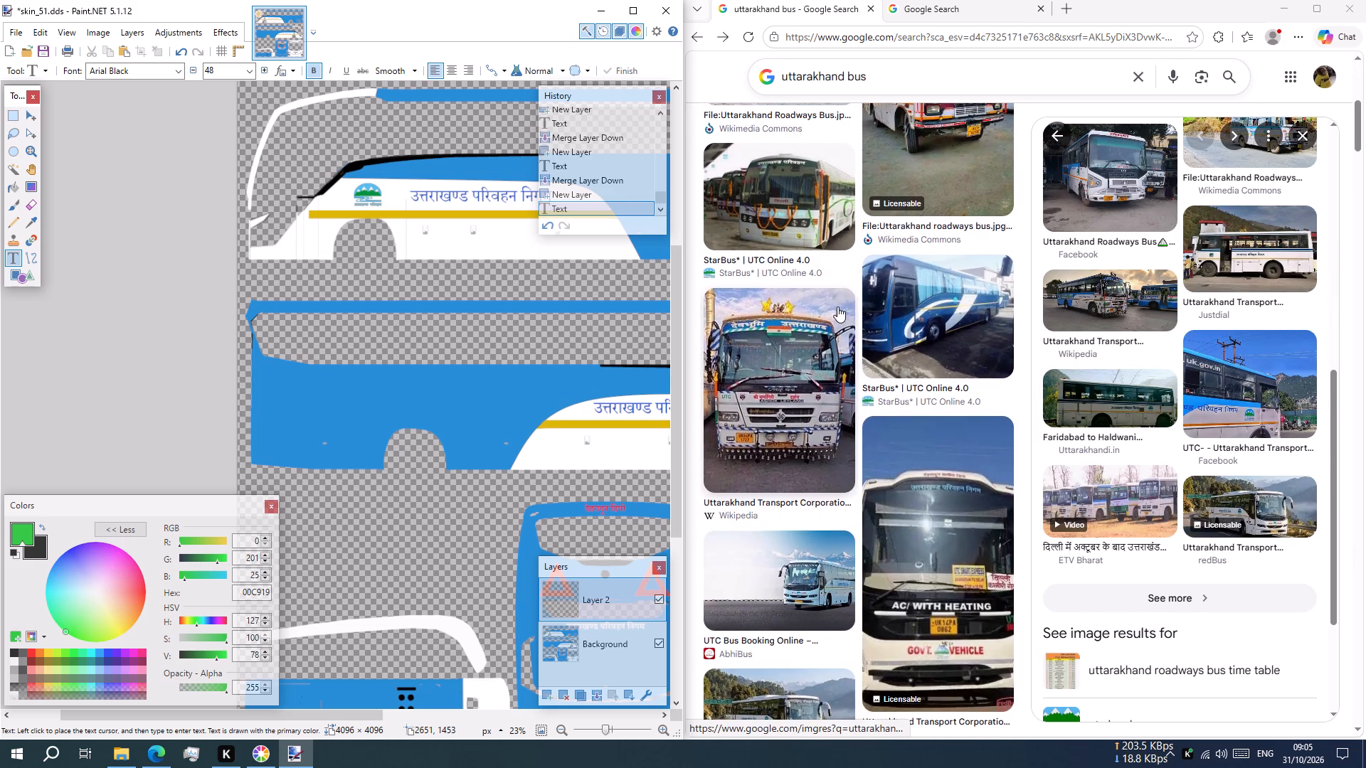
scroll(837, 306, up, 9)
Search Google Images in Microsoft Edge for Uttarakhand gov advertisement.
drag(874, 92, 404, 119)
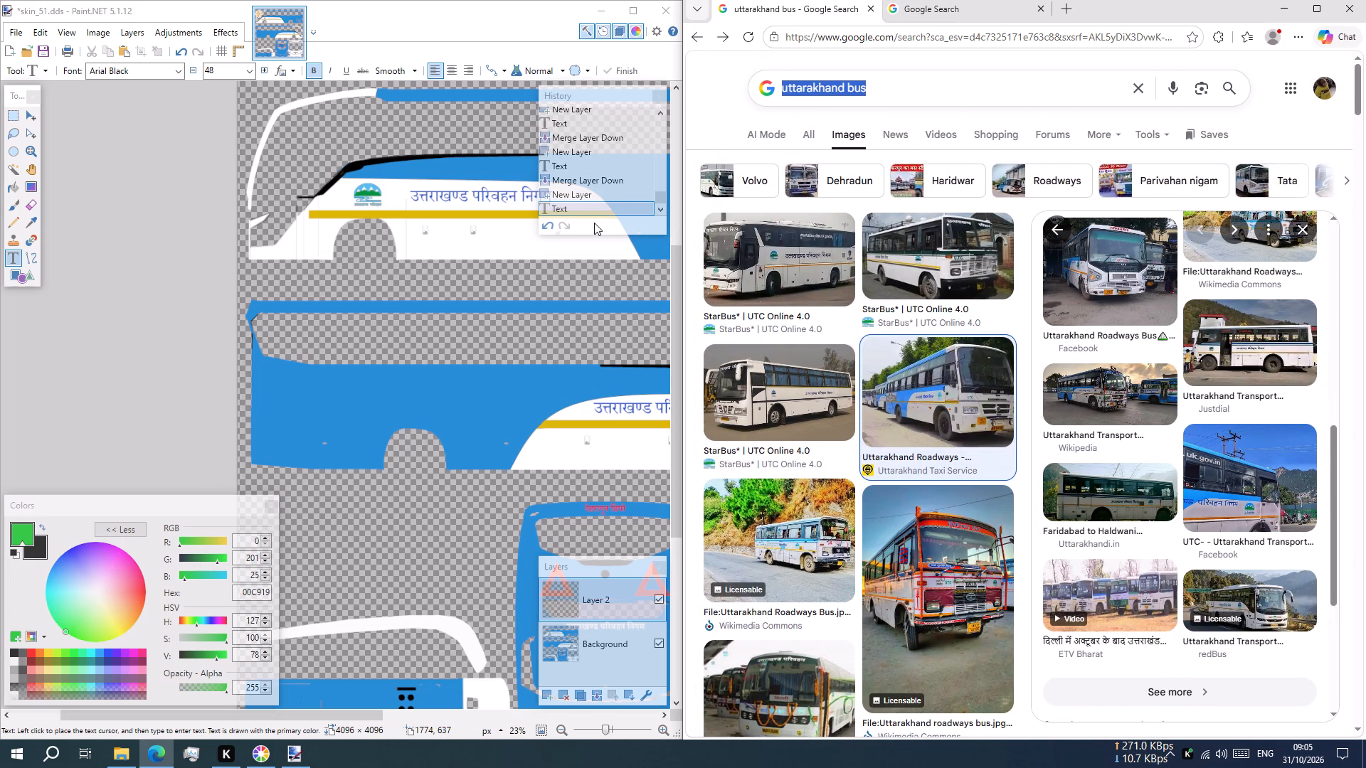
text(bj)
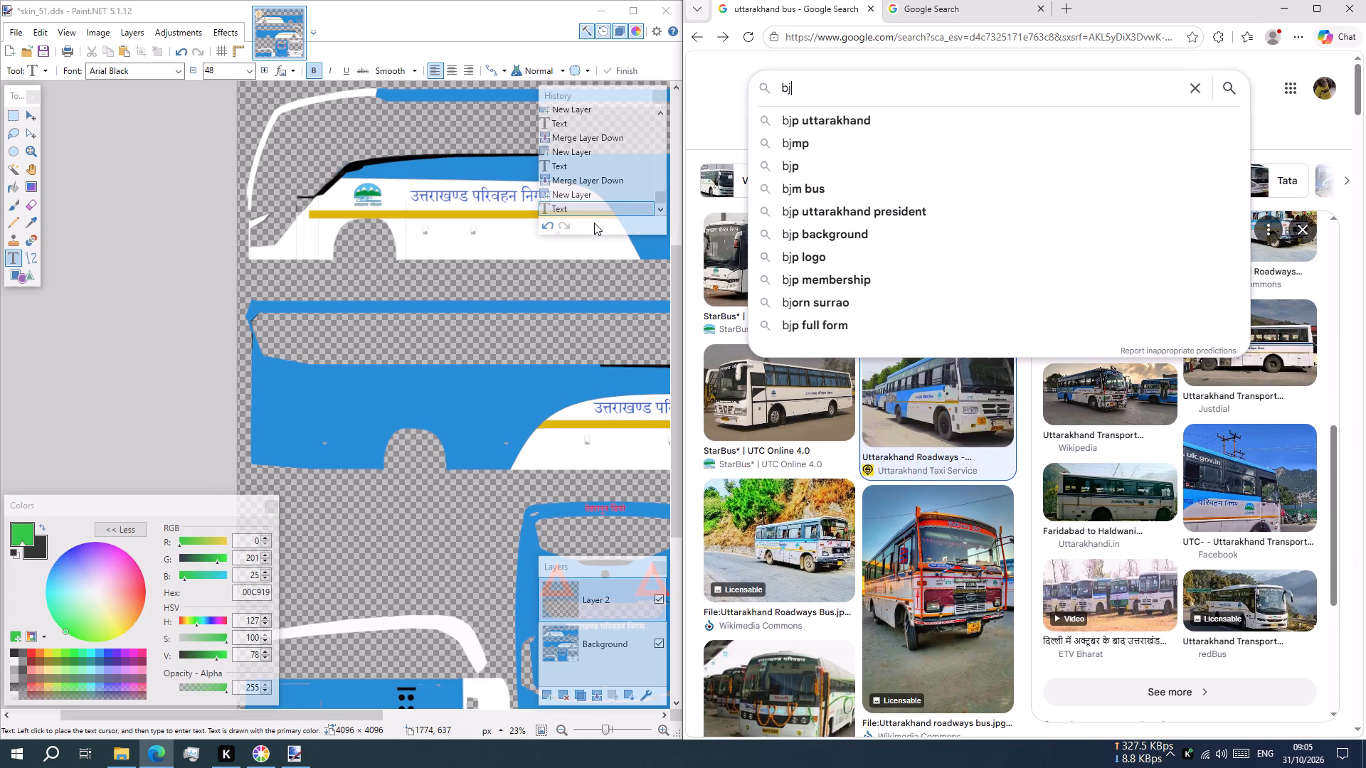
key(BackSpace)
key(BackSpace)
text(bb)
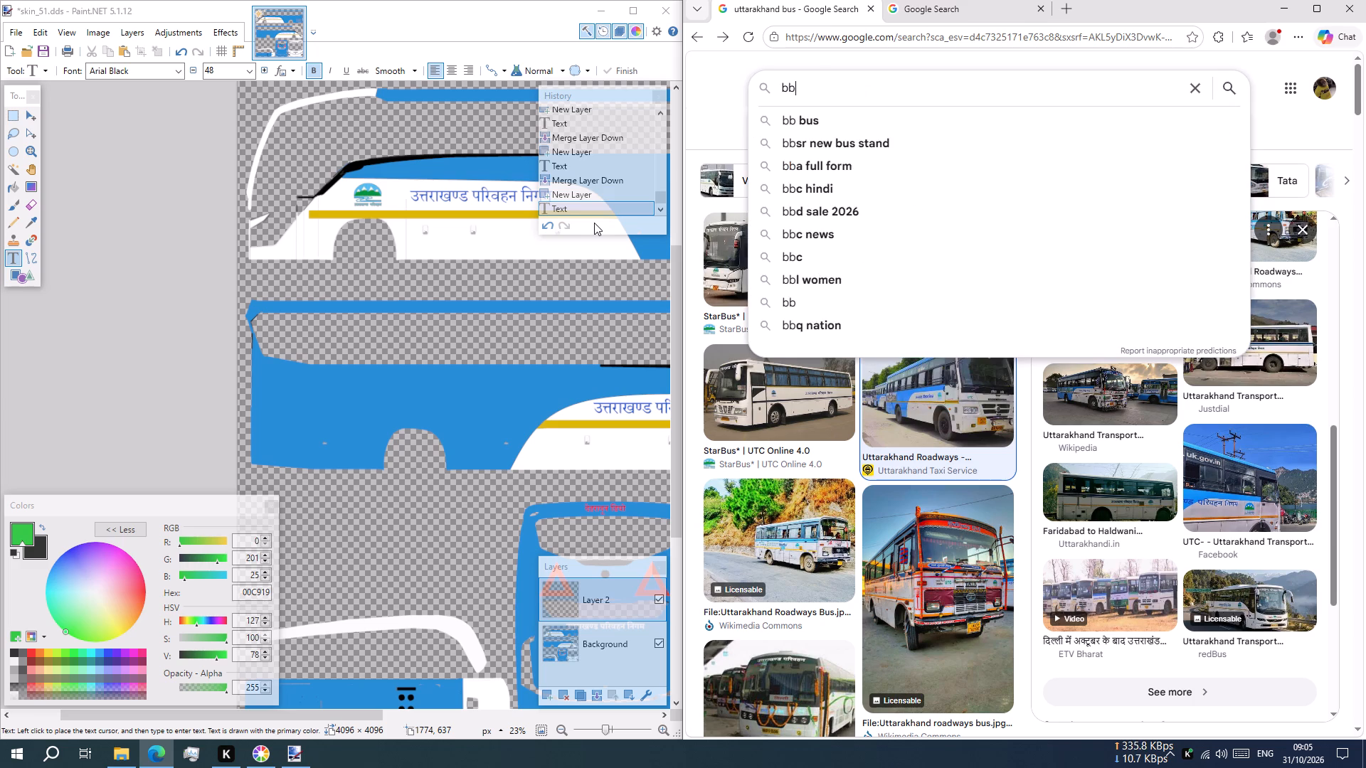
key(BackSpace)
key(BackSpace)
text(UTTAA)
key(BackSpace)
key(BackSpace)
key(BackSpace)
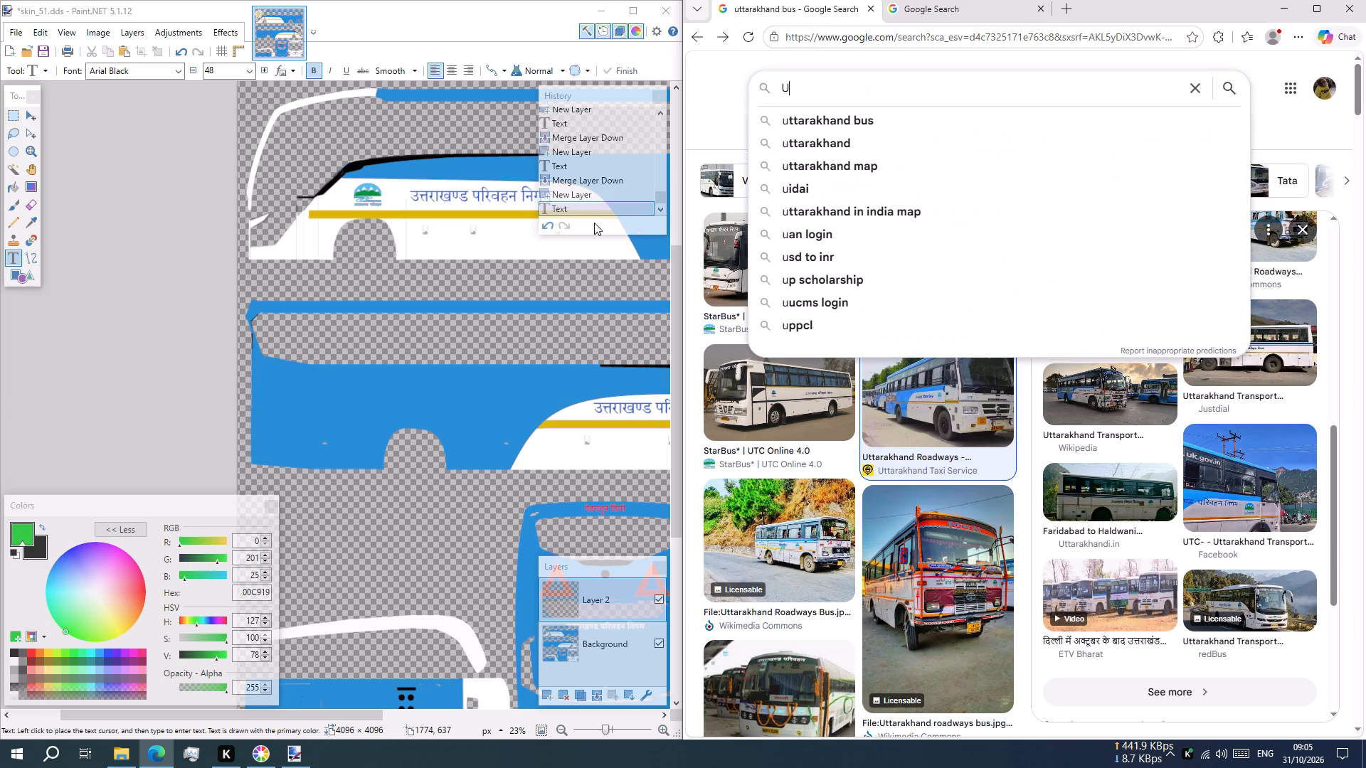
text(ttarakhand gov)
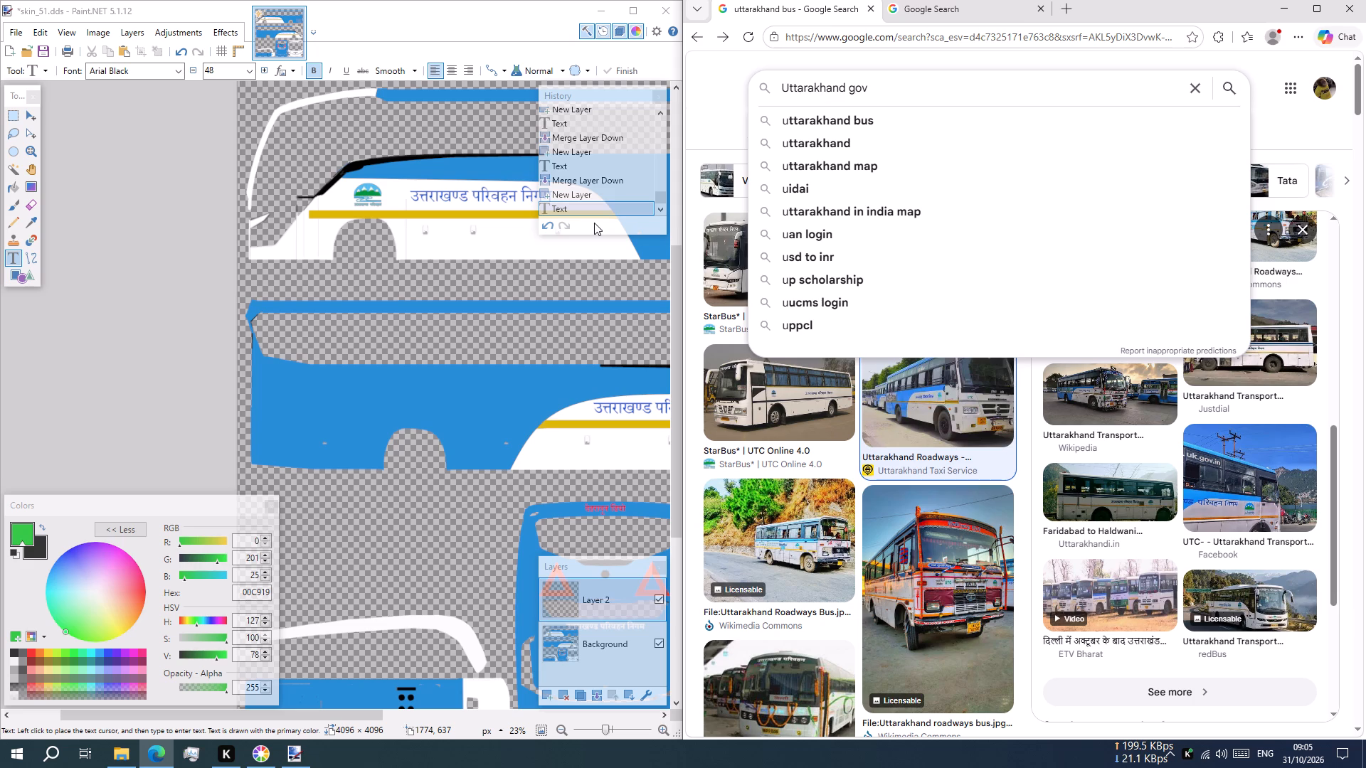
key(space)
text(af)
key(BackSpace)
text(dvertisement)
key(Return)
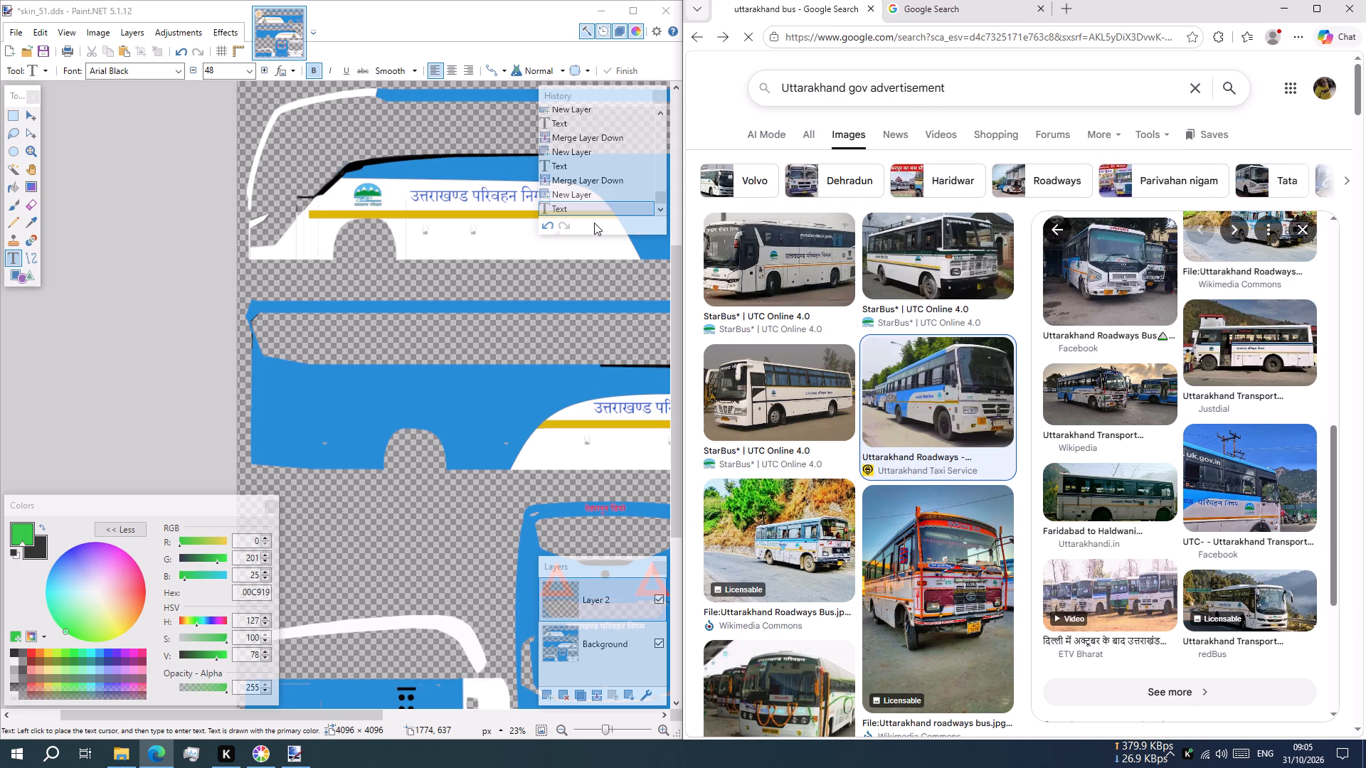
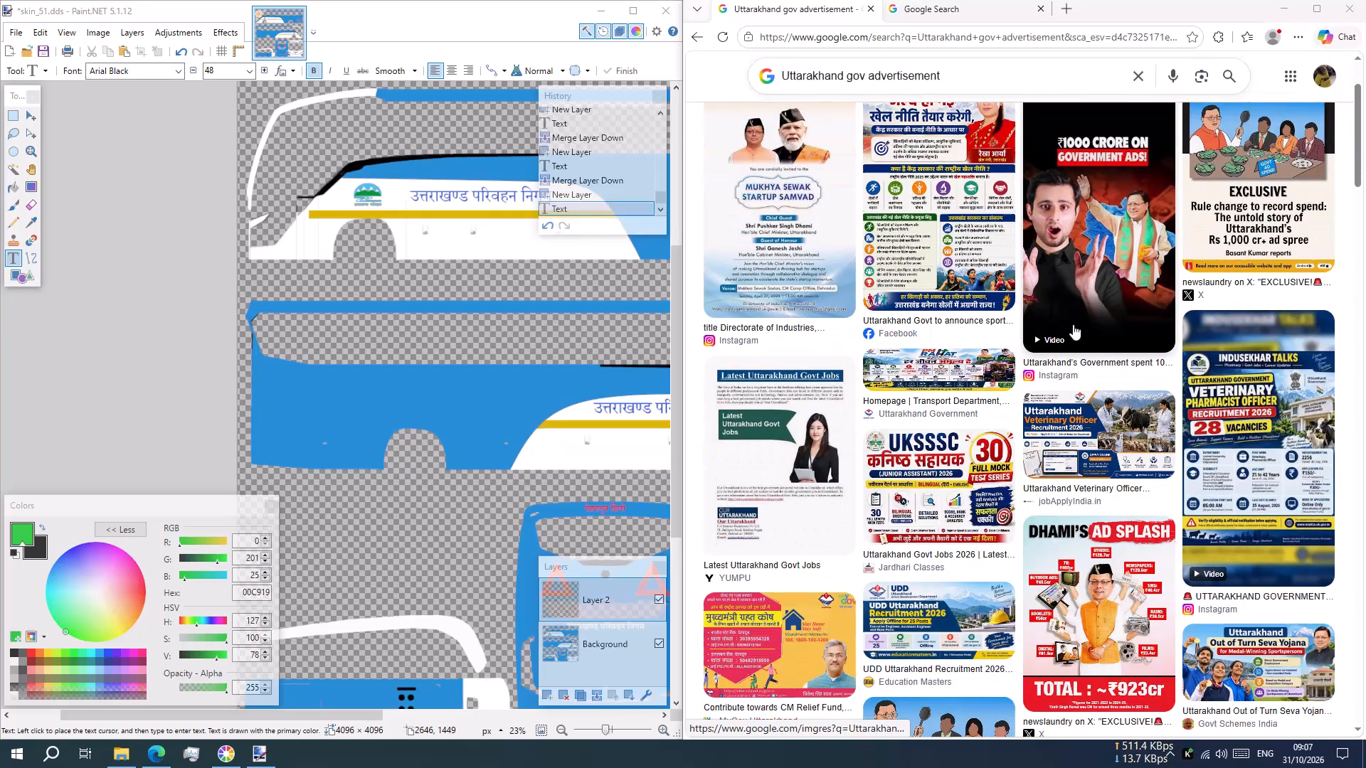
Browse the image results for Uttarakhand gov advertisement for artwork that suits the bus.
scroll(1007, 378, down, 4)
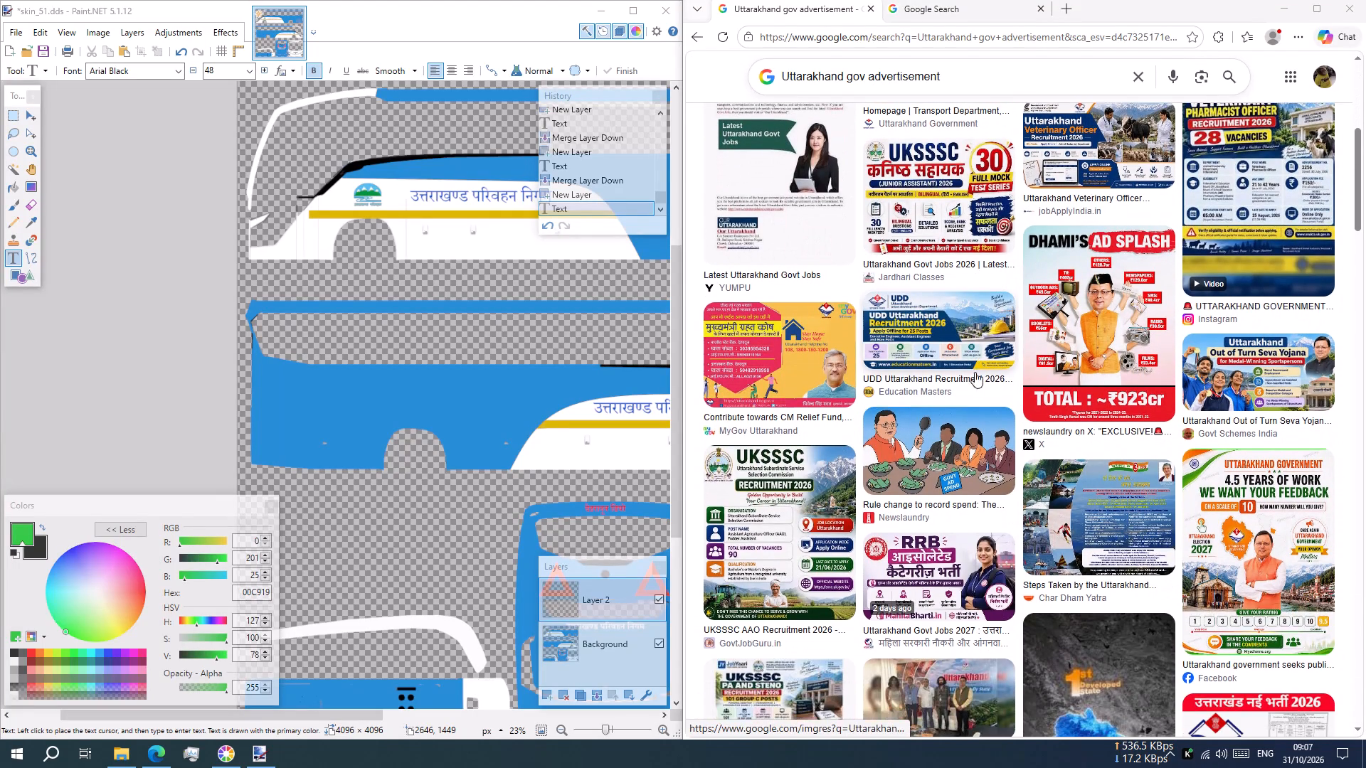
scroll(822, 351, down, 2)
scroll(924, 448, down, 1)
scroll(899, 450, up, 1)
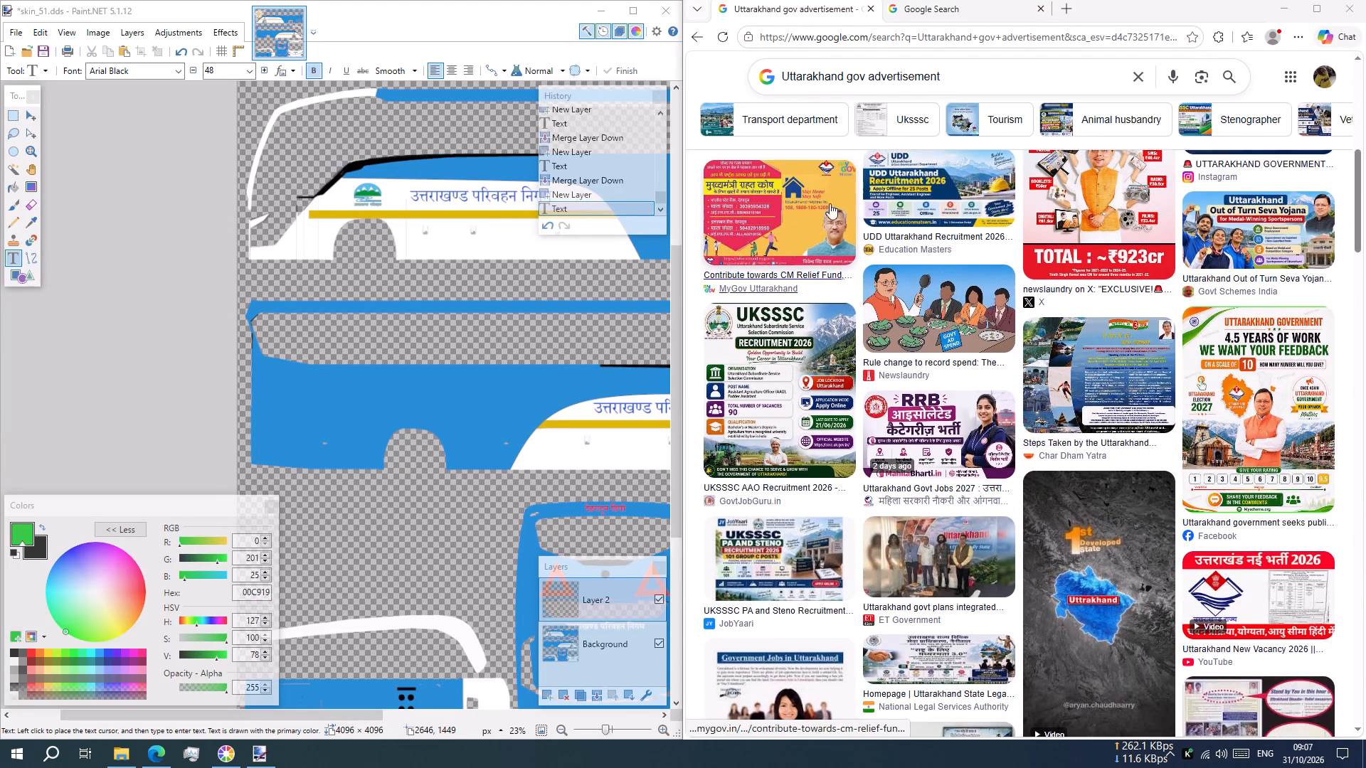
scroll(842, 203, down, 3)
scroll(889, 463, down, 2)
scroll(915, 468, up, 20)
scroll(915, 468, up, 1)
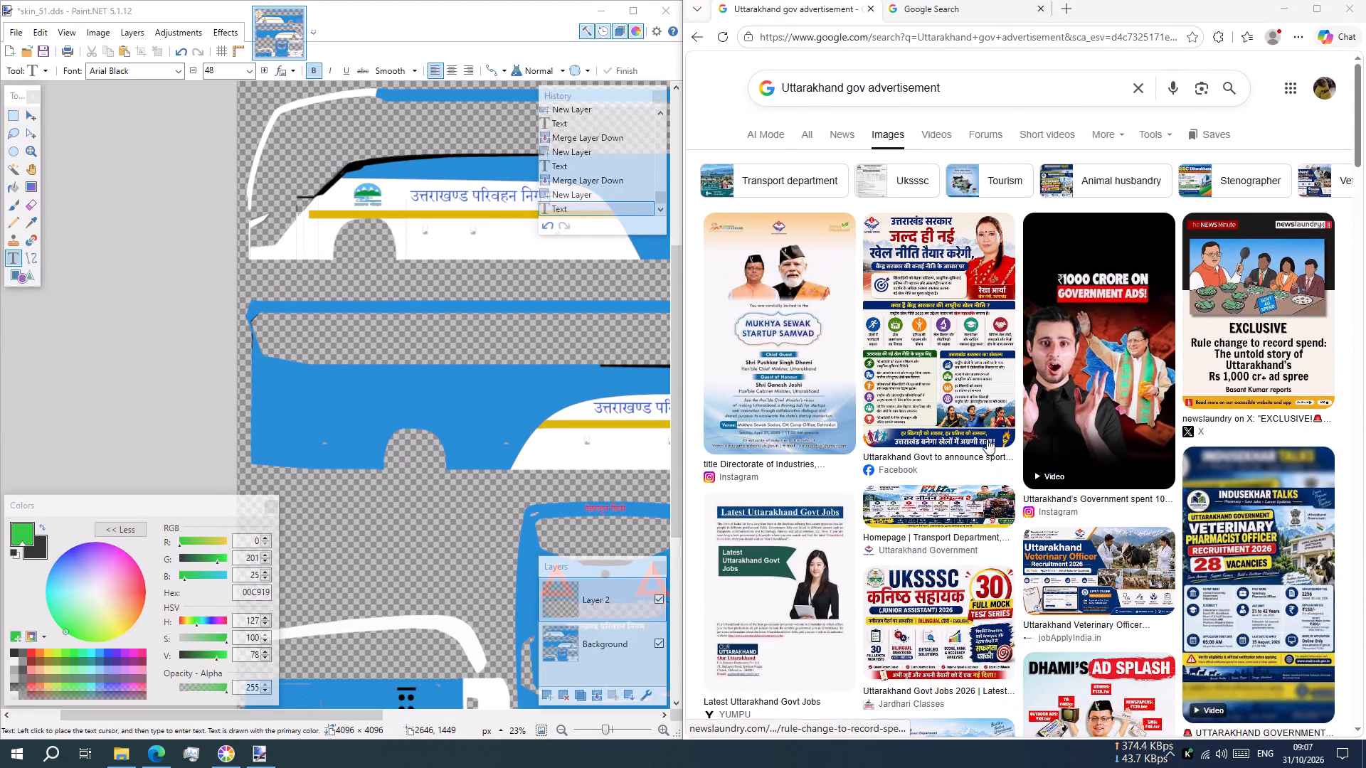
Search Google Images for vimal pan masala advertisement cover.
drag(953, 92, 691, 125)
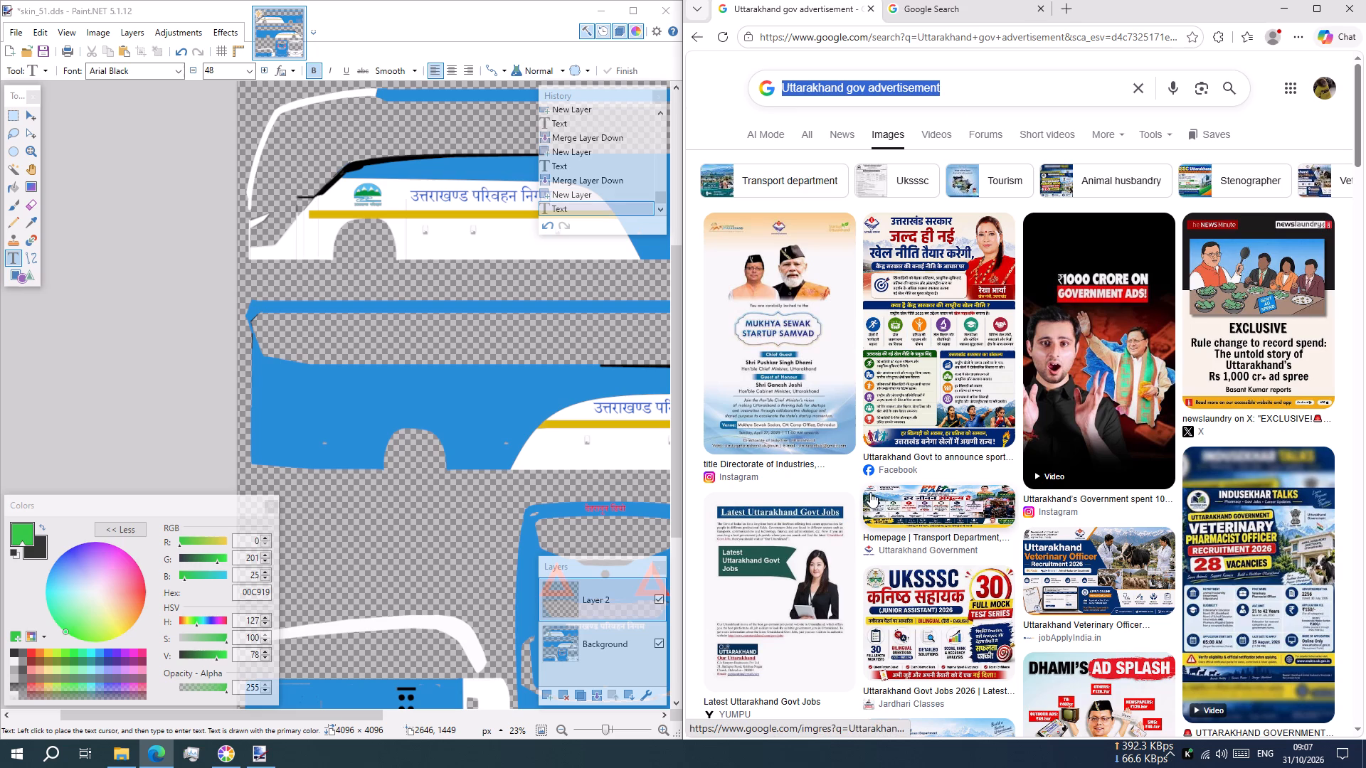
key(BackSpace)
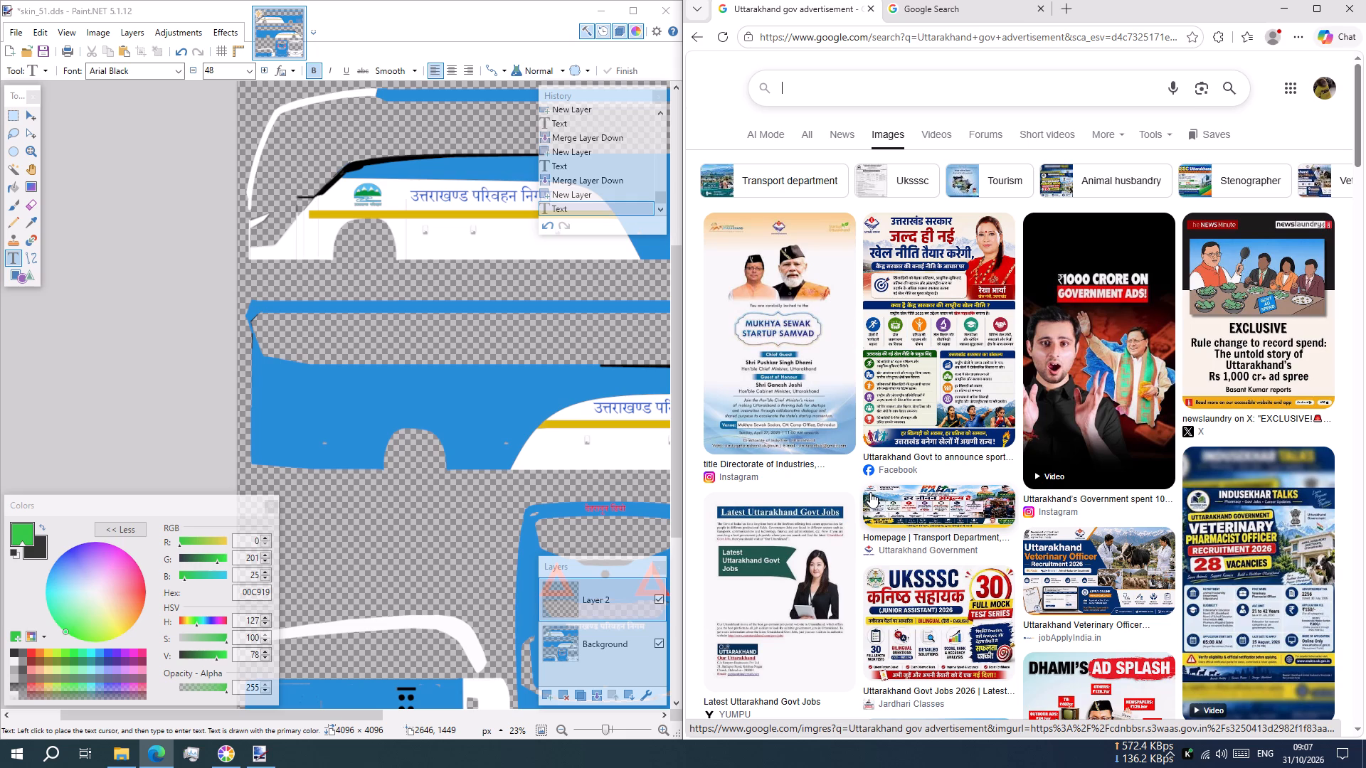
text(vimal pan masala af)
key(BackSpace)
text(dvertiss)
key(BackSpace)
text(ement)
key(space)
text(cover)
key(space)
key(space)
key(Return)
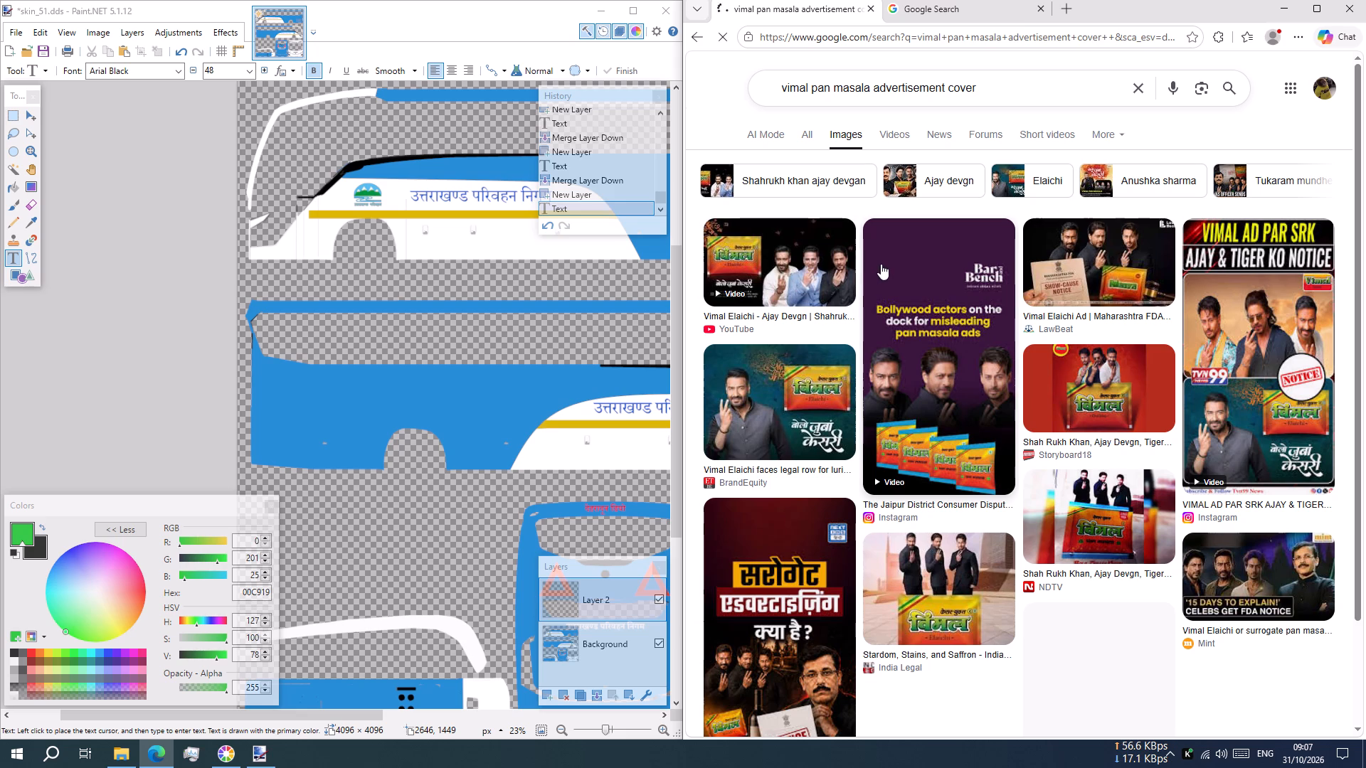
Copy the Vimal Elaichi advertisement with three men from the YouTube image result and close its preview.
click(775, 255)
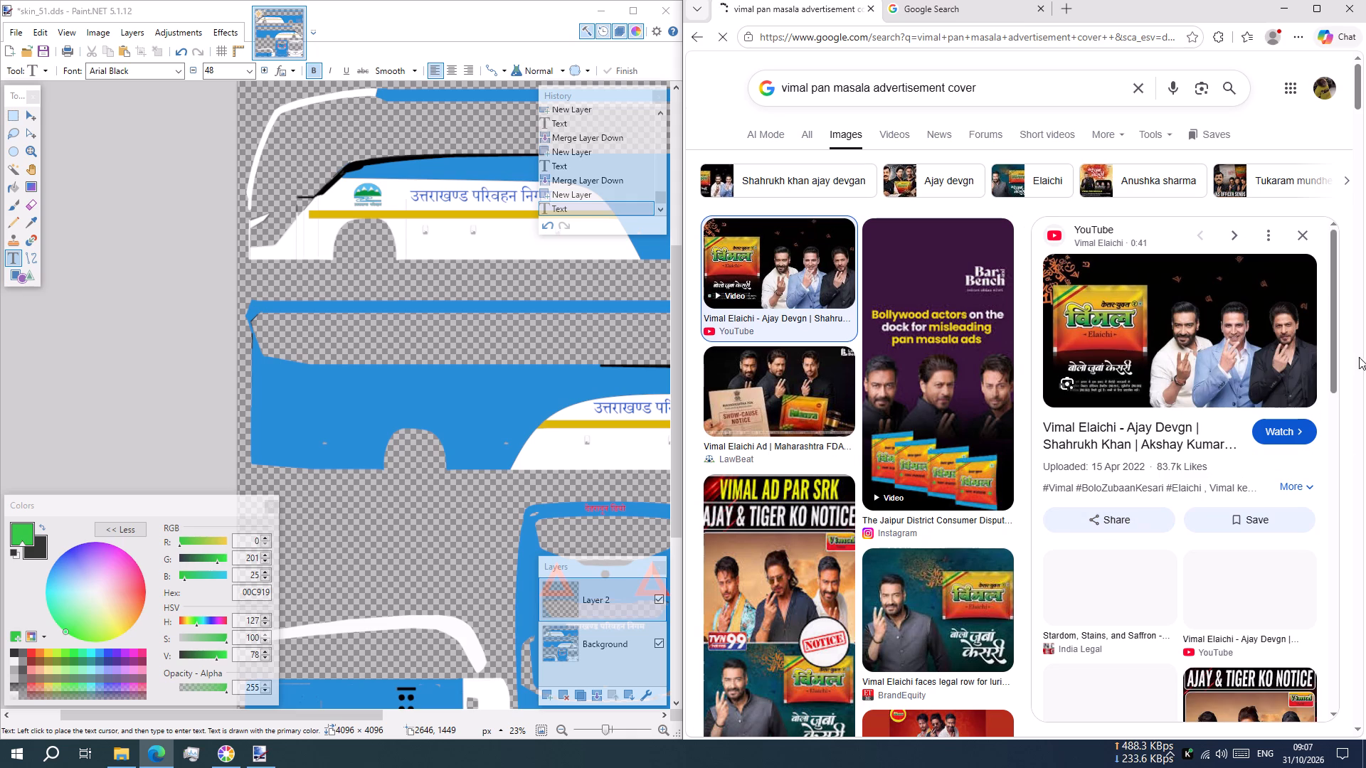
right_click(1172, 336)
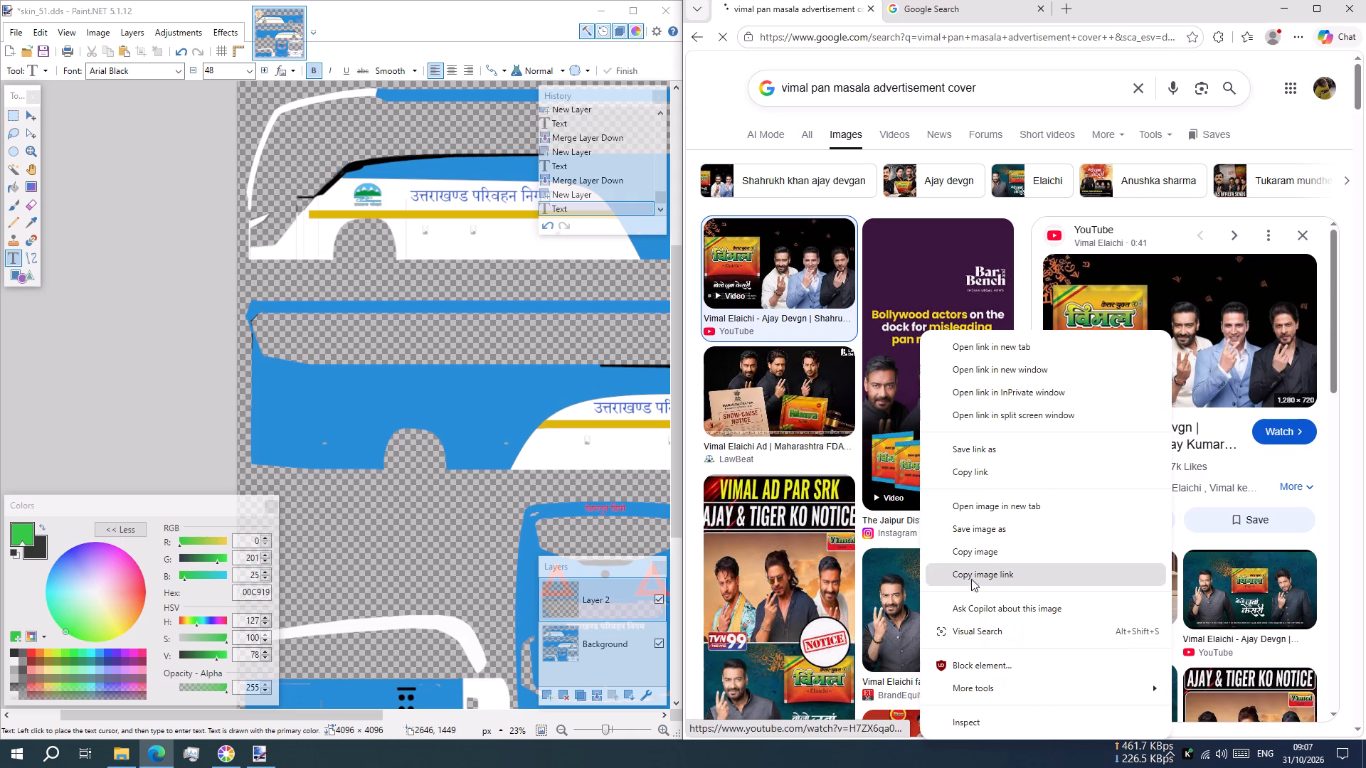
click(984, 555)
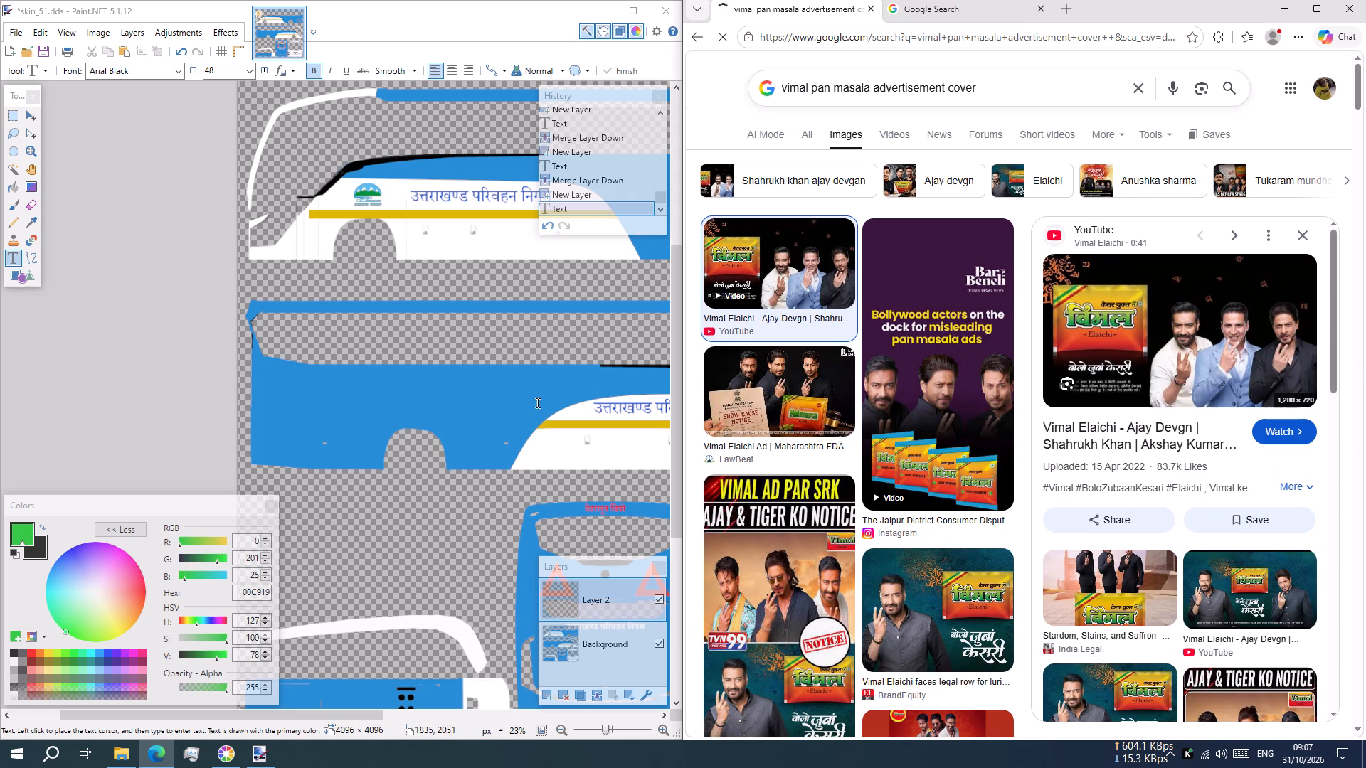
click(1310, 230)
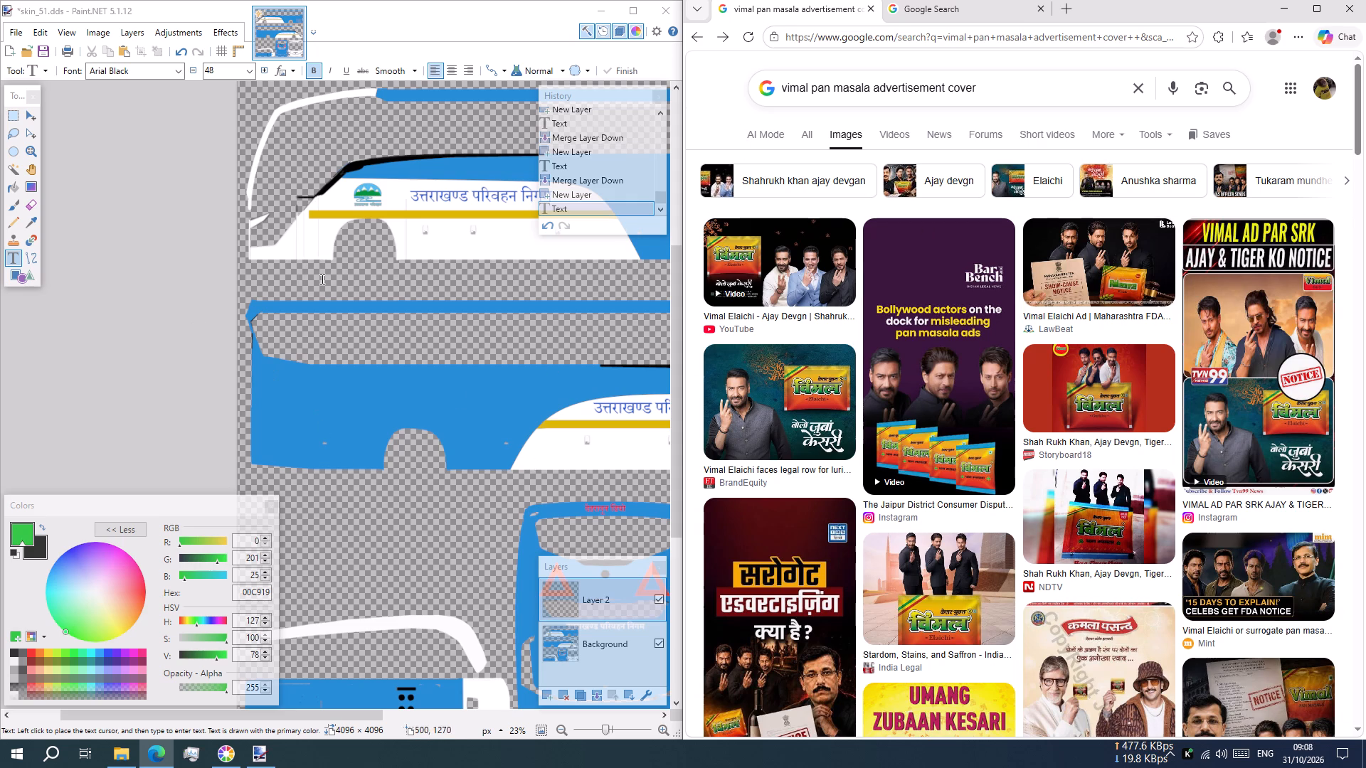
Add a new layer to the skin in Paint.NET and paste the copied Vimal advertisement onto it.
click(548, 695)
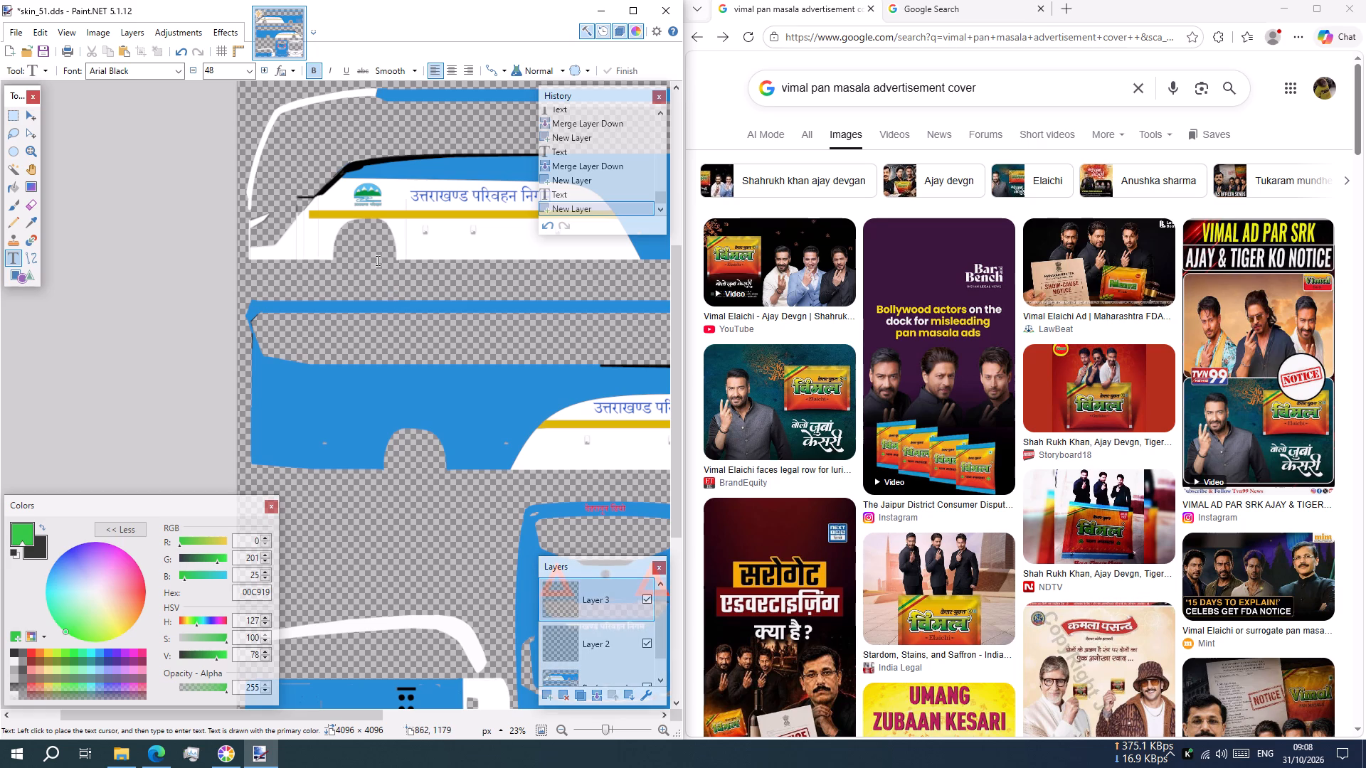
click(343, 250)
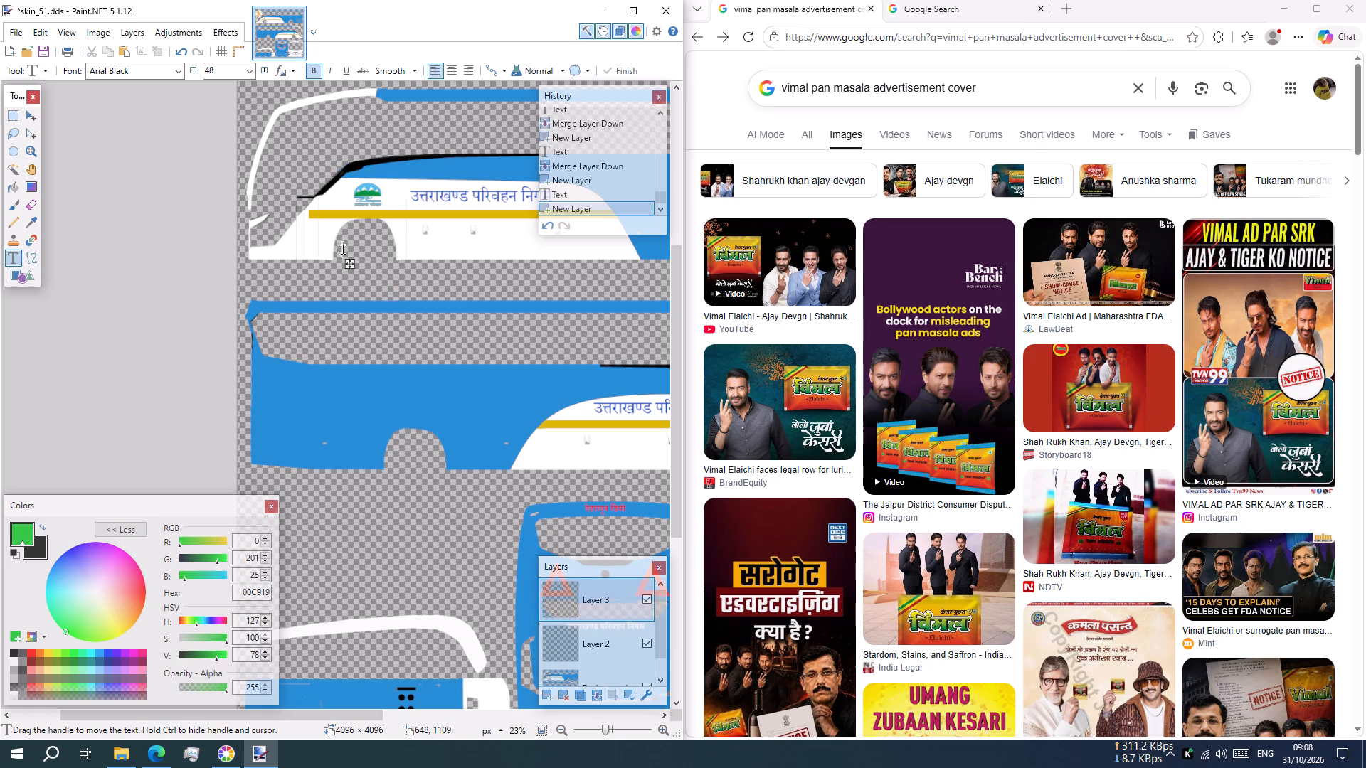
key(ctrl+v)
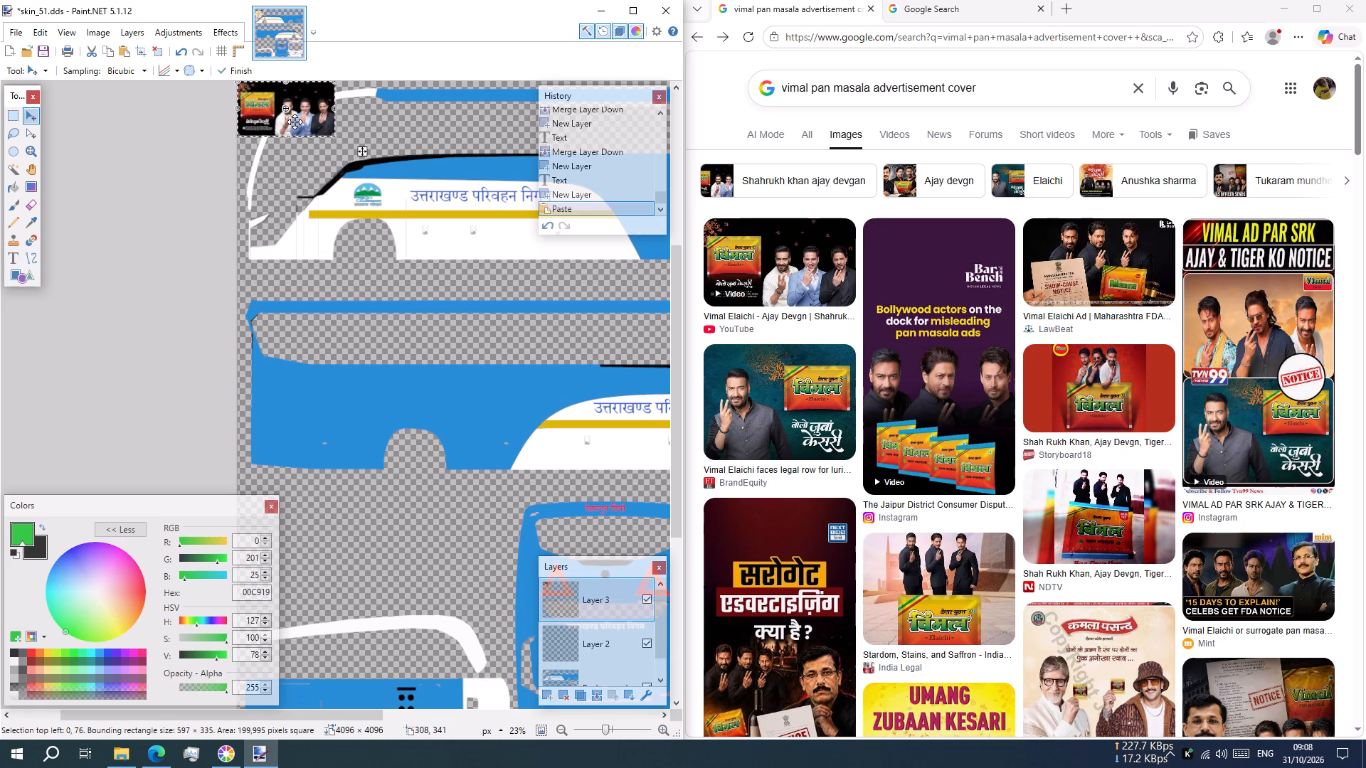
Move the pasted advertisement onto the blue rear panel of the bus, below the red triangles, and close the Colors window.
drag(295, 122, 399, 400)
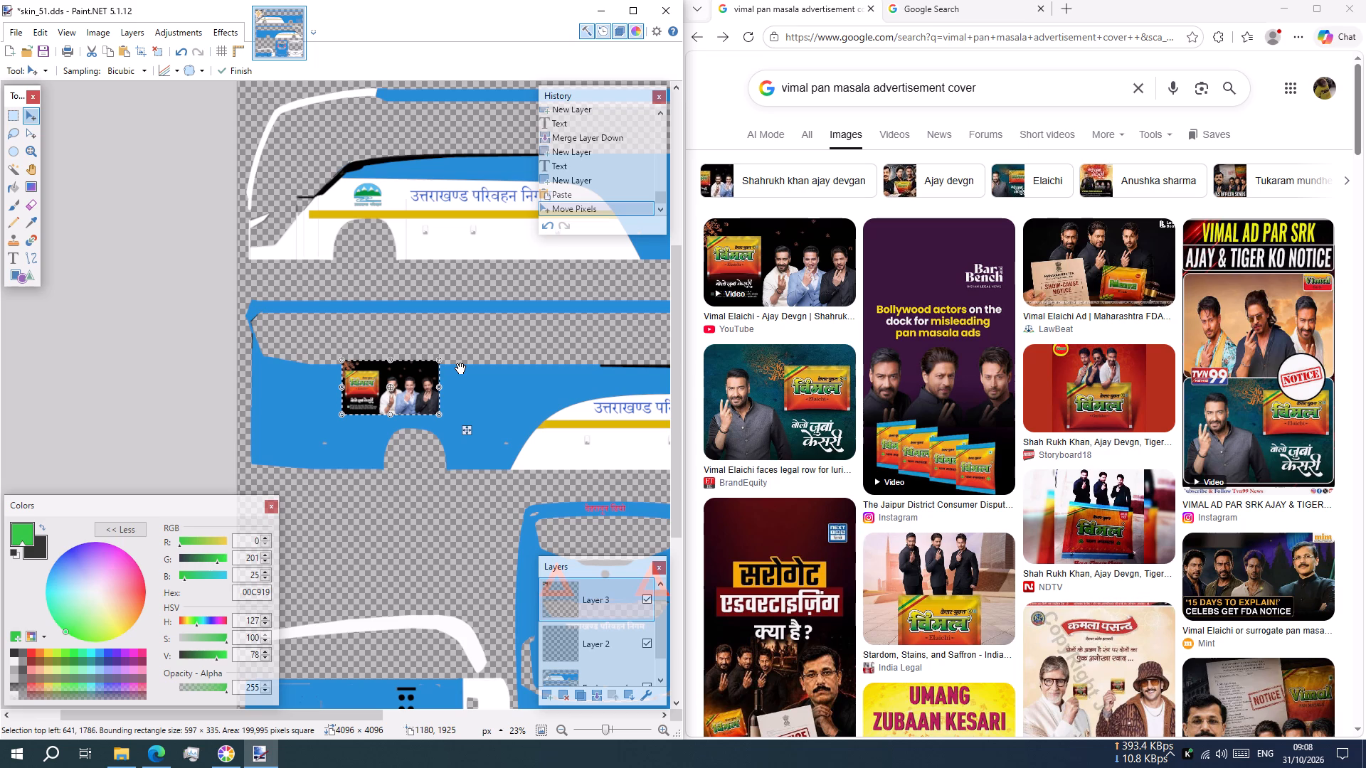
ctrl+scroll(470, 365, down, 5)
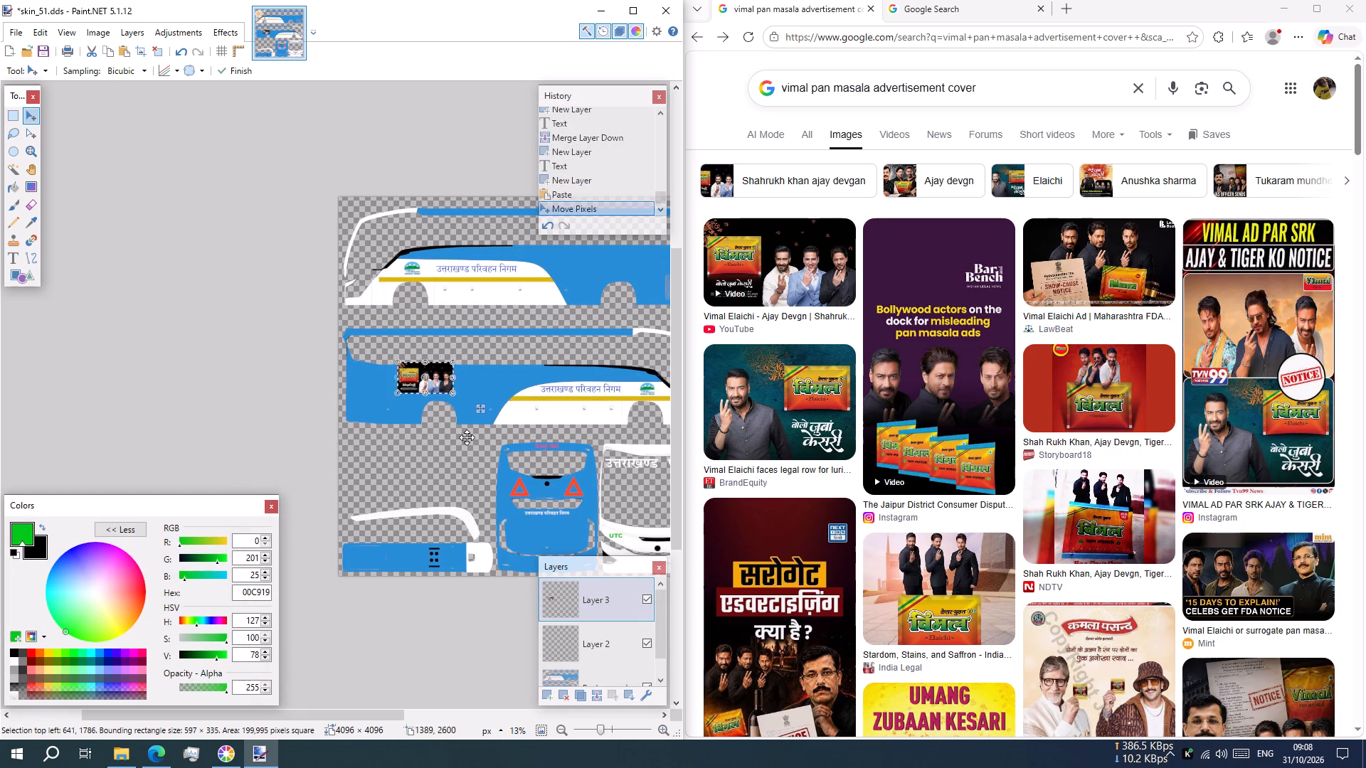
shift+scroll(467, 437, up, 1)
shift+scroll(467, 437, down, 3)
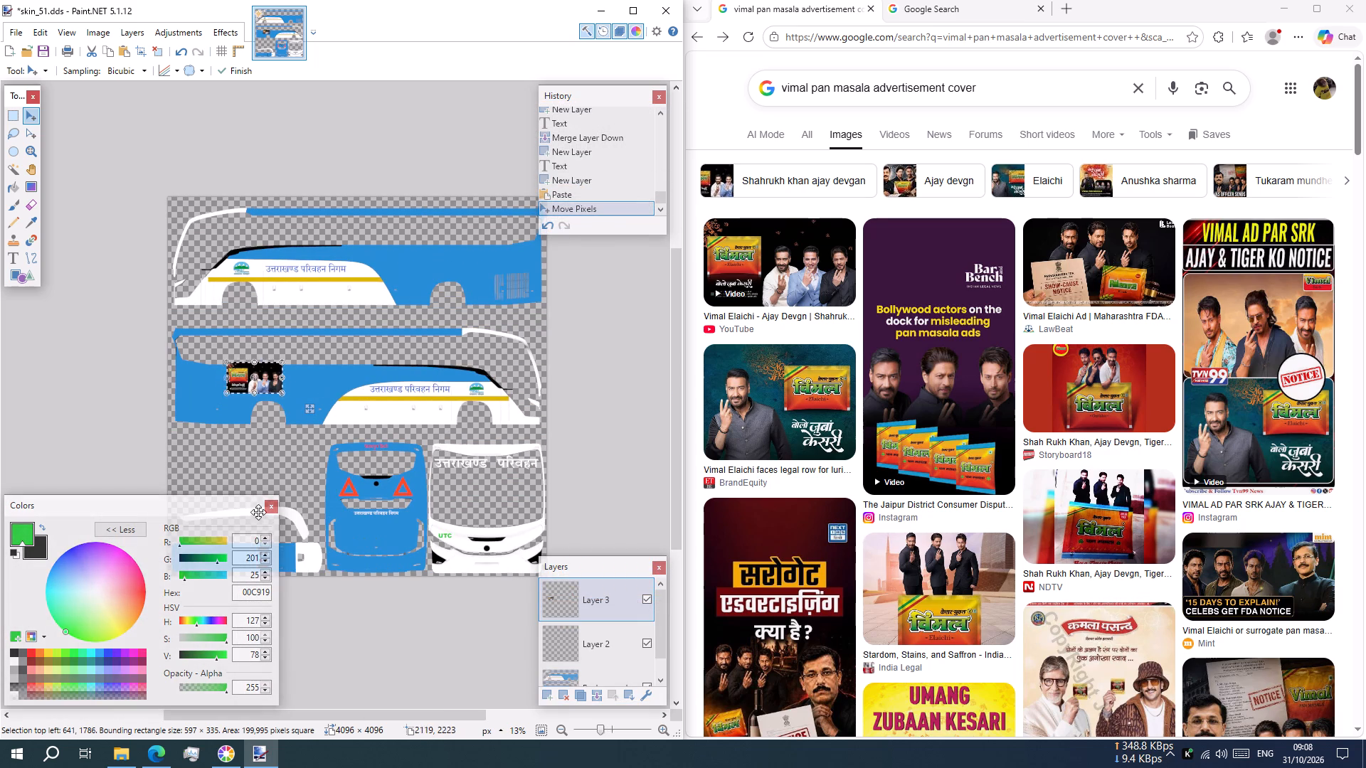
click(270, 511)
ctrl+scroll(282, 432, up, 5)
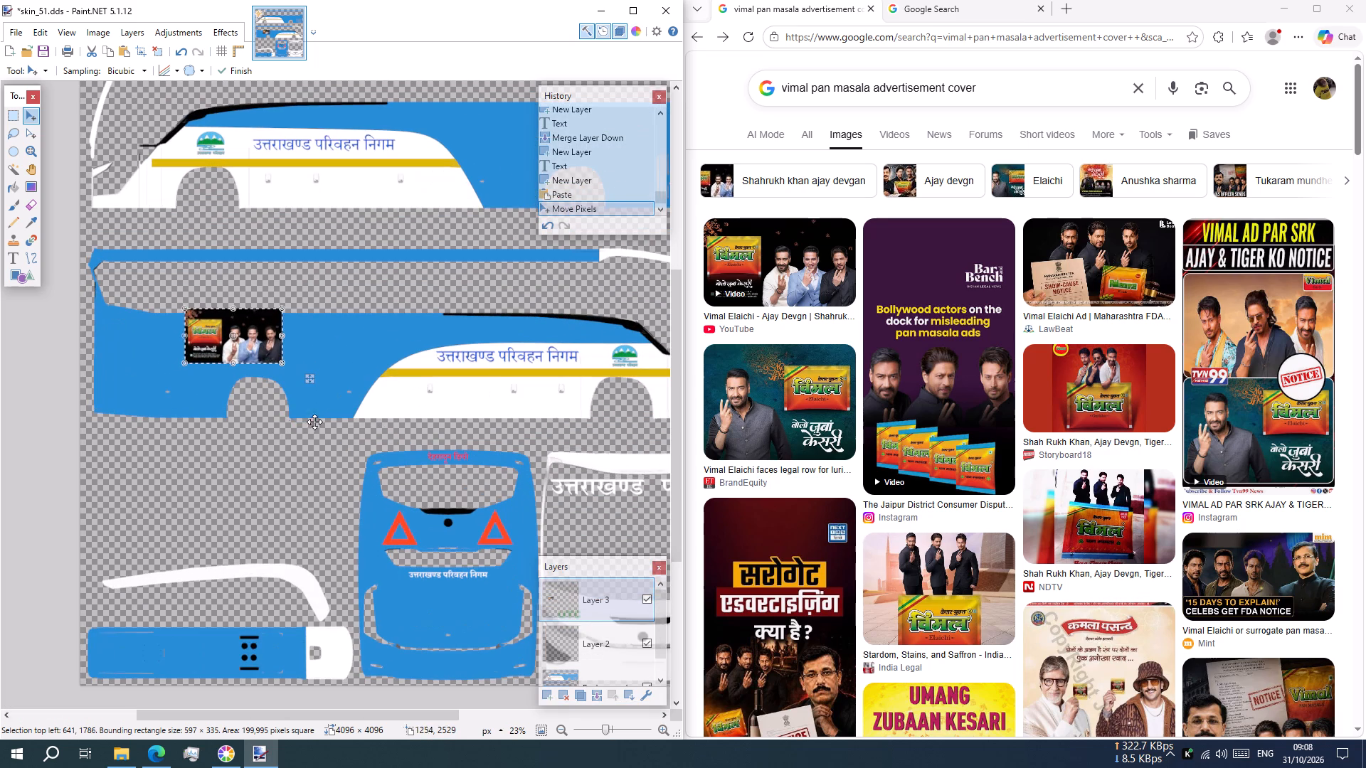
ctrl+scroll(330, 419, up, 1)
drag(240, 334, 423, 585)
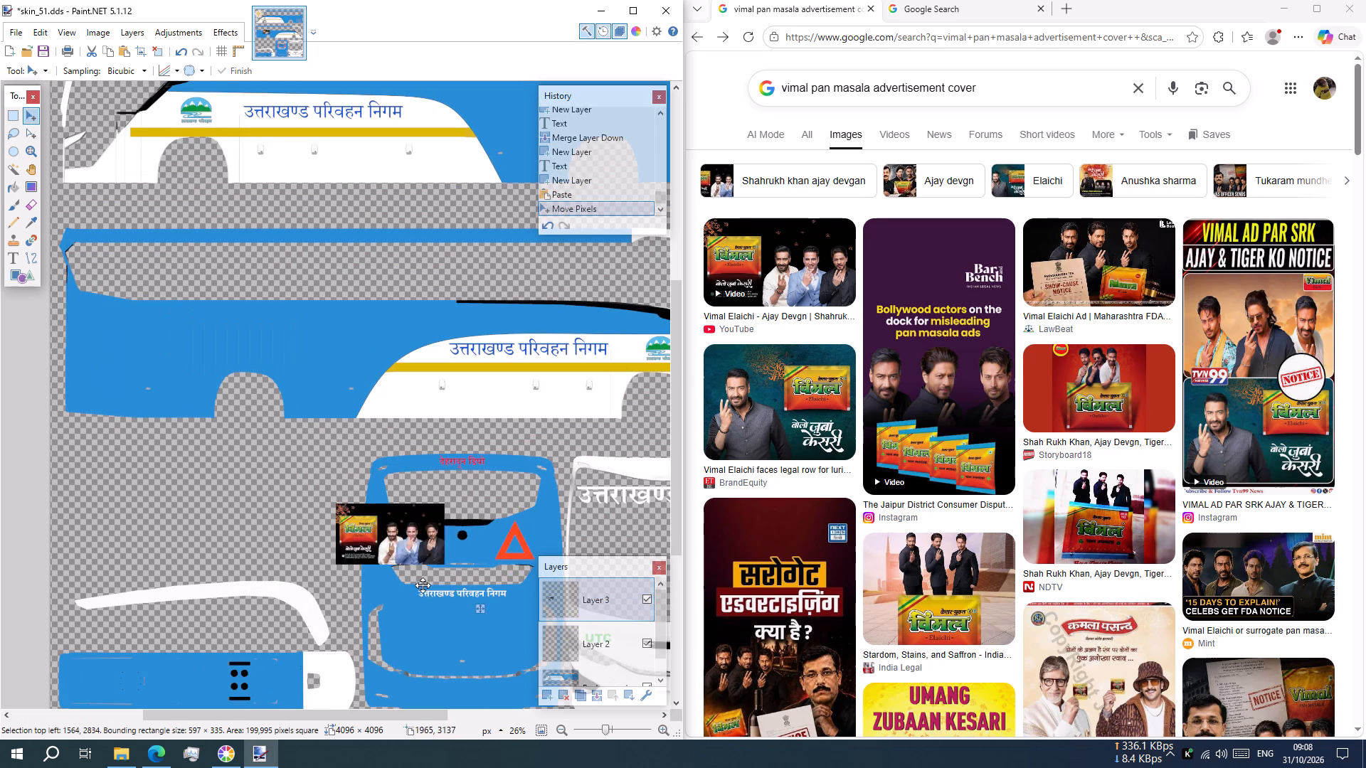
drag(423, 585, 449, 621)
Centre the advertisement just below the white उत्तराखण्ड परिवहन निगम lettering on the rear panel, top-left corner at about 1955, 3465 px.
ctrl+scroll(428, 375, up, 3)
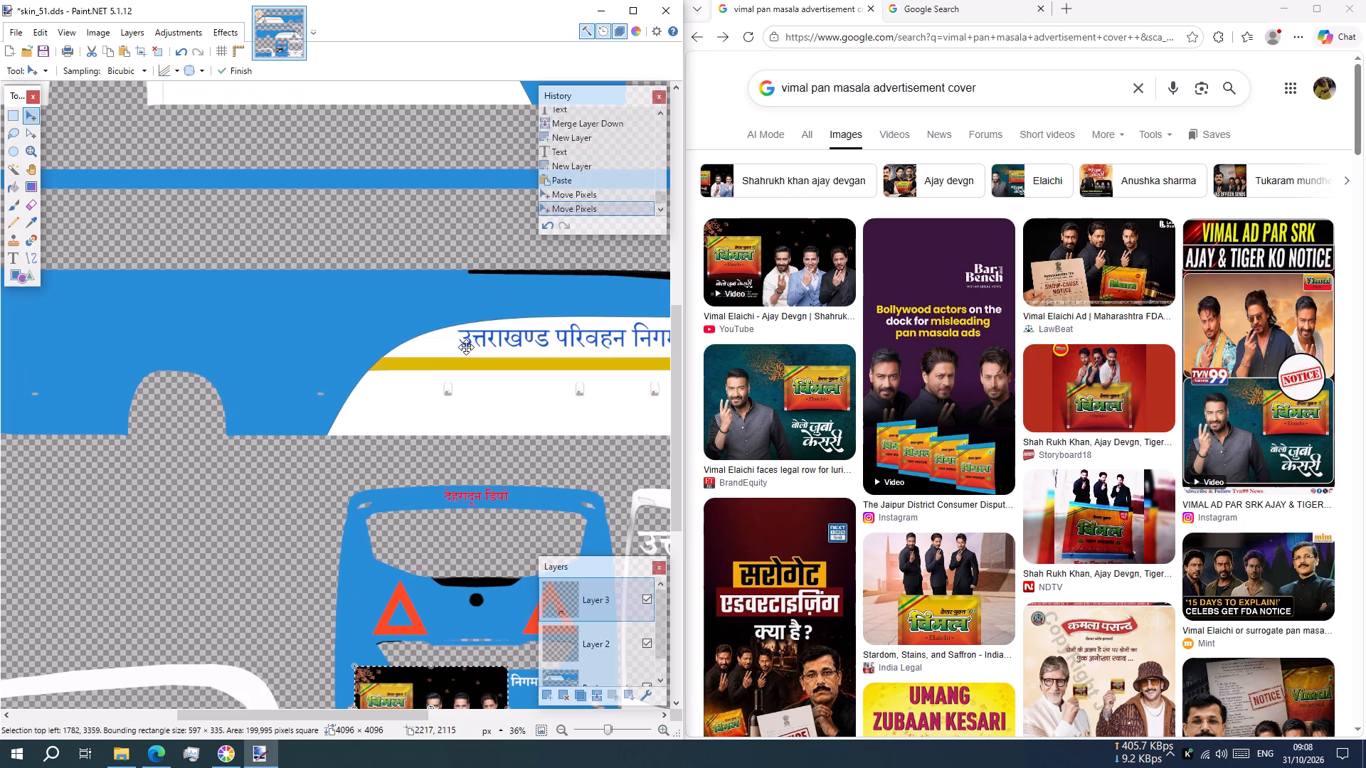
shift+scroll(440, 344, down, 2)
scroll(394, 344, down, 3)
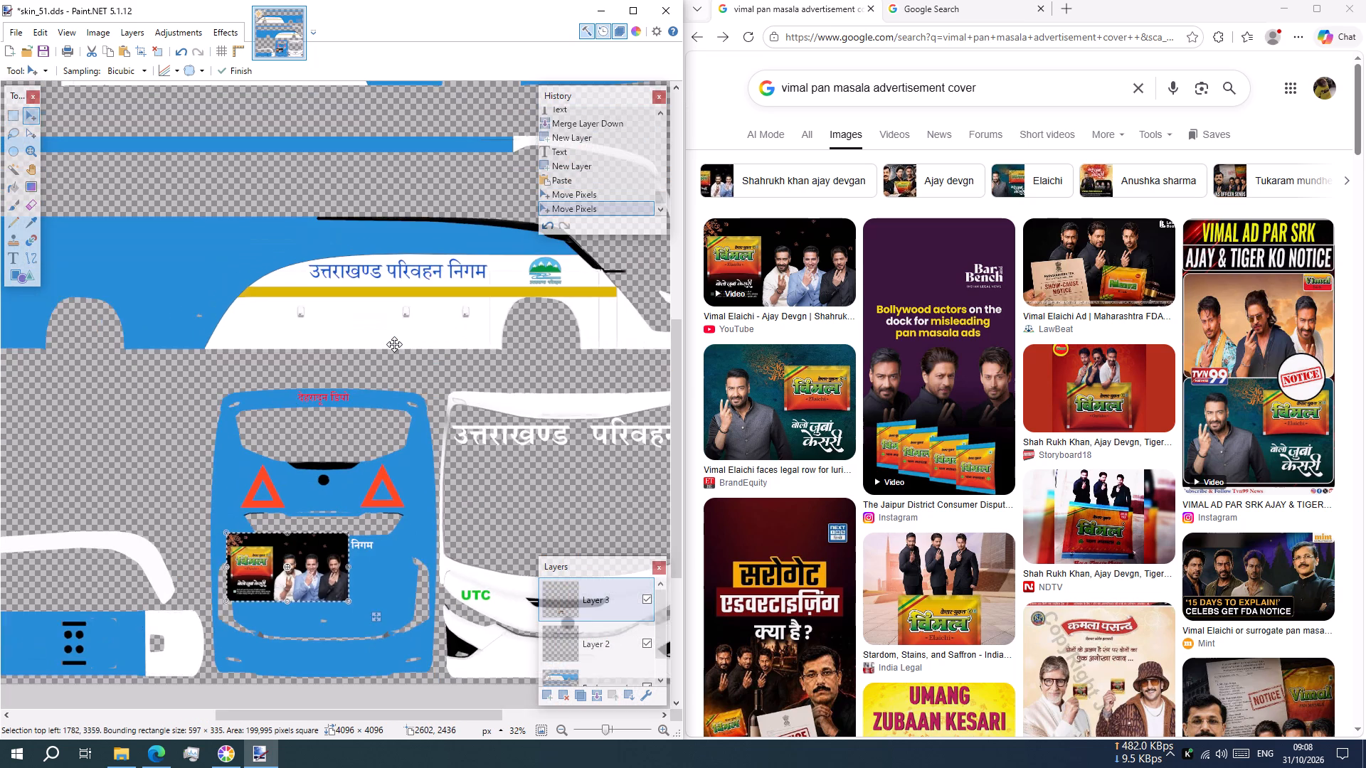
ctrl+scroll(394, 344, up, 3)
scroll(366, 336, down, 3)
ctrl+scroll(303, 393, up, 2)
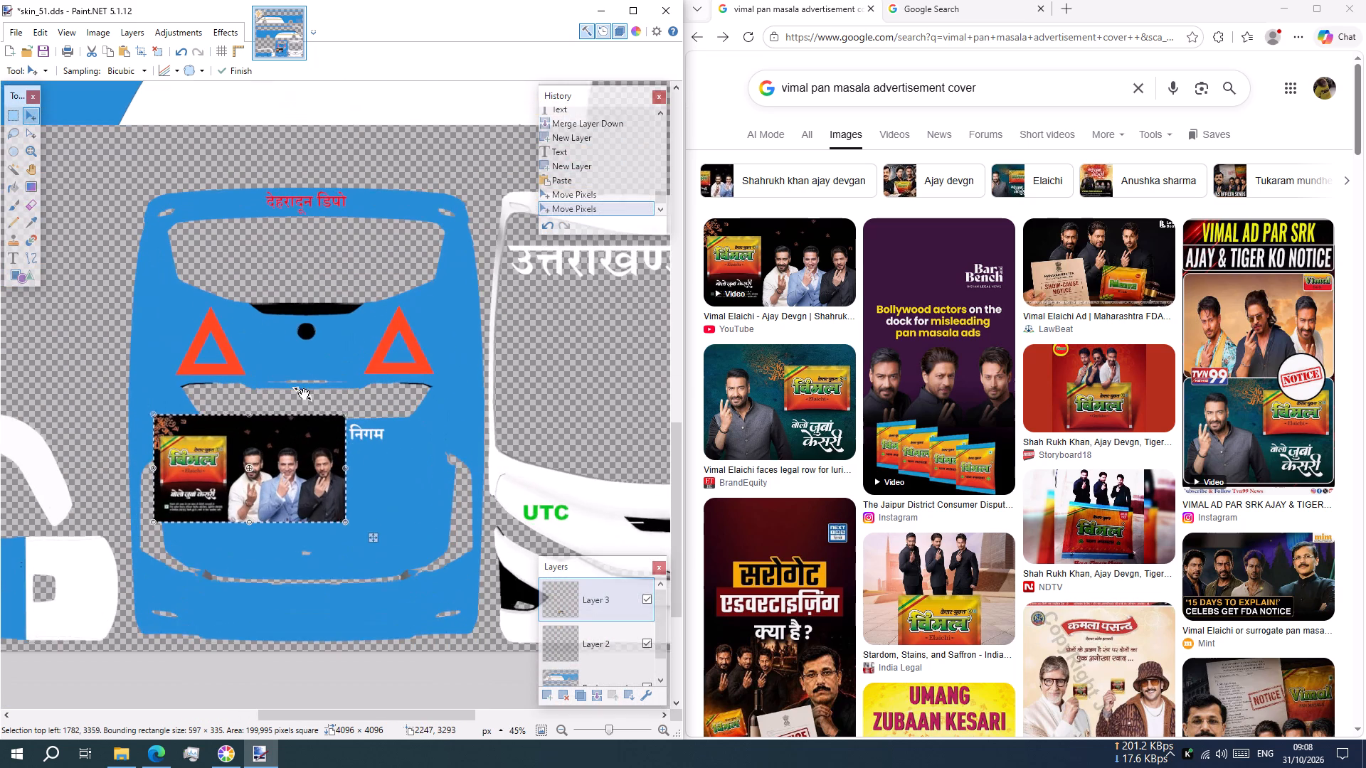
ctrl+scroll(306, 395, up, 3)
drag(285, 484, 352, 536)
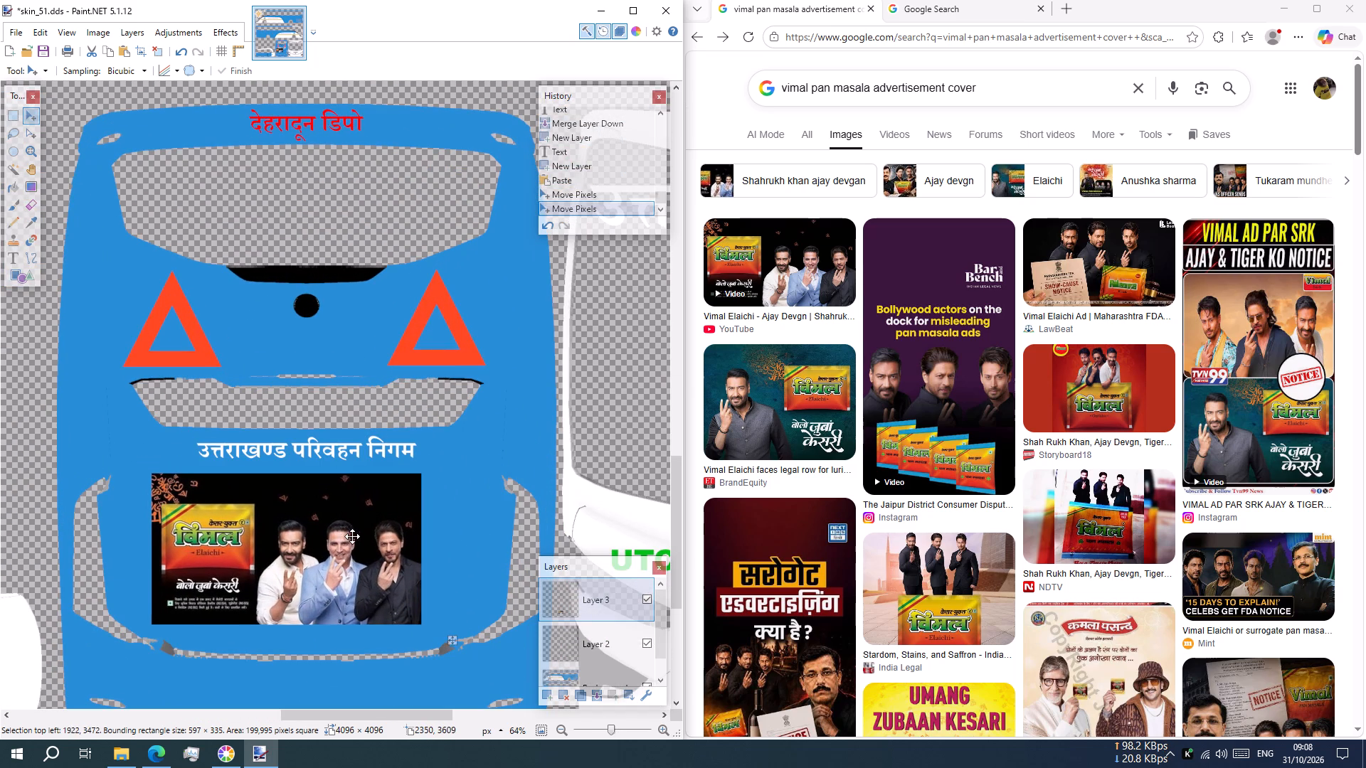
drag(352, 536, 354, 531)
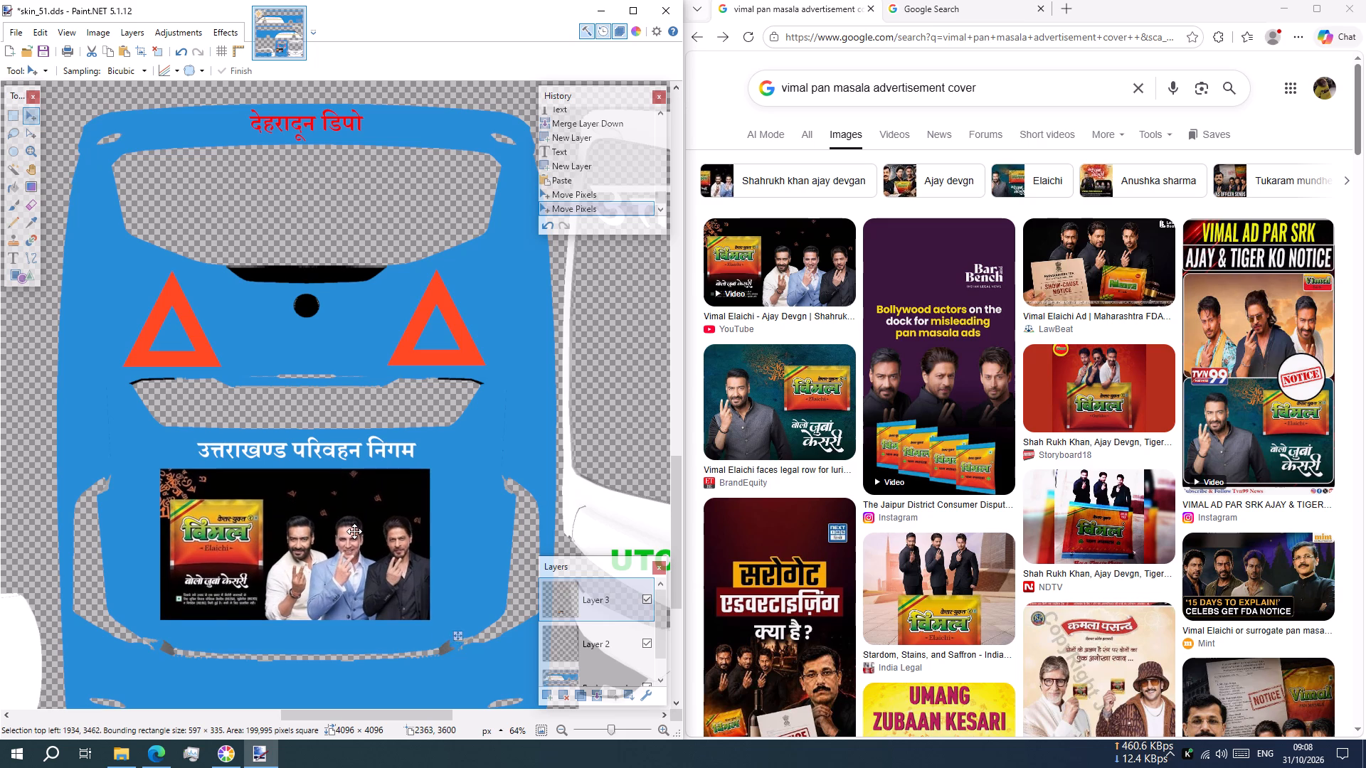
drag(354, 531, 361, 526)
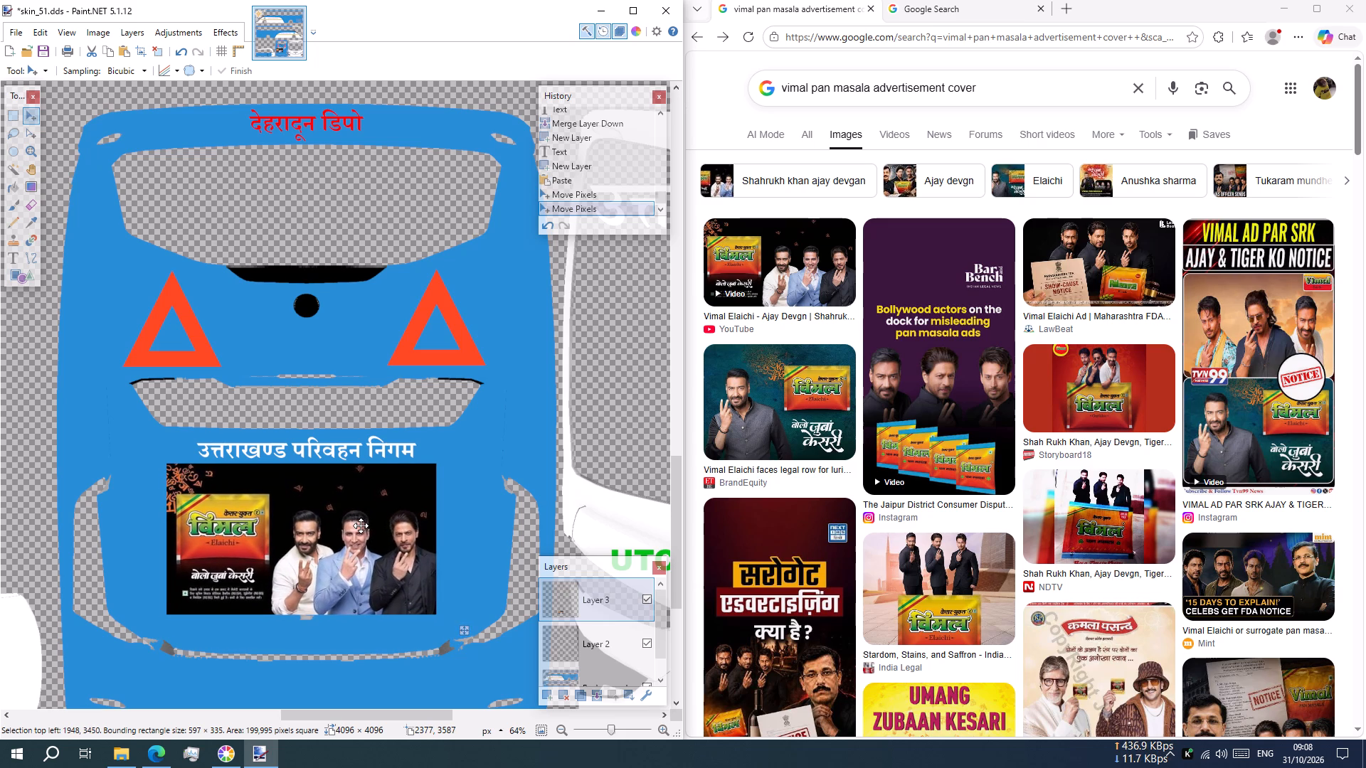
drag(361, 526, 367, 534)
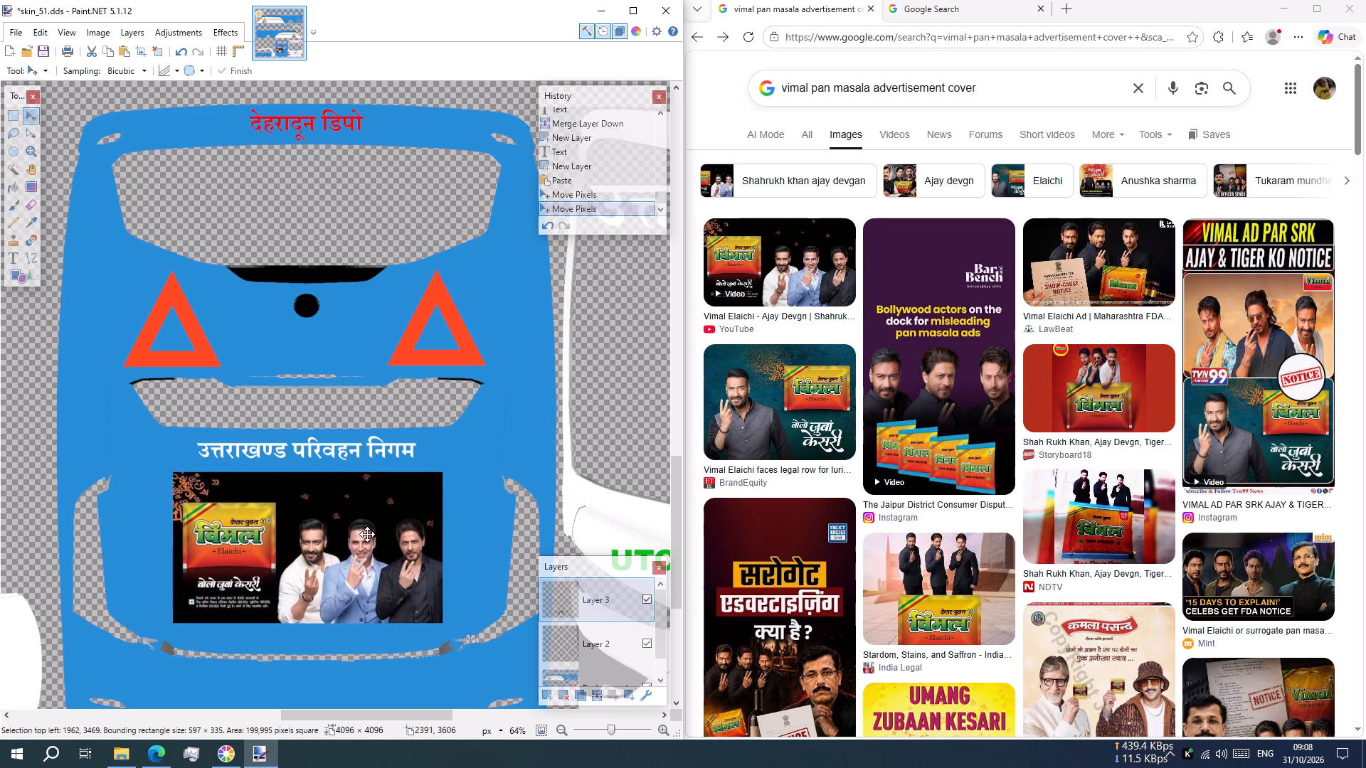
drag(367, 534, 364, 533)
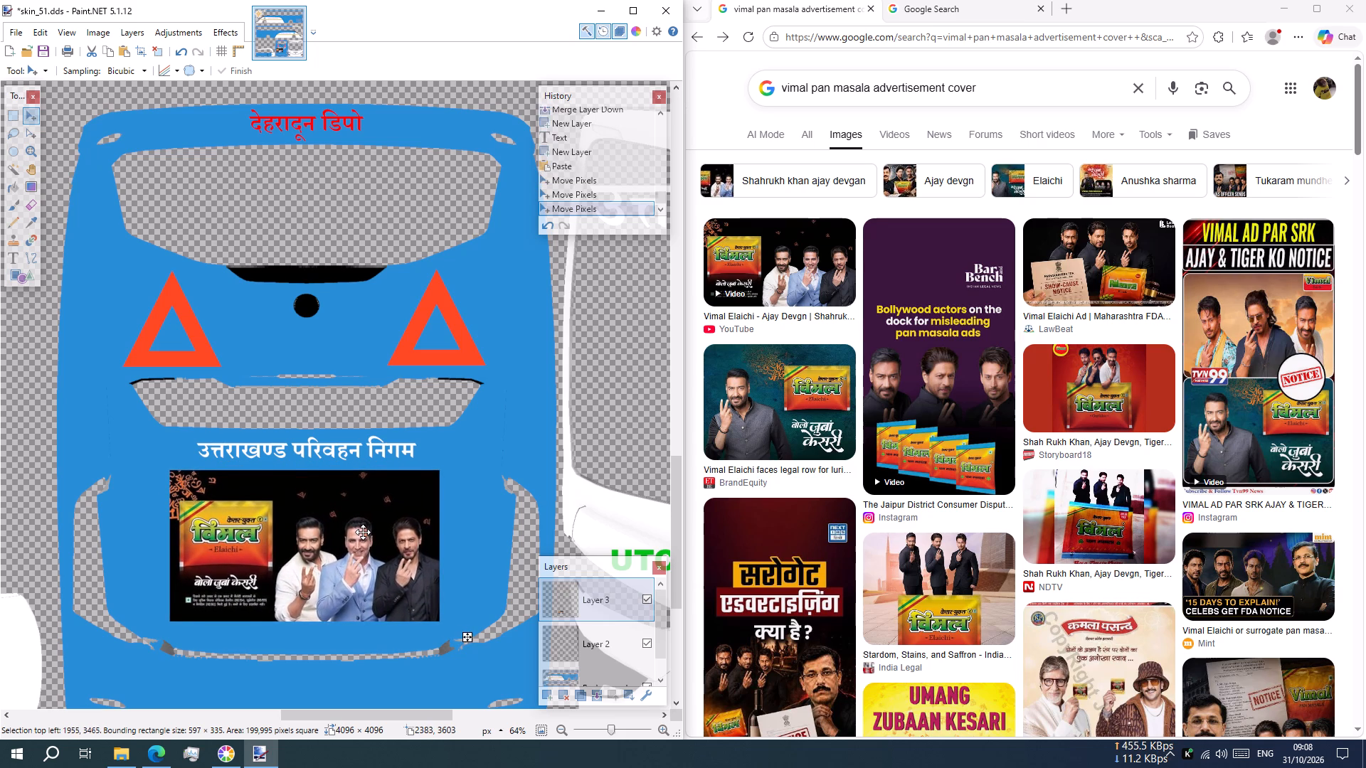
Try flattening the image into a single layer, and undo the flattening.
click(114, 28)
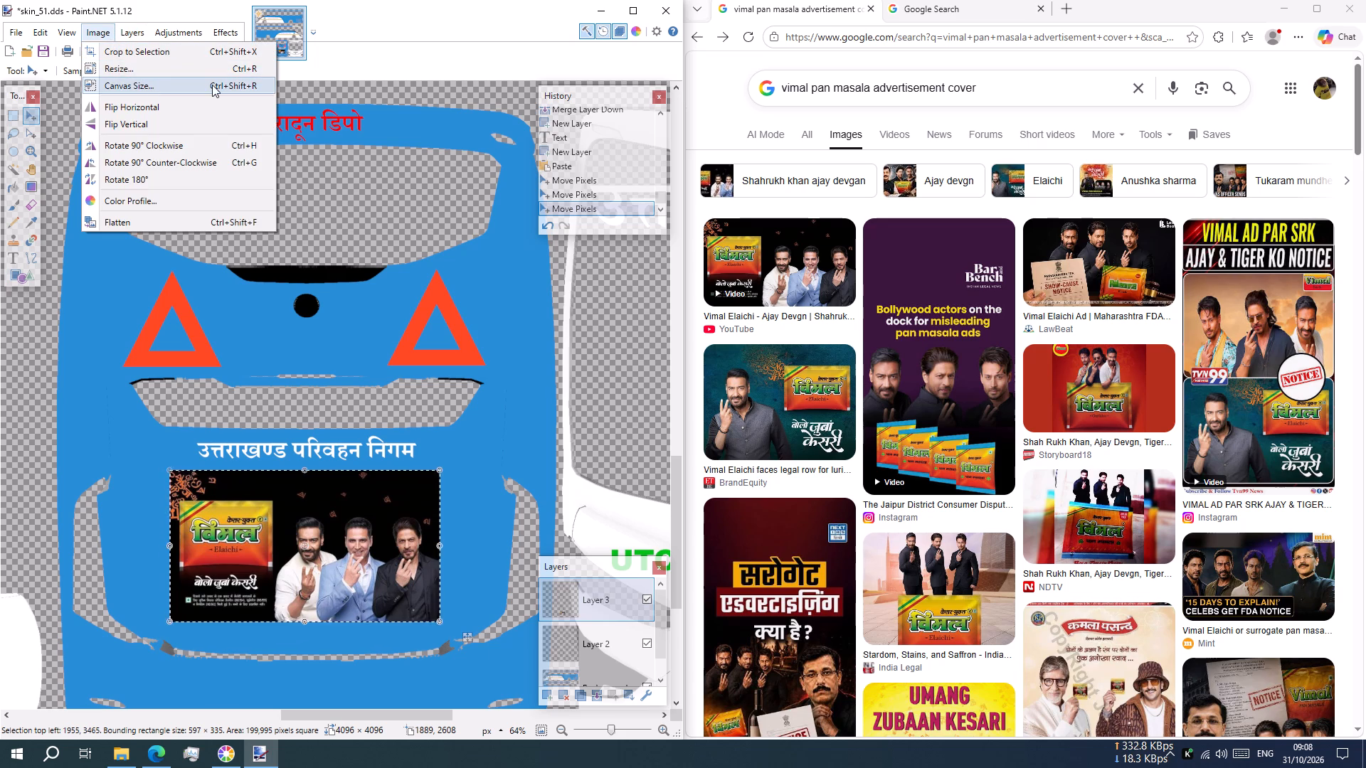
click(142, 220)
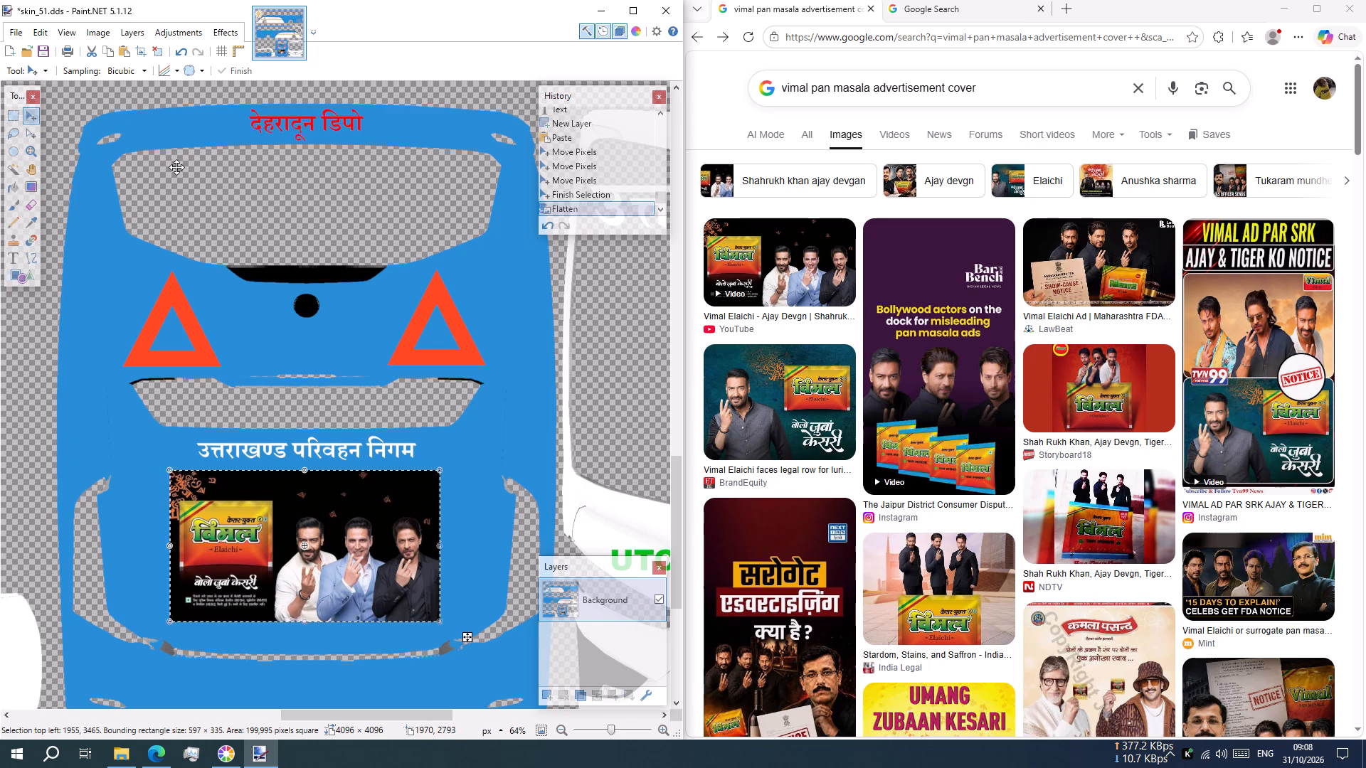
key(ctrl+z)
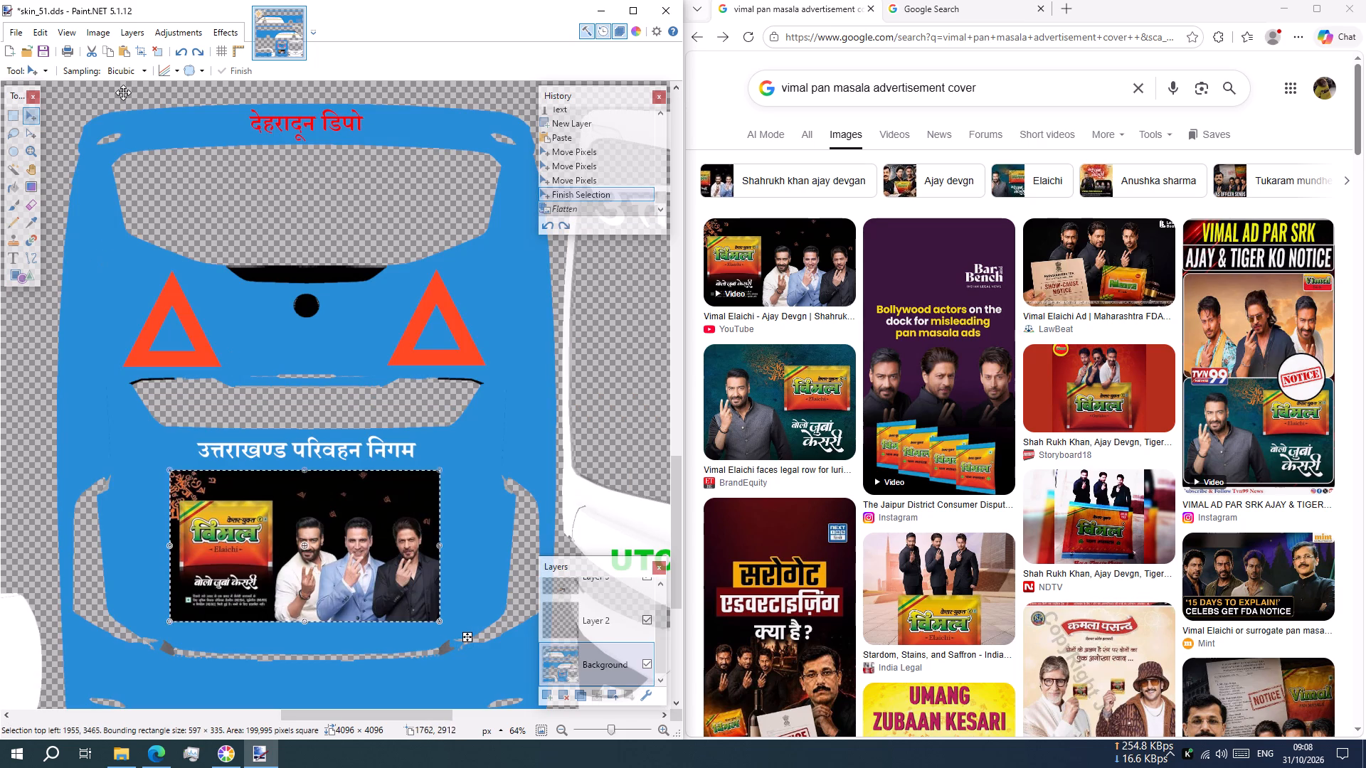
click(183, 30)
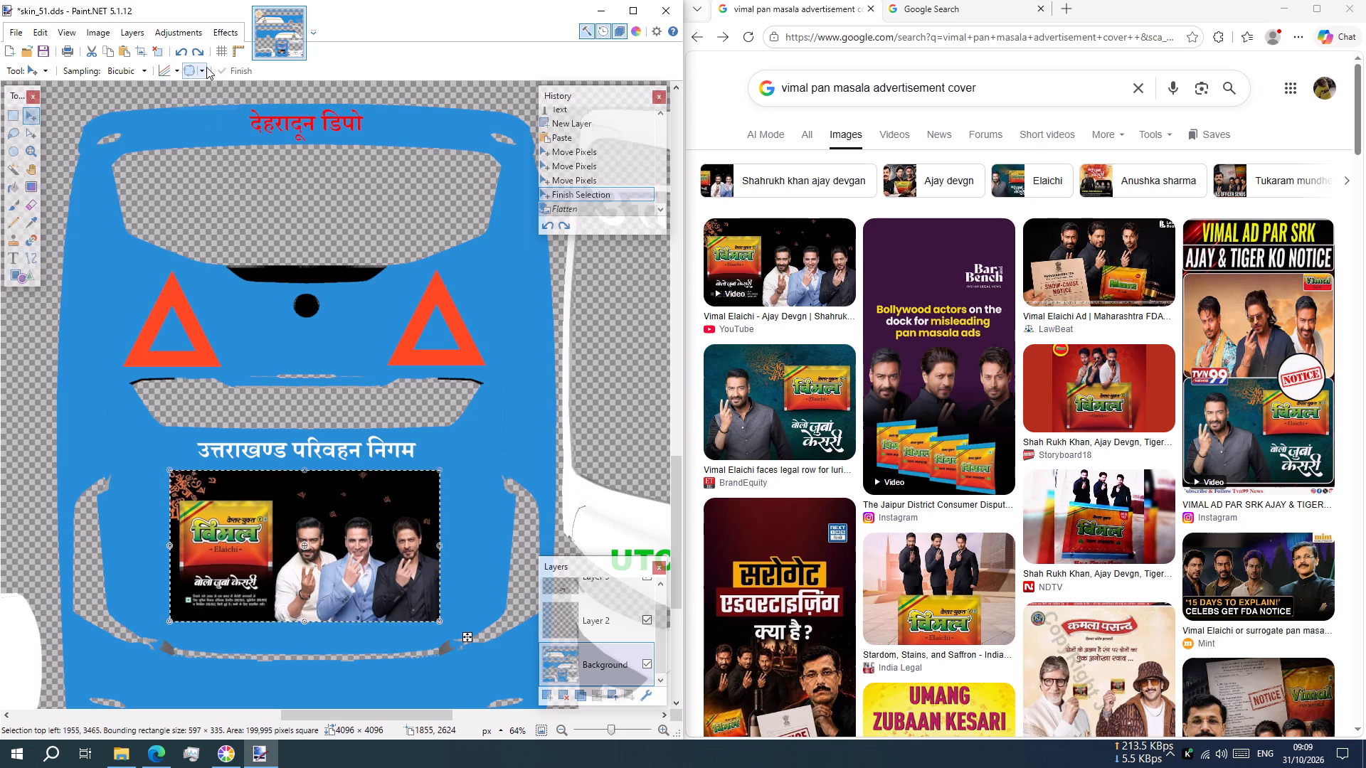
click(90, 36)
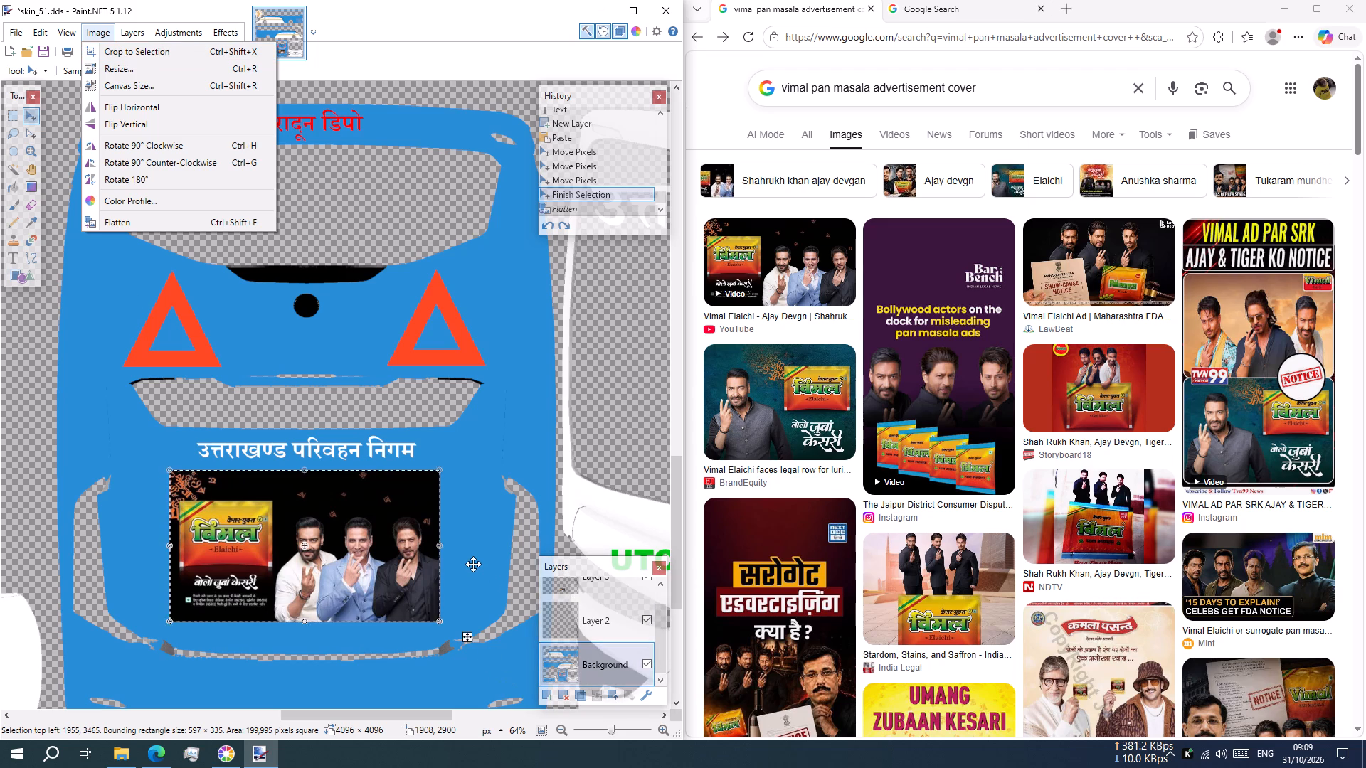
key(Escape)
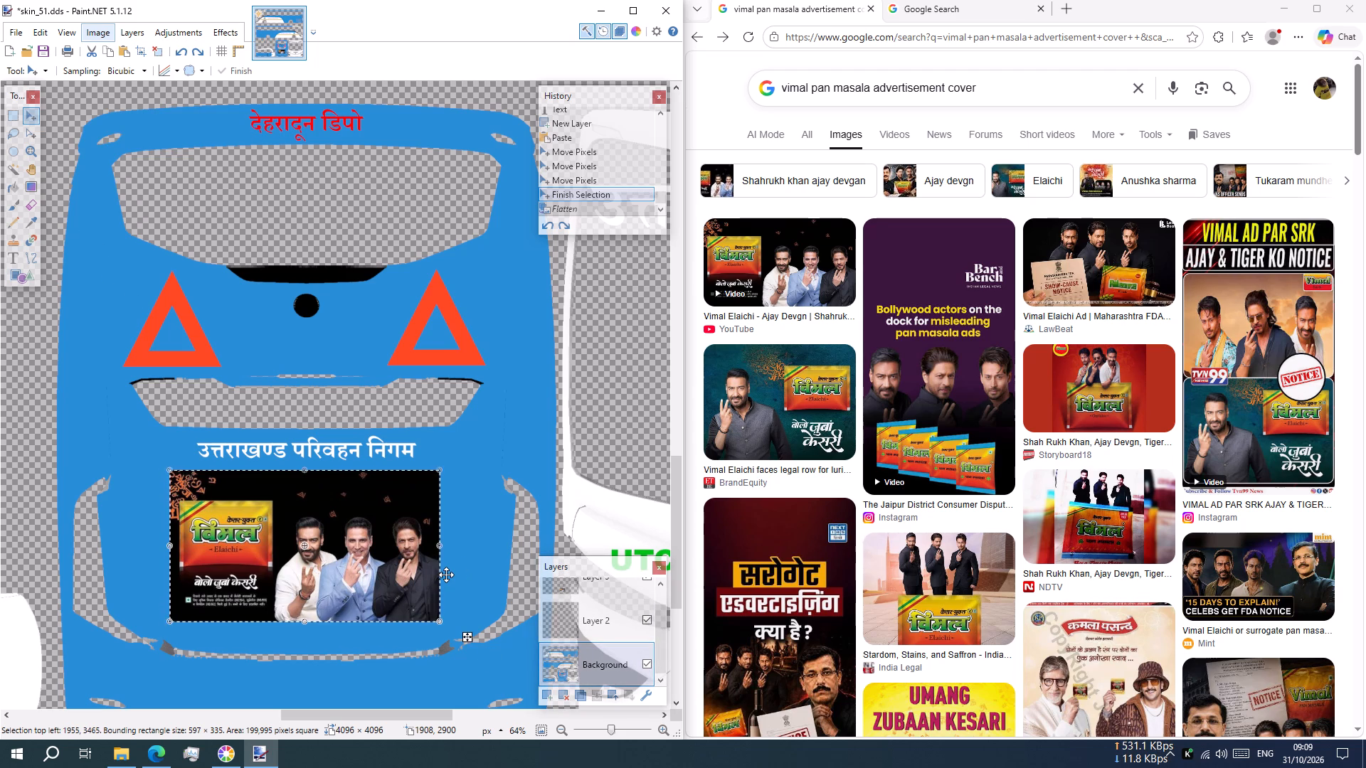
Deselect the advertisement area on the rear panel.
click(391, 543)
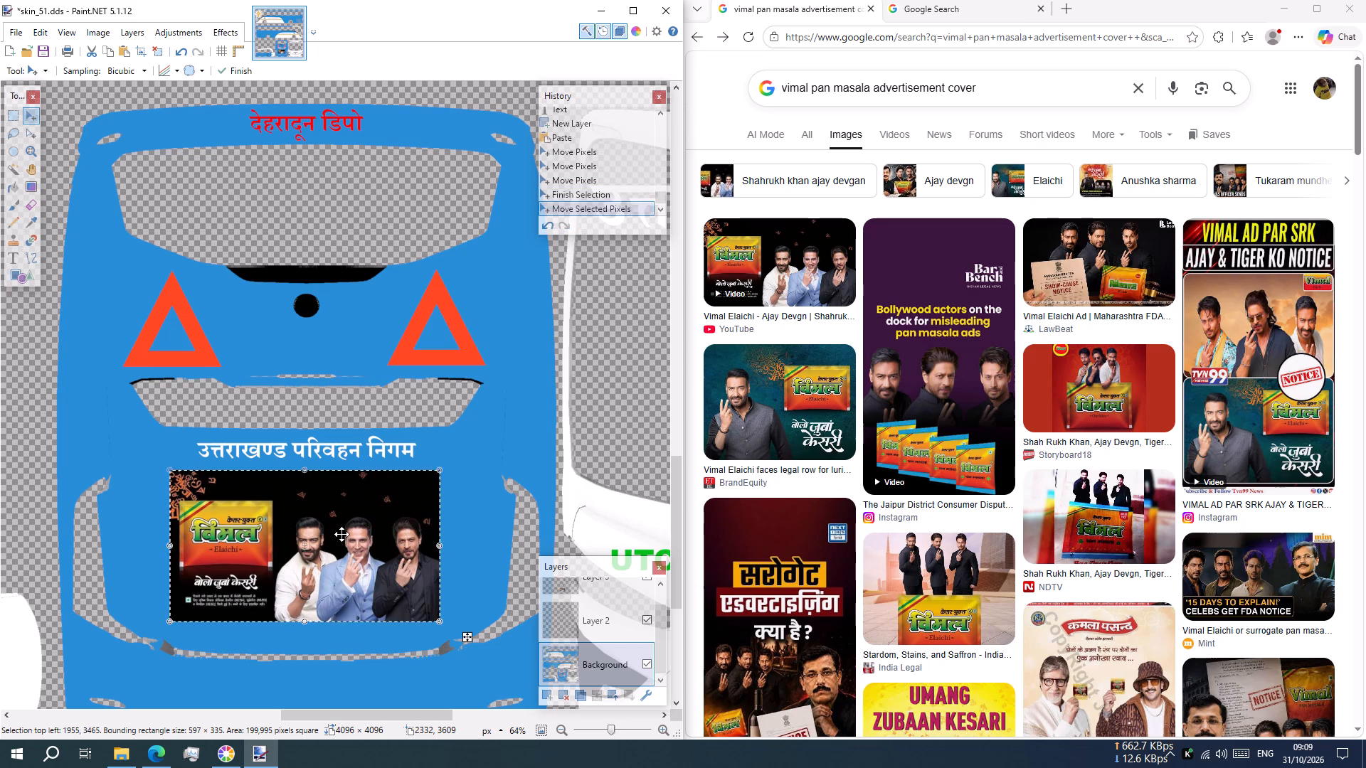
key(Escape)
ctrl+scroll(361, 428, down, 9)
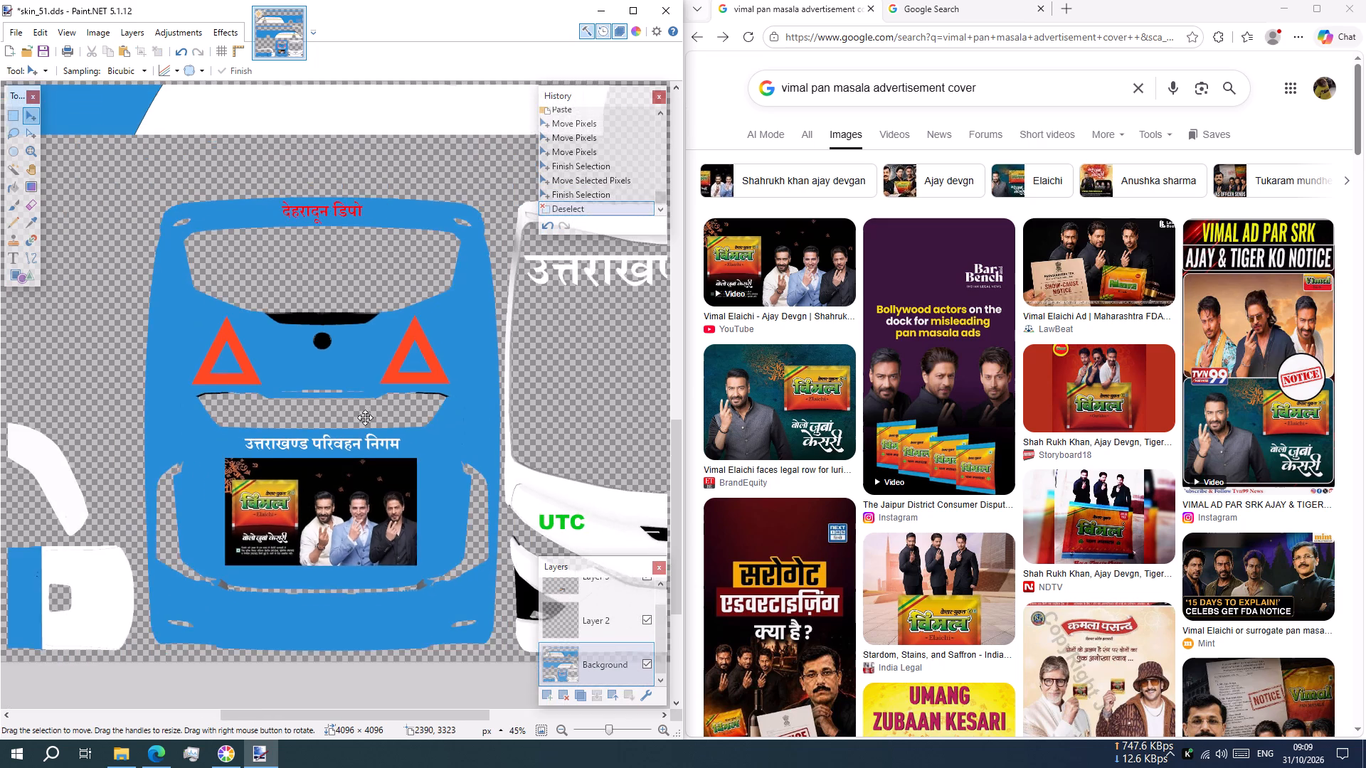
ctrl+scroll(341, 410, down, 1)
scroll(352, 364, up, 1)
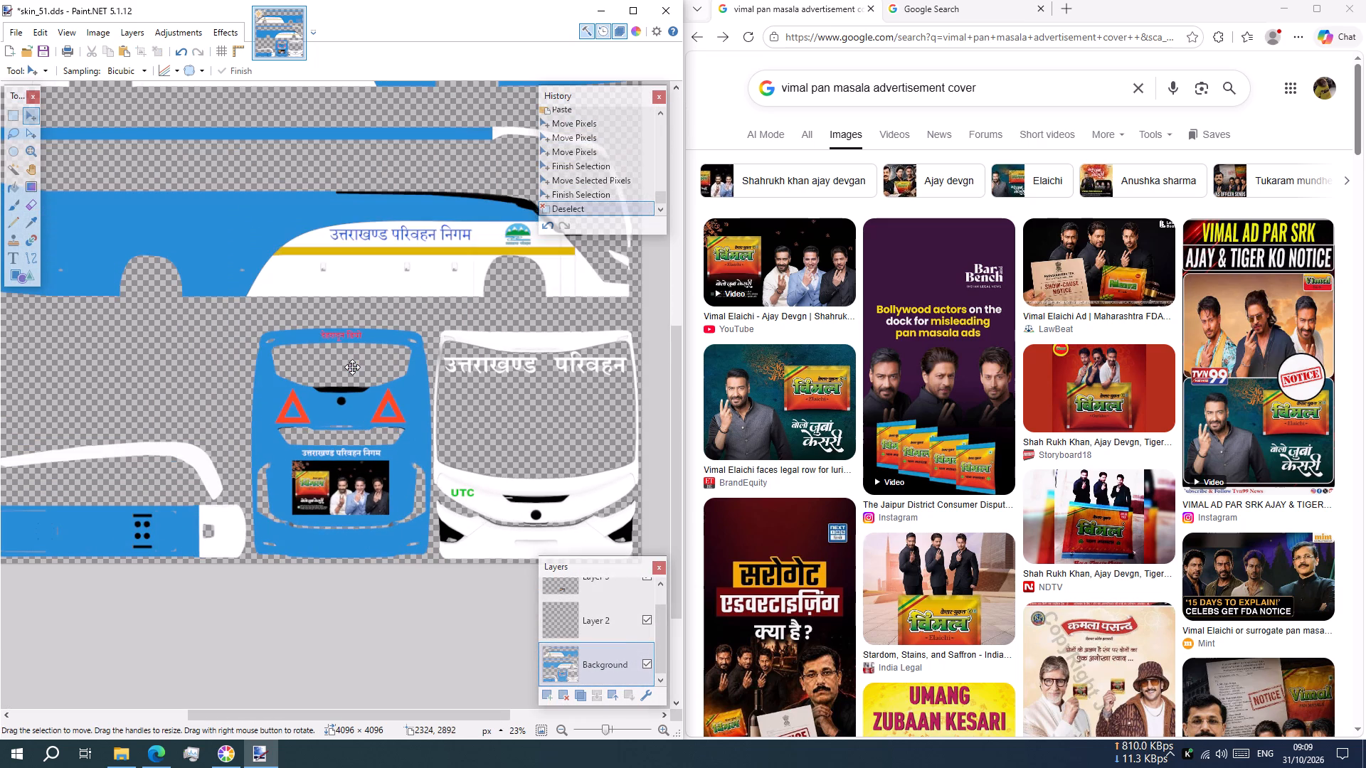
Look over the side and rear panels of the bus skin.
scroll(352, 367, up, 1)
shift+scroll(352, 367, down, 2)
shift+scroll(352, 367, up, 4)
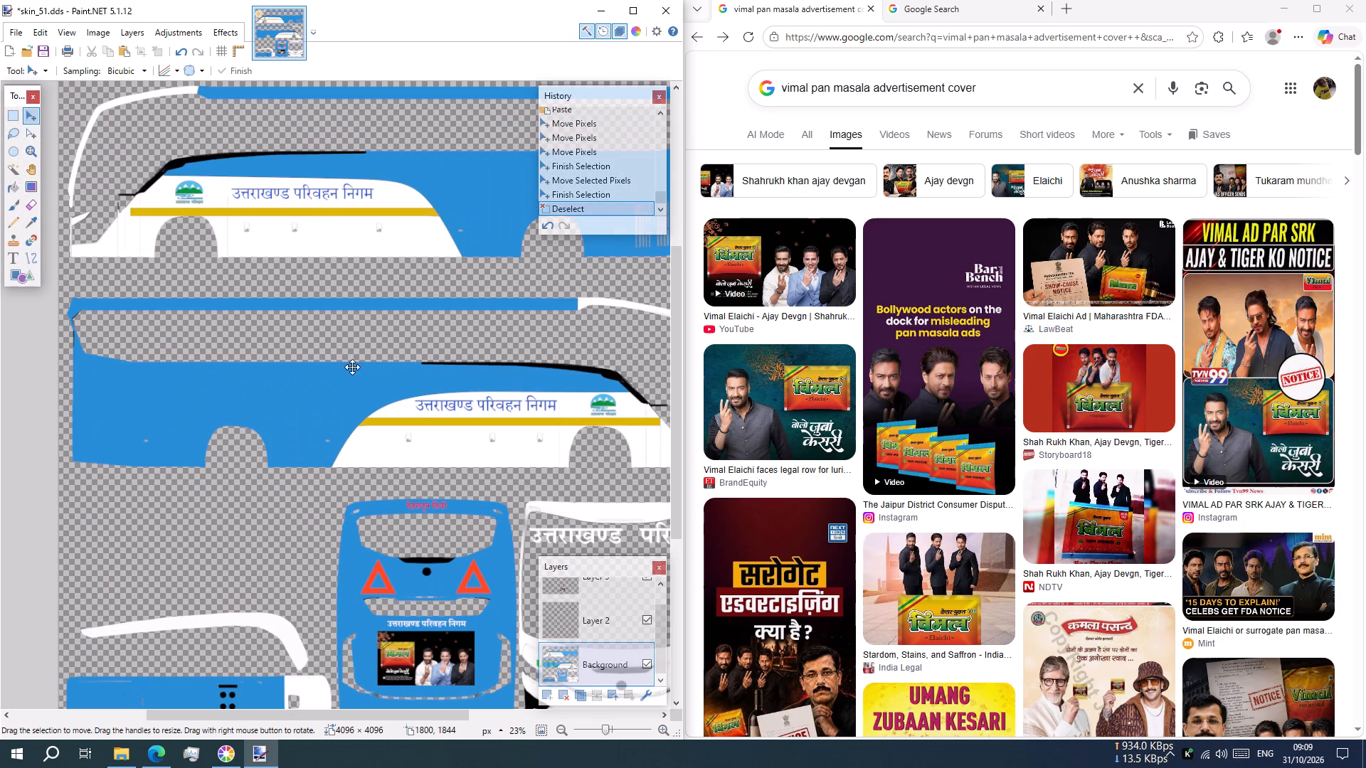
shift+scroll(352, 367, up, 1)
scroll(375, 358, up, 2)
scroll(375, 358, down, 1)
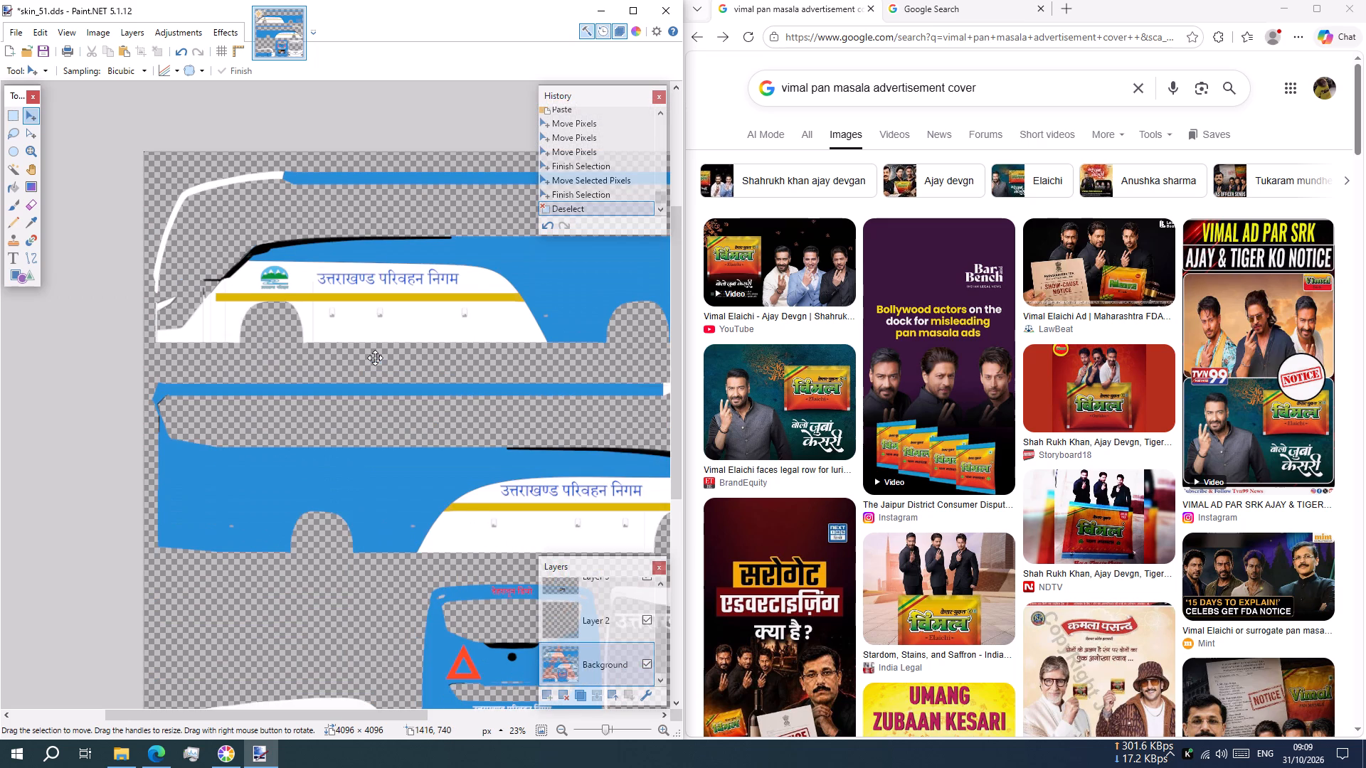
scroll(375, 358, up, 1)
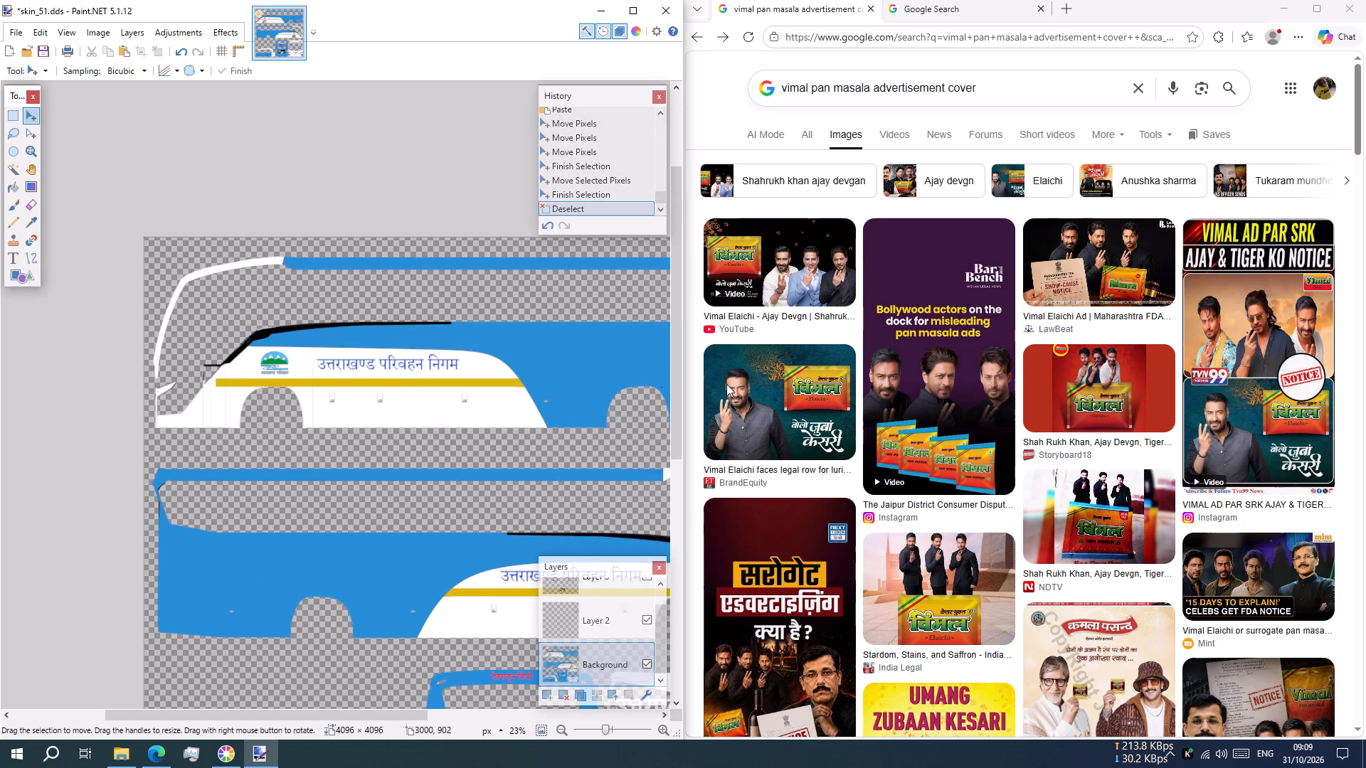
Search Google Images in the browser for "devbhoomi university advertisement".
scroll(929, 389, down, 7)
scroll(884, 368, up, 2)
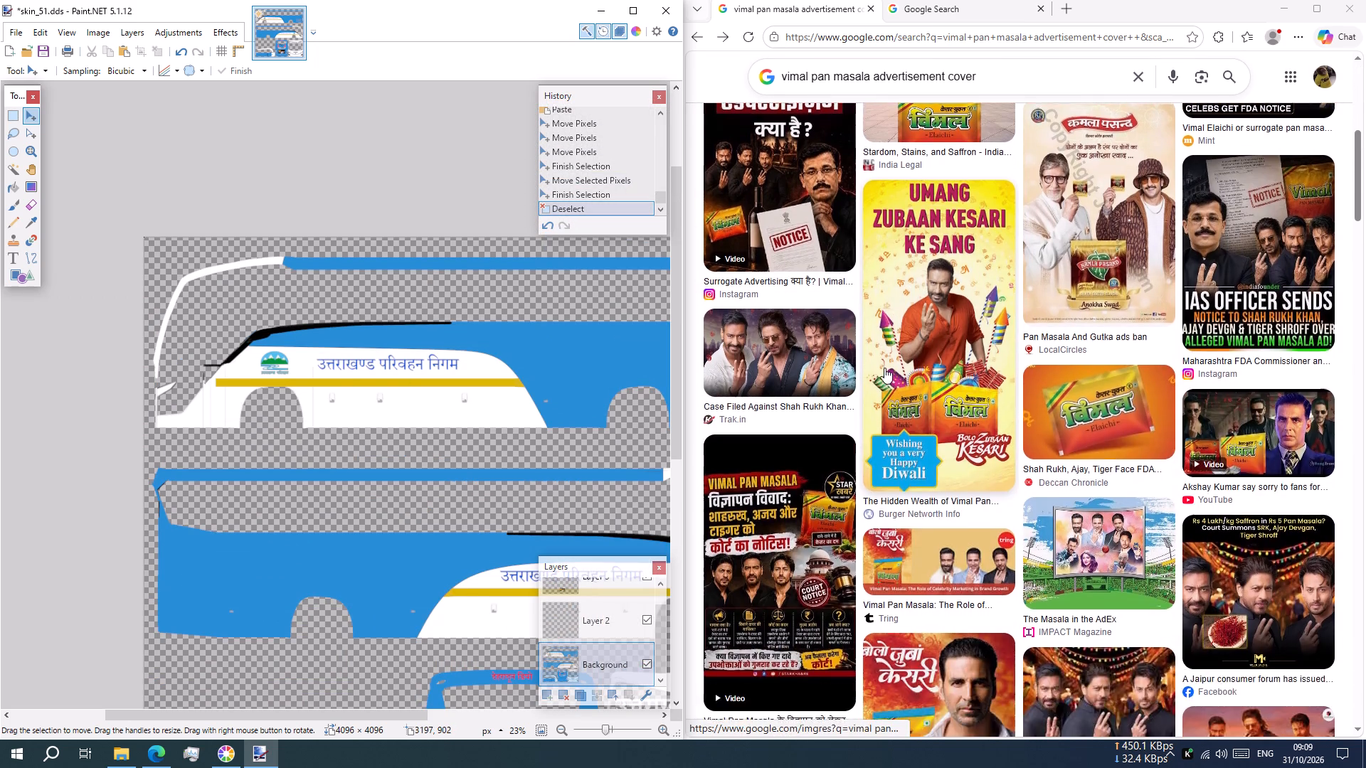
scroll(884, 368, up, 12)
drag(983, 95, 705, 139)
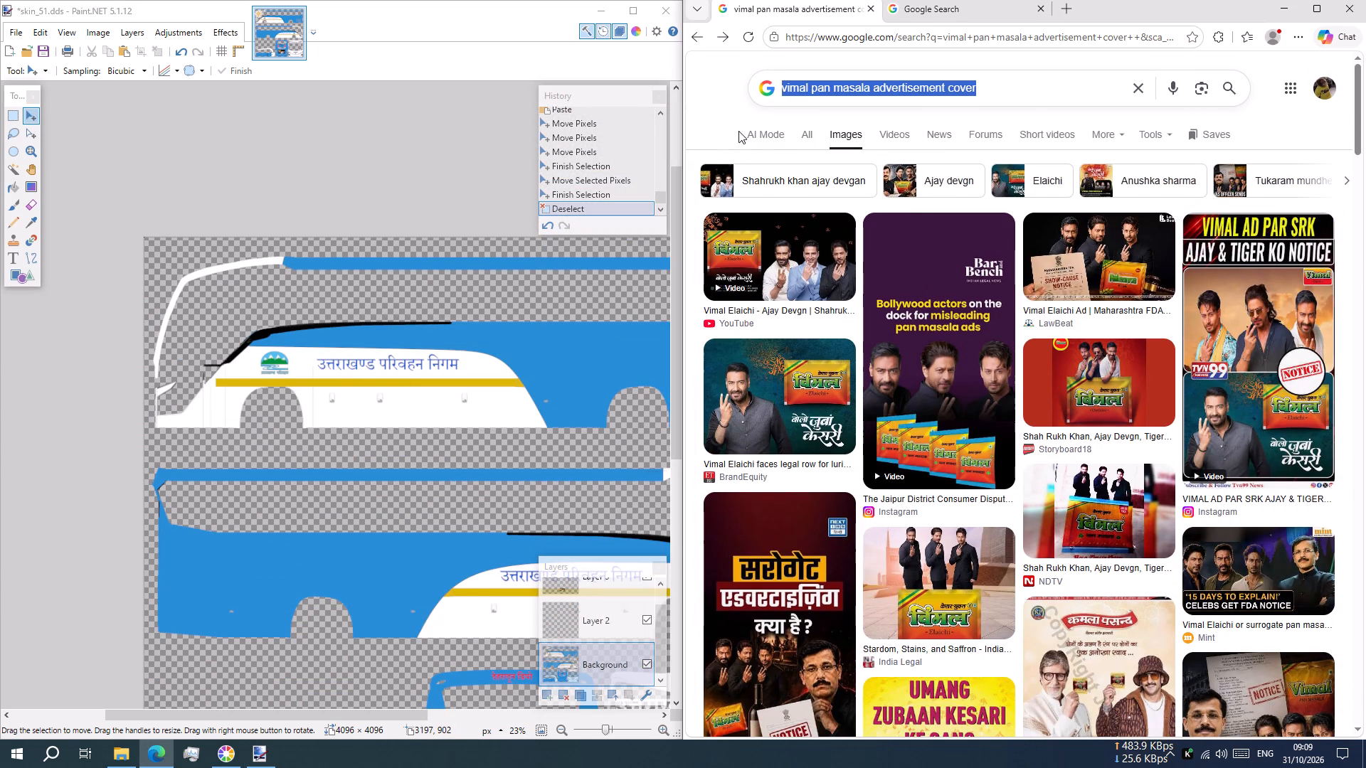
click(1141, 89)
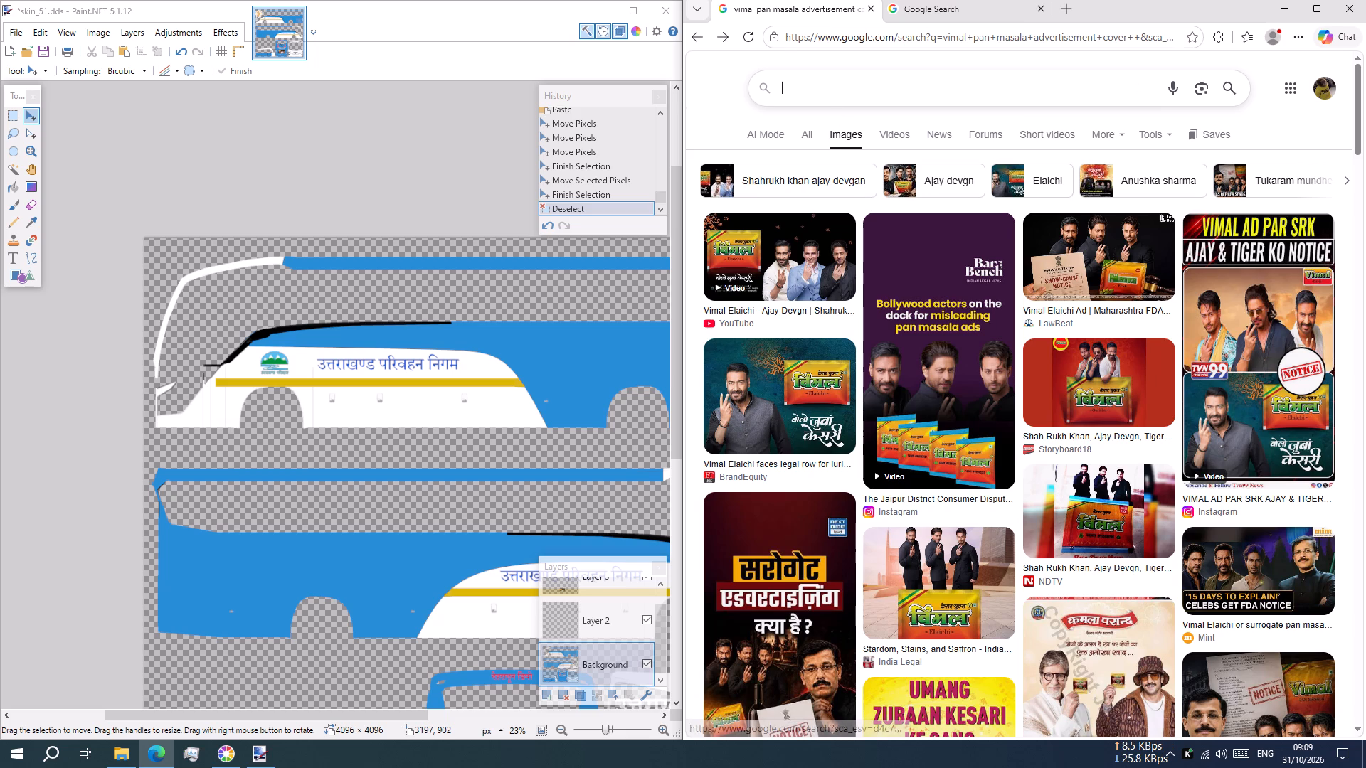
click(839, 82)
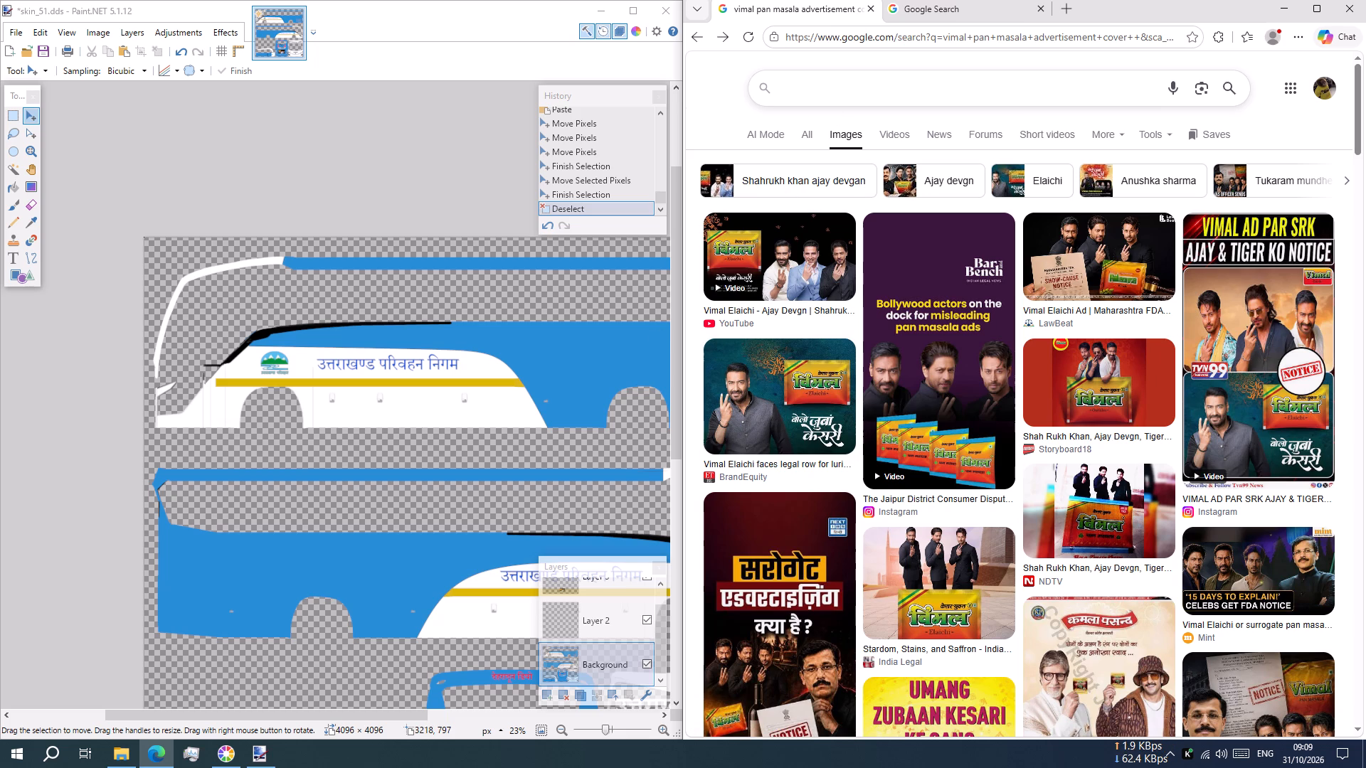
text(devbhoomi univert)
key(BackSpace)
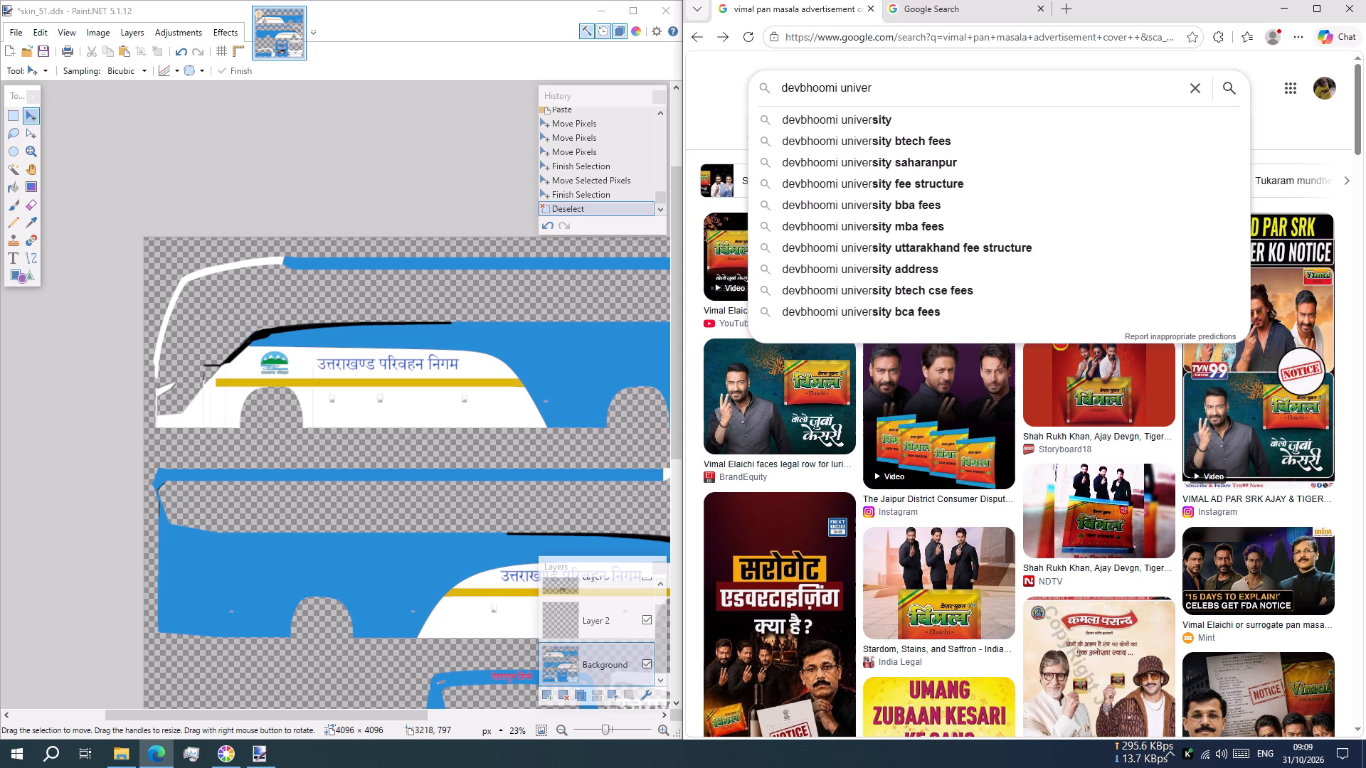
text(sity)
key(space)
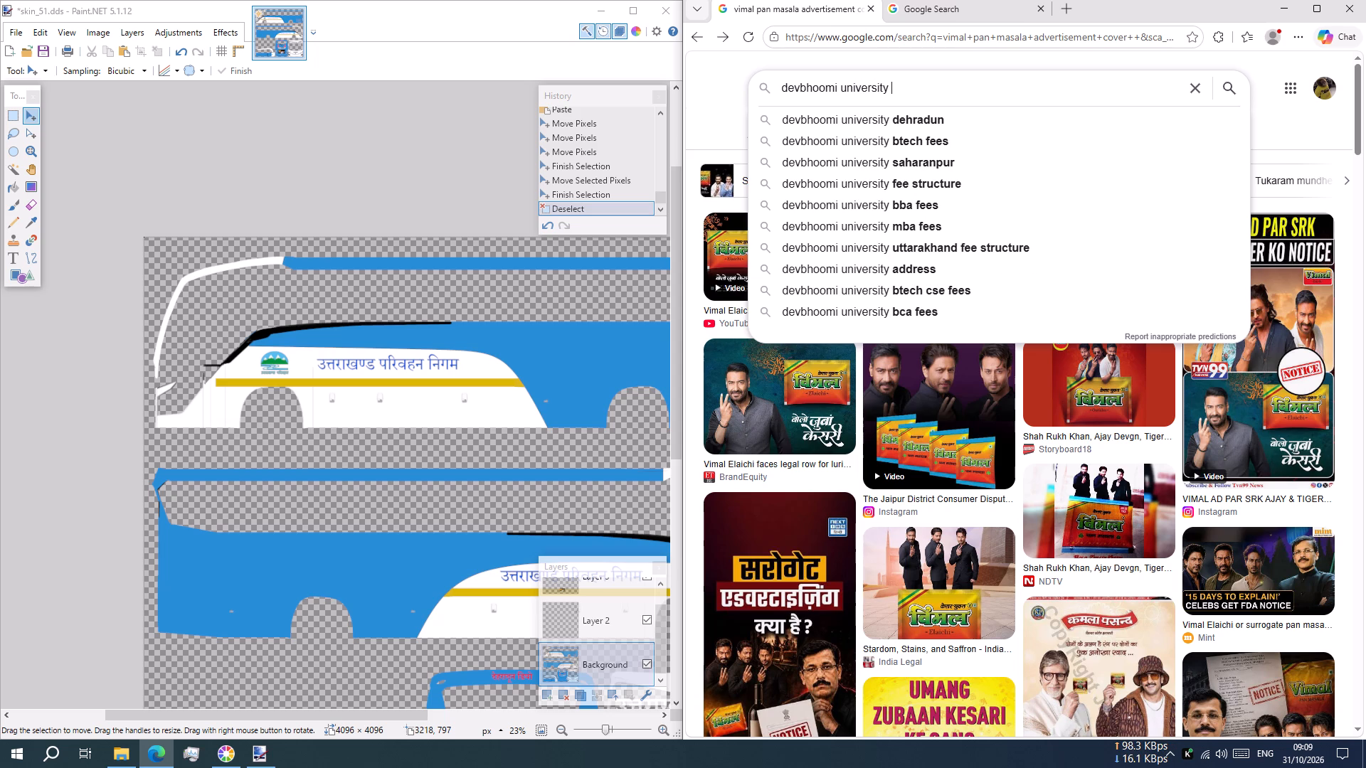
text(adveer)
key(BackSpace)
key(BackSpace)
text(rtisee)
key(BackSpace)
text(ment)
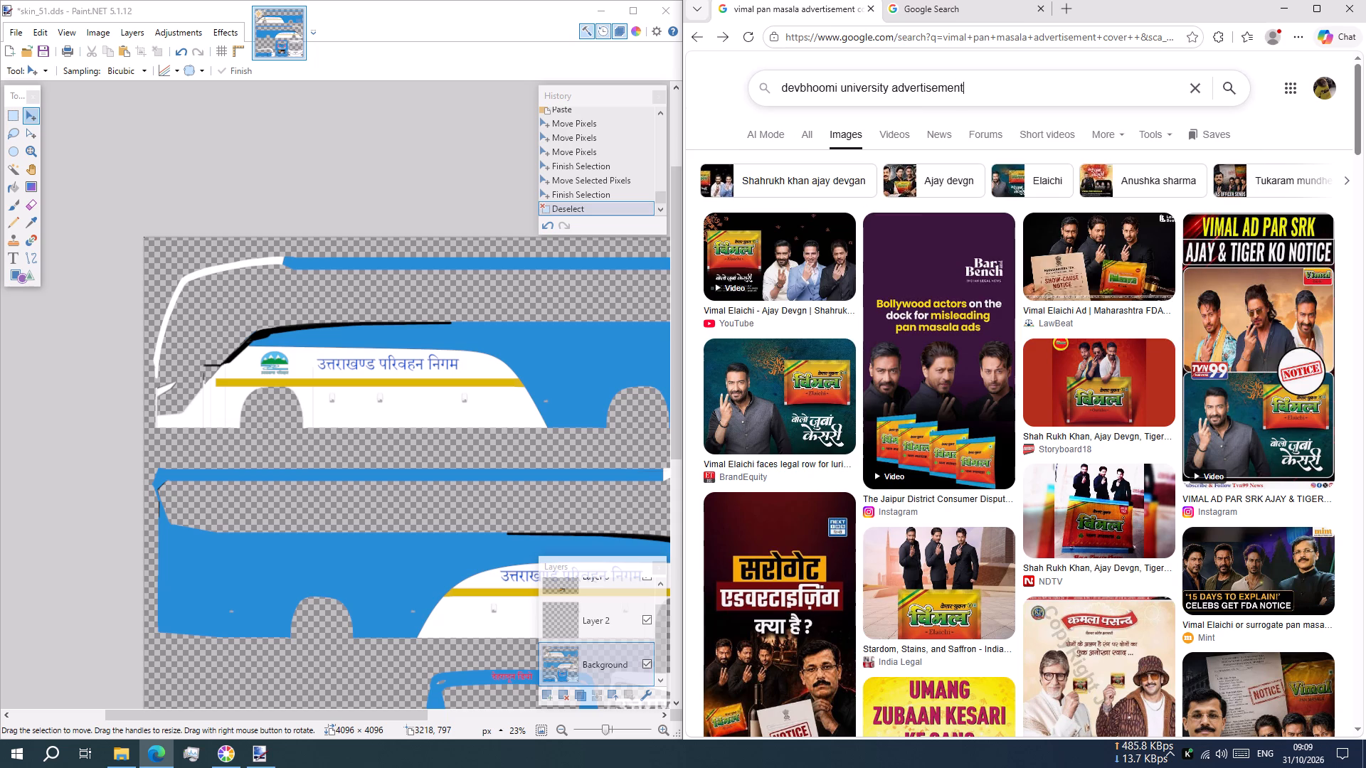
key(Return)
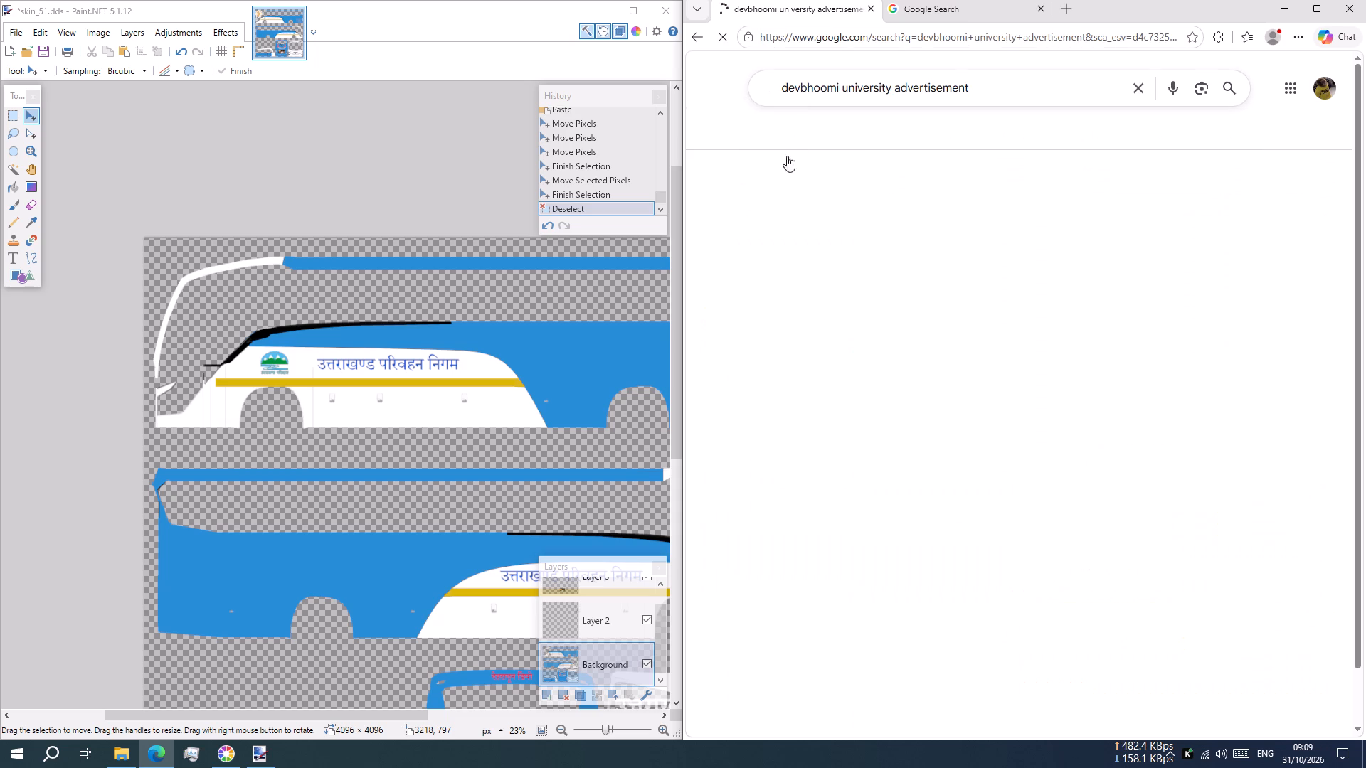
Browse the Dev Bhoomi Uttarakhand University image results for an advertisement suitable for the bus skin.
scroll(803, 328, down, 2)
scroll(1032, 311, down, 2)
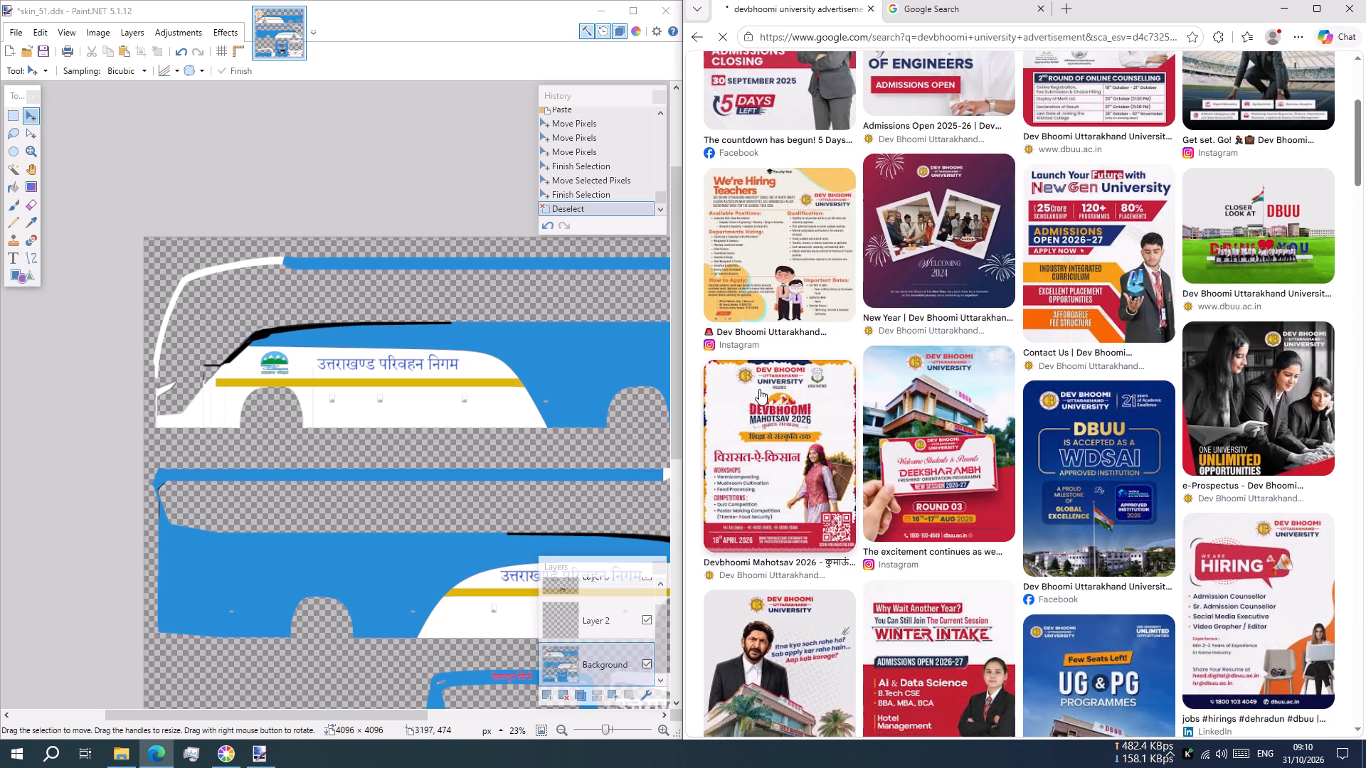
scroll(781, 387, down, 1)
scroll(1029, 361, down, 1)
scroll(988, 417, down, 2)
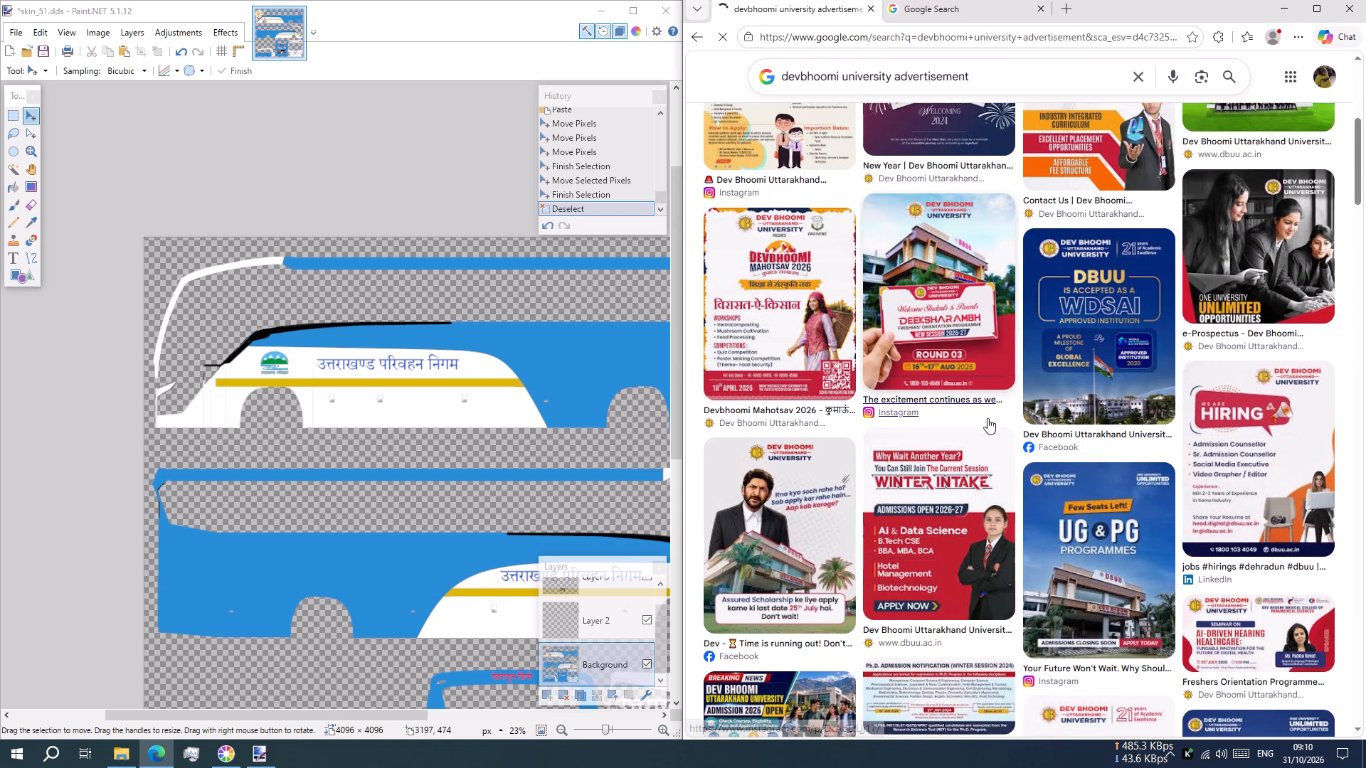
scroll(1296, 227, down, 3)
scroll(1093, 358, down, 1)
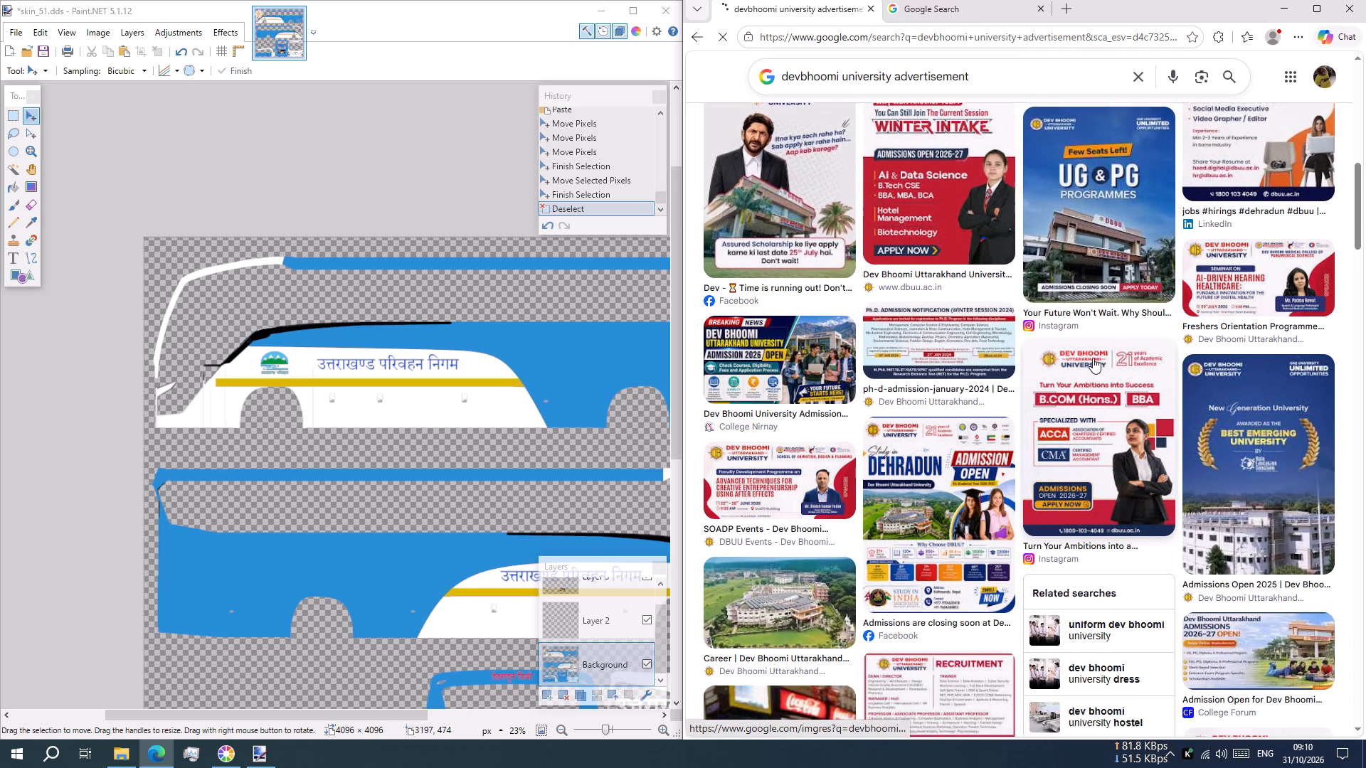
scroll(1093, 358, down, 1)
scroll(724, 356, down, 2)
scroll(863, 410, down, 1)
scroll(809, 490, down, 1)
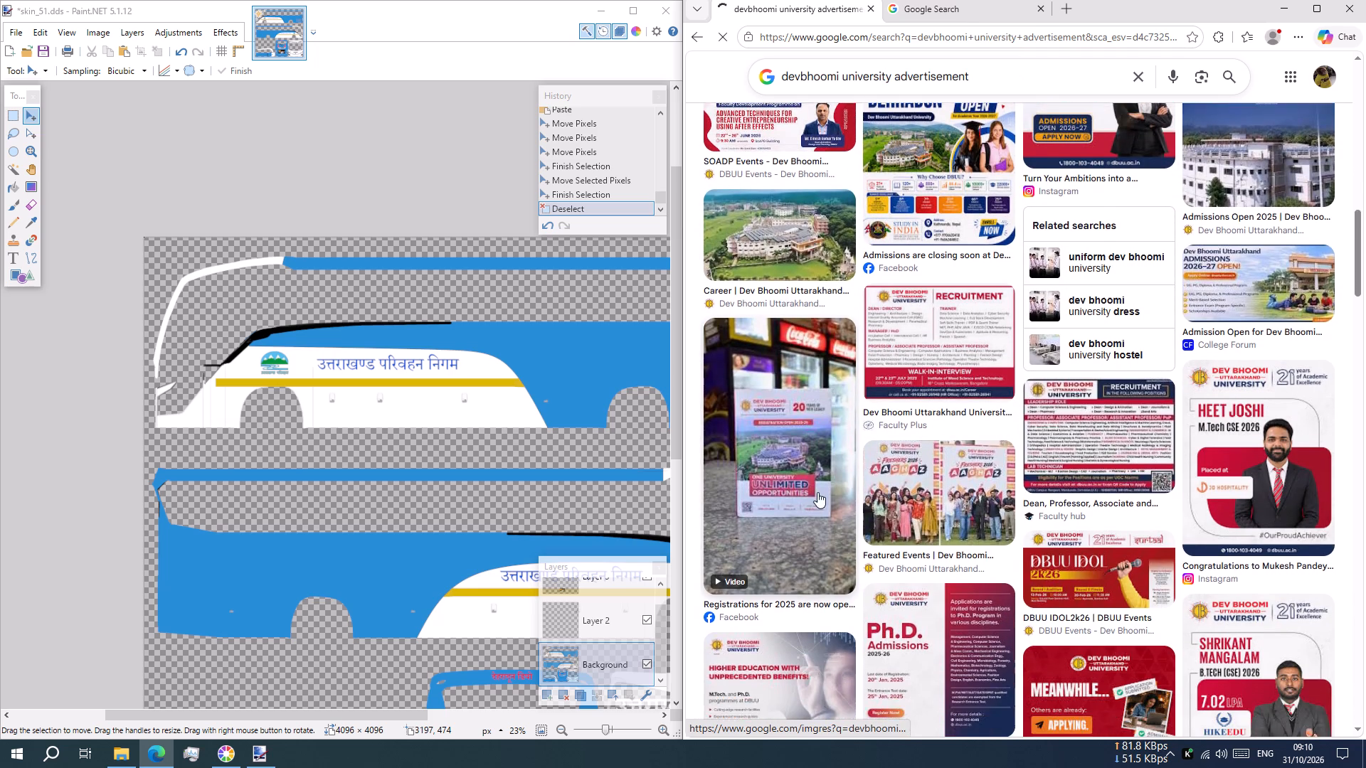
scroll(817, 492, down, 1)
scroll(902, 480, down, 2)
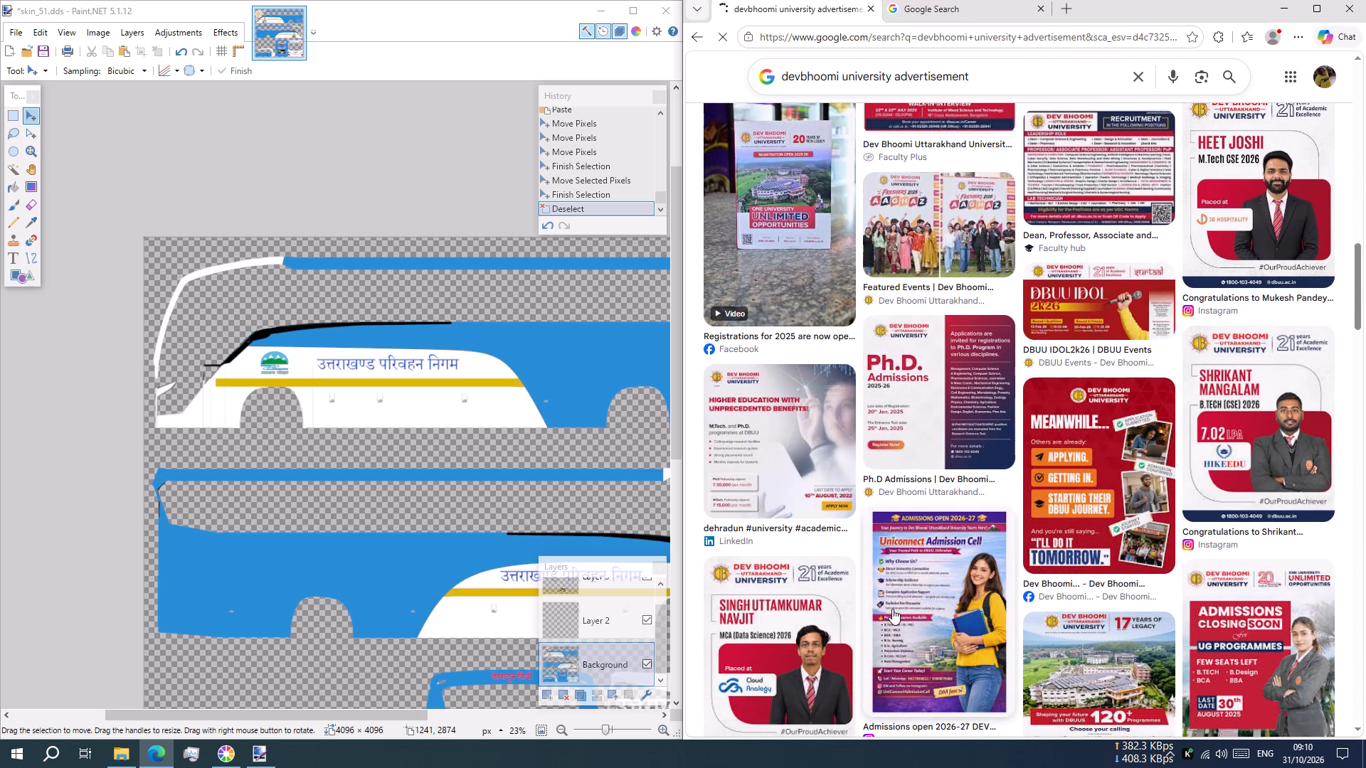
Minimise the browser and maximise the Paint.NET window, bringing the lower part of the bus skin into view.
click(1294, 4)
click(642, 9)
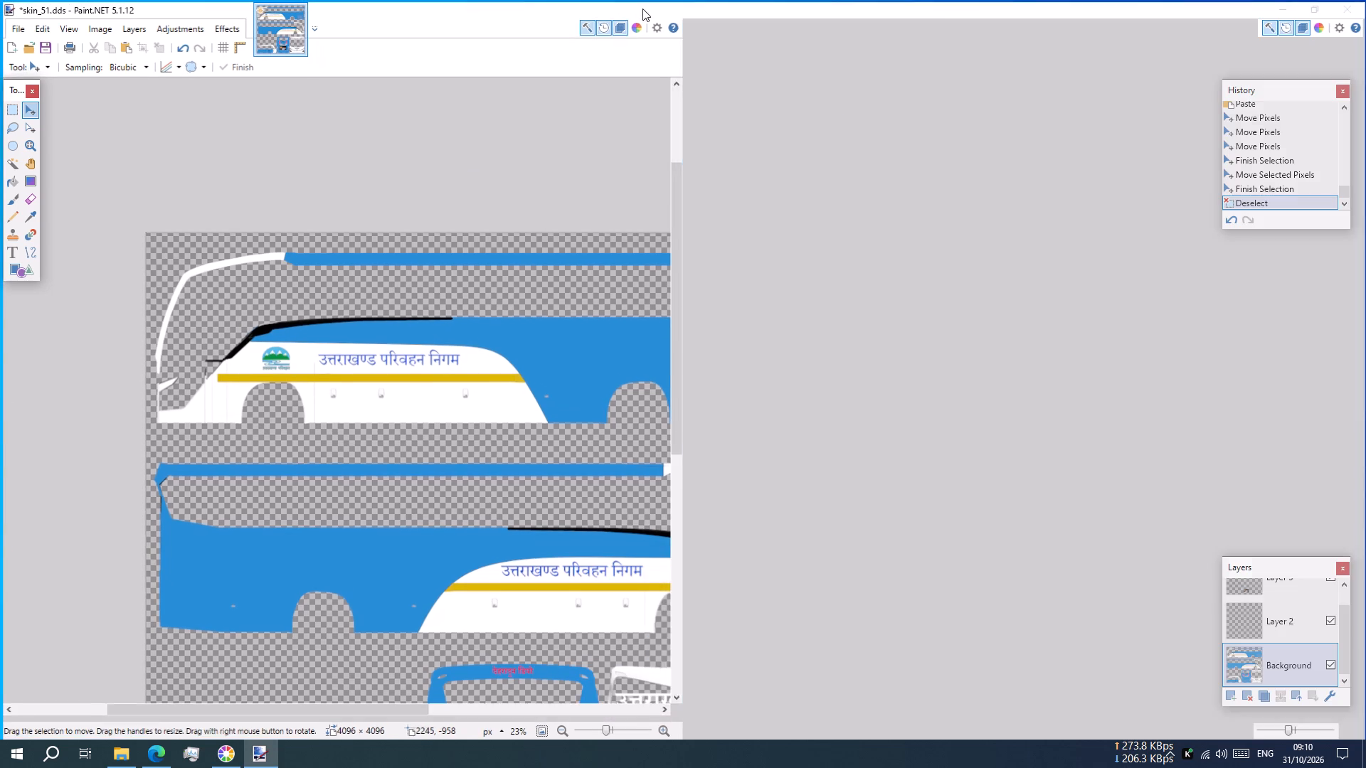
scroll(595, 356, down, 2)
scroll(526, 410, down, 1)
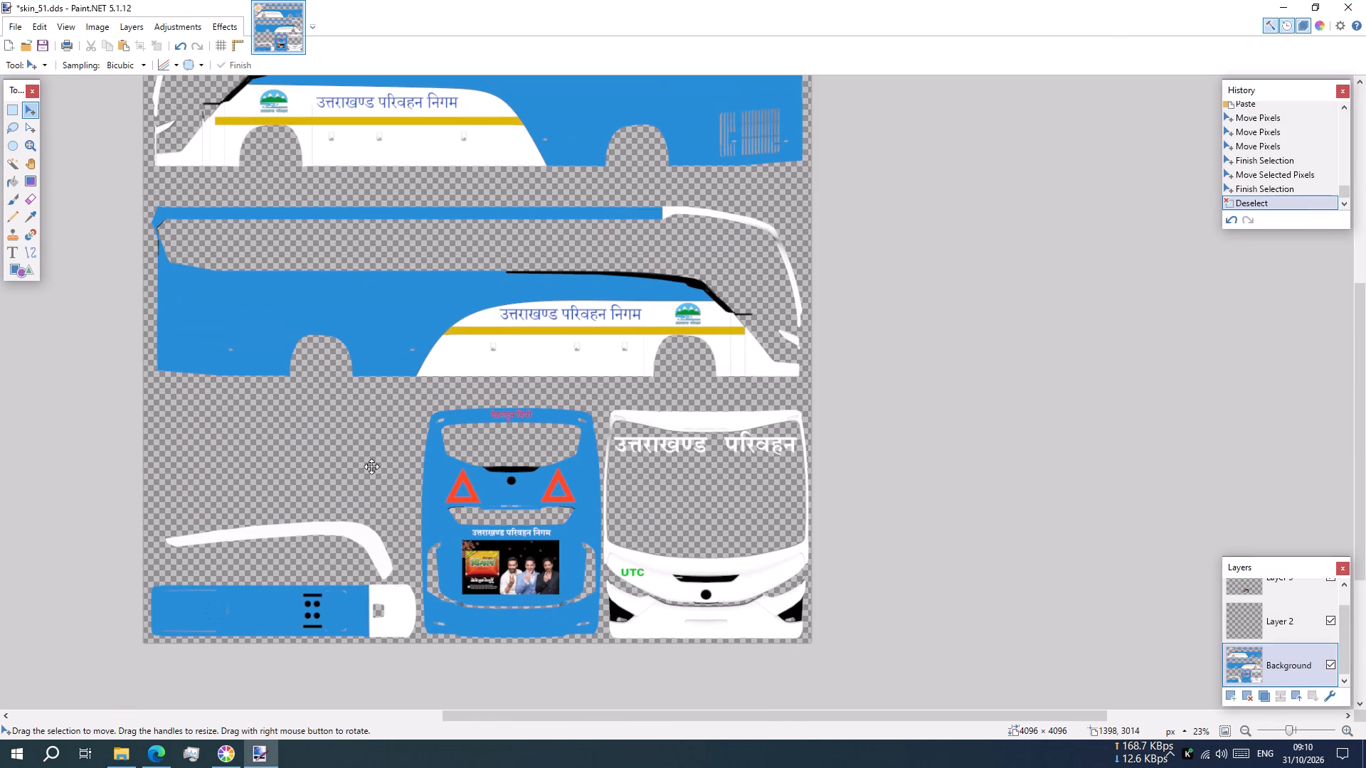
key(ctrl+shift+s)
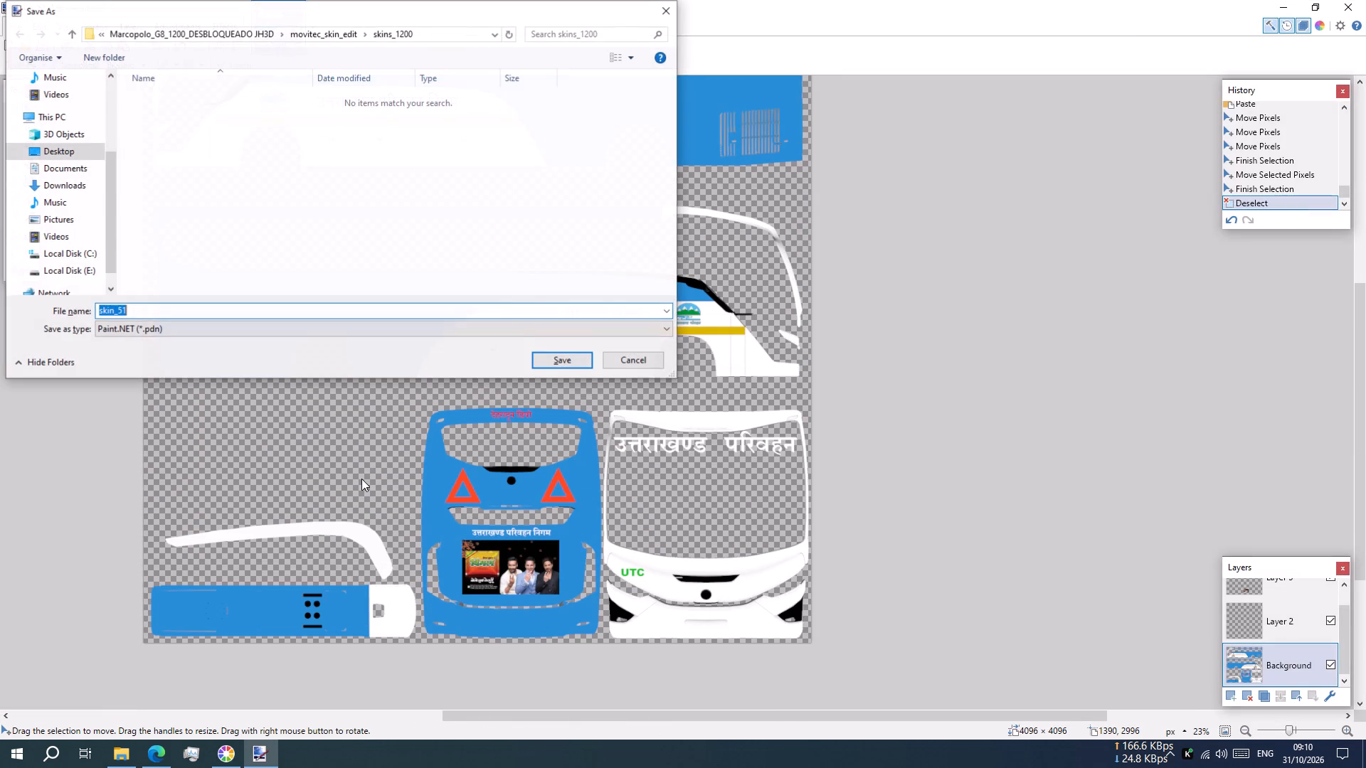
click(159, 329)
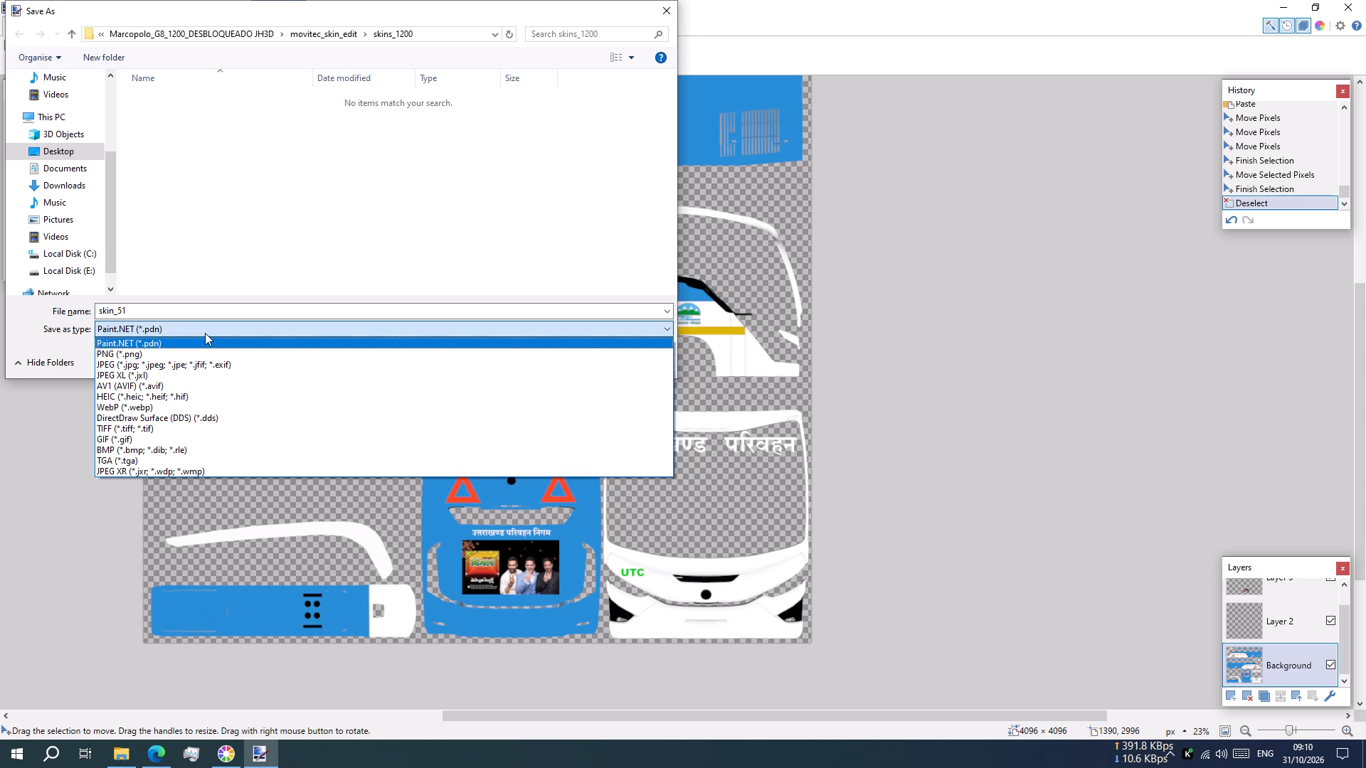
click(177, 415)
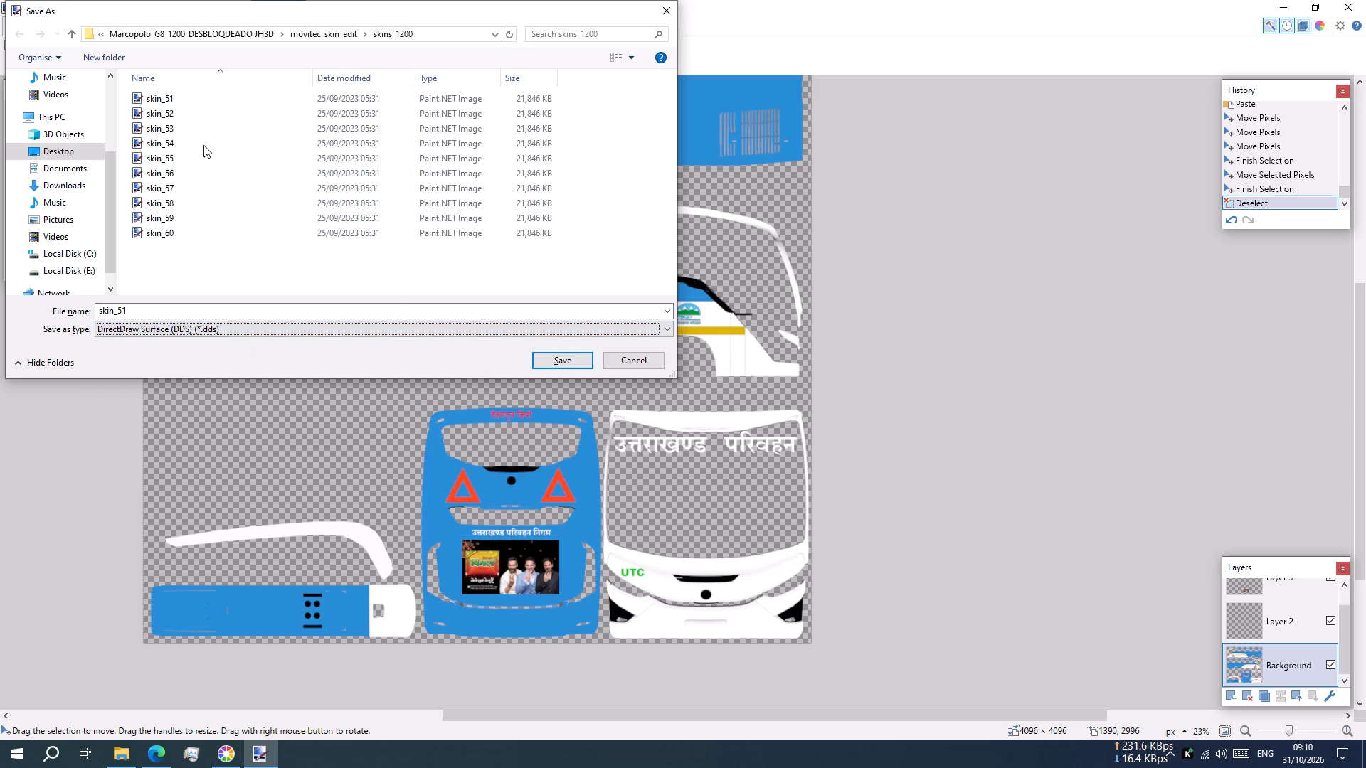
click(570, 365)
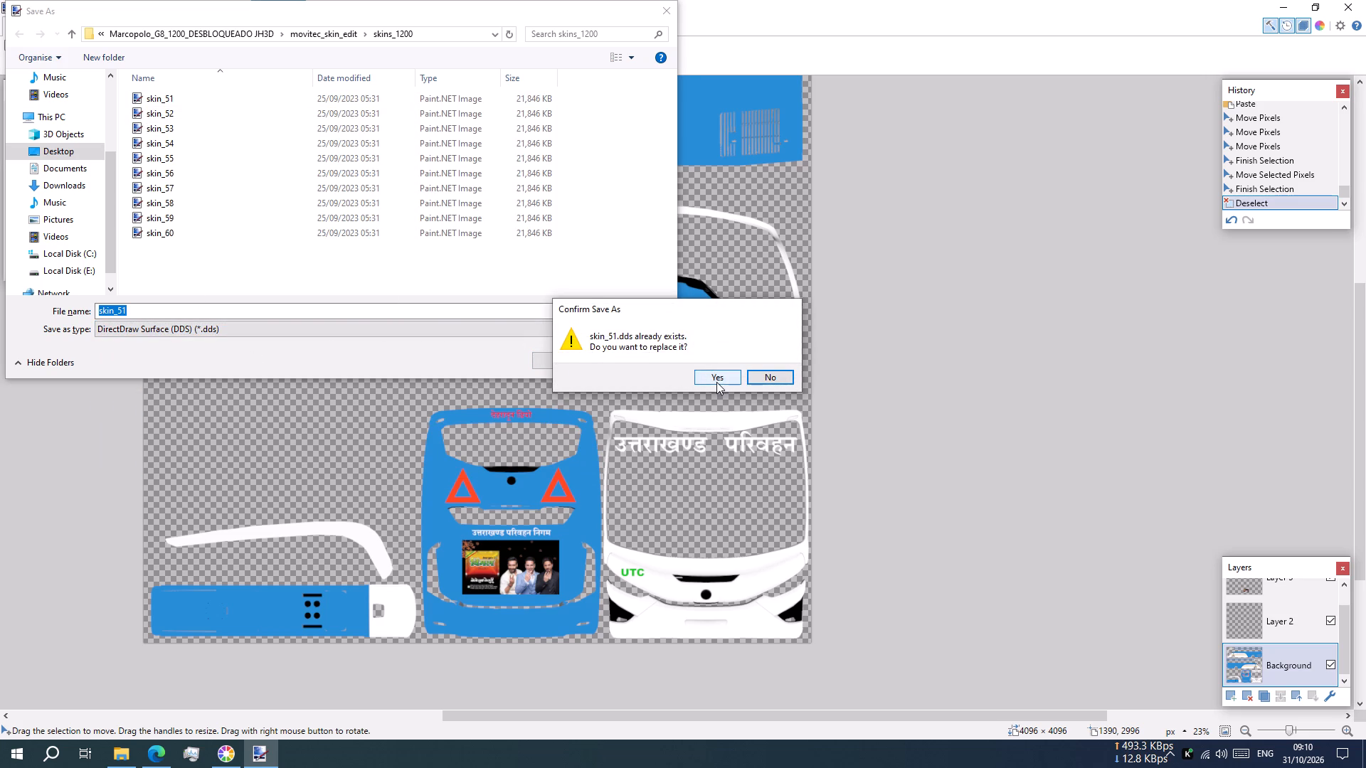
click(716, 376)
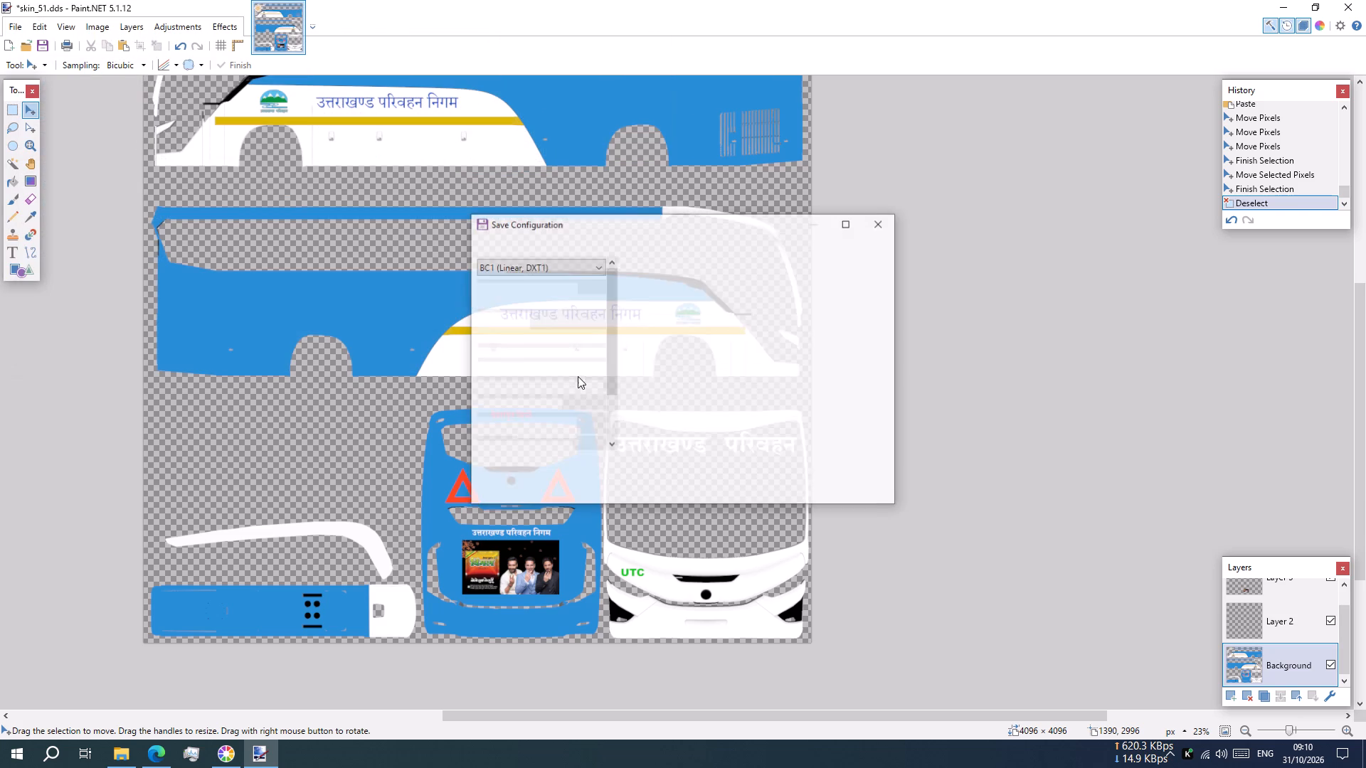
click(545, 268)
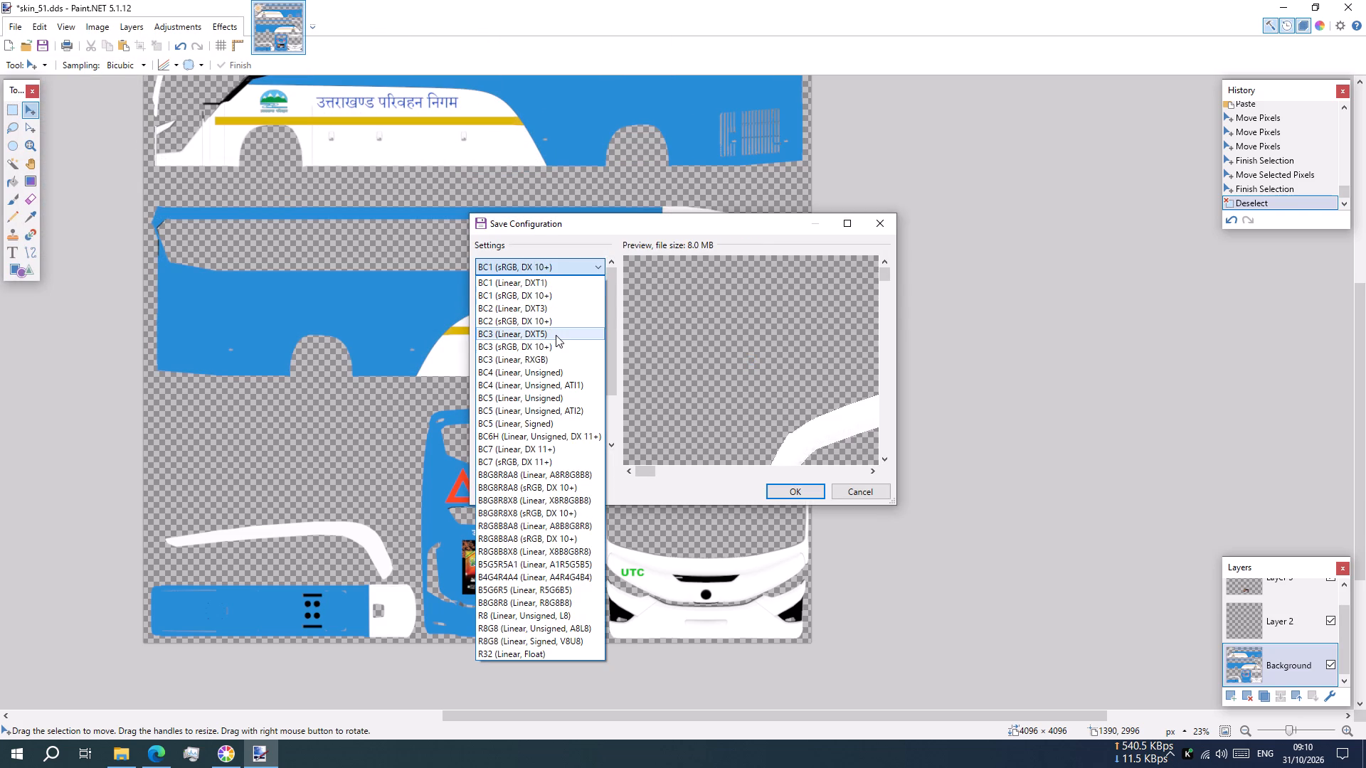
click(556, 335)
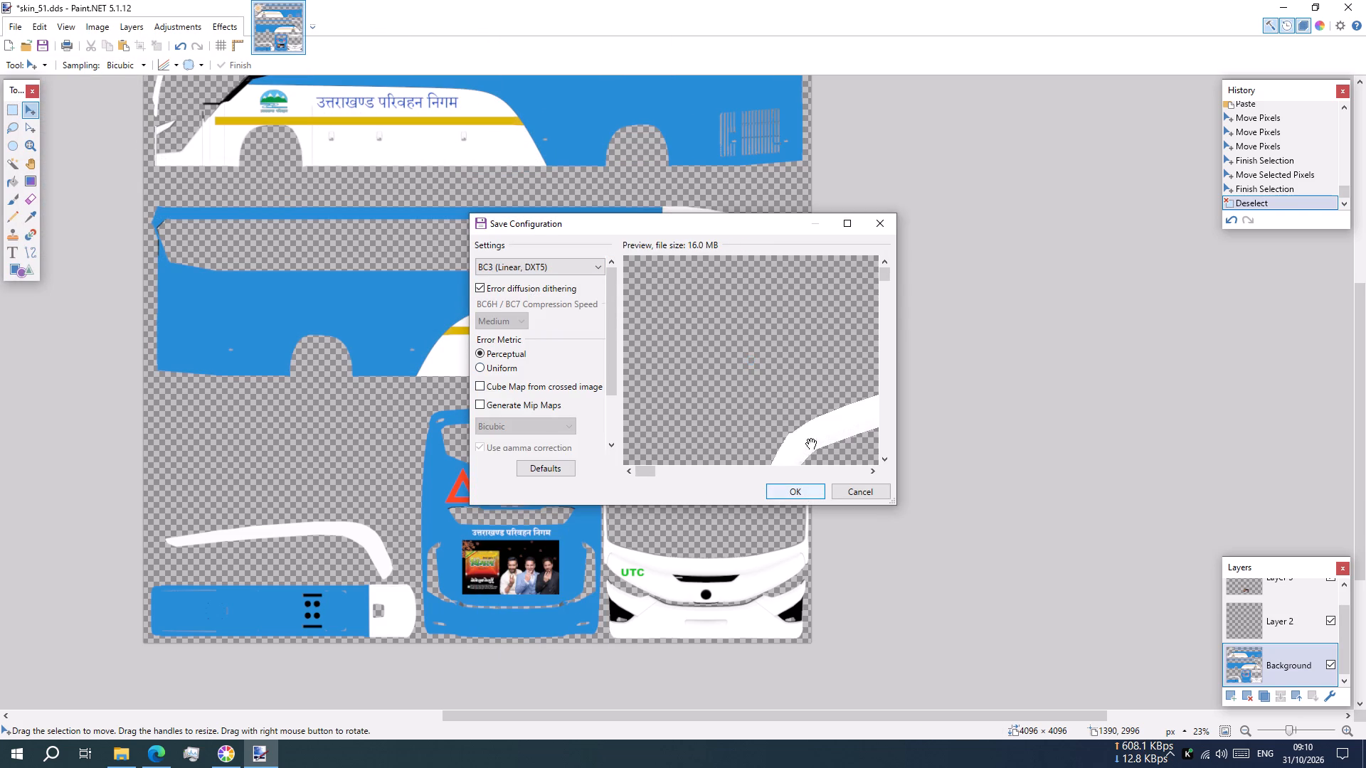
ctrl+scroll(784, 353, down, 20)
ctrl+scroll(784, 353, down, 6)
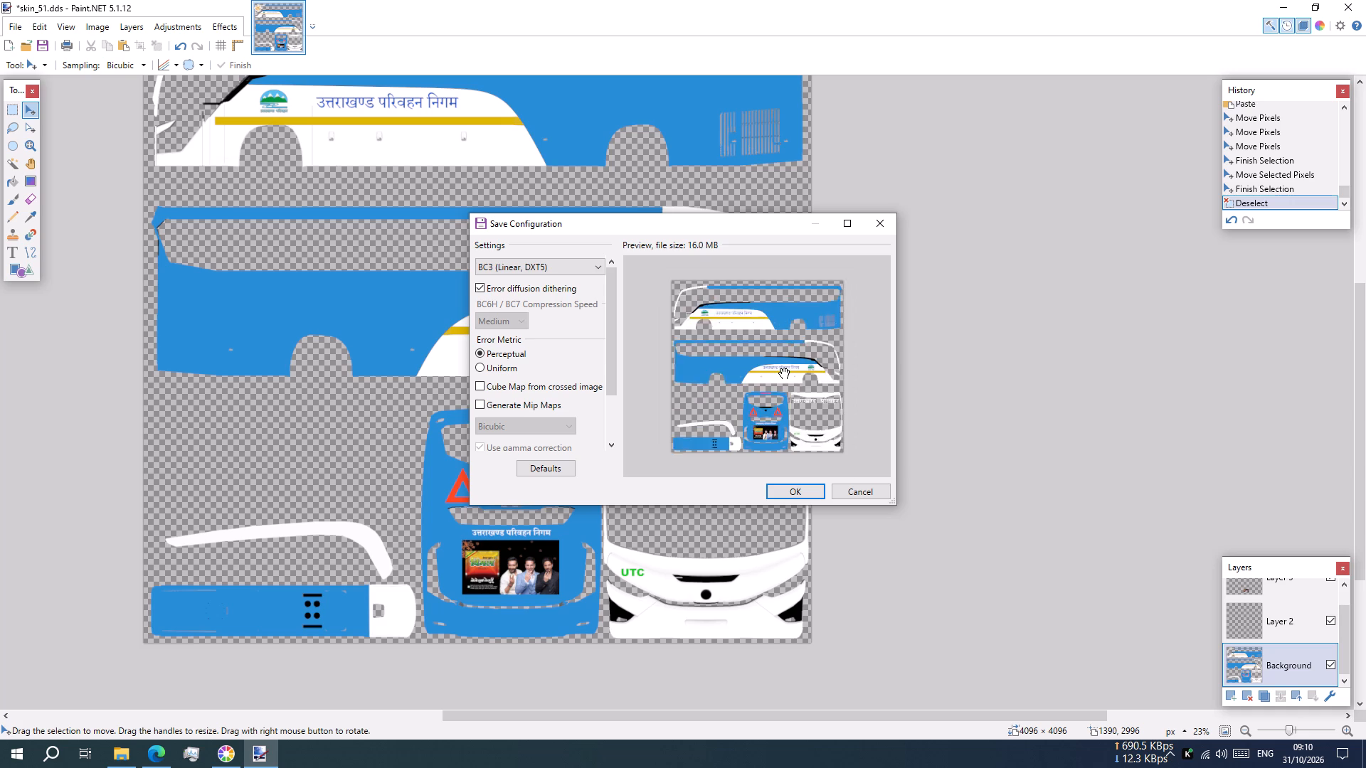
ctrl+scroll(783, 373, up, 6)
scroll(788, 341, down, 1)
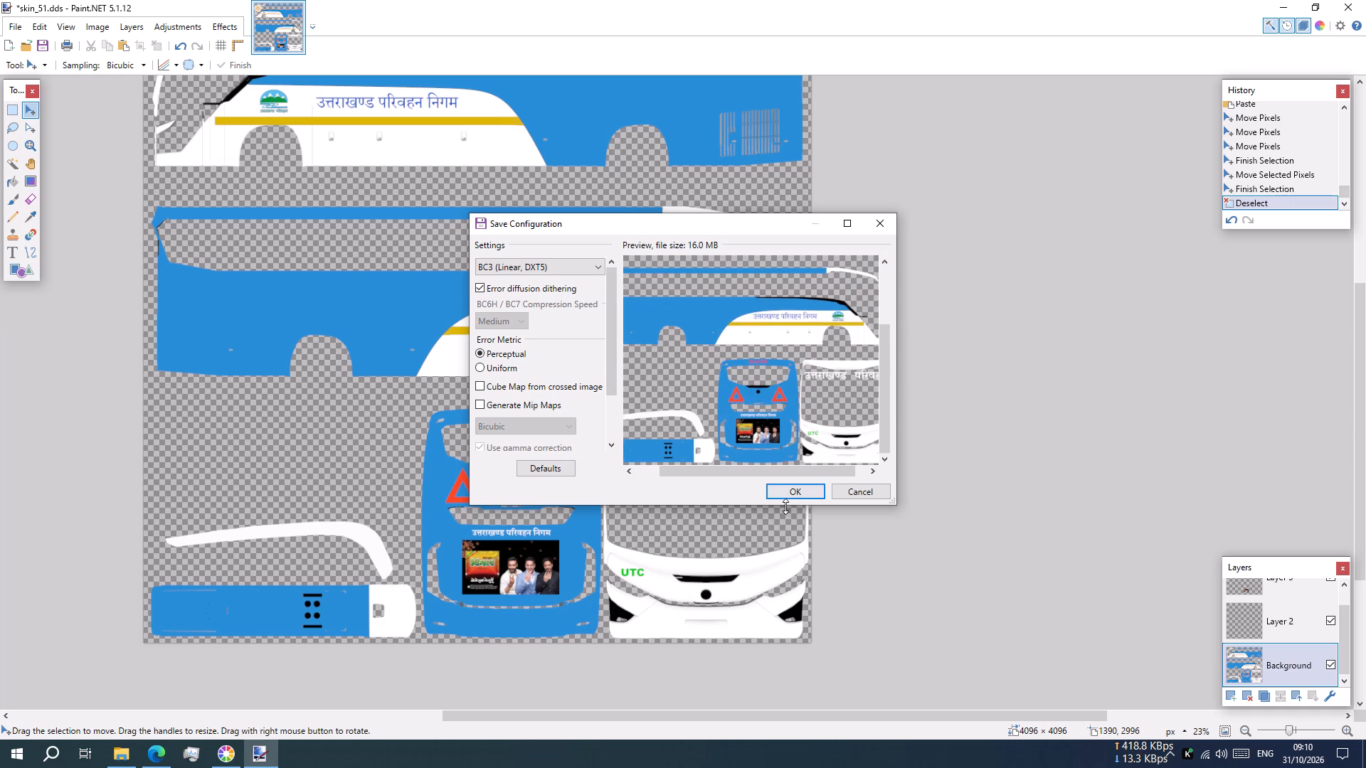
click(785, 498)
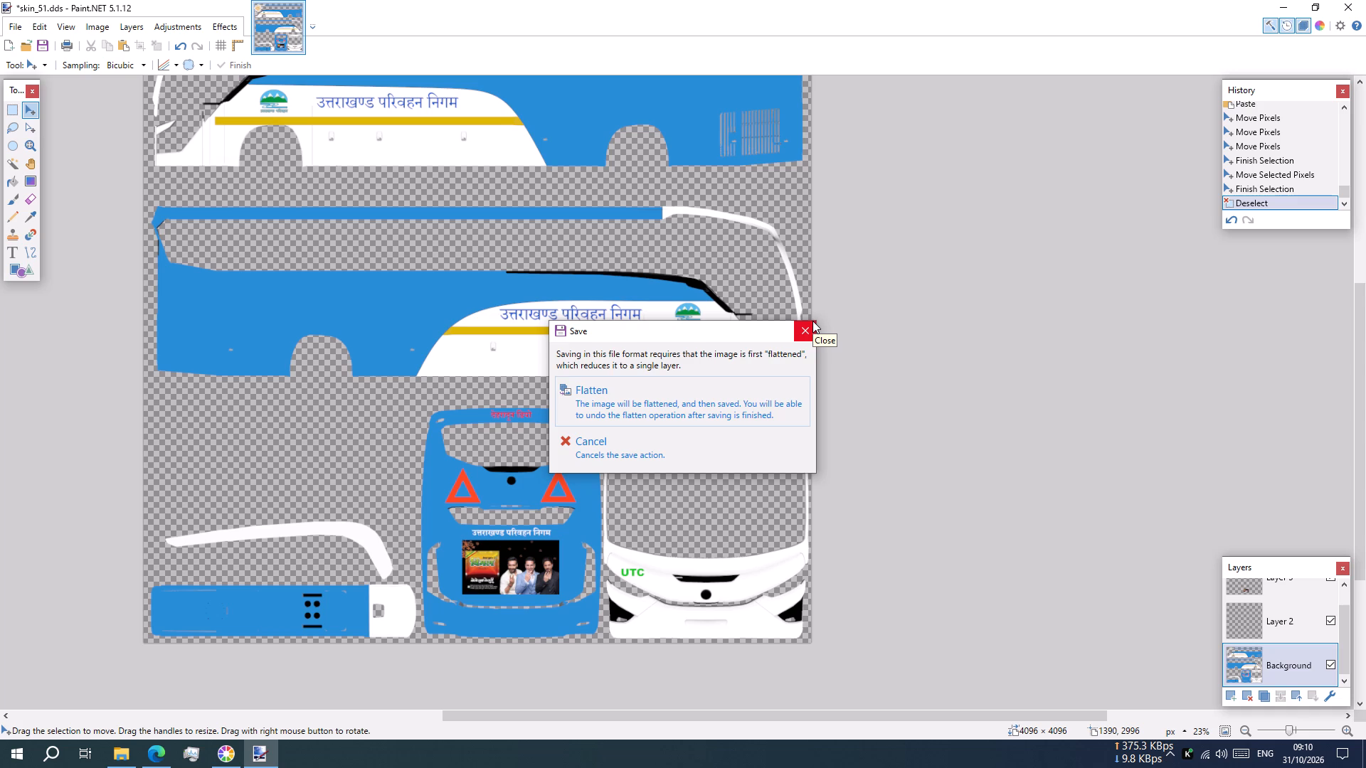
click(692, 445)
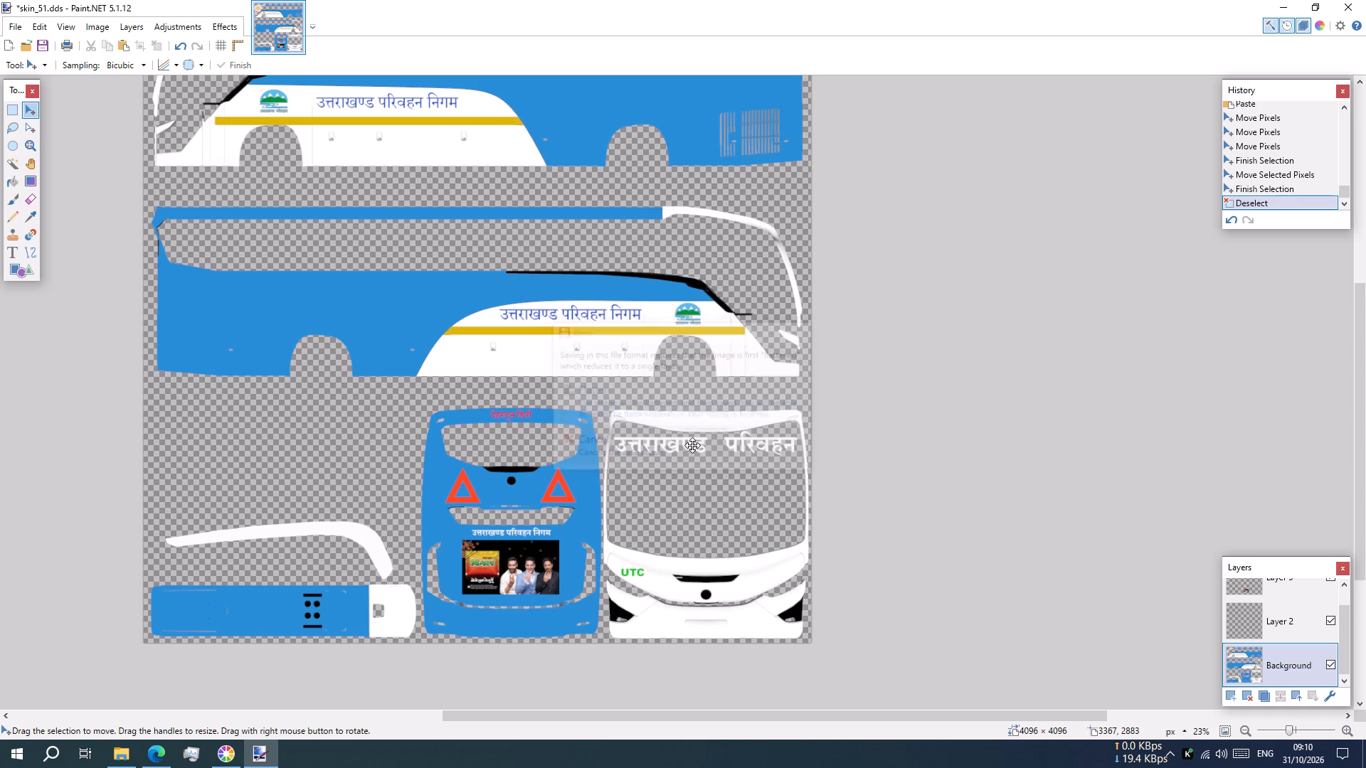
Merge Layer 3 and Layer 2 down into the Background layer.
click(1286, 613)
scroll(1286, 613, up, 3)
click(1286, 607)
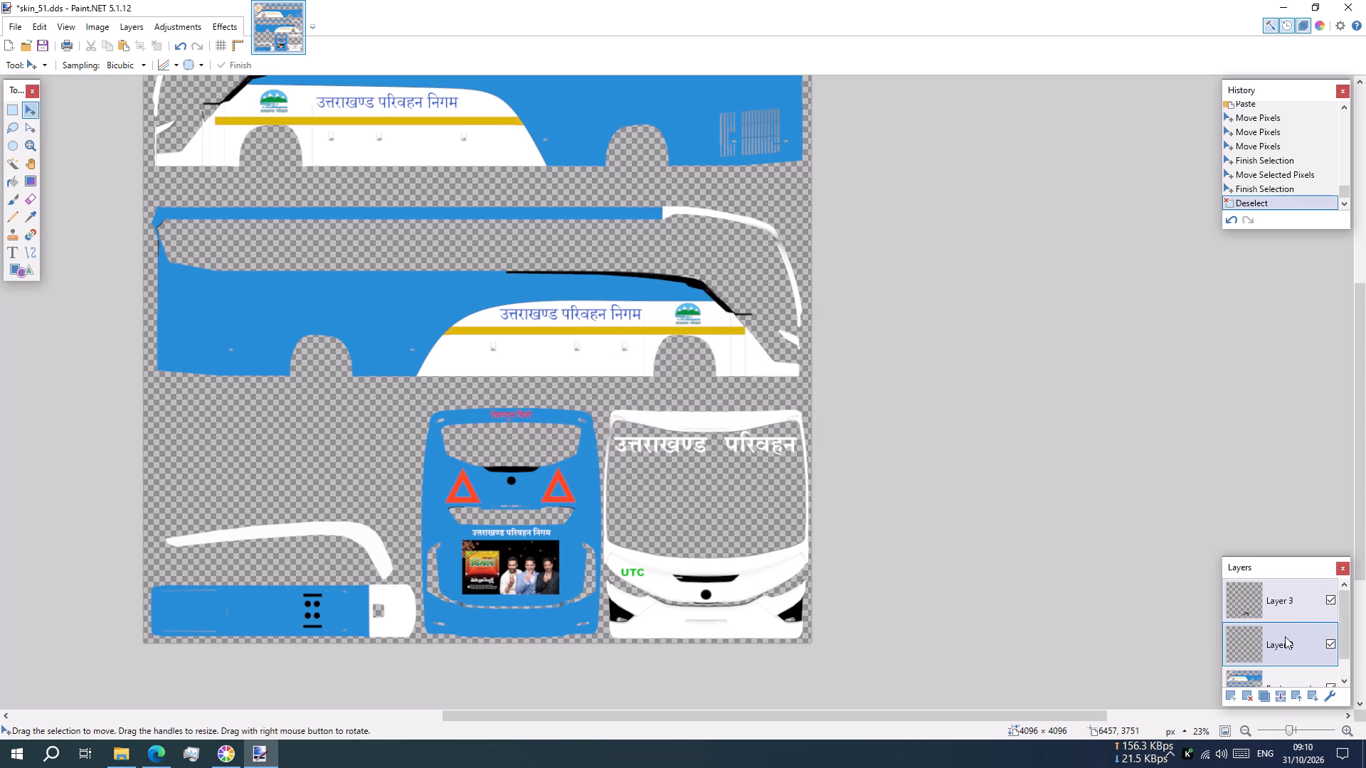
double_click(1276, 701)
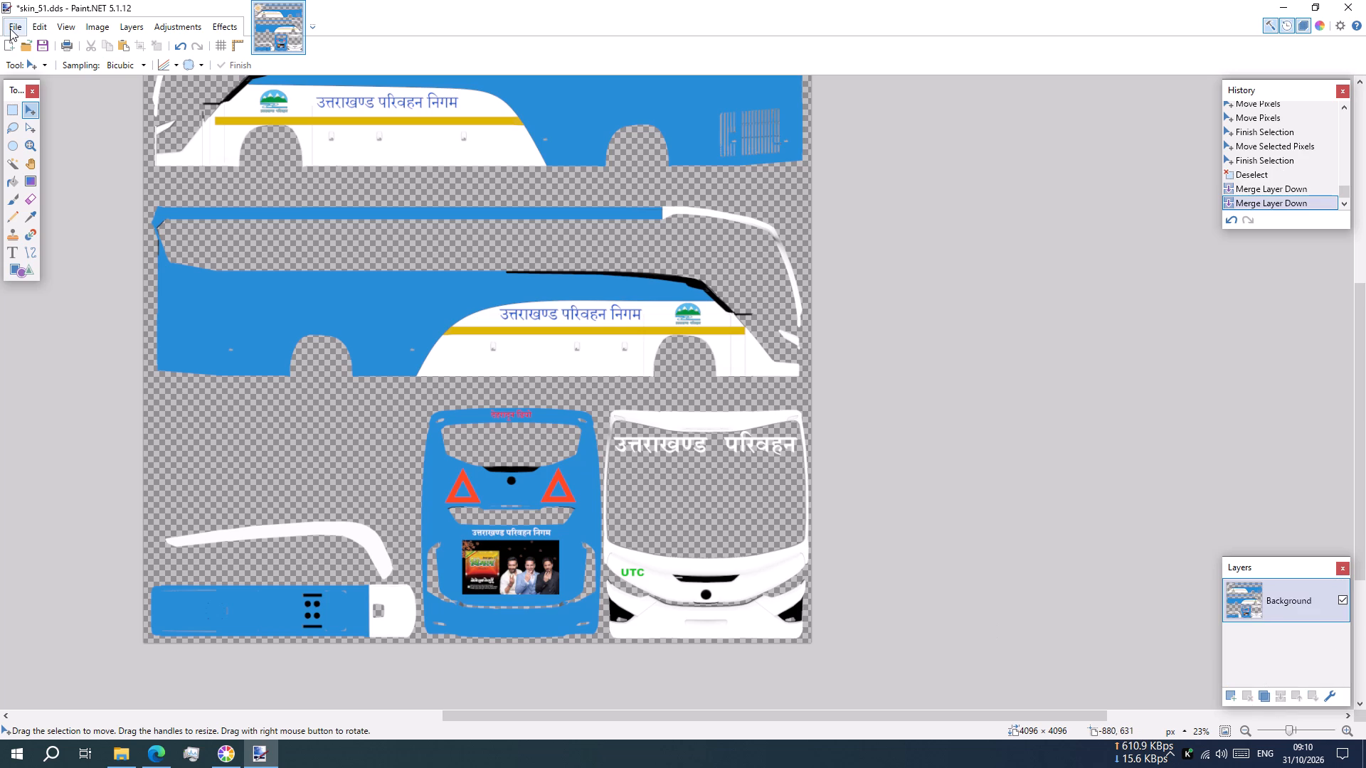
Save the flattened bus skin skin_51.dds in BC3 (Linear, DXT5) format and close Paint.NET.
key(ctrl+s)
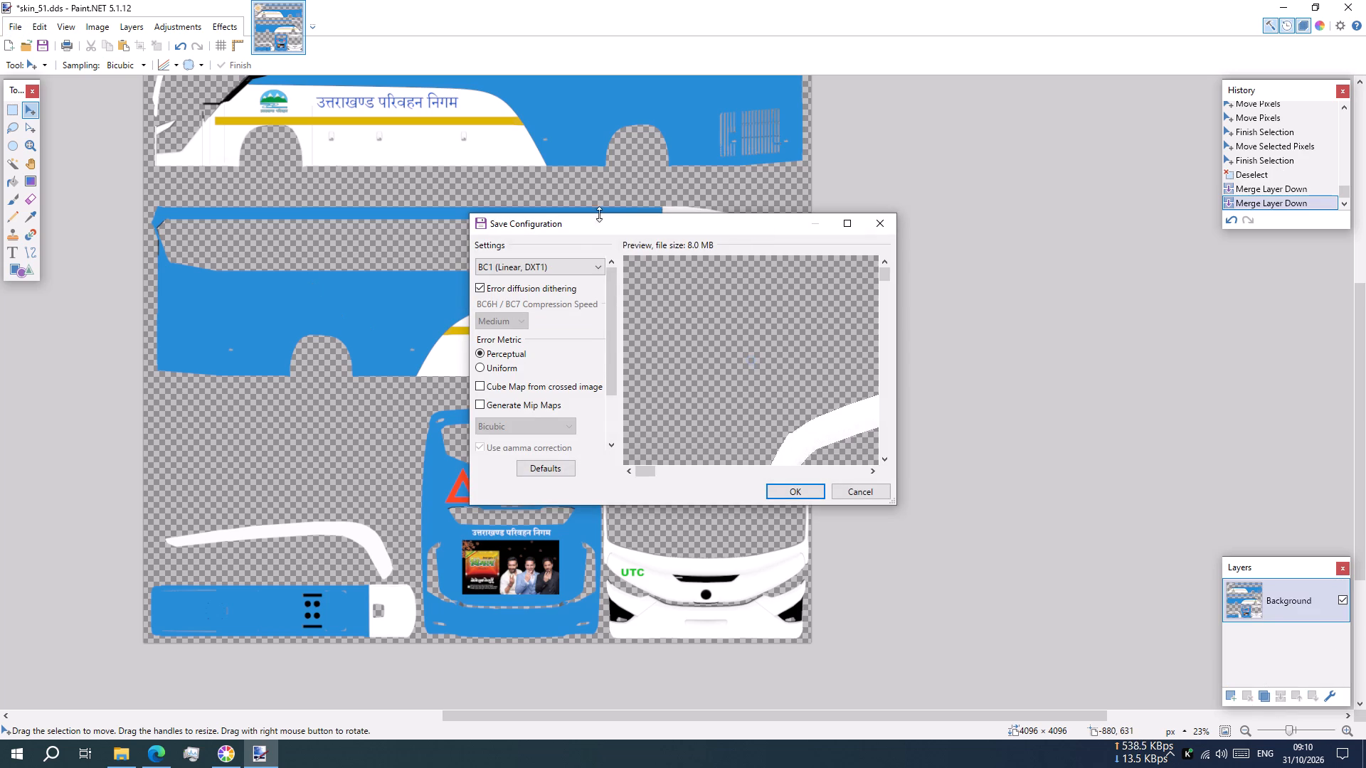
click(558, 272)
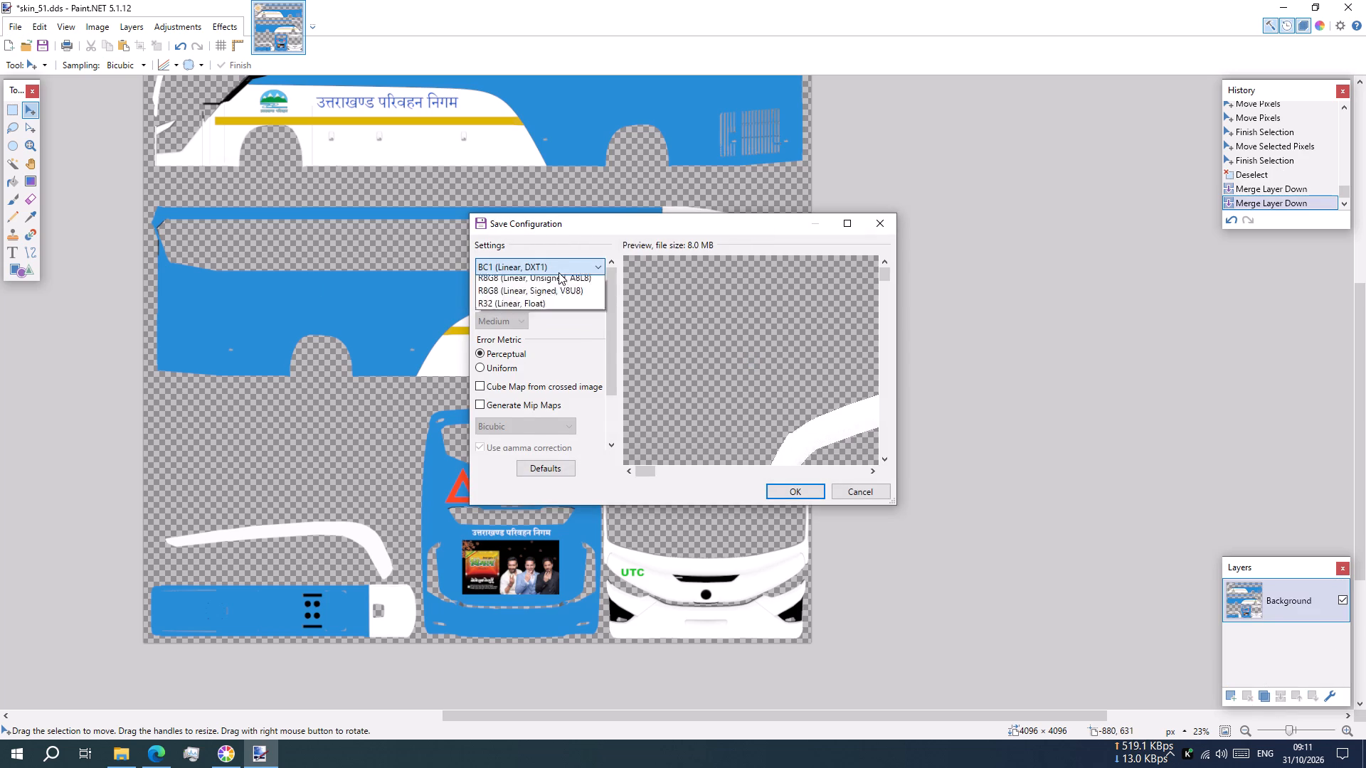
click(554, 327)
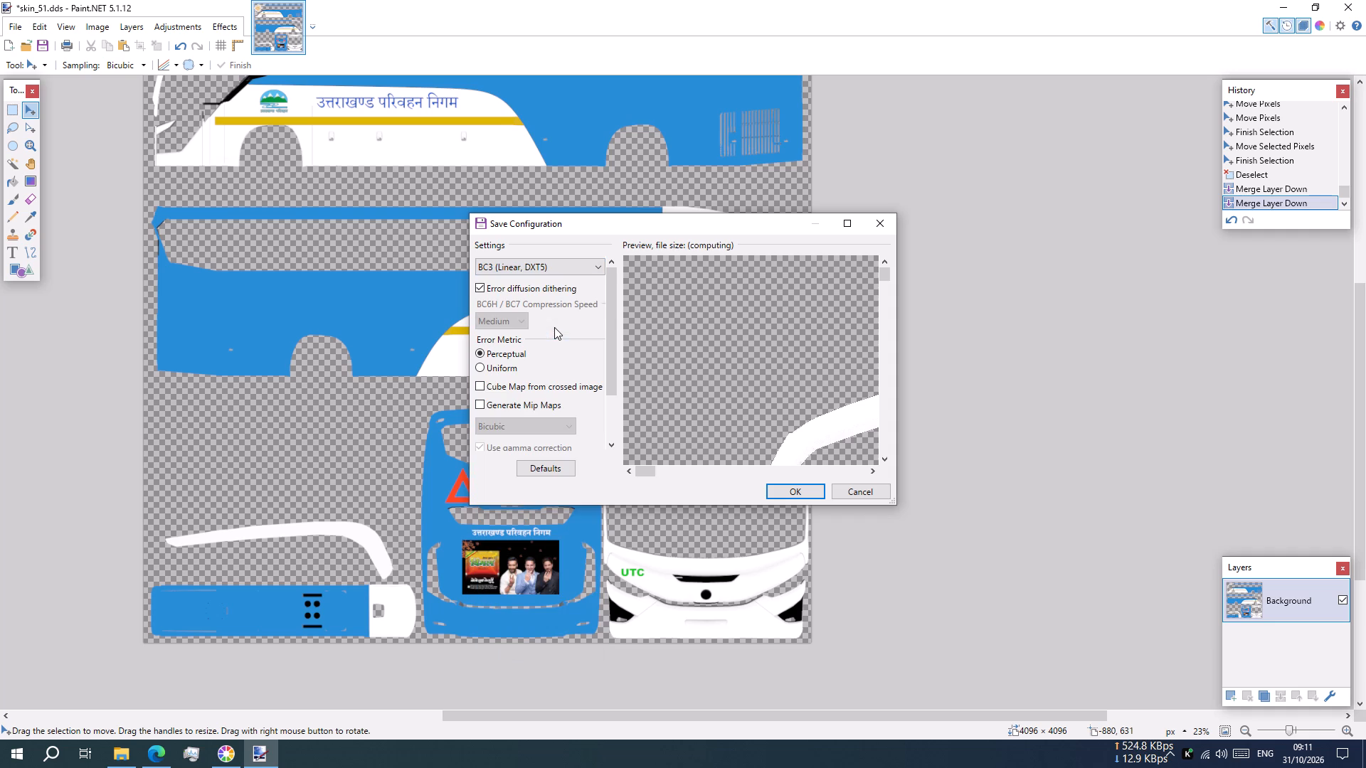
ctrl+scroll(773, 380, down, 11)
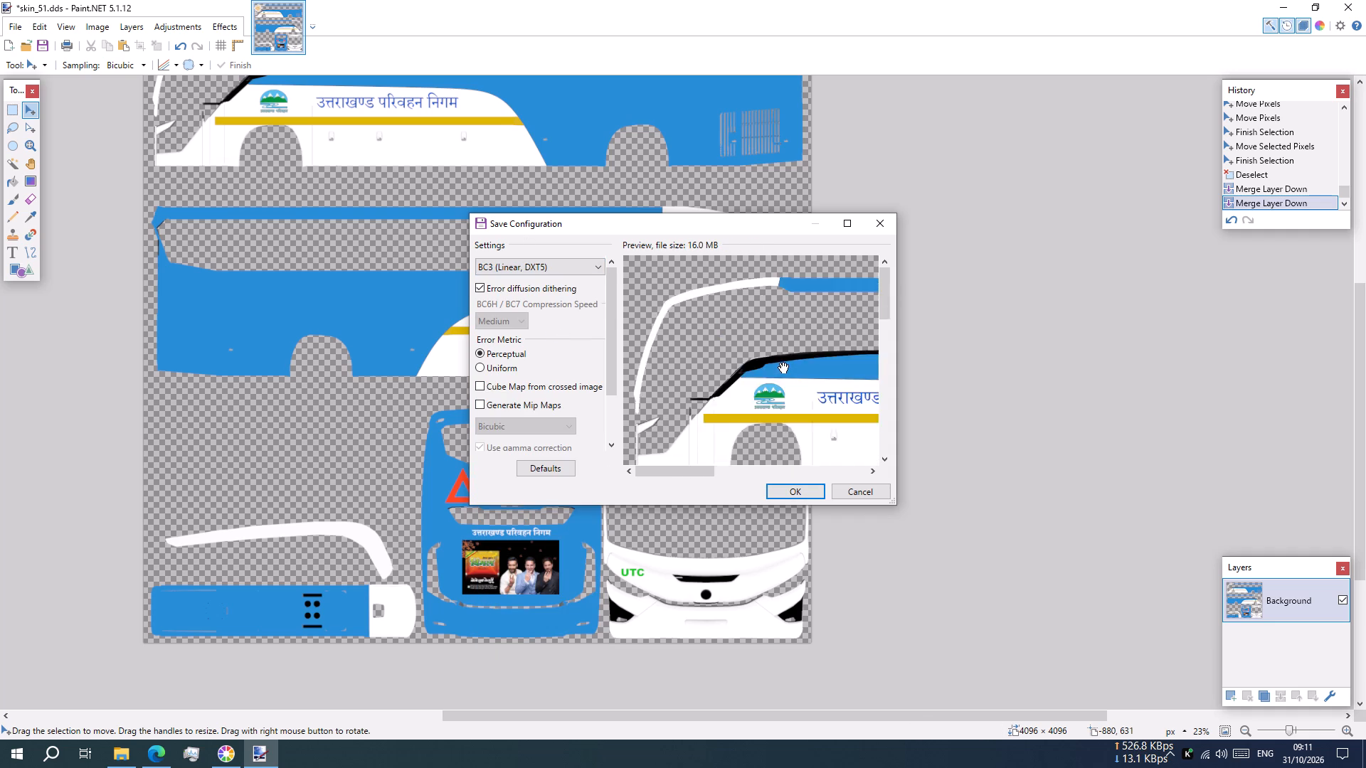
ctrl+scroll(783, 367, down, 14)
click(800, 494)
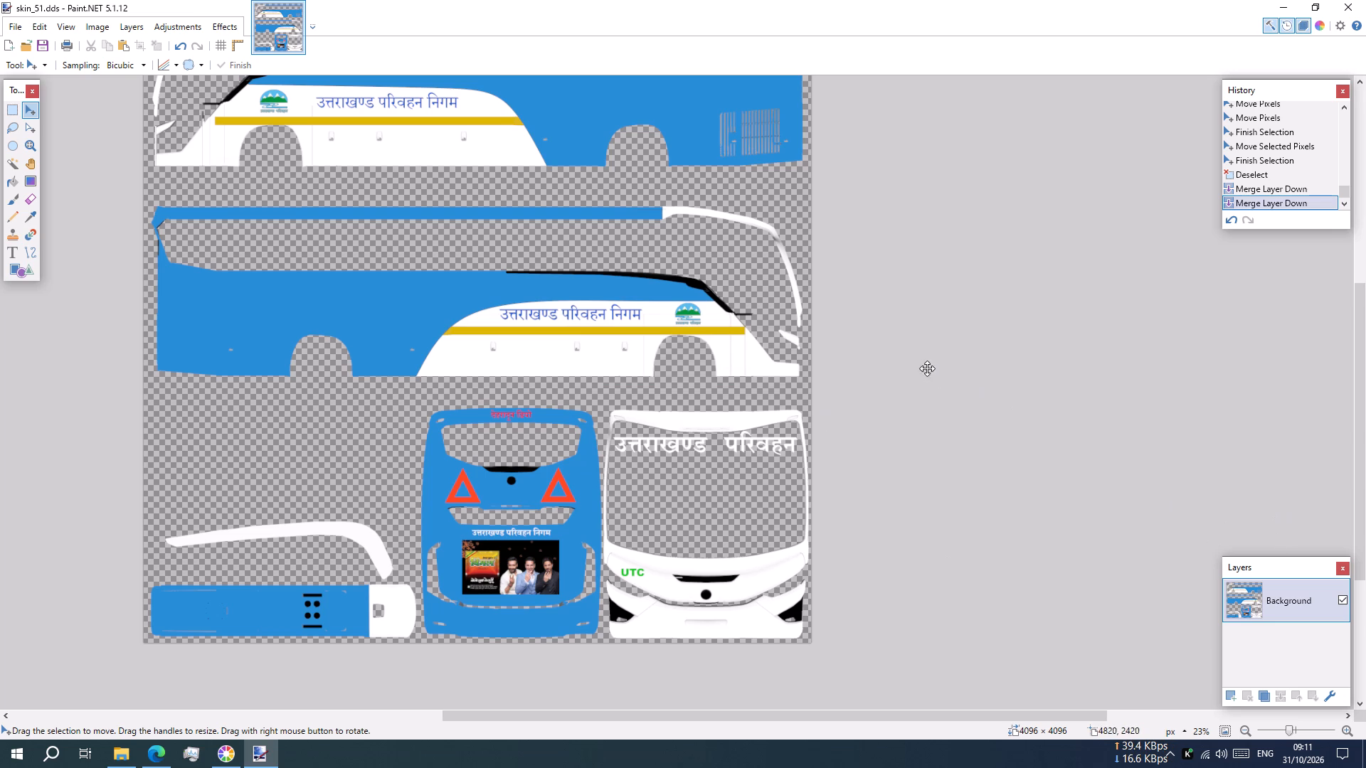
click(1365, 0)
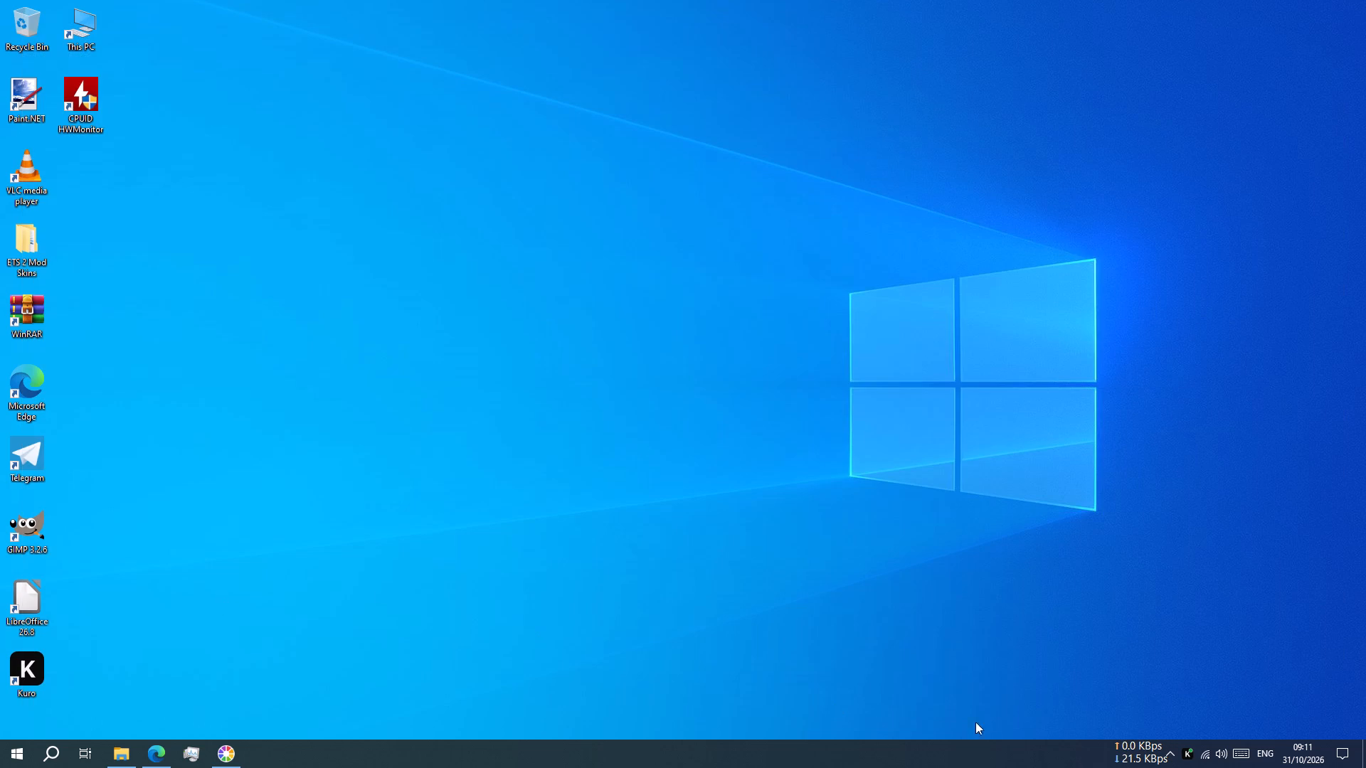
Reopen the saved skin_51 from the skins_1200 folder in File Explorer to check the image, and close it again.
click(112, 759)
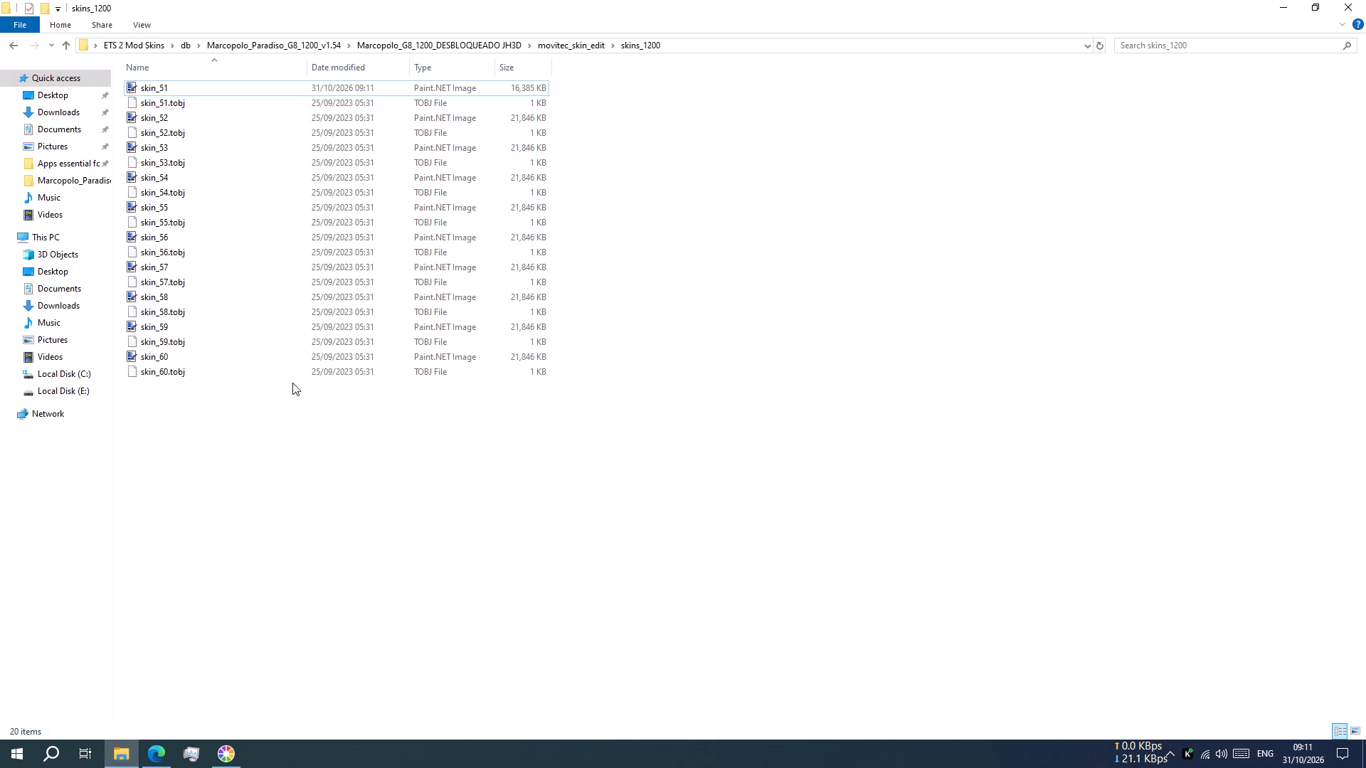
click(153, 88)
right_click(153, 88)
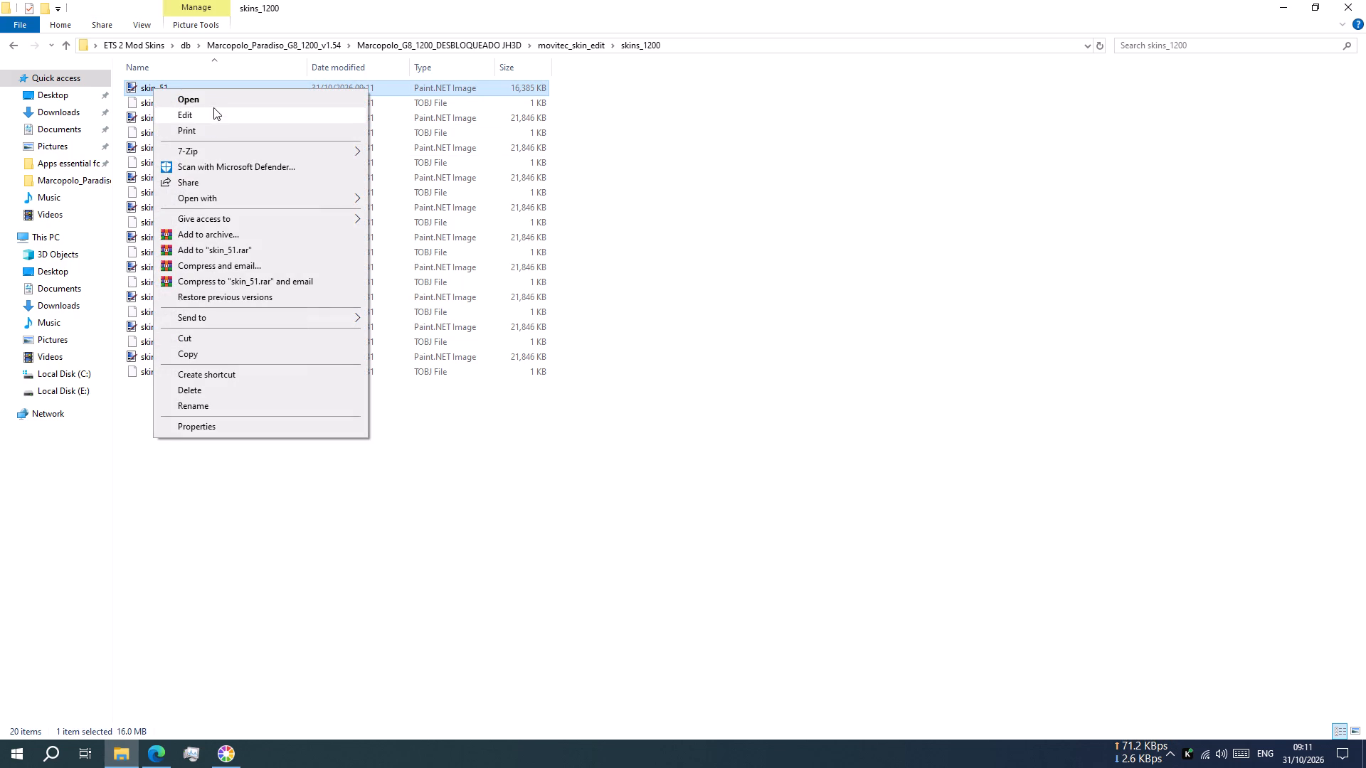
click(213, 102)
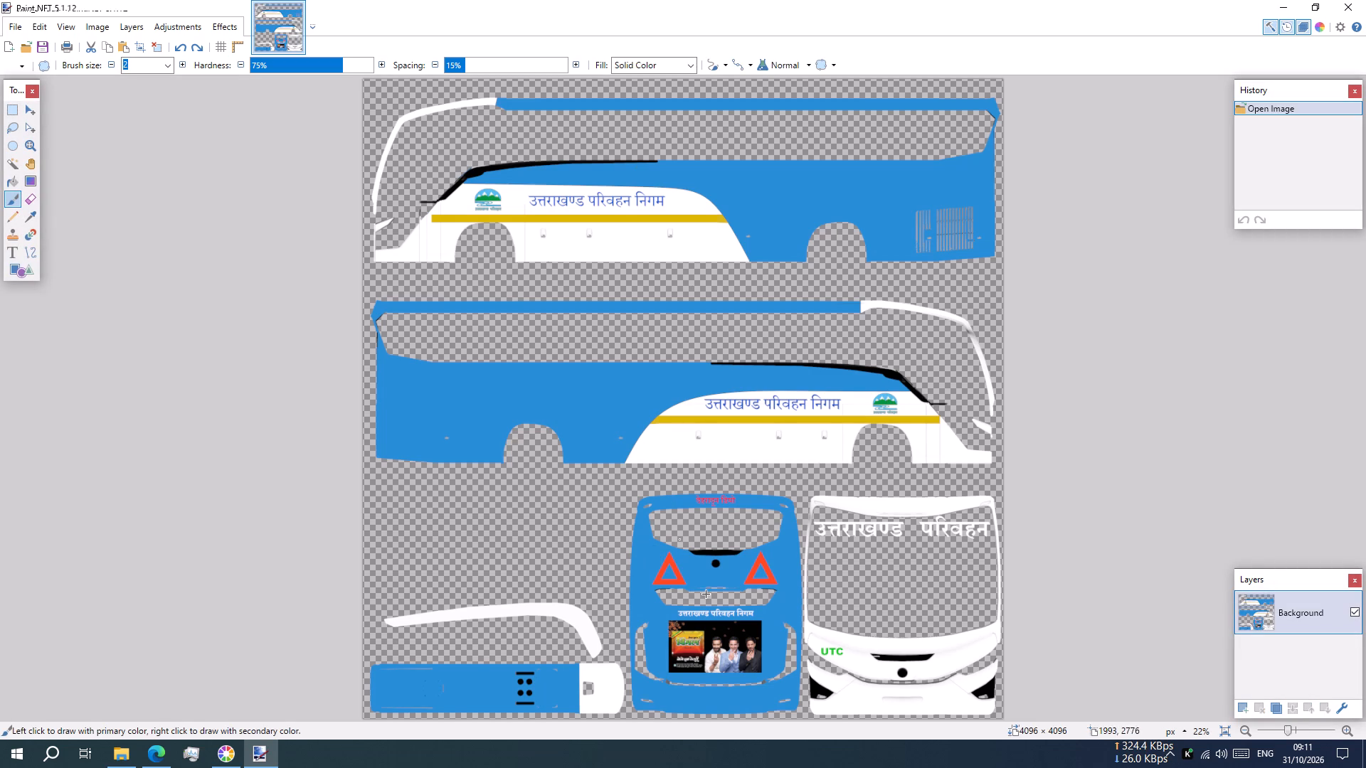
click(1365, 0)
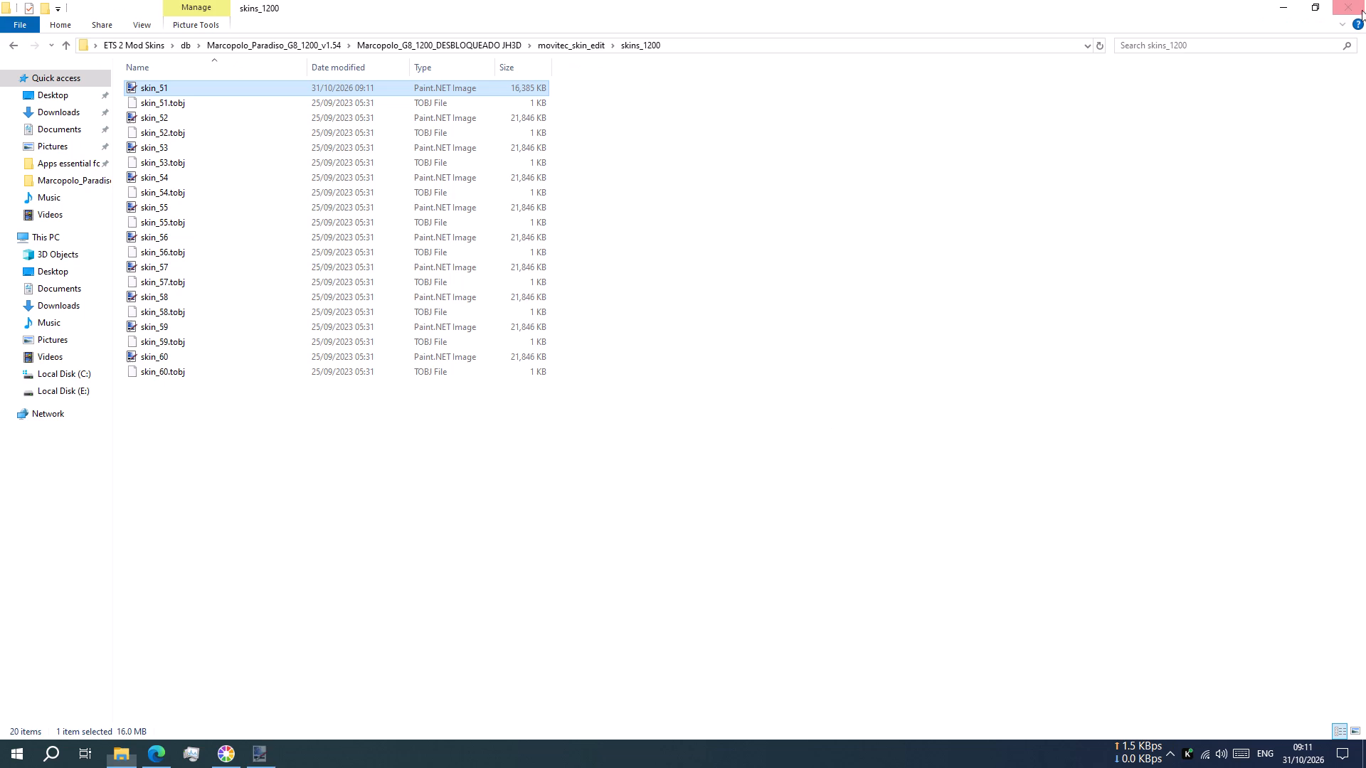